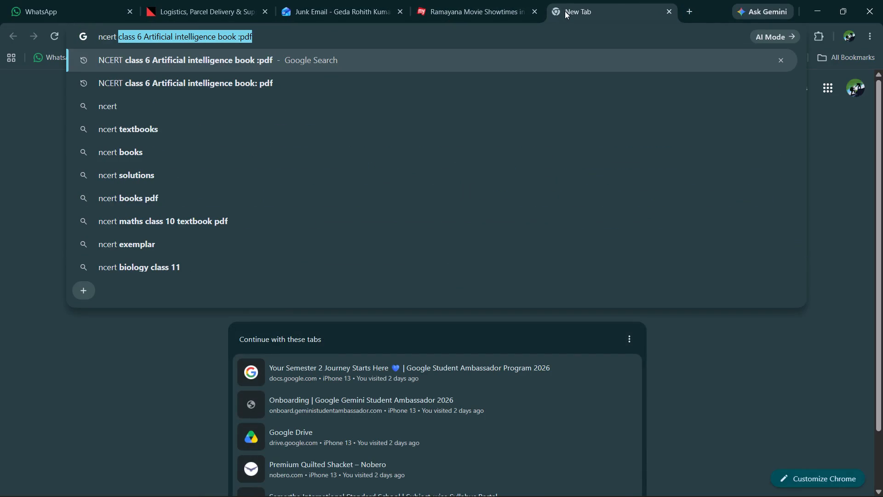
Search the web for NCERT CBSE class 10 AI public question papers and open the CBSE Academic artificial intelligence PDF.
text(cbse class 10)
key(space)
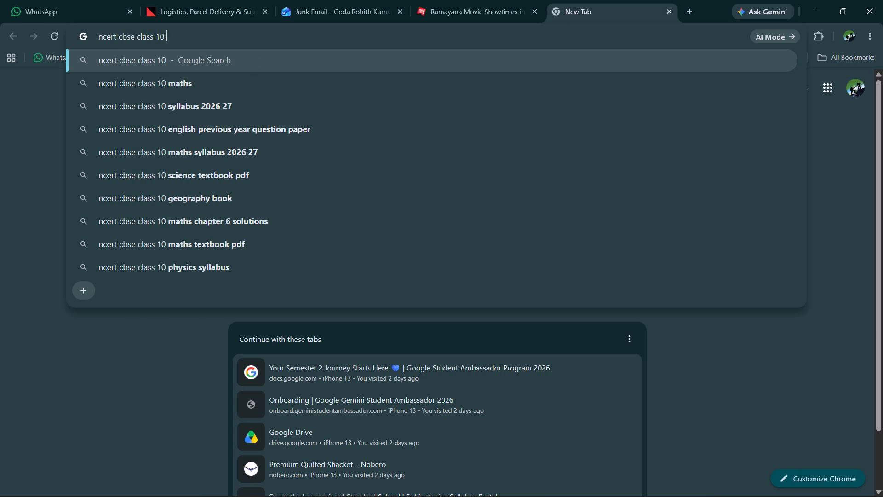
text(AI)
key(space)
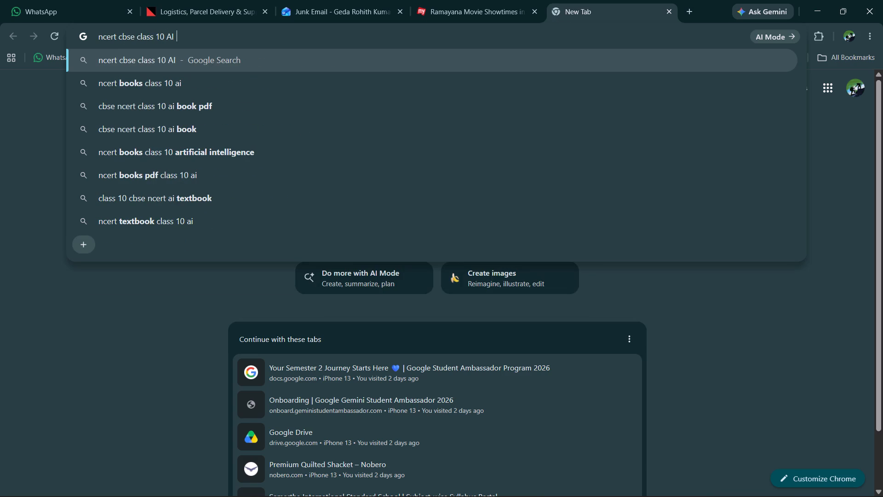
text(publki)
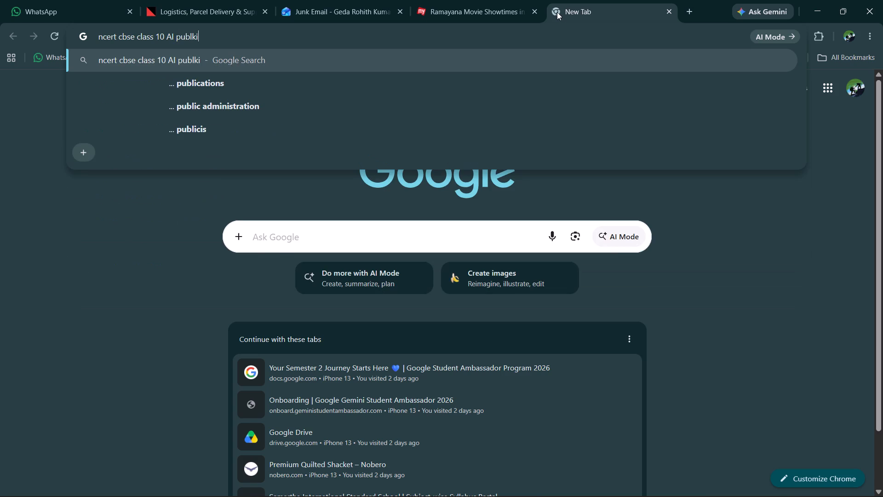
key(BackSpace)
key(BackSpace)
text(oic w)
key(BackSpace)
text(question papers)
key(Return)
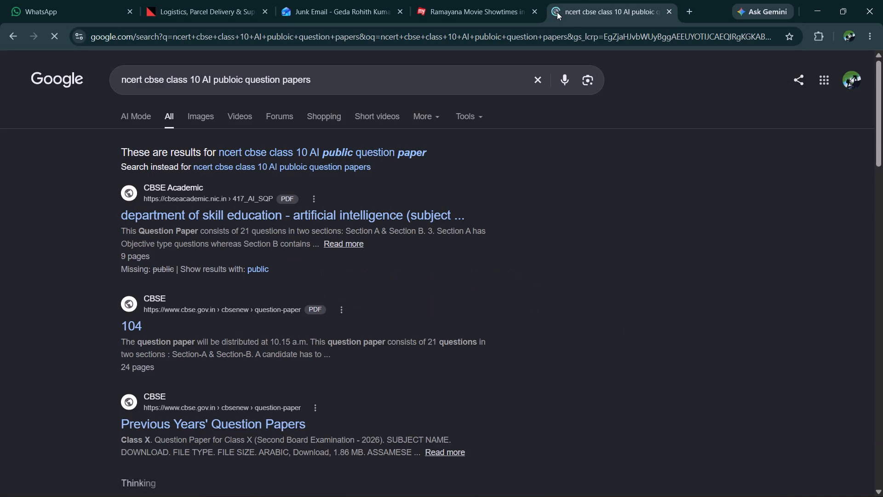
click(407, 216)
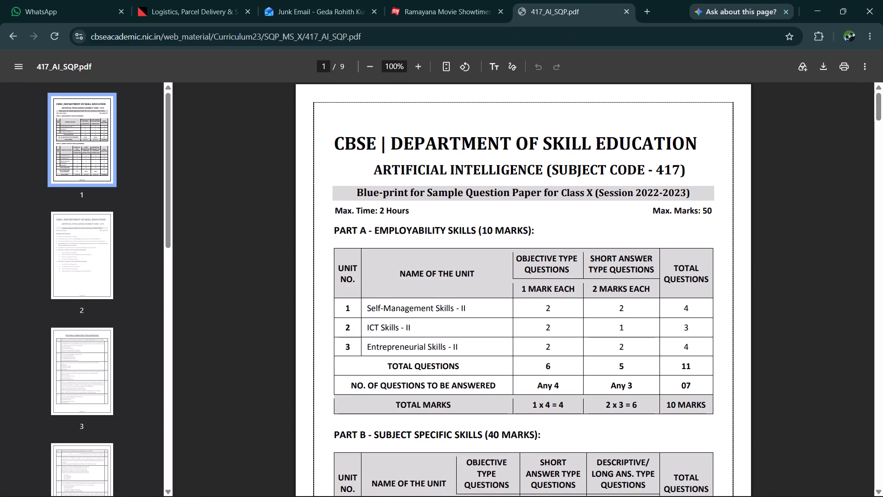
Look through the artificial intelligence sample question paper from the blueprint to the Q.2 questions on page 4.
scroll(471, 224, down, 1)
scroll(471, 224, up, 1)
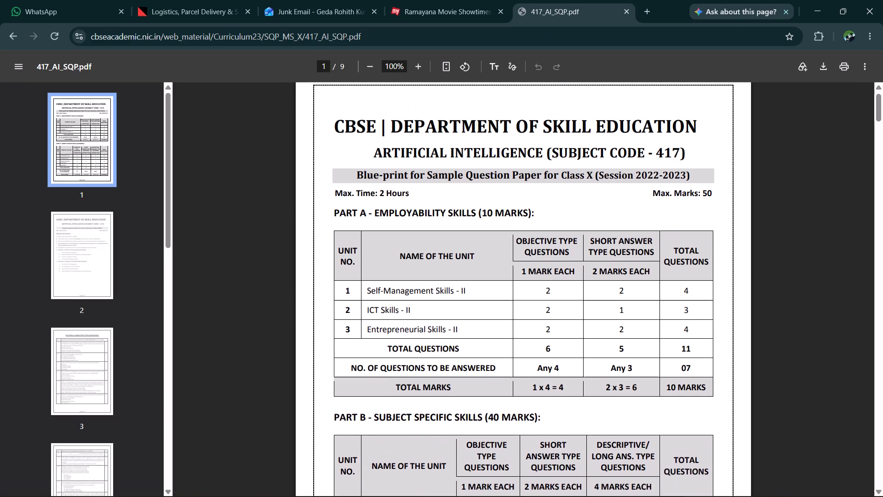
scroll(471, 224, up, 1)
scroll(471, 224, down, 1)
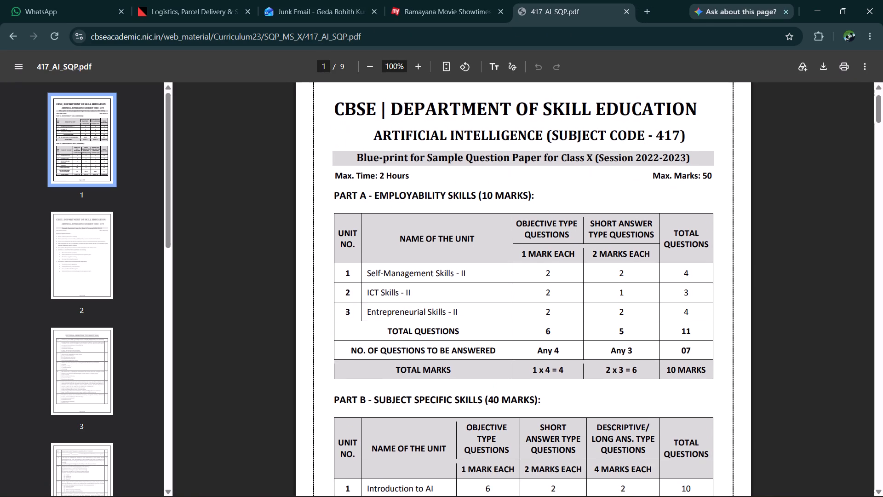
scroll(538, 214, down, 2)
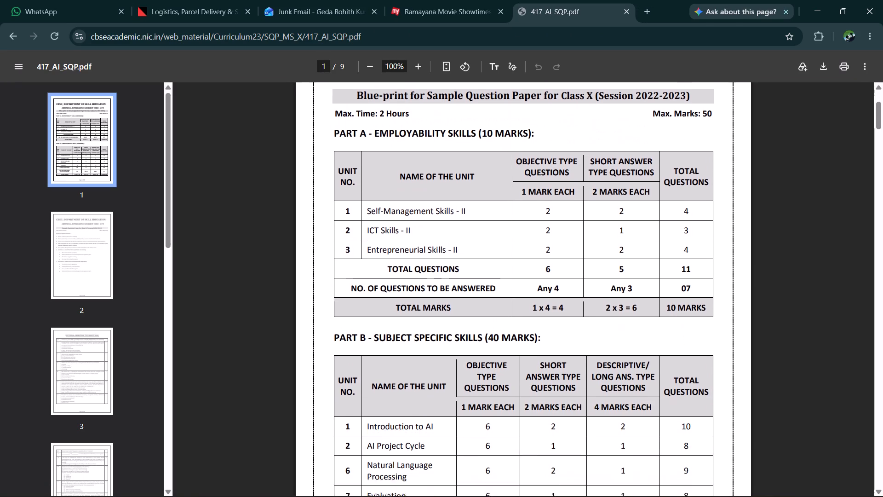
scroll(538, 214, down, 3)
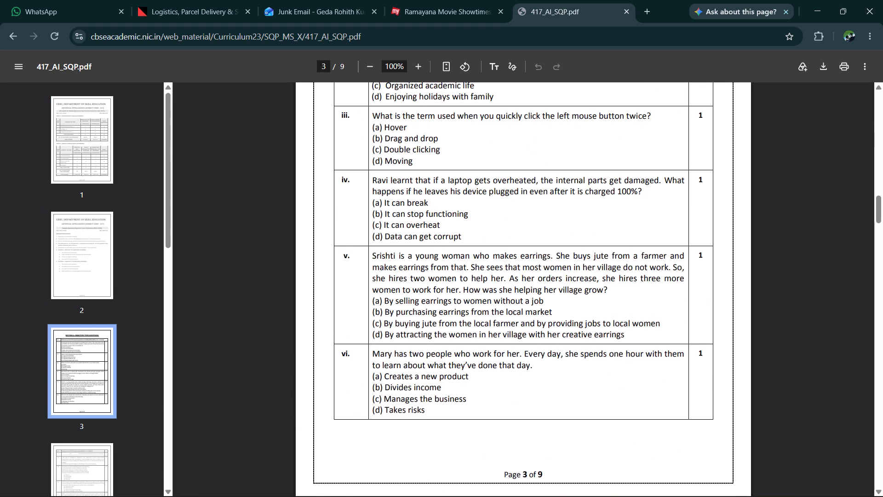
scroll(538, 214, down, 3)
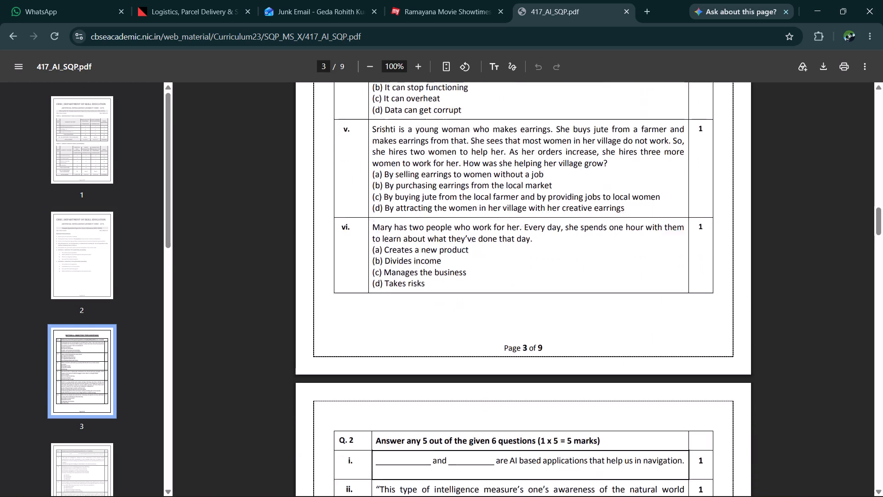
scroll(538, 214, down, 1)
scroll(483, 243, down, 1)
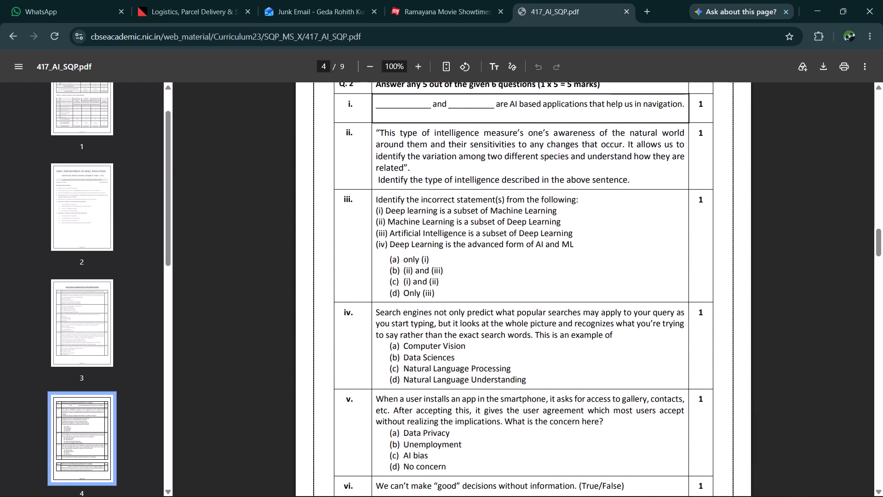
scroll(483, 243, down, 1)
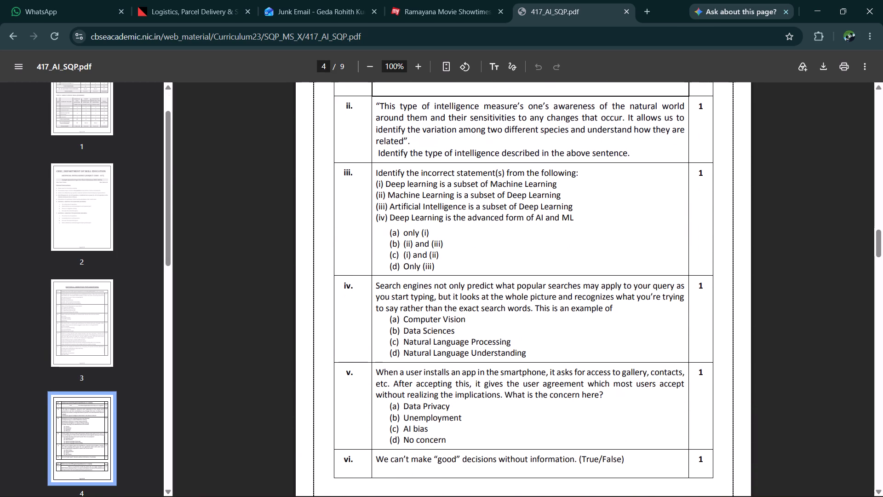
scroll(483, 243, down, 1)
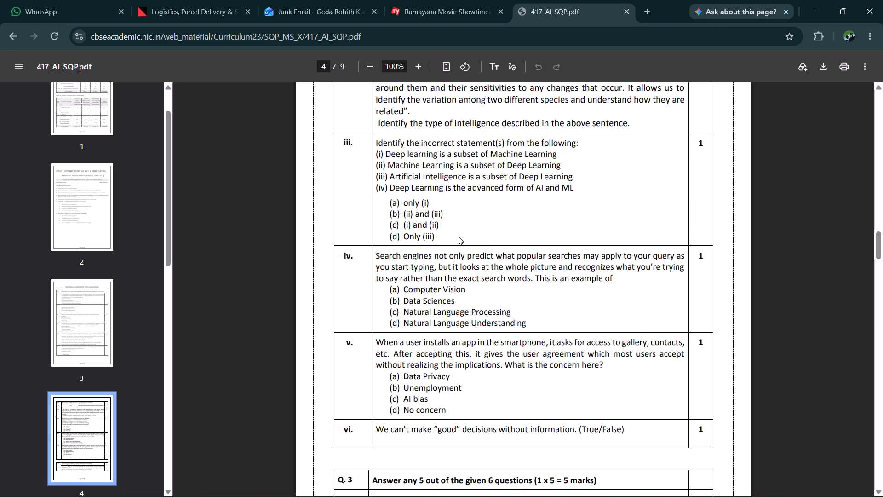
Copy question iii of Q.2, about the incorrect statements, together with all its answer options.
drag(450, 236, 427, 251)
drag(427, 251, 437, 237)
drag(437, 237, 375, 150)
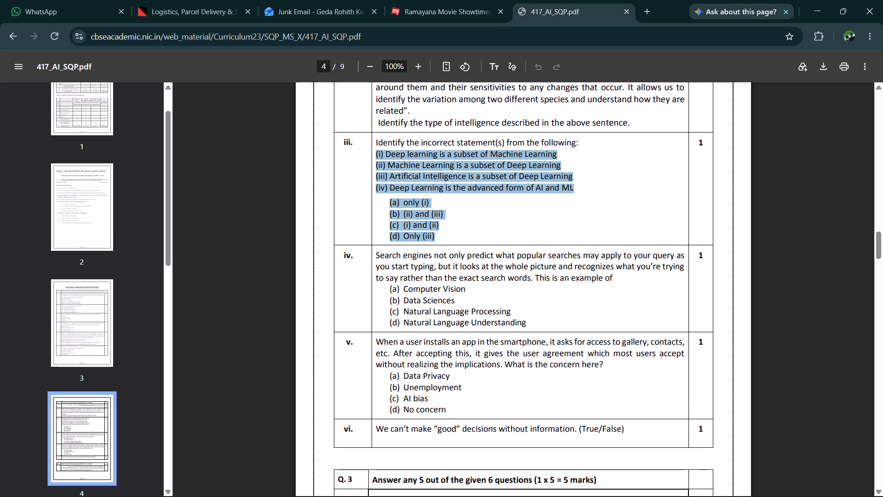
drag(375, 150, 376, 144)
key(ctrl+c)
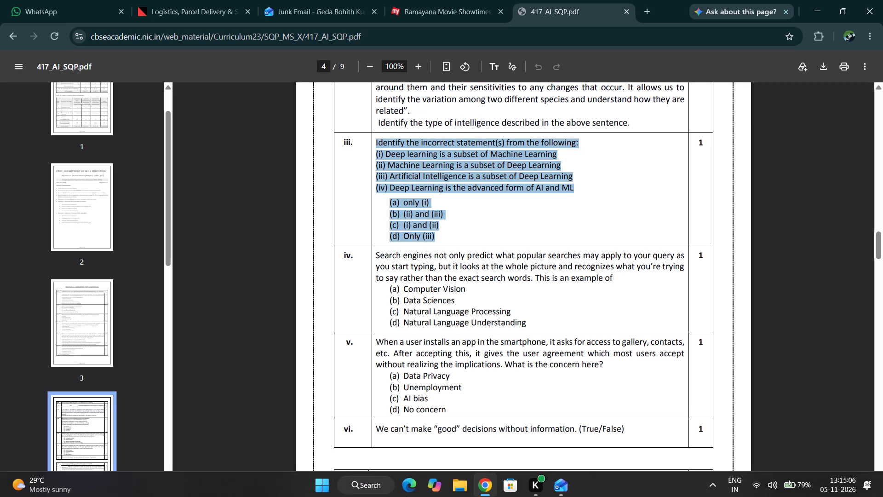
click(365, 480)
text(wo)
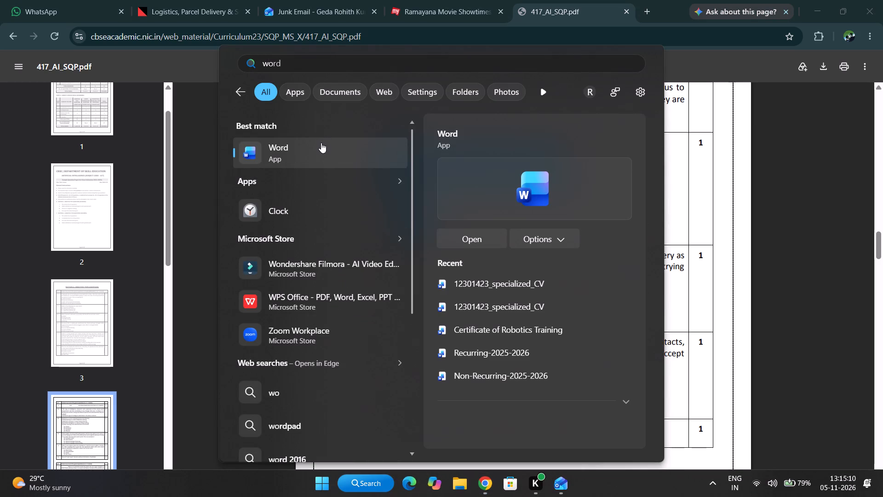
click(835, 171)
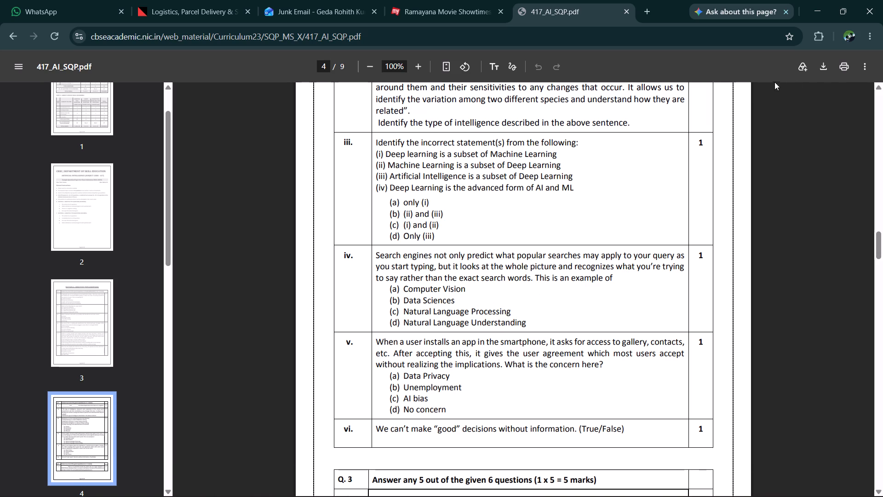
Download the sample question paper as the PDF file 417_AI_SQP into the Downloads folder.
click(825, 66)
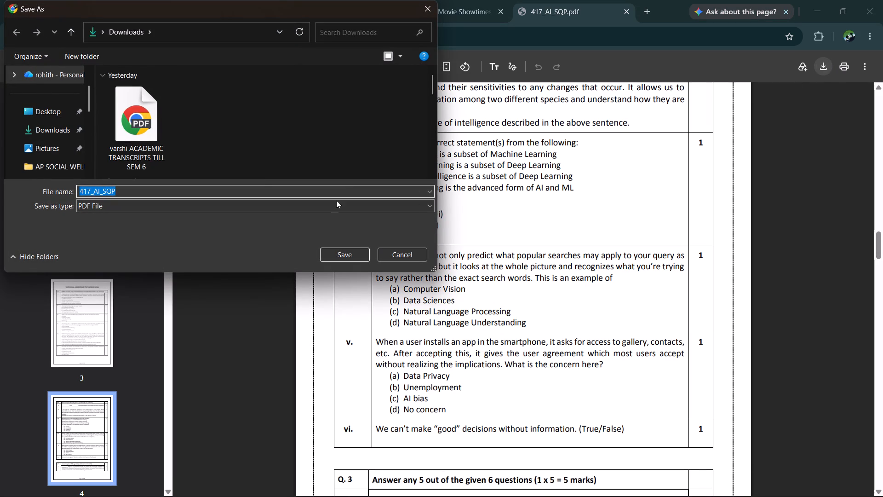
click(47, 128)
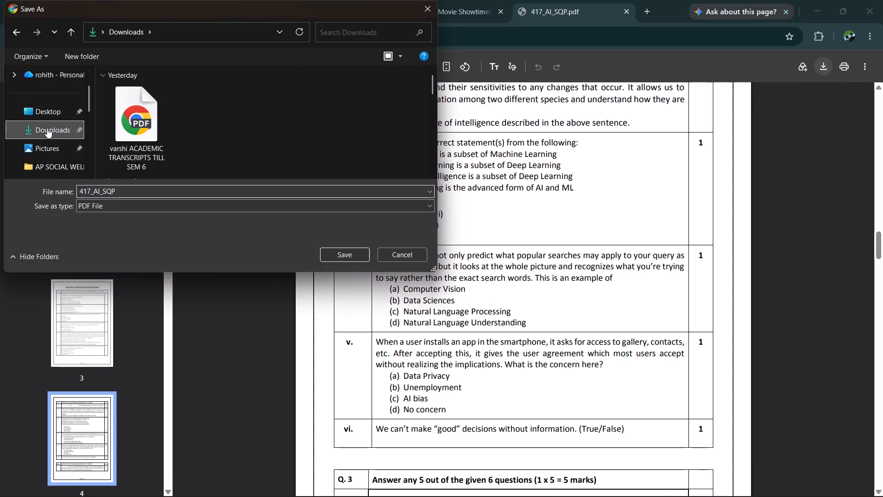
click(351, 259)
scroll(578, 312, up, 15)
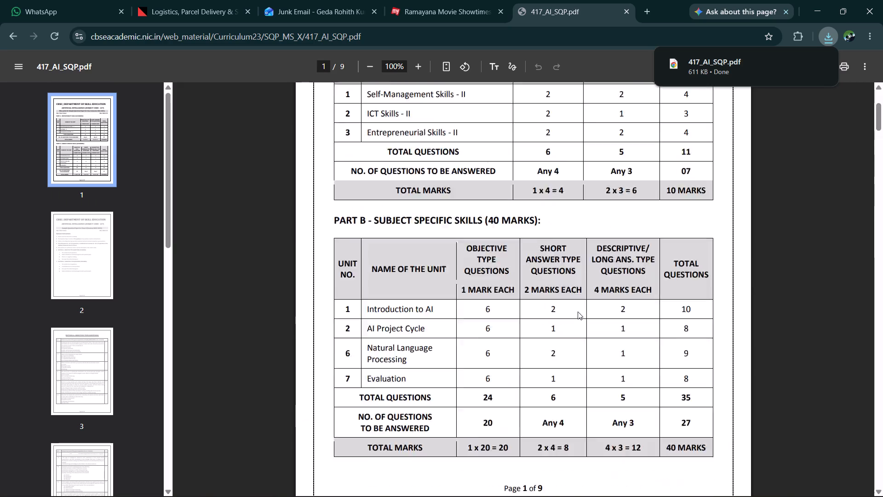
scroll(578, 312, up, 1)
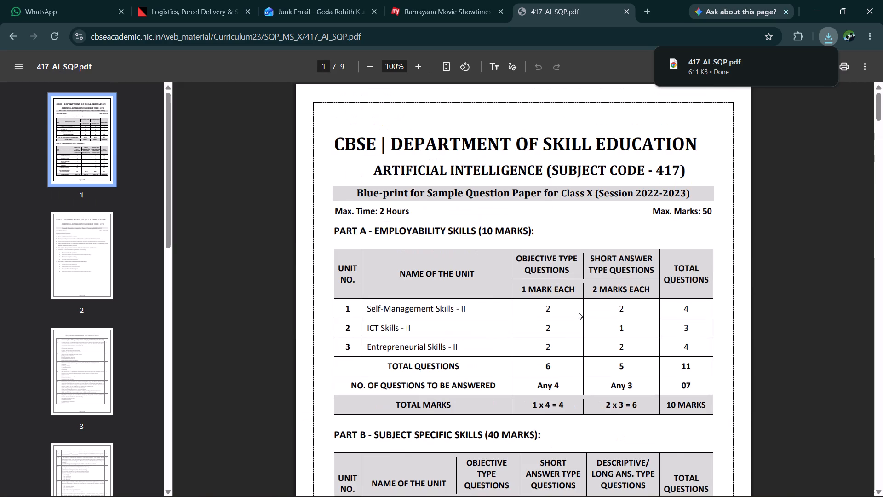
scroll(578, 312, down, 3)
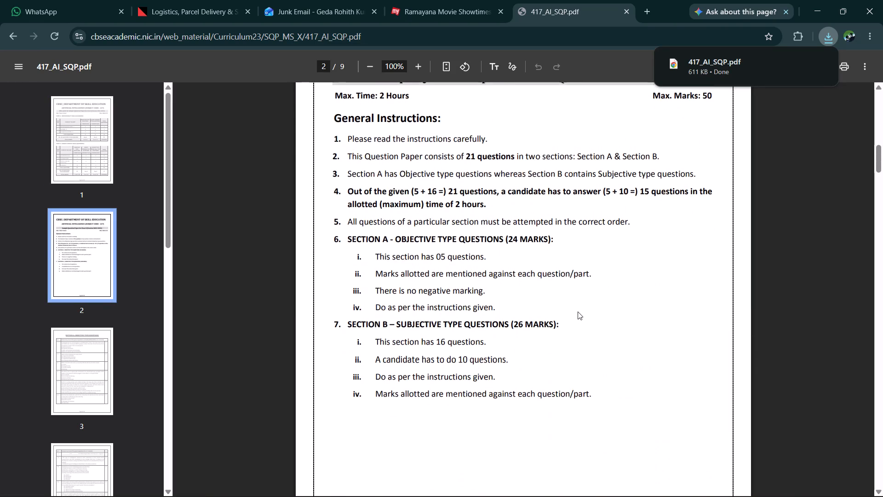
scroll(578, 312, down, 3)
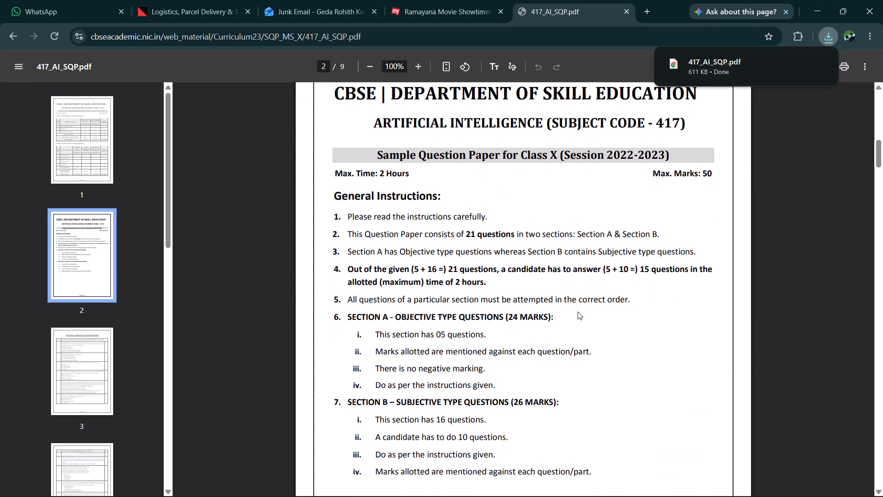
Search for "pdf to word" in a new tab and open the iLovePDF PDF to Word converter.
click(646, 6)
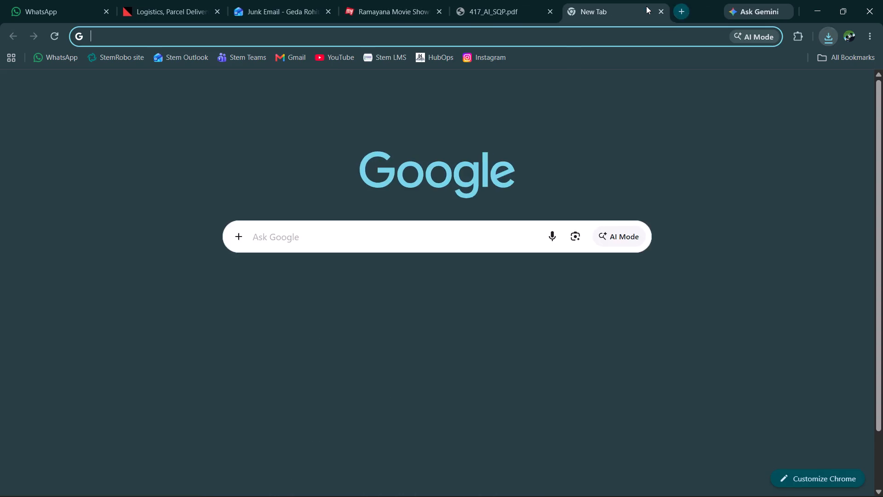
text(pdf to wo)
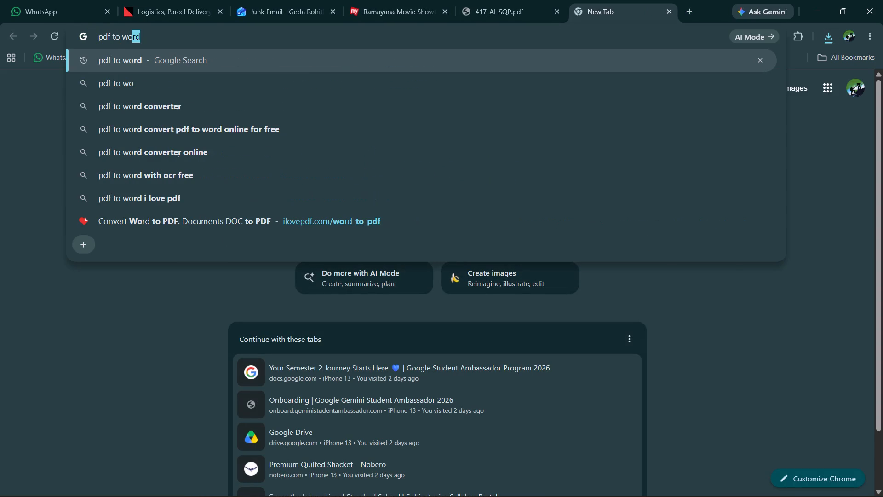
key(Return)
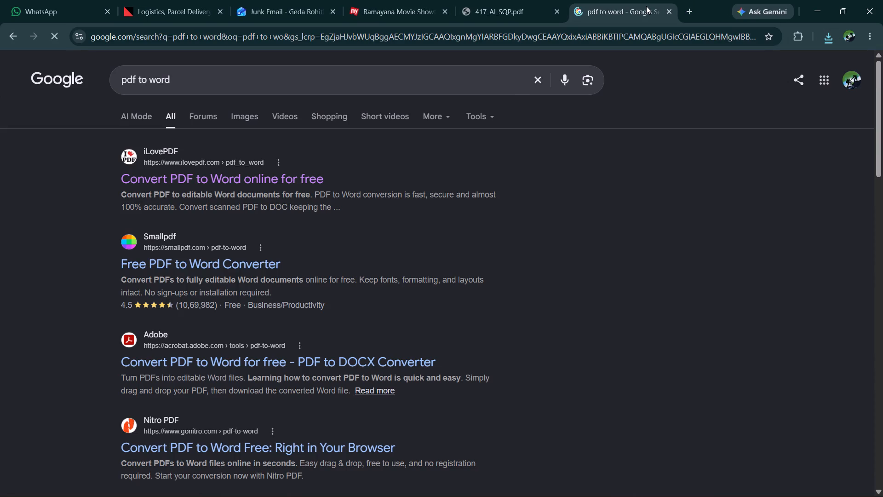
click(303, 173)
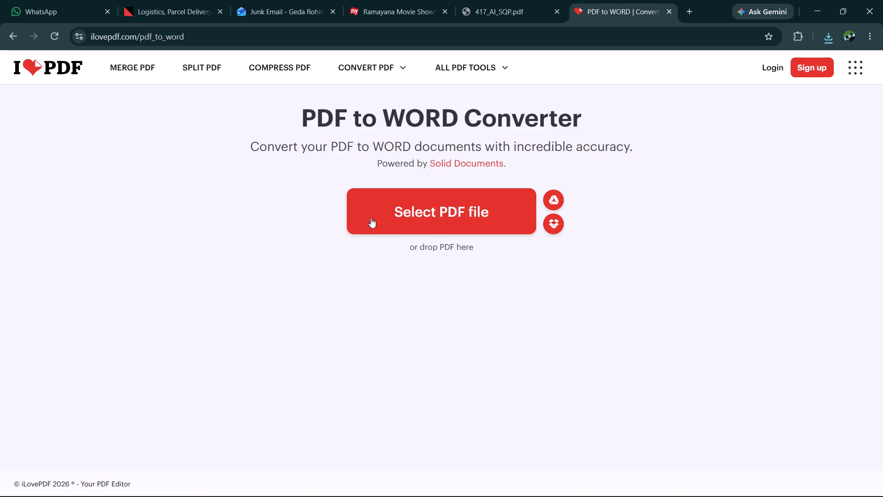
Convert the 417_AI_SQP PDF from Downloads to Word without OCR and download the converted document.
click(422, 231)
click(142, 133)
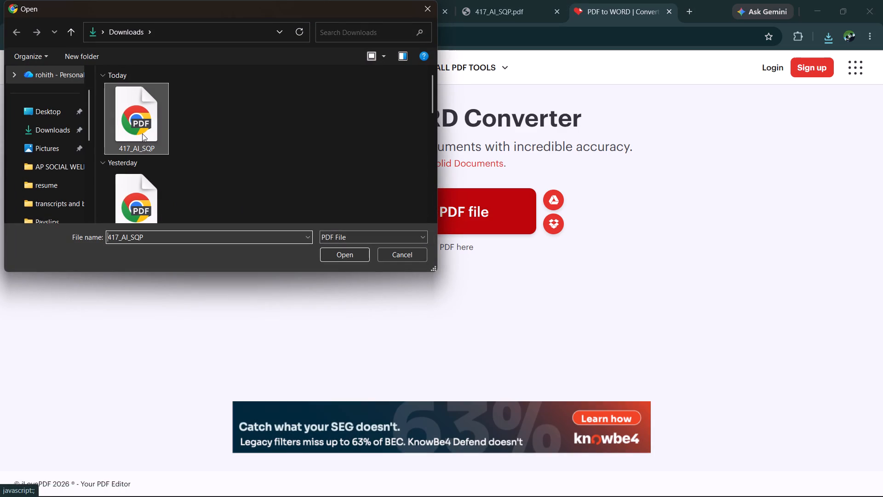
click(330, 251)
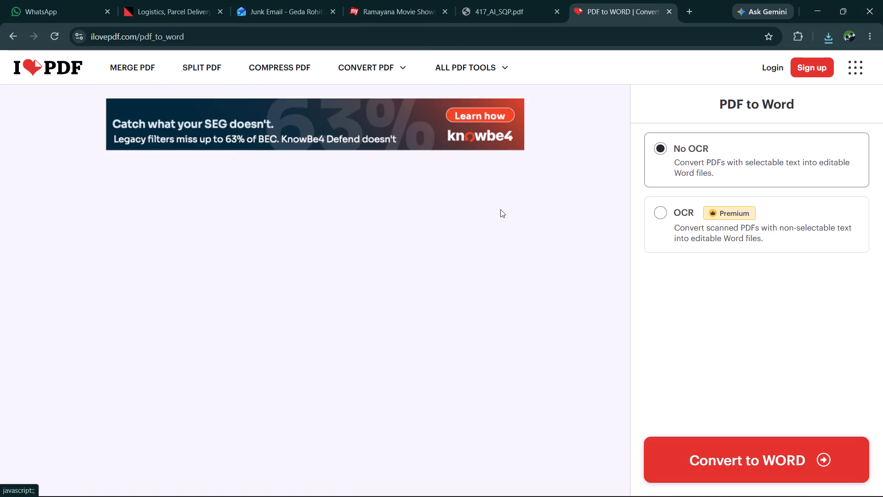
click(500, 209)
click(666, 449)
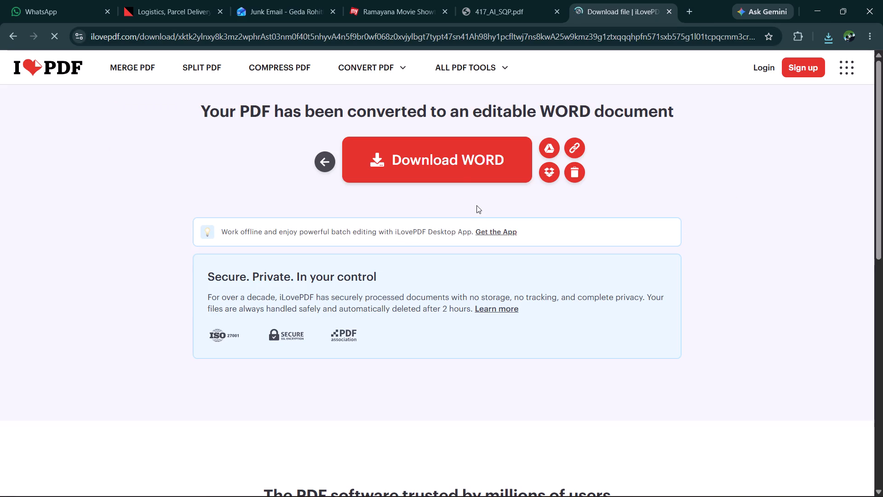
click(453, 167)
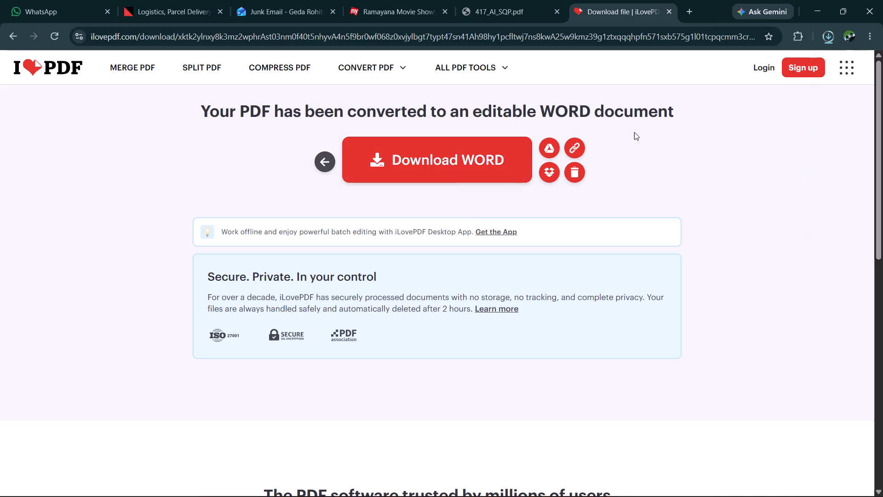
Return to the converter and load Class_X_Question_Paper_Samartha from the SA-1 question papres folder, inside STEMROBO's Samartha School folder on drive D.
click(319, 160)
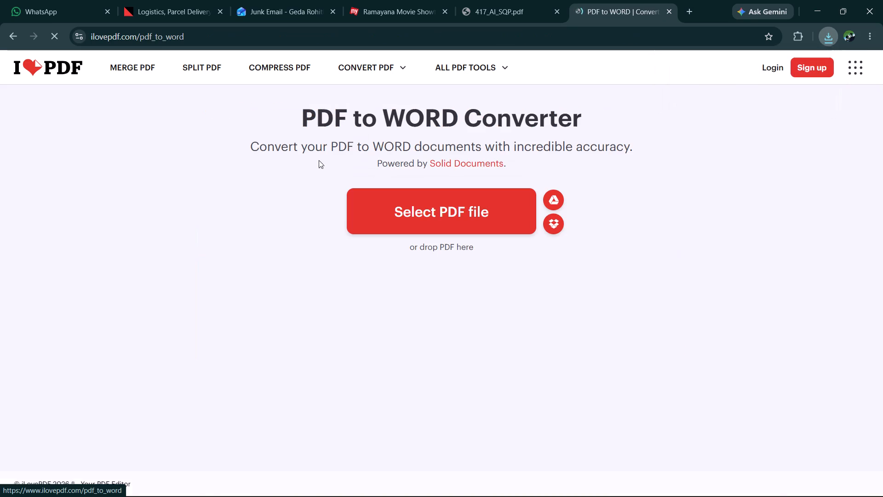
click(353, 214)
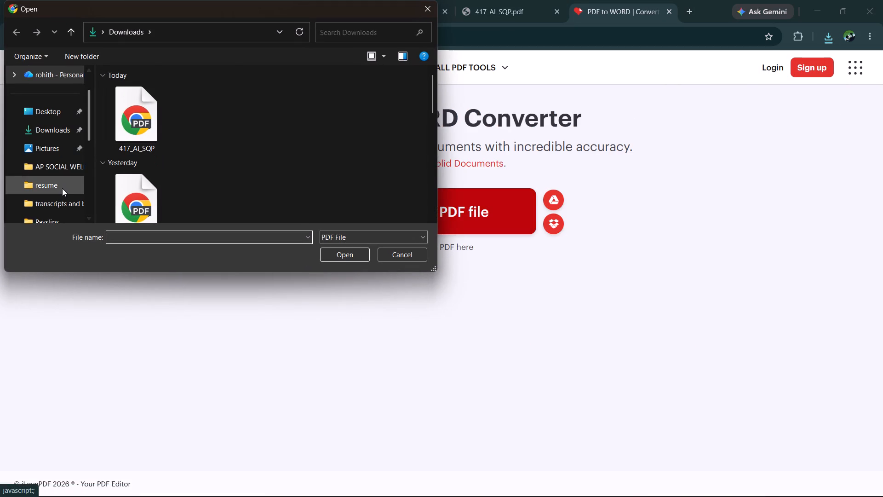
scroll(61, 190, down, 1)
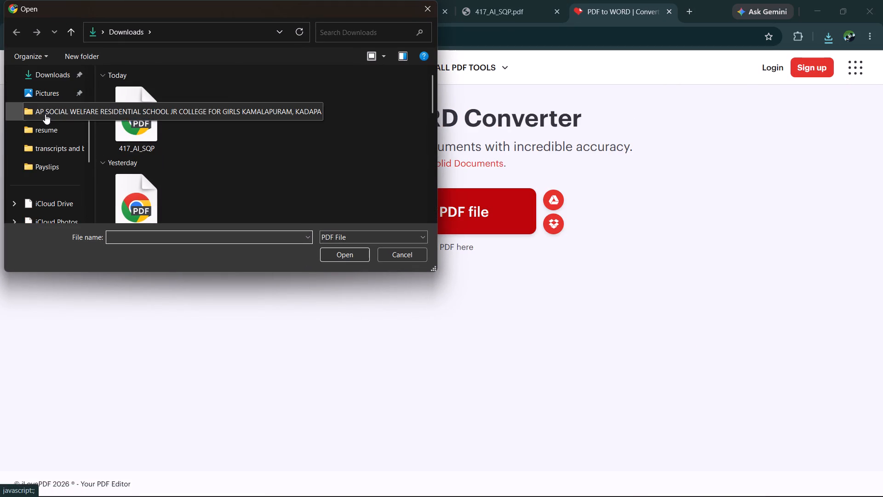
click(45, 115)
click(135, 33)
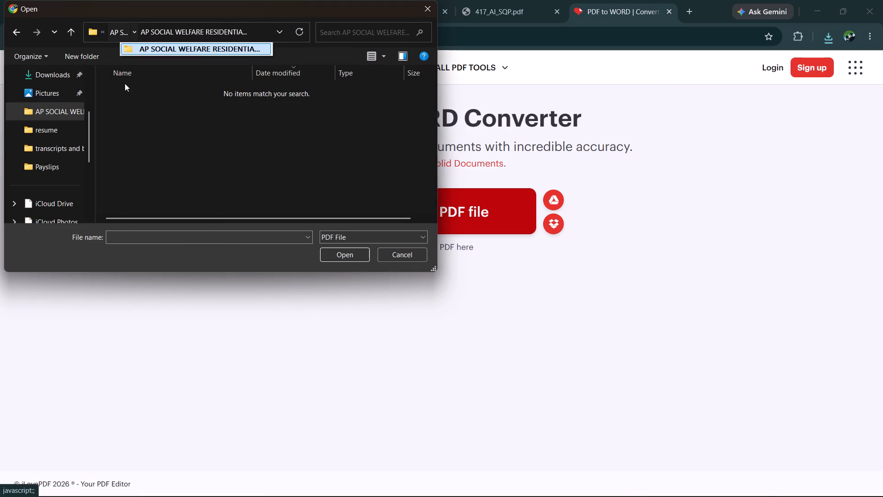
scroll(46, 199, down, 2)
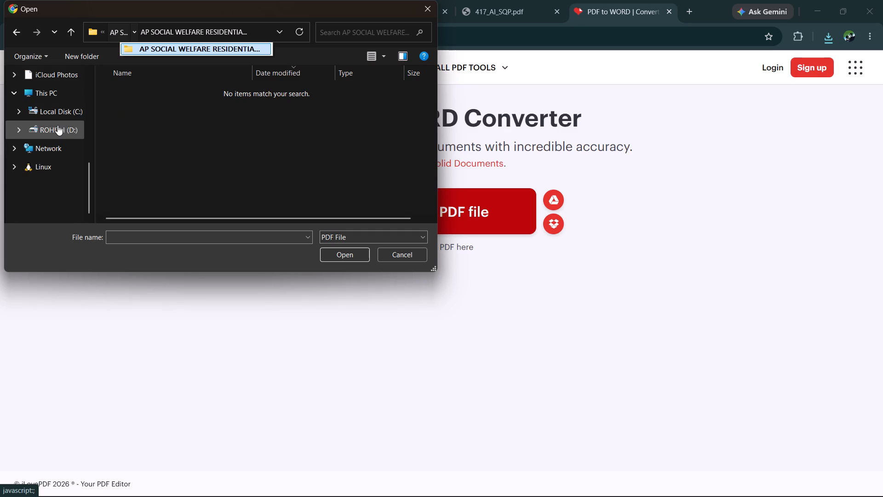
click(57, 125)
double_click(187, 190)
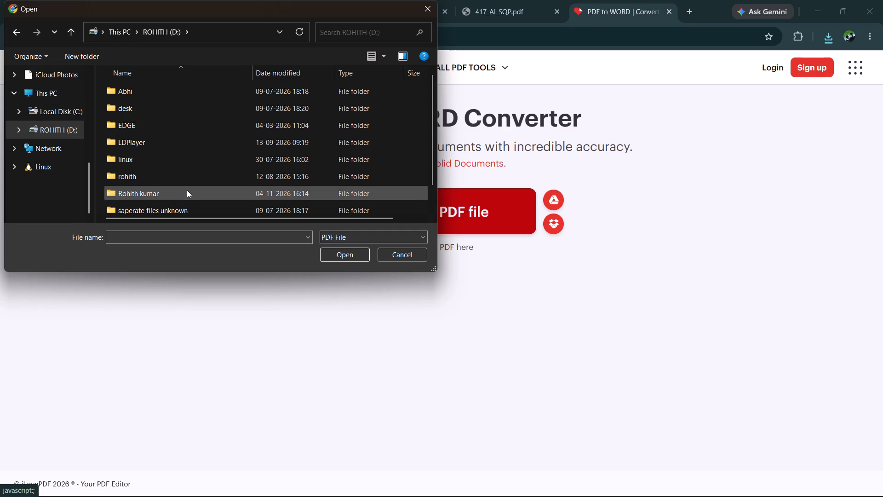
scroll(189, 184, down, 2)
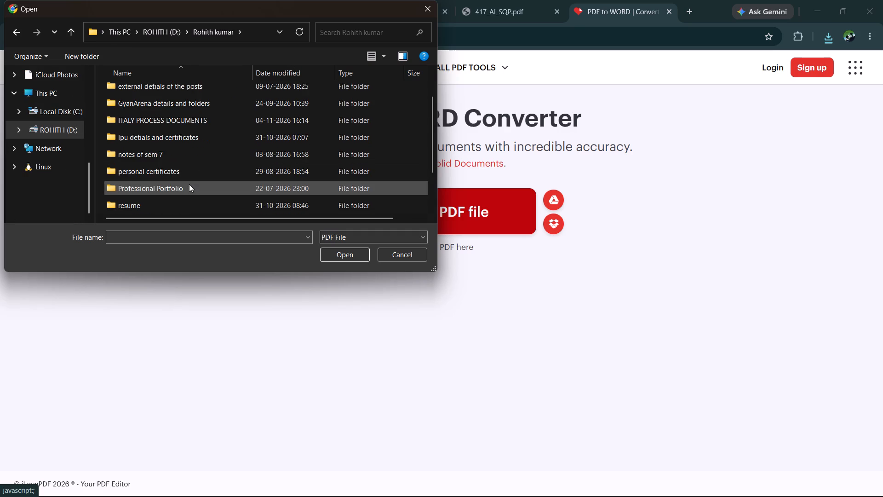
scroll(189, 184, down, 1)
double_click(184, 176)
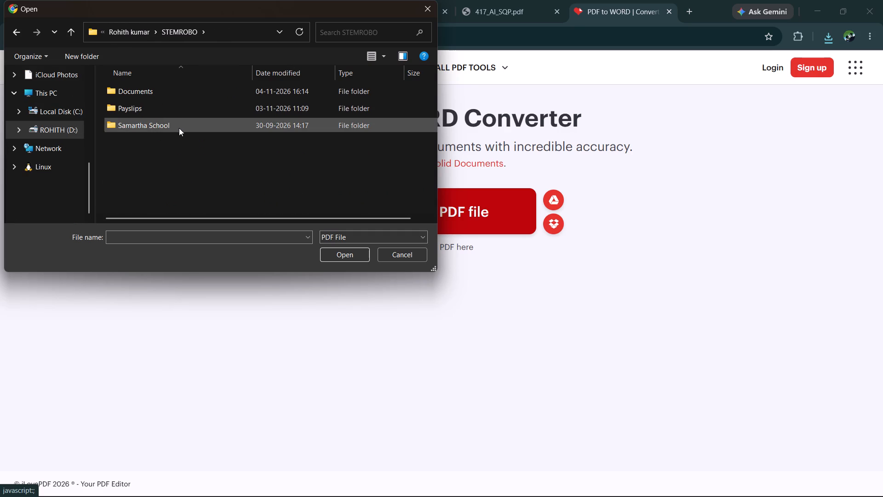
double_click(178, 126)
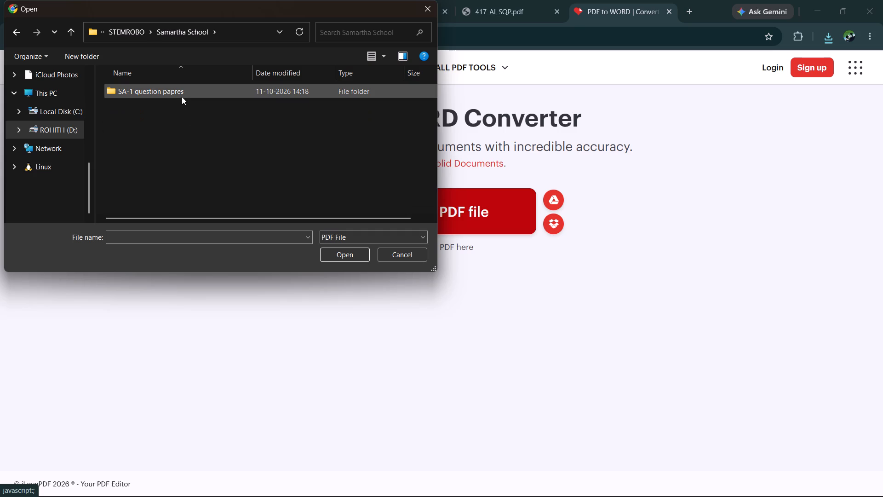
double_click(182, 97)
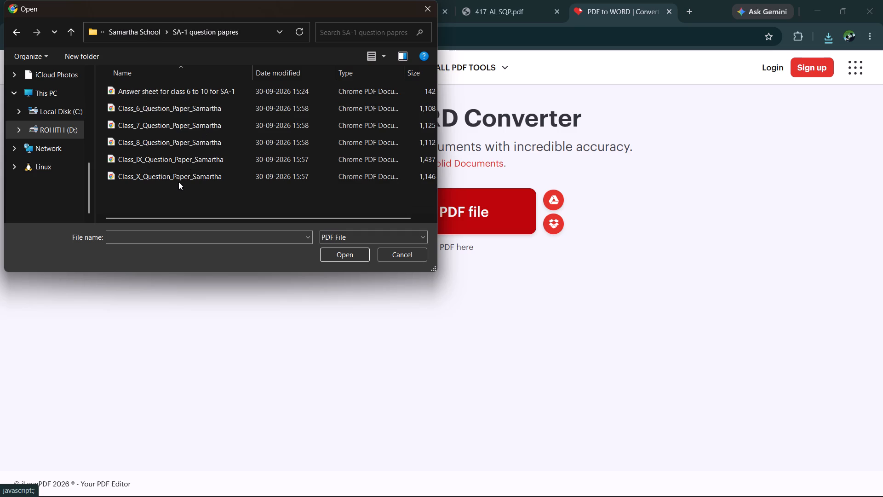
click(178, 182)
click(330, 254)
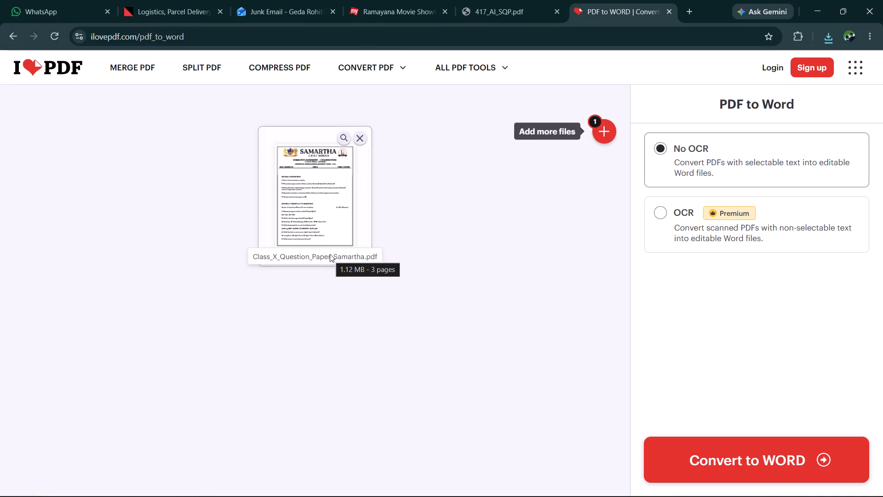
Convert the Class_X_Question_Paper_Samartha PDF to Word without OCR and download the converted document.
click(764, 483)
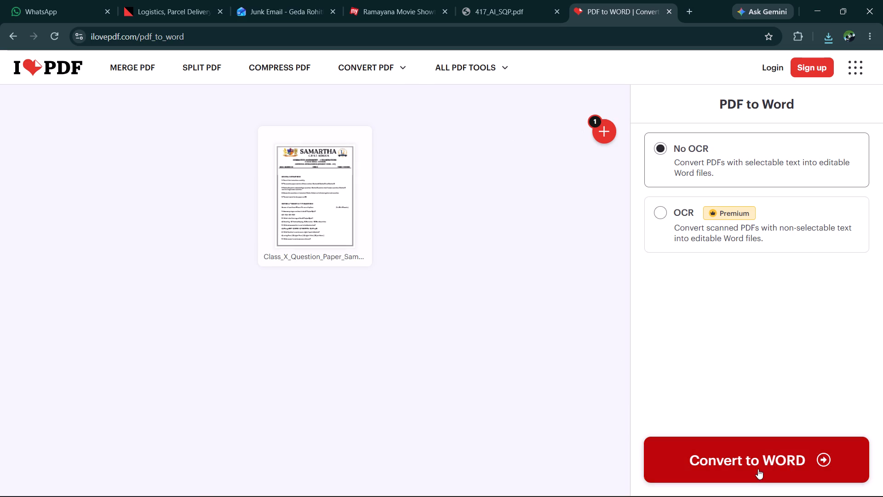
click(758, 469)
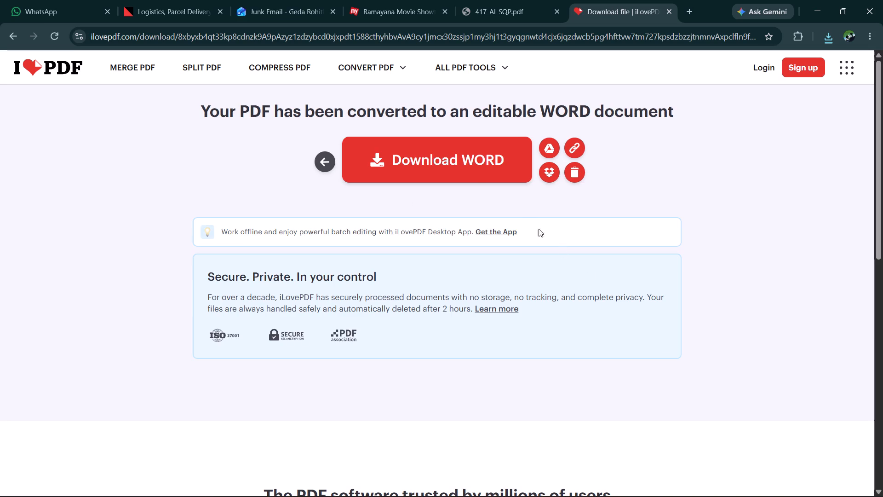
click(482, 162)
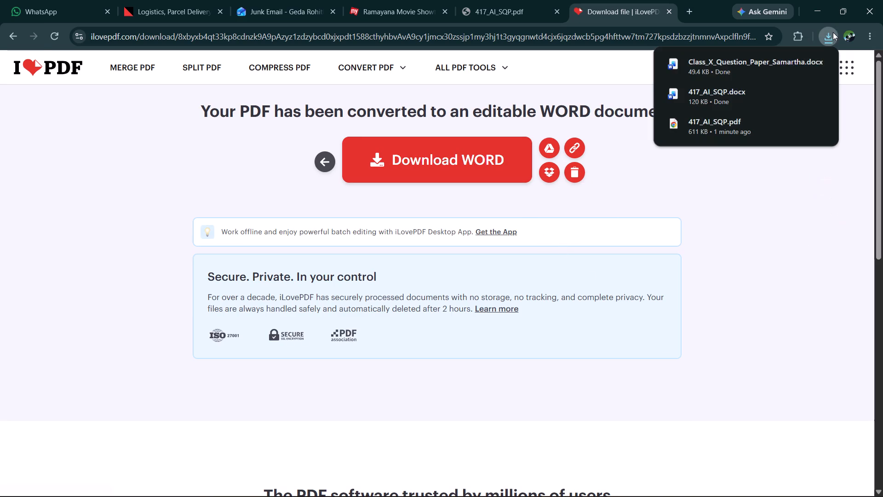
Open the downloaded Class_X_Question_Paper_Samartha document in Word and enable editing.
click(763, 62)
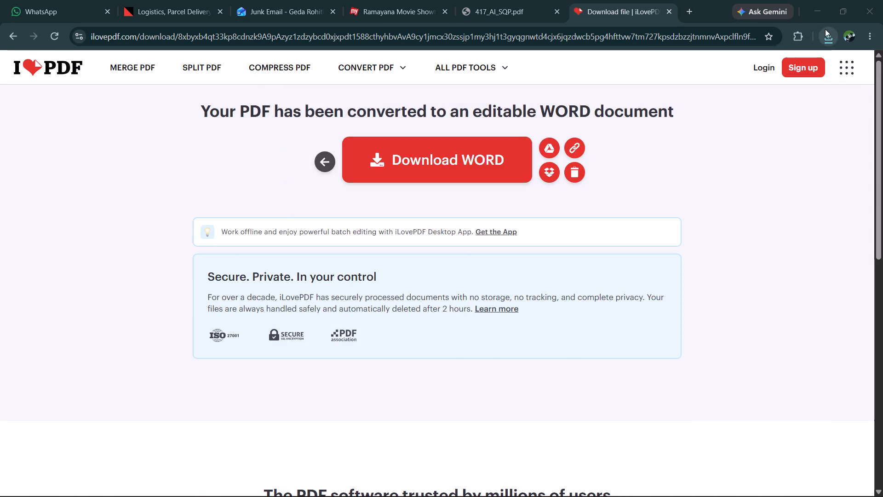
click(439, 51)
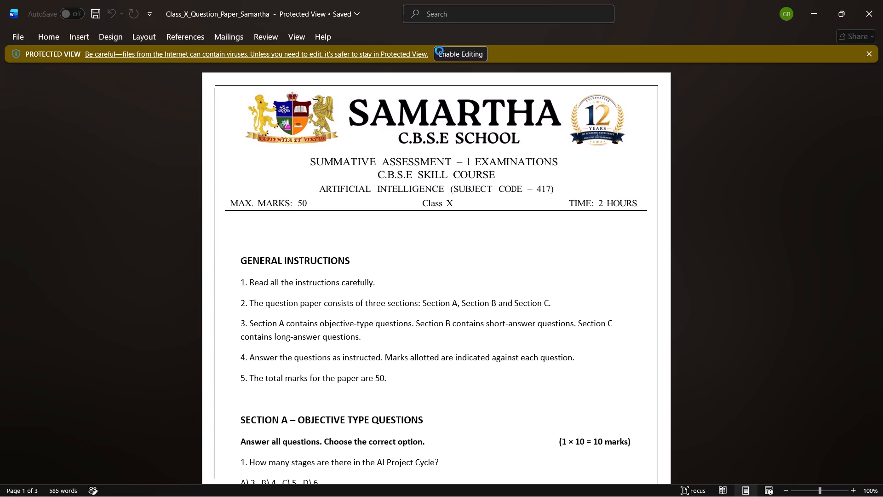
Switch back to Chrome and open the downloaded 417_AI_SQP Word document.
key(alt+Tab)
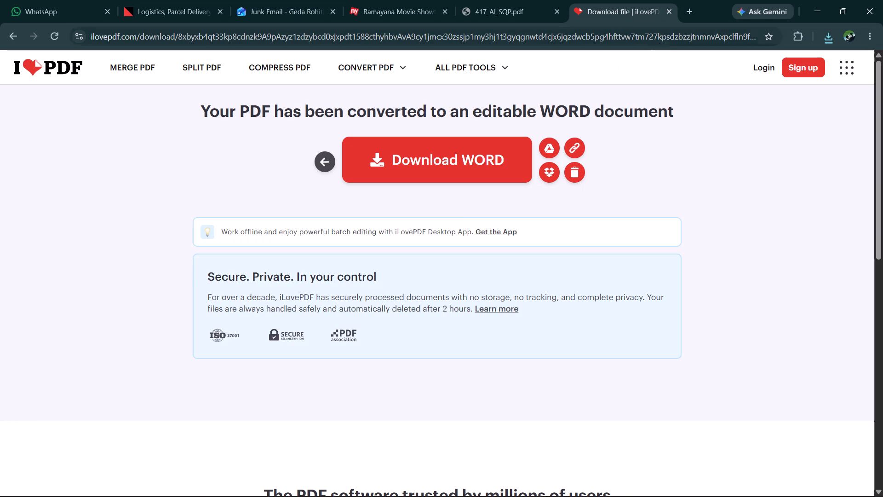
click(825, 38)
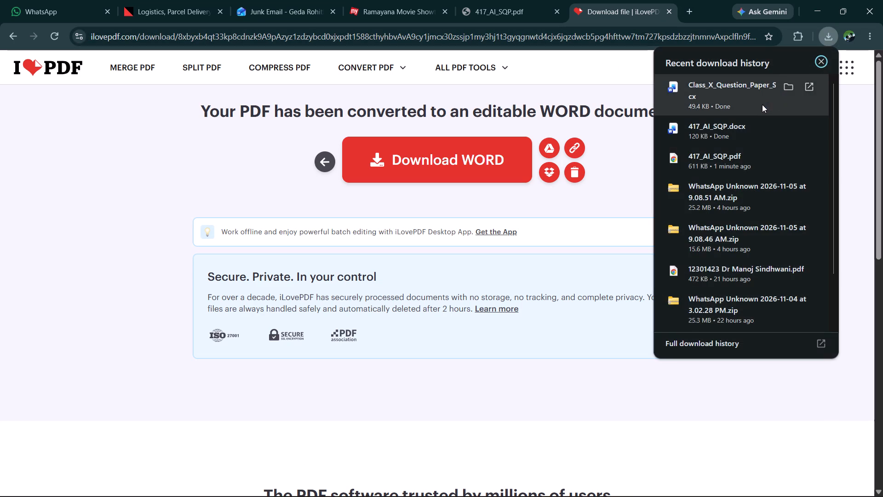
click(730, 125)
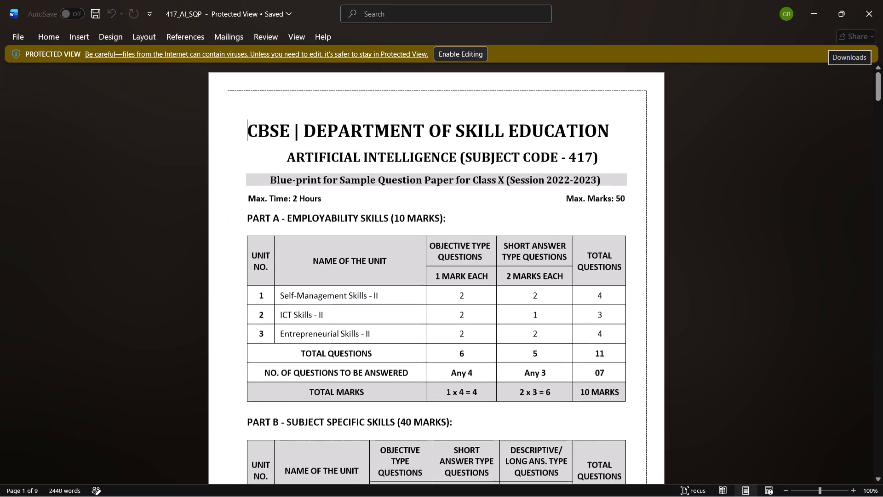
Enable editing in 417_AI_SQP and delete the three title lines from the CBSE department heading through the Blue-print line.
scroll(530, 229, up, 1)
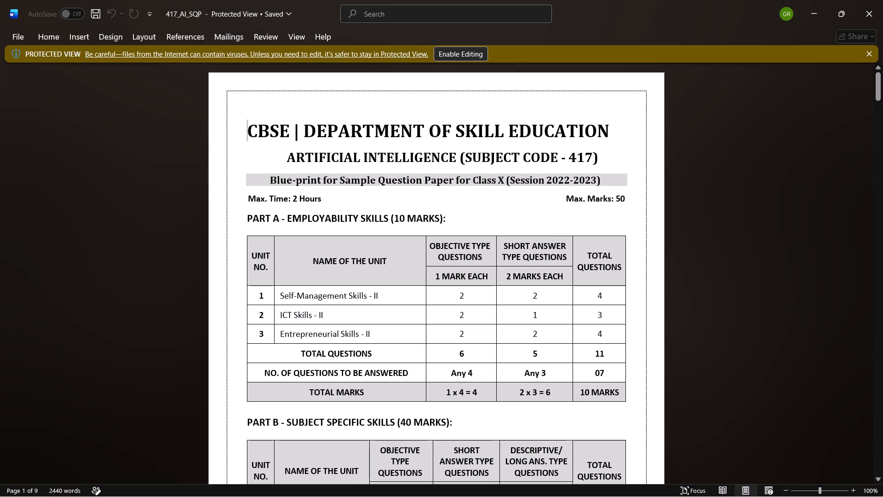
drag(633, 179, 500, 175)
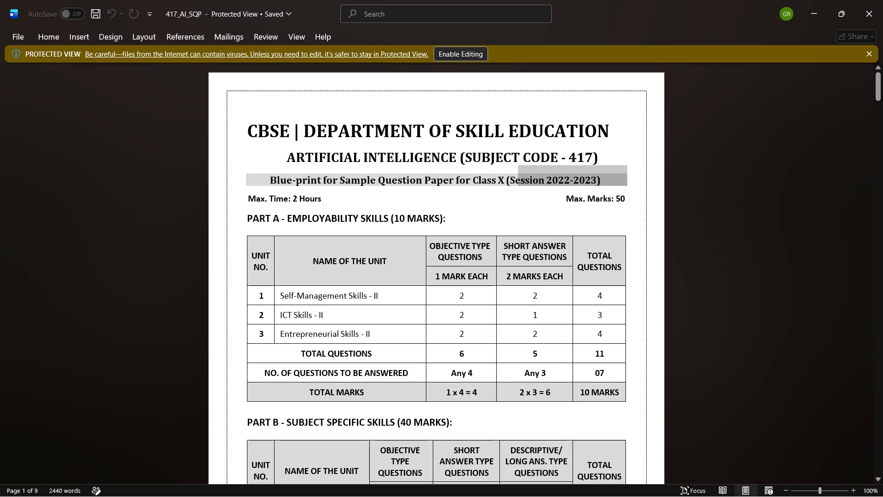
drag(500, 175, 217, 119)
key(BackSpace)
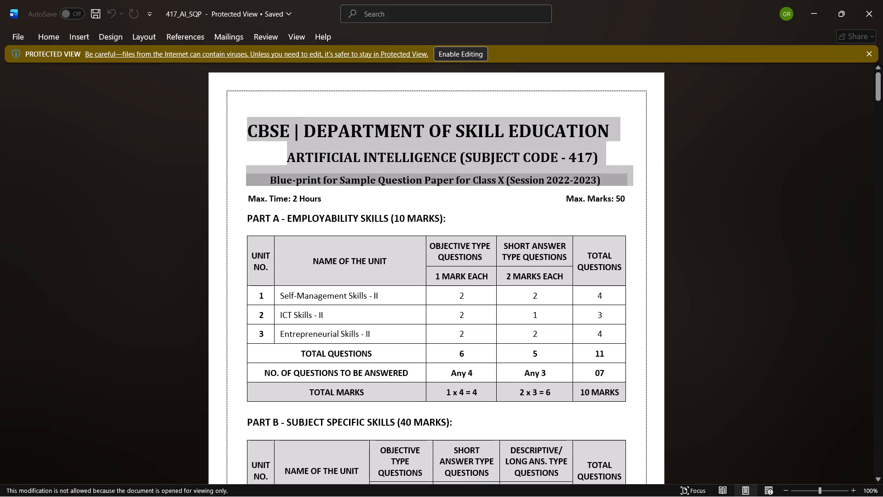
click(472, 46)
key(BackSpace)
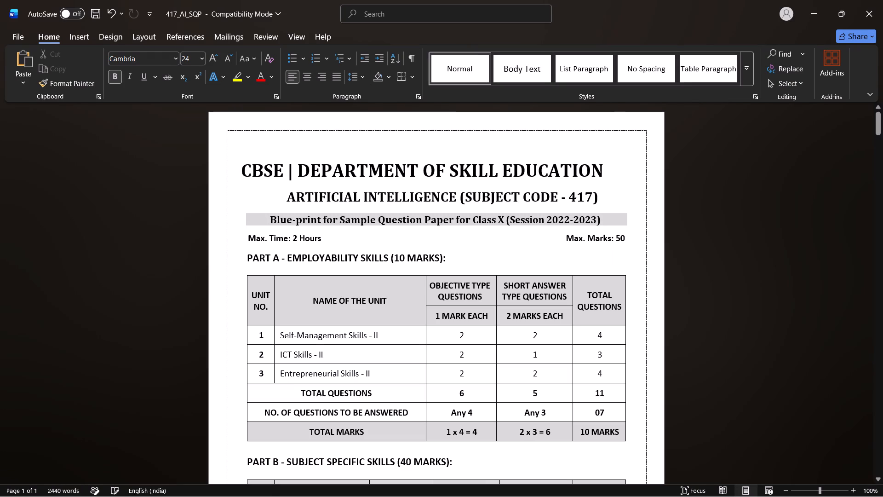
drag(633, 219, 276, 159)
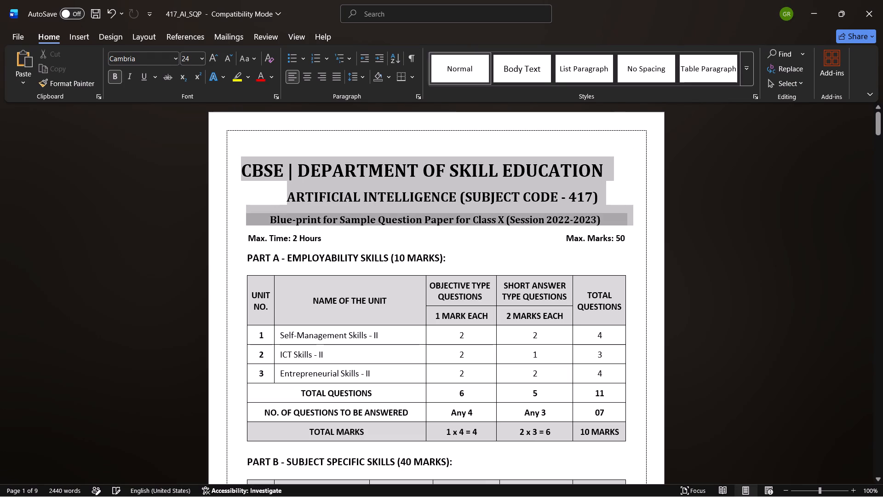
drag(276, 159, 271, 158)
key(BackSpace)
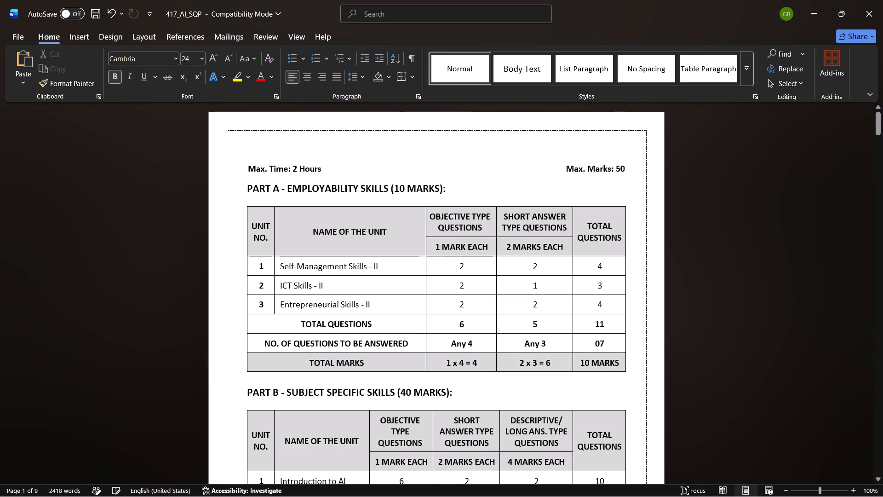
Switch to the Class_X_Question_Paper_Samartha document and copy the header block with the school logos and exam details.
key(alt+Tab)
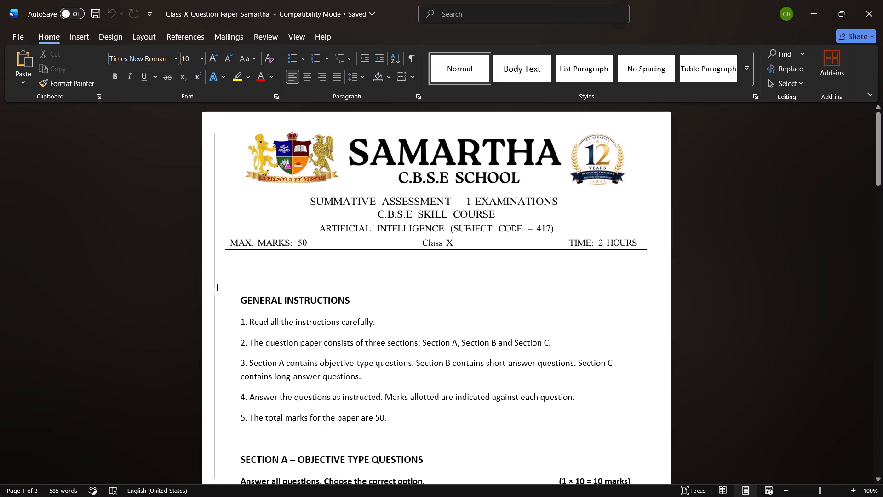
drag(653, 248, 281, 144)
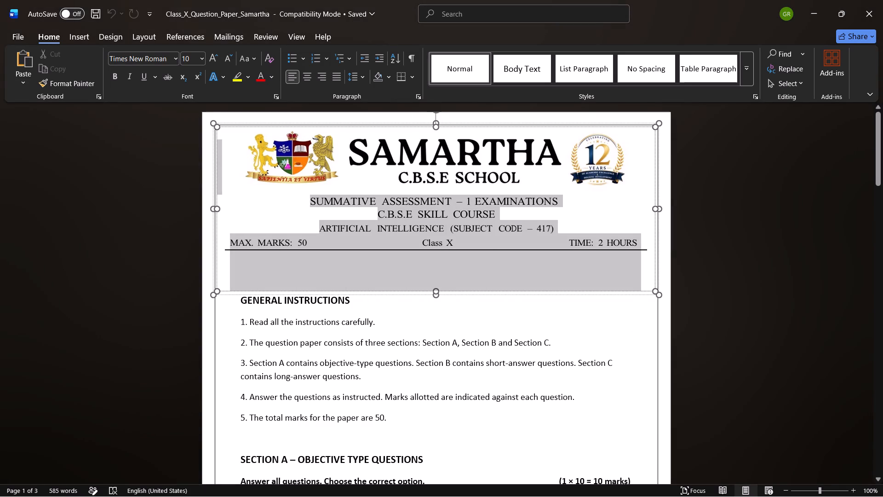
drag(281, 144, 281, 120)
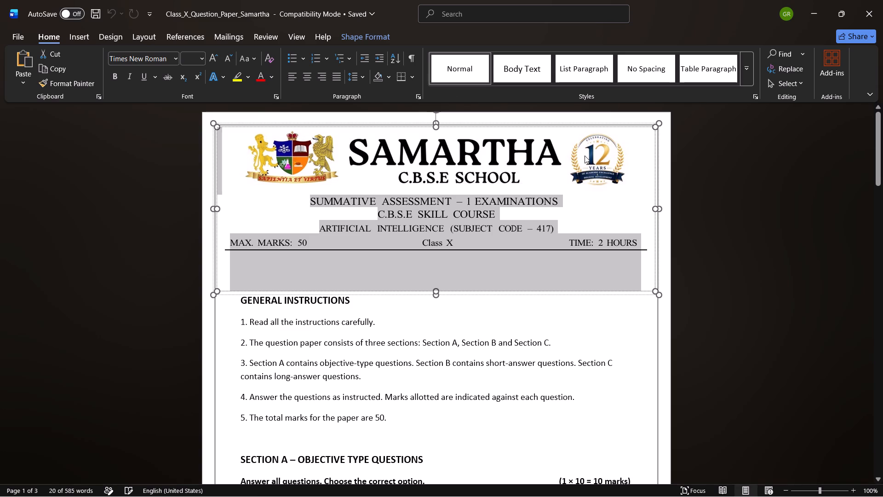
click(585, 152)
click(449, 126)
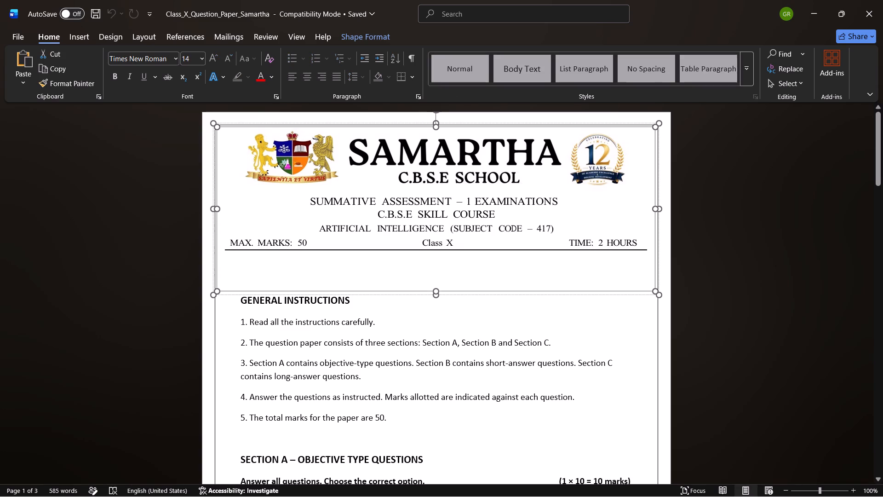
key(ctrl+c)
Return to the 417_AI_SQP document and delete the Max. Time and Max. Marks line above PART A.
key(alt+Tab)
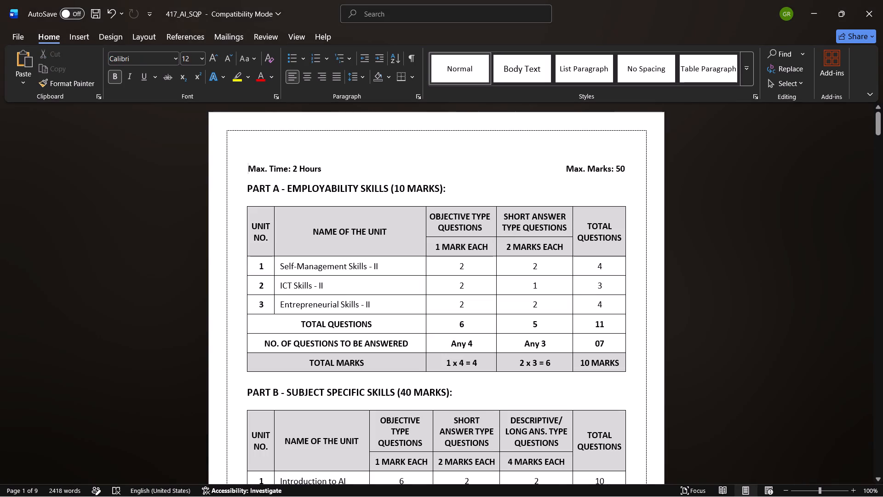
drag(632, 167, 278, 165)
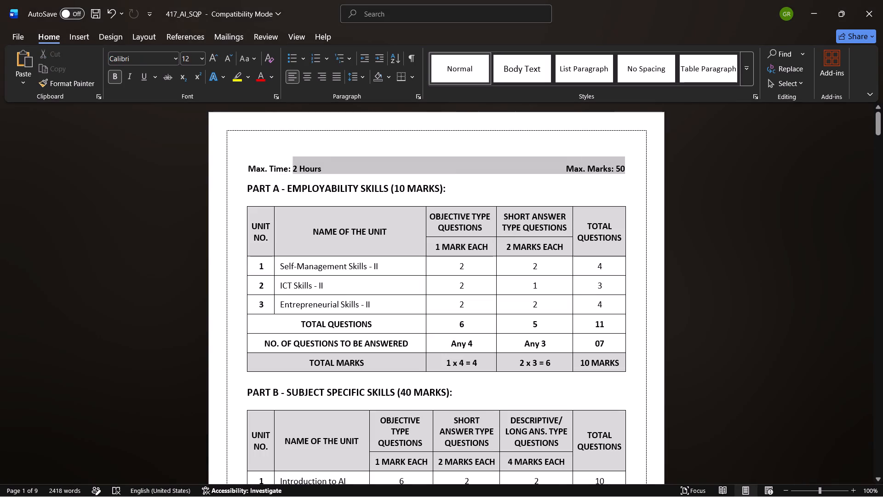
drag(278, 165, 252, 162)
key(BackSpace)
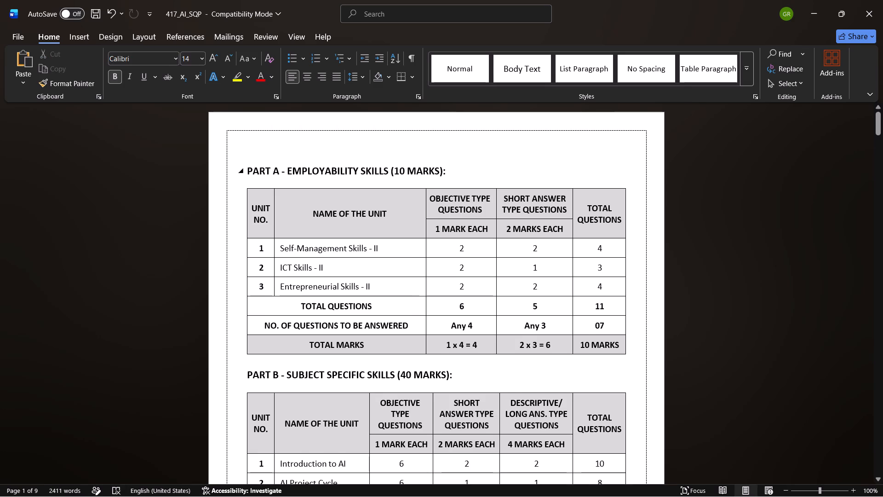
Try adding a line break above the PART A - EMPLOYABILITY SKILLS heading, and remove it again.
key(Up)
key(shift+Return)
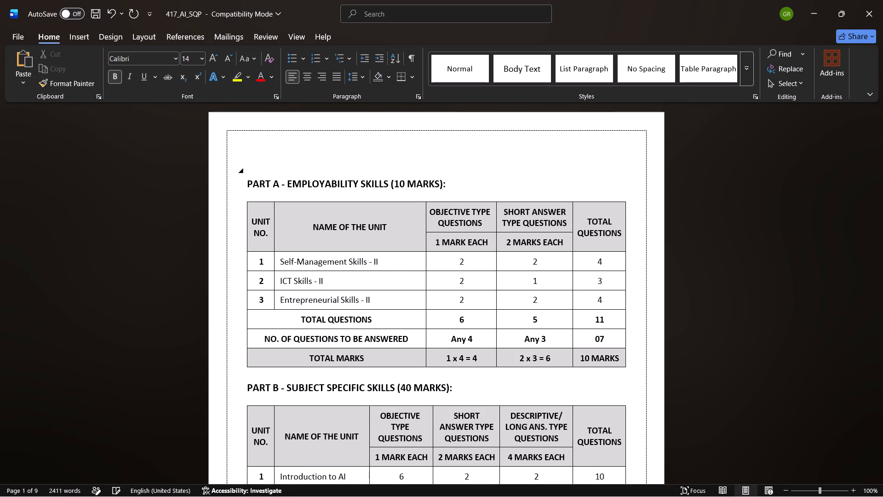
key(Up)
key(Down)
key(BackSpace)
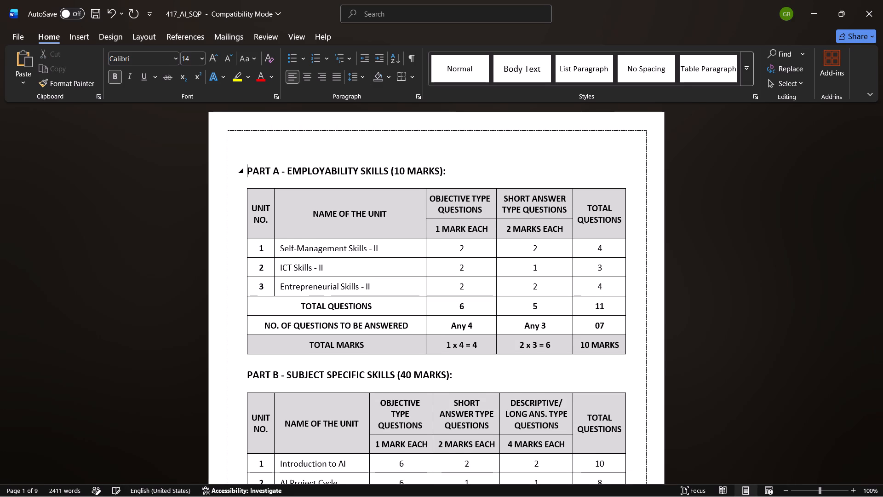
Add a blank line above the PART A - EMPLOYABILITY SKILLS heading and put the cursor on it.
key(Return)
key(Up)
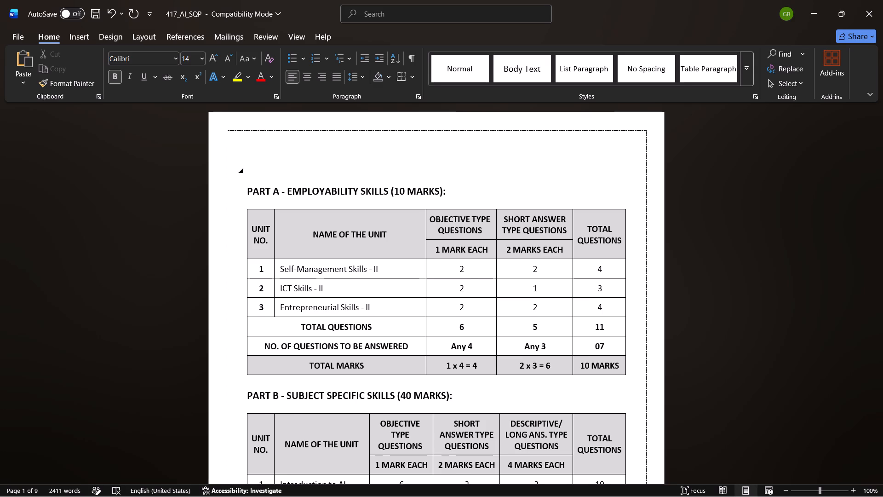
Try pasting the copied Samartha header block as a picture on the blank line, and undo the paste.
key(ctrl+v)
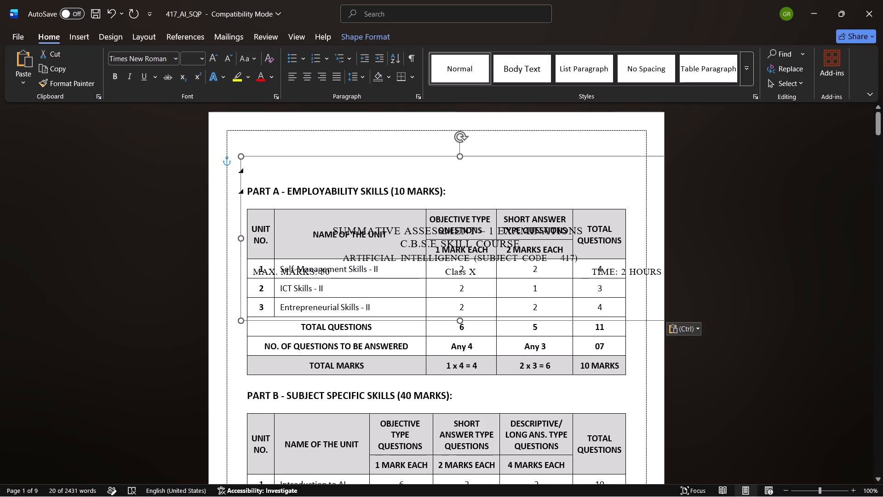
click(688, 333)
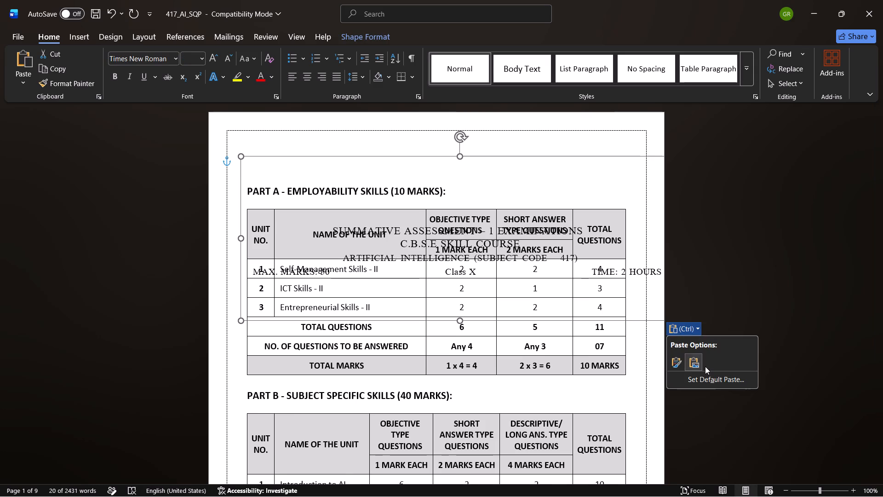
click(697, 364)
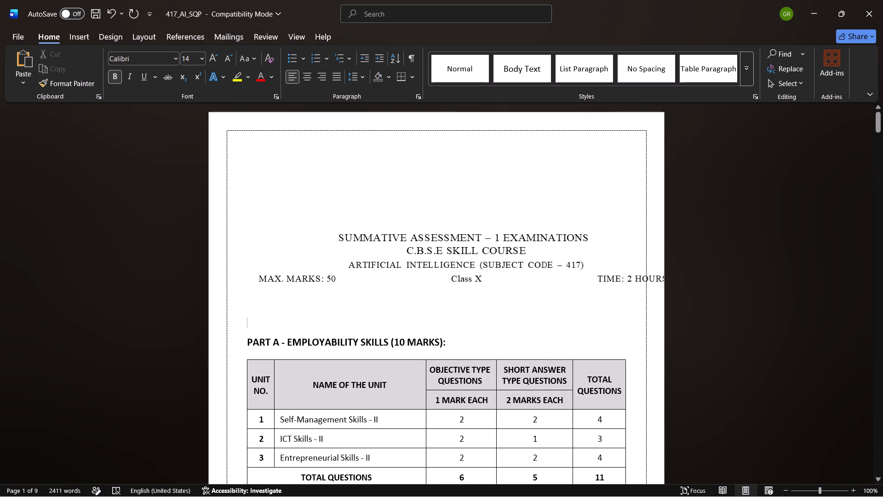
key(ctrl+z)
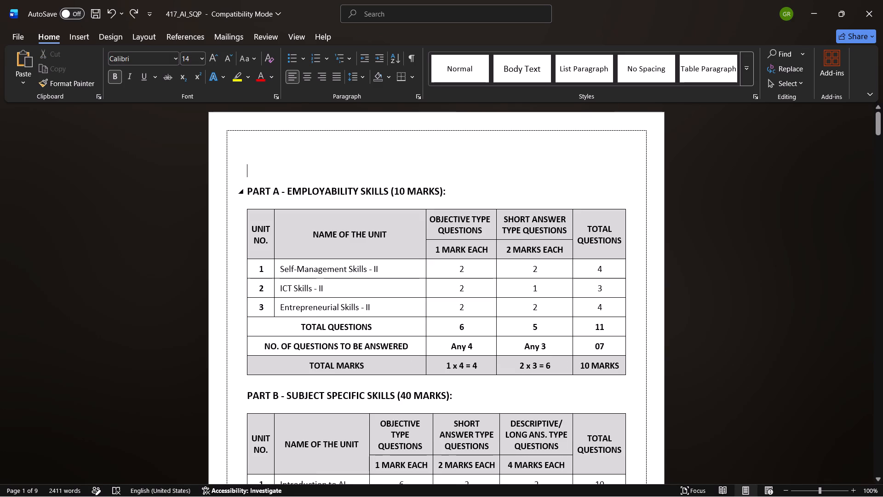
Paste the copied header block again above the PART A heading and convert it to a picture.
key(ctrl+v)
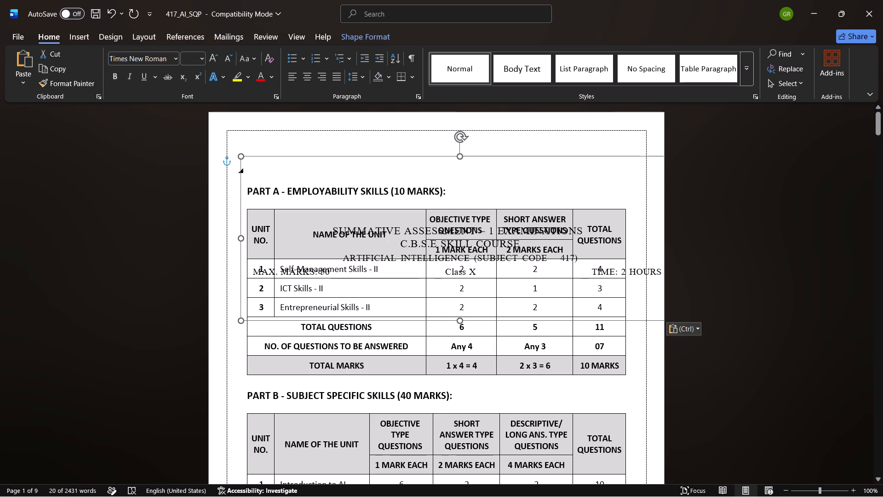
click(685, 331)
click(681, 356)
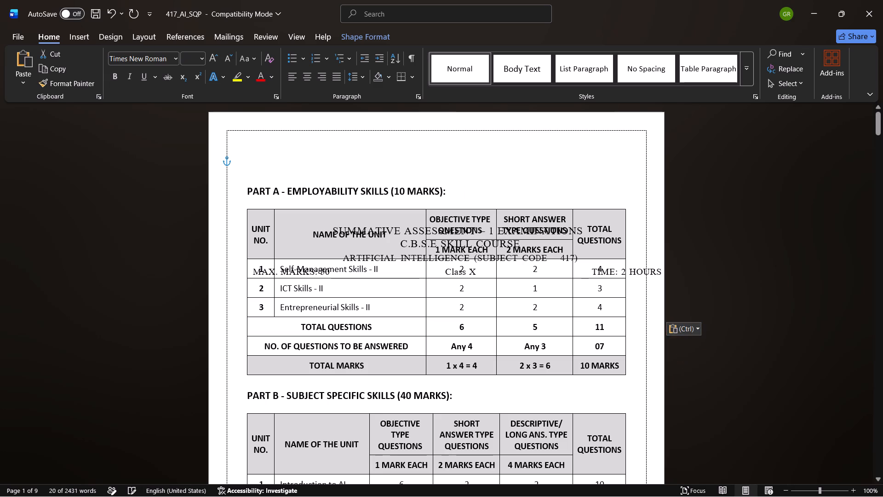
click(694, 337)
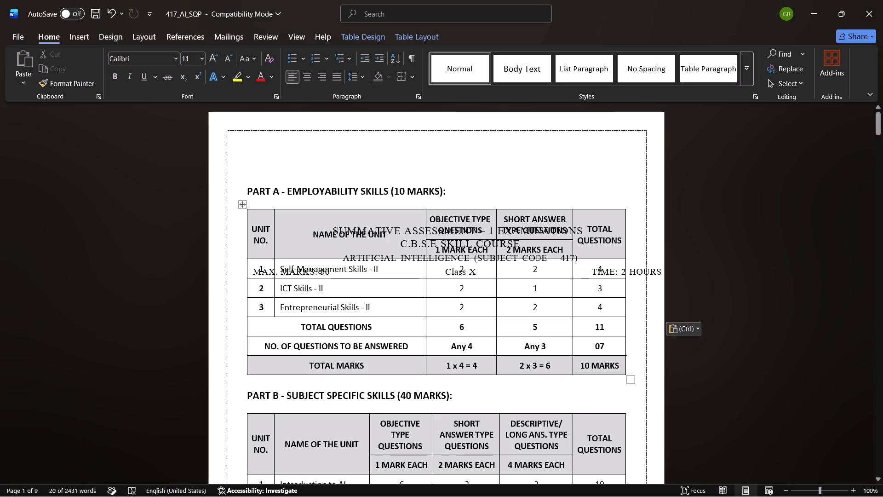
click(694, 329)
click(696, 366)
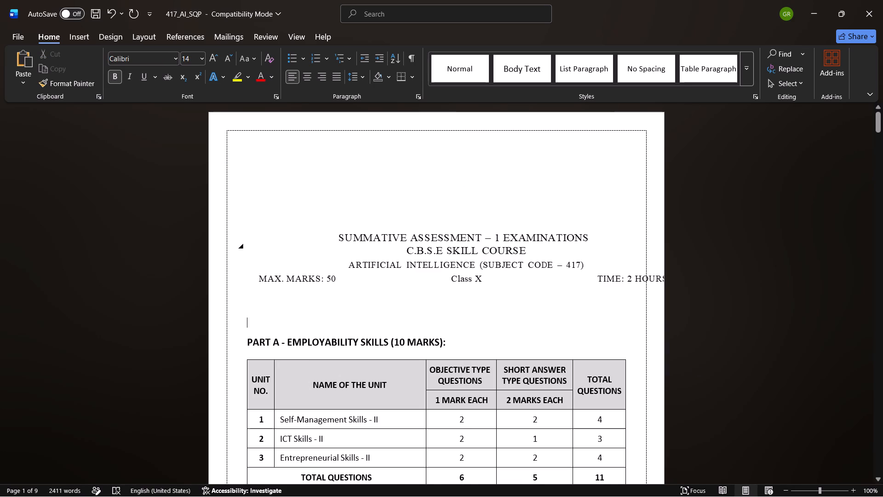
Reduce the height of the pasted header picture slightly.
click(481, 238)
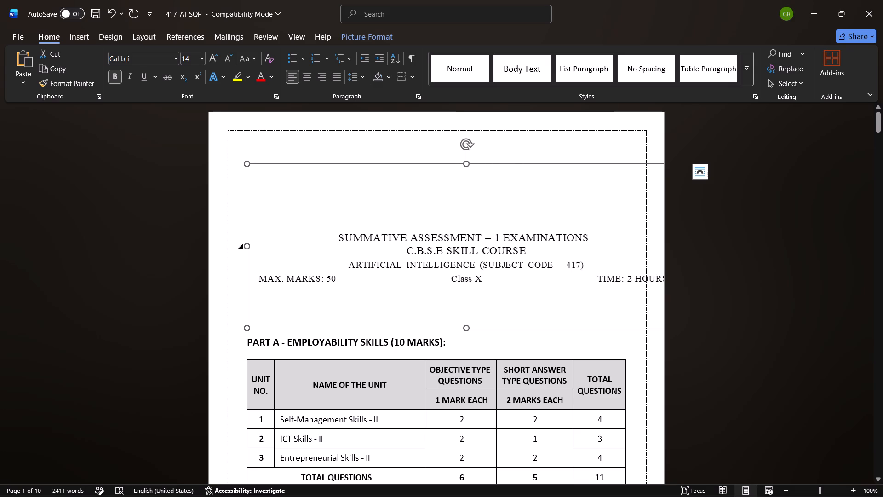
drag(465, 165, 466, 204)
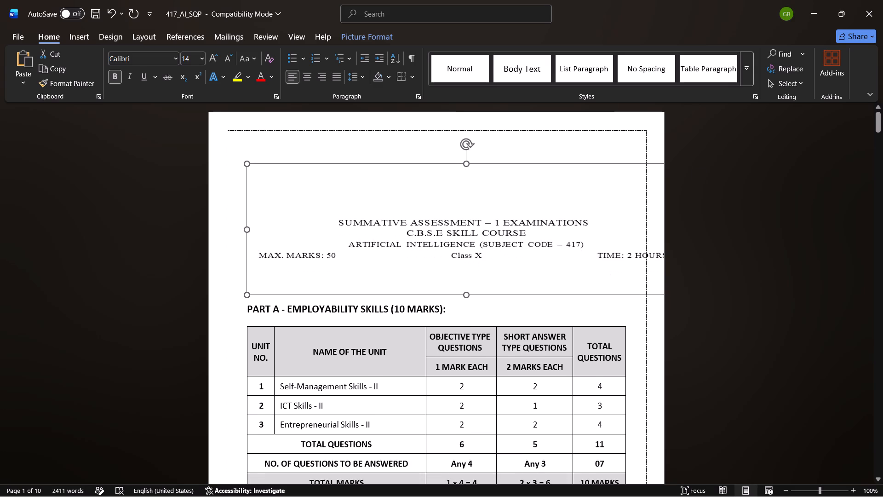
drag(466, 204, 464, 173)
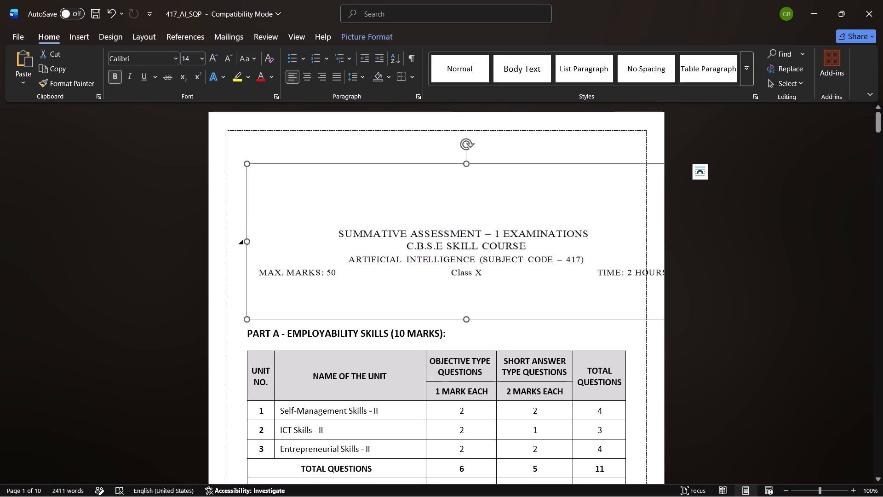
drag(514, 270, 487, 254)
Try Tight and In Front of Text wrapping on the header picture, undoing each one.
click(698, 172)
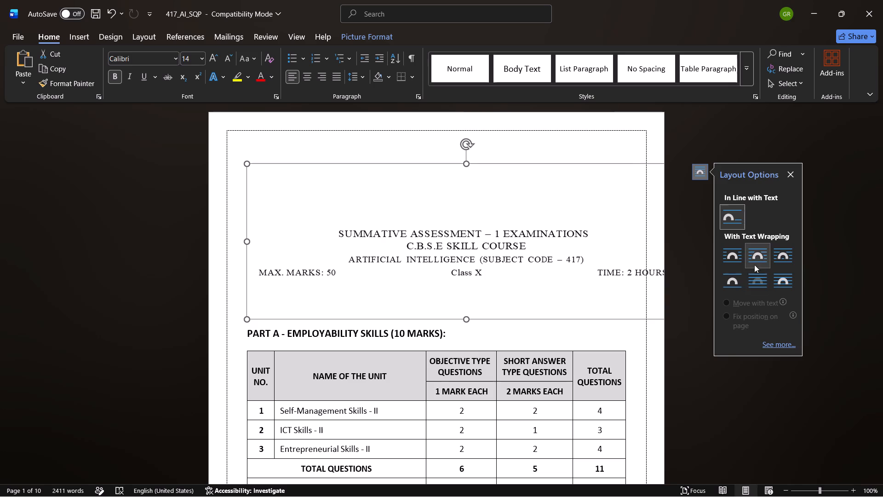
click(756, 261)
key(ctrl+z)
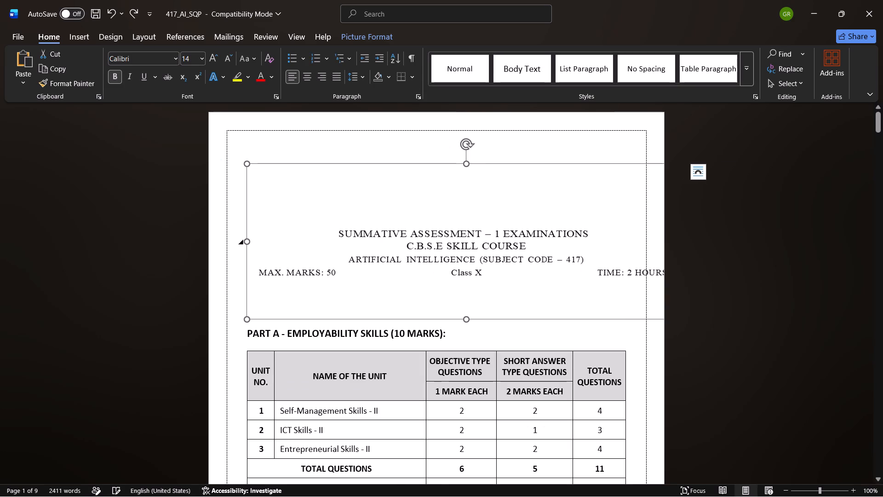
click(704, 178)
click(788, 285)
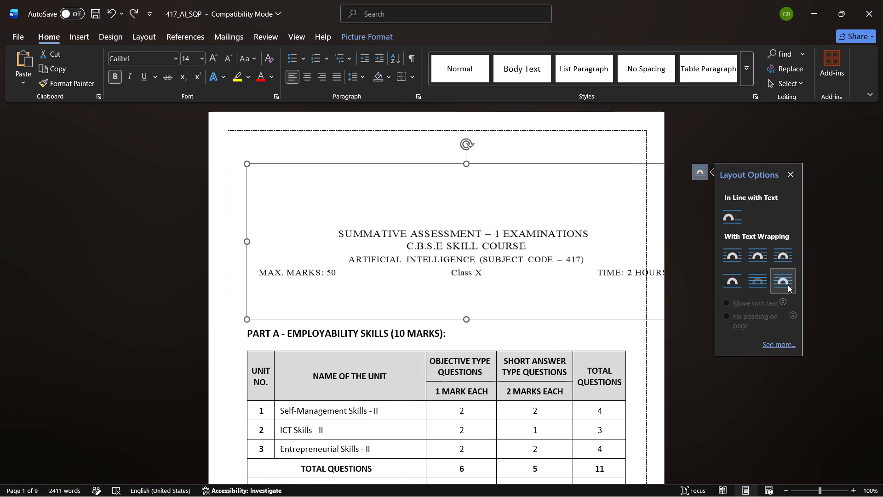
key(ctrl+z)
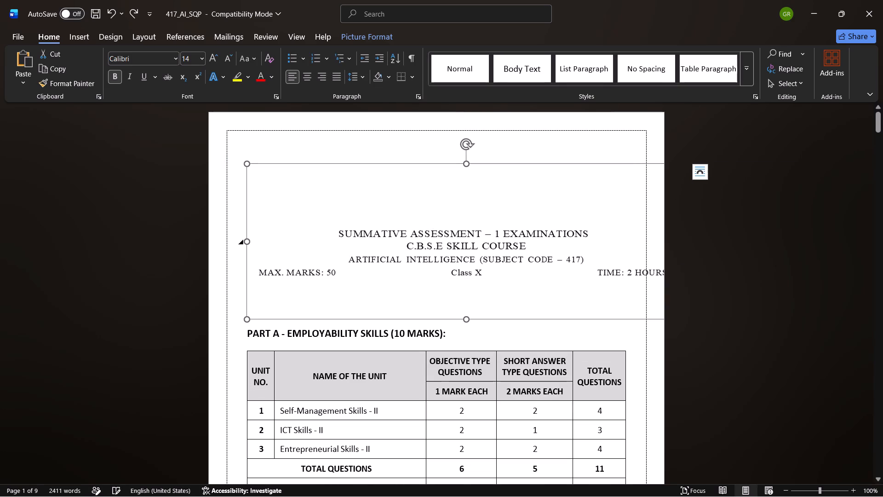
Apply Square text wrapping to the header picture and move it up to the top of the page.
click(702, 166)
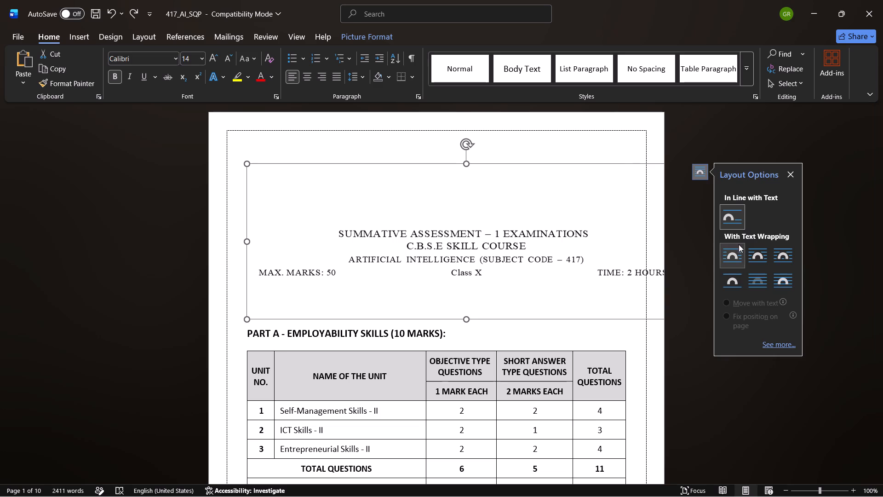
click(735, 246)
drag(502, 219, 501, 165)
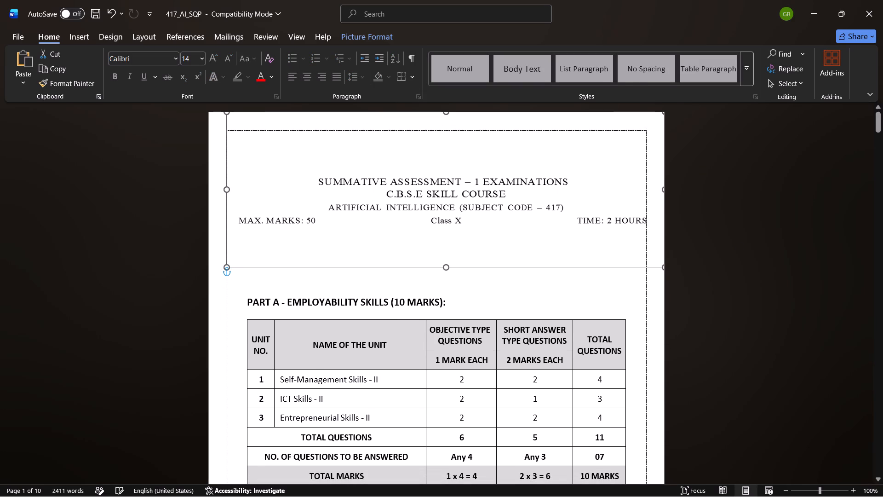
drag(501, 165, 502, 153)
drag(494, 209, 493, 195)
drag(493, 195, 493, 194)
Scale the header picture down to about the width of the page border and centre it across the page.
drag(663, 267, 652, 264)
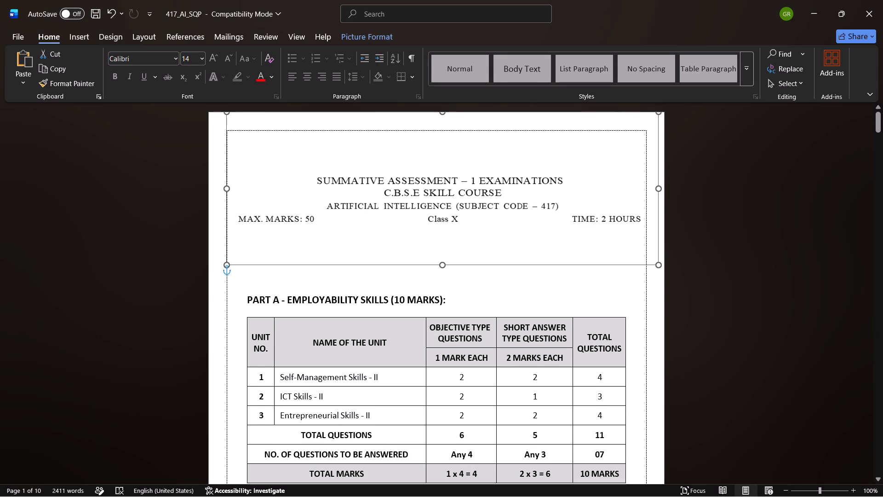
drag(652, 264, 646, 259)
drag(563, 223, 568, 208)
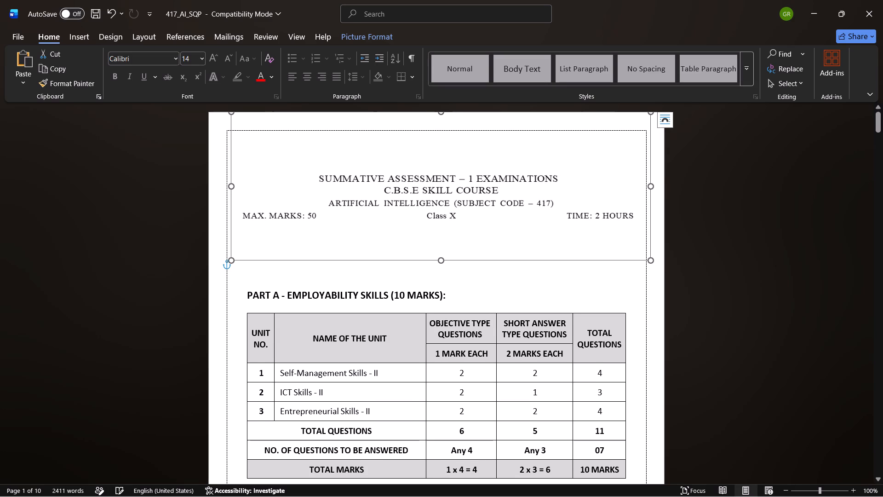
Switch to Class_X_Question_Paper_Samartha and capture a screen snip of the header, from the school logos to the line below MAX. MARKS.
key(alt+Tab)
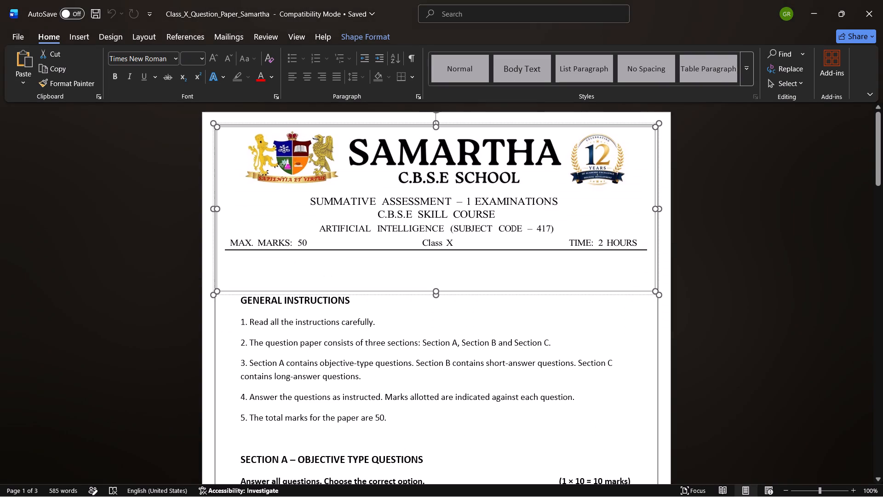
click(299, 174)
double_click(307, 161)
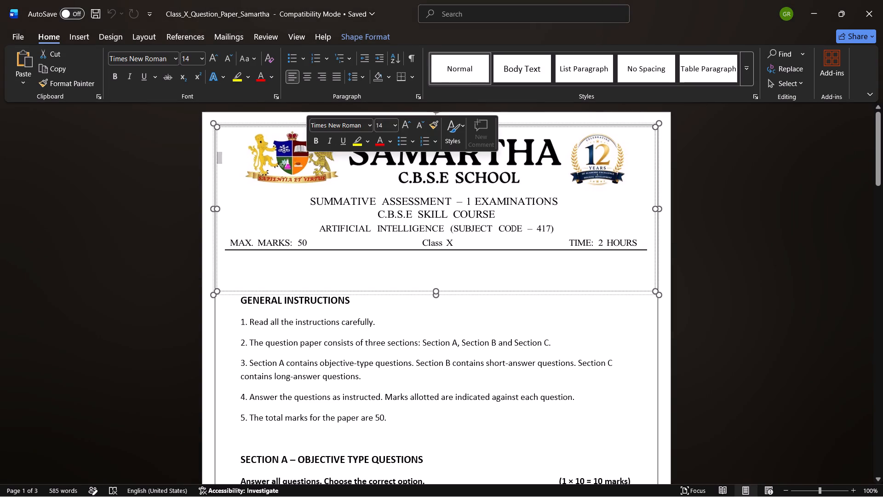
click(355, 189)
click(739, 253)
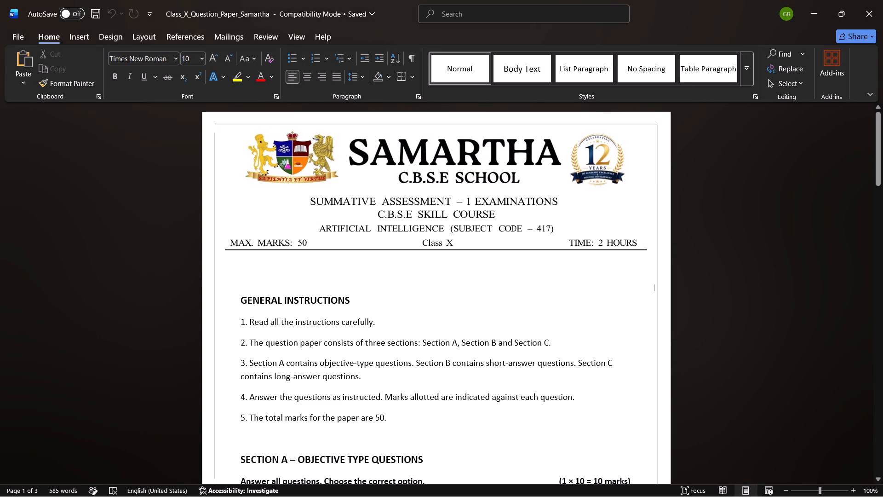
key(shift+super+s)
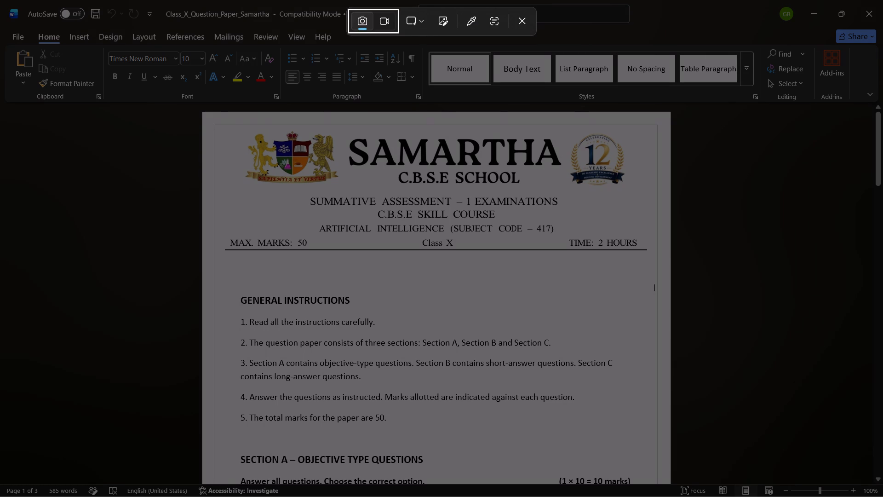
drag(203, 112, 708, 251)
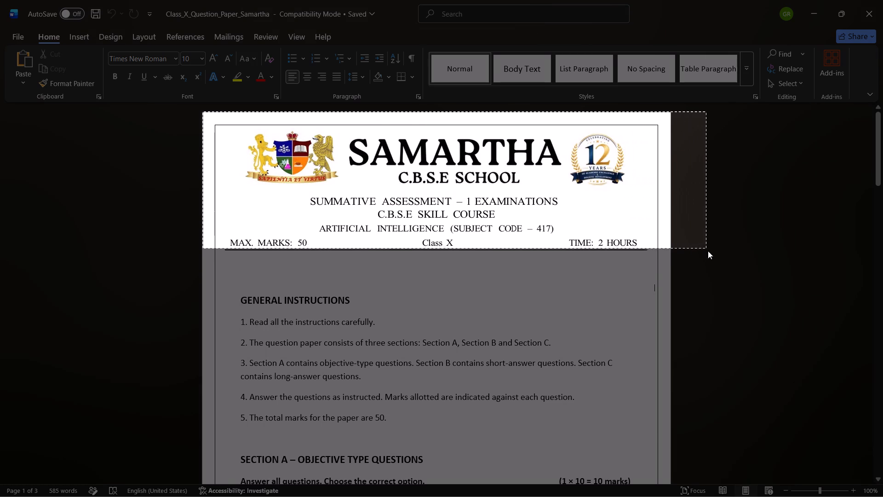
drag(708, 251, 671, 258)
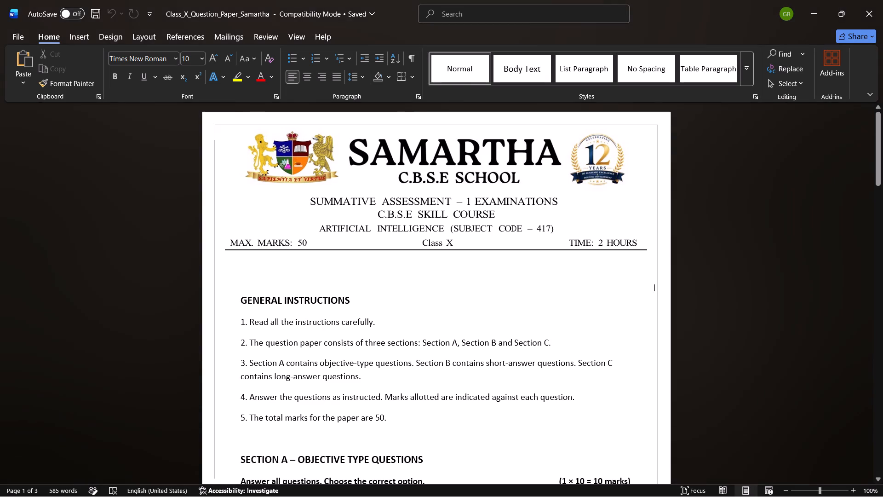
Return to 417_AI_SQP and replace the header picture above PART A with the captured snip.
key(alt+Tab)
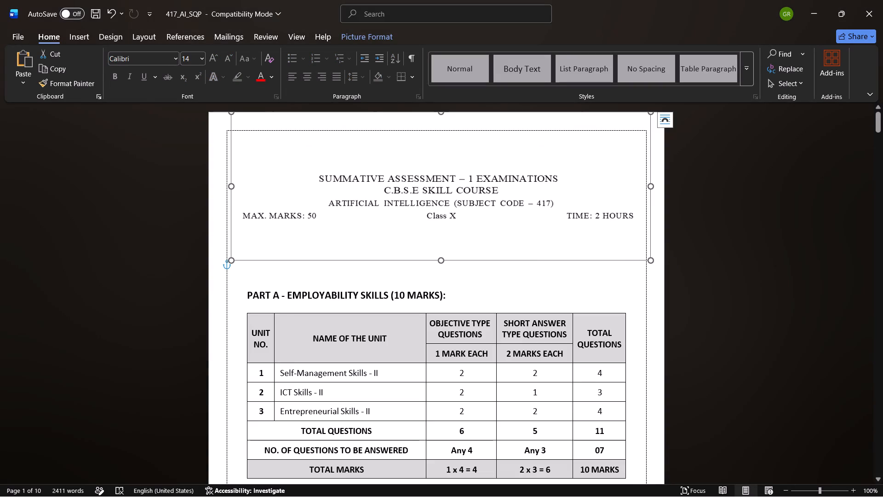
key(Delete)
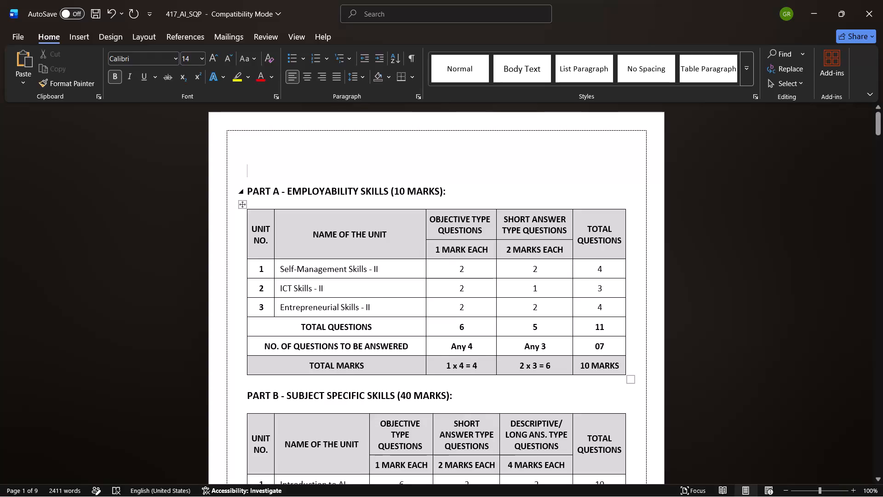
key(ctrl+v)
Apply Square text wrapping to the pasted header snip and move it up to the top edge of the page border.
drag(382, 217, 381, 195)
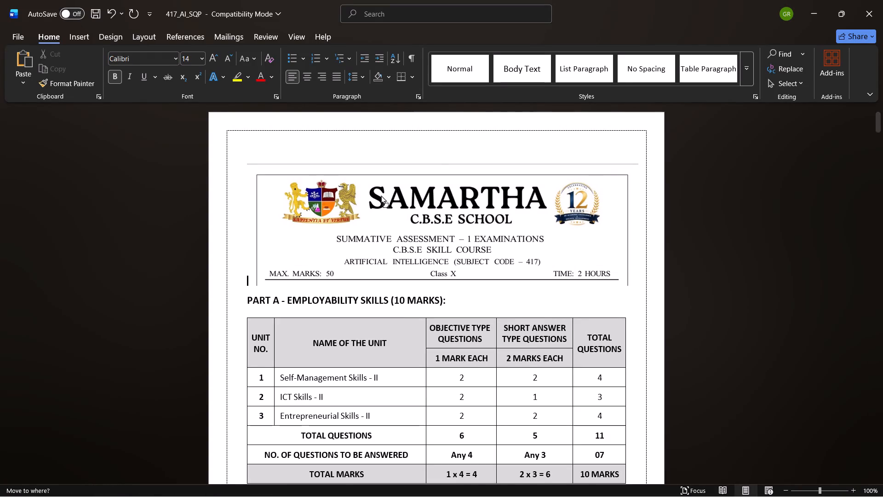
drag(381, 195, 377, 191)
click(652, 176)
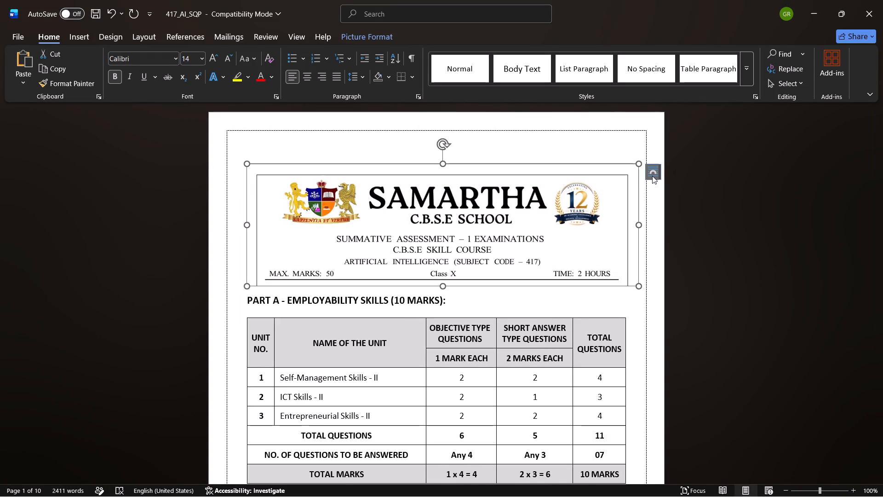
click(680, 245)
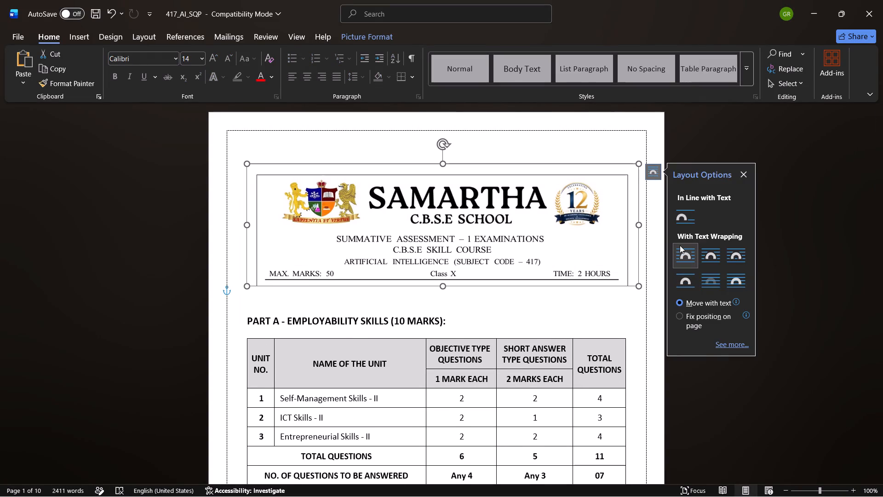
drag(521, 219, 507, 182)
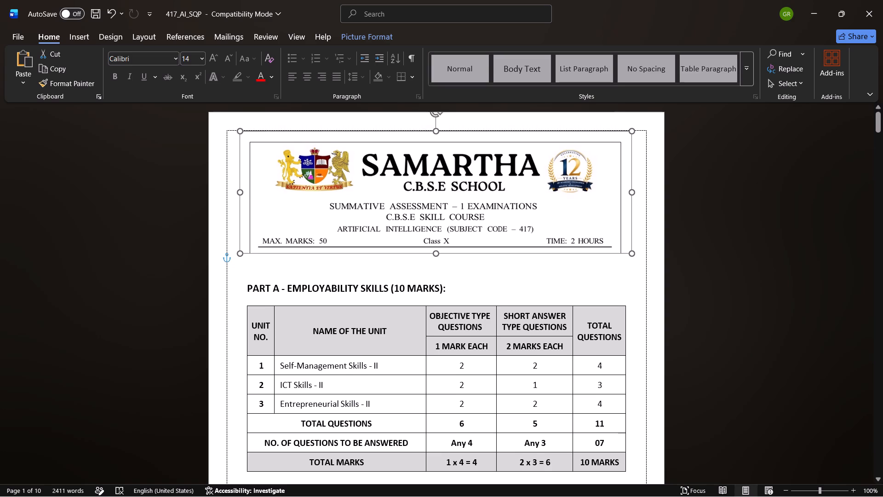
Enlarge the header snip to the full width of the page border and align its frame with the border's top edge.
drag(507, 182, 493, 177)
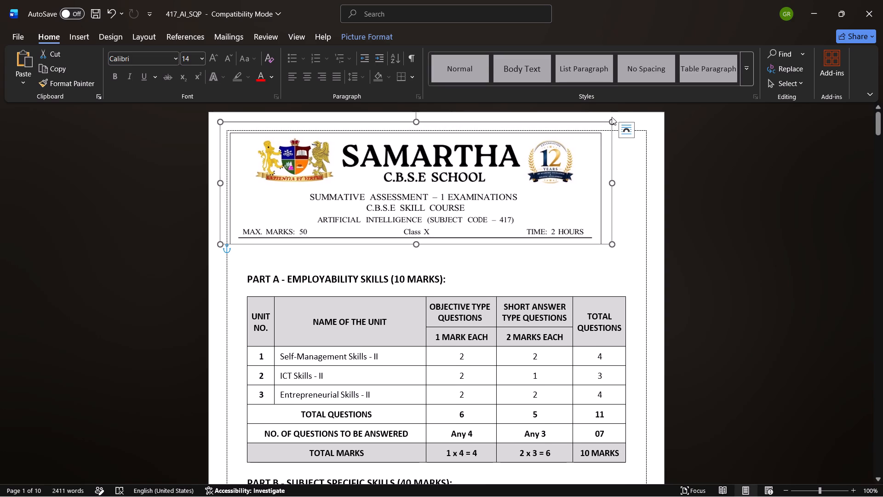
drag(612, 120, 653, 123)
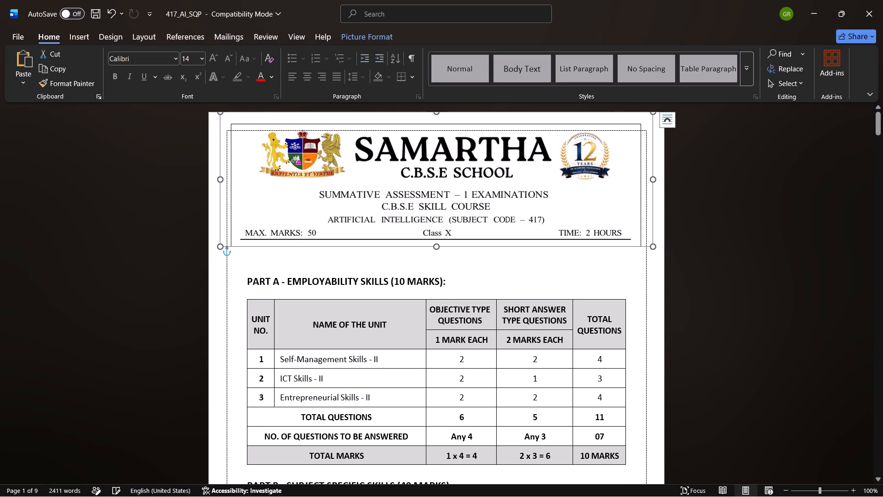
drag(593, 160, 589, 173)
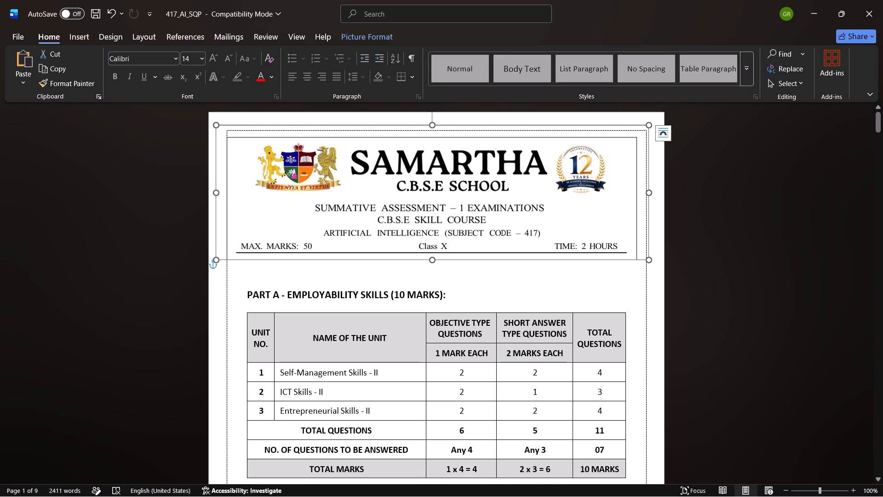
drag(650, 126, 656, 124)
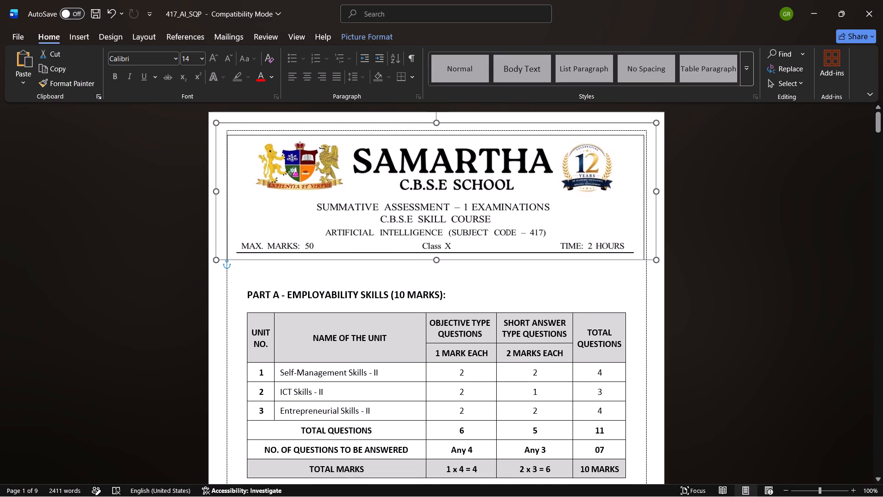
drag(656, 124, 658, 123)
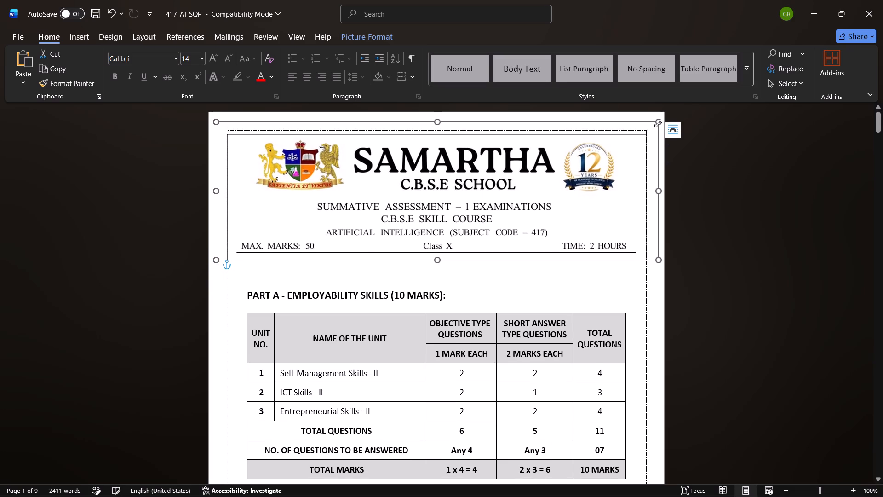
click(598, 190)
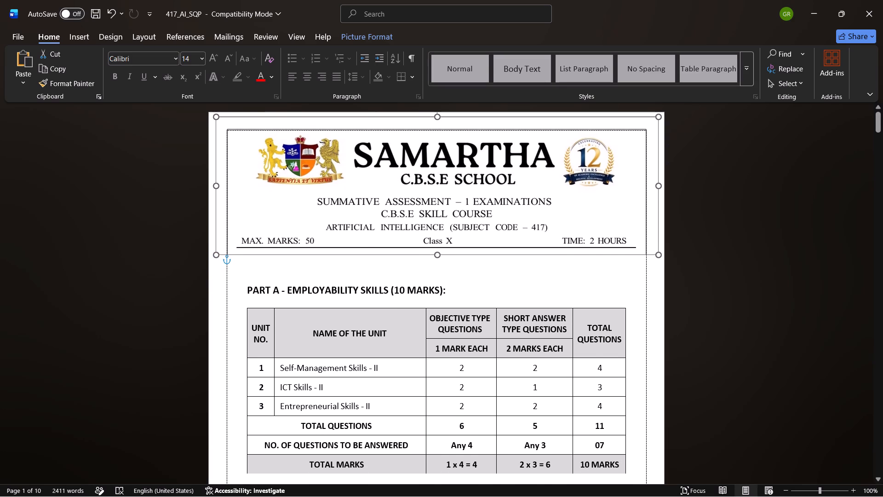
click(762, 202)
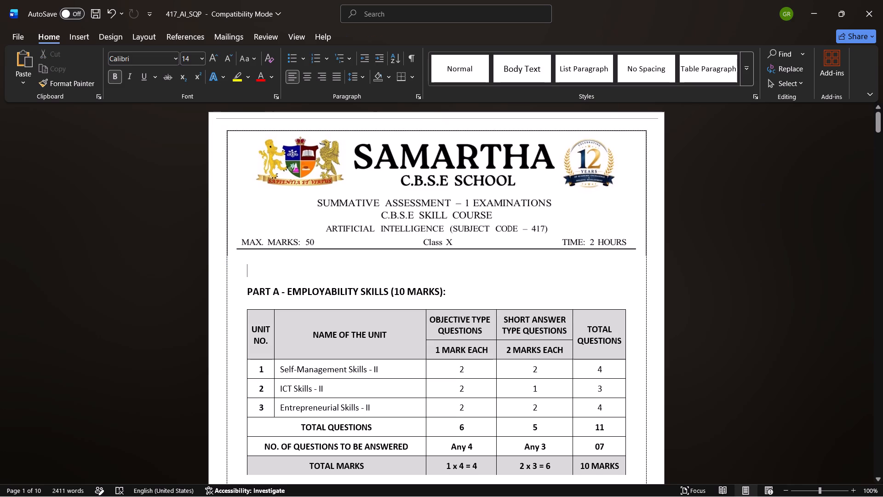
Remove the blank line above the PART A heading and indent the heading with two spaces.
key(BackSpace)
key(BackSpace)
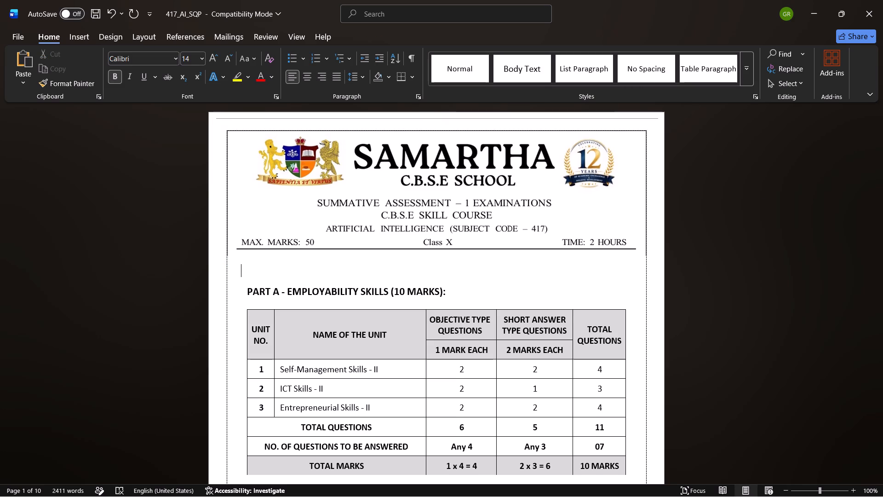
key(BackSpace)
key(Down)
key(BackSpace)
key(BackSpace)
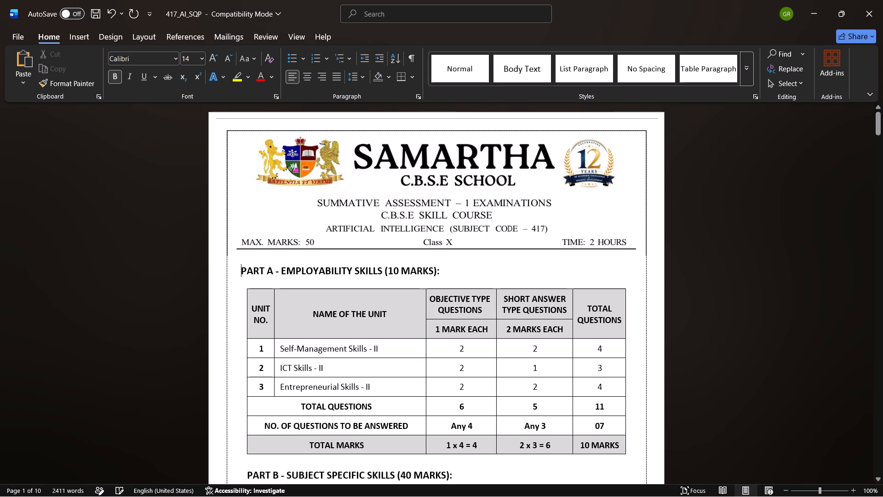
key(space)
key(space)
Delete the entire Self-Management Skills - II and ICT Skills - II rows from the PART A table.
scroll(762, 202, down, 1)
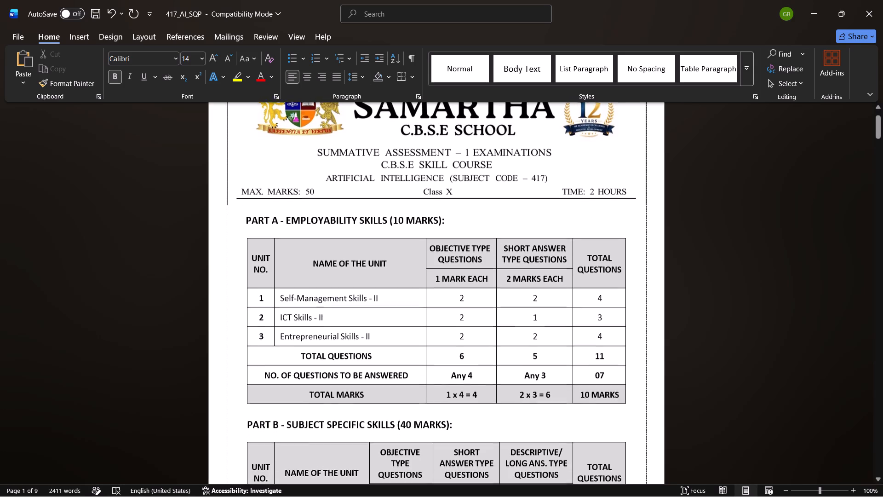
scroll(762, 202, down, 1)
scroll(559, 353, down, 1)
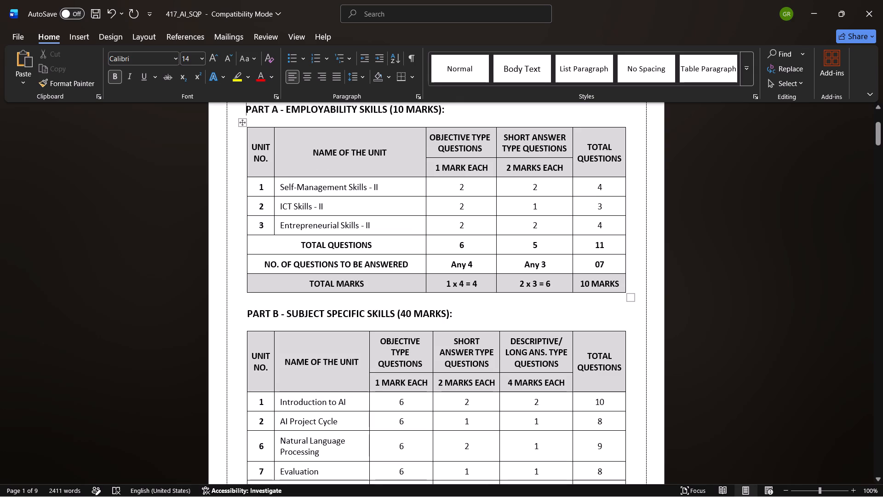
click(629, 299)
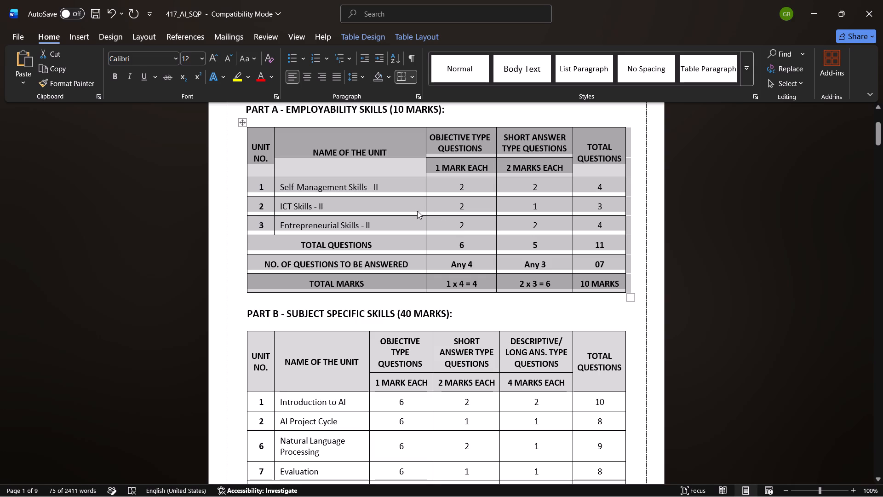
click(412, 210)
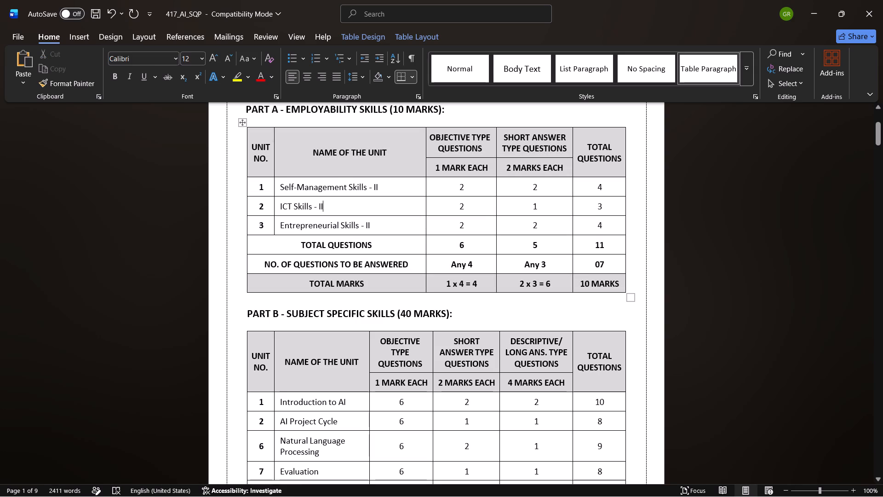
drag(621, 205, 322, 177)
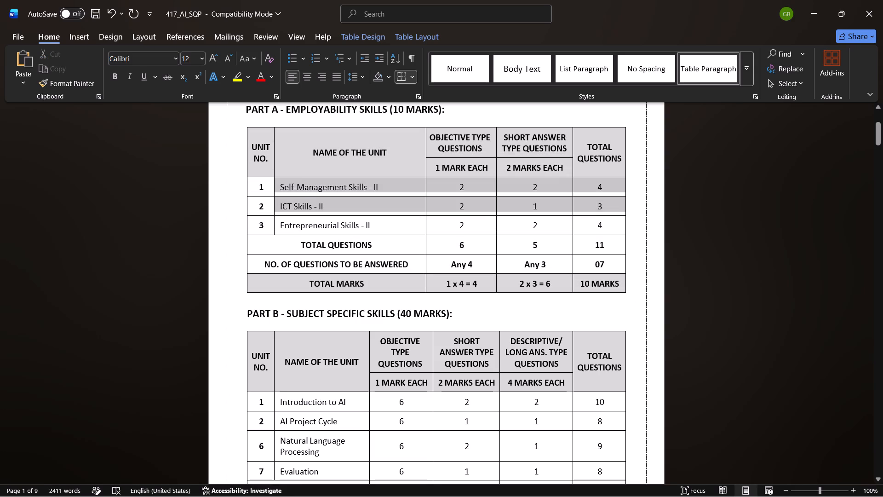
drag(322, 177, 320, 184)
key(BackSpace)
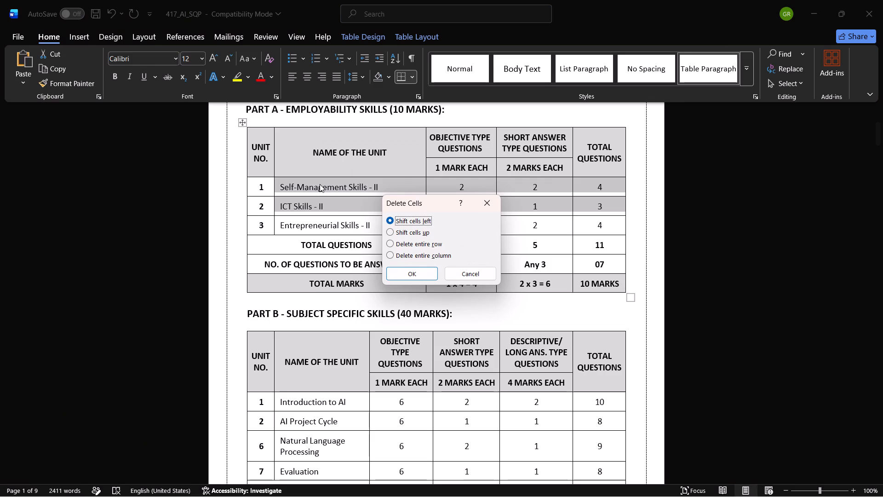
click(393, 241)
click(408, 272)
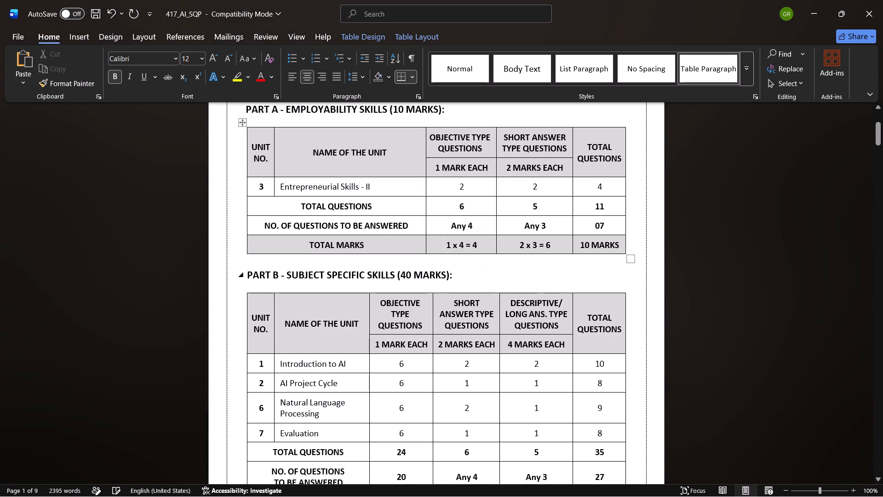
Renumber the Entrepreneurial Skills - II row in the PART A table as unit 1.
key(Right)
key(BackSpace)
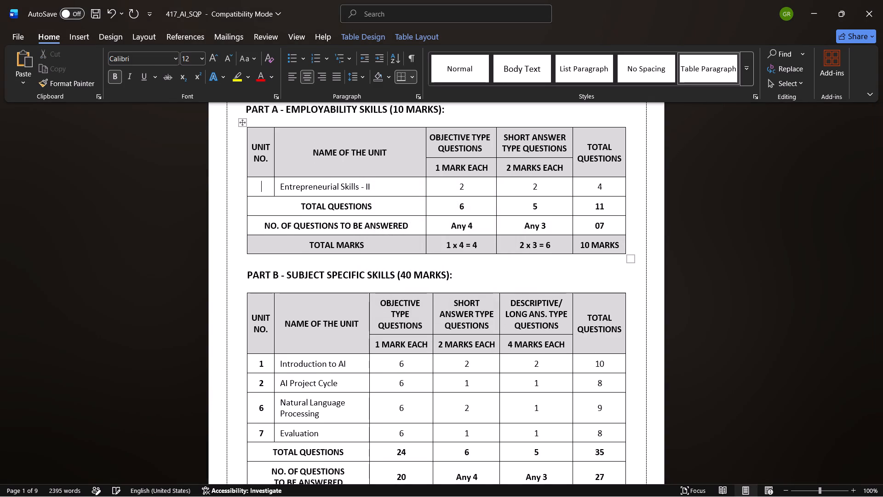
key(1)
Set the objective type count to 3 in both the Entrepreneurial Skills - II and TOTAL QUESTIONS rows of PART A.
click(470, 191)
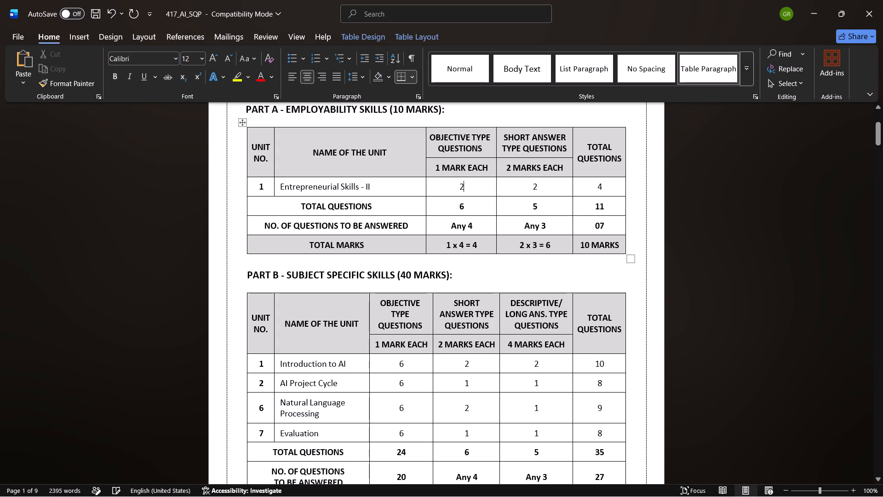
key(BackSpace)
key(5)
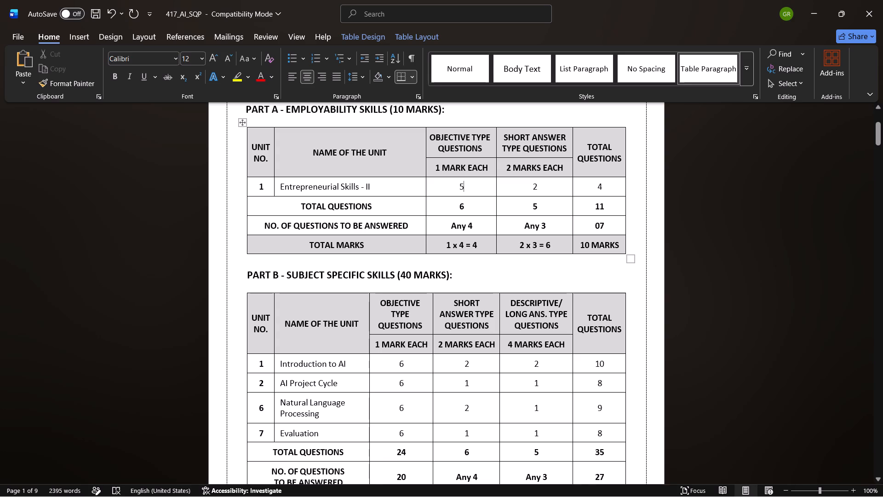
key(BackSpace)
key(3)
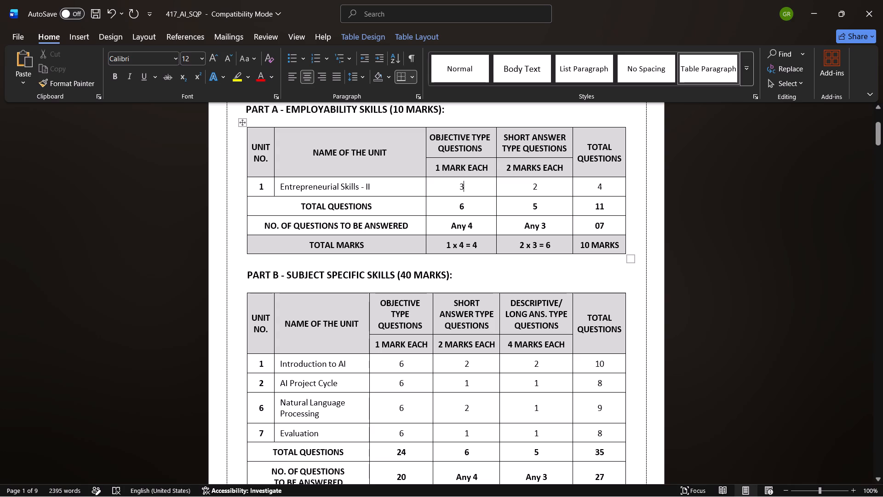
click(471, 207)
key(BackSpace)
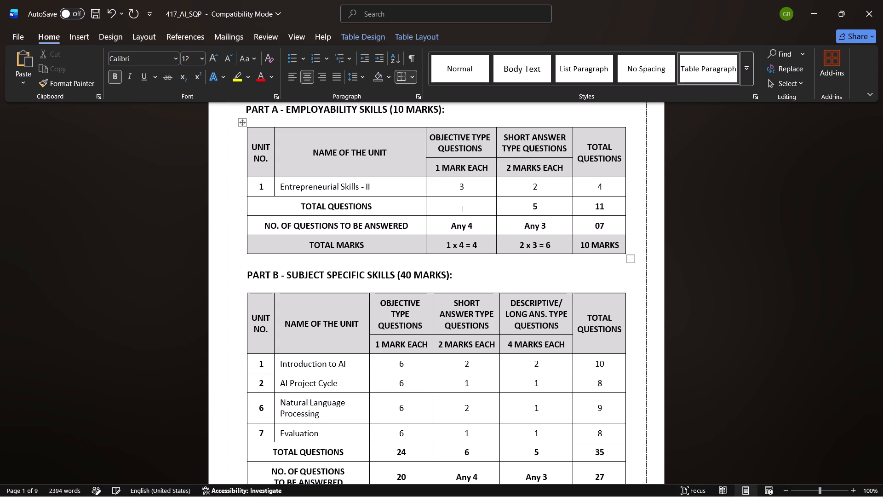
key(Page_Down)
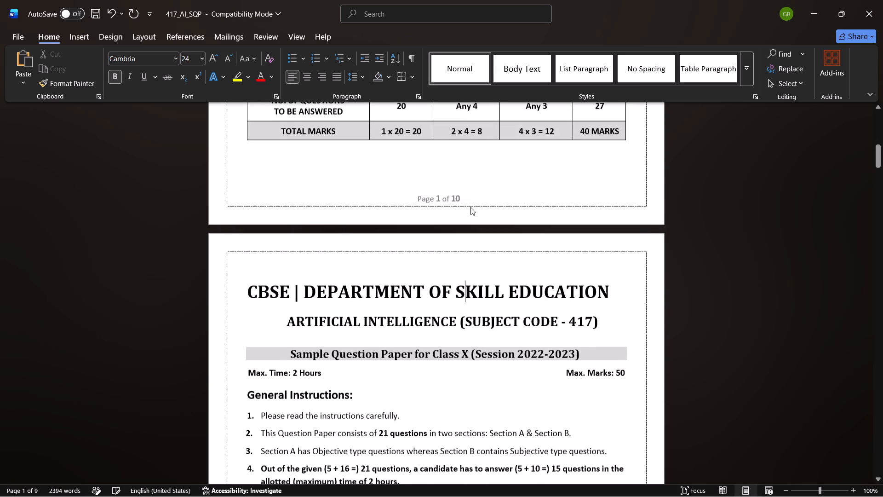
scroll(470, 207, up, 4)
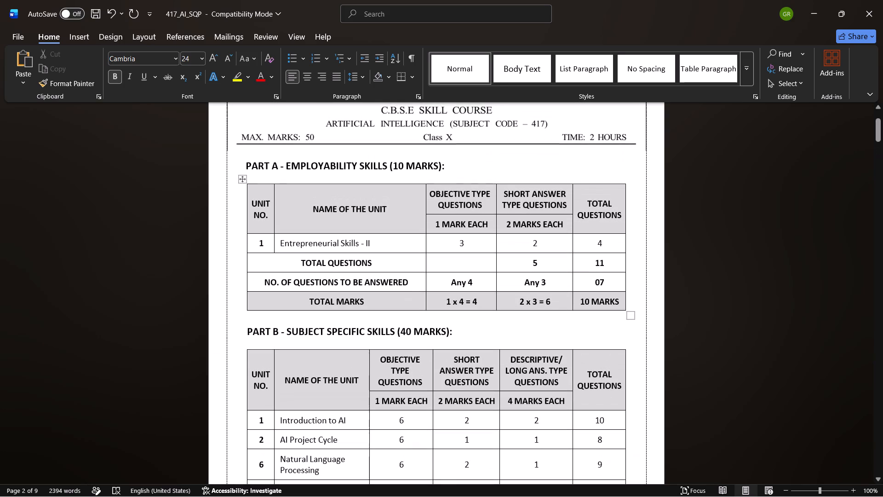
click(464, 261)
key(3)
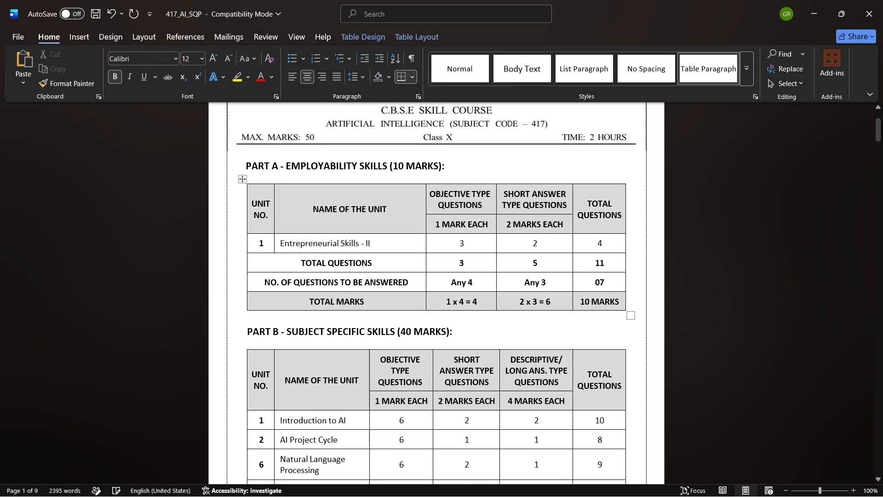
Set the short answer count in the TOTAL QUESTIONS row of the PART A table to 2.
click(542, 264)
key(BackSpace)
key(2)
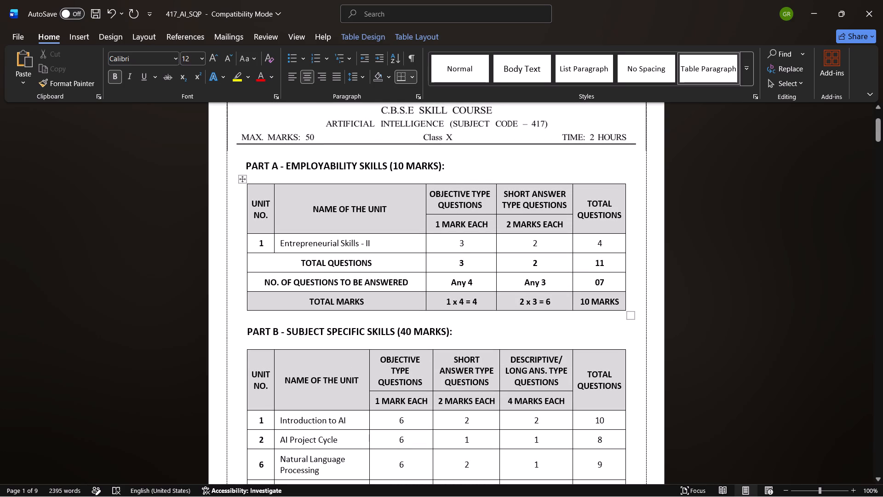
Set the last column to 1 in both the Entrepreneurial Skills - II and TOTAL QUESTIONS rows of PART A.
click(602, 244)
key(BackSpace)
key(1)
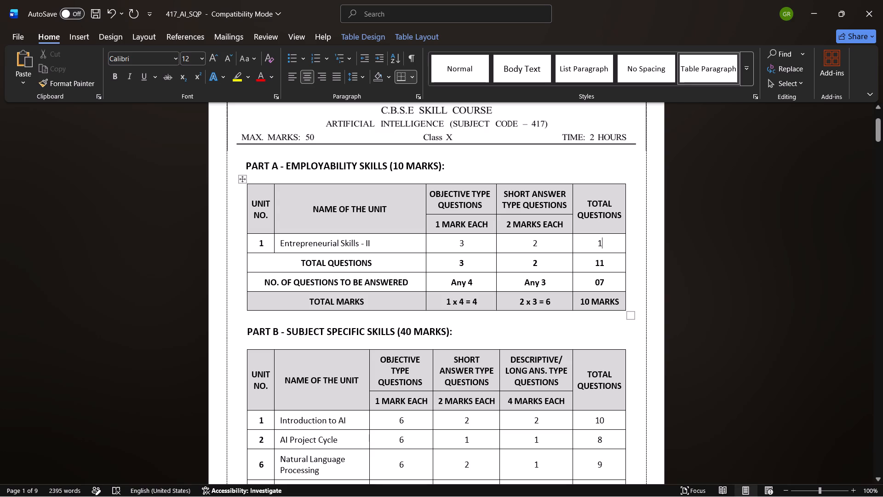
click(606, 262)
key(BackSpace)
key(BackSpace)
key(1)
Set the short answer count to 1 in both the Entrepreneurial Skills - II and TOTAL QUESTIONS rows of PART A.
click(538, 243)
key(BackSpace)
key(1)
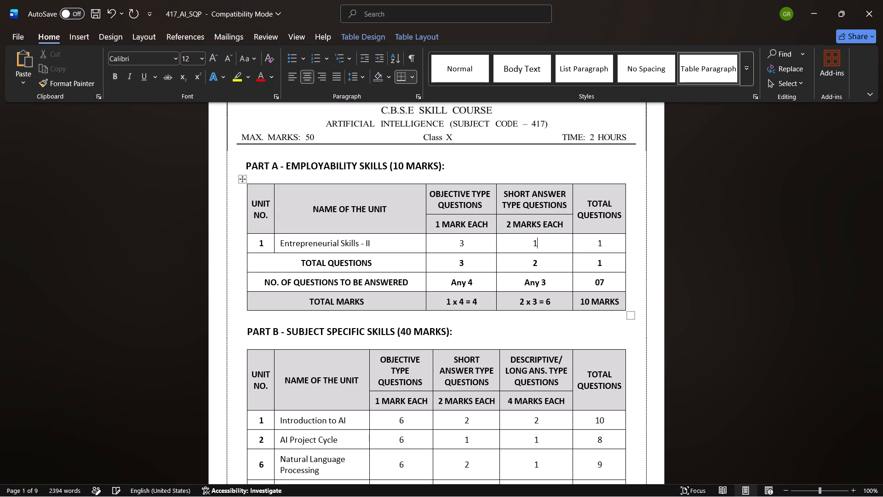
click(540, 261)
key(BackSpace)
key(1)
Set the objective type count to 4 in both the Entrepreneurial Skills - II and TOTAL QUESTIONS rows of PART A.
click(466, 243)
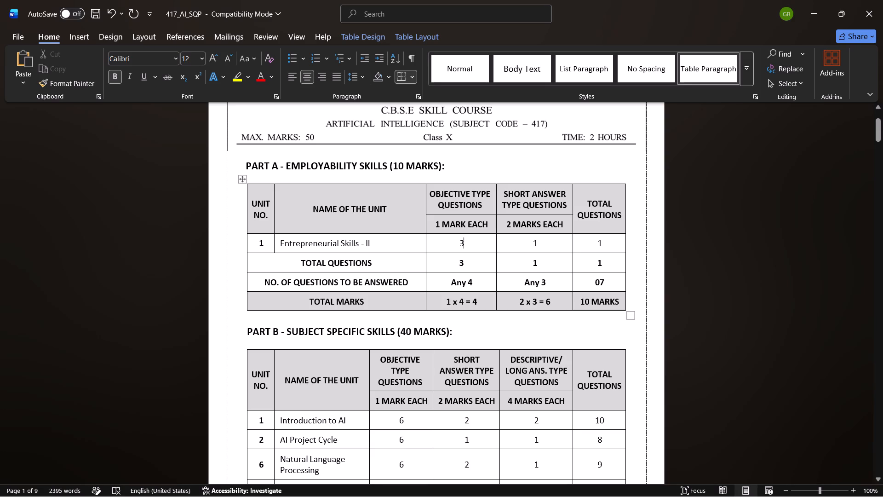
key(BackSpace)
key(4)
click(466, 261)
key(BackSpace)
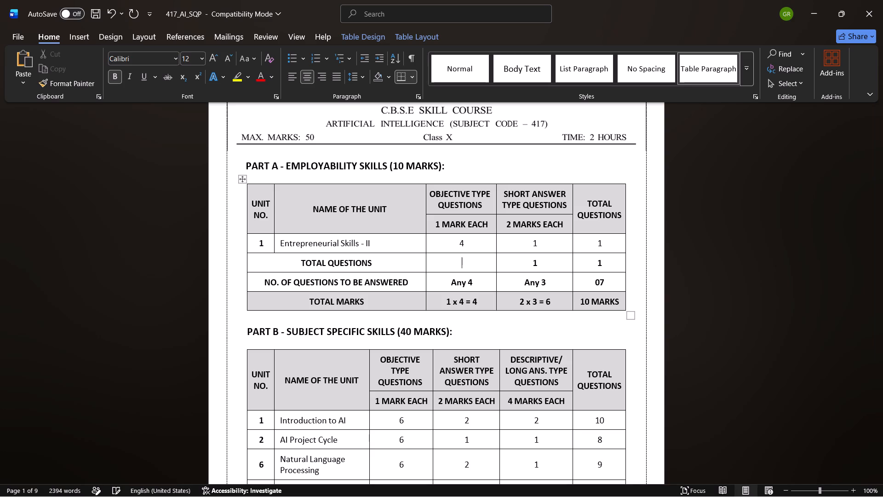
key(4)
Set the objective type count to 2 in both the Entrepreneurial Skills - II and TOTAL QUESTIONS rows of PART A.
click(471, 245)
key(BackSpace)
key(2)
key(Down)
key(BackSpace)
key(2)
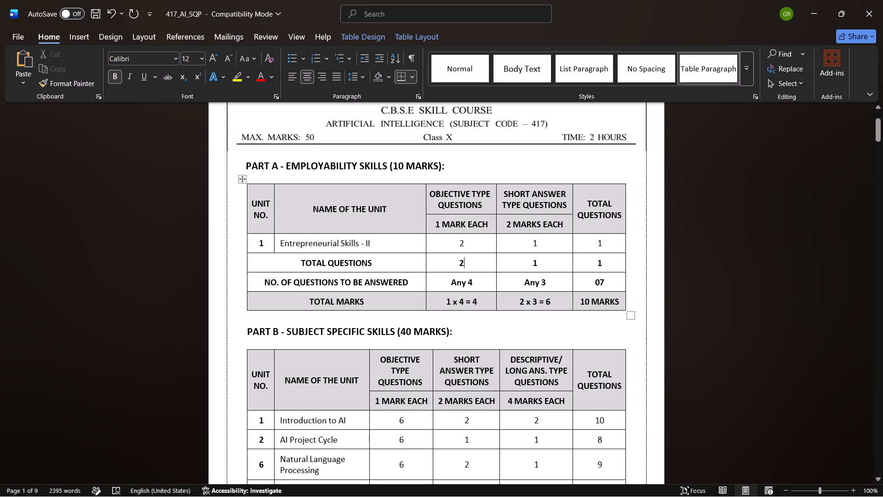
Set the short answer count to 2 in both the Entrepreneurial Skills - II and TOTAL QUESTIONS rows of PART A.
click(545, 241)
key(BackSpace)
key(2)
key(Down)
key(BackSpace)
key(2)
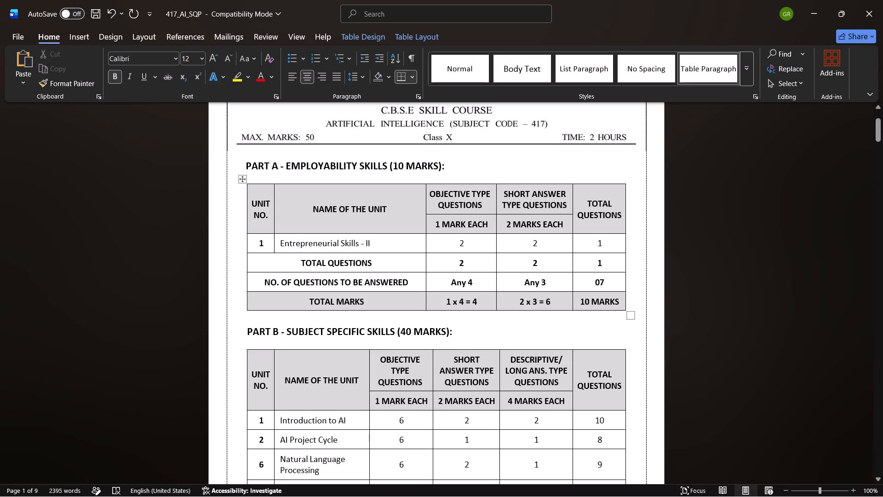
Delete the entire Natural Language Processing and Evaluation rows from the PART B table.
scroll(496, 327, down, 2)
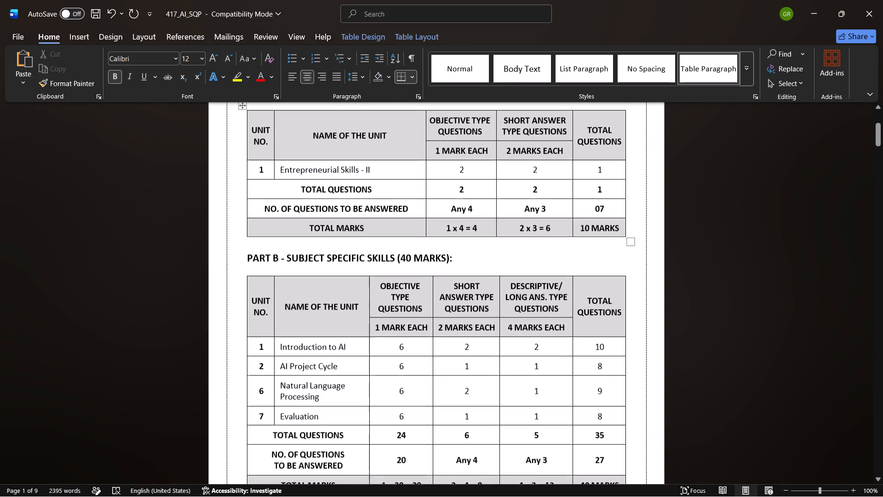
scroll(496, 327, down, 2)
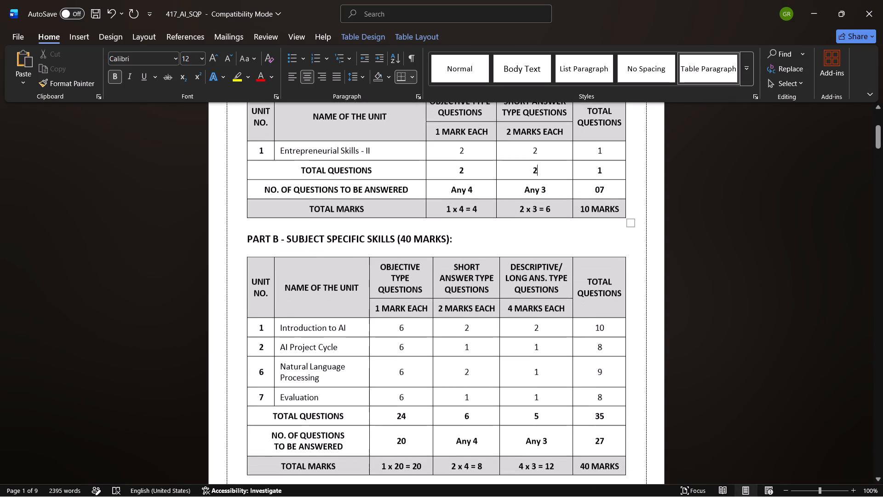
scroll(496, 327, down, 1)
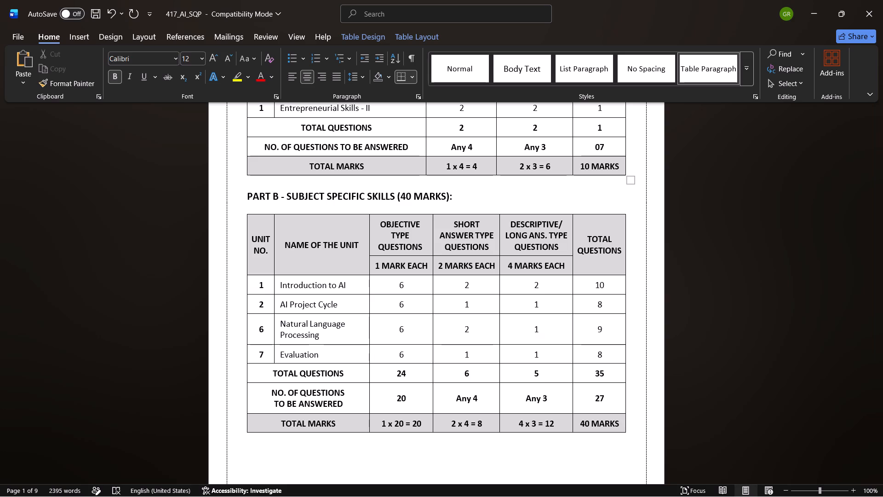
scroll(496, 327, down, 1)
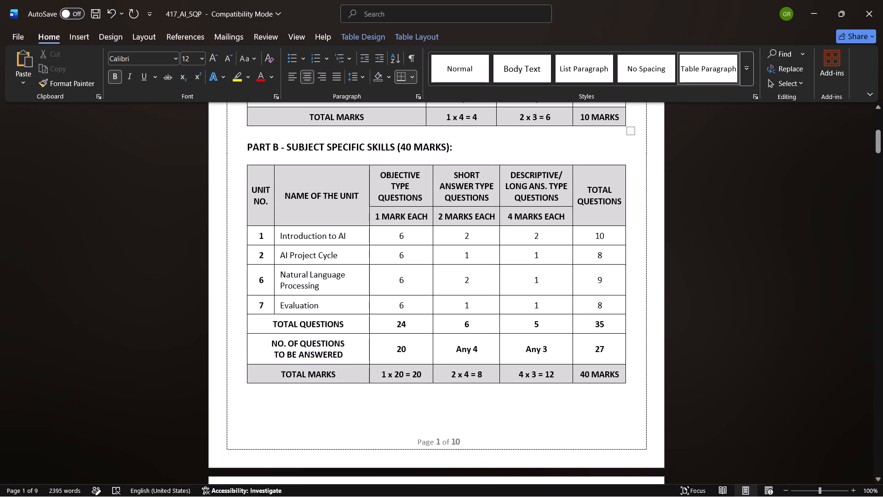
drag(623, 308, 616, 308)
drag(616, 308, 268, 277)
key(BackSpace)
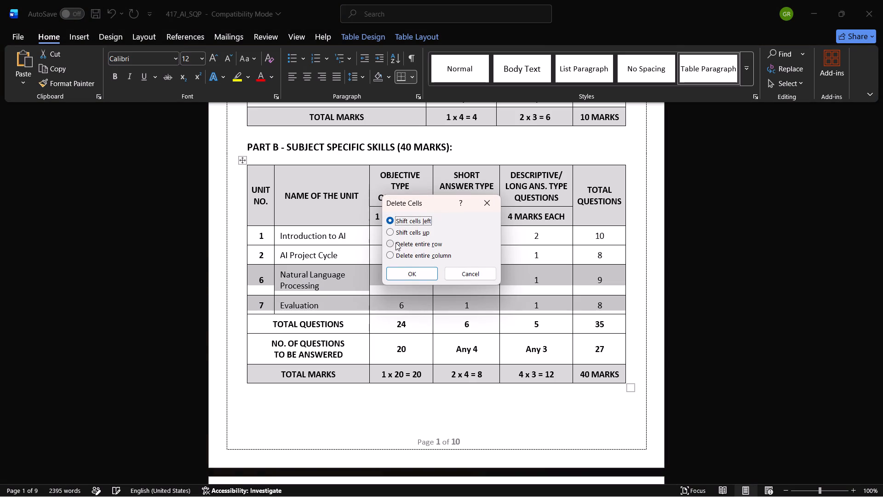
click(392, 244)
click(406, 277)
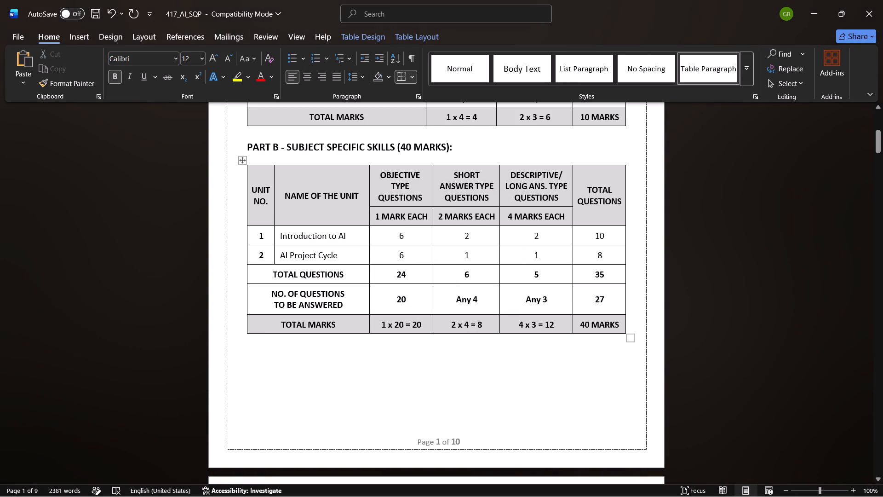
Change the objective type entry in the TOTAL MARKS row of PART A to 1 x 2 = 2.
scroll(473, 230, up, 1)
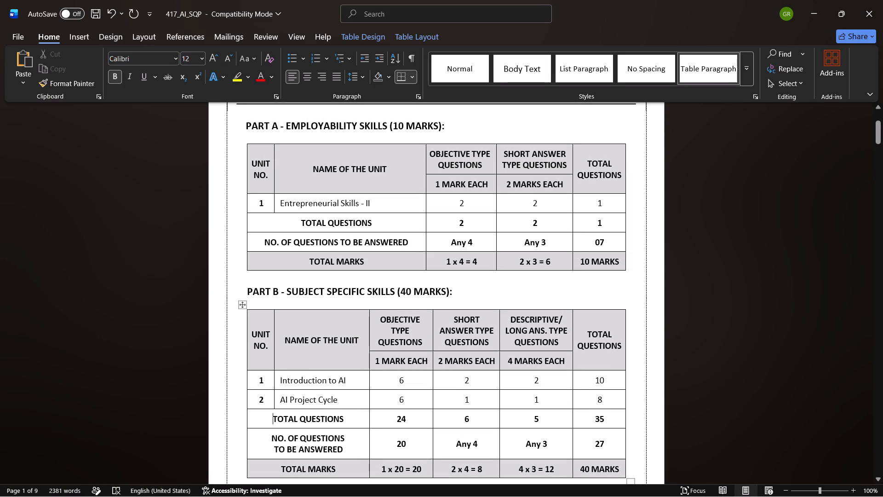
click(464, 263)
key(BackSpace)
key(2)
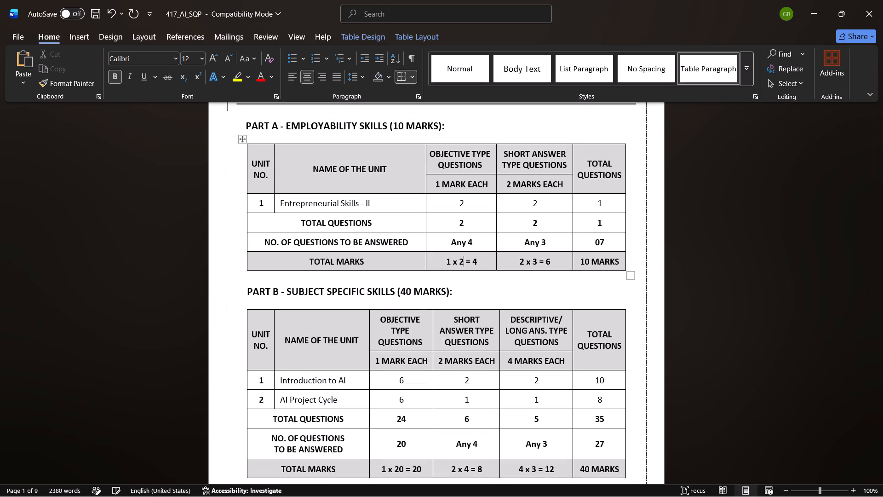
key(Right)
key(Right)
key(Right)
key(Right)
key(BackSpace)
key(2)
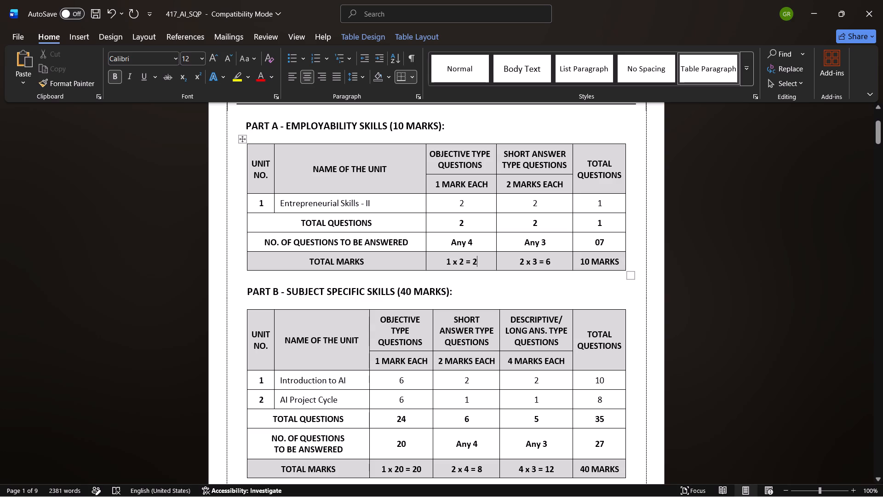
Change the short answer entry in the TOTAL MARKS row of PART A to 2 x 2 = 4.
click(537, 263)
key(BackSpace)
key(2)
click(552, 264)
key(BackSpace)
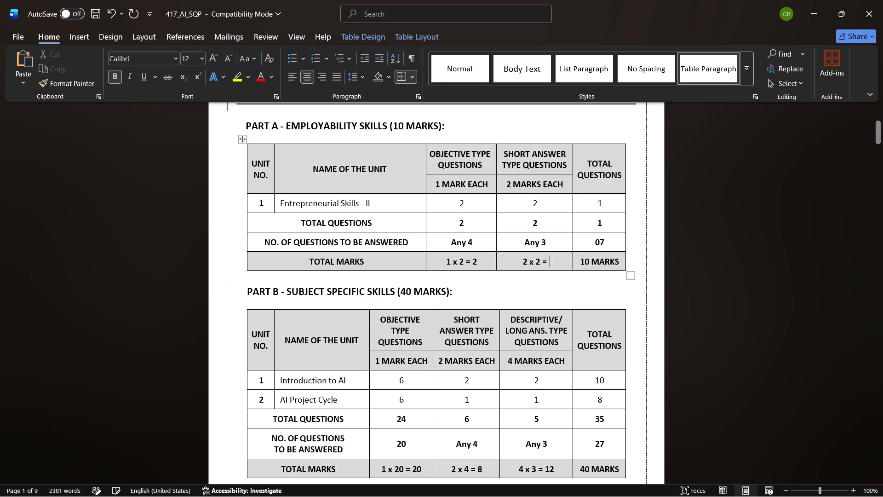
key(4)
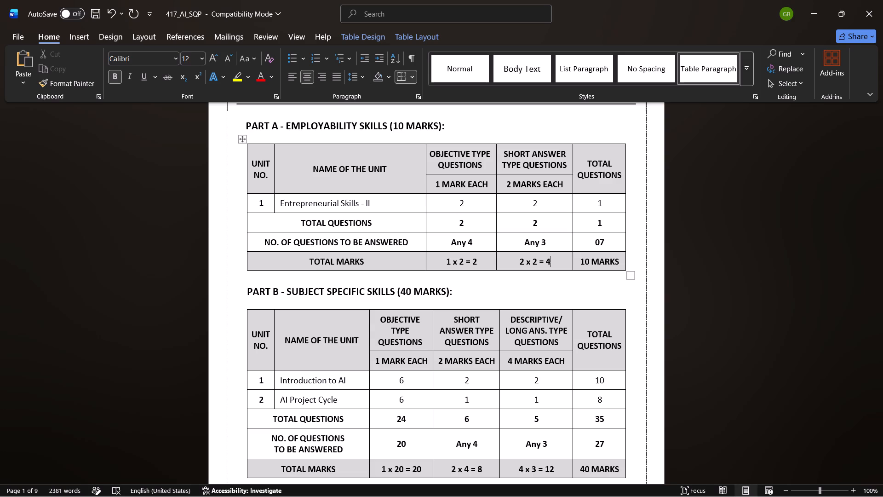
Set the last column of the TOTAL MARKS row in PART A to 4 MARKS.
click(589, 260)
key(BackSpace)
key(BackSpace)
key(4)
Set the objective and short answer entries in PART A's NO. OF QUESTIONS TO BE ANSWERED row to Any 2.
click(473, 241)
key(BackSpace)
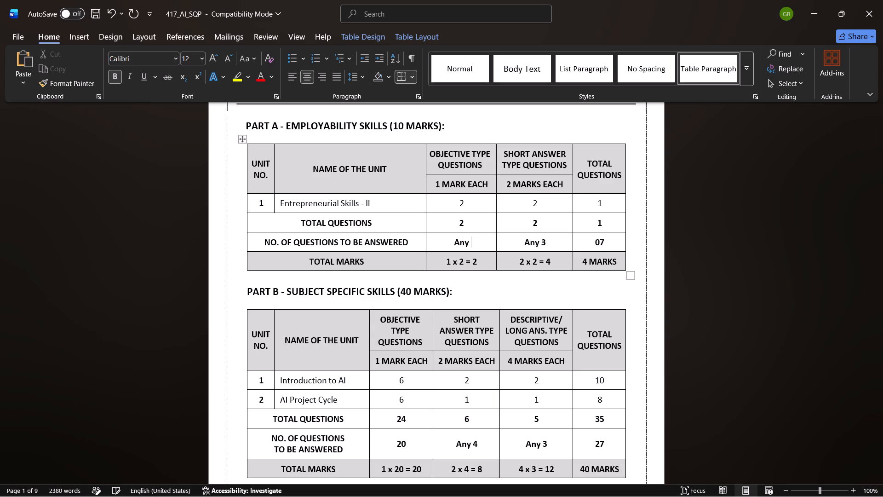
key(2)
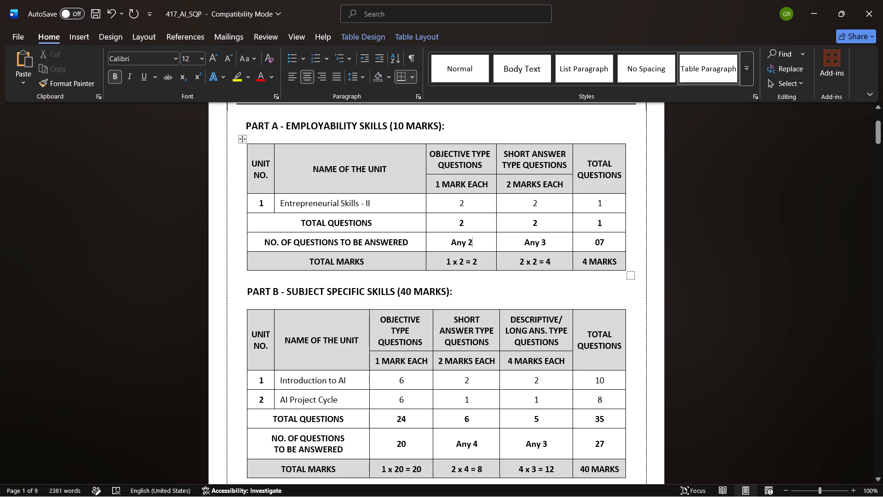
click(549, 244)
key(BackSpace)
key(2)
Set the TOTAL QUESTIONS column entry in PART A's NO. OF QUESTIONS TO BE ANSWERED row to 04.
click(606, 244)
key(BackSpace)
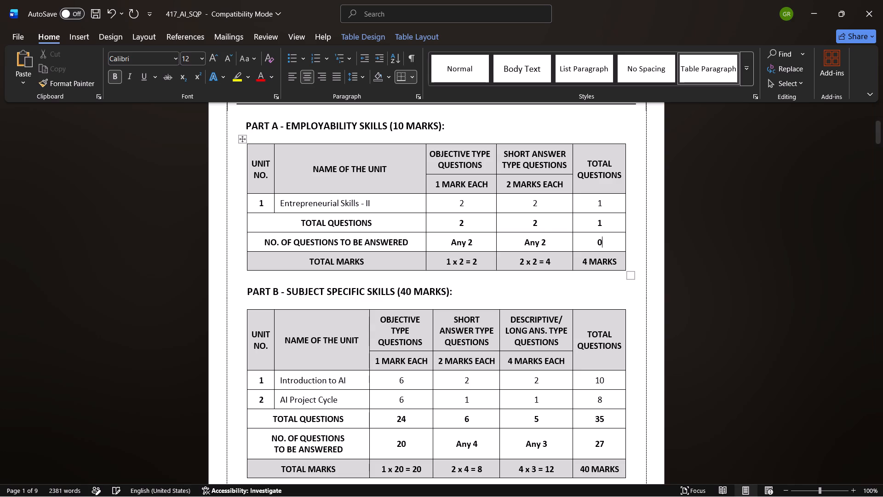
key(1)
key(BackSpace)
key(BackSpace)
drag(546, 242, 525, 243)
key(ctrl+c)
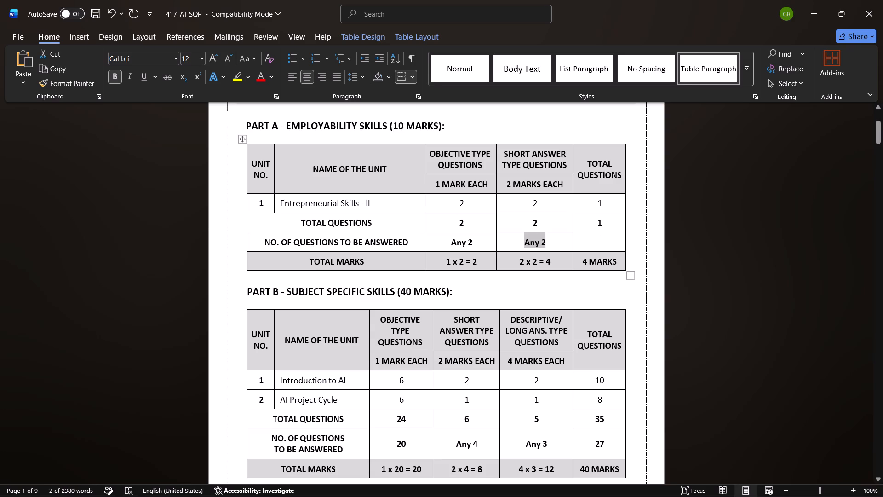
click(600, 243)
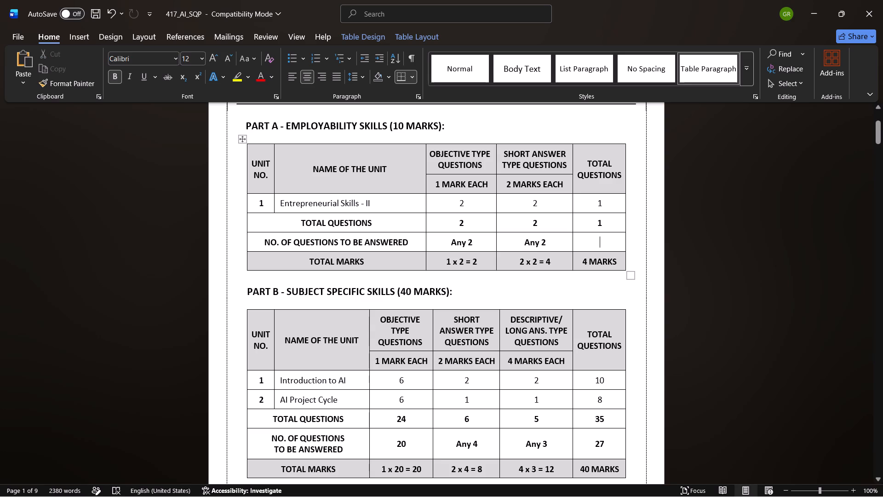
key(ctrl+v)
key(BackSpace)
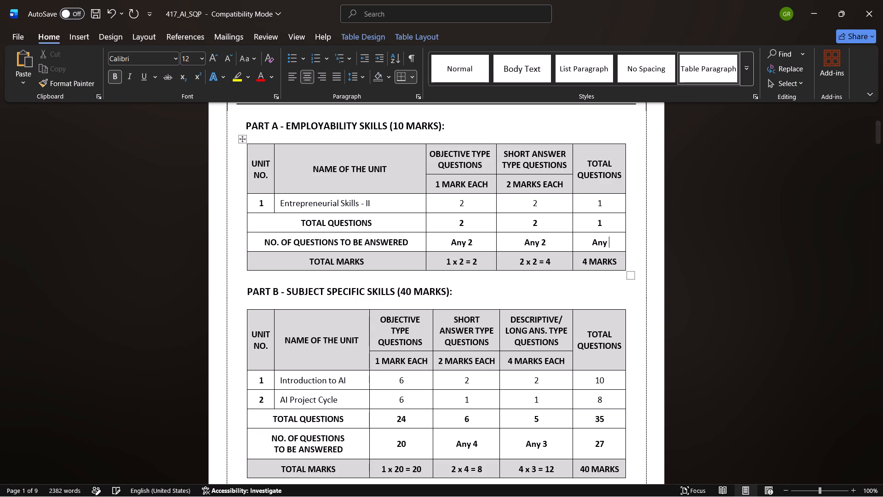
key(4)
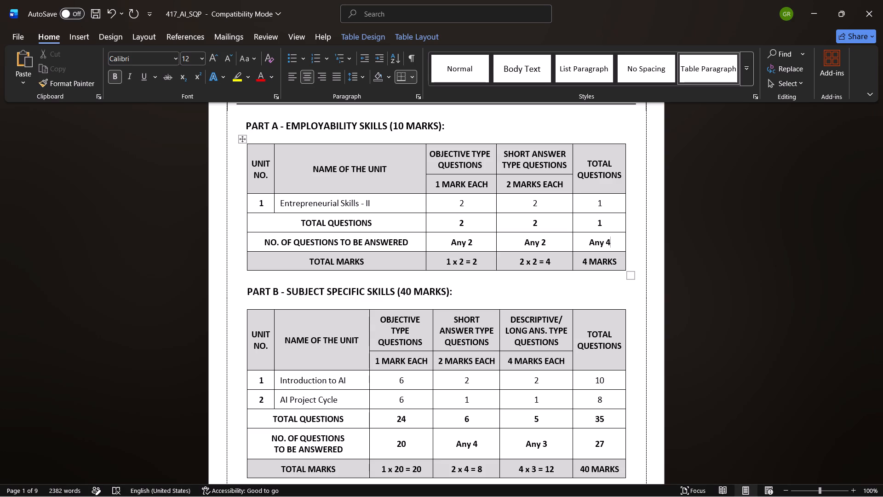
key(BackSpace)
key(BackSpace)
key(BackSpace)
key(BackSpace)
key(BackSpace)
text(04)
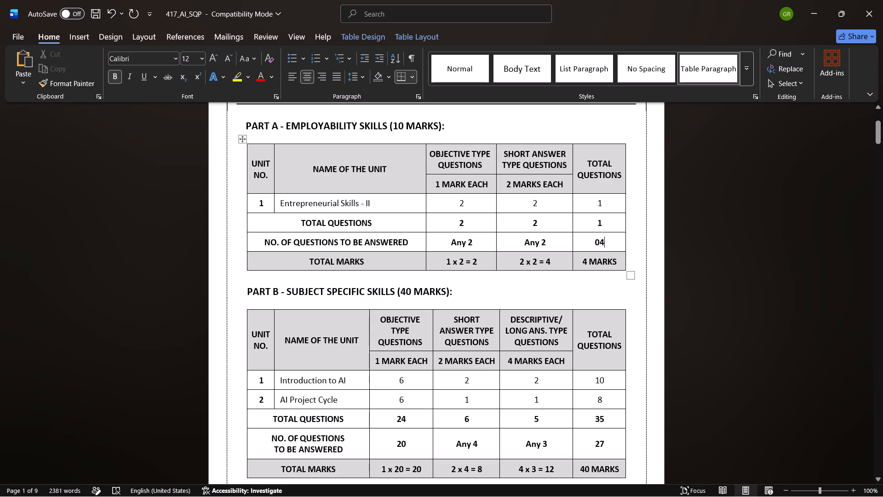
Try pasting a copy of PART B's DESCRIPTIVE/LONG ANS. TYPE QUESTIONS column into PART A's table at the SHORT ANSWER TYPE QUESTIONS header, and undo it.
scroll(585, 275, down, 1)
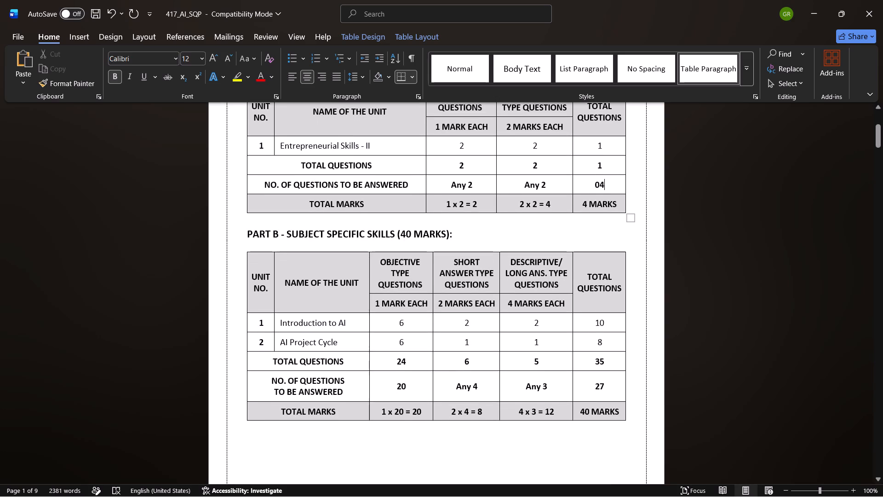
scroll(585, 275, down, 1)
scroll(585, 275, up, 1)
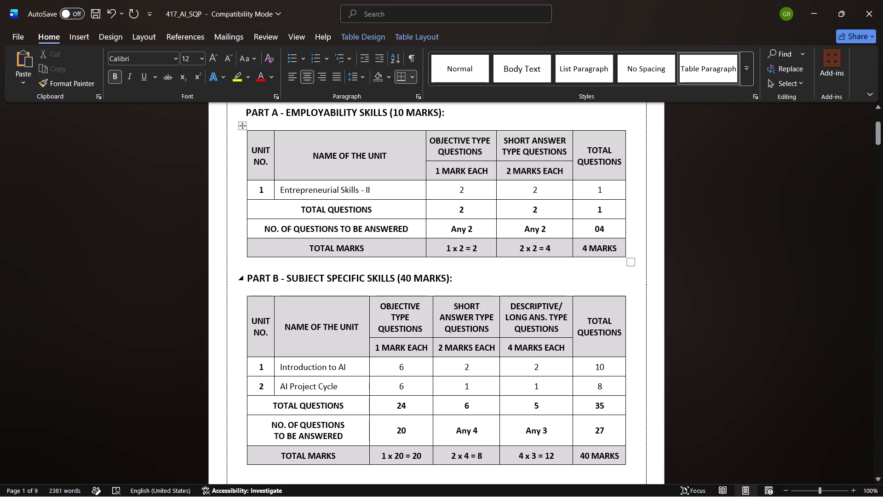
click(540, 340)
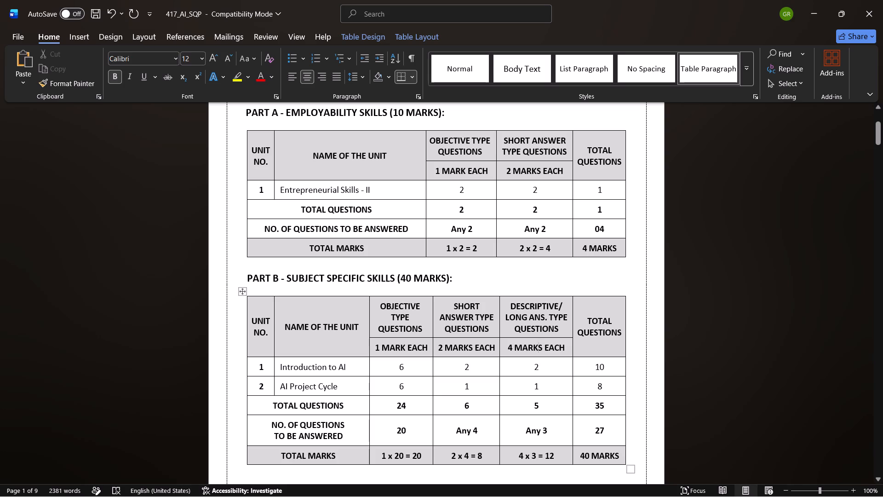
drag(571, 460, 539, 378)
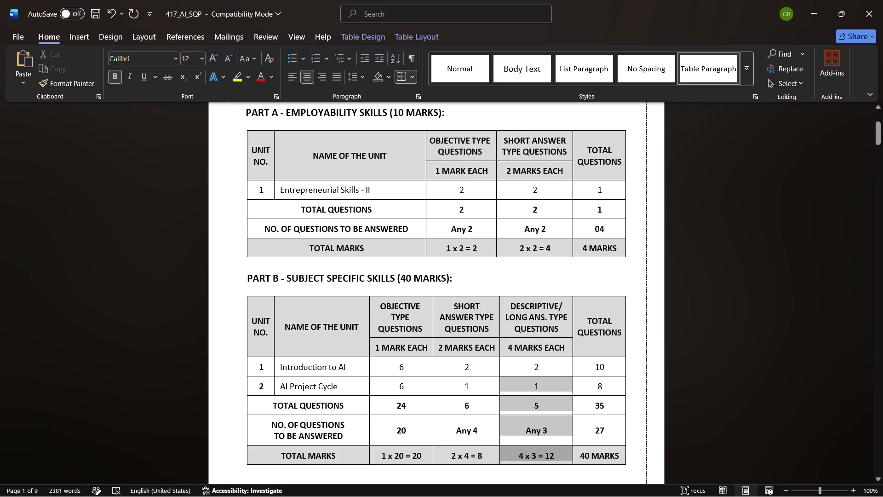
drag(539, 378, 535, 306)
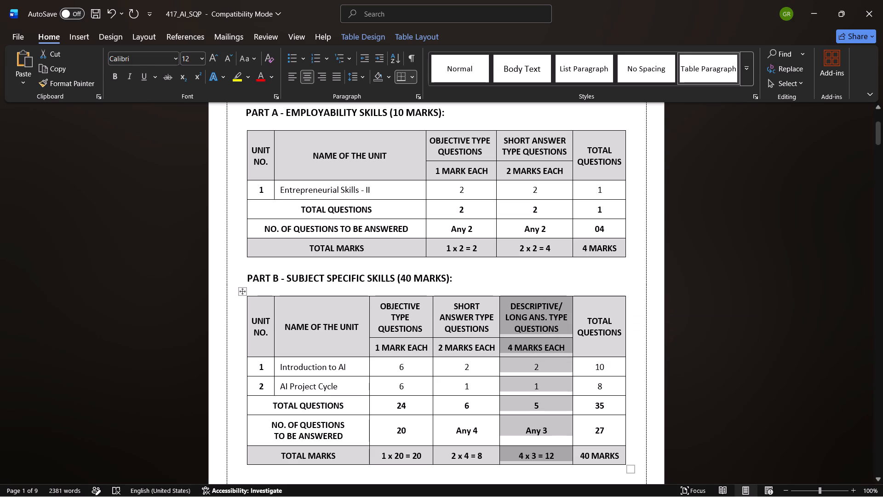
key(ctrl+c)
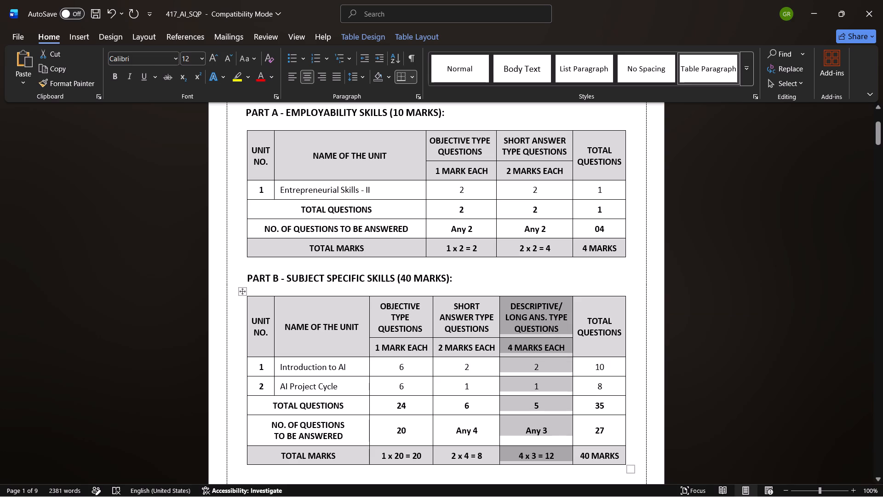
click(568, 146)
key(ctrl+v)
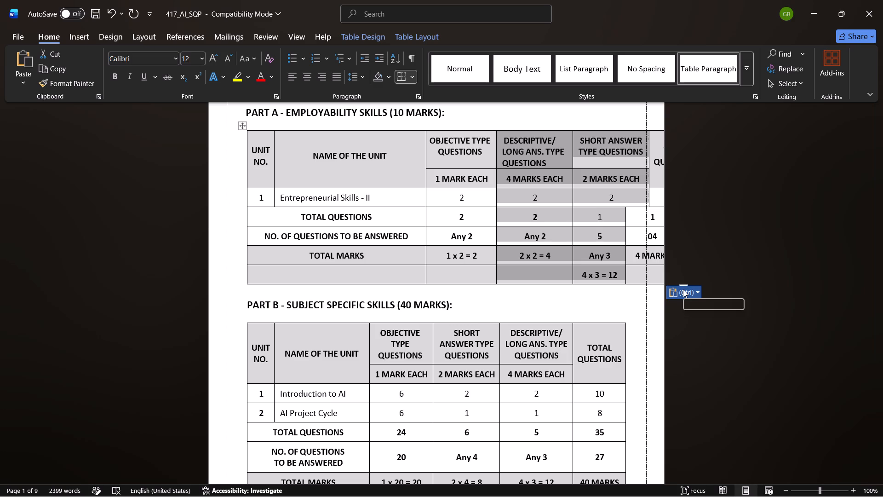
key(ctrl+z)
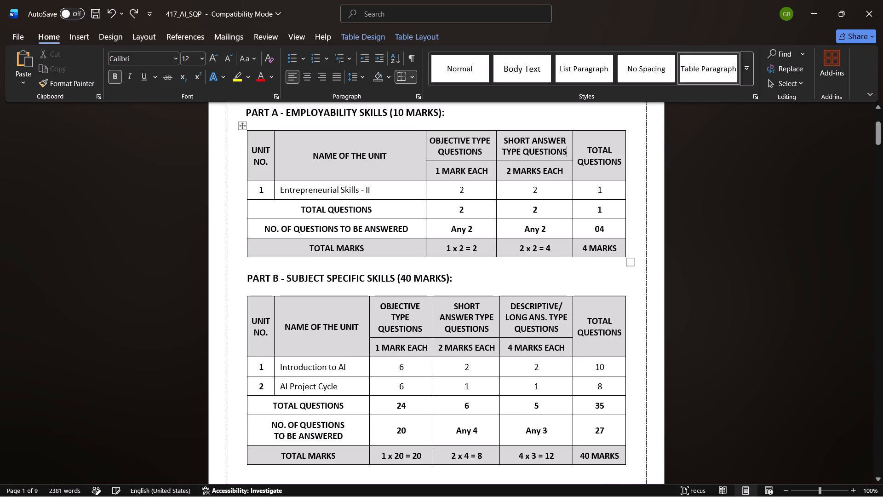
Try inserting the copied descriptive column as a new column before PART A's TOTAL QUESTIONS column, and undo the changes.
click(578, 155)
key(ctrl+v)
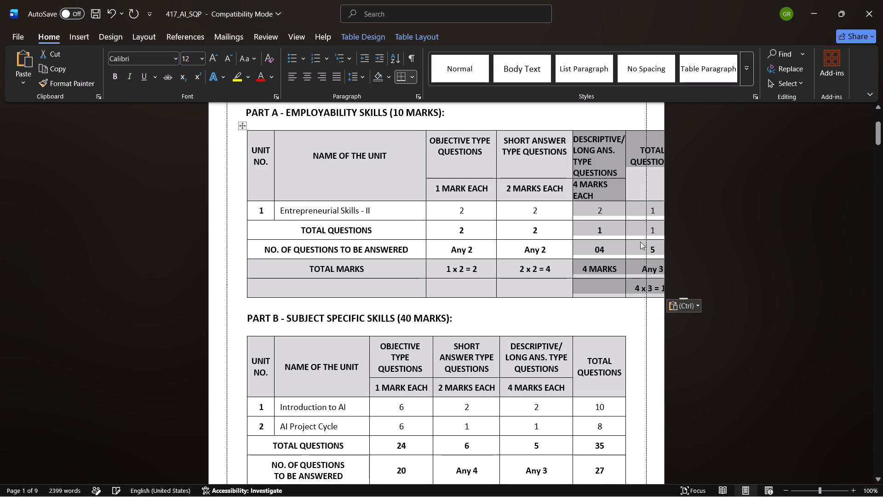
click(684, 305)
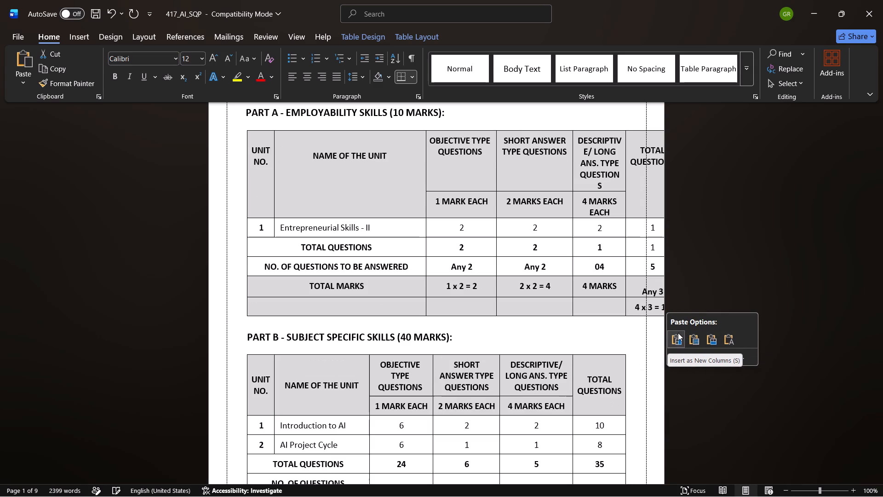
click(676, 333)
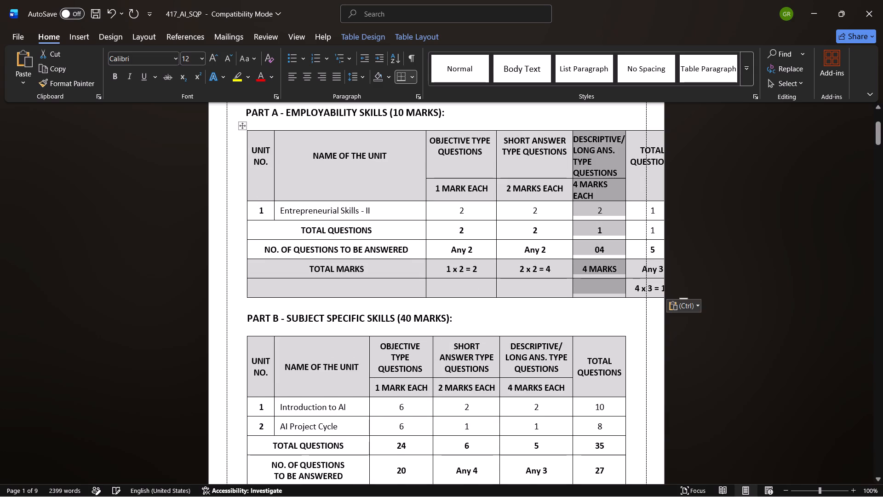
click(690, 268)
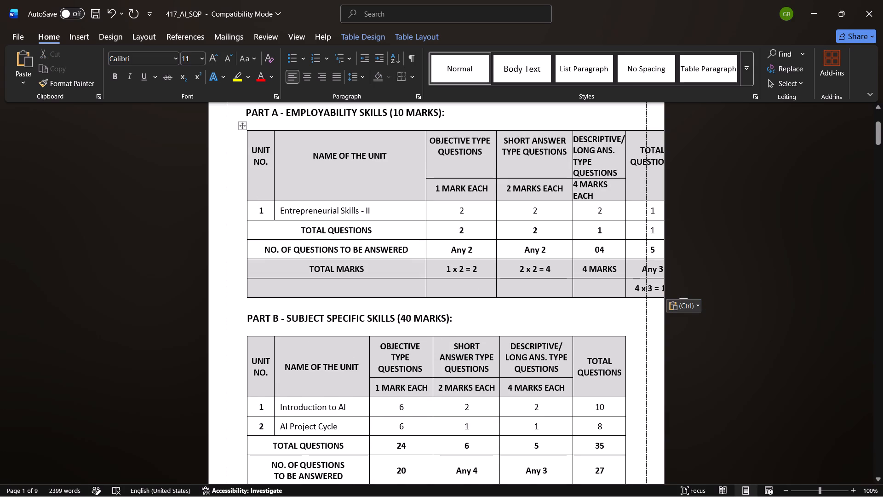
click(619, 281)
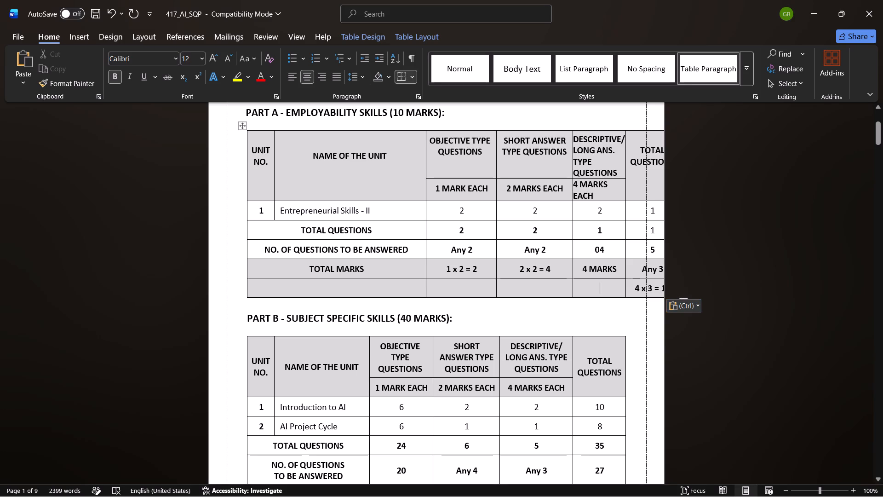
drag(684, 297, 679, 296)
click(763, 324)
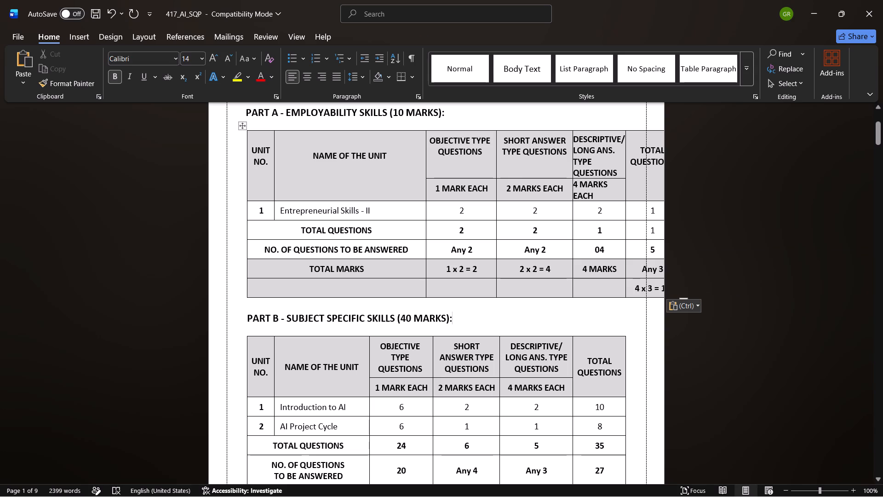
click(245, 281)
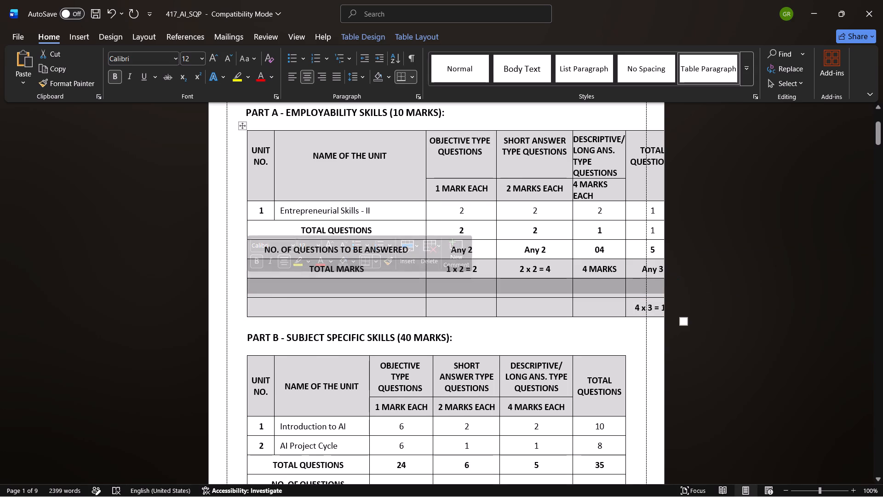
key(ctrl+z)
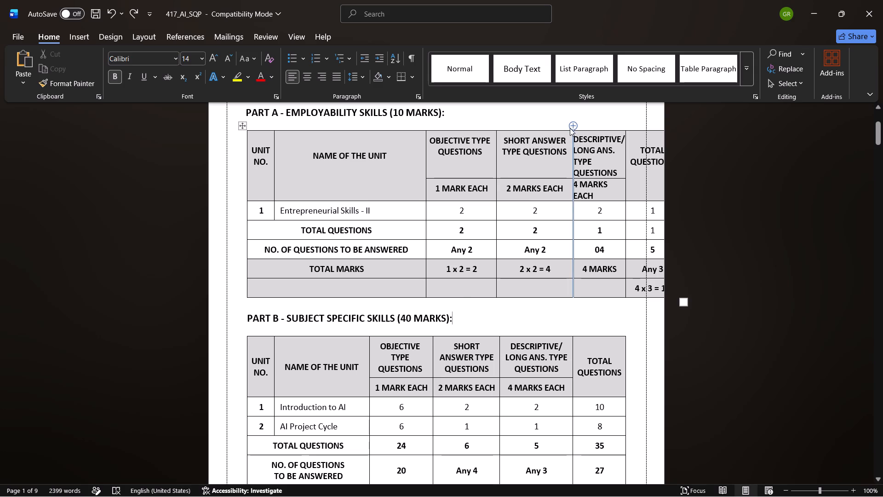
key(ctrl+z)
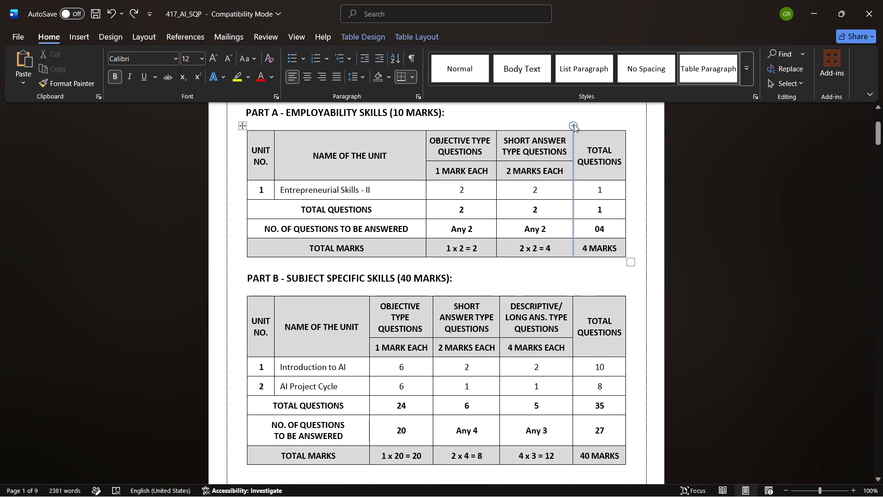
Insert a blank column between the SHORT ANSWER TYPE QUESTIONS and TOTAL QUESTIONS columns in PART A's table.
click(574, 130)
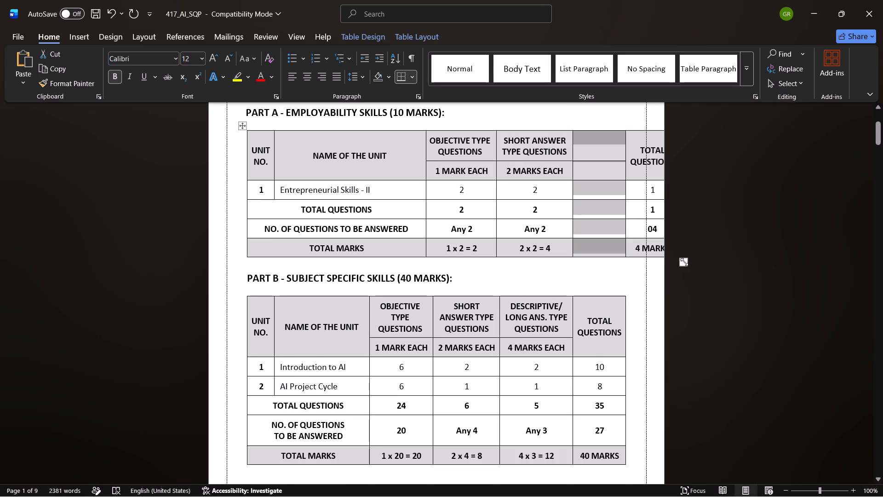
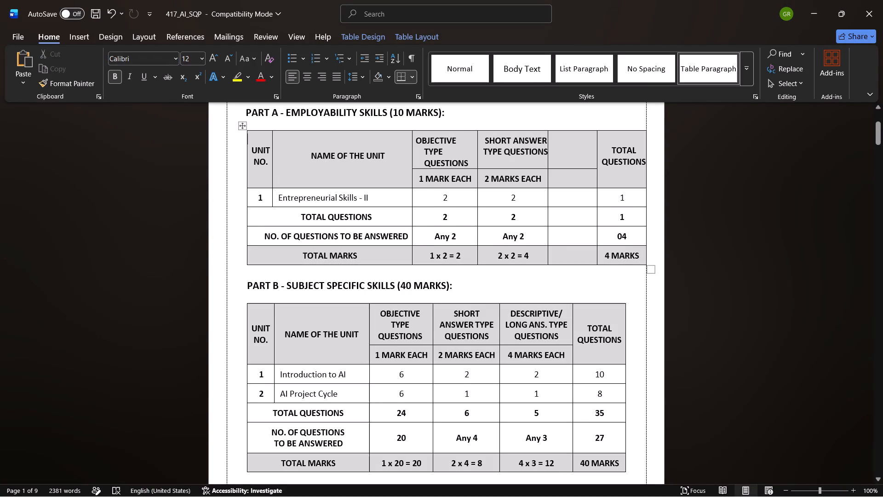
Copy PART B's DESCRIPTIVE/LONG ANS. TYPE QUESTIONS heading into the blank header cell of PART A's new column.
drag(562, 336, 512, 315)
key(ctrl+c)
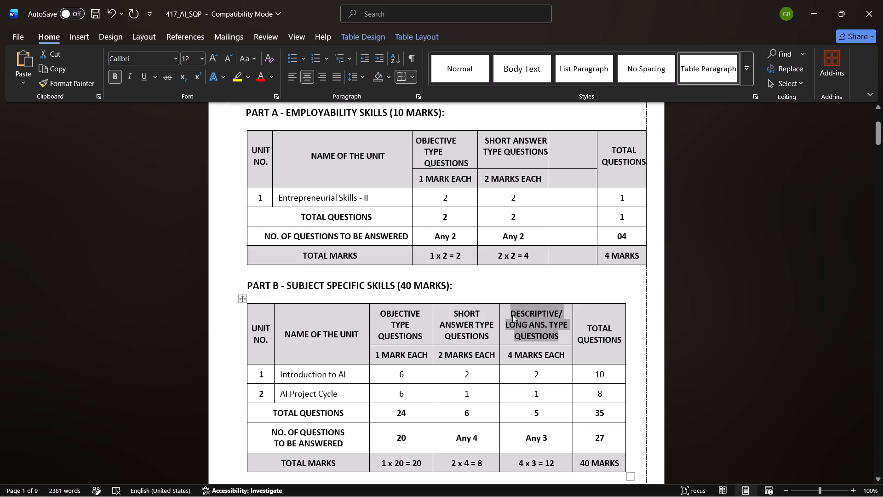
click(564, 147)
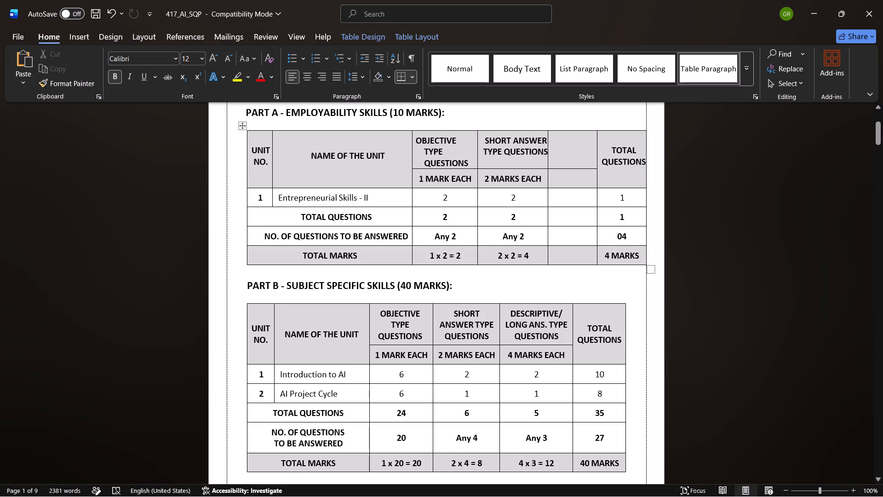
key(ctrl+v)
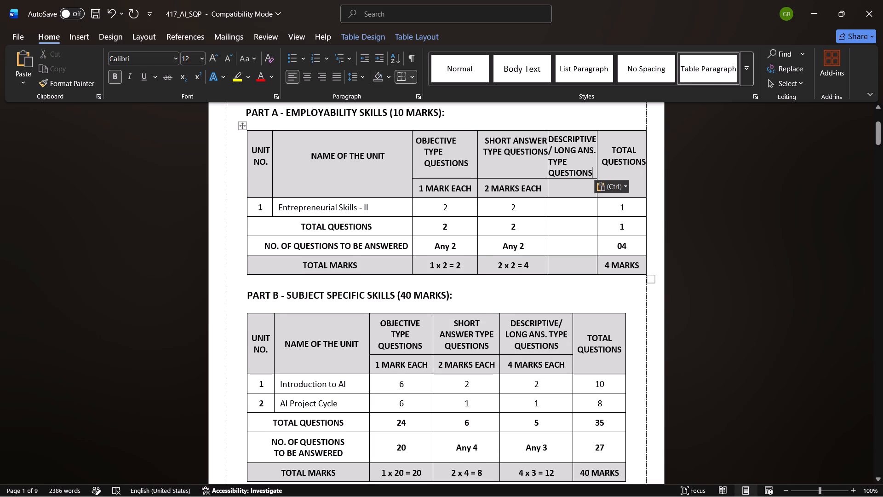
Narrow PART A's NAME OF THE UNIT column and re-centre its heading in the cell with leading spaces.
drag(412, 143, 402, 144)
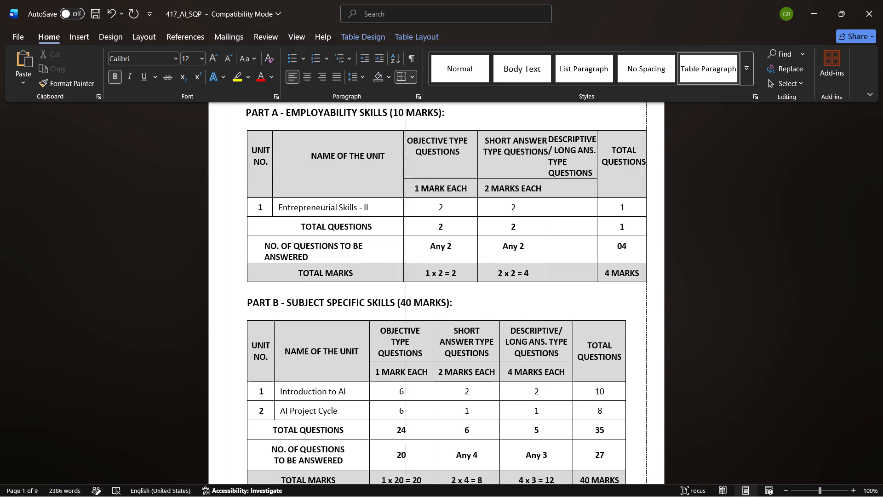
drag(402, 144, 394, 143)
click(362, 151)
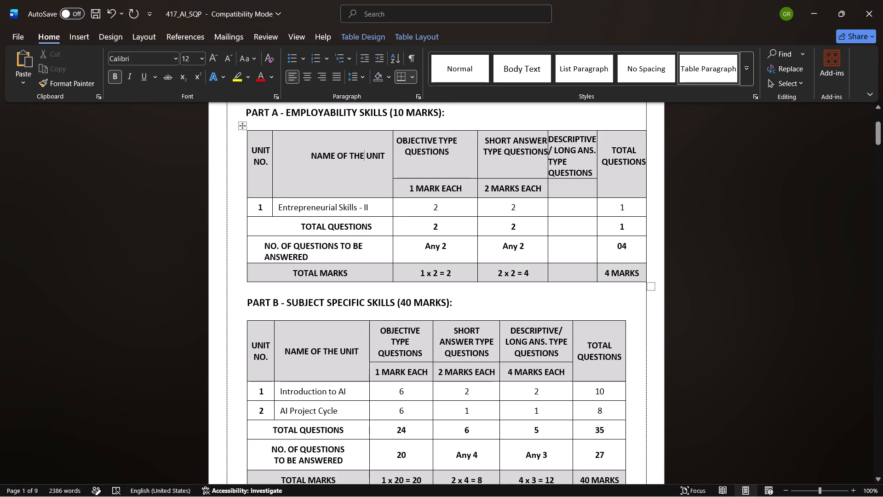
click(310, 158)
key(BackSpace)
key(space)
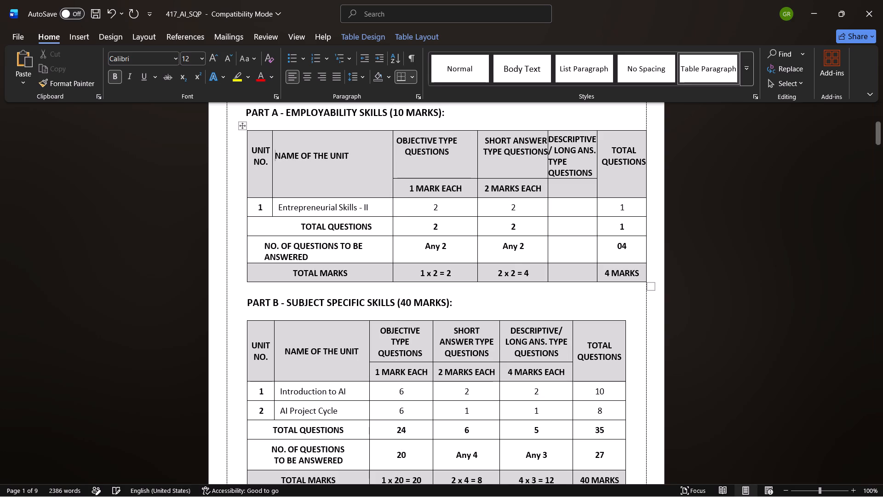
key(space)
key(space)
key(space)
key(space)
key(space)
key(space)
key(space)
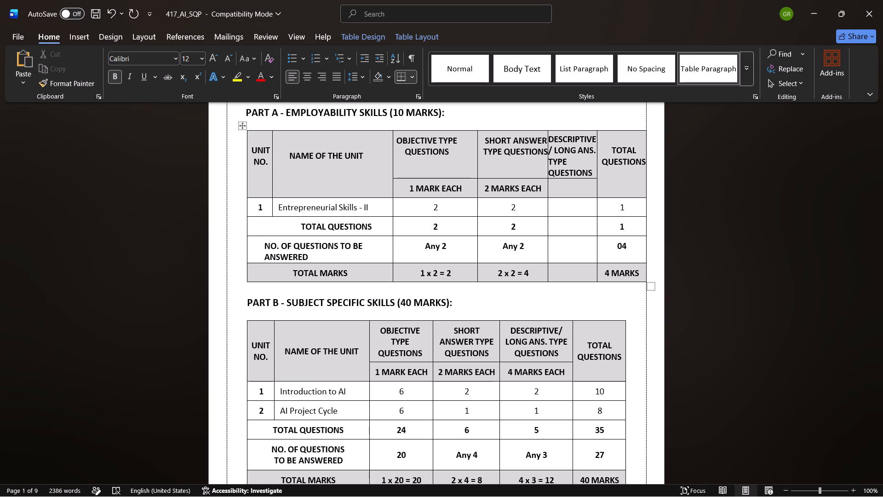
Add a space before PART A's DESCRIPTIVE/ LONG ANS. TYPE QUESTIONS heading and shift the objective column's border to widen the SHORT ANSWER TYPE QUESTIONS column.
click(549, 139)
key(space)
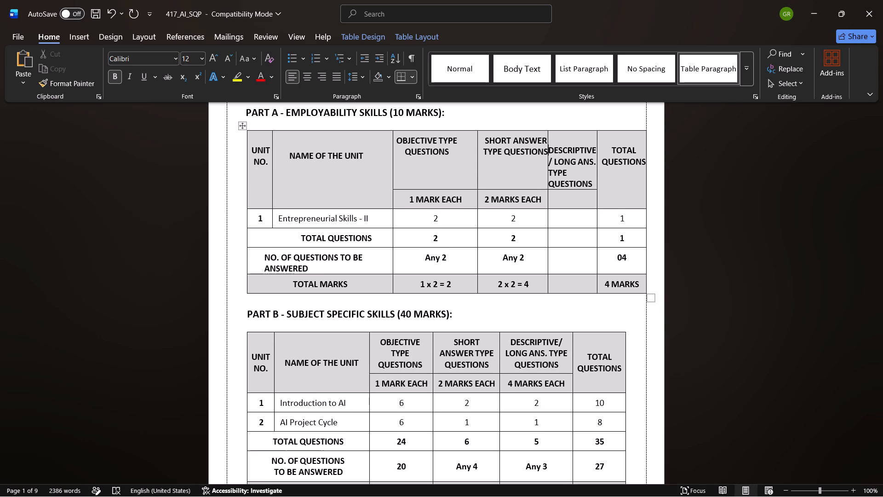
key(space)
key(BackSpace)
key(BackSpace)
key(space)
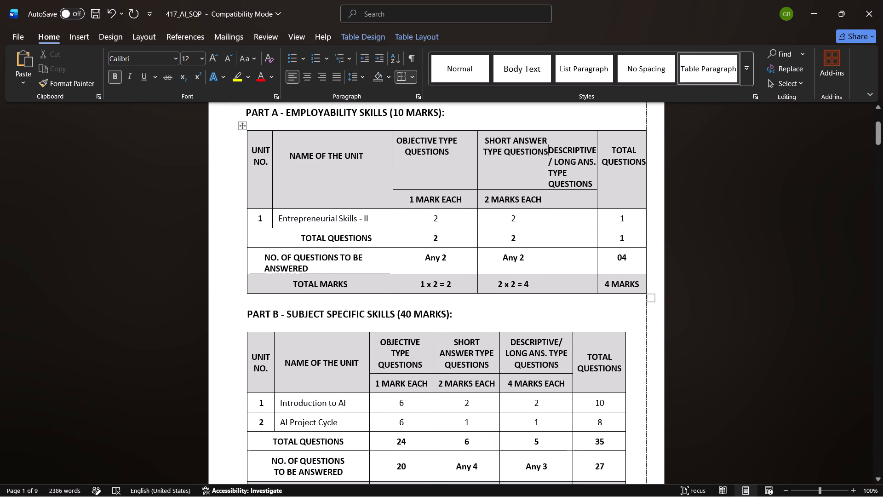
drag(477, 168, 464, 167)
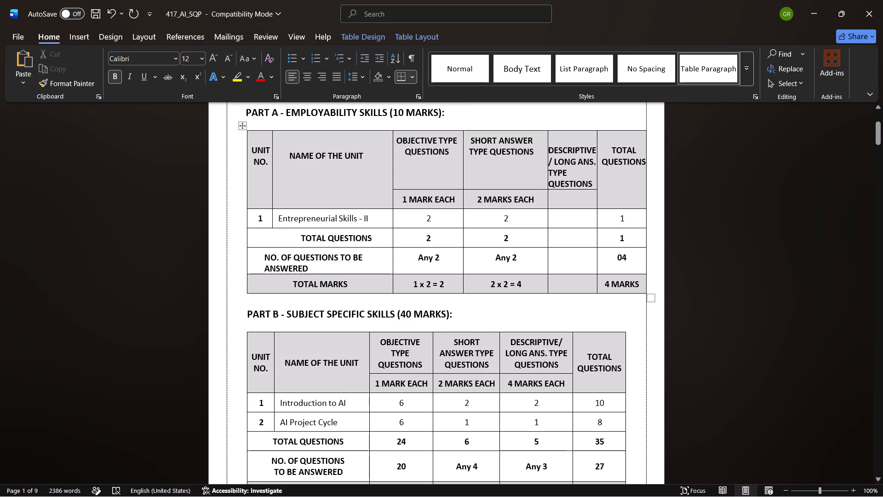
Delete the whole table under the PART A - EMPLOYABILITY SKILLS heading, including its contents and grid.
scroll(547, 163, down, 1)
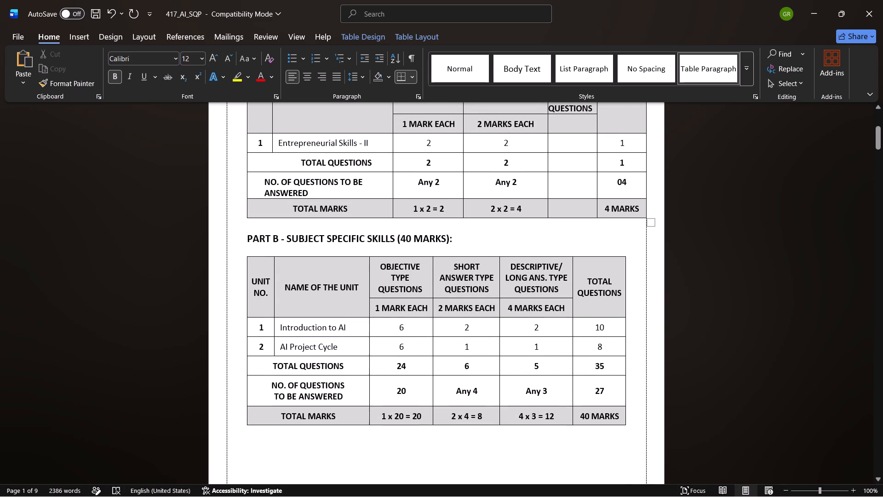
scroll(547, 163, up, 2)
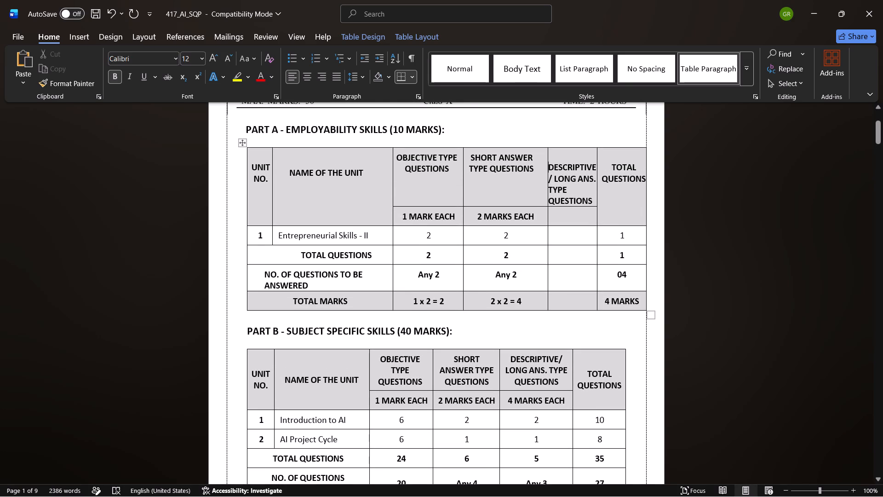
click(242, 143)
key(Delete)
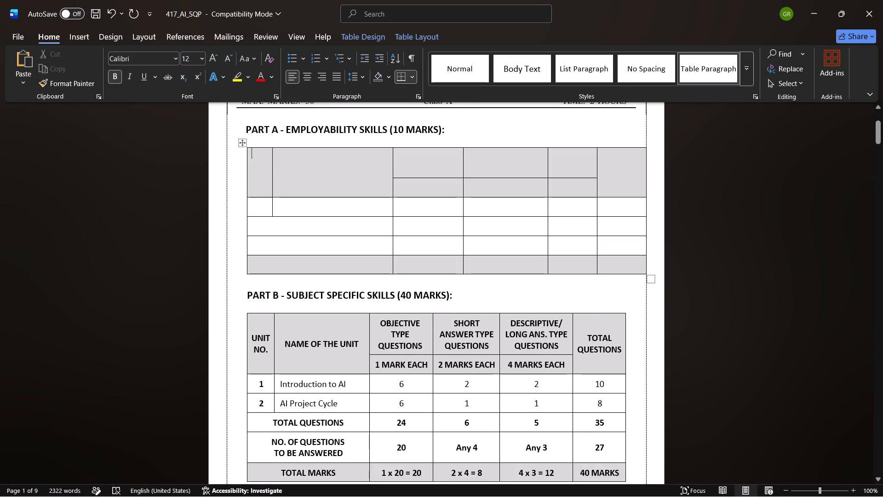
click(241, 141)
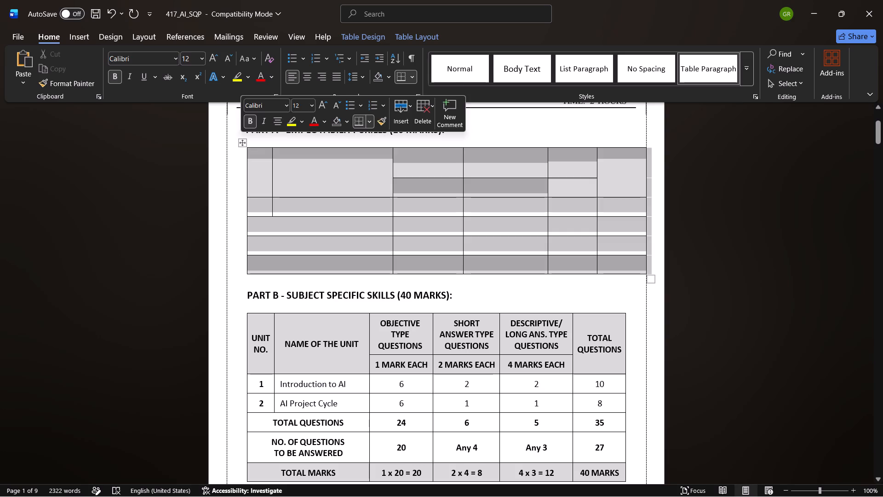
key(Delete)
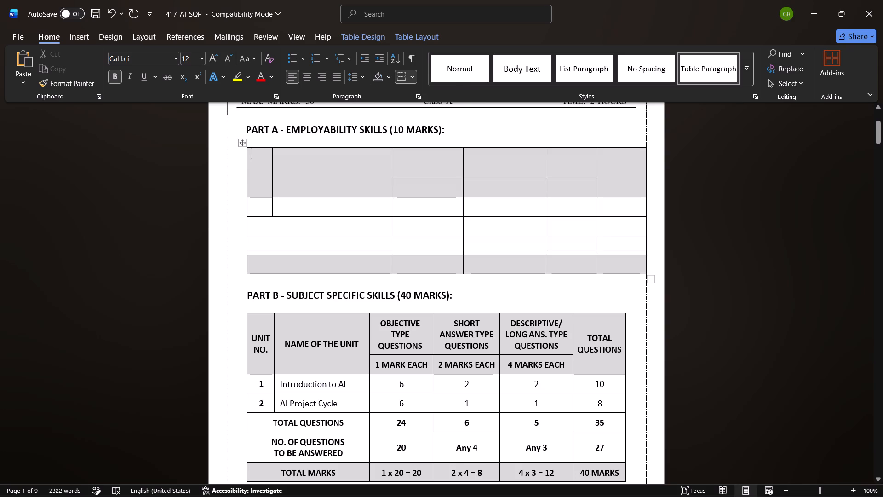
drag(651, 270, 409, 156)
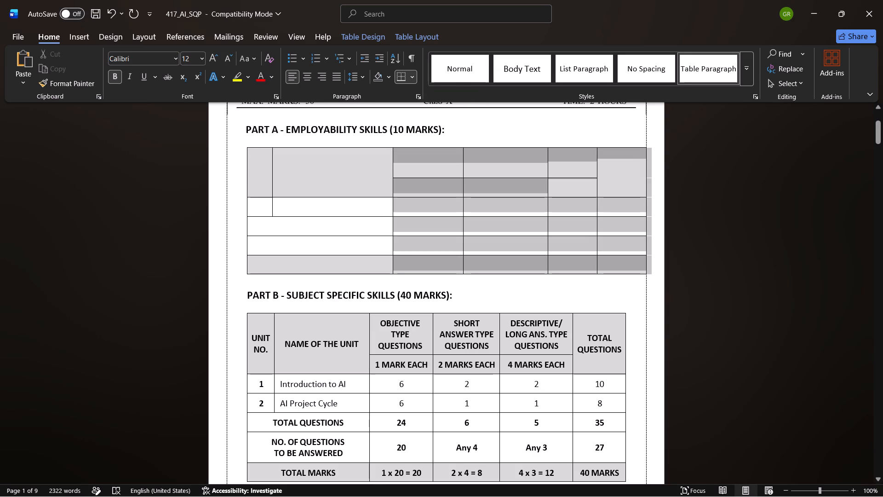
drag(409, 156, 232, 162)
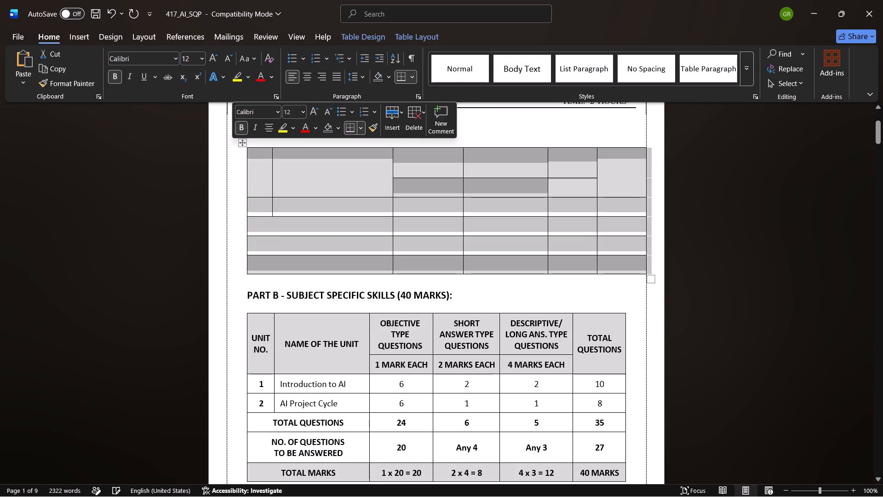
key(Delete)
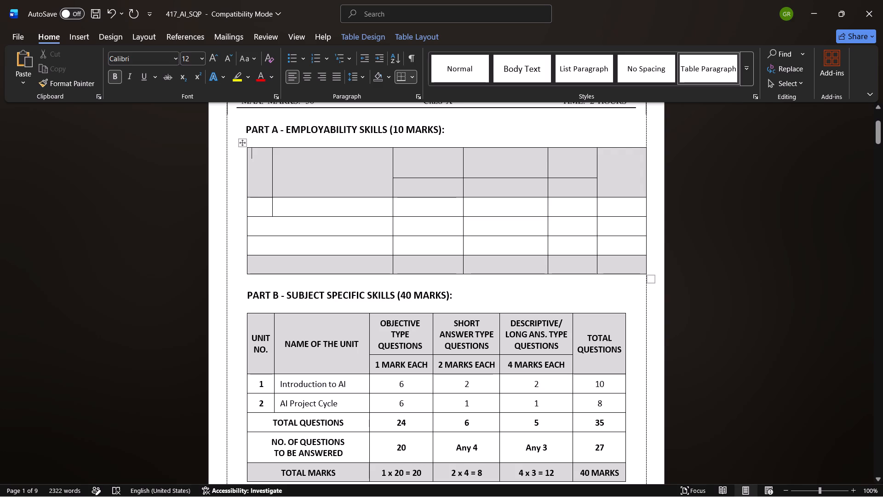
drag(649, 271, 246, 150)
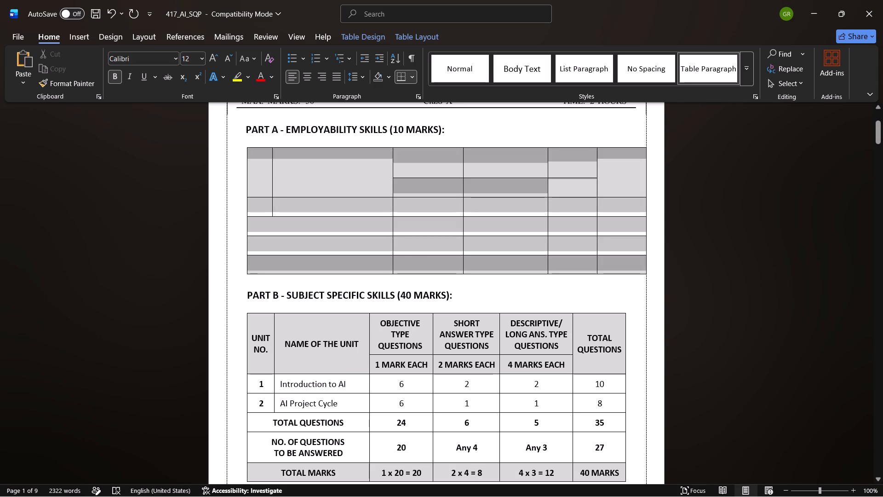
drag(246, 150, 212, 152)
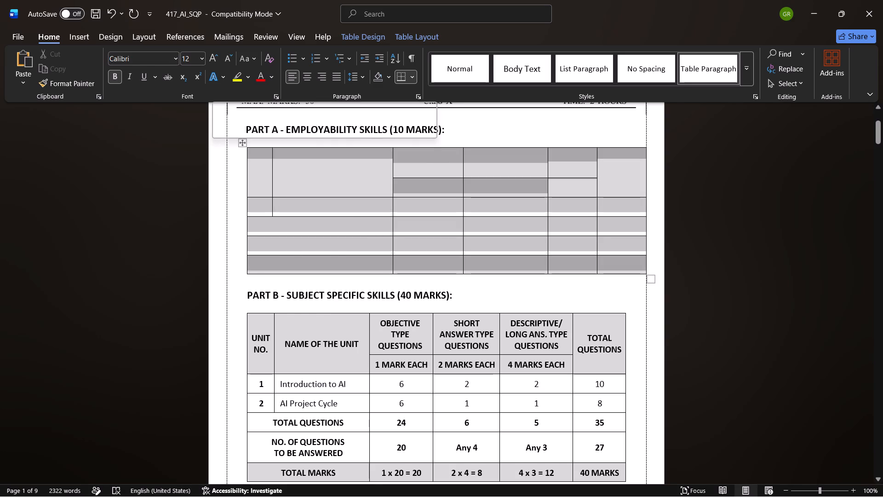
key(BackSpace)
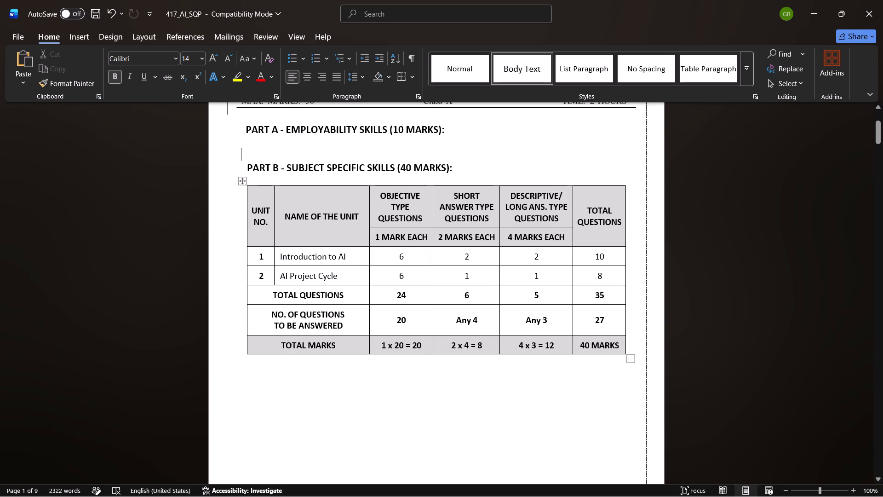
Paste a copy of PART B's entire table under the PART A - EMPLOYABILITY SKILLS heading.
click(241, 179)
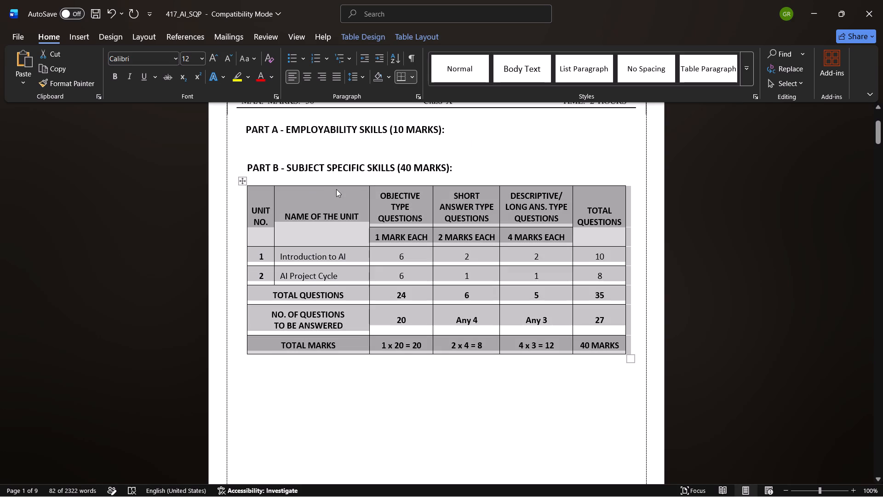
key(ctrl+c)
click(265, 145)
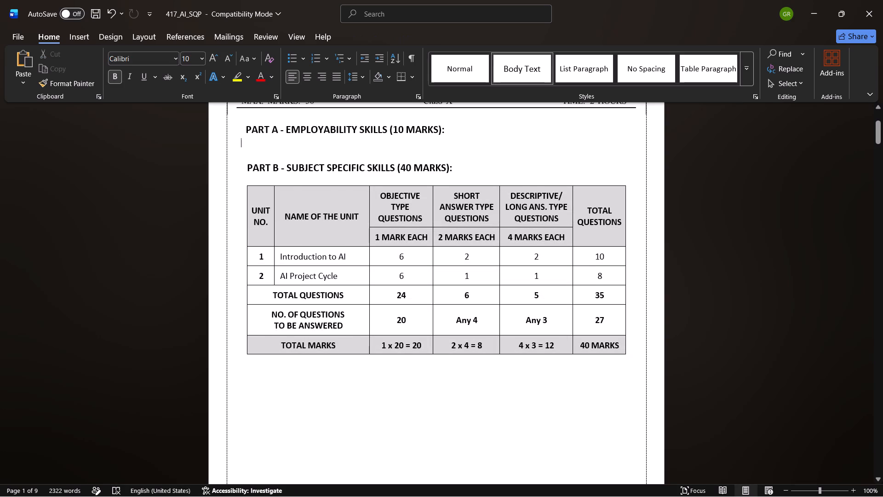
key(ctrl+v)
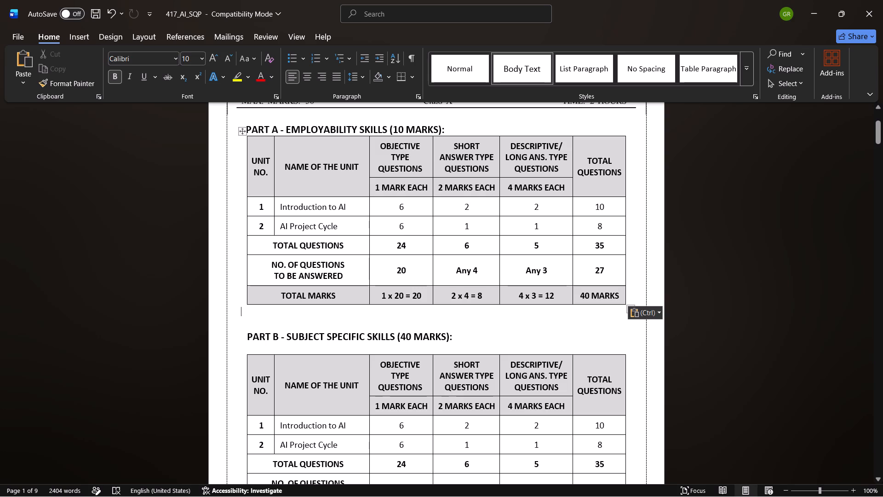
Delete the AI Project Cycle row from PART A's table.
drag(633, 224, 237, 225)
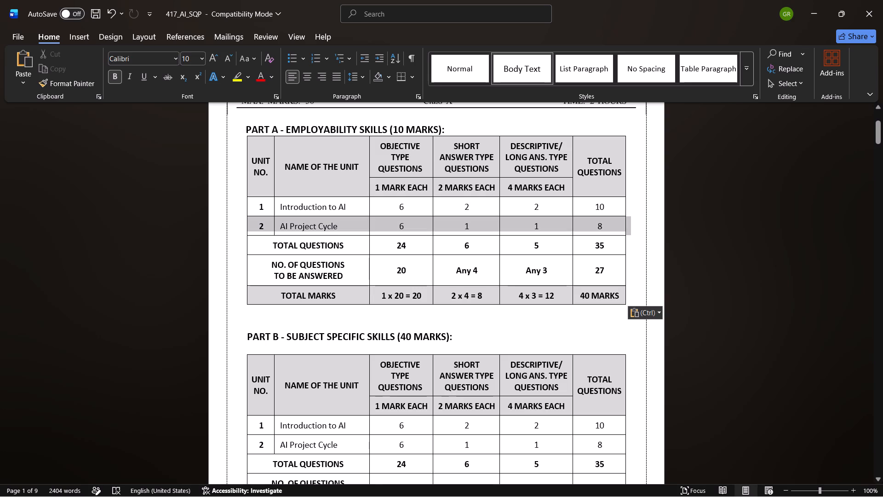
drag(237, 225, 254, 232)
key(BackSpace)
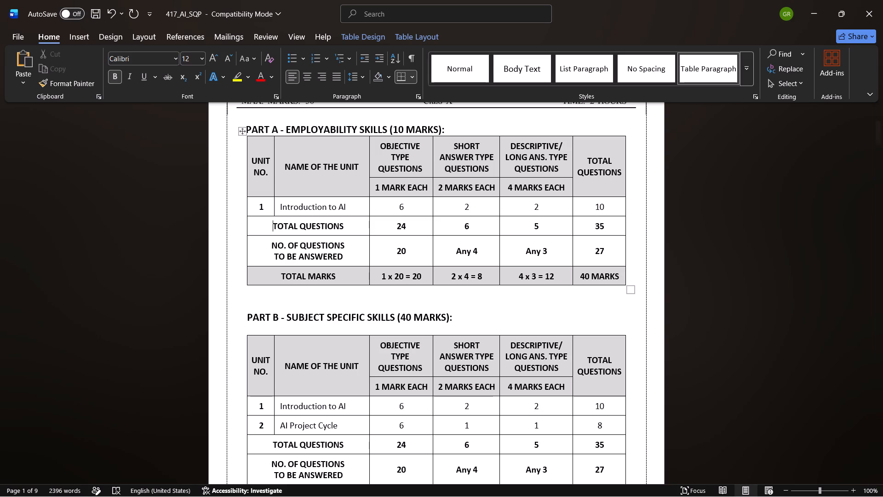
Set the OBJECTIVE TYPE QUESTIONS entry in PART A's TOTAL MARKS row to 2 x 1 = 2.
click(388, 278)
key(Left)
key(BackSpace)
key(2)
key(Right)
key(Right)
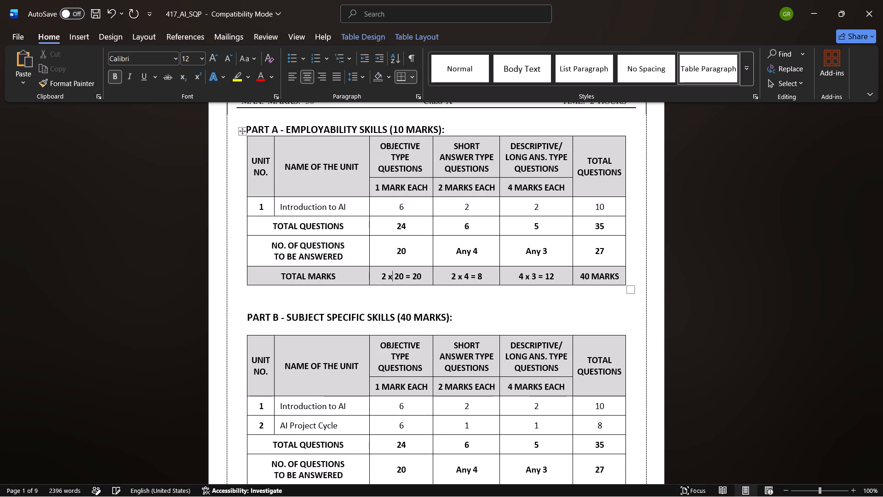
key(Right)
key(Right)
key(Right)
key(BackSpace)
key(BackSpace)
key(1)
key(Left)
key(Left)
key(Left)
key(Left)
click(419, 278)
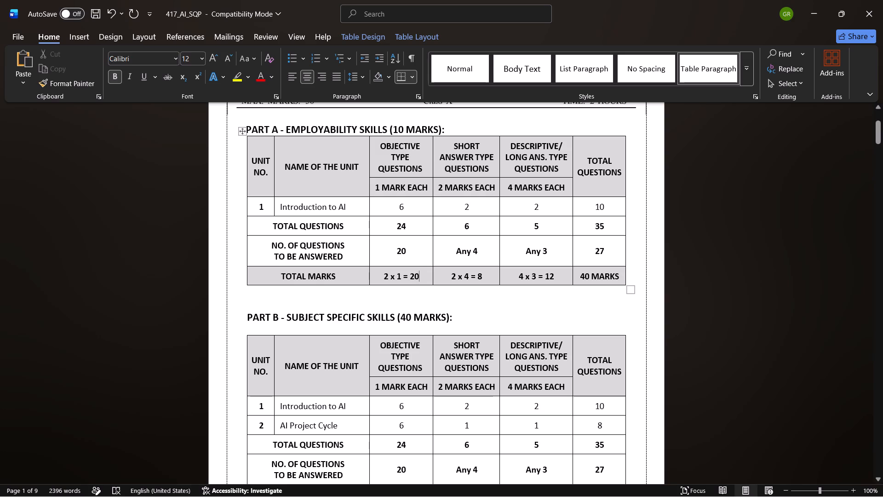
key(BackSpace)
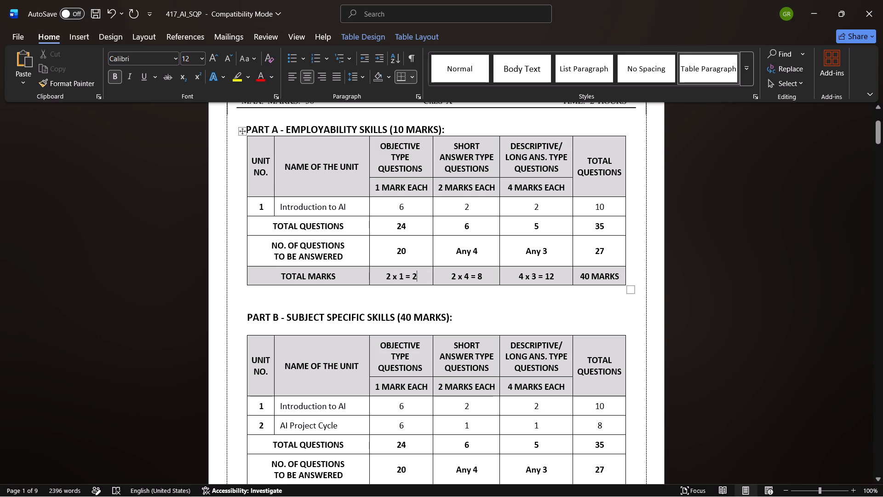
Set the SHORT ANSWER TYPE QUESTIONS entry in PART A's TOTAL MARKS row to 2 x 2 = 4.
click(470, 275)
key(Left)
key(BackSpace)
key(2)
key(Right)
key(Right)
key(Right)
key(Right)
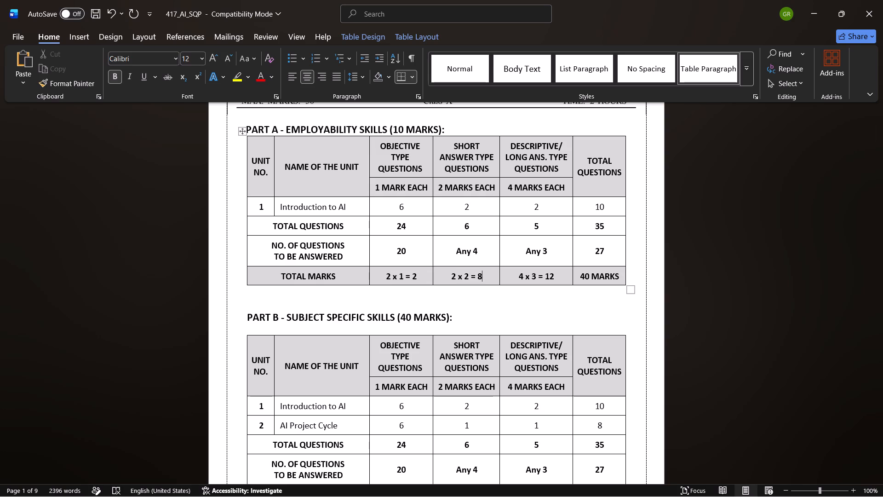
key(BackSpace)
key(4)
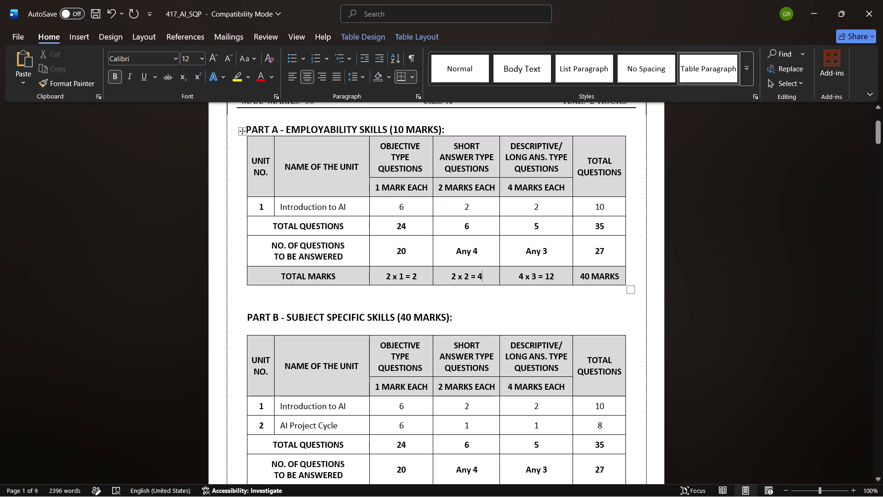
Set the DESCRIPTIVE/LONG ANS. TYPE QUESTIONS entry in PART A's TOTAL MARKS row to 1 x 4 = 4.
click(524, 275)
key(Left)
key(BackSpace)
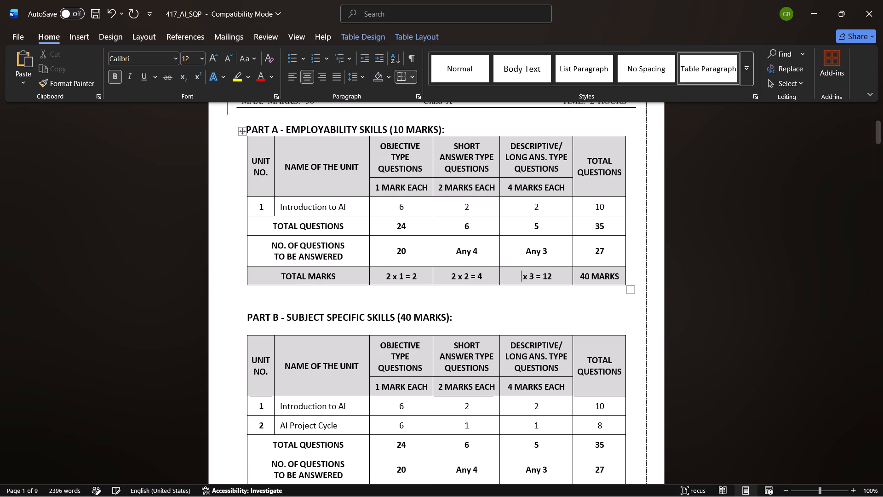
key(1)
key(Right)
key(Right)
key(Right)
key(Right)
key(BackSpace)
key(4)
key(Right)
key(Right)
key(Right)
key(Right)
key(Right)
key(BackSpace)
key(BackSpace)
key(4)
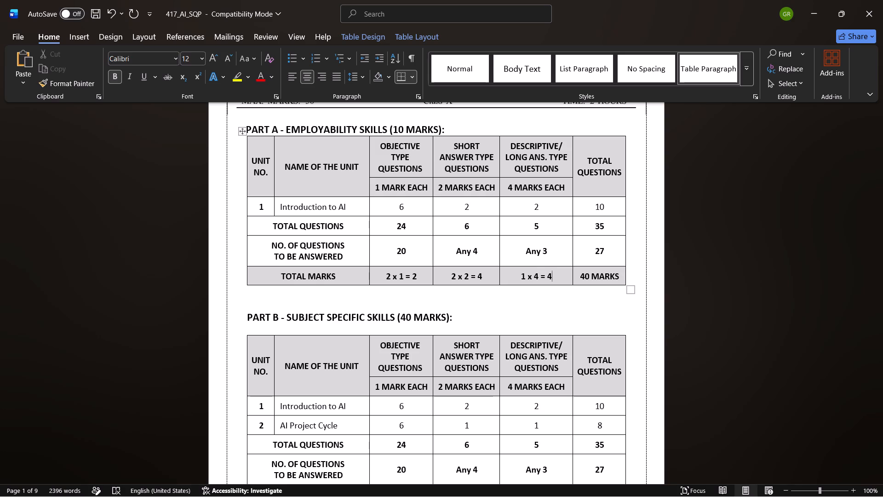
Set the overall total at the end of PART A's TOTAL MARKS row to 10 MARKS.
click(585, 276)
key(BackSpace)
text(10)
key(BackSpace)
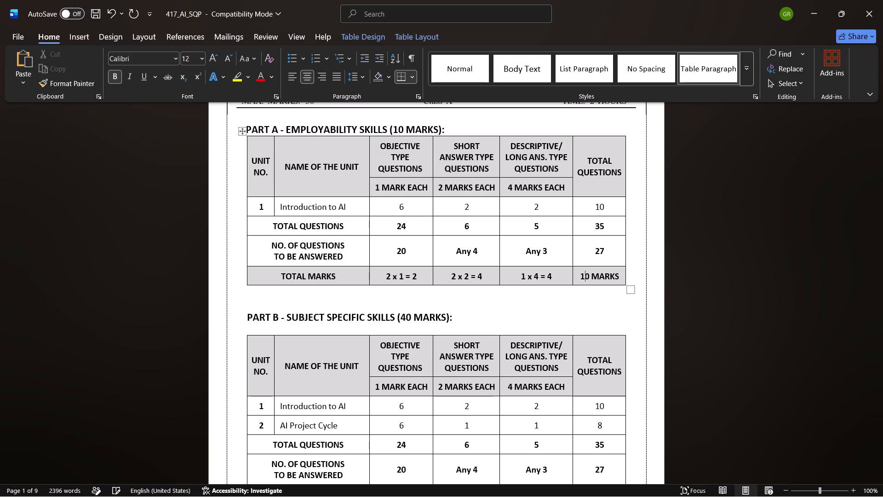
Replace the objective type entry in PART A's NO. OF QUESTIONS TO BE ANSWERED row with "Any 2" from the clipboard history.
click(410, 253)
key(BackSpace)
key(BackSpace)
key(super+v)
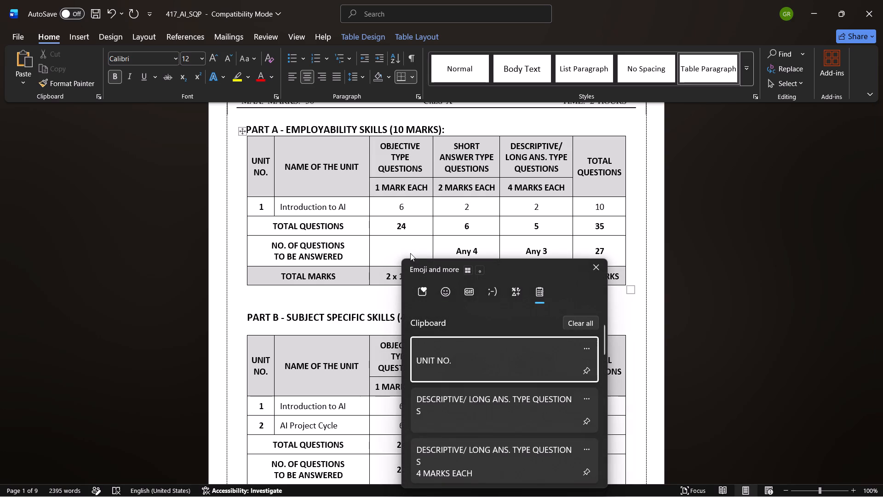
scroll(453, 420, down, 2)
click(446, 424)
key(ctrl+v)
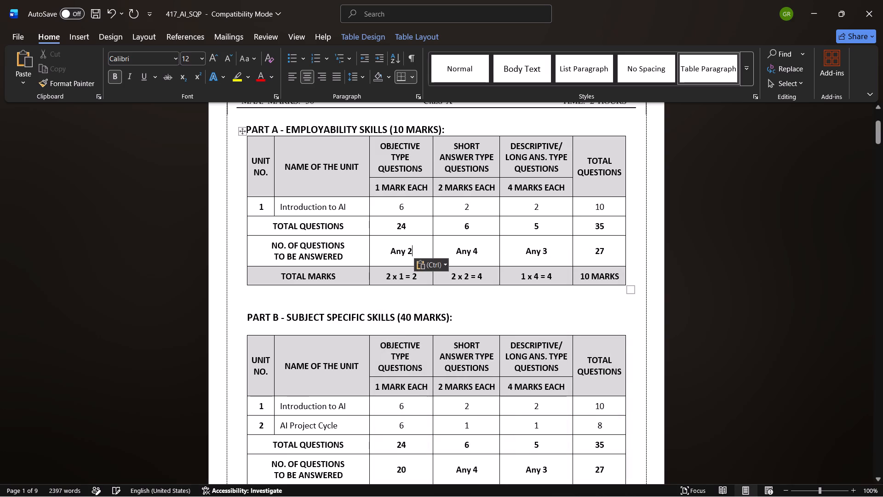
In PART A's NO. OF QUESTIONS TO BE ANSWERED row, set short answer to Any 2, descriptive to Any 1 and total to 05.
click(477, 252)
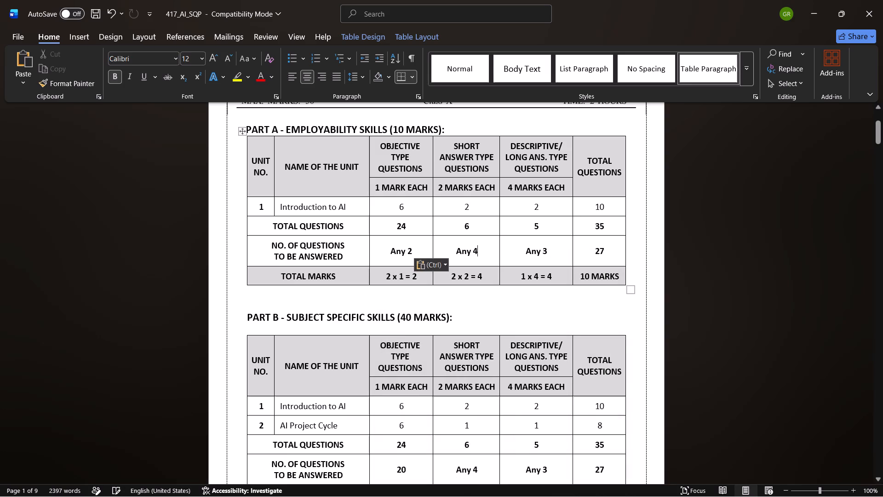
key(BackSpace)
key(2)
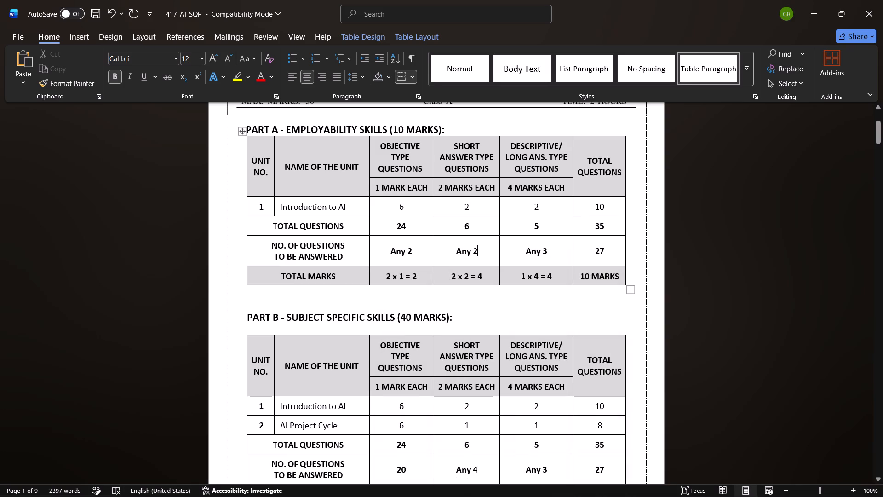
click(547, 251)
key(BackSpace)
key(1)
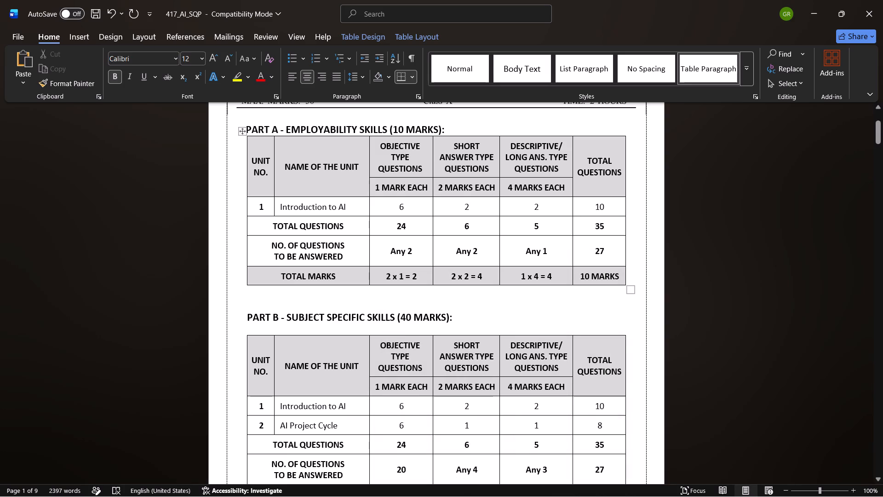
click(607, 252)
key(BackSpace)
key(BackSpace)
text(05)
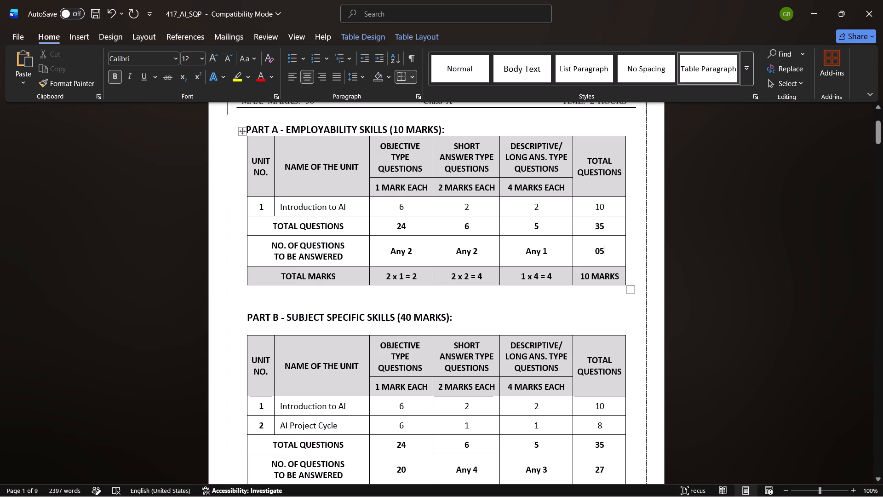
Clear the objective type and short answer type counts in PART A's Introduction to AI row.
click(411, 209)
key(BackSpace)
key(2)
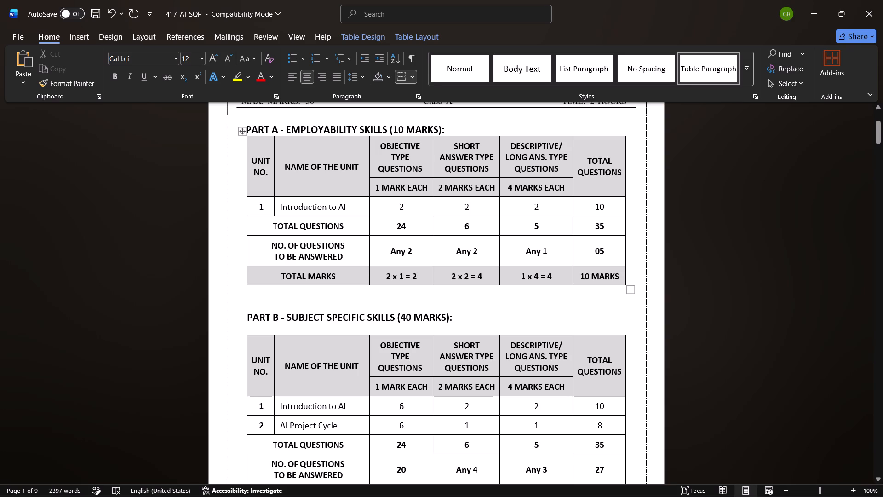
key(BackSpace)
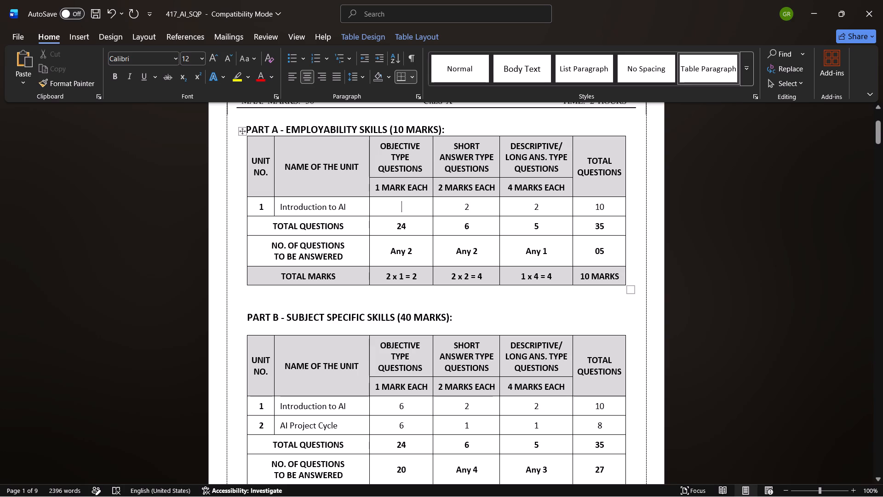
click(471, 208)
key(BackSpace)
Delete the TOTAL QUESTIONS row from PART A's table.
drag(632, 223, 294, 224)
key(BackSpace)
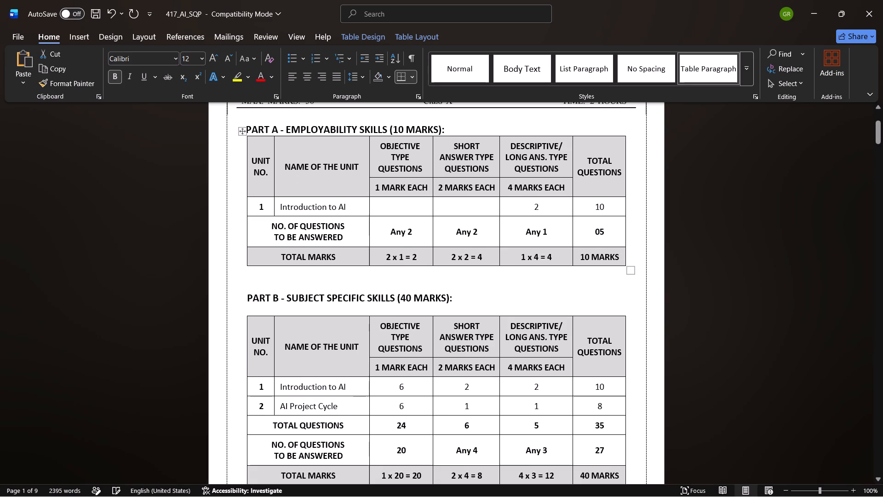
Delete the TOTAL QUESTIONS row from PART B's table.
scroll(332, 289, down, 1)
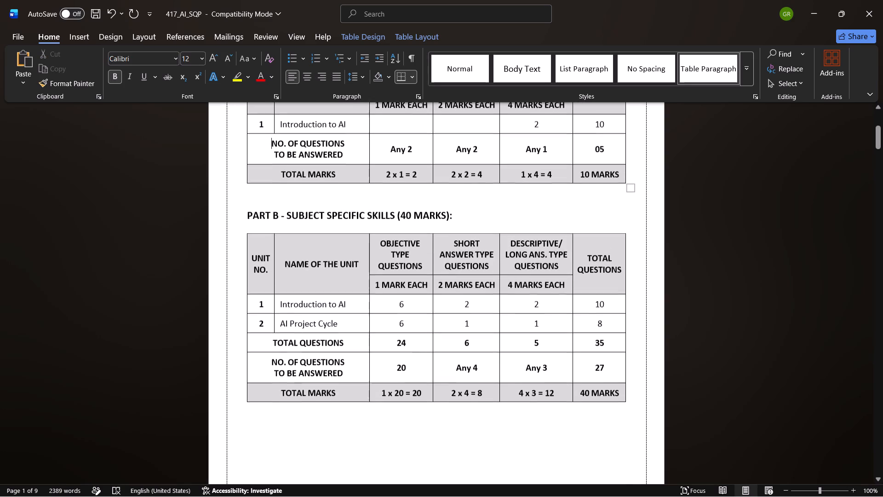
drag(631, 340, 489, 340)
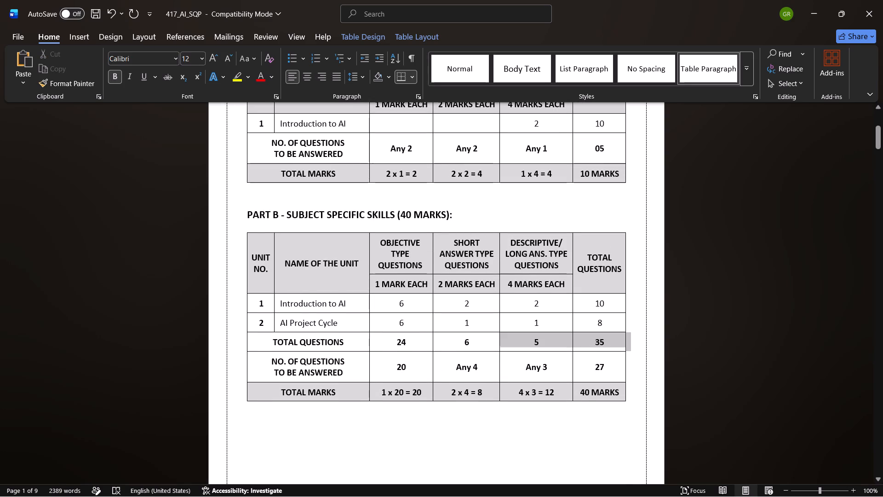
drag(489, 340, 284, 338)
key(BackSpace)
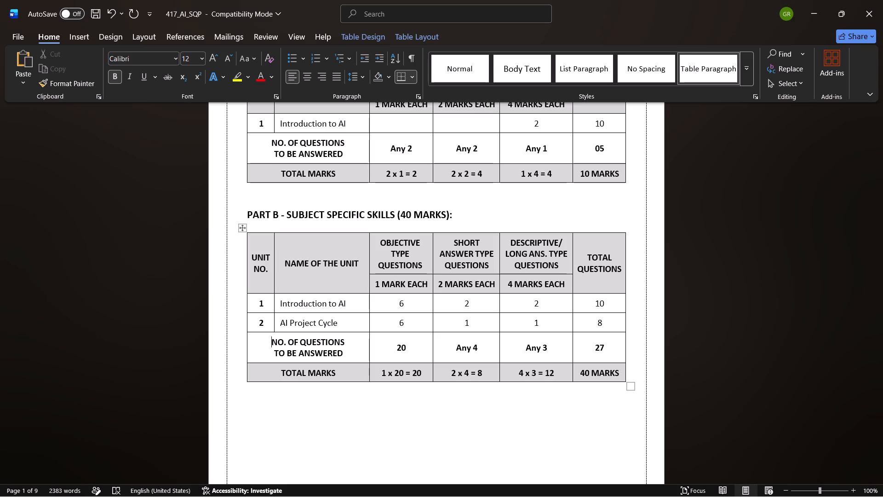
In PART A's Introduction to AI row, enter 2 objective, 2 short answer and 1 descriptive question.
scroll(344, 344, up, 1)
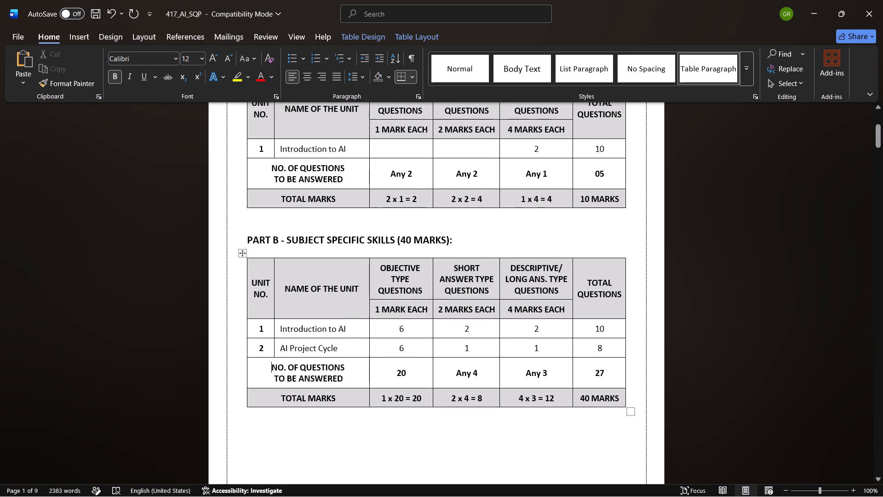
scroll(429, 389, up, 1)
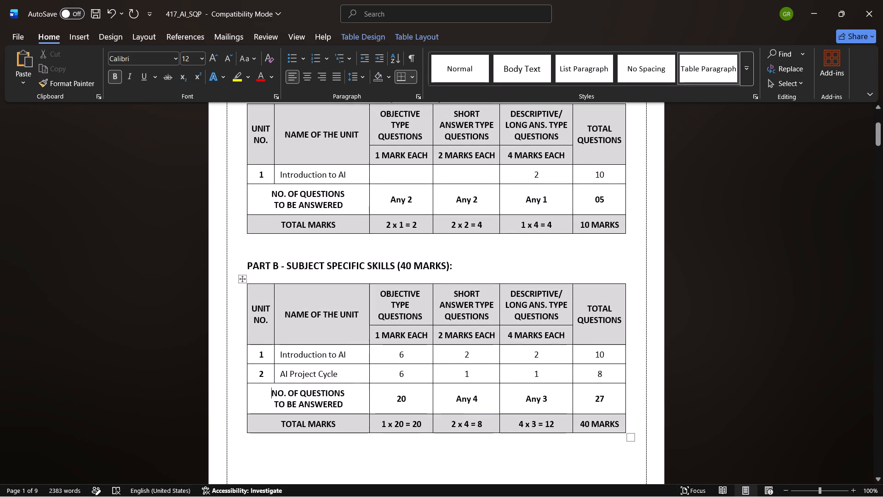
scroll(429, 389, up, 1)
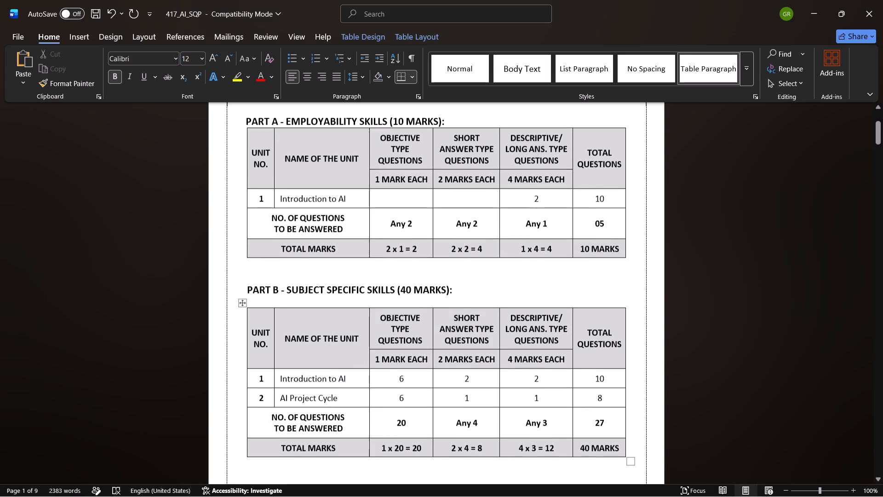
scroll(429, 389, up, 1)
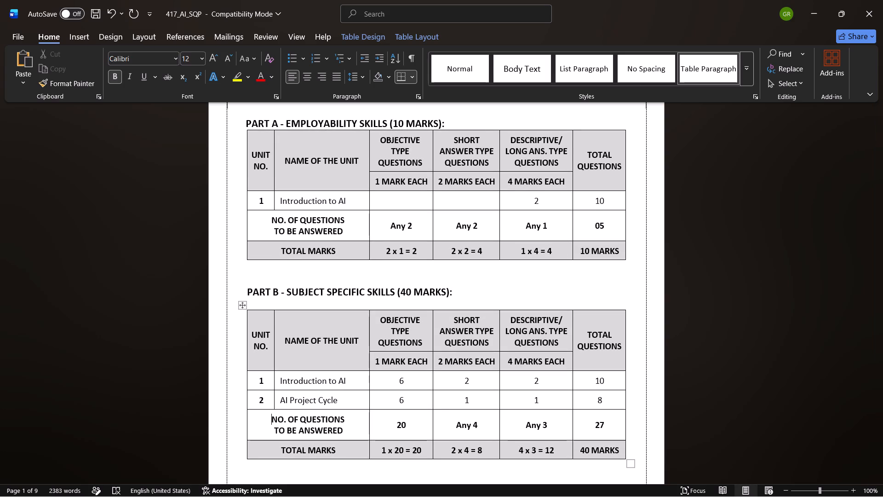
scroll(429, 389, up, 1)
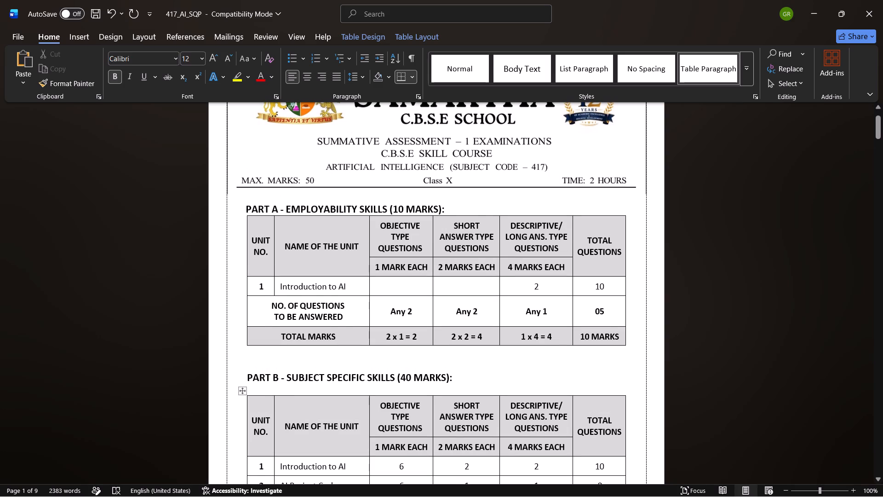
click(404, 285)
key(2)
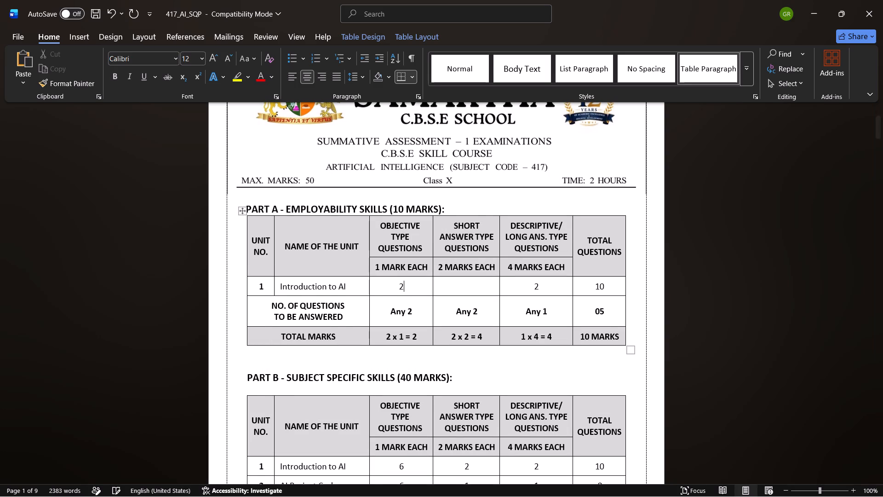
key(Right)
key(Right)
key(Left)
key(2)
key(Right)
key(Right)
key(BackSpace)
key(1)
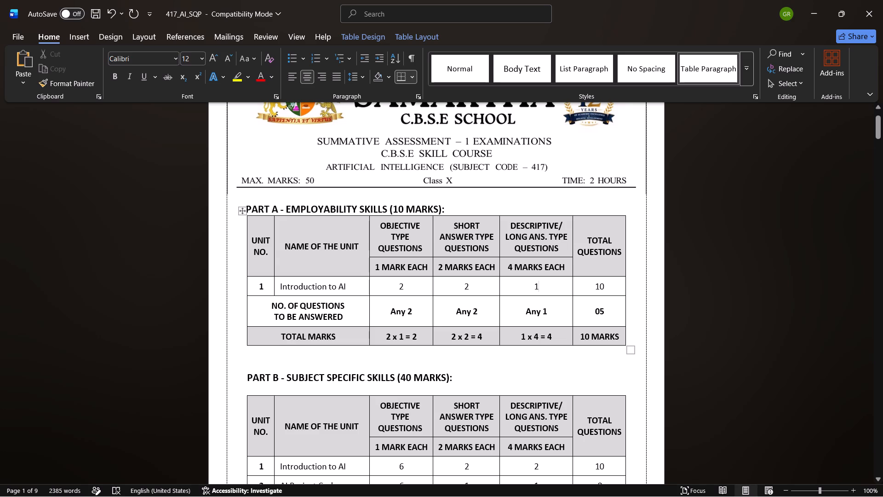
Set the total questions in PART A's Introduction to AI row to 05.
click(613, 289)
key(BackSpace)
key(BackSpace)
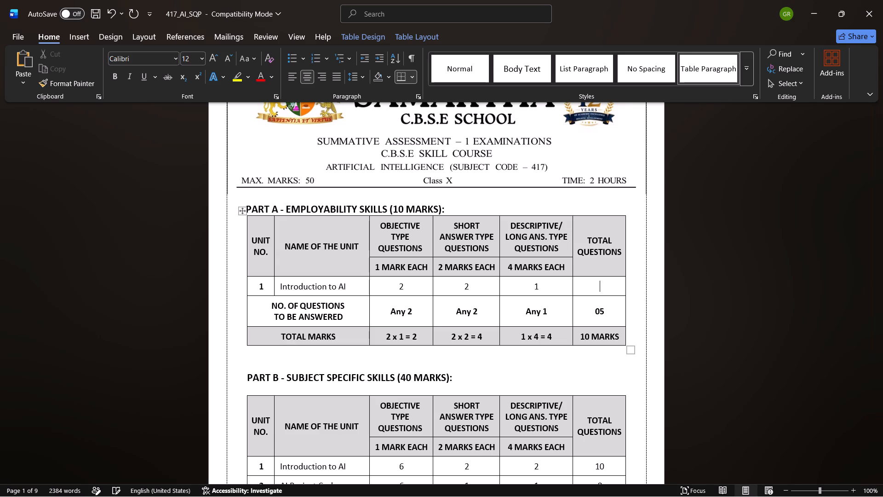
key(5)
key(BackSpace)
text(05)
Change PART A's Introduction to AI row to 3 objective, 3 short answer and 2 descriptive questions, with a total of 08.
scroll(537, 309, down, 1)
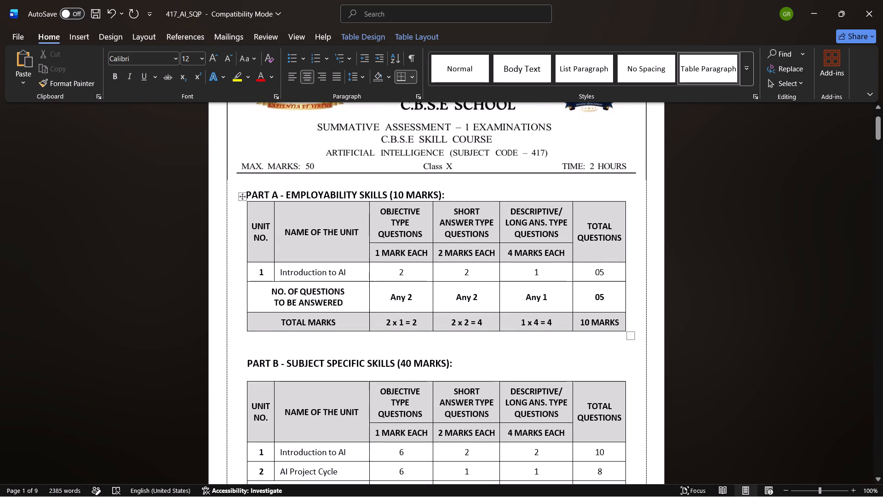
click(544, 270)
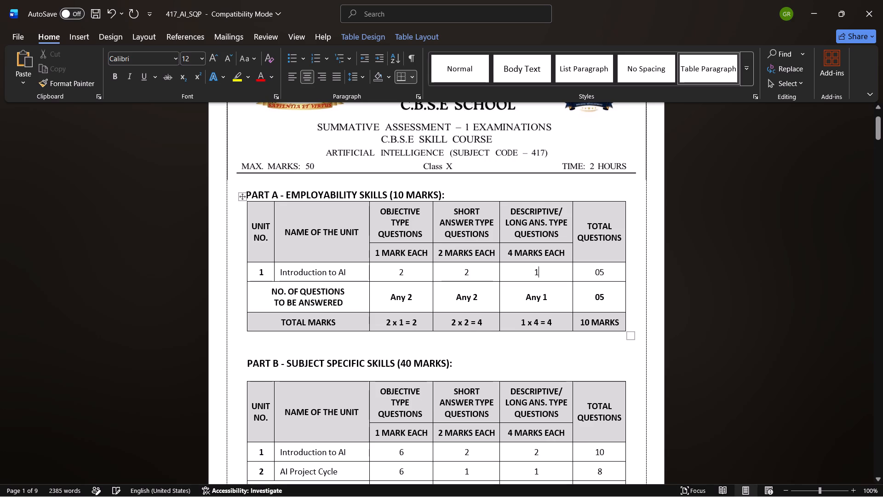
key(BackSpace)
key(2)
click(607, 272)
key(BackSpace)
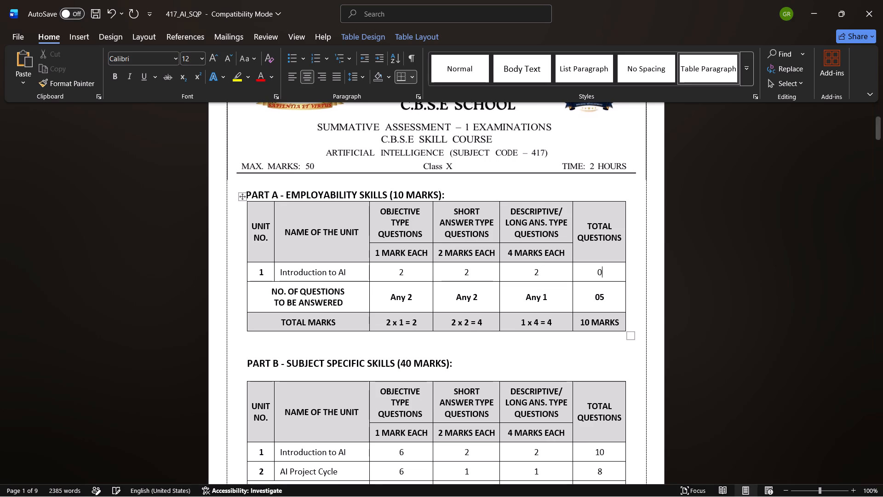
click(471, 274)
key(BackSpace)
key(3)
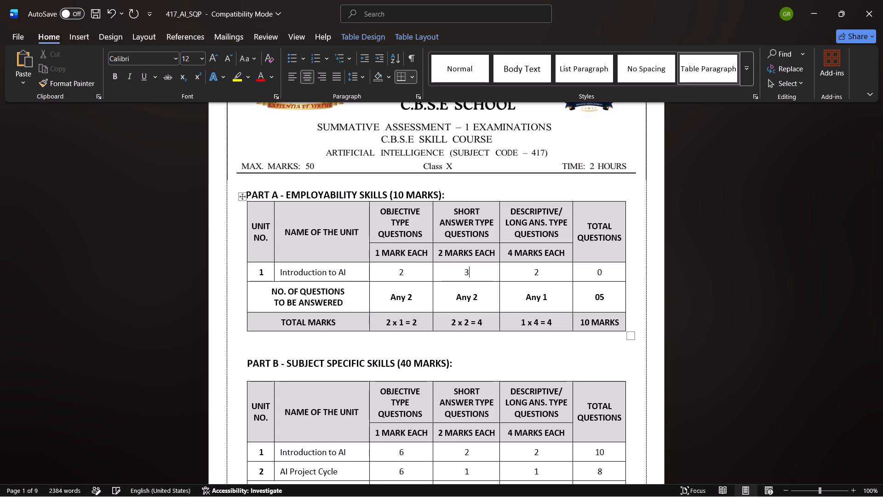
click(408, 275)
key(BackSpace)
key(3)
click(606, 273)
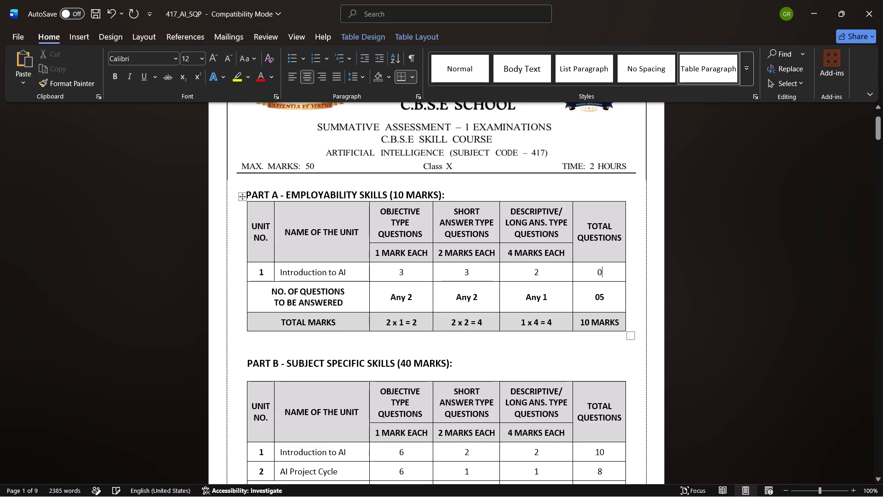
key(8)
Clear all the question counts and the total in PART B's Introduction to AI row.
scroll(511, 341, down, 2)
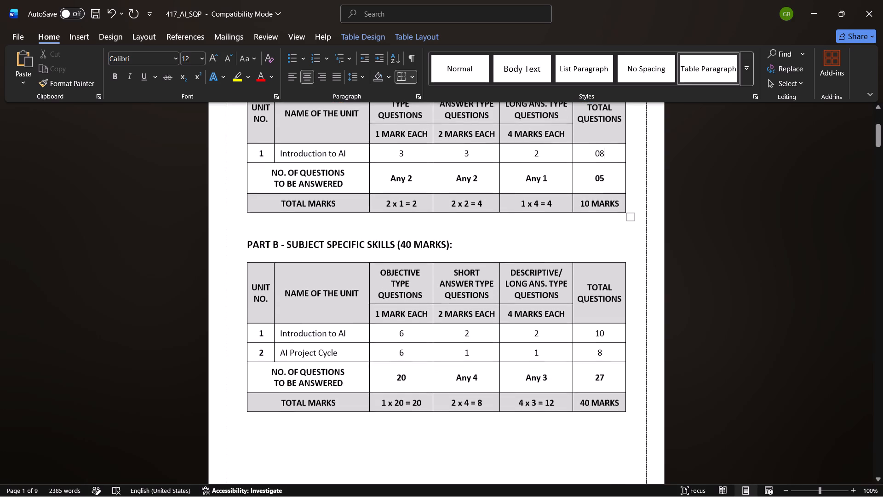
scroll(511, 341, down, 1)
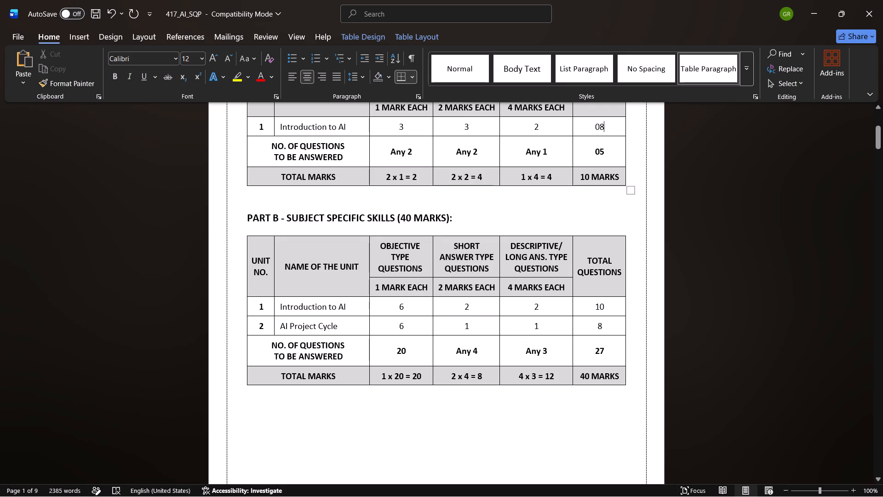
click(408, 304)
key(BackSpace)
click(475, 308)
key(BackSpace)
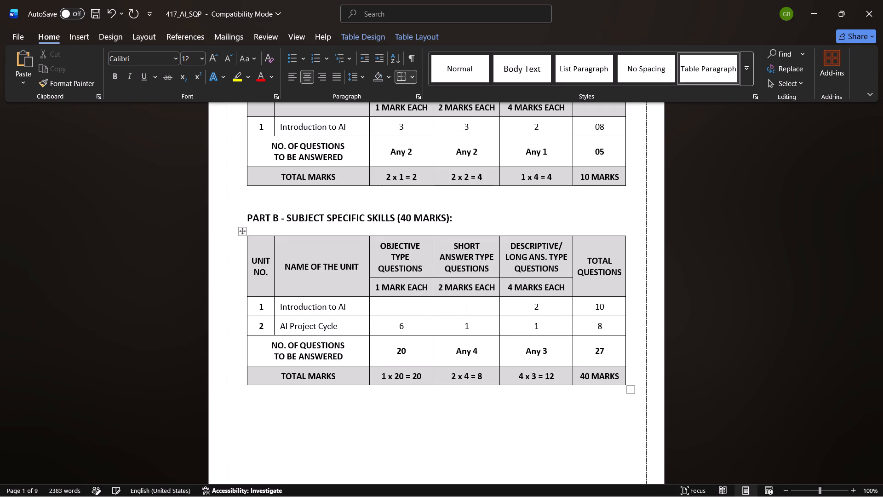
drag(475, 308, 552, 311)
click(550, 311)
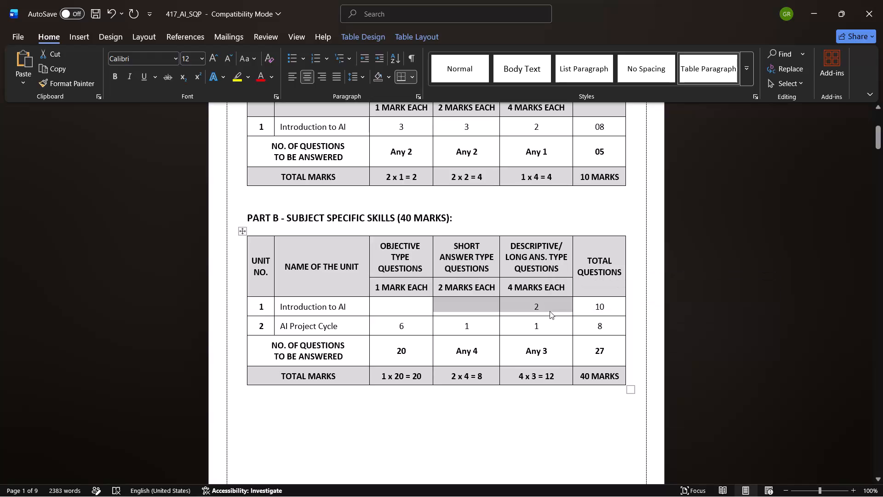
key(BackSpace)
key(Right)
key(Right)
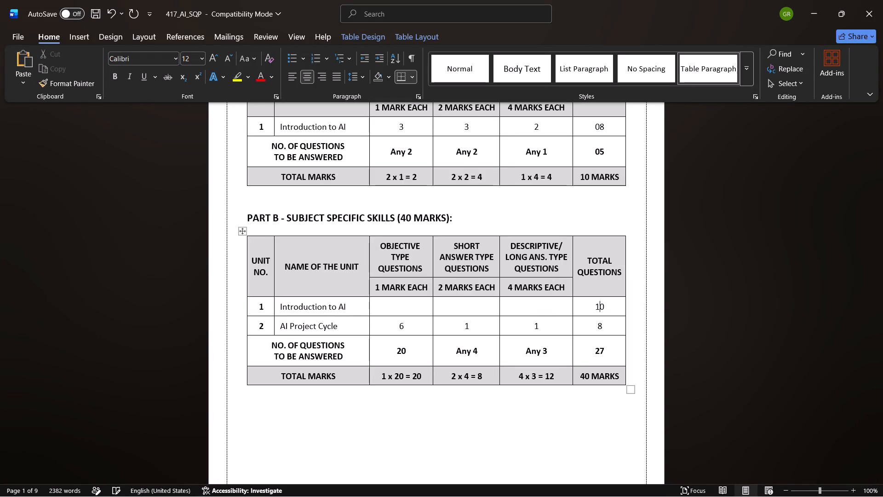
key(Right)
key(BackSpace)
key(BackSpace)
Clear all the question counts and the total in PART B's AI Project Cycle row.
click(603, 324)
key(BackSpace)
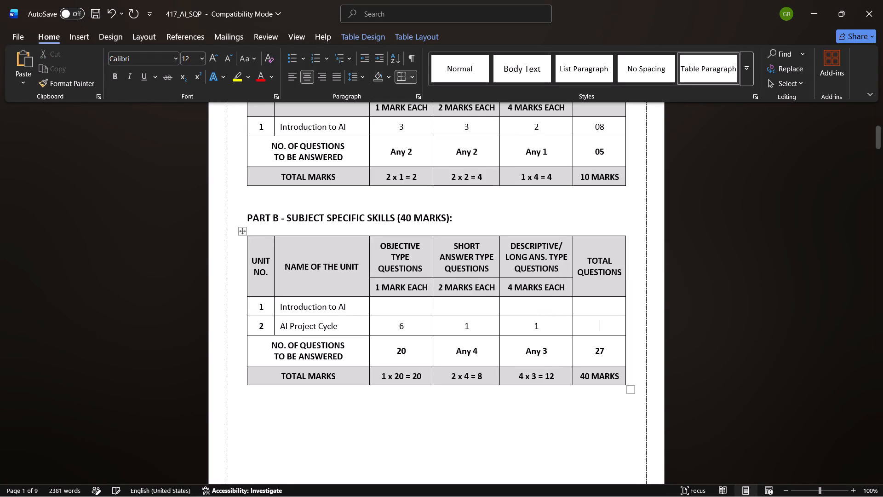
click(542, 326)
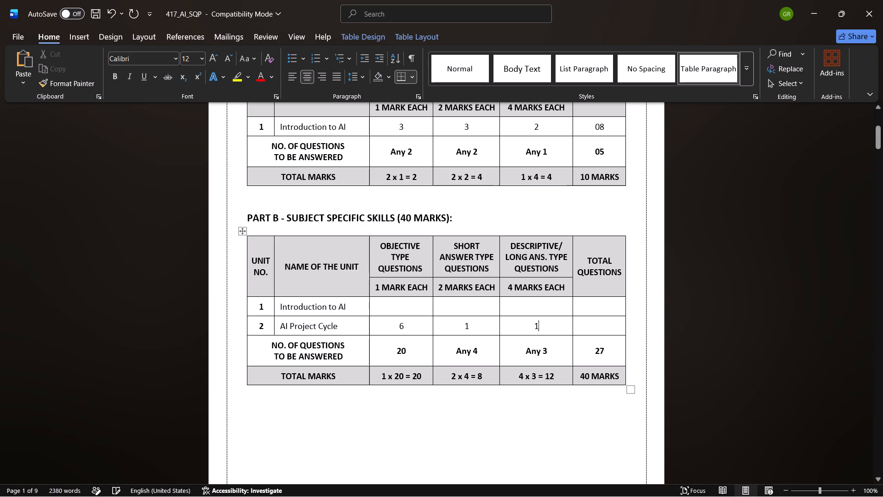
key(BackSpace)
click(470, 326)
key(BackSpace)
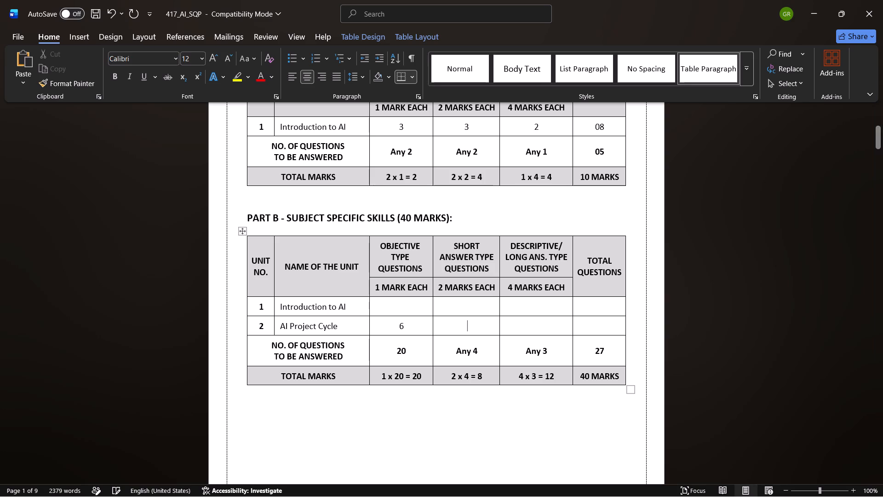
click(407, 326)
key(BackSpace)
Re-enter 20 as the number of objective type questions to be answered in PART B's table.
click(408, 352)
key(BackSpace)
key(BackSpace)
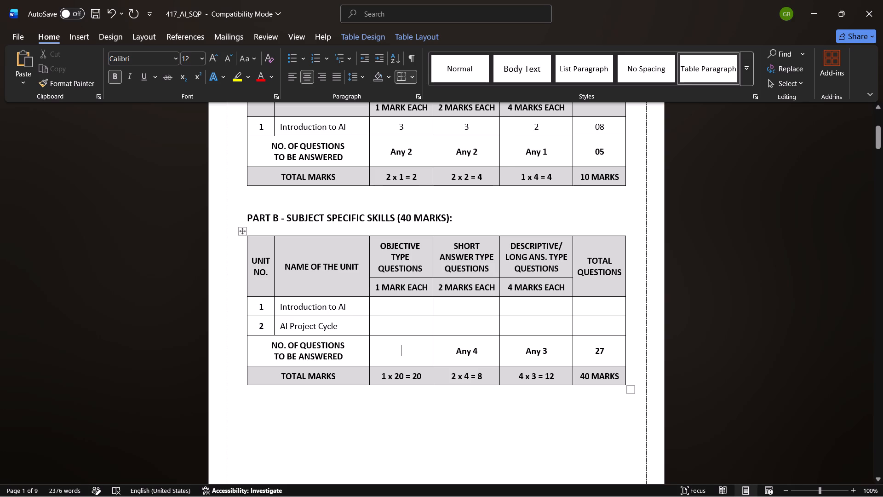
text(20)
Rename PART B's unit 1 as "AI Project Cycle & Ethical Frameworks", reusing the copied name of unit 2.
drag(341, 326, 307, 326)
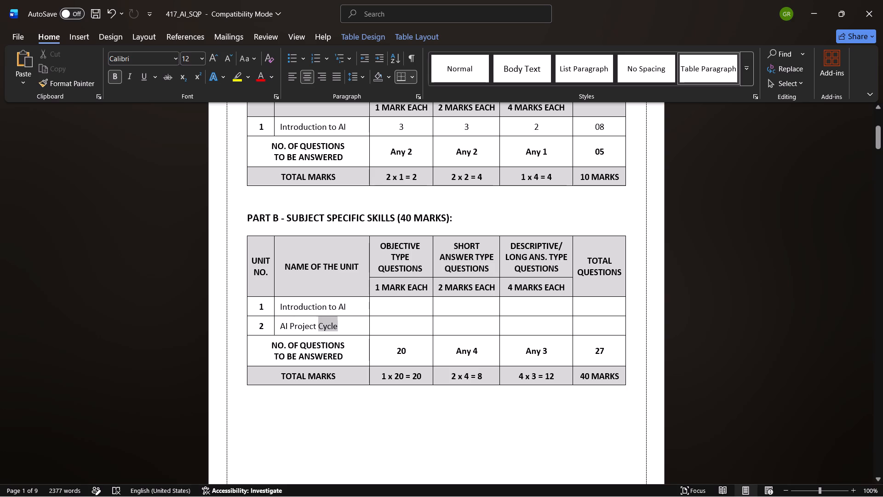
drag(307, 326, 280, 326)
key(ctrl+c)
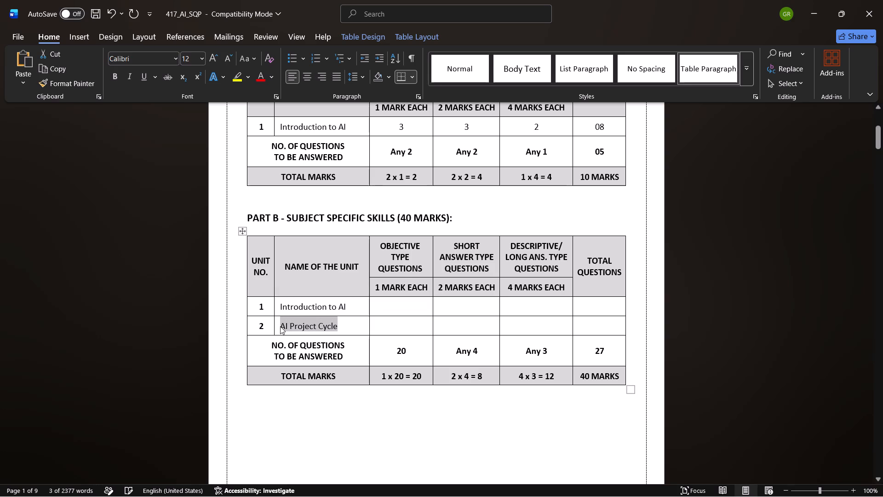
drag(349, 306, 291, 307)
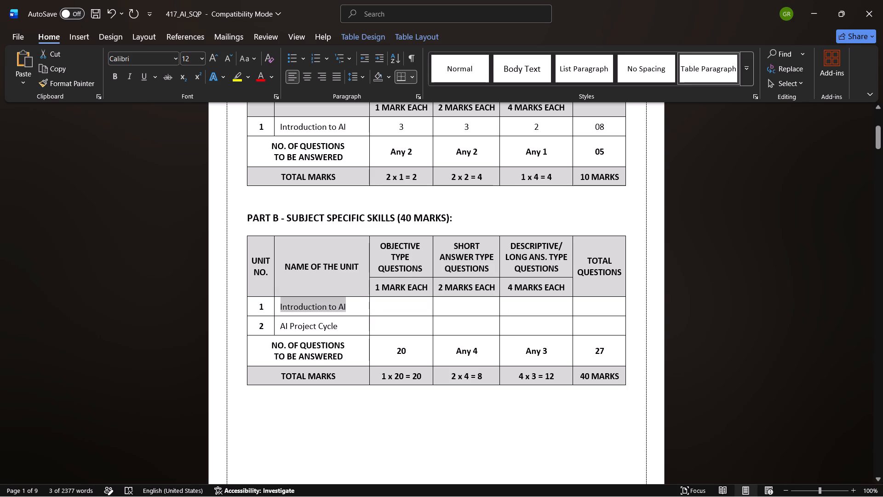
drag(291, 307, 292, 307)
key(ctrl+v)
key(space)
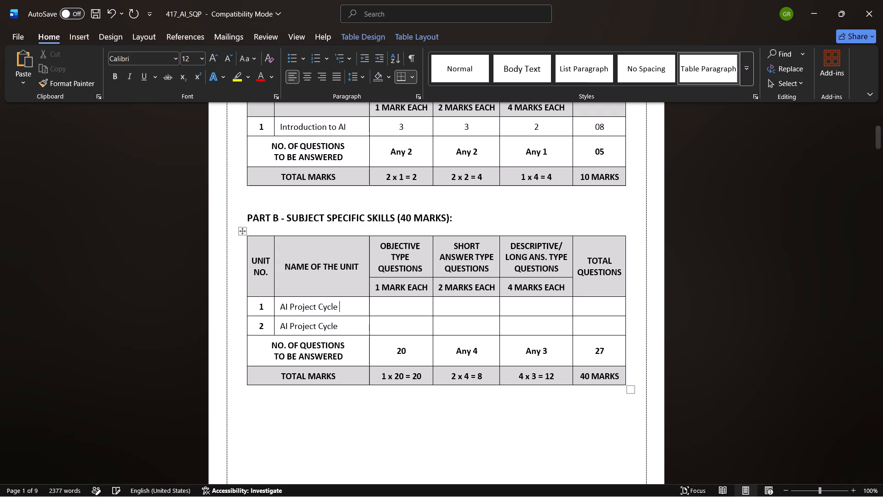
text(&)
key(space)
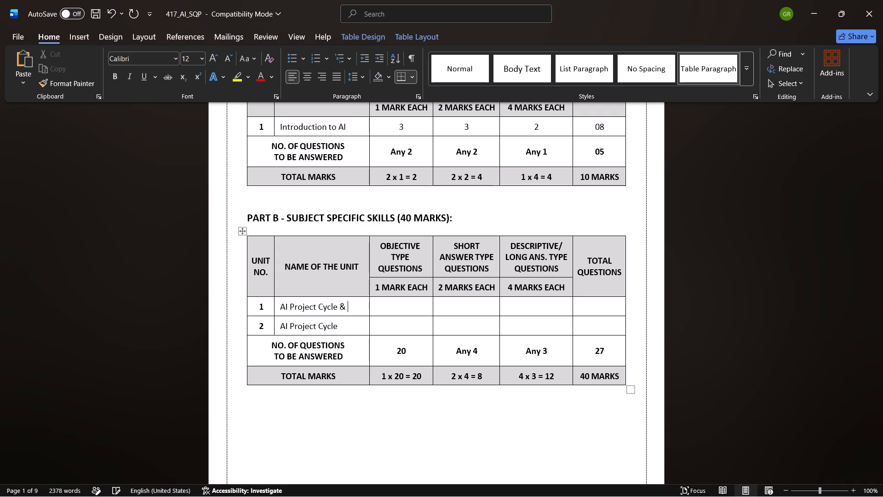
text(Ethical)
key(space)
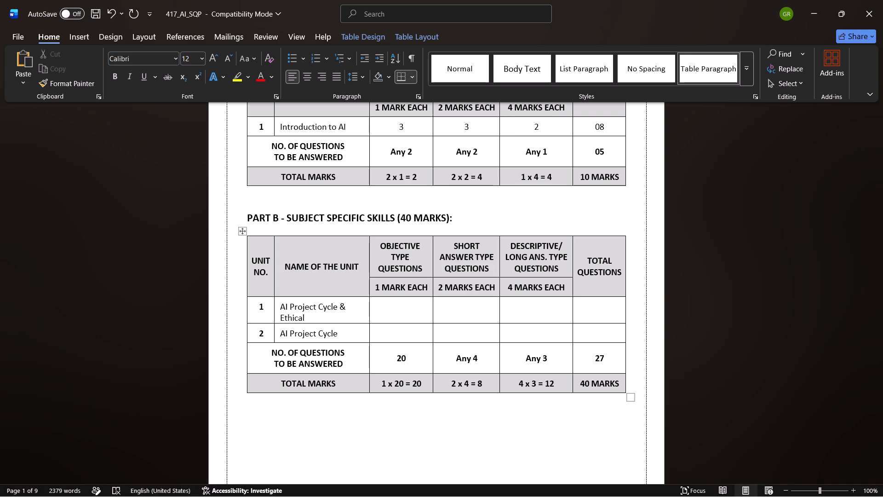
text(Frameworks)
key(period)
key(BackSpace)
Rename unit 2 in PART B's table as "Advanced Concepts of Modeling in AI".
click(344, 335)
key(BackSpace)
key(BackSpace)
key(BackSpace)
key(BackSpace)
key(BackSpace)
key(BackSpace)
key(BackSpace)
key(BackSpace)
key(BackSpace)
key(BackSpace)
key(BackSpace)
key(BackSpace)
key(BackSpace)
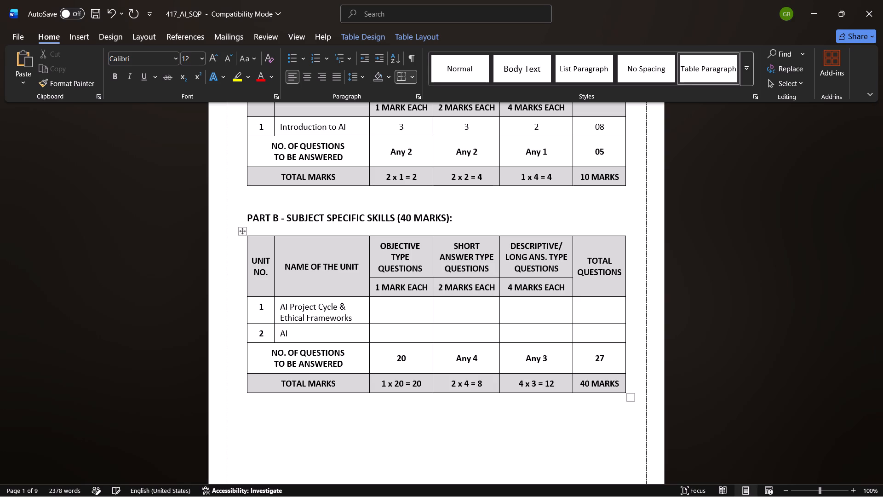
key(Left)
key(Left)
key(Left)
text(Advanced)
key(space)
text(Concepts)
key(space)
text(of Modelling)
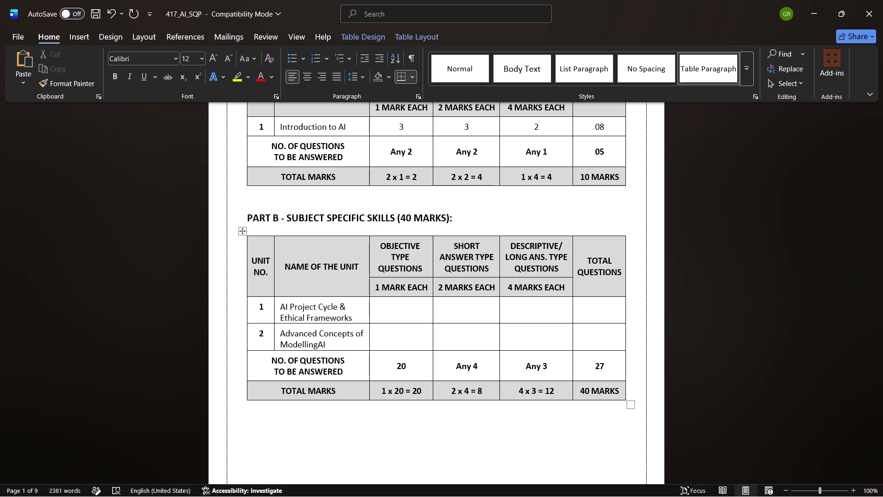
key(BackSpace)
key(BackSpace)
key(BackSpace)
key(BackSpace)
text(ing)
key(space)
text(in)
key(space)
key(Right)
key(Right)
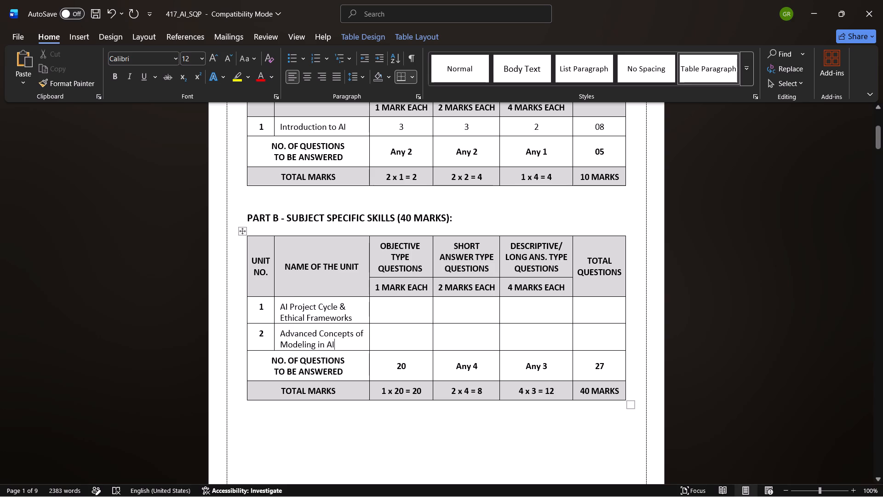
Review the General Instructions on page 2 alongside the PART A and PART B question tables.
scroll(372, 425, down, 4)
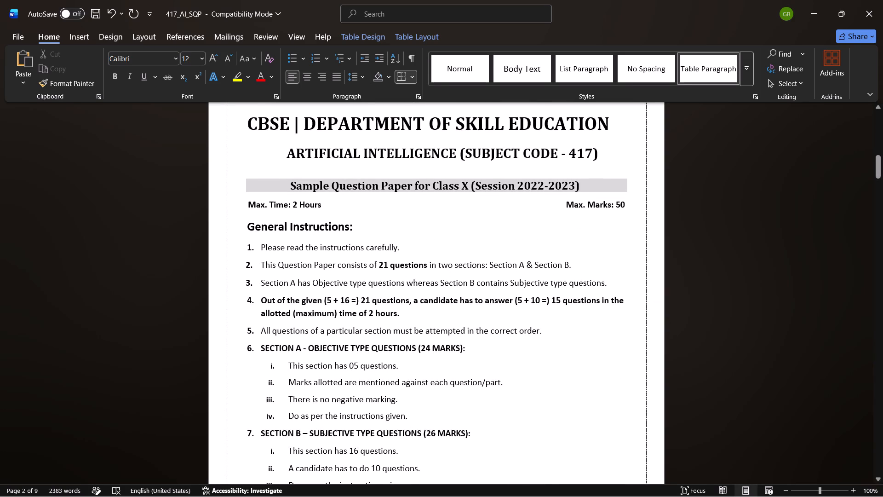
scroll(372, 425, up, 1)
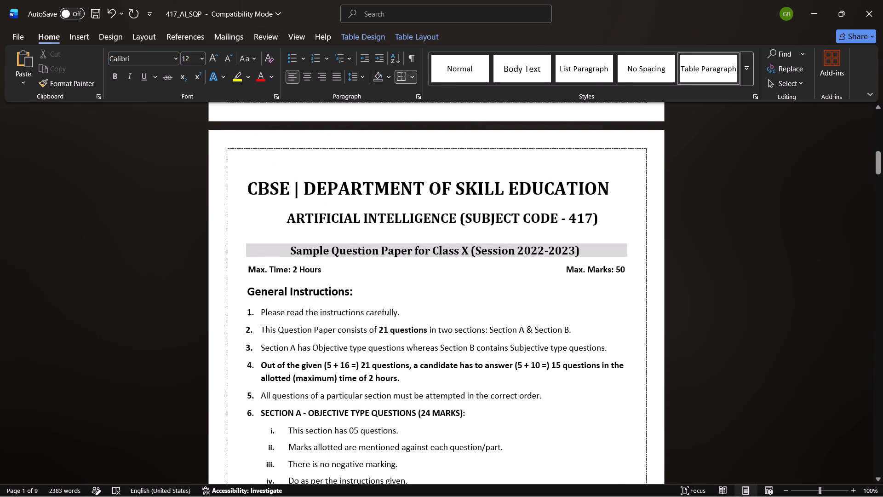
click(372, 425)
click(577, 407)
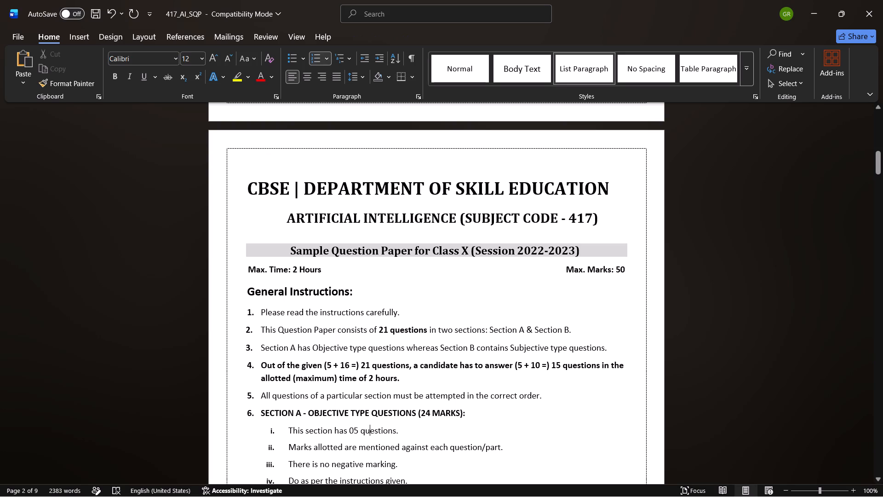
scroll(577, 407, down, 1)
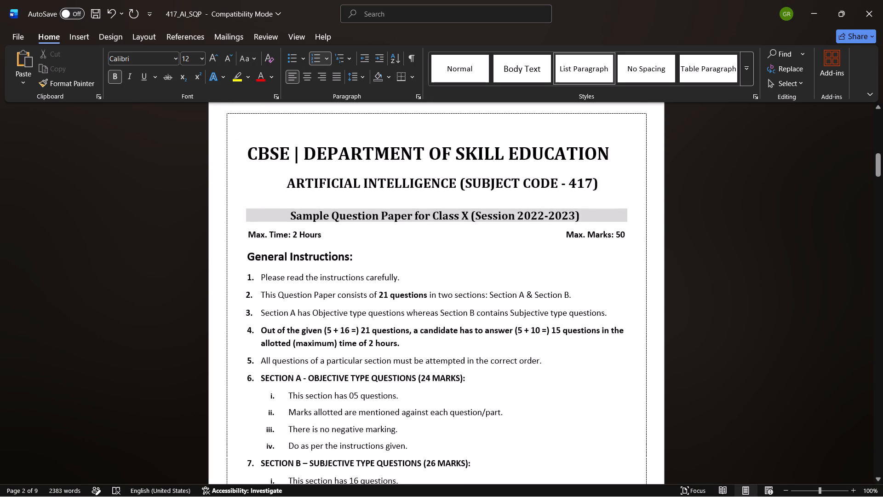
scroll(577, 407, up, 5)
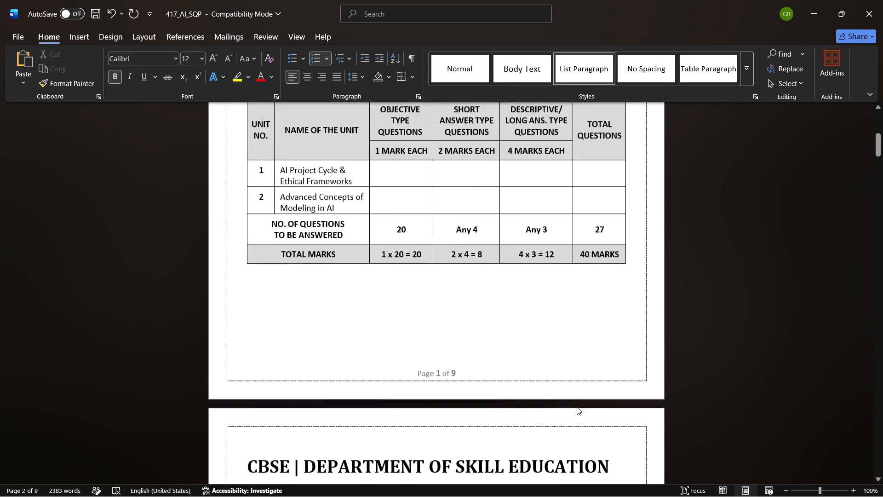
scroll(577, 407, up, 1)
scroll(577, 407, down, 1)
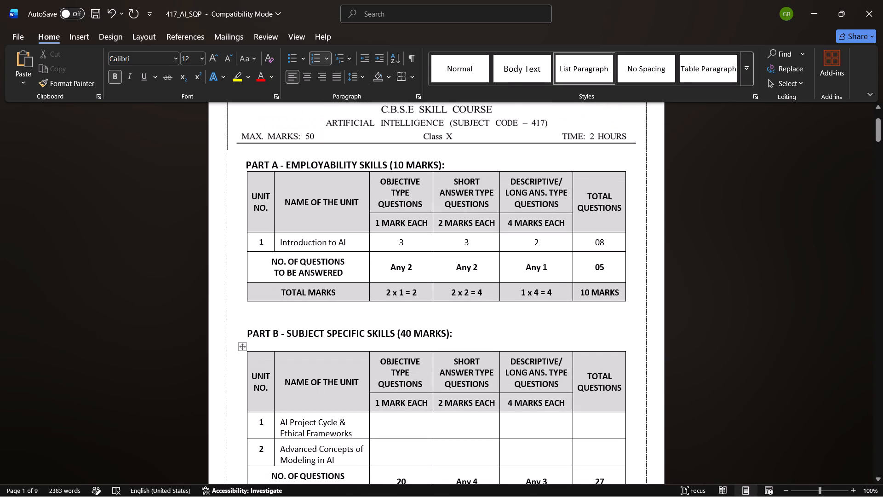
scroll(700, 384, down, 1)
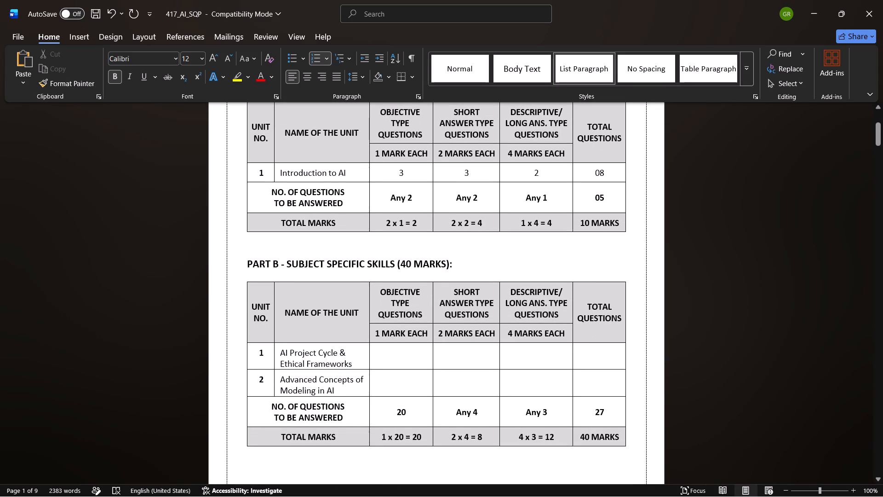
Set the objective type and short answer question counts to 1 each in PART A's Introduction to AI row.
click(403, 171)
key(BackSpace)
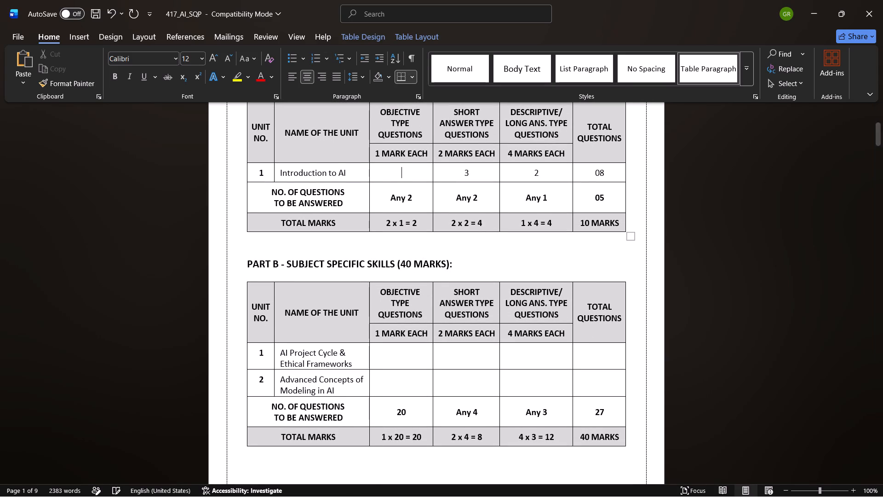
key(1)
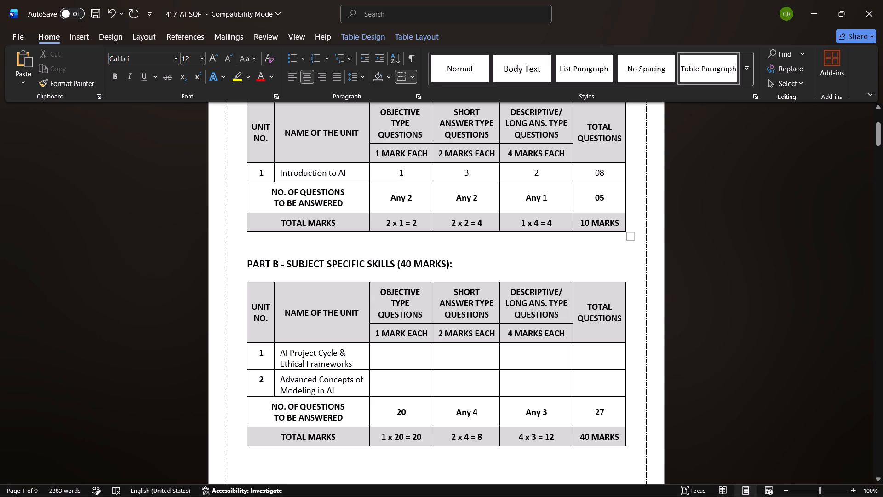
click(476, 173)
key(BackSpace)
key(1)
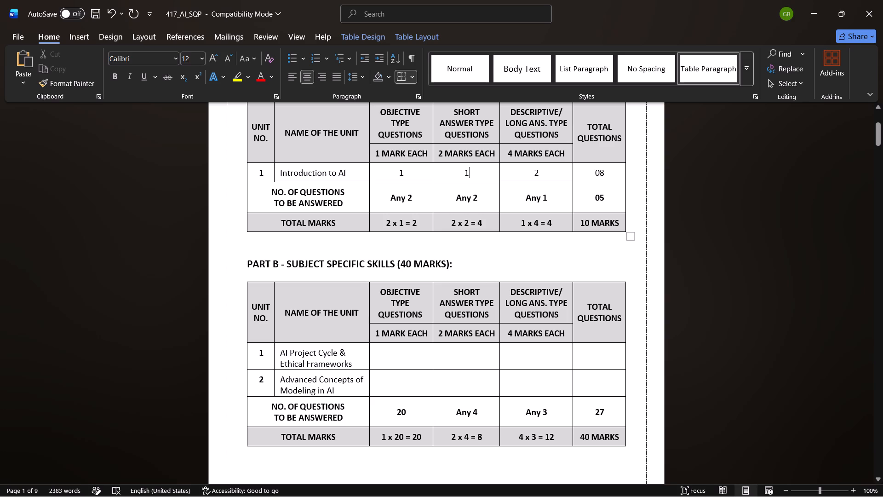
Clear all the question counts and the total in PART A's Introduction to AI row.
key(BackSpace)
click(410, 173)
key(BackSpace)
click(543, 172)
key(BackSpace)
click(607, 173)
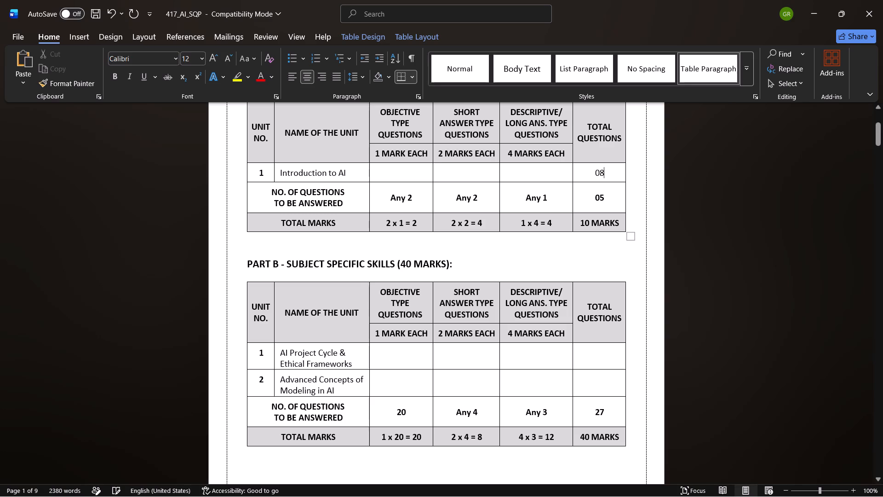
key(BackSpace)
key(BackSpace)
Clear the total number of questions to be answered in PART A's table.
click(608, 196)
key(BackSpace)
key(BackSpace)
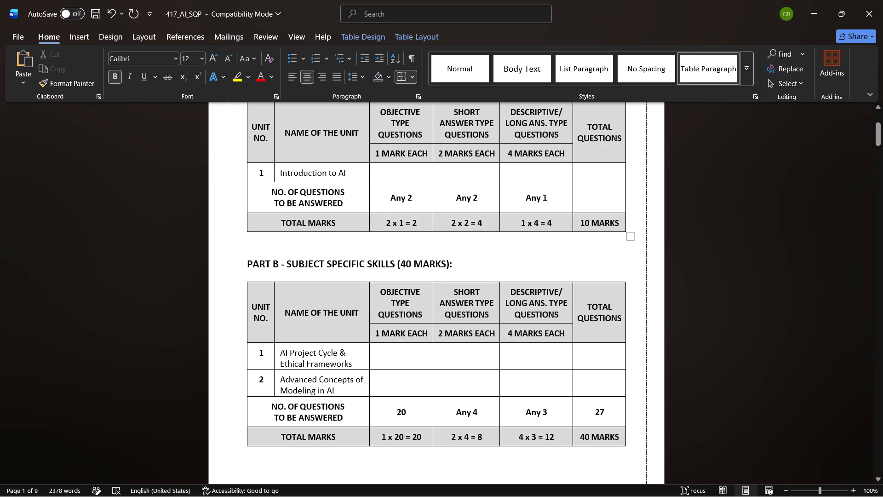
Look through the General Instructions and the Section A Employability Skills questions, checking back against the first page's tables.
scroll(550, 232, down, 3)
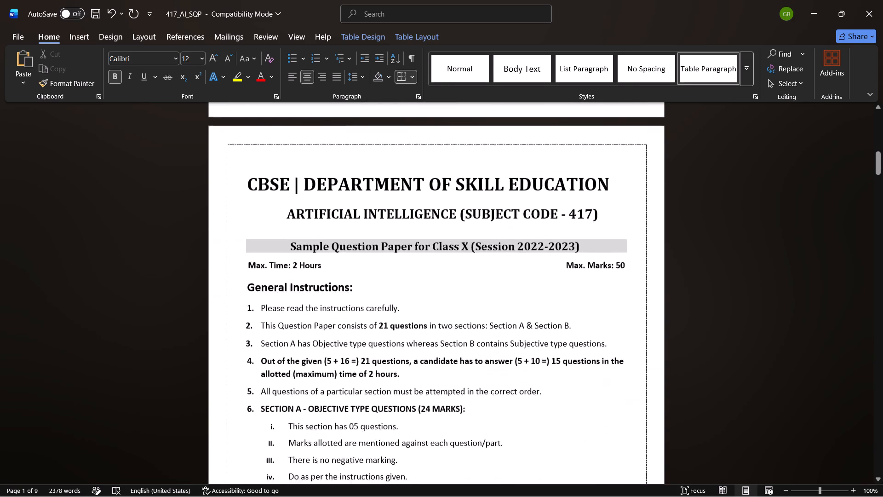
scroll(550, 232, down, 1)
scroll(497, 294, down, 1)
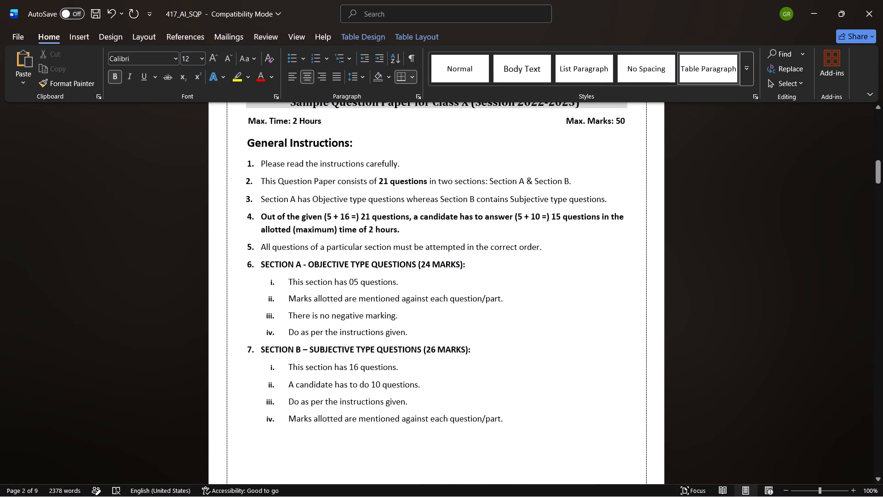
scroll(497, 294, down, 1)
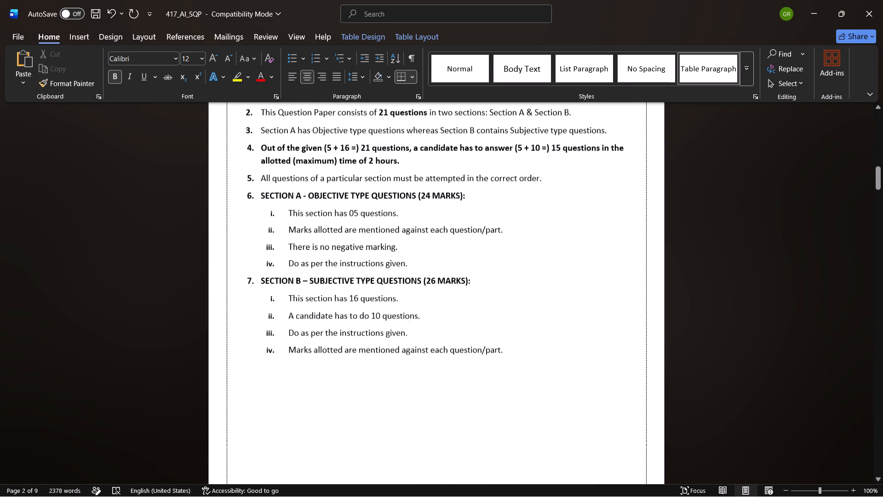
scroll(497, 294, down, 3)
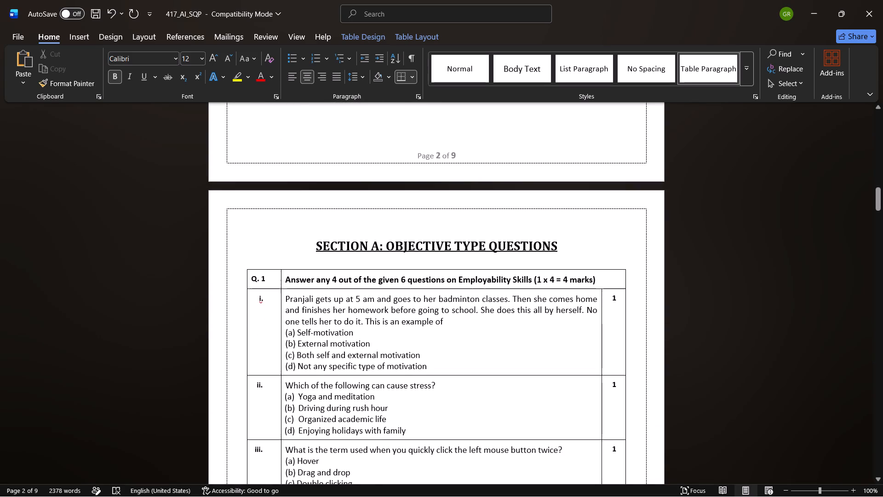
scroll(497, 294, down, 1)
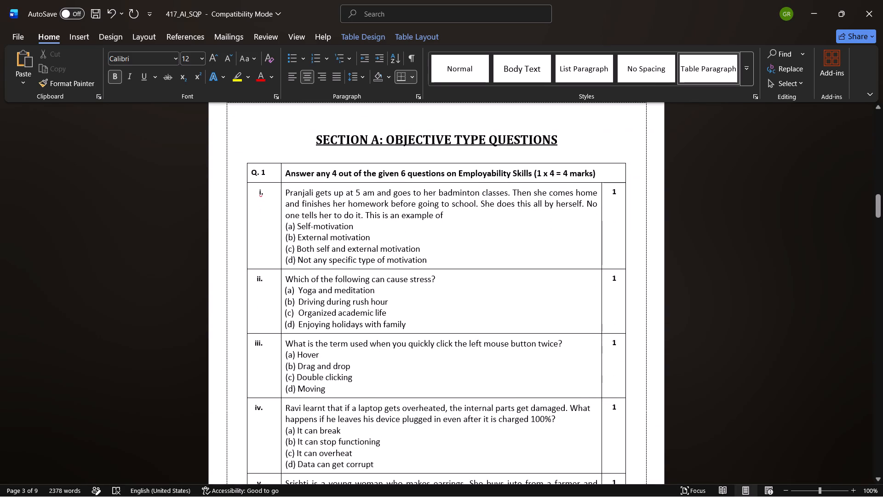
scroll(497, 294, up, 14)
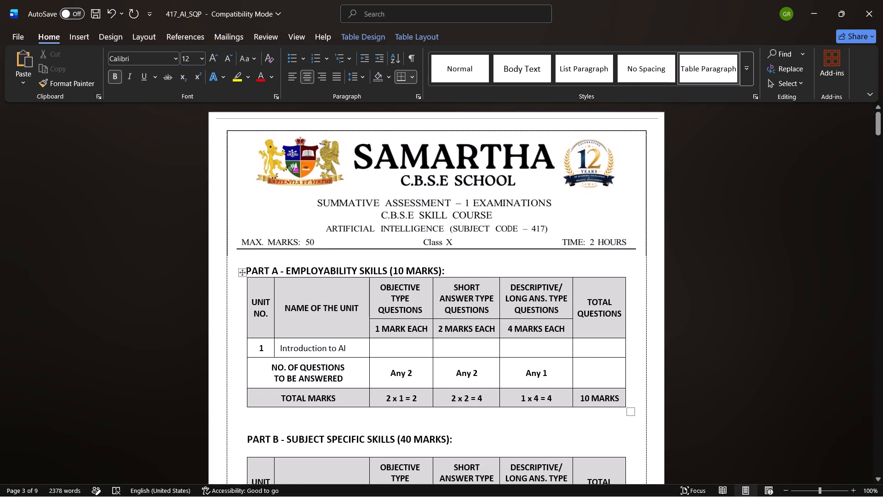
scroll(497, 294, down, 6)
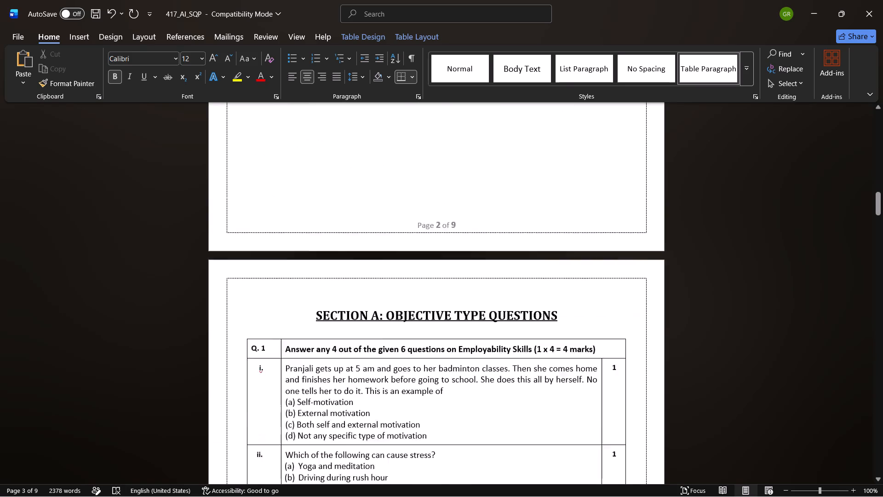
scroll(497, 294, down, 2)
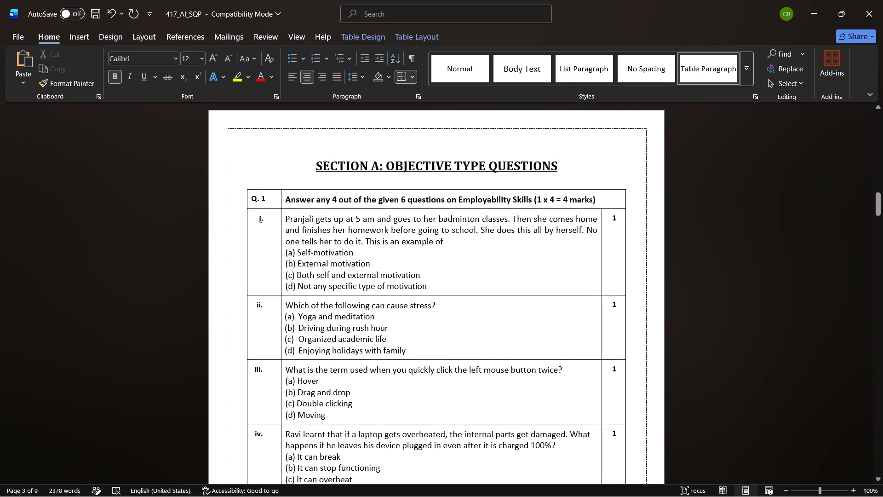
scroll(497, 294, down, 1)
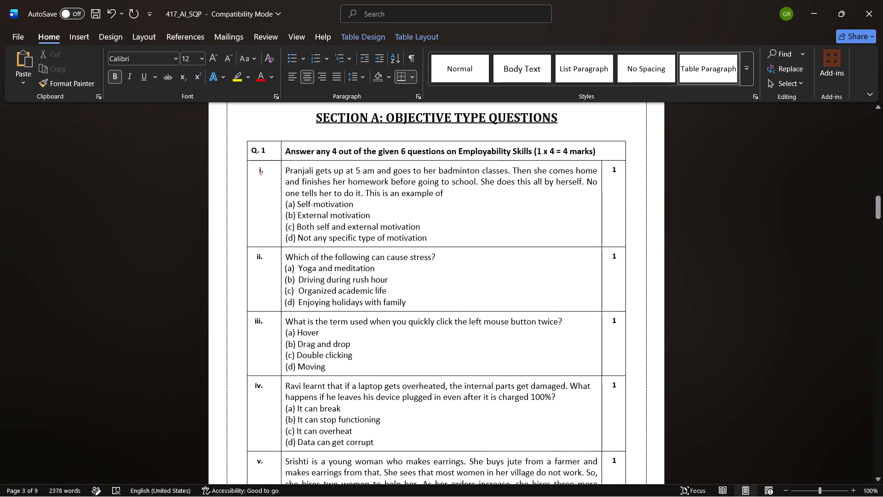
Delete the self-motivation question and its four options from row i of Q. 1 in Section A, including the leftover list letter.
drag(441, 238, 296, 185)
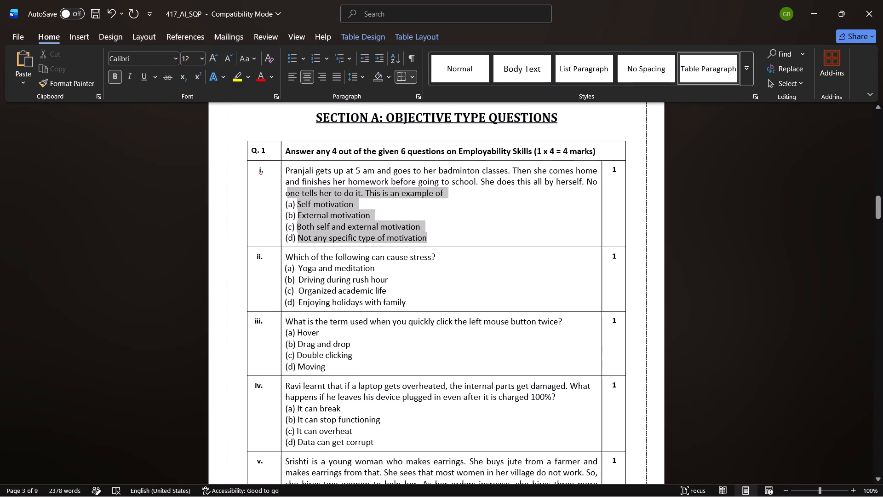
drag(296, 185, 288, 171)
key(BackSpace)
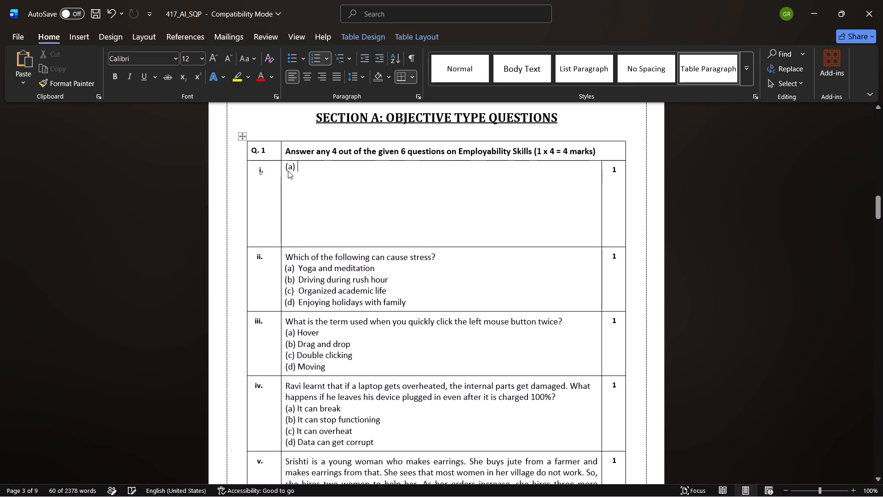
key(BackSpace)
key(BackSpace)
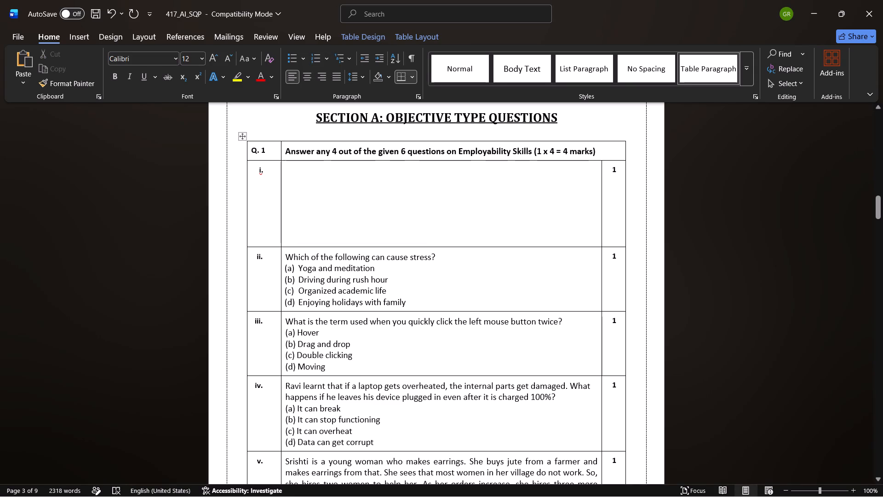
Delete the question about causes of stress and its options from row ii of Q. 1, leaving the cell empty.
drag(414, 302, 298, 260)
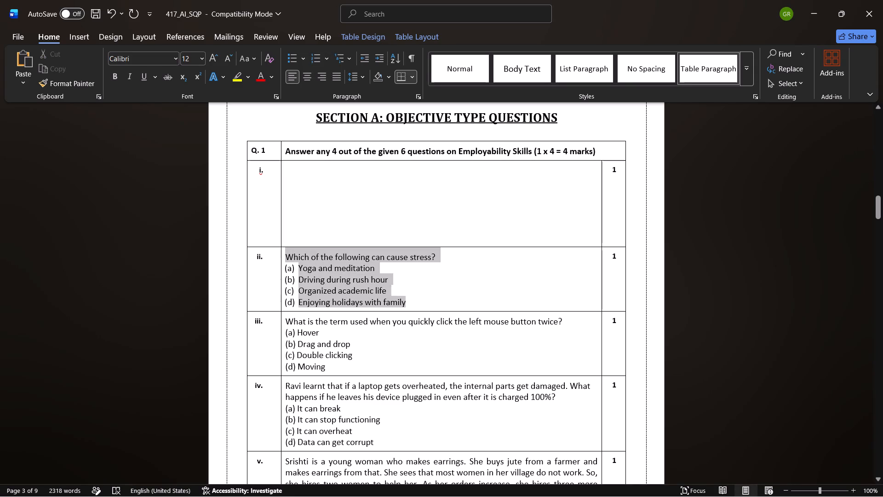
drag(298, 260, 294, 259)
key(BackSpace)
key(BackSpace)
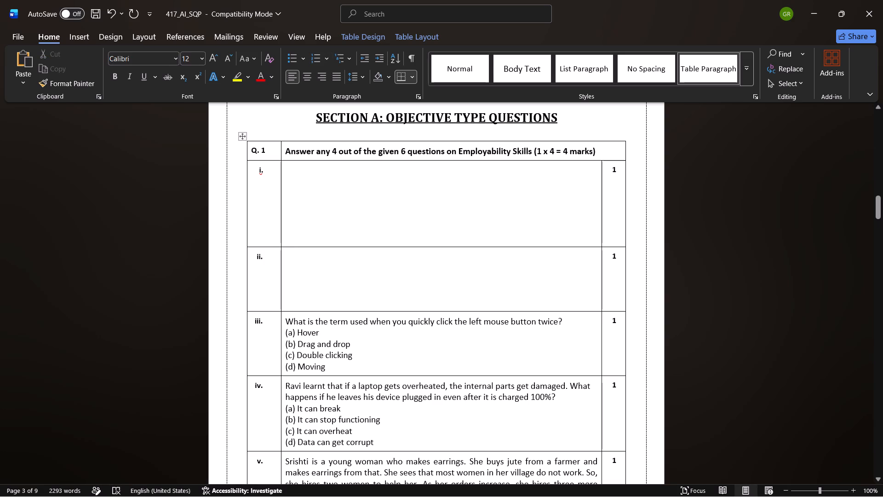
key(BackSpace)
Delete the mouse button question and its options from row iii of Q. 1, keeping the row number.
drag(338, 367, 280, 320)
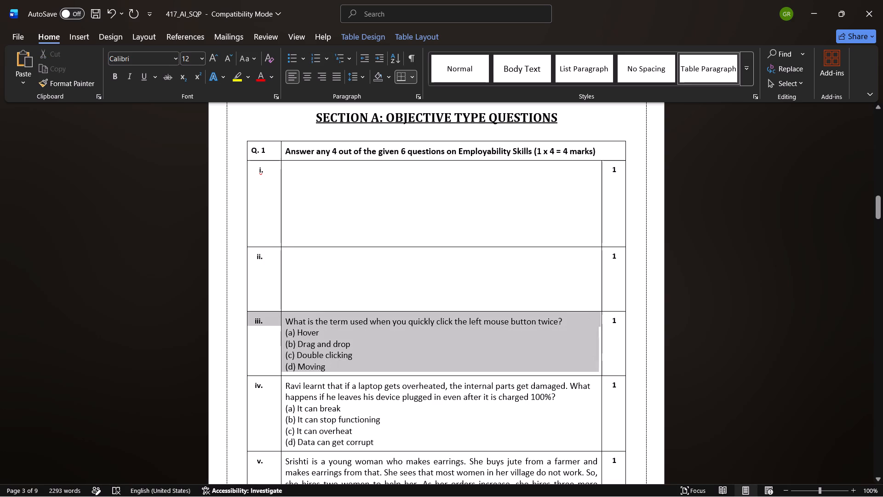
drag(280, 320, 281, 321)
click(347, 368)
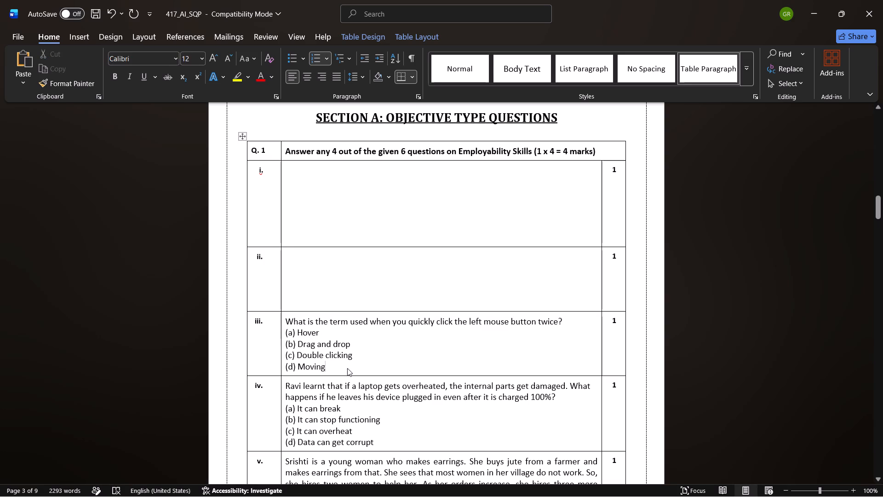
drag(333, 368, 291, 318)
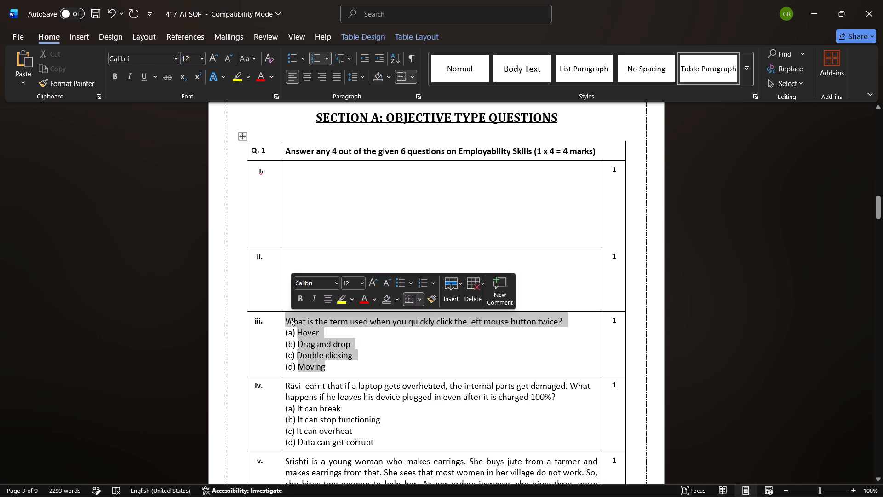
key(BackSpace)
key(BackSpace)
key(BackSpace)
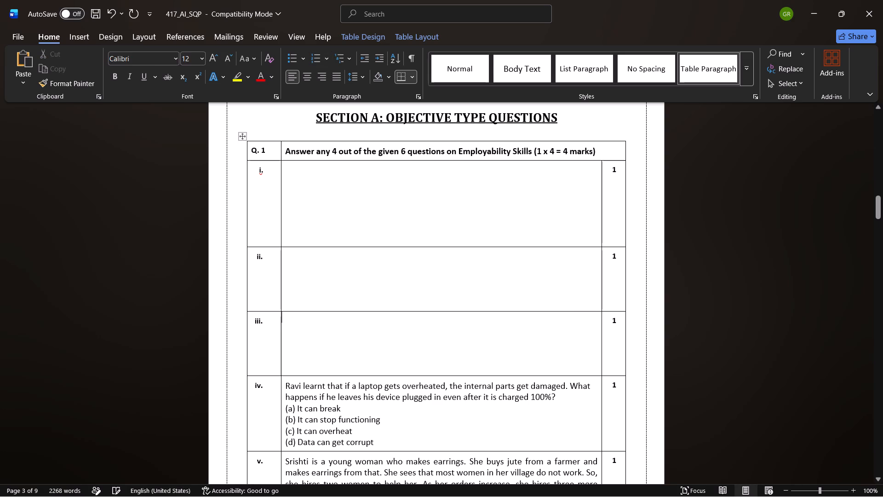
Delete the laptop overheating question and its options from row iv of Q. 1, including the leftover list indent.
scroll(312, 377, down, 1)
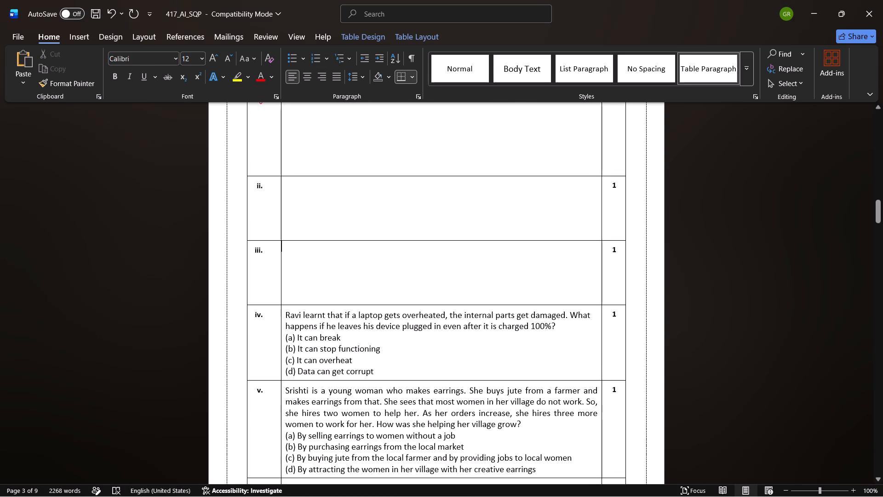
drag(385, 372, 292, 324)
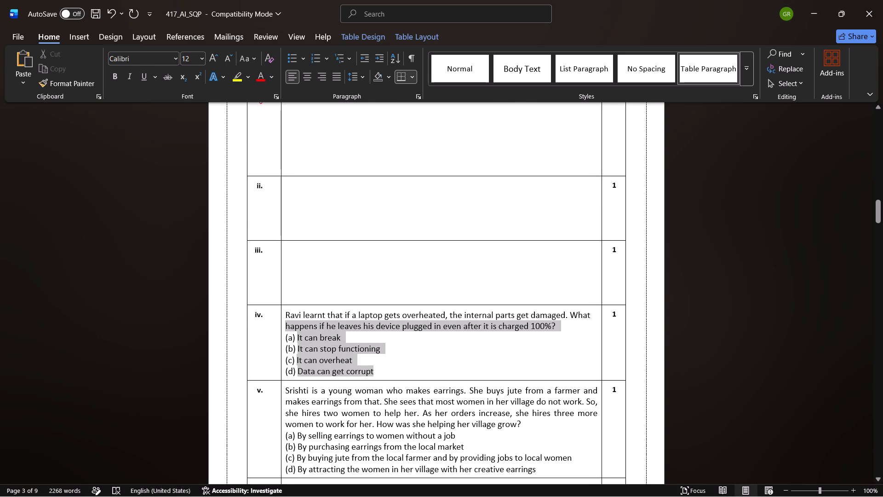
drag(292, 324, 288, 318)
key(BackSpace)
key(BackSpace)
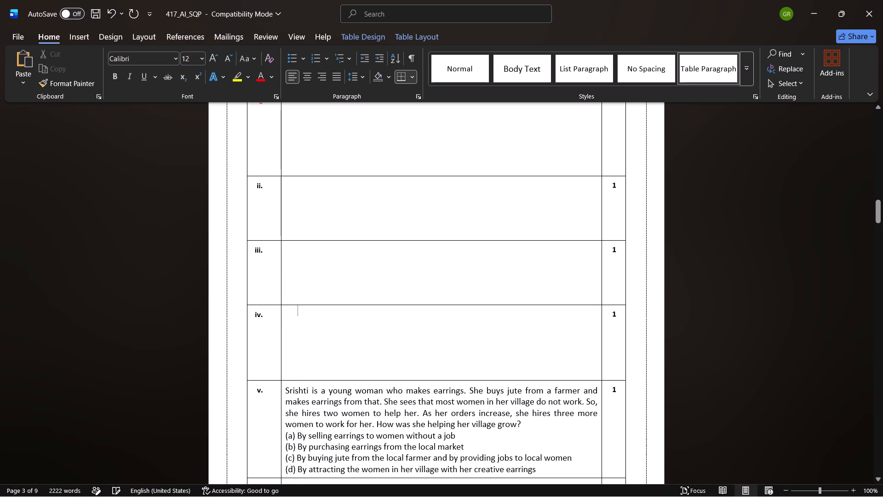
key(BackSpace)
Delete the question about the woman making jute earrings and its options from row v of Q. 1.
scroll(330, 357, down, 1)
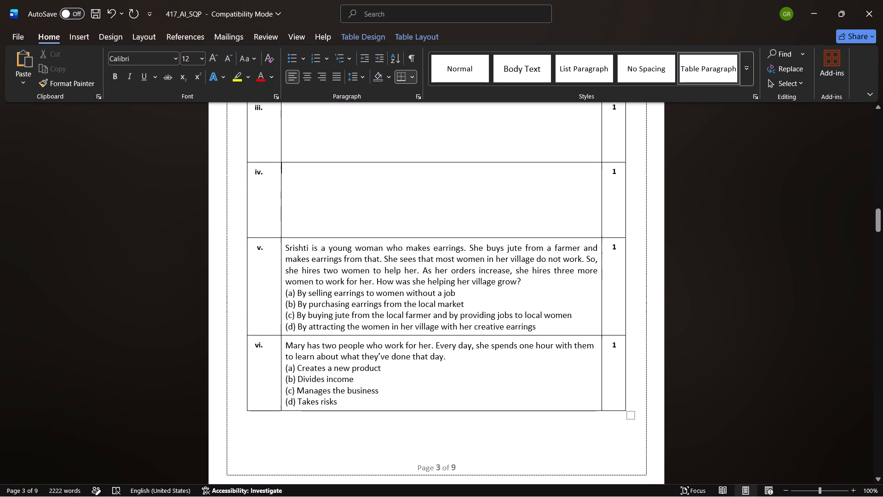
drag(549, 327, 537, 327)
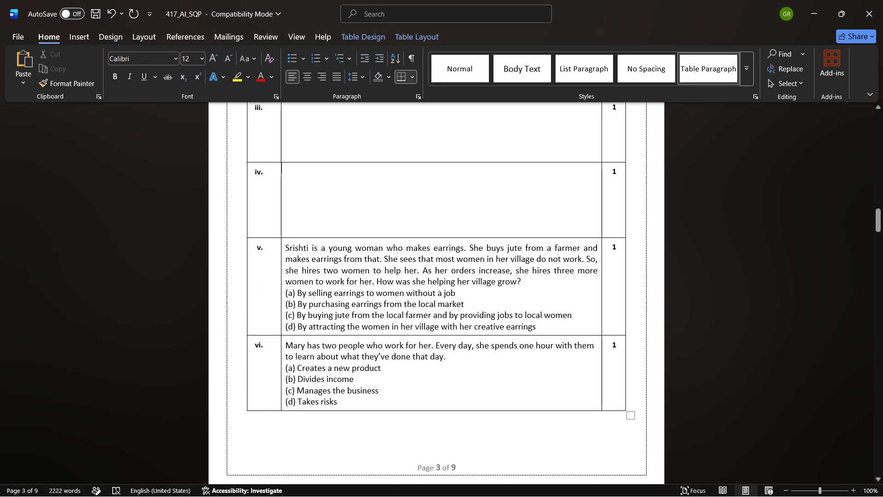
drag(537, 327, 293, 251)
key(BackSpace)
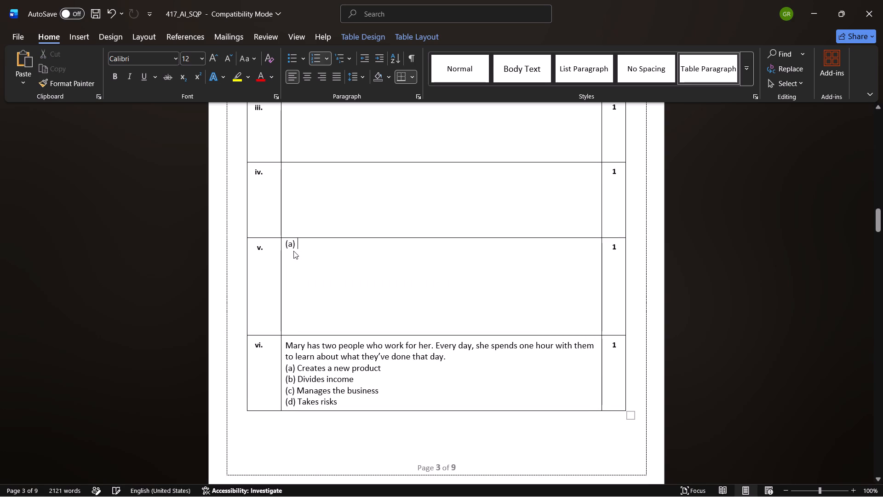
key(BackSpace)
key(BackSpace)
Delete the question about the employer's daily hour with two workers and its options from row vi of Q. 1.
drag(350, 400, 289, 346)
key(BackSpace)
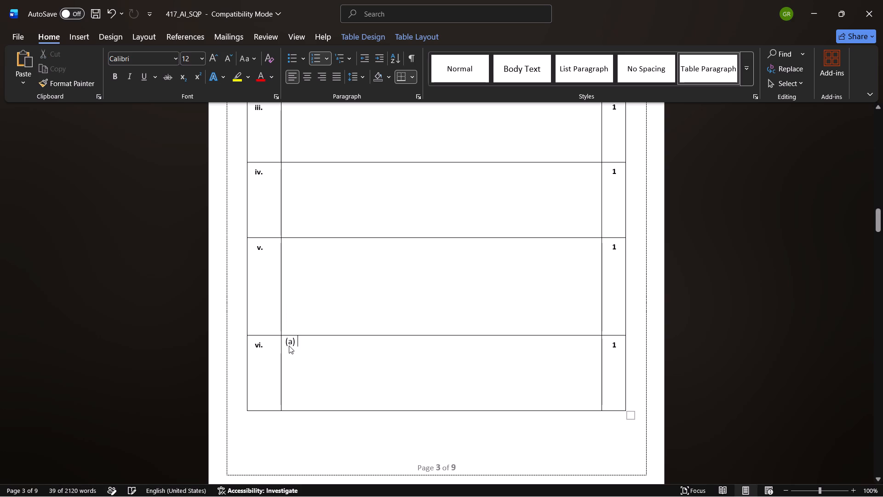
key(BackSpace)
key(BackSpace)
Review the Q. 2 and Q. 3 objective questions against the PART A and PART B tables and the General Instructions.
scroll(289, 346, down, 4)
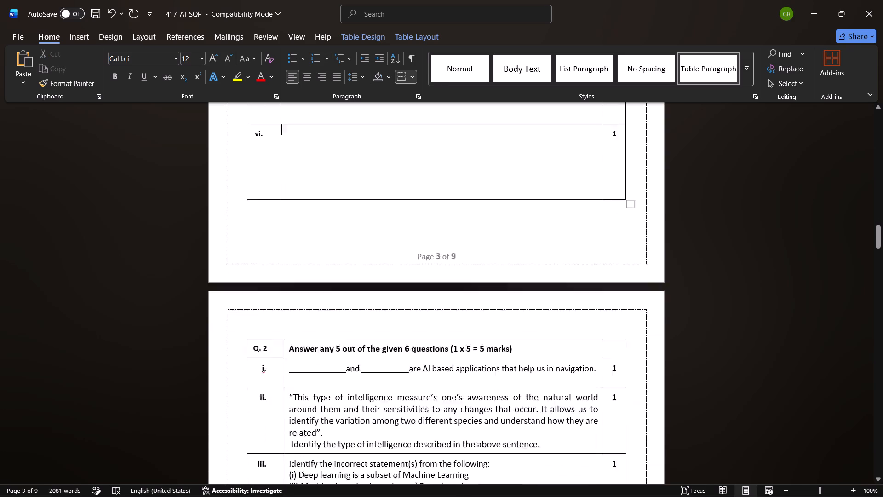
scroll(289, 346, down, 1)
scroll(394, 322, down, 1)
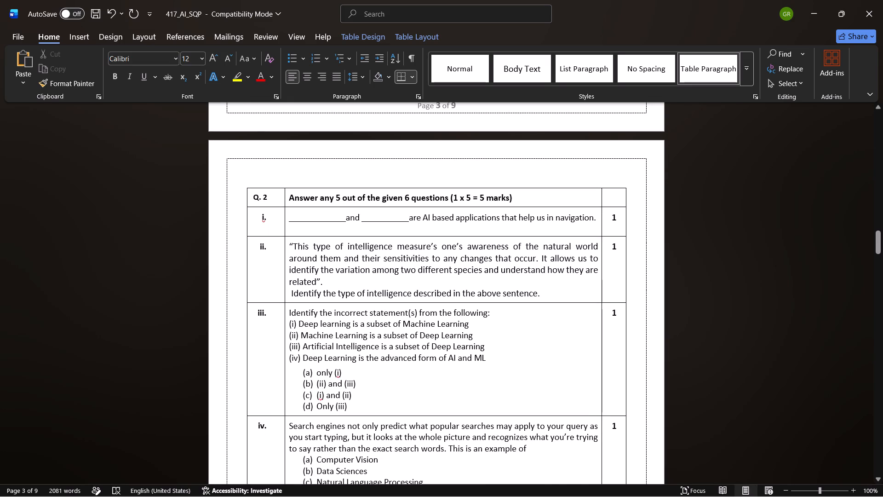
scroll(413, 254, up, 4)
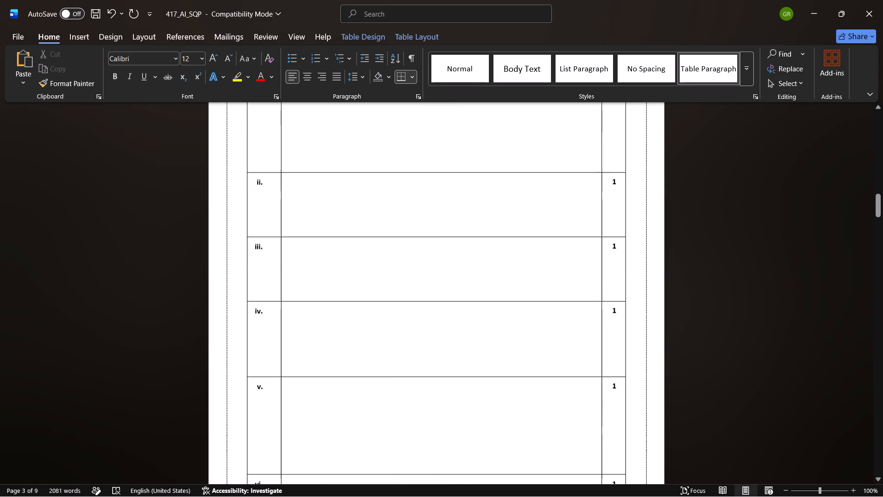
scroll(413, 254, up, 8)
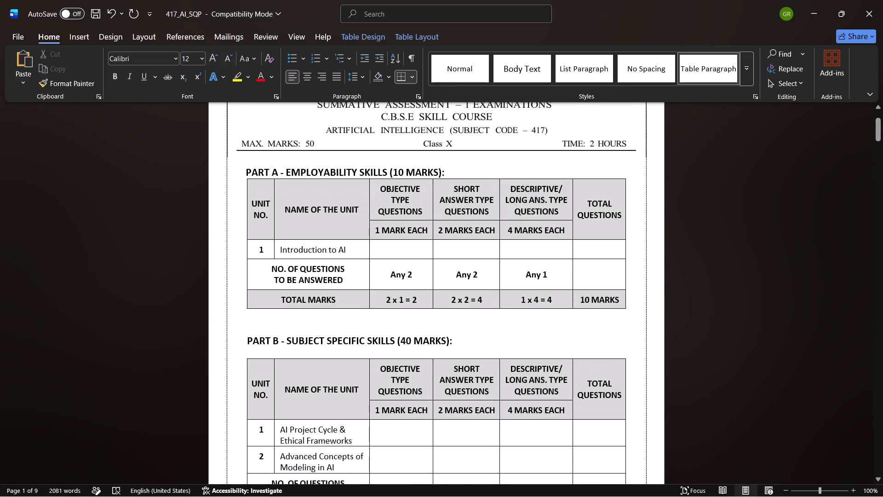
scroll(413, 254, down, 1)
scroll(413, 254, up, 1)
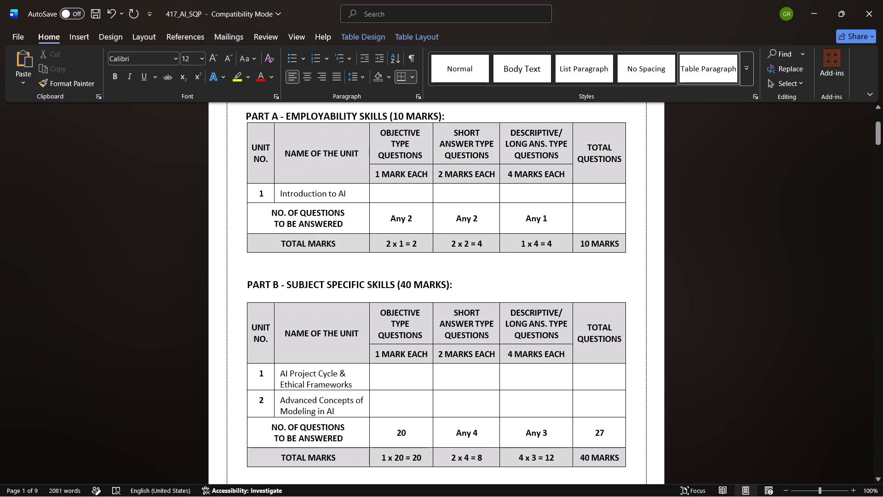
scroll(413, 254, down, 1)
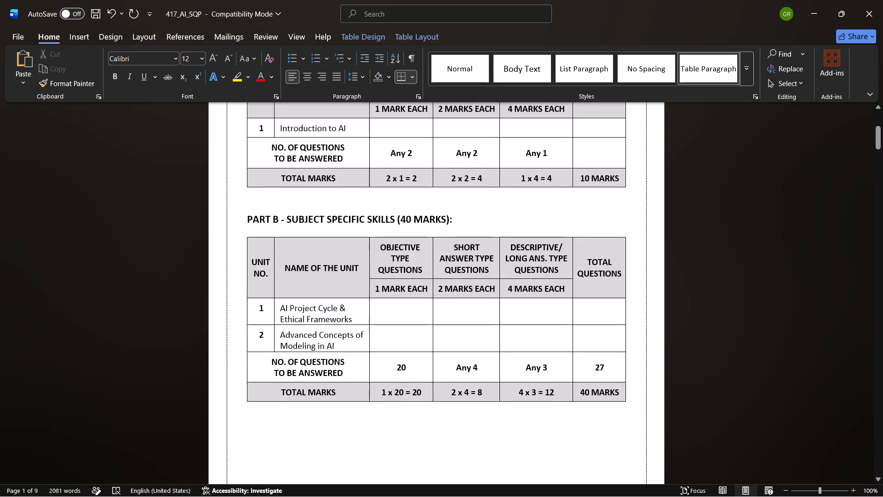
scroll(413, 254, down, 3)
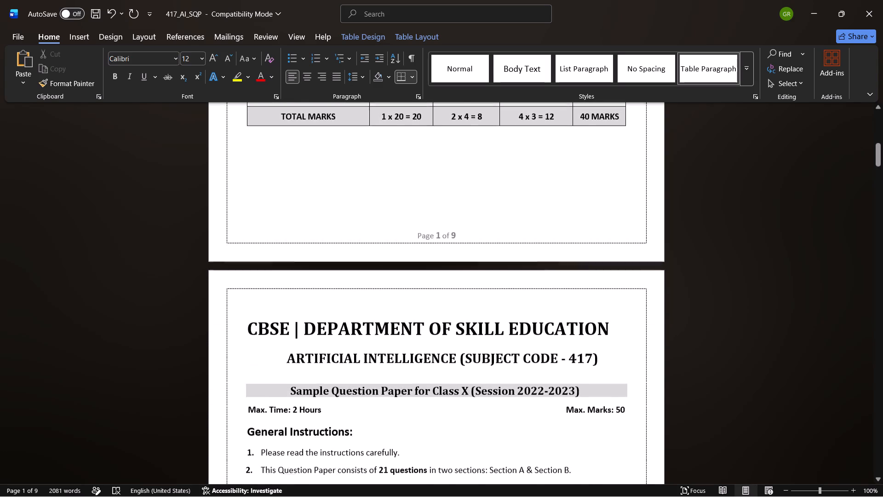
scroll(413, 254, down, 4)
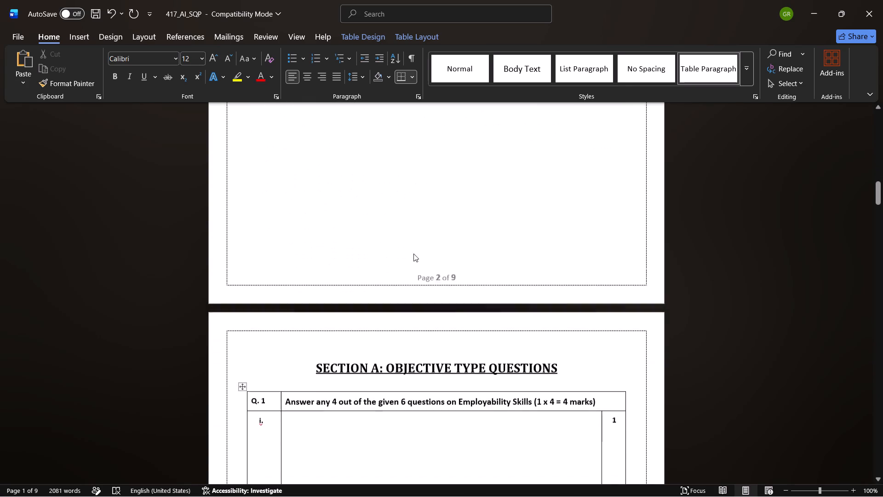
scroll(413, 254, down, 5)
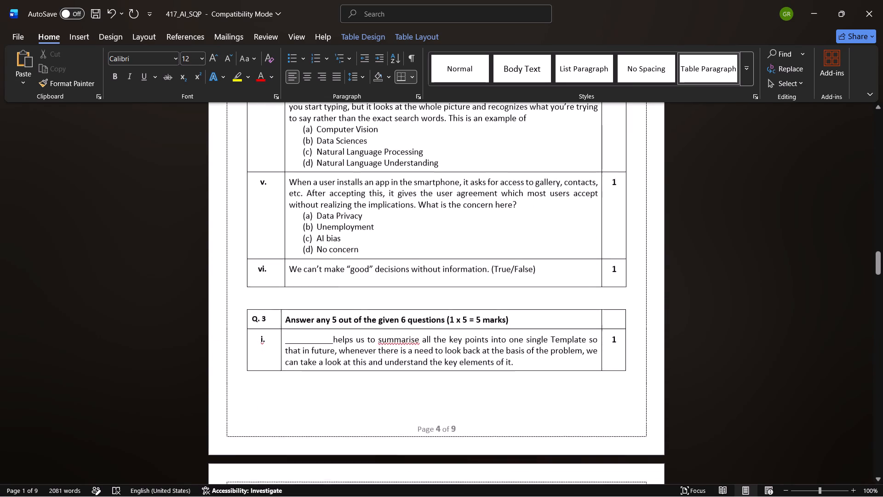
scroll(413, 254, down, 2)
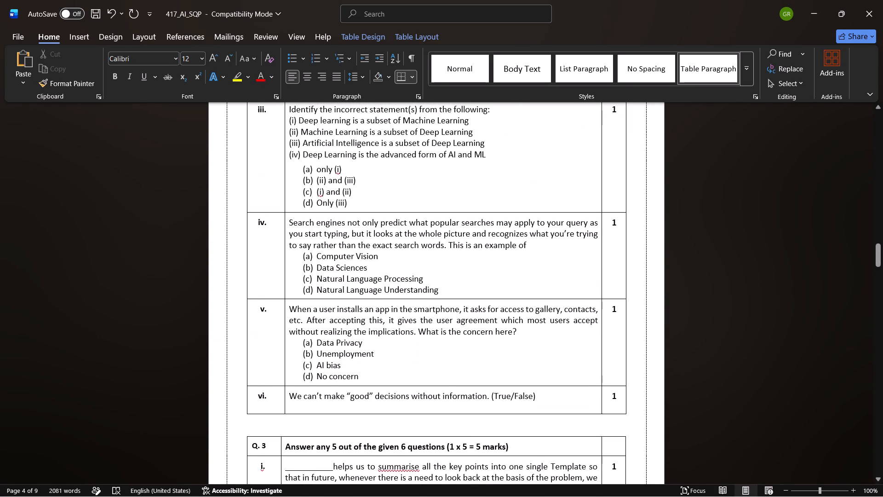
scroll(413, 254, up, 2)
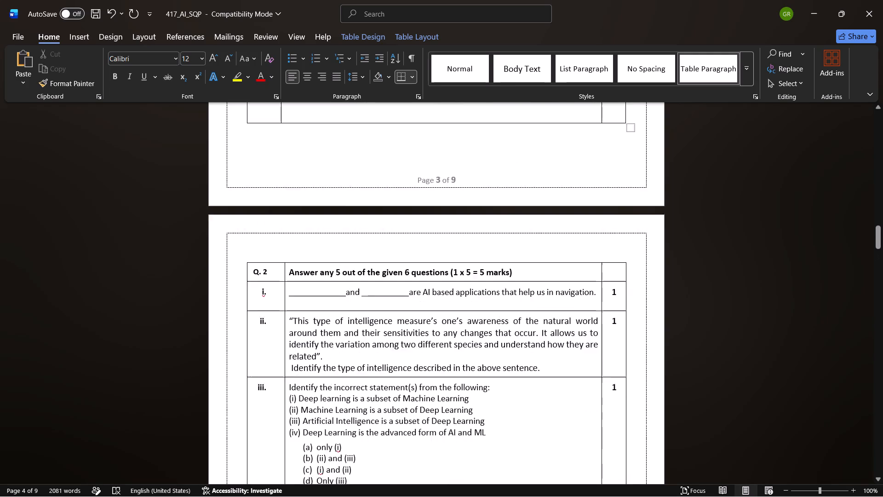
scroll(413, 254, up, 4)
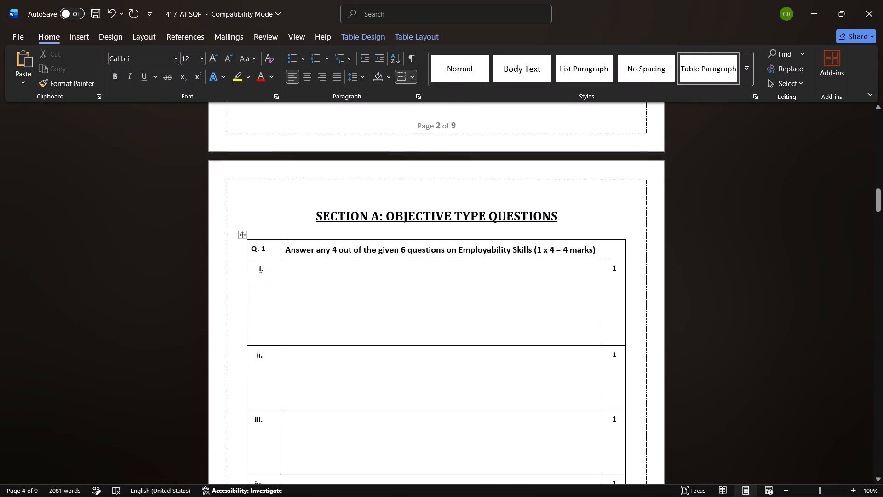
scroll(413, 254, up, 2)
scroll(443, 285, up, 2)
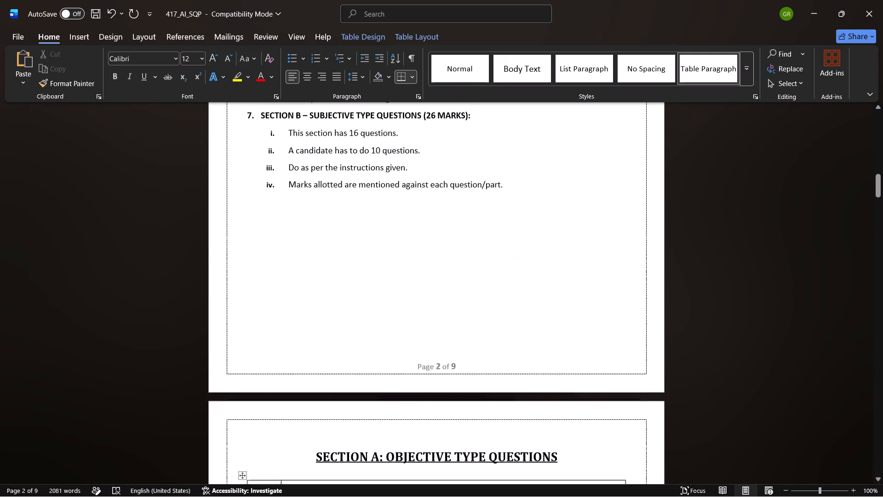
scroll(443, 285, up, 4)
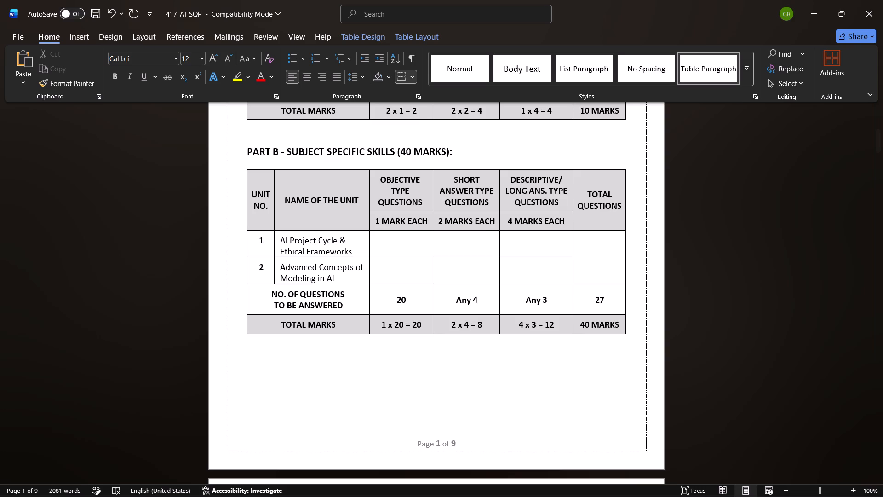
scroll(443, 285, up, 3)
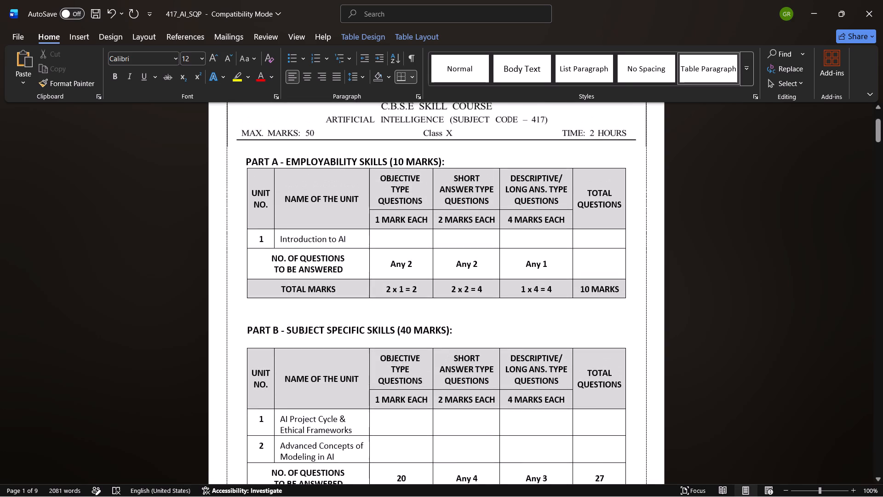
scroll(443, 285, down, 8)
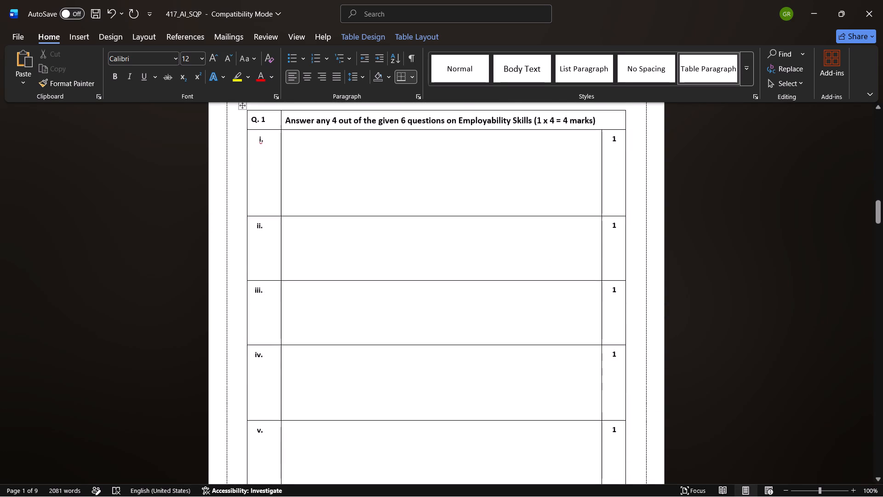
scroll(443, 285, down, 5)
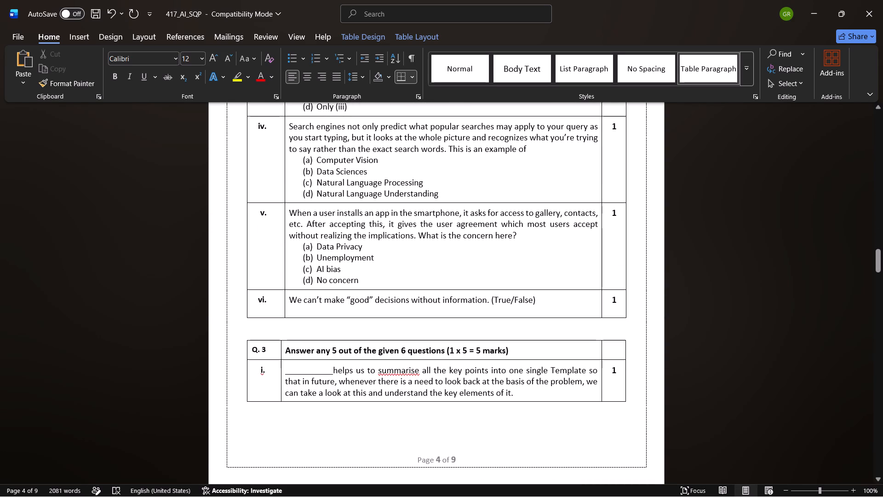
Delete the true/false question about making good decisions without information from row vi of Q. 2.
drag(547, 303, 349, 308)
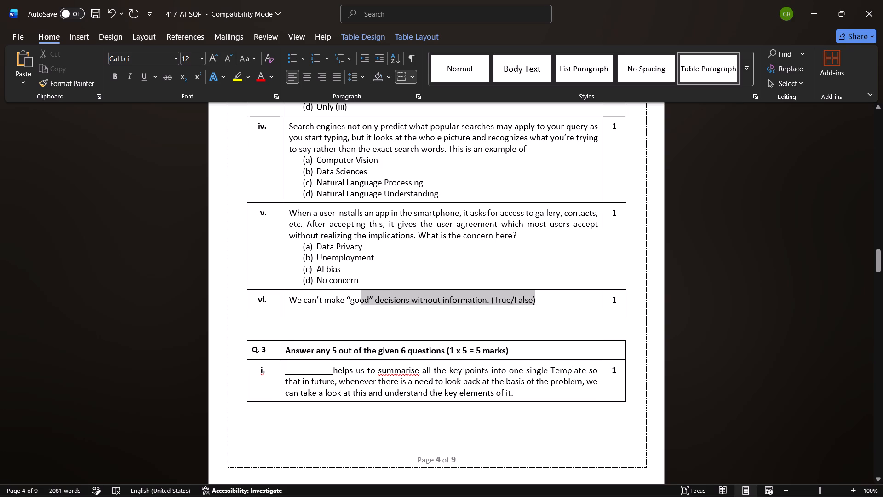
drag(349, 308, 294, 305)
key(BackSpace)
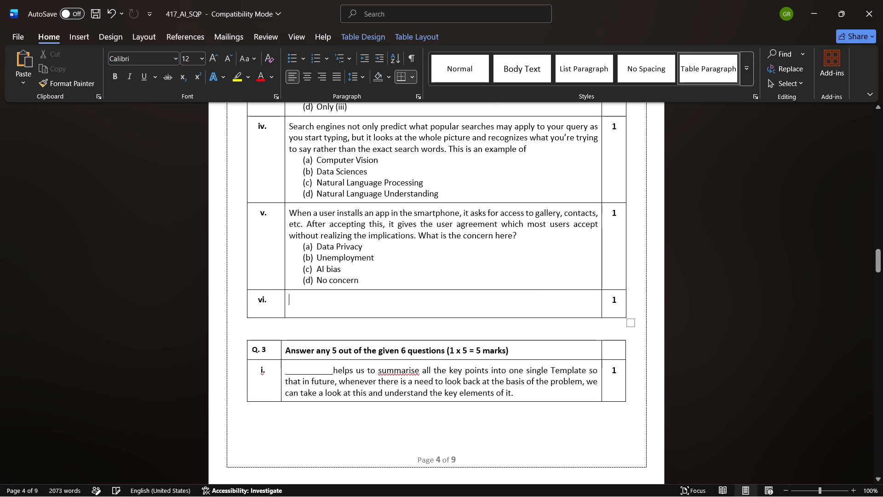
Delete the smartphone app access question and its options from row v of Q. 2, including the leftover list numbering.
scroll(294, 305, up, 1)
drag(366, 373, 336, 363)
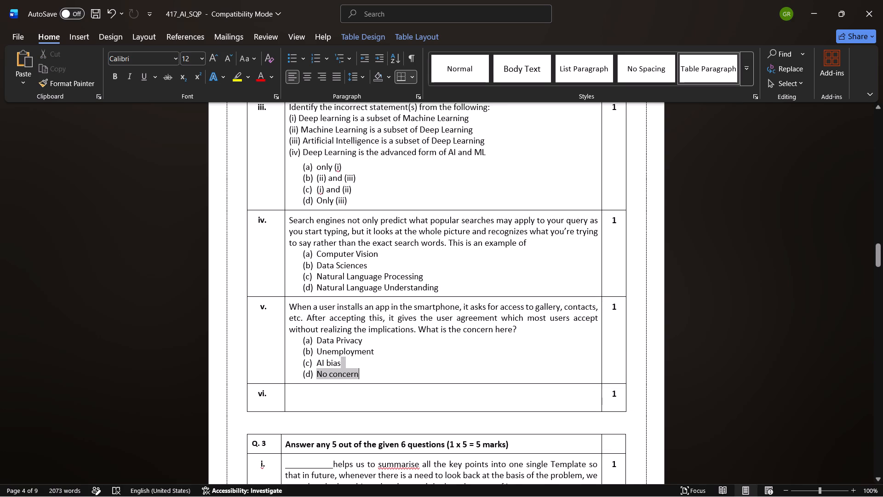
drag(336, 363, 287, 310)
key(BackSpace)
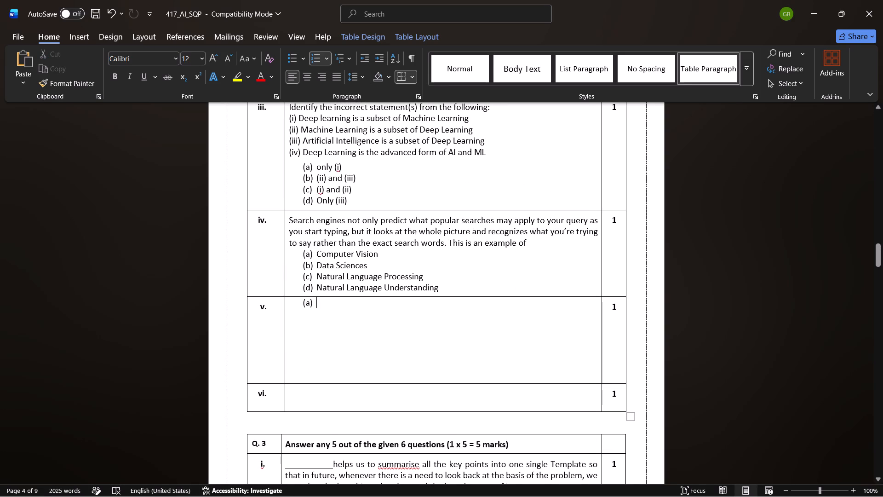
key(BackSpace)
key(BackSpace)
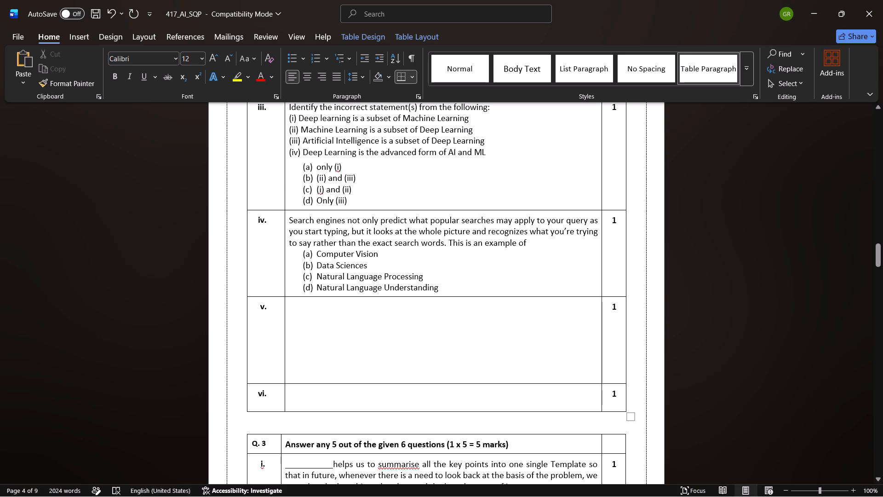
Enter the placeholder "True or false" in the empty question cell of row vi in Q. 2.
click(301, 397)
text(True or false)
Enter the placeholder "true or false" in the empty question cell of row vi in Q. 1.
scroll(301, 397, up, 4)
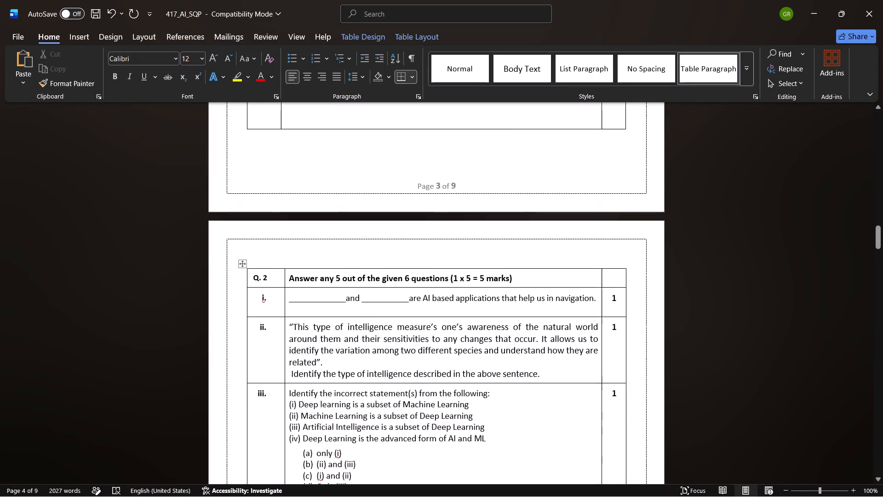
scroll(301, 397, up, 1)
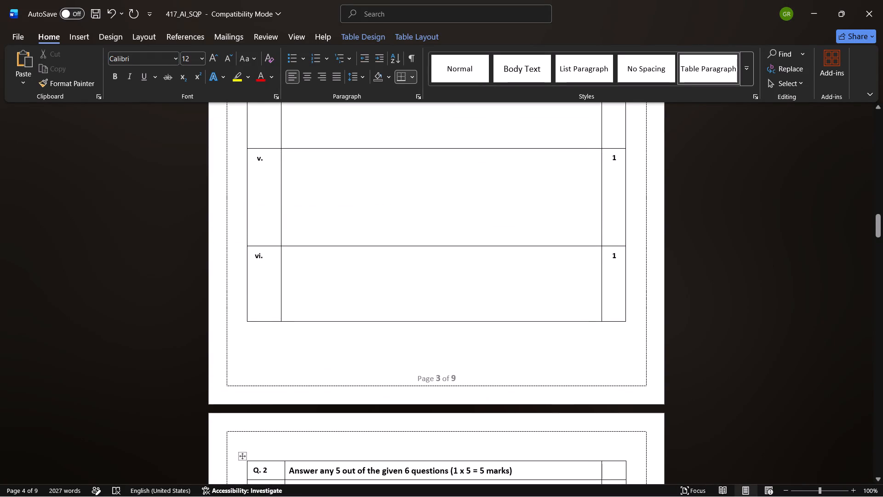
click(310, 273)
text(true or false)
Review the remaining Q. 2 questions in rows i to iv and the opening questions of Q. 3.
scroll(374, 335, down, 2)
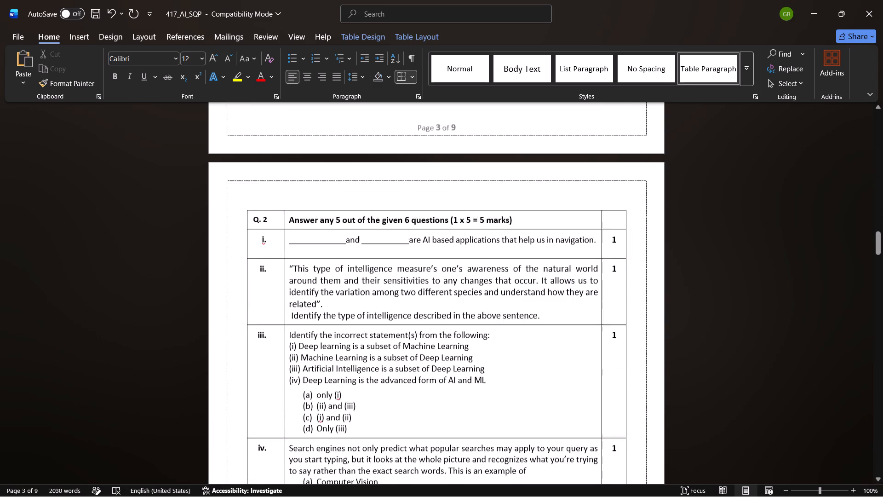
scroll(374, 335, down, 3)
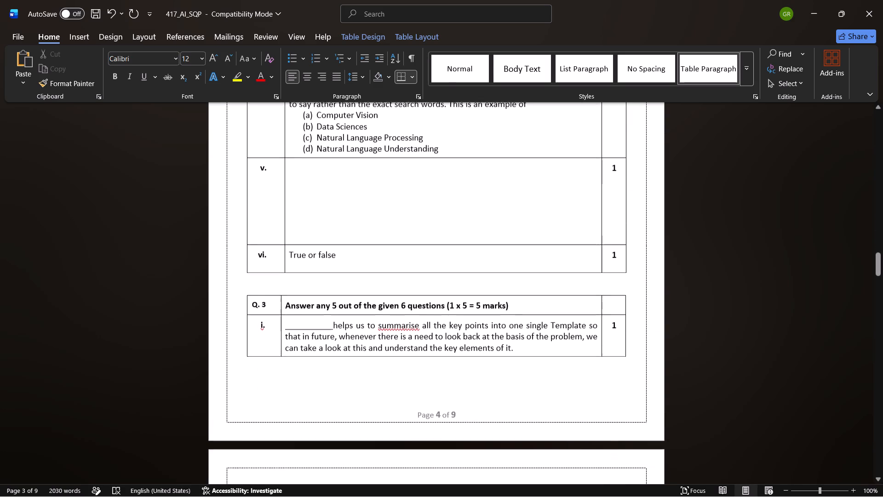
scroll(374, 335, up, 2)
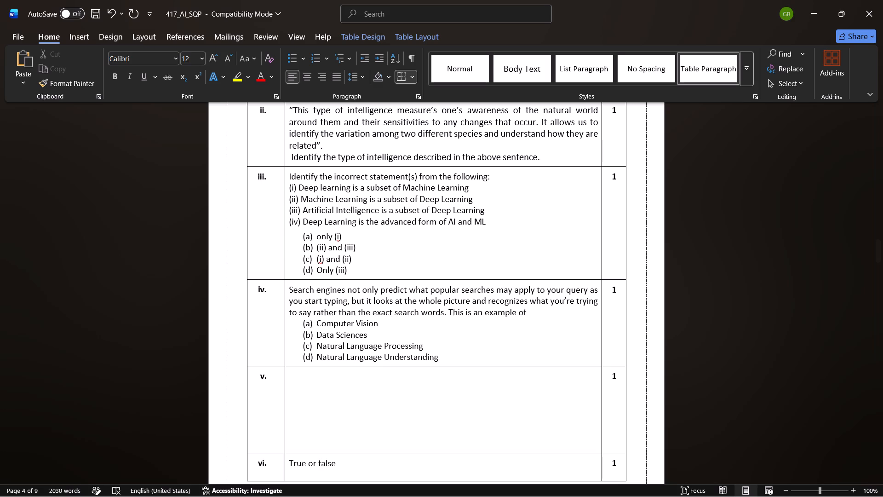
scroll(428, 345, up, 1)
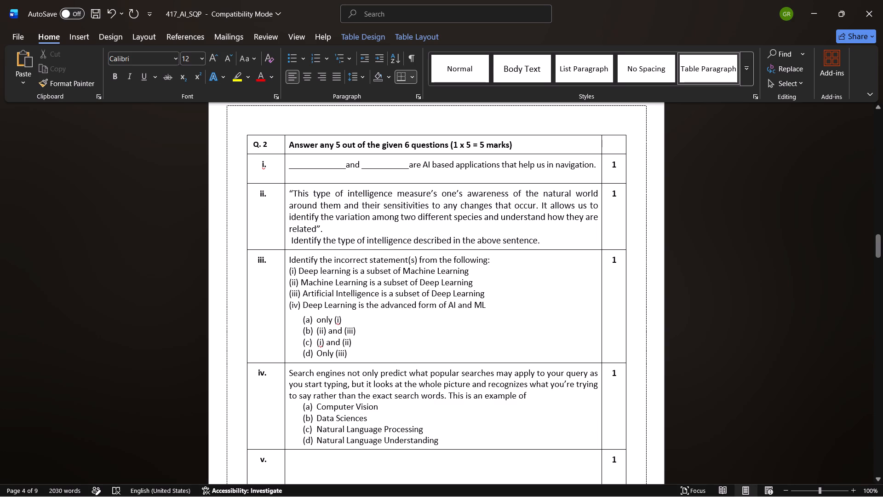
scroll(536, 229, down, 1)
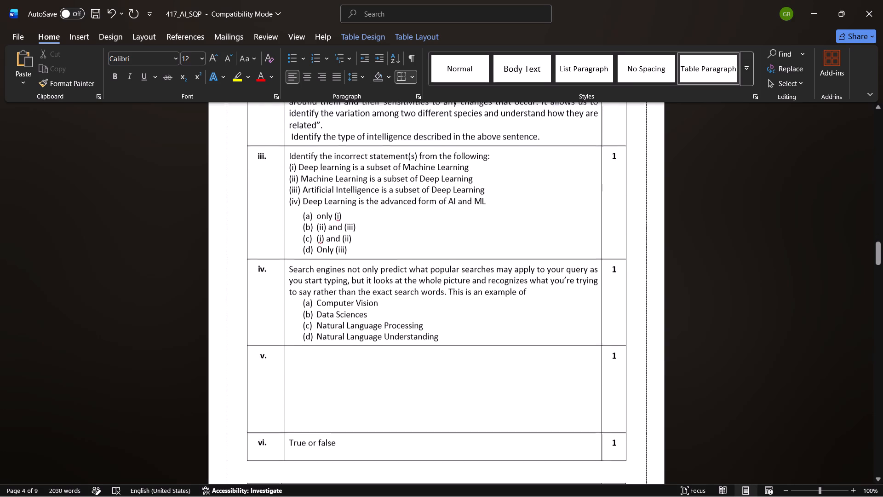
scroll(536, 229, down, 2)
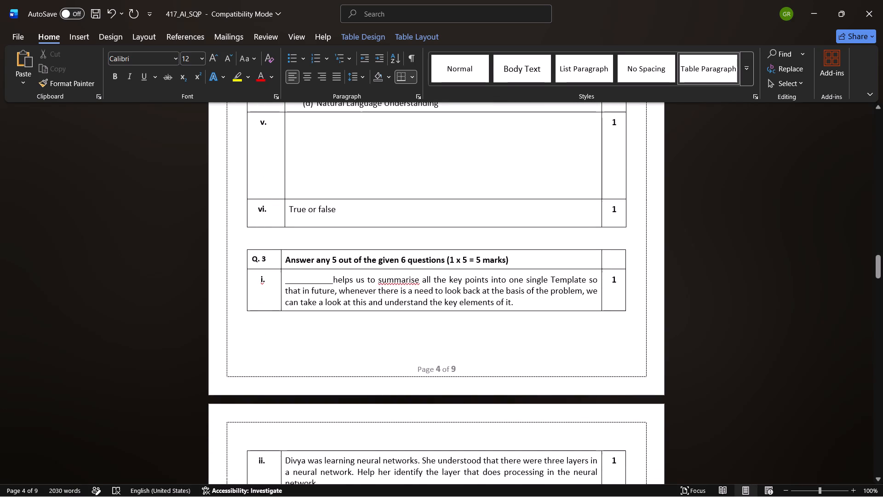
scroll(536, 226, down, 1)
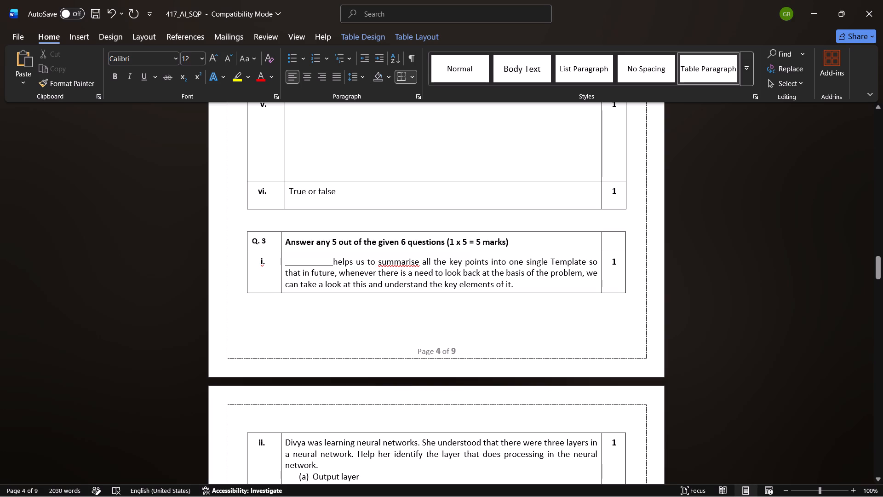
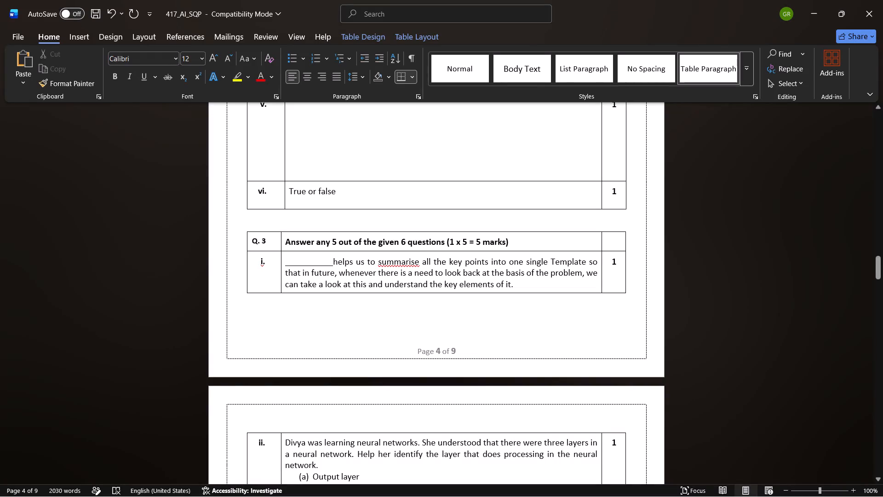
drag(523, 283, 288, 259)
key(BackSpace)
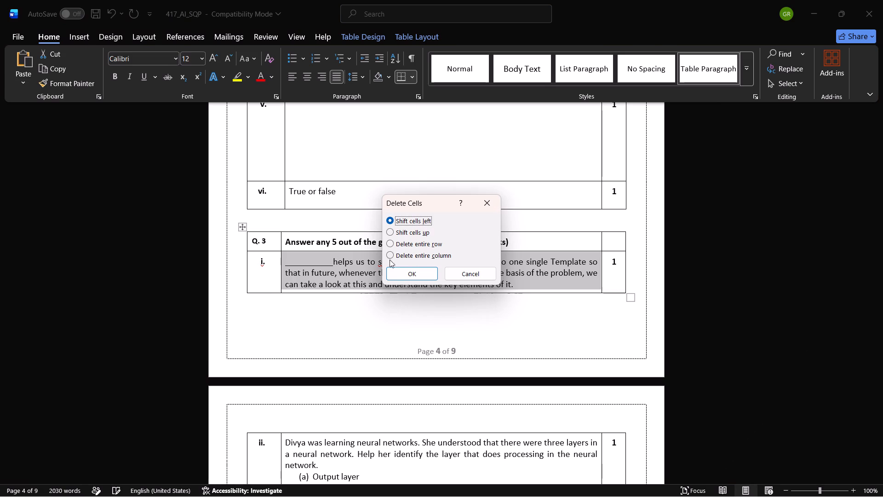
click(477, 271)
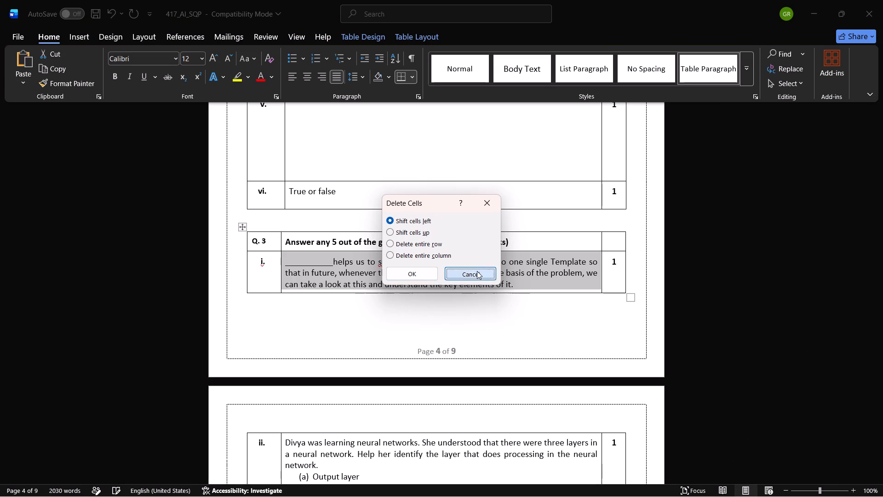
Delete the fill-in-the-blank question about summarising key points into a single template from row i of Q. 3.
click(555, 285)
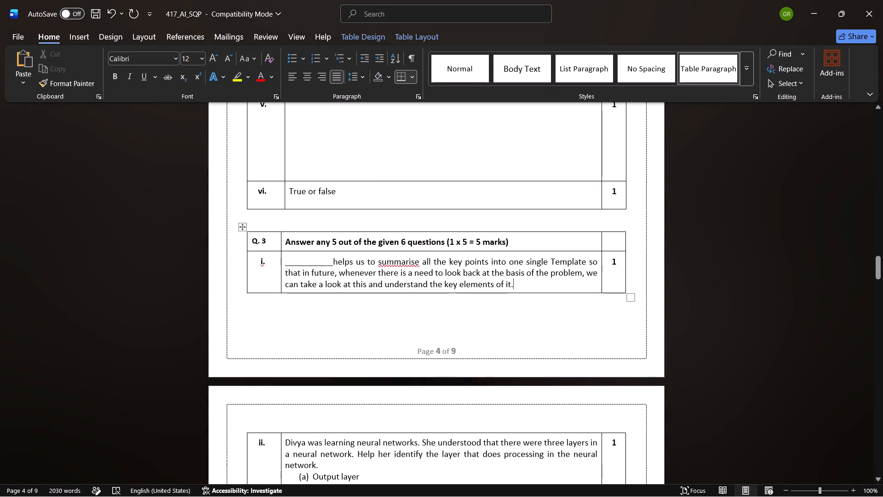
key(BackSpace)
key(BackSpace)
key(BackSpace)
key(BackSpace)
key(BackSpace)
key(BackSpace)
key(BackSpace)
key(BackSpace)
key(BackSpace)
key(BackSpace)
key(BackSpace)
key(BackSpace)
key(BackSpace)
key(BackSpace)
key(BackSpace)
key(BackSpace)
key(BackSpace)
key(BackSpace)
key(BackSpace)
key(BackSpace)
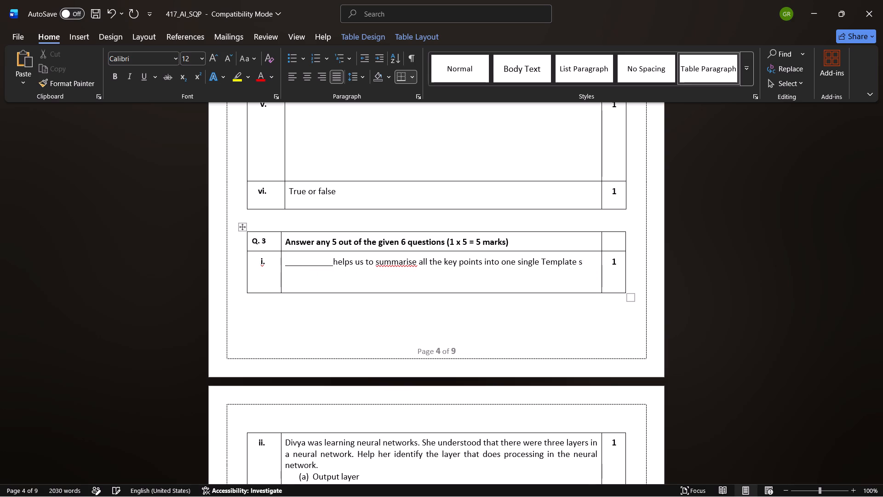
key(BackSpace)
key(BackSpace)
key(BackSpace)
key(BackSpace)
key(BackSpace)
key(BackSpace)
key(BackSpace)
key(BackSpace)
key(BackSpace)
key(BackSpace)
key(BackSpace)
key(BackSpace)
key(BackSpace)
key(BackSpace)
key(BackSpace)
key(BackSpace)
key(BackSpace)
key(BackSpace)
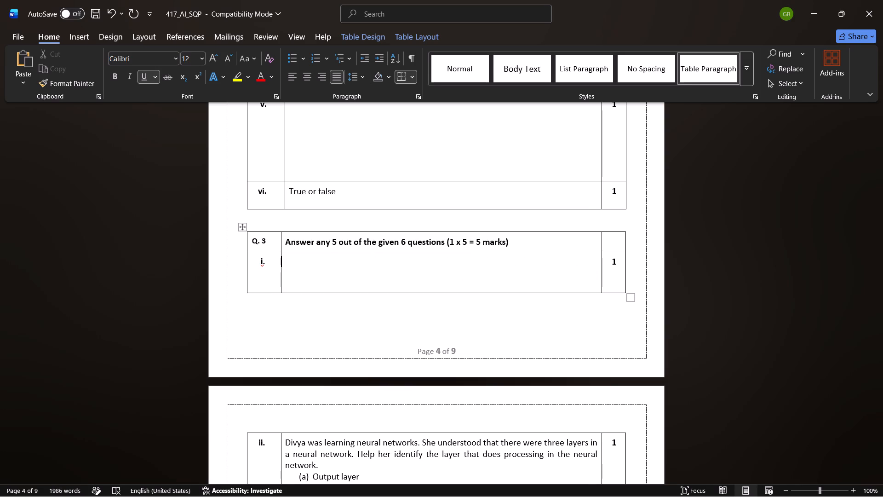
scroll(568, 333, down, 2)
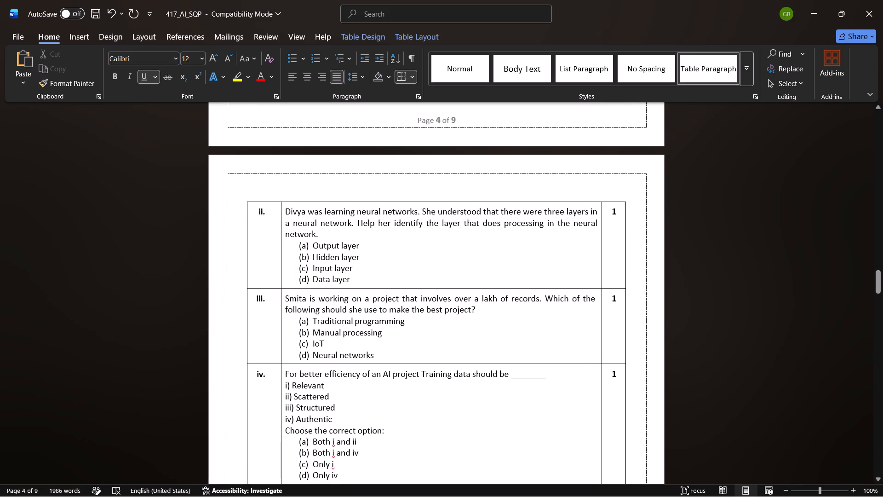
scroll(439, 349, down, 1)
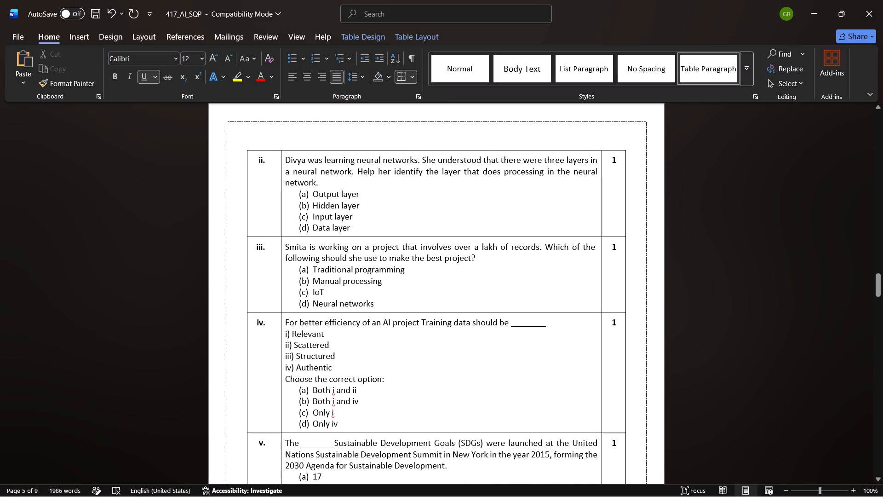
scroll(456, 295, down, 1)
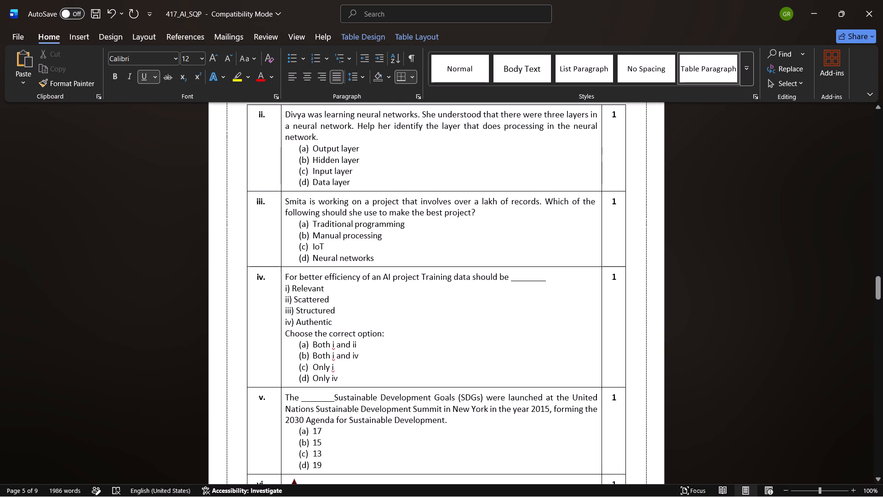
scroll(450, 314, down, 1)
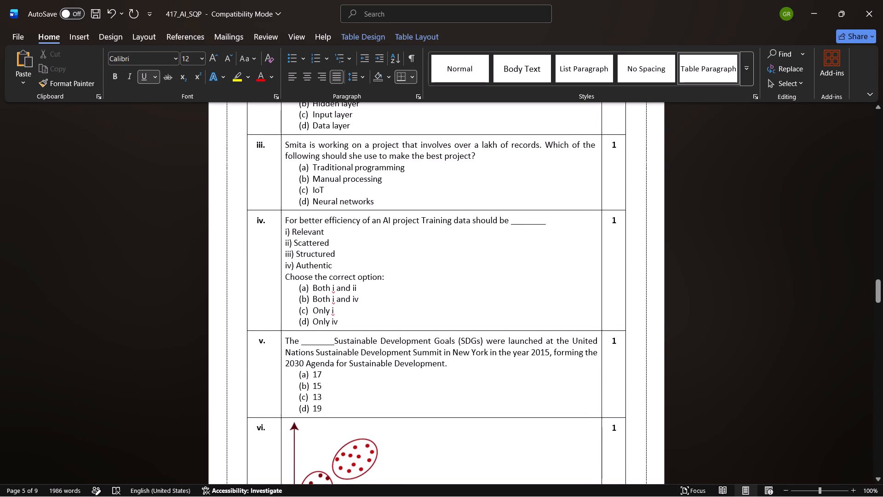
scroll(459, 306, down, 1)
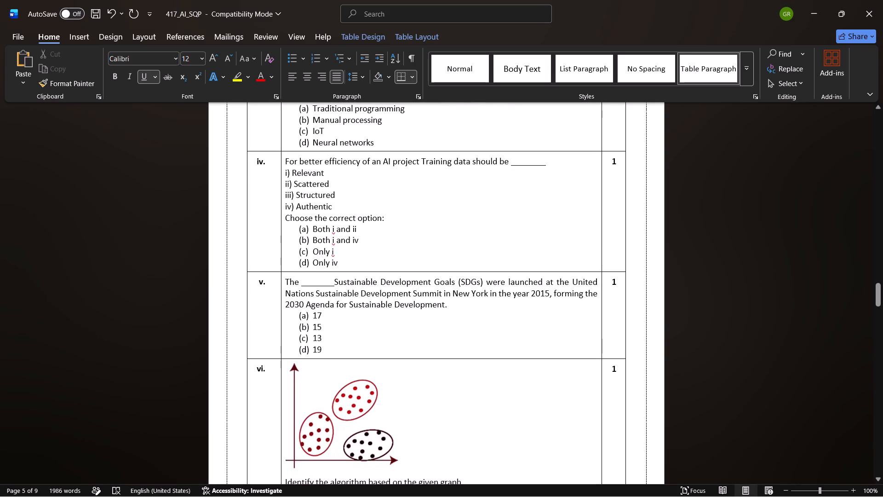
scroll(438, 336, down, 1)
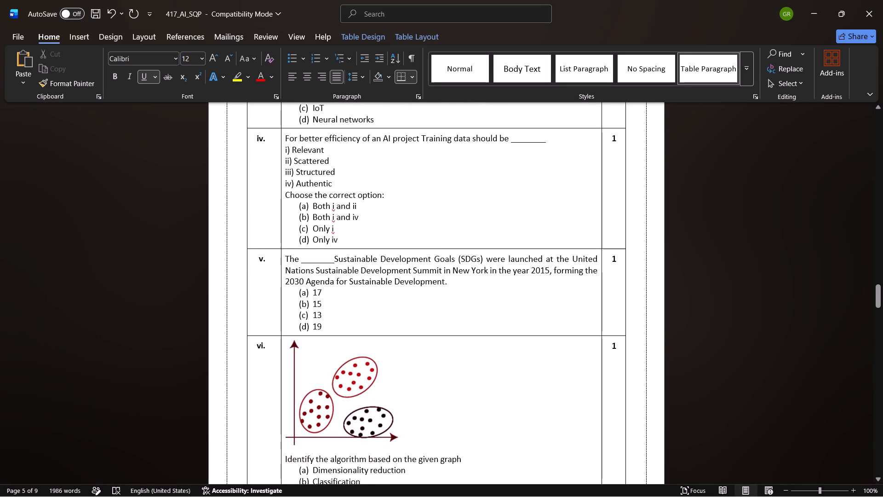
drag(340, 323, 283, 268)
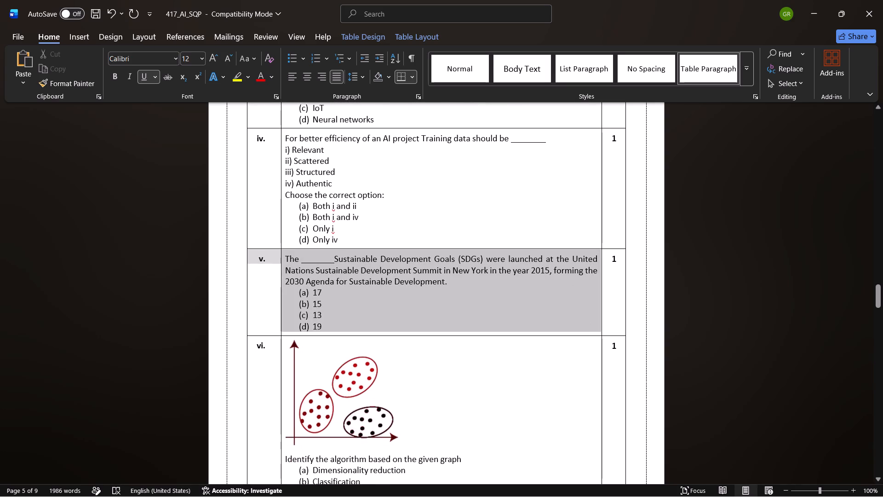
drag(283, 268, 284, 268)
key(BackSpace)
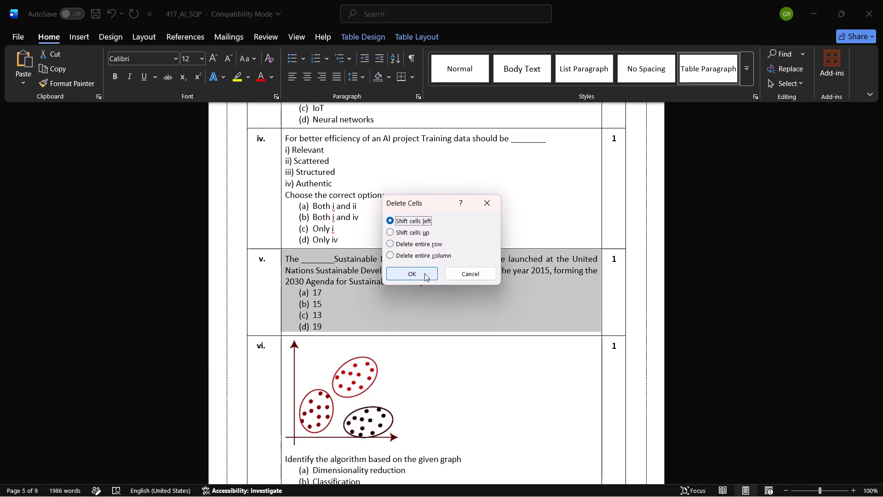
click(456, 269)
Delete the Sustainable Development Goals question and its four options from row v of Q. 3, including the leftover list numbering.
click(339, 319)
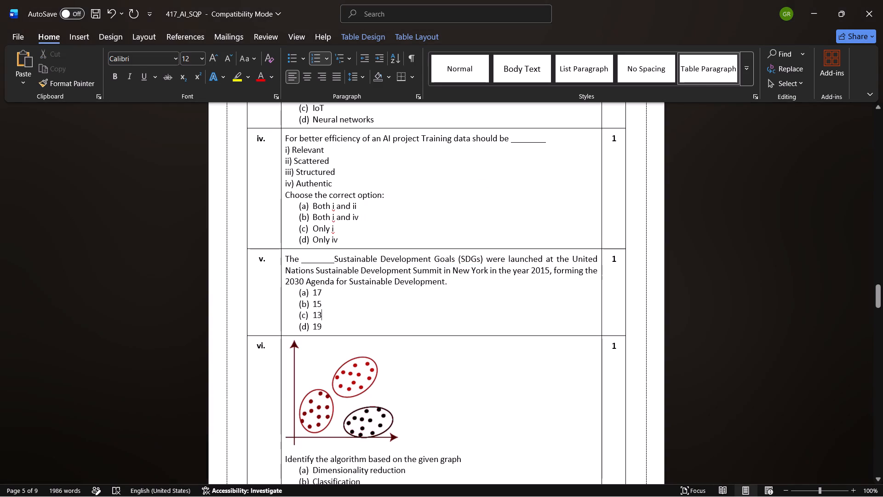
drag(326, 325, 307, 285)
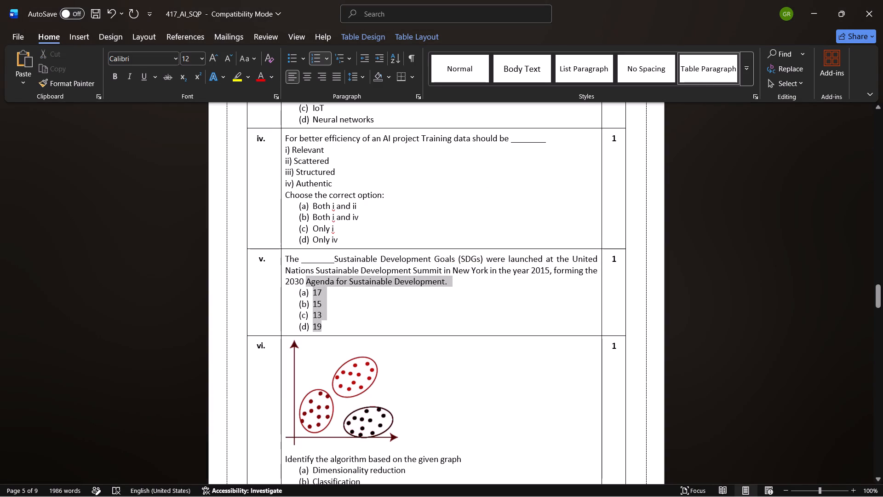
drag(307, 285, 292, 262)
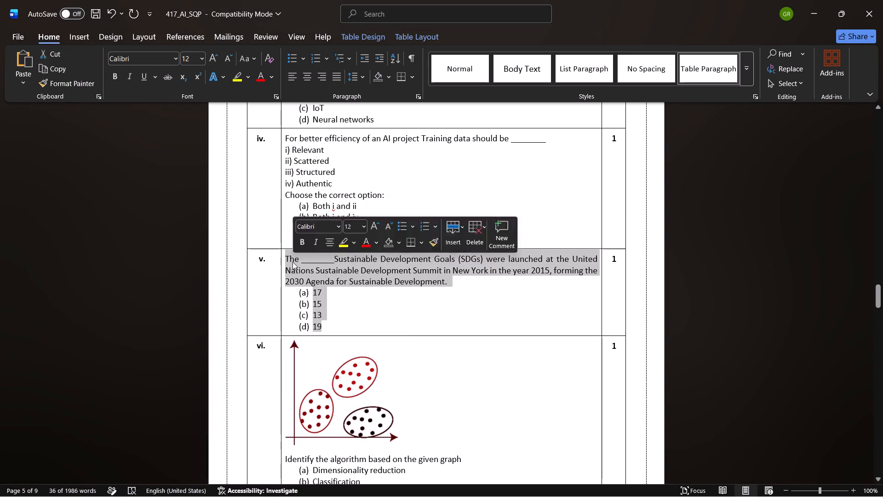
key(BackSpace)
key(BackSpace)
key(BackSpace)
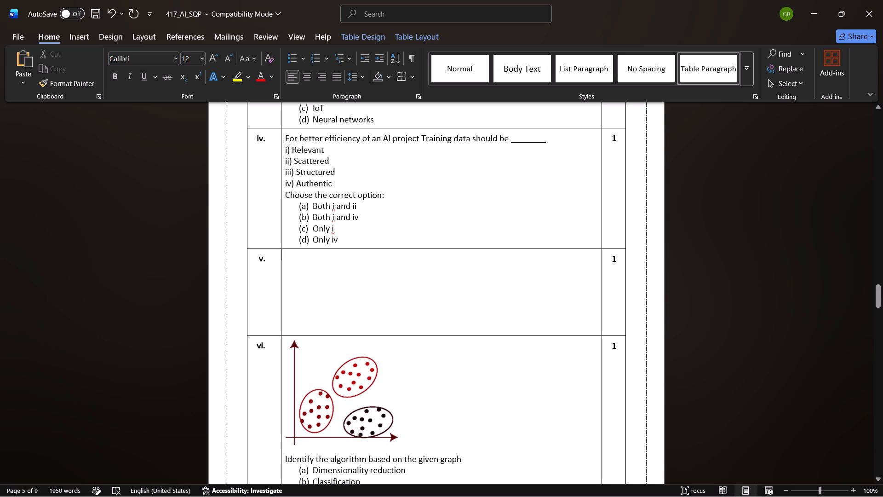
Delete the question on the data type used by NLP applications and its options from row ii of Q. 4, including leftover numbering.
scroll(321, 309, down, 2)
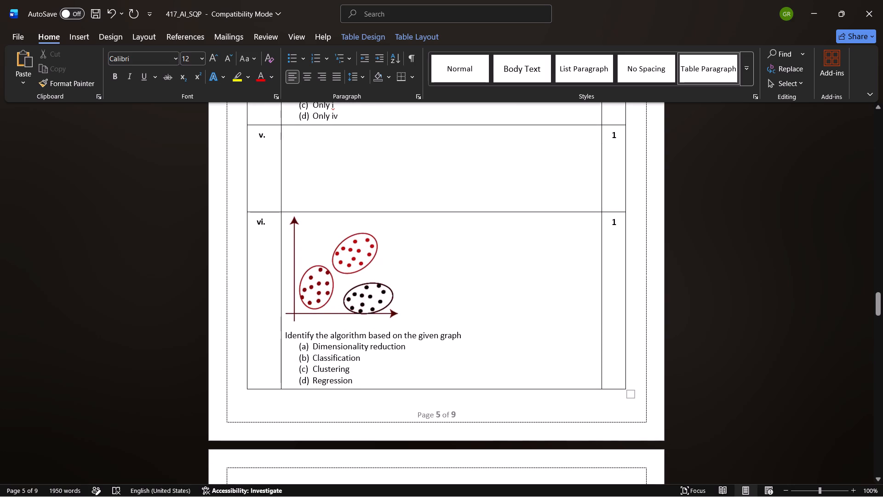
scroll(478, 296, down, 1)
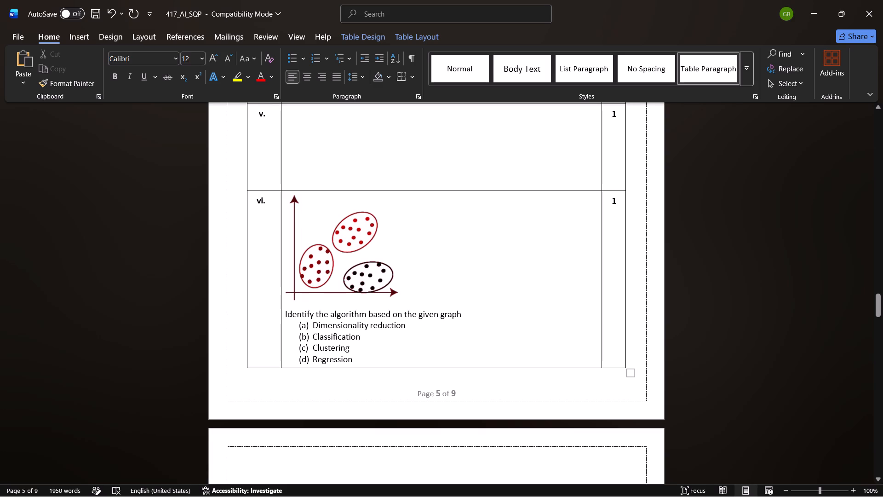
scroll(478, 296, down, 1)
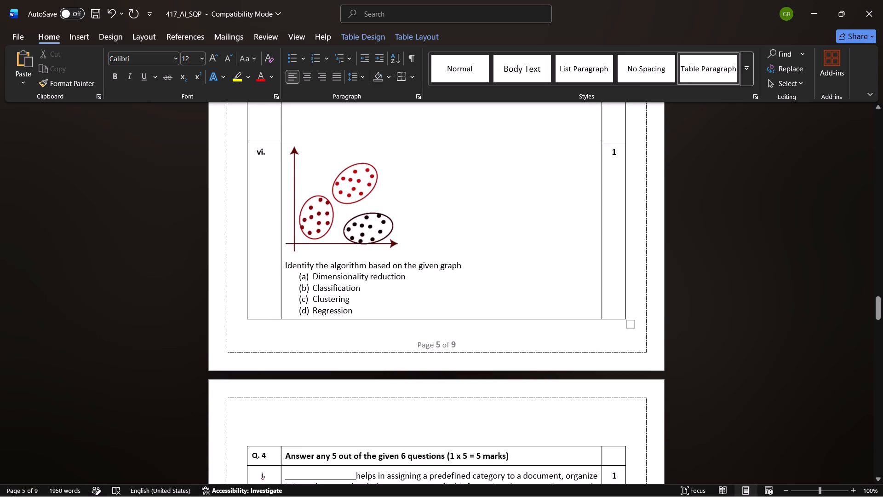
scroll(478, 296, down, 1)
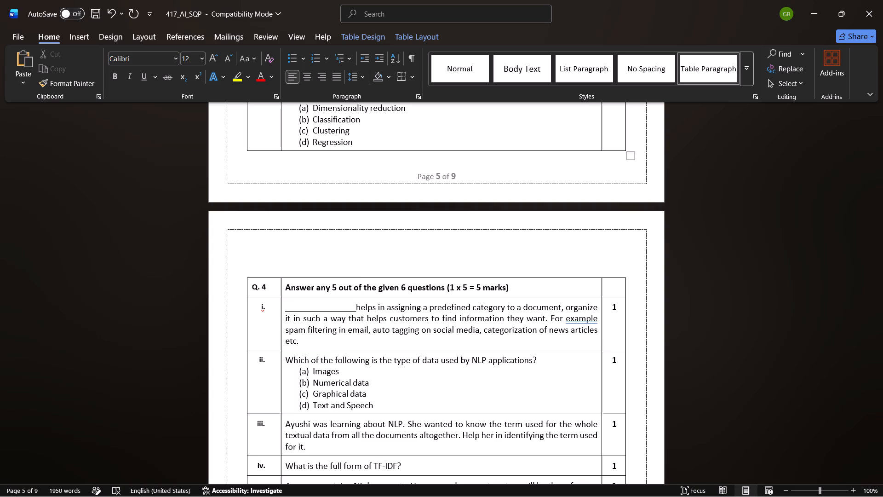
scroll(398, 335, down, 1)
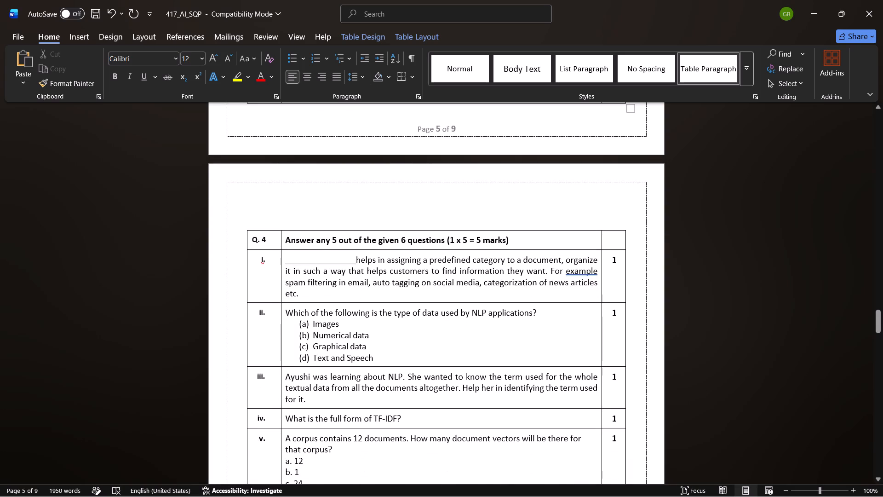
drag(373, 355, 288, 312)
key(BackSpace)
key(BackSpace)
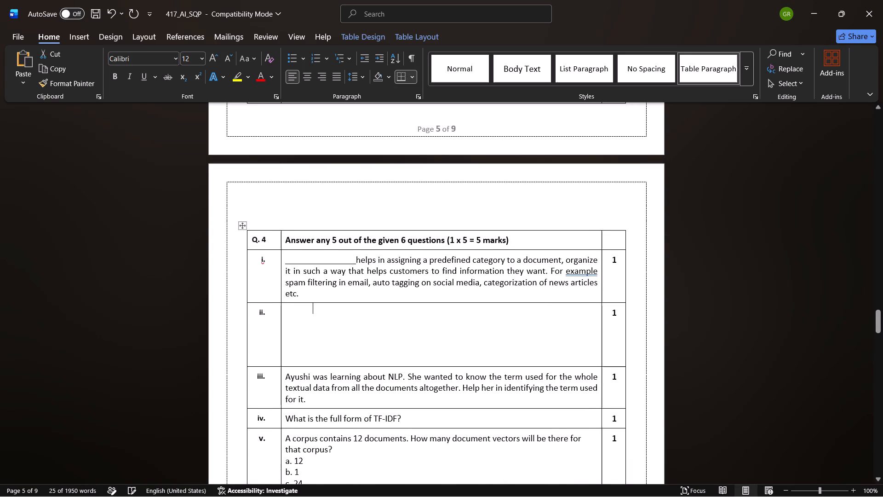
key(BackSpace)
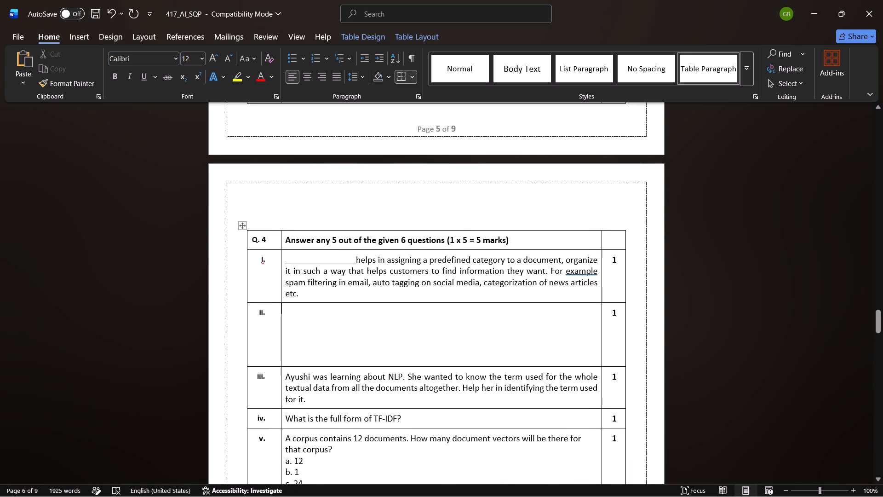
Delete the fill-in-the-blank question about assigning a predefined category to a document from row i of Q. 4.
drag(298, 295, 287, 266)
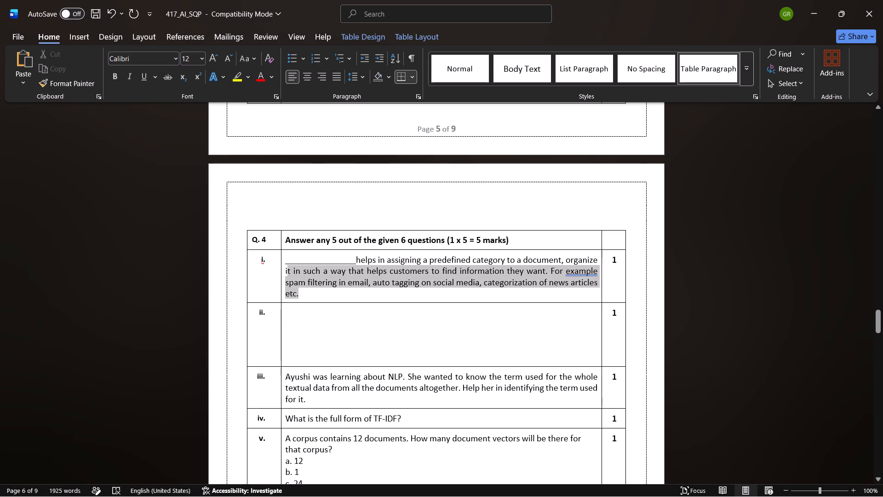
drag(287, 266, 281, 265)
key(BackSpace)
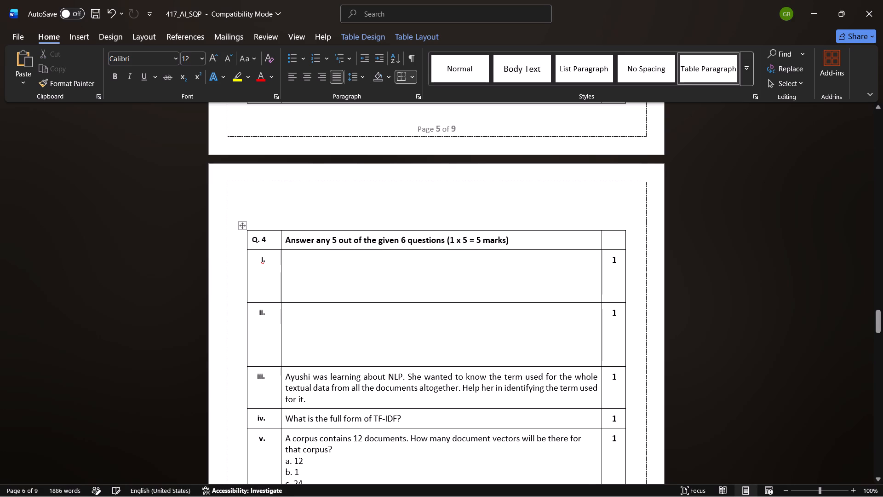
Delete the question about the term for the whole textual data of all documents from row iii of Q. 4.
scroll(307, 325, down, 1)
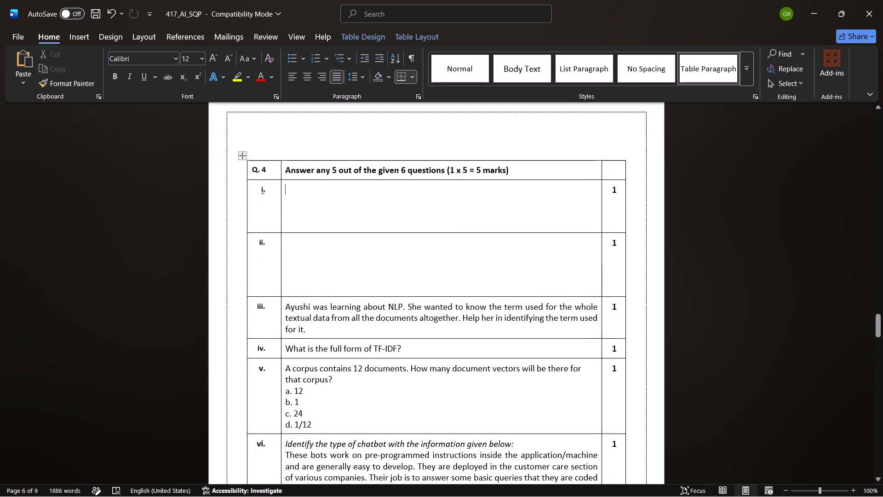
drag(306, 330, 289, 307)
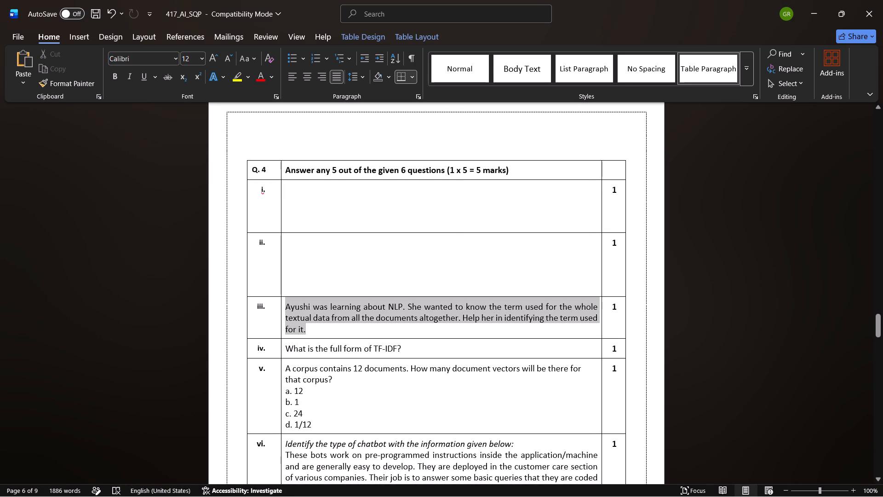
drag(289, 307, 288, 307)
key(BackSpace)
key(BackSpace)
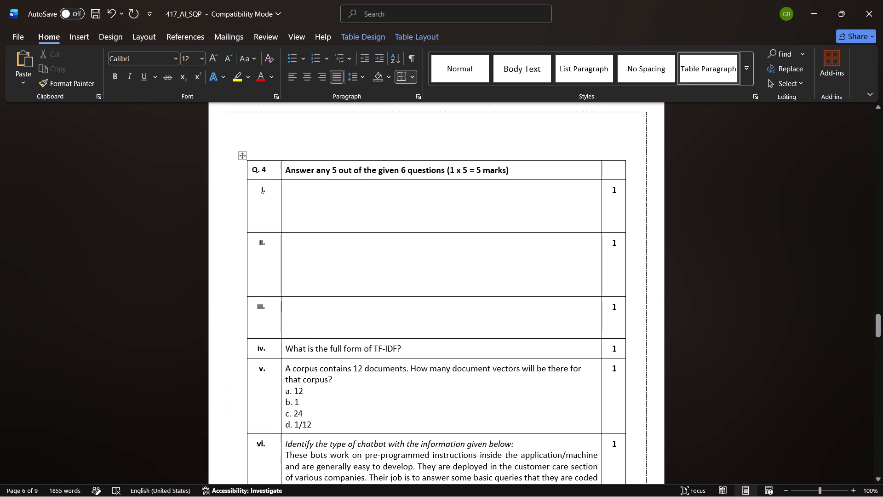
Delete the question asking for the full form of TF-IDF from row iv of Q. 4.
scroll(305, 336, down, 1)
drag(413, 334, 376, 333)
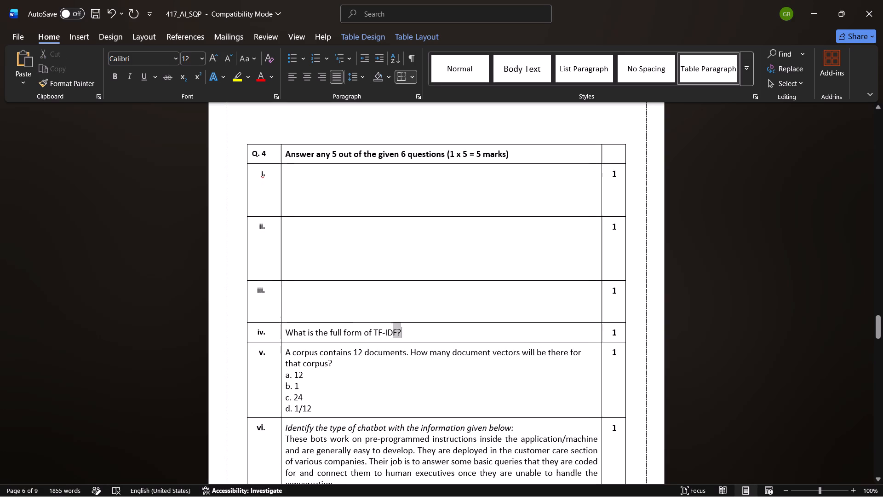
drag(376, 333, 292, 334)
key(BackSpace)
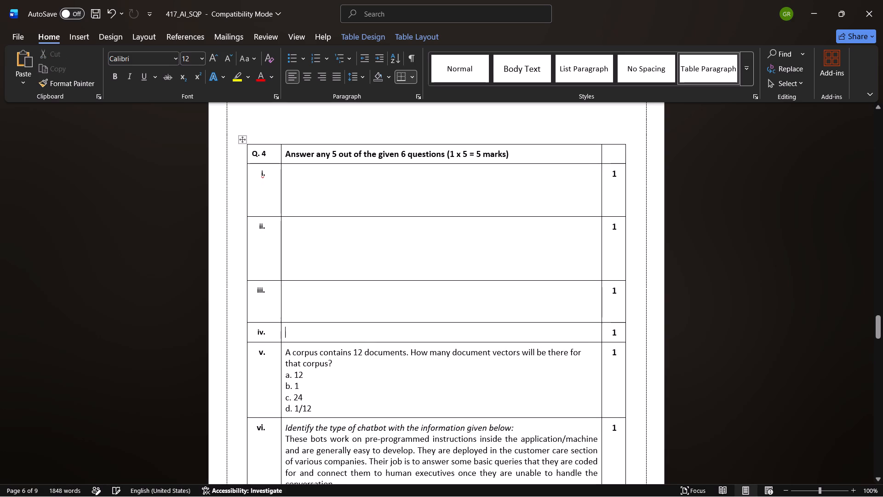
scroll(292, 334, down, 1)
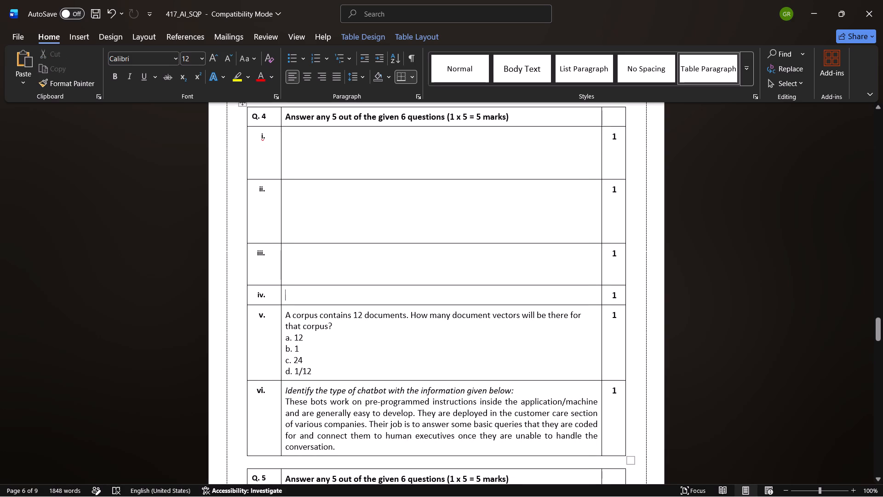
drag(314, 370, 295, 331)
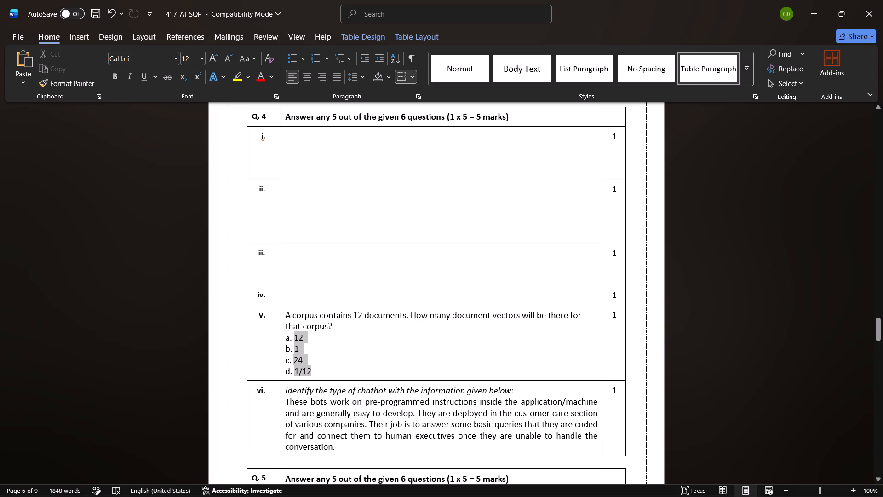
drag(295, 331, 288, 316)
key(BackSpace)
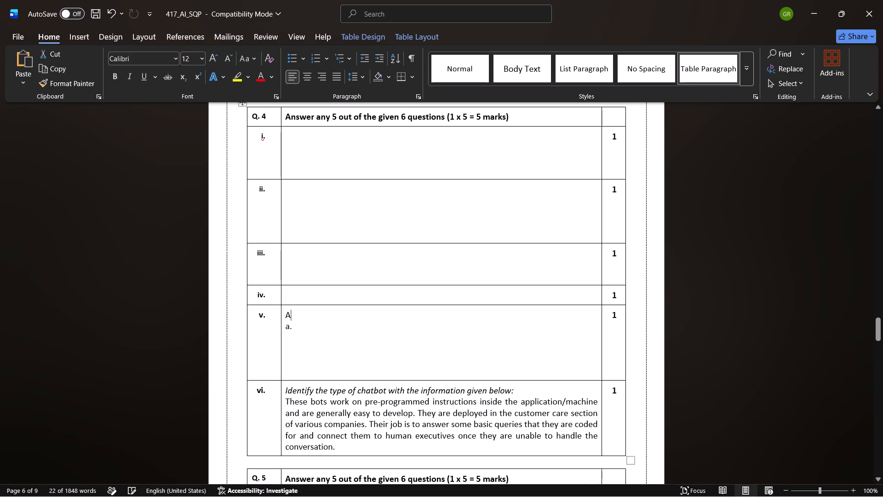
key(BackSpace)
key(Down)
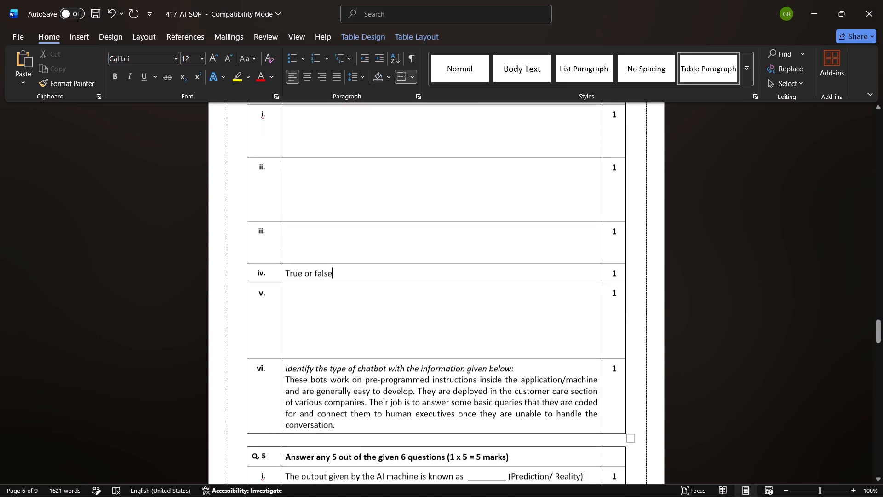
scroll(428, 295, down, 6)
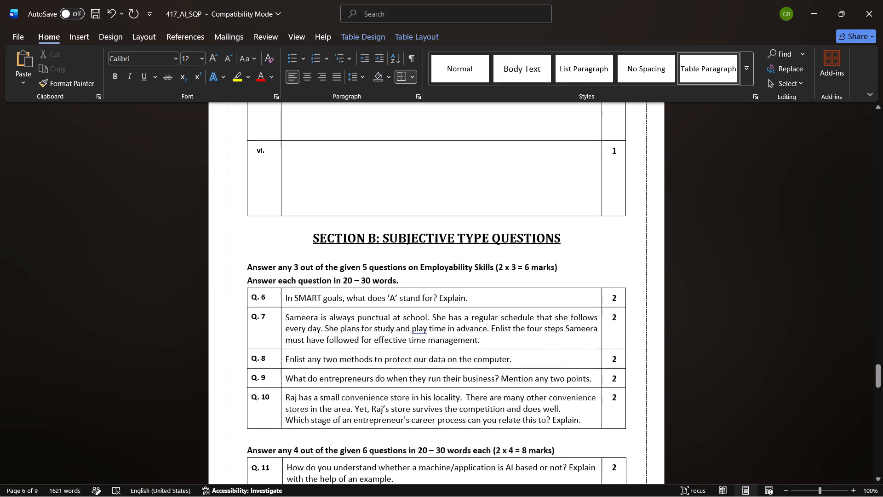
scroll(428, 295, down, 2)
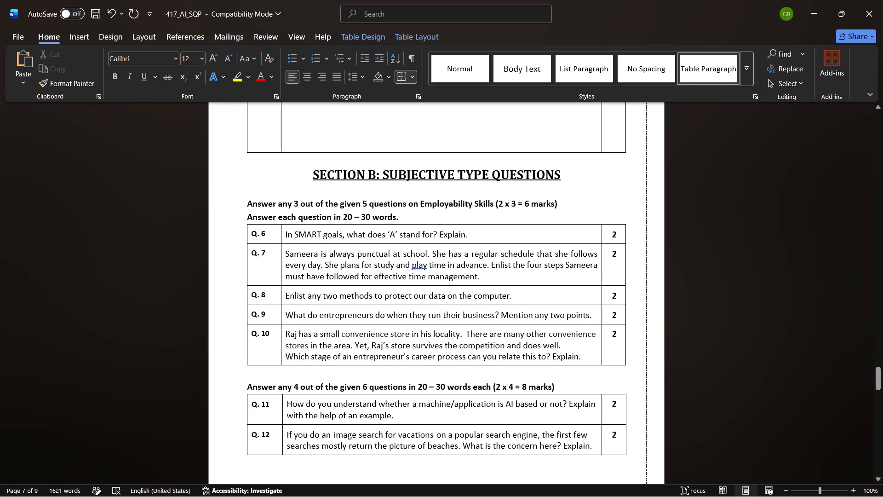
drag(469, 234, 371, 231)
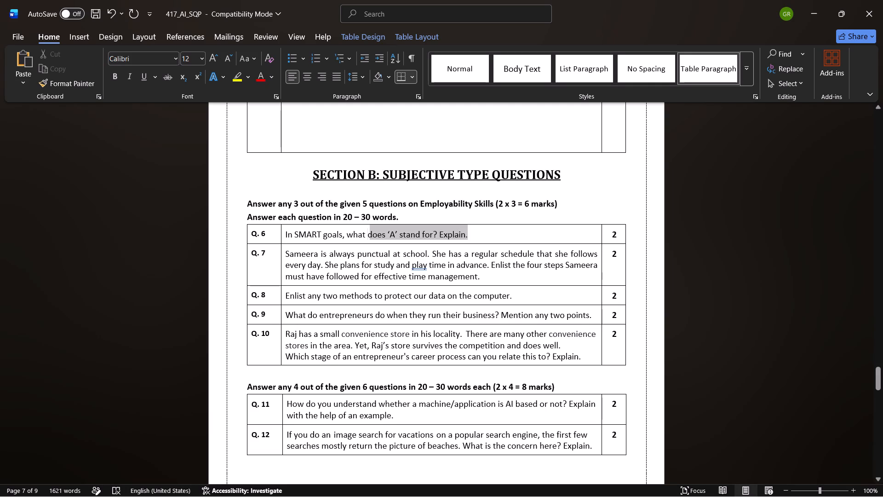
drag(371, 231, 291, 235)
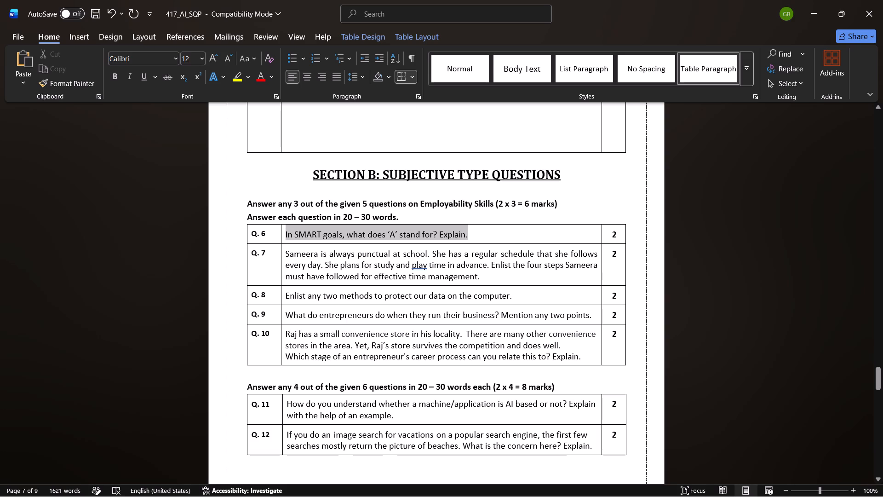
drag(291, 235, 291, 235)
key(BackSpace)
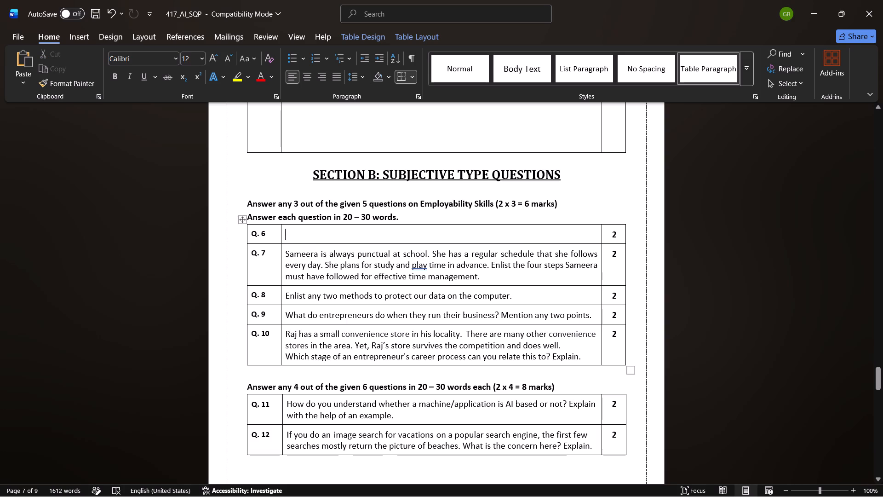
Remove the leftover indent from the emptied question cell of Q. 6.
key(BackSpace)
Delete the question about Sameera's four steps for effective time management from Q. 7, including the leftover indent.
drag(480, 277, 298, 251)
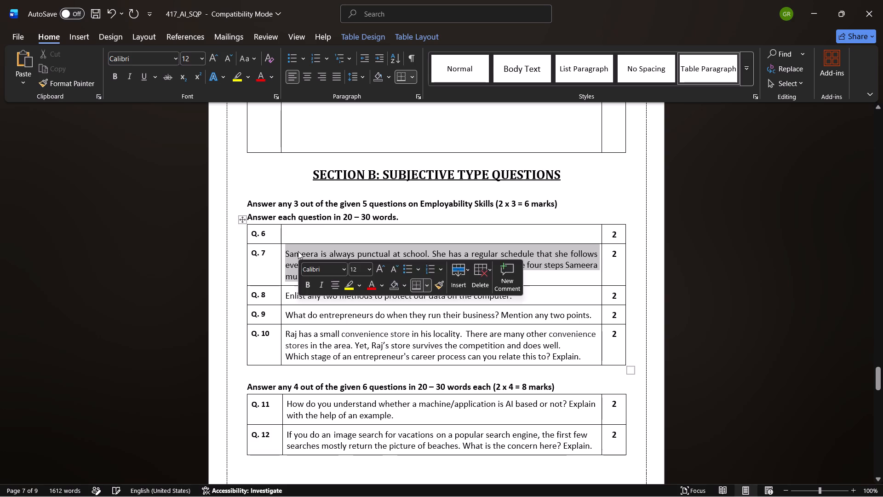
key(BackSpace)
key(BackSpace)
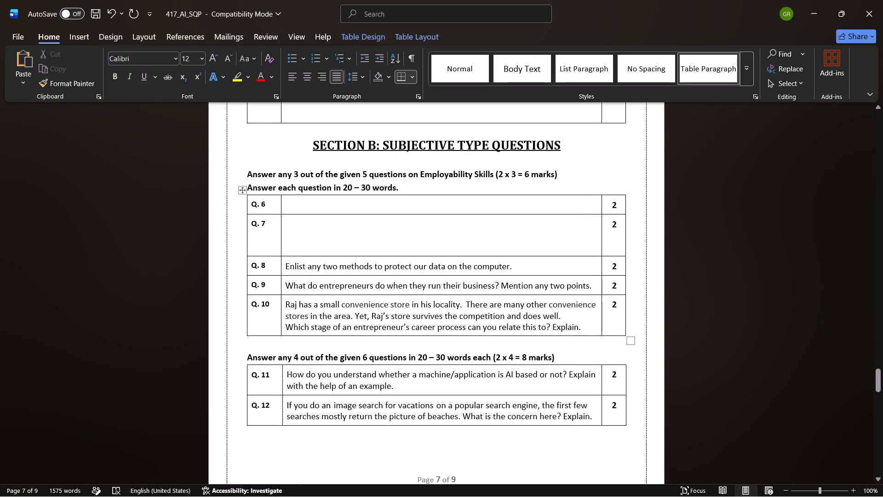
Delete the question on two methods to protect computer data from Q. 8, including the leftover indent.
drag(513, 267, 294, 269)
key(BackSpace)
key(BackSpace)
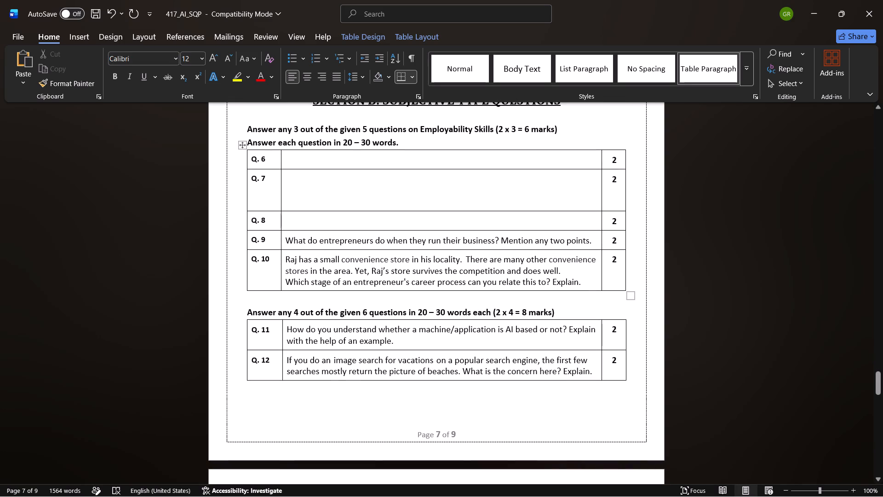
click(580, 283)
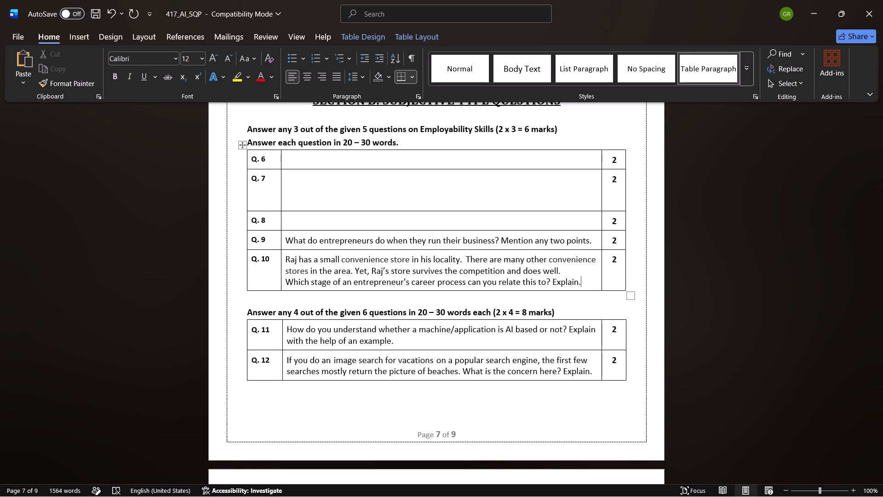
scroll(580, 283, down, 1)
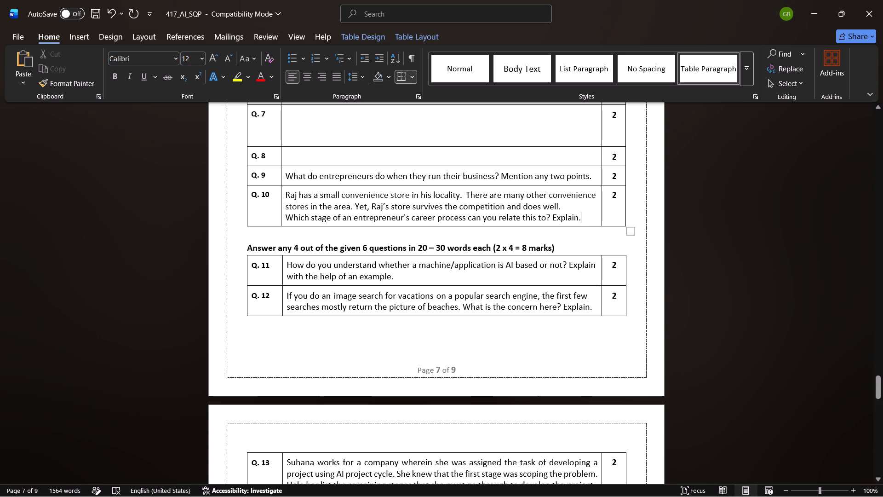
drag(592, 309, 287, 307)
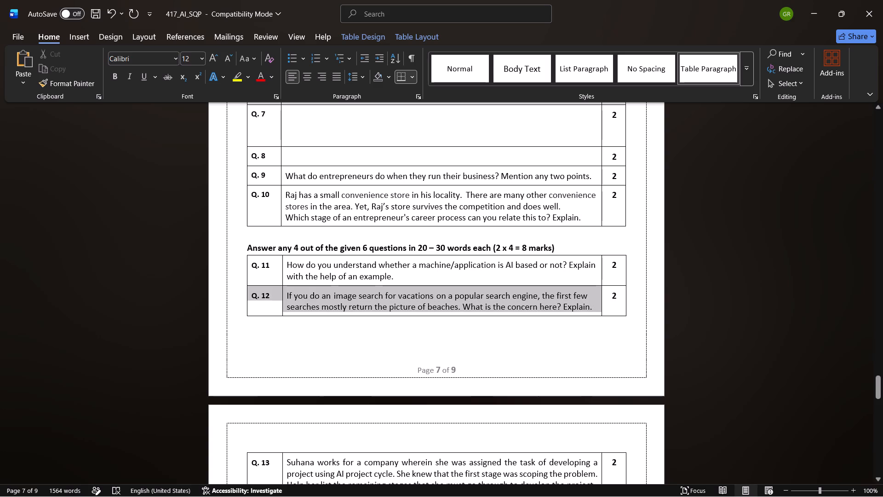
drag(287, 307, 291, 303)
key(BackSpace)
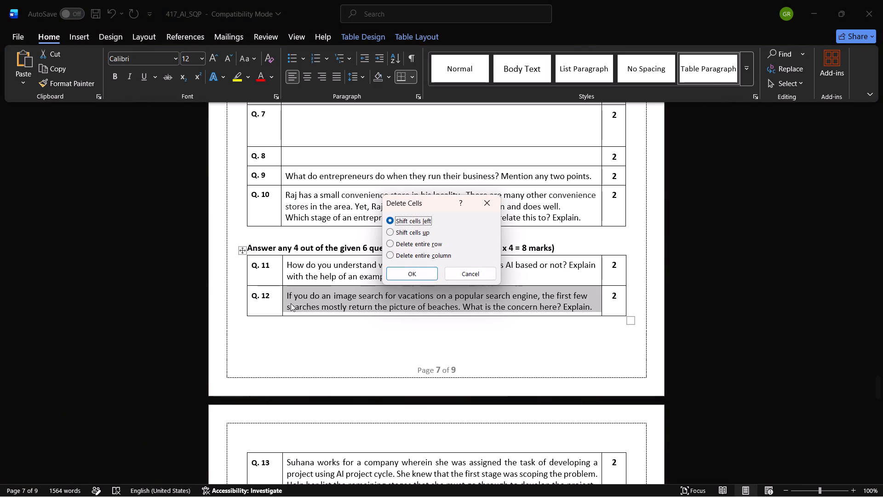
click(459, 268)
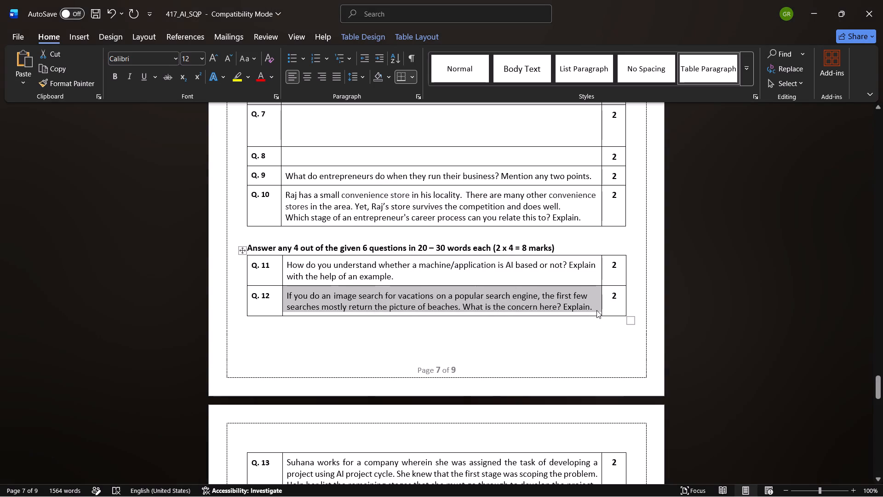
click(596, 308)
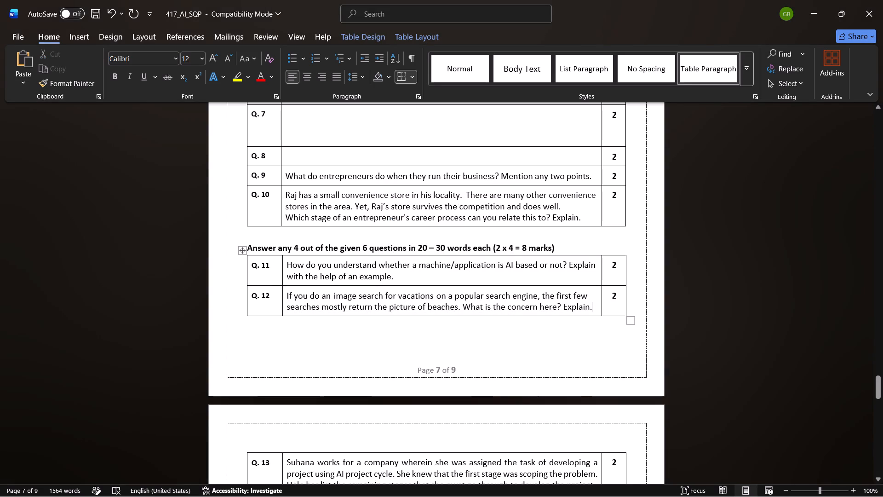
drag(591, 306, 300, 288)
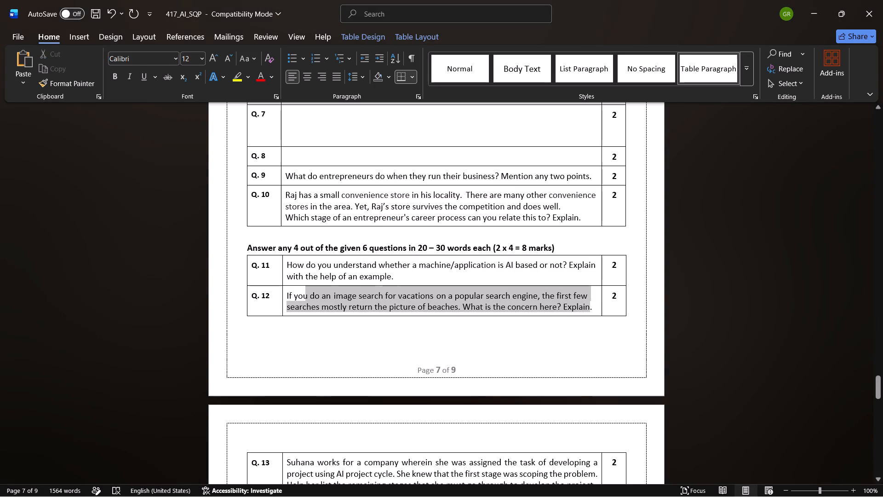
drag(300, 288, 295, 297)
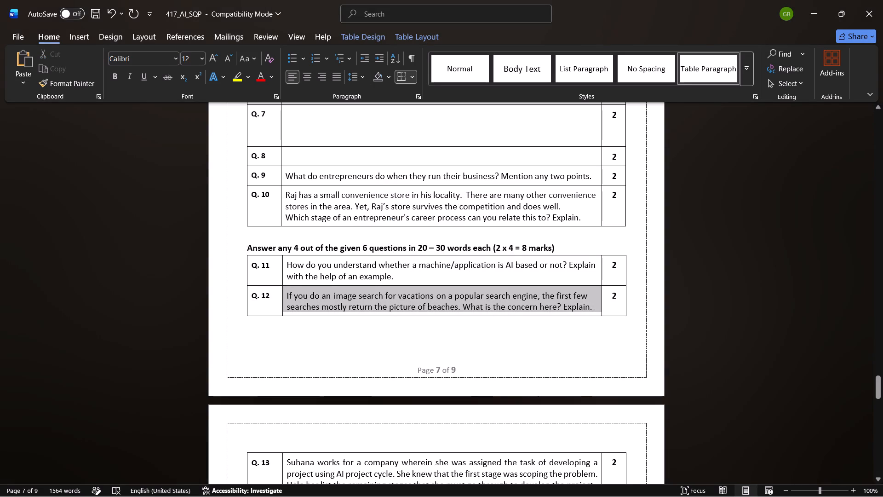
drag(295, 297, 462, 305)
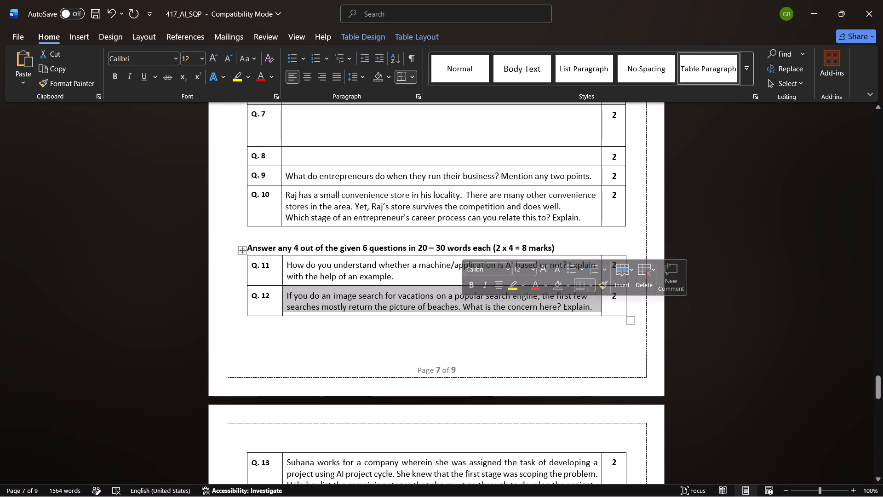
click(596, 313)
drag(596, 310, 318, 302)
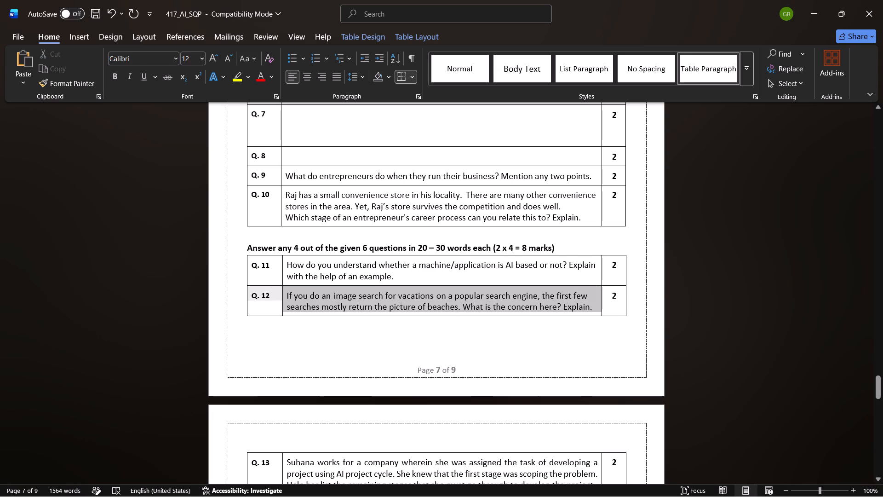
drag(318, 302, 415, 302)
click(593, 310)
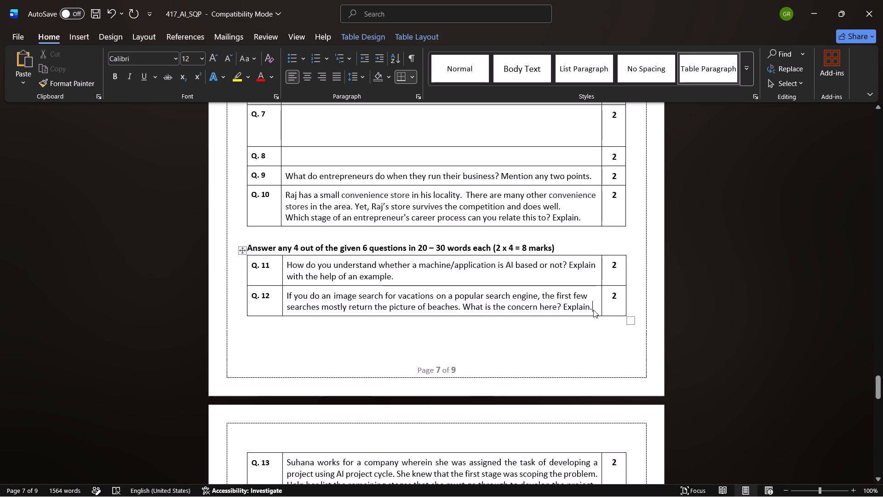
Delete the question about the image search for vacations returning beach pictures from Q. 12, keeping its table row.
drag(593, 307, 314, 295)
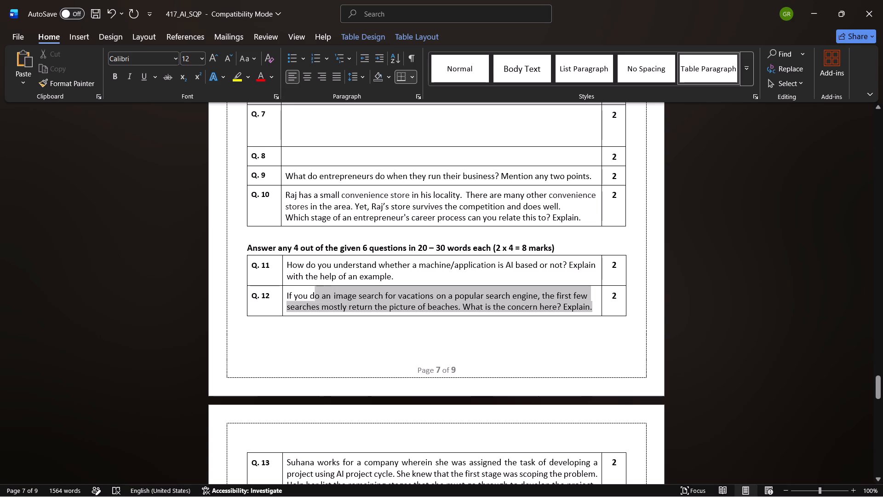
drag(314, 295, 310, 295)
key(BackSpace)
key(BackSpace)
key(BackSpace)
key(BackSpace)
key(BackSpace)
key(BackSpace)
key(BackSpace)
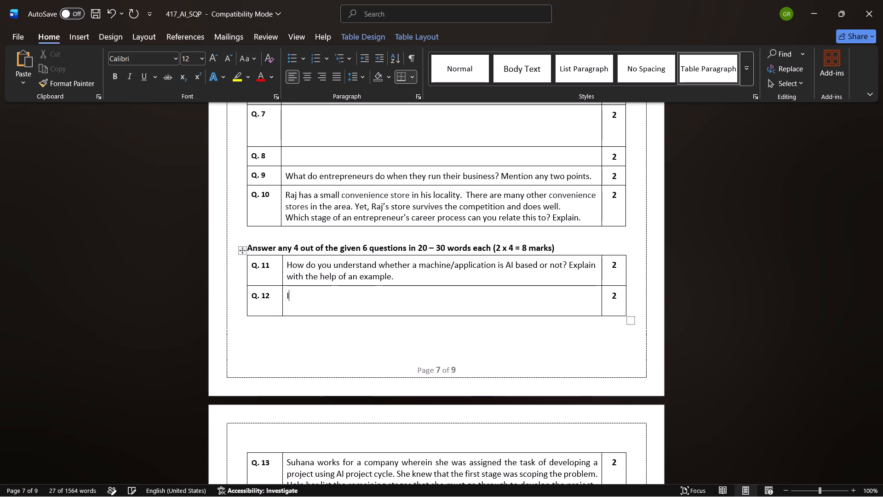
key(BackSpace)
key(BackSpace)
Delete the question on stemming and lemmatization of the term 'happily' from Q. 14.
scroll(310, 295, down, 2)
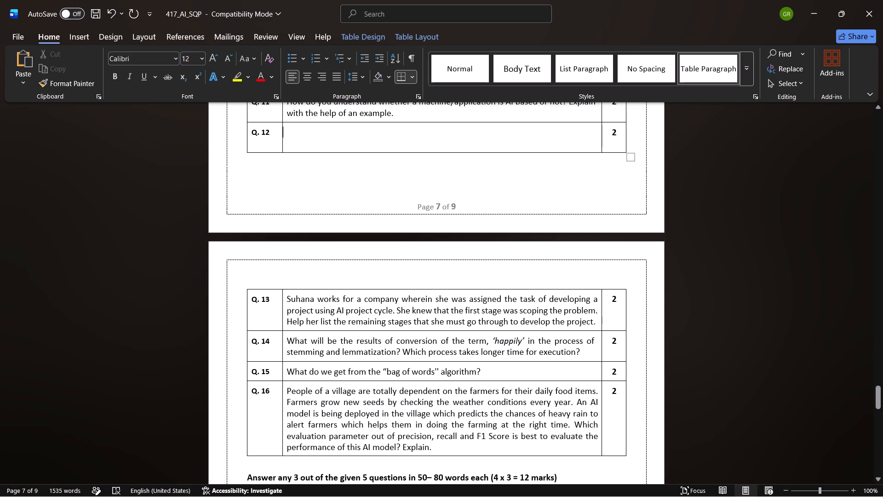
drag(580, 352, 464, 350)
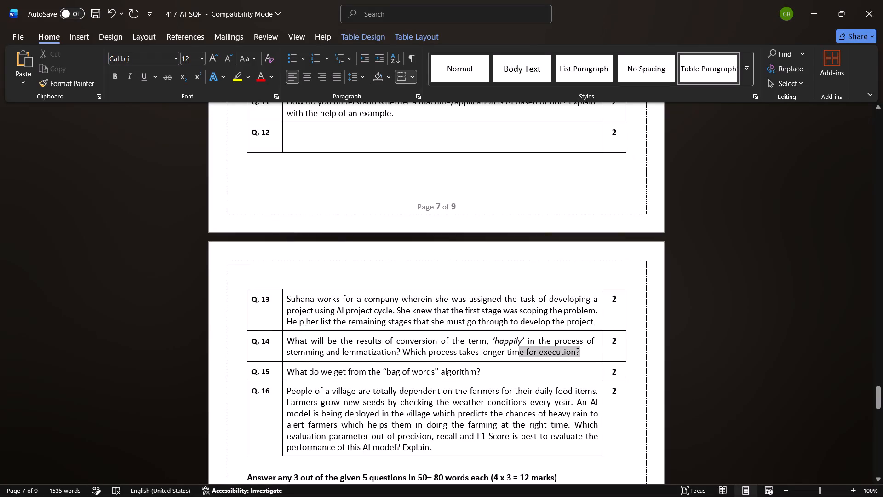
drag(464, 350, 319, 338)
key(BackSpace)
key(BackSpace)
key(BackSpace)
key(BackSpace)
key(BackSpace)
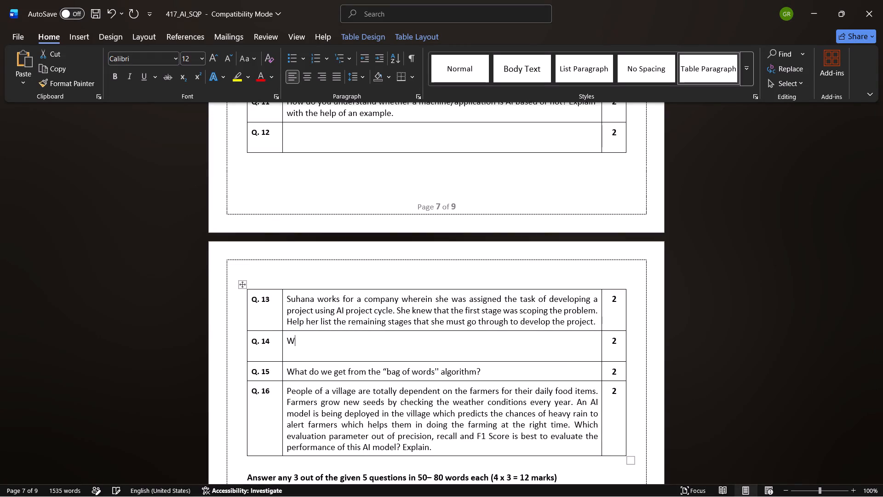
key(BackSpace)
key(BackSpace)
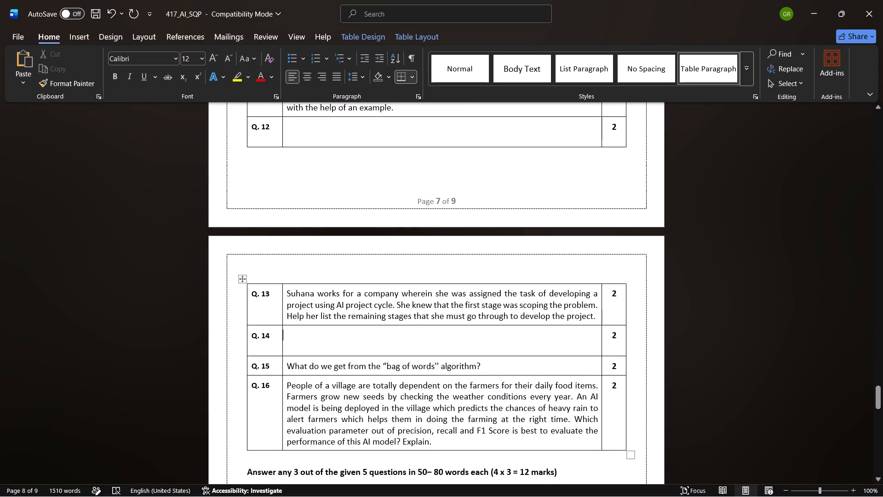
Delete the question about the "bag of words" algorithm from Q. 15.
drag(485, 363, 301, 360)
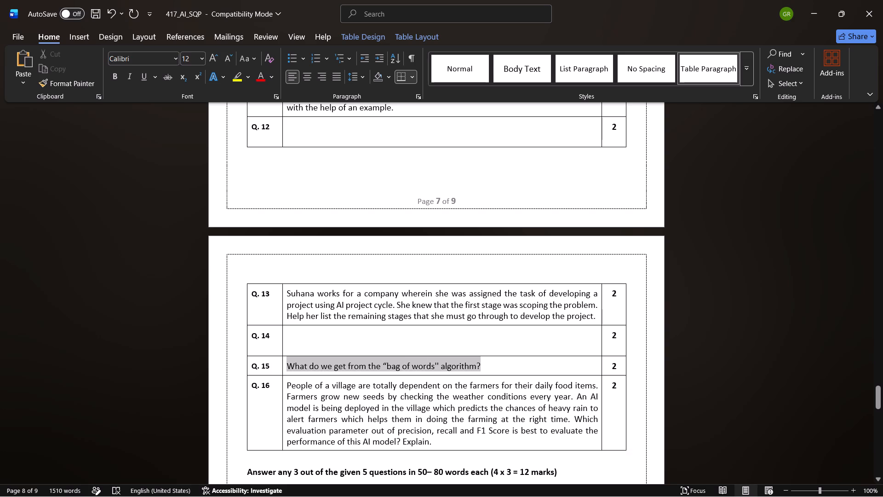
drag(301, 360, 292, 361)
key(BackSpace)
key(BackSpace)
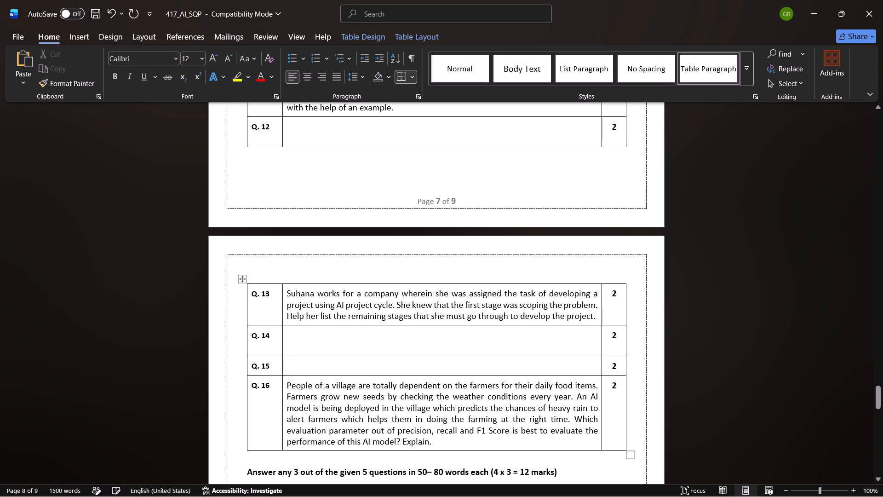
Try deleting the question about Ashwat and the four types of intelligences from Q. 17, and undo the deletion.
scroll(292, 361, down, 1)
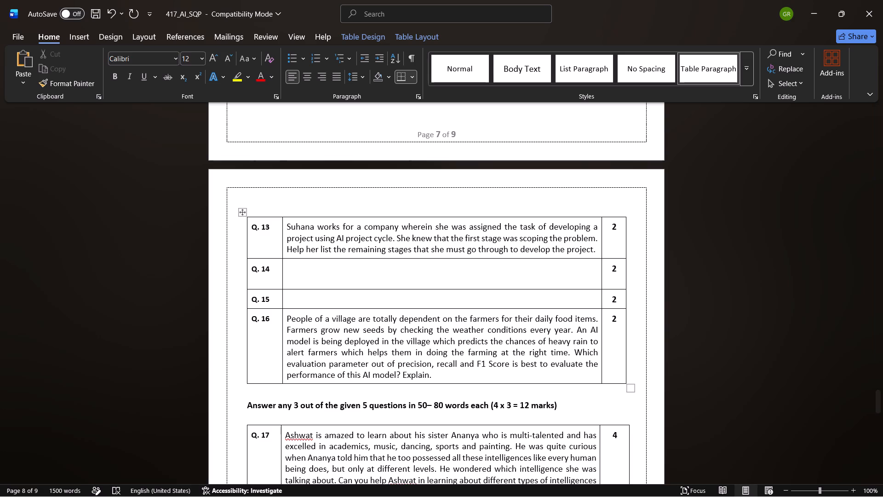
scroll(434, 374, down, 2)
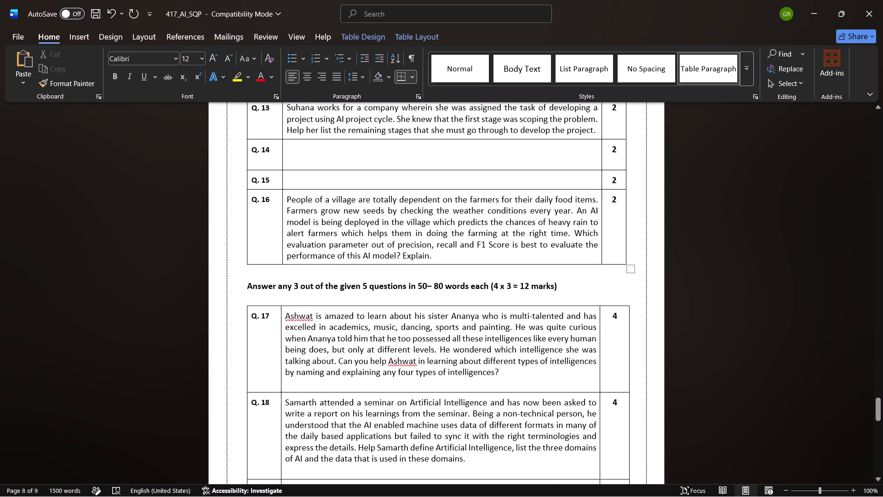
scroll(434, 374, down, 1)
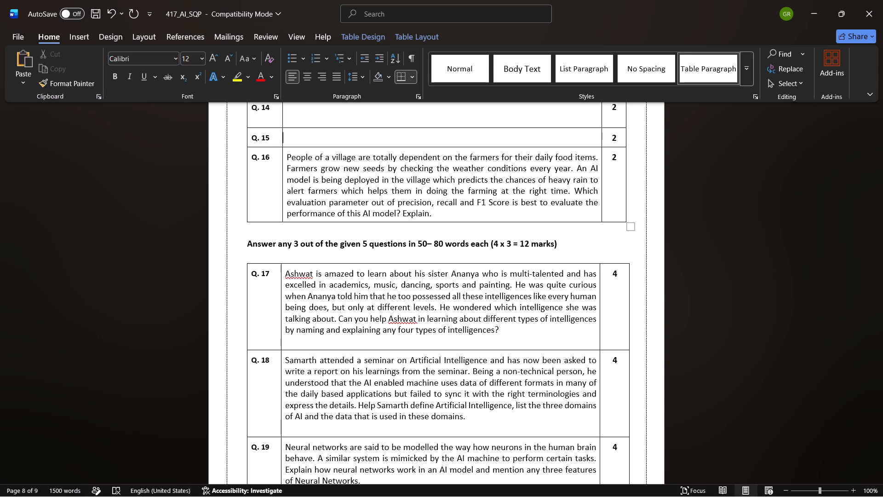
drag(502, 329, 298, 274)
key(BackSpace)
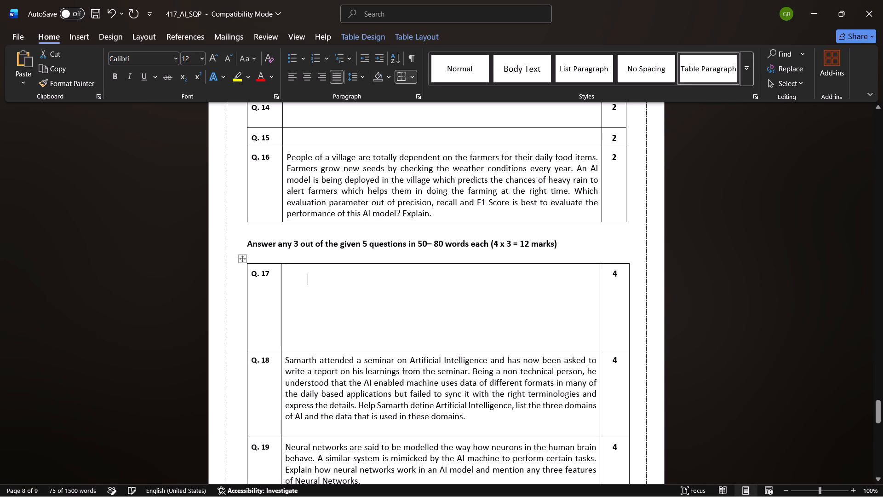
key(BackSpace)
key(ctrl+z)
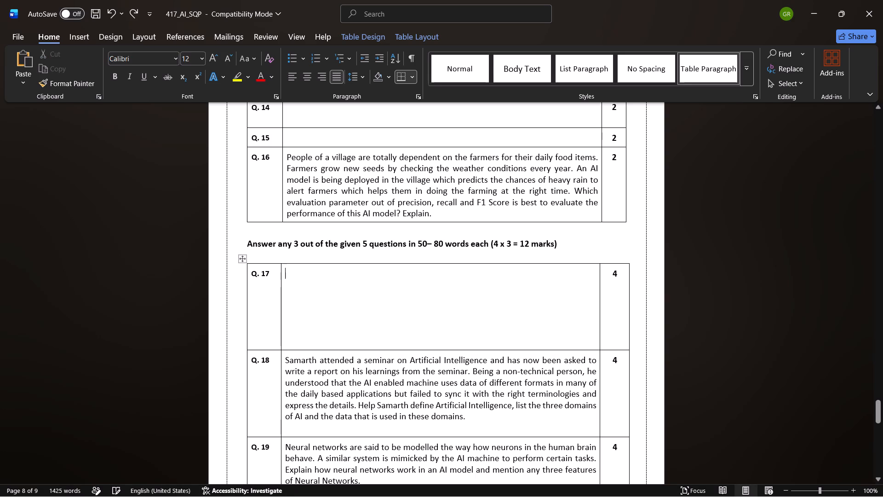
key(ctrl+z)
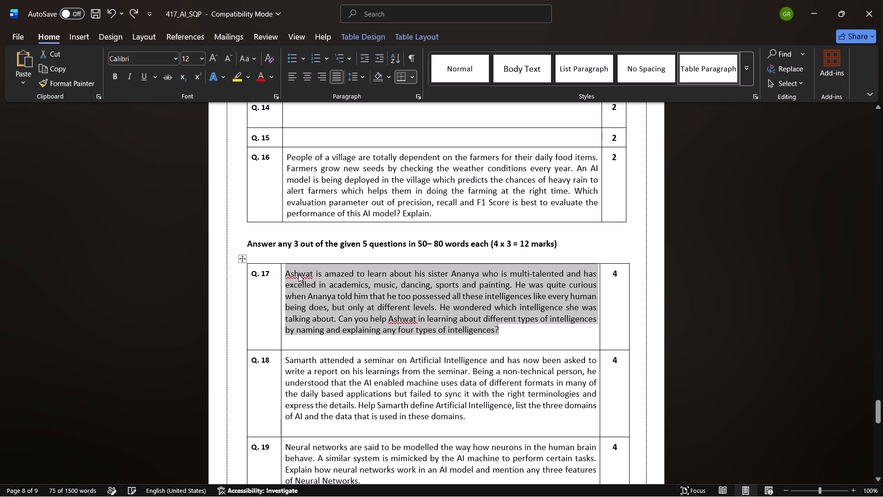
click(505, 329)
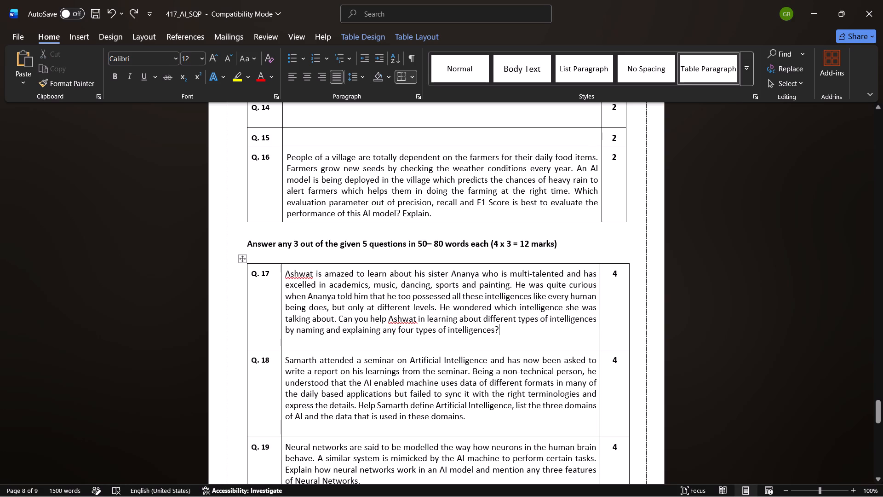
Delete the text normalisation question about Samiksha and its two document sentences from Q. 20, keeping its table row.
scroll(505, 329, down, 1)
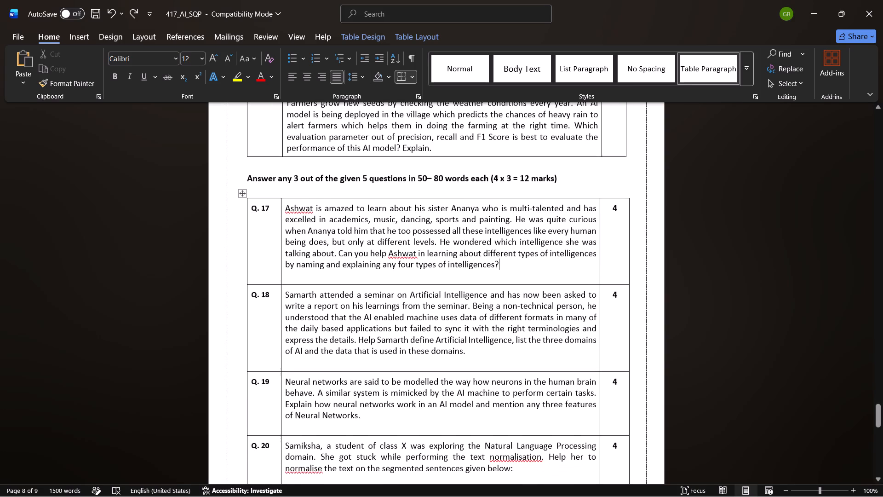
scroll(505, 329, down, 2)
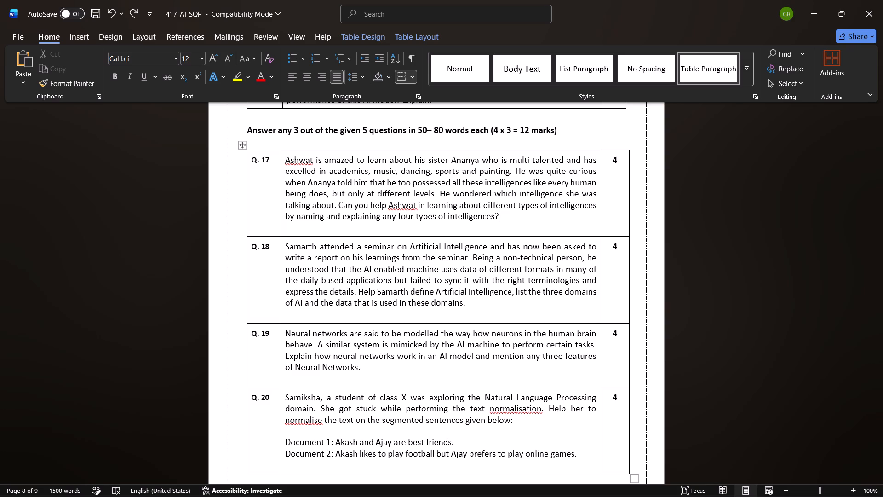
scroll(499, 306, down, 1)
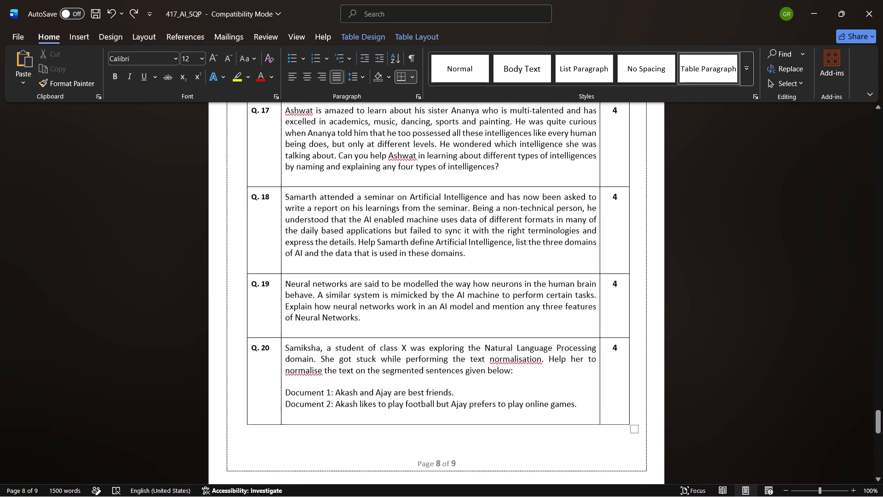
scroll(499, 306, down, 1)
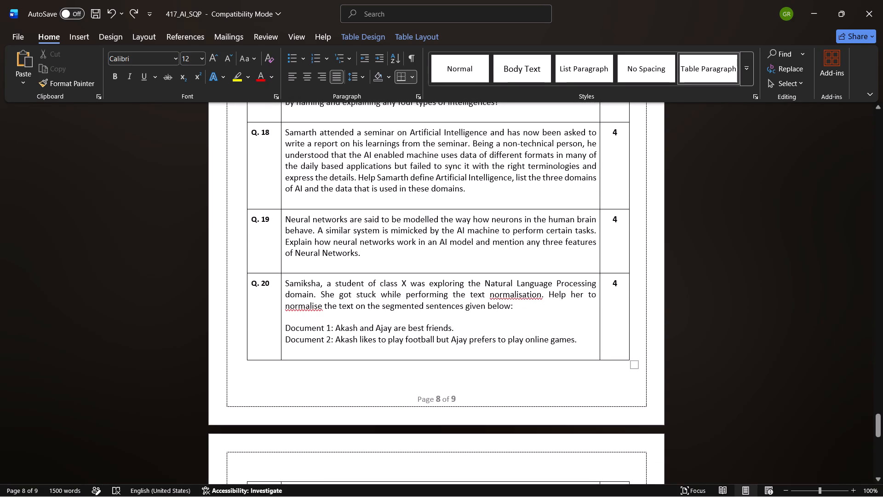
drag(575, 342, 551, 344)
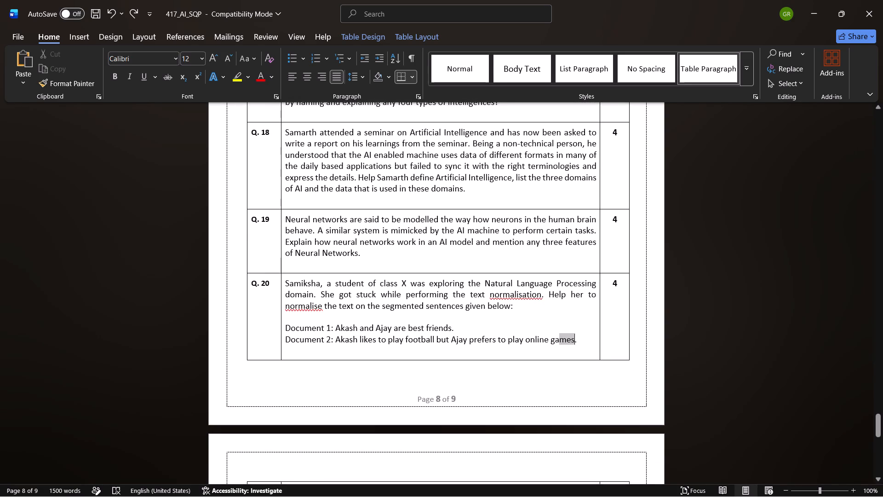
drag(551, 344, 303, 285)
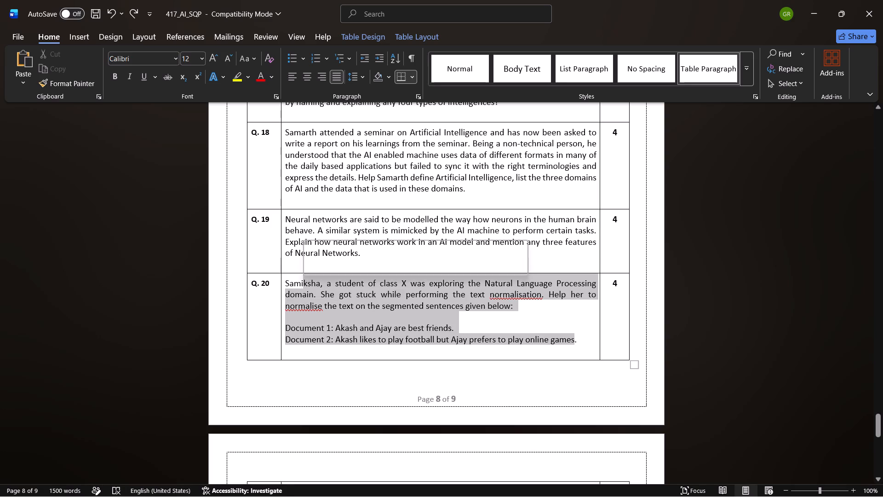
key(BackSpace)
key(BackSpace)
key(BackSpace)
key(BackSpace)
key(BackSpace)
key(BackSpace)
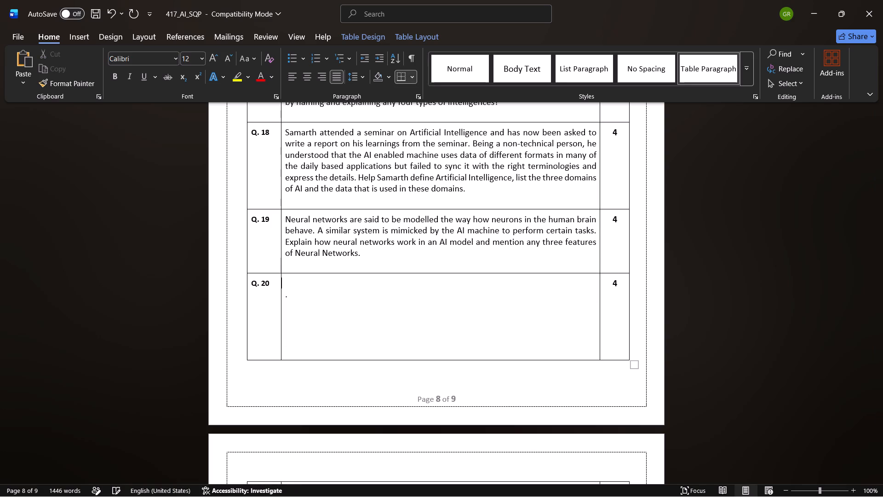
Delete the automated trade industry question text and sub-questions (i) and (ii) around the confusion matrix in Q. 21.
scroll(303, 285, down, 3)
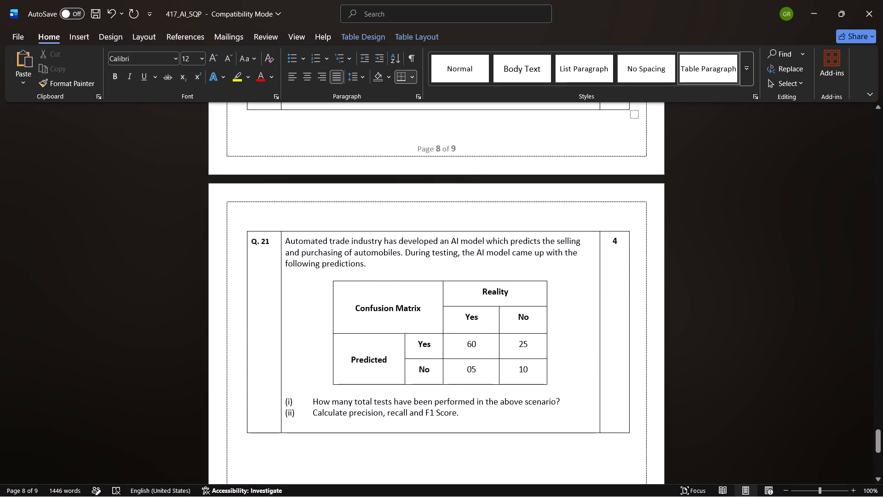
scroll(303, 285, down, 1)
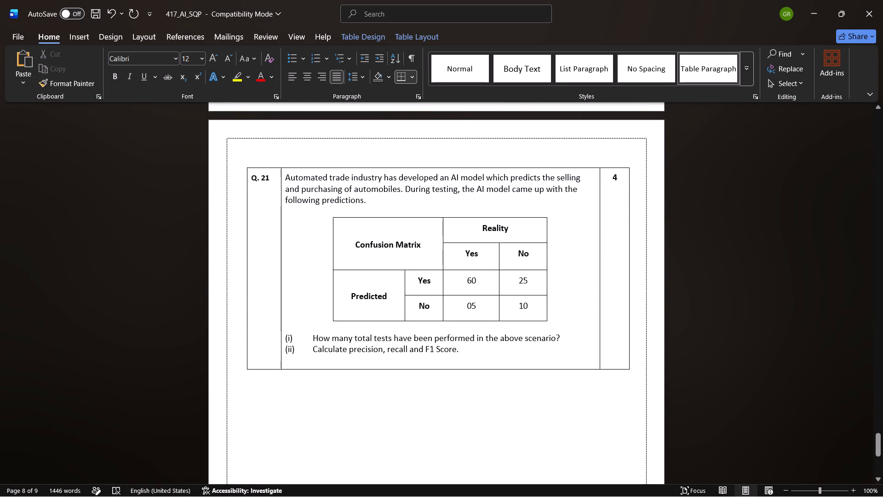
drag(465, 352, 290, 179)
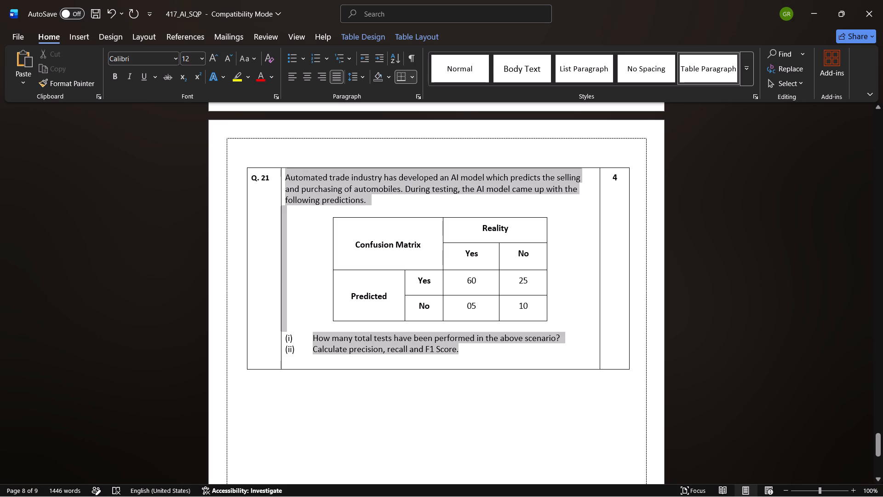
drag(290, 179, 290, 181)
key(Delete)
key(BackSpace)
key(BackSpace)
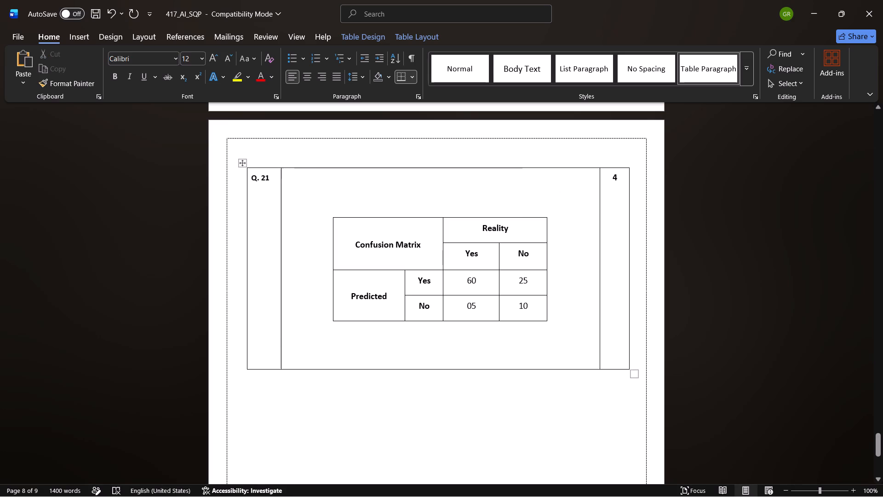
Delete the confusion matrix table inside the front one of the overlapping text boxes in Q. 21.
click(546, 311)
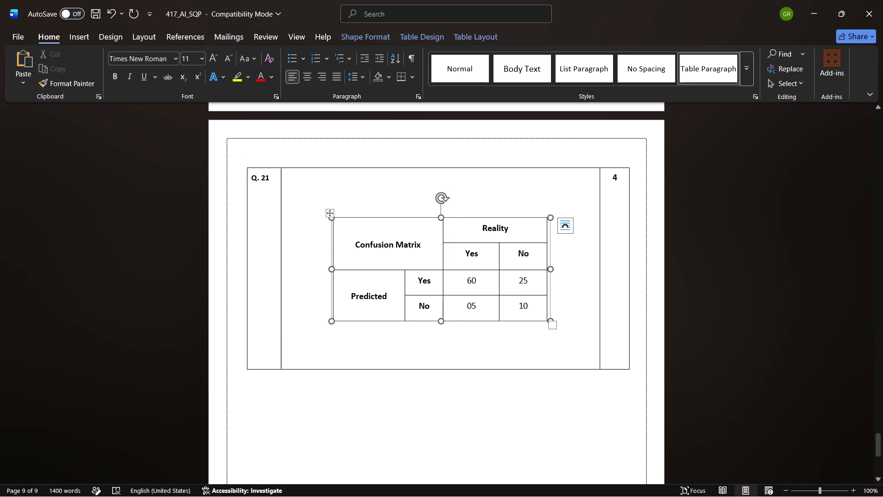
click(328, 210)
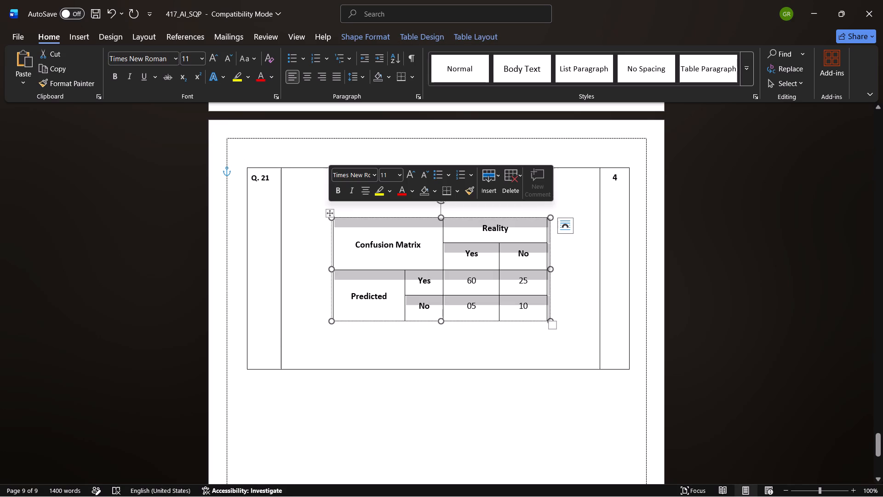
key(Delete)
key(BackSpace)
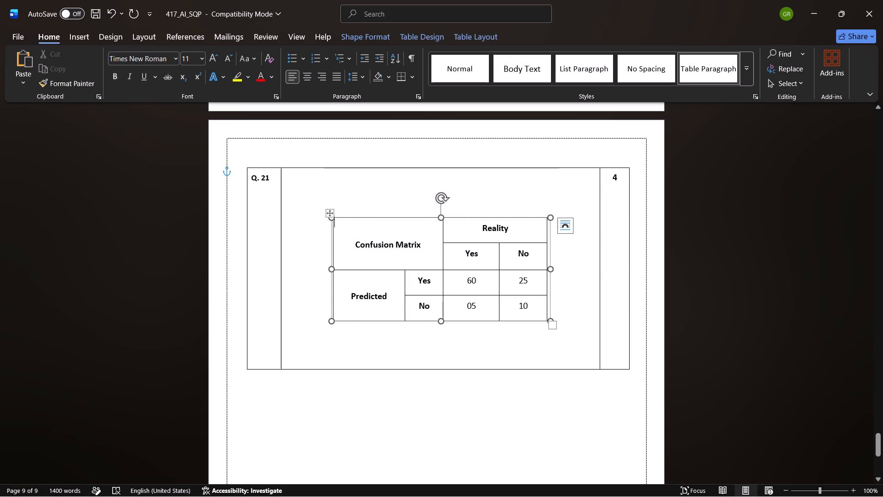
click(490, 282)
drag(544, 314, 355, 245)
key(BackSpace)
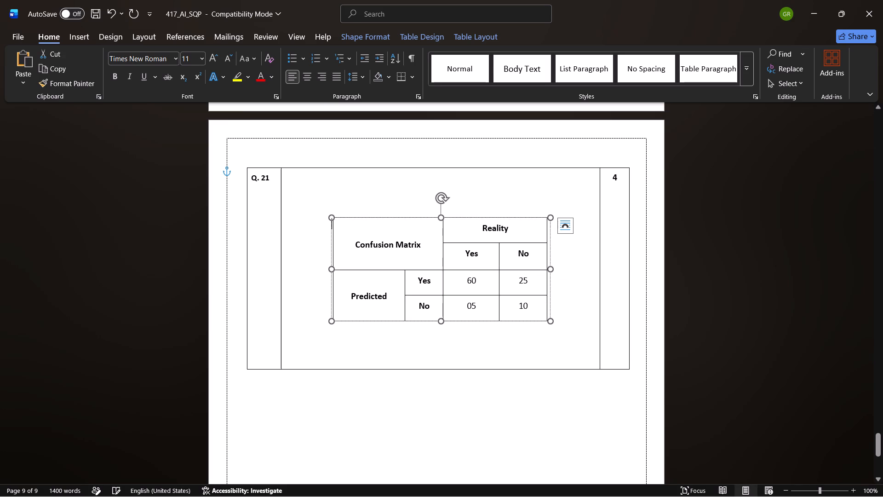
key(BackSpace)
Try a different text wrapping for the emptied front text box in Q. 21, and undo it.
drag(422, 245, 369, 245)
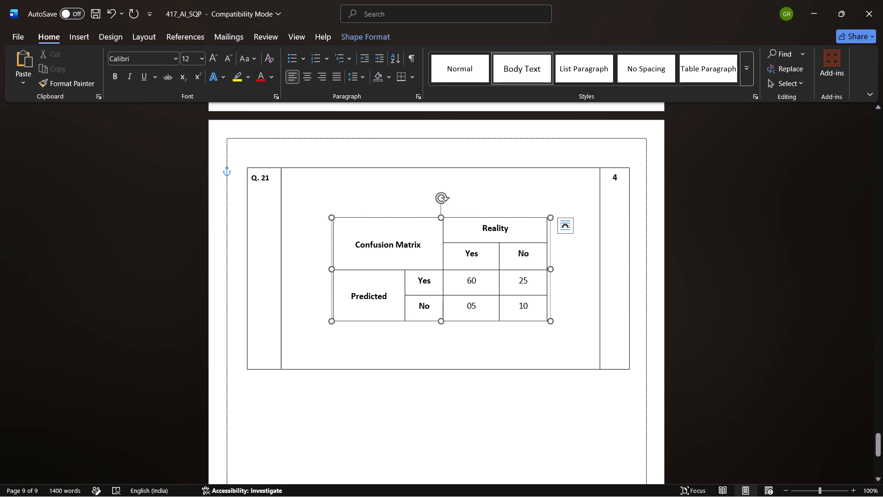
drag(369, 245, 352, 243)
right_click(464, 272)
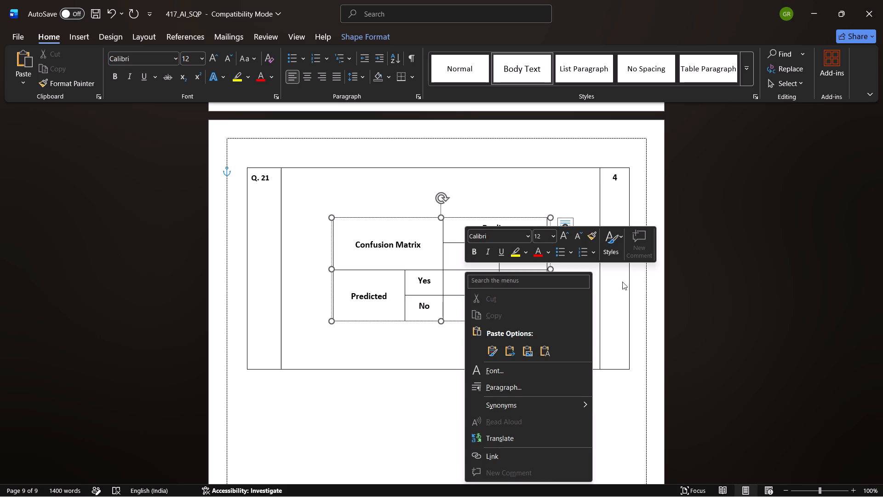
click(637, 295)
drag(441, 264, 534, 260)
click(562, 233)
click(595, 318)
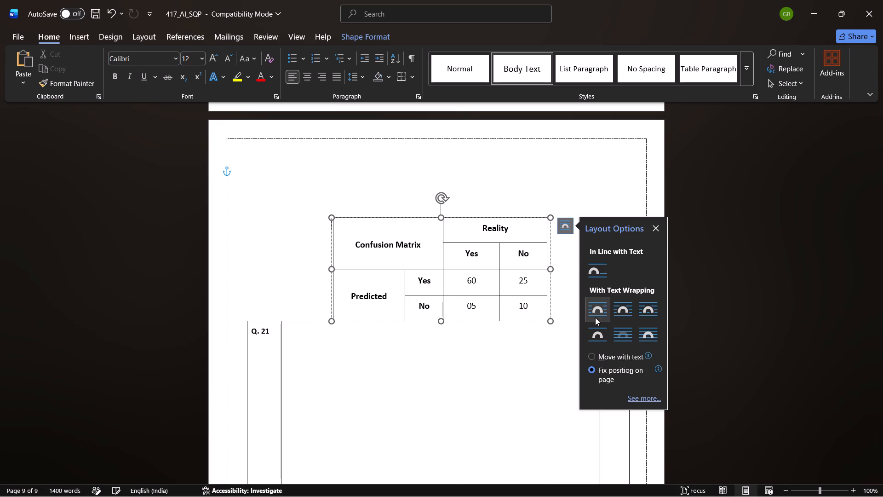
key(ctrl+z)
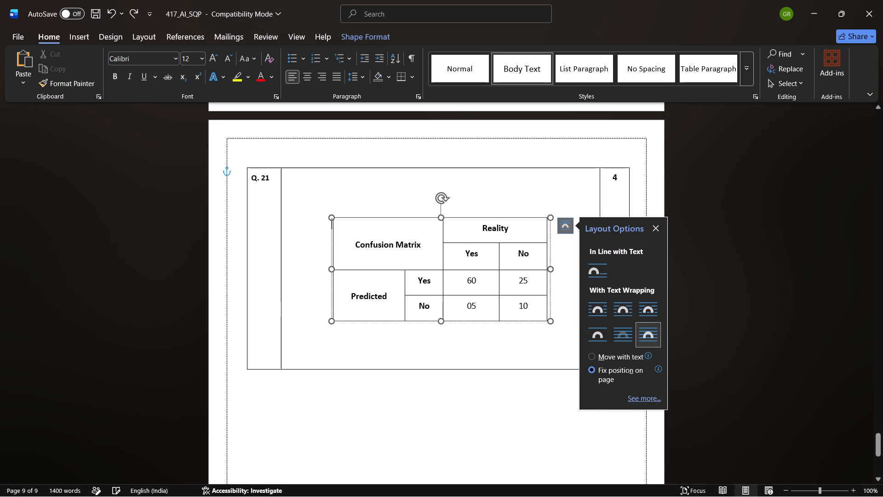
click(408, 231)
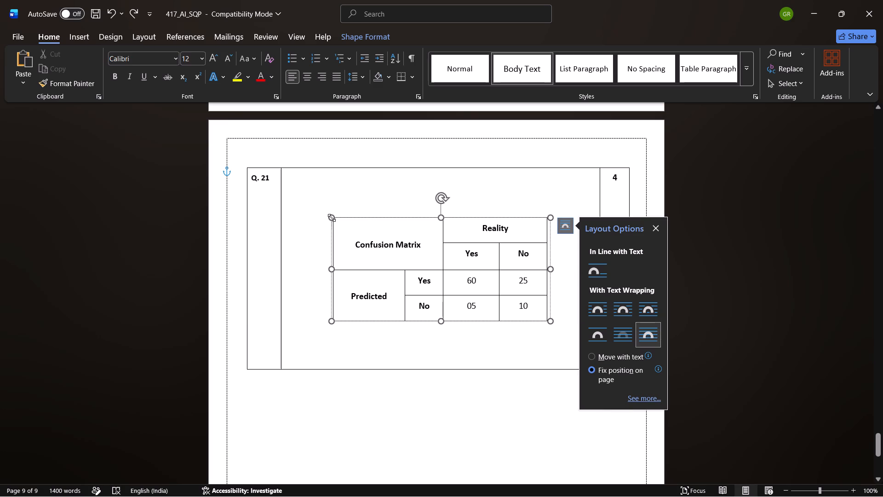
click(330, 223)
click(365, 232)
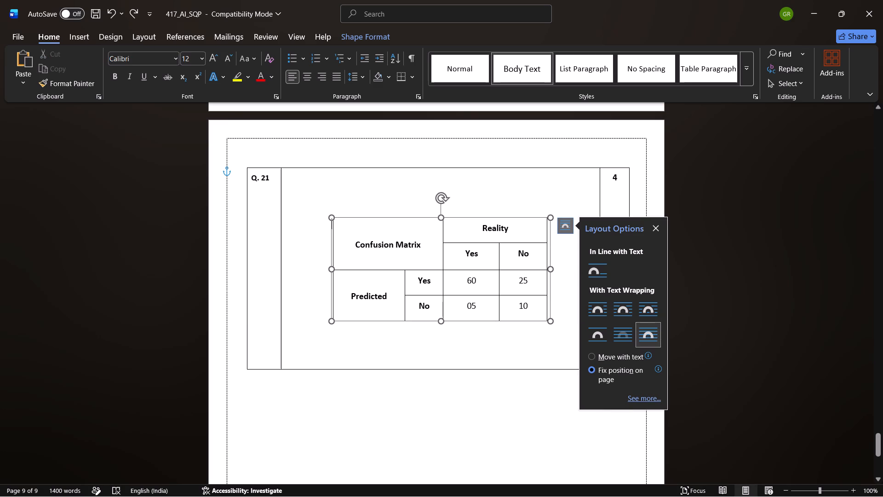
Delete the emptied front text box lying over the remaining confusion matrix in Q. 21.
drag(437, 196, 481, 193)
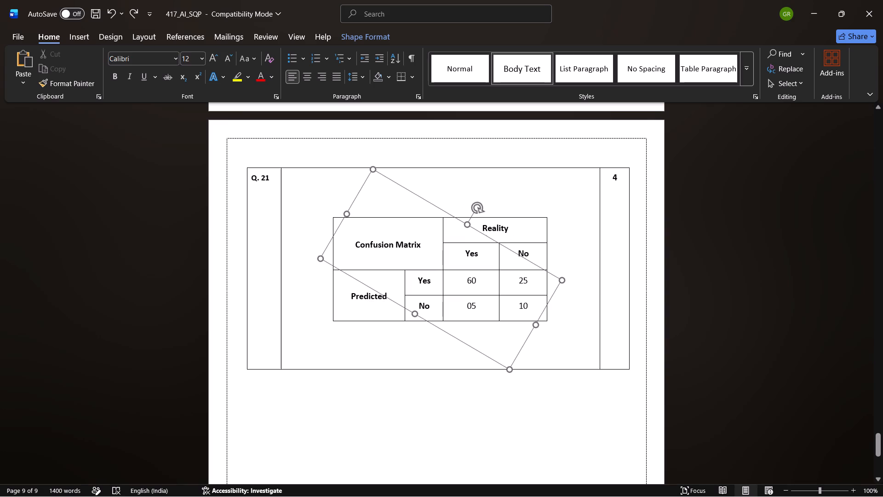
drag(481, 193, 481, 193)
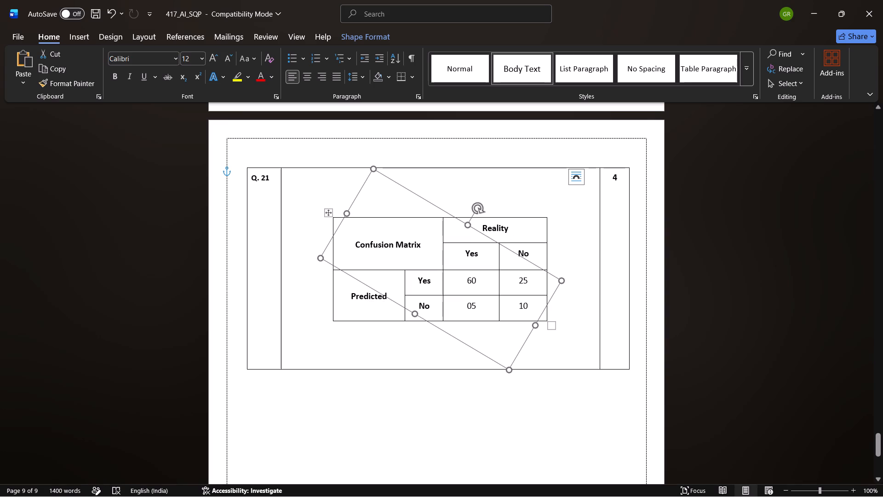
click(524, 259)
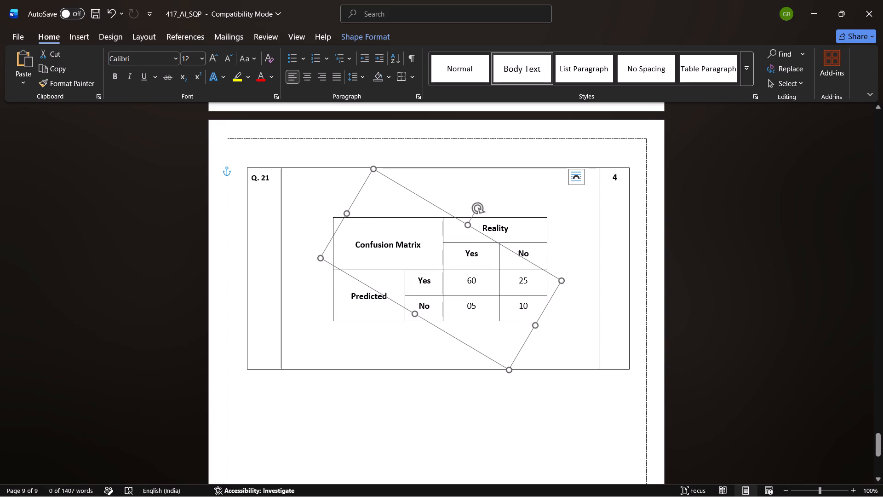
key(Delete)
Delete the remaining confusion matrix table in Q. 21 together with the text box that holds it.
click(502, 261)
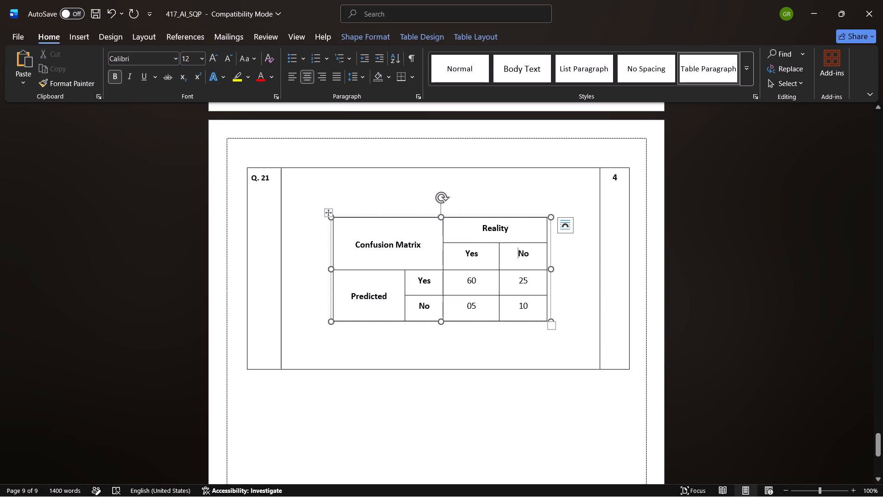
drag(541, 312, 334, 234)
key(BackSpace)
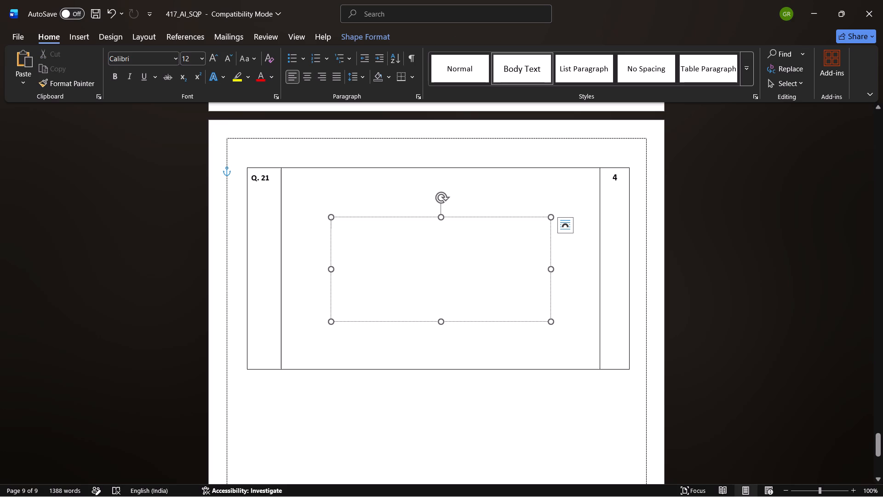
click(359, 217)
key(Delete)
Copy question 3 on the Arduino Uno microcontroller with its options from the Class_X_Question_Paper_Samartha document and return to 417_AI_SQP.
scroll(369, 254, up, 1)
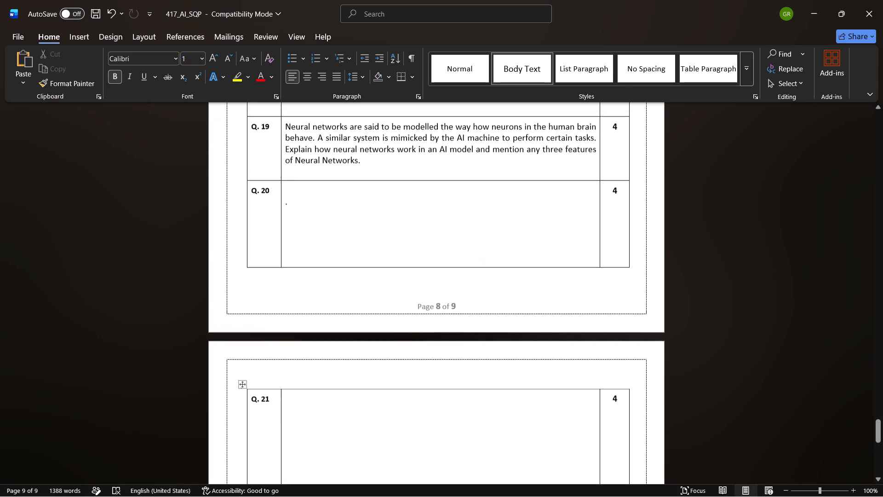
scroll(369, 254, up, 3)
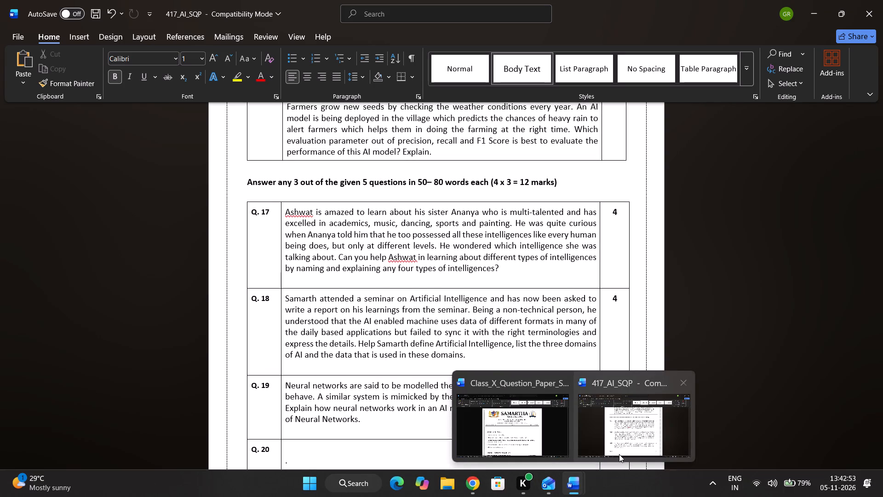
click(521, 432)
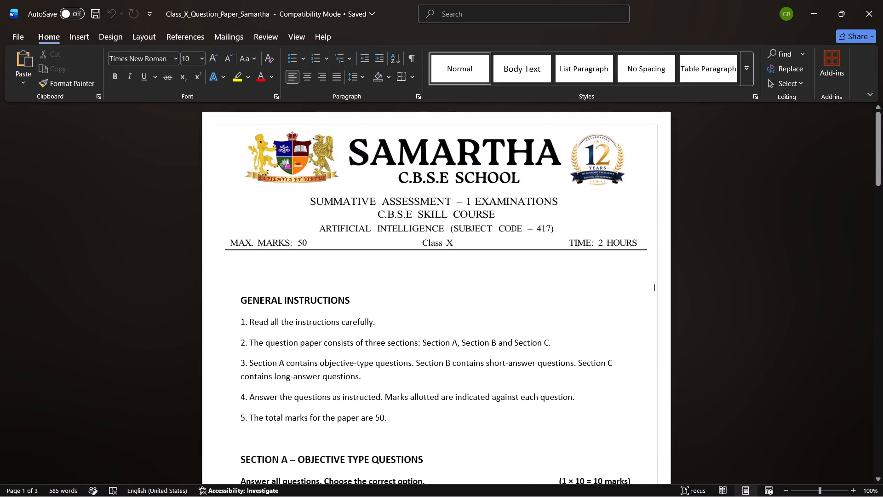
scroll(526, 346, down, 3)
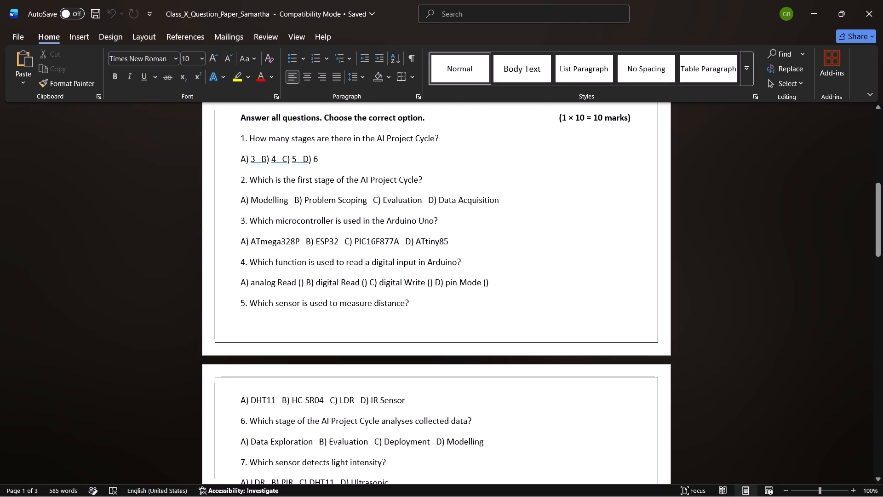
drag(453, 241, 275, 223)
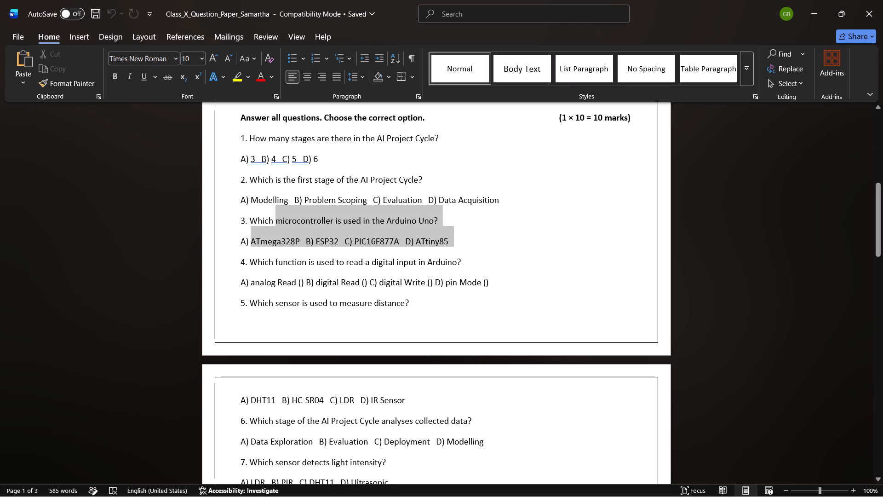
drag(275, 223, 268, 222)
key(ctrl+c)
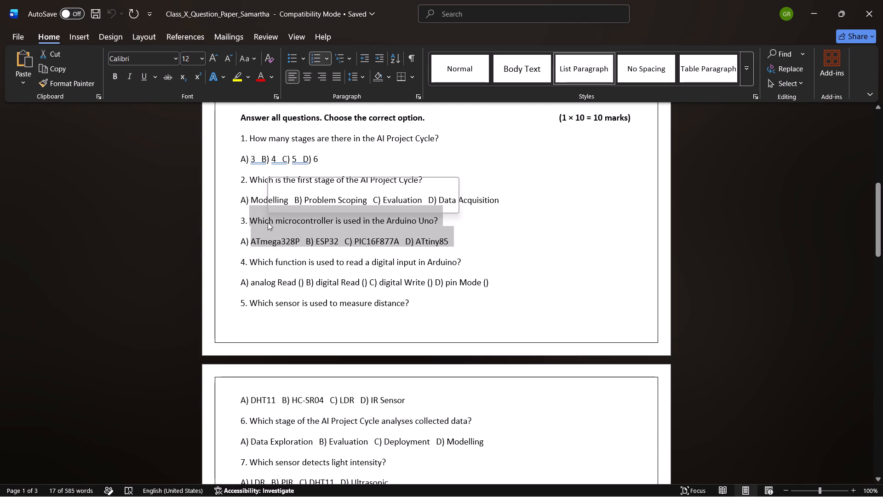
key(alt+Tab)
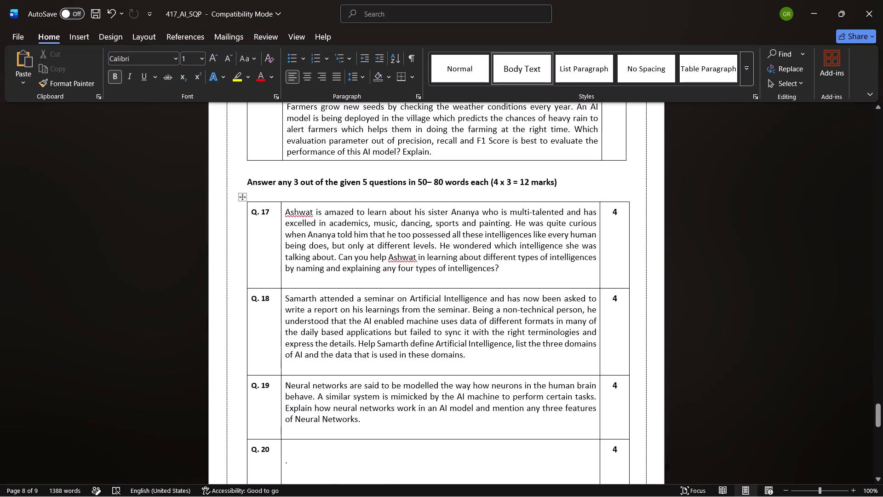
Copy question 8 on Face Lock with its options from Class_X_Question_Paper_Samartha into the empty Q. 1 part i cell of 417_AI_SQP.
scroll(367, 249, up, 16)
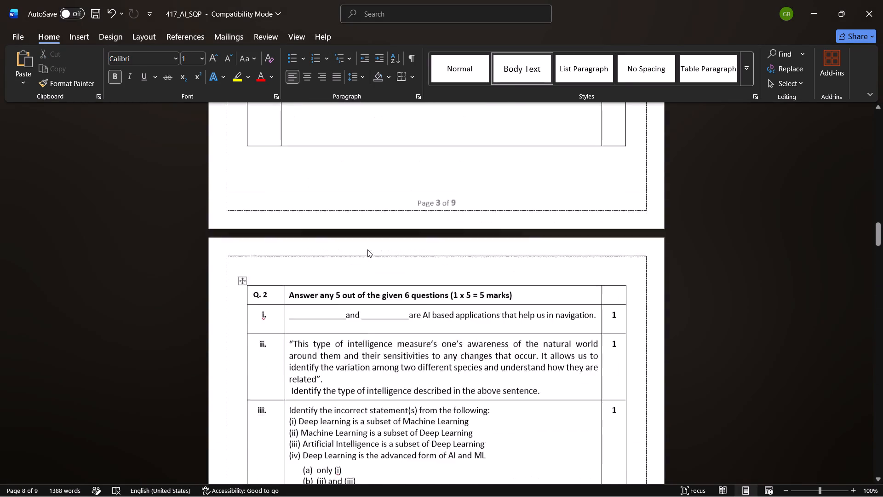
scroll(367, 249, up, 4)
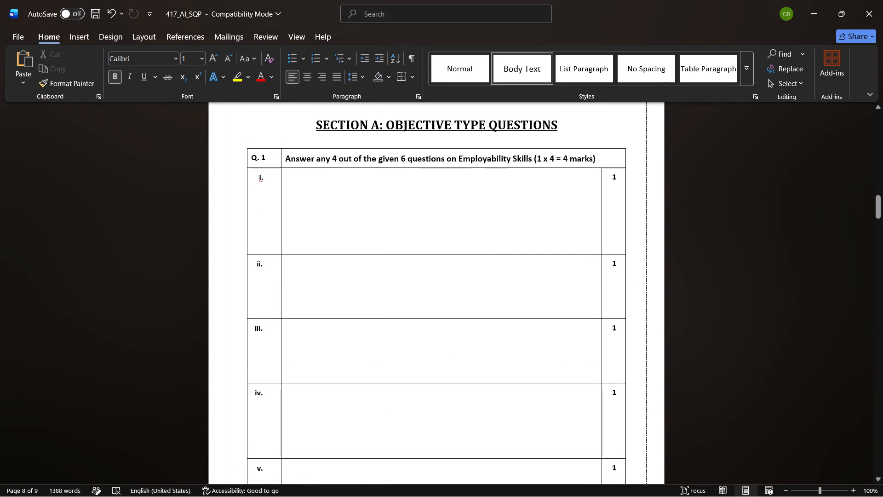
click(304, 181)
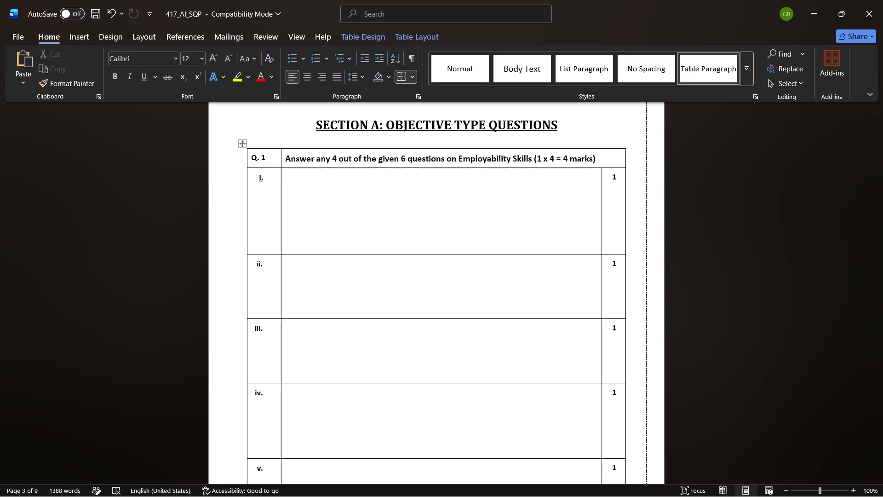
key(alt+Tab)
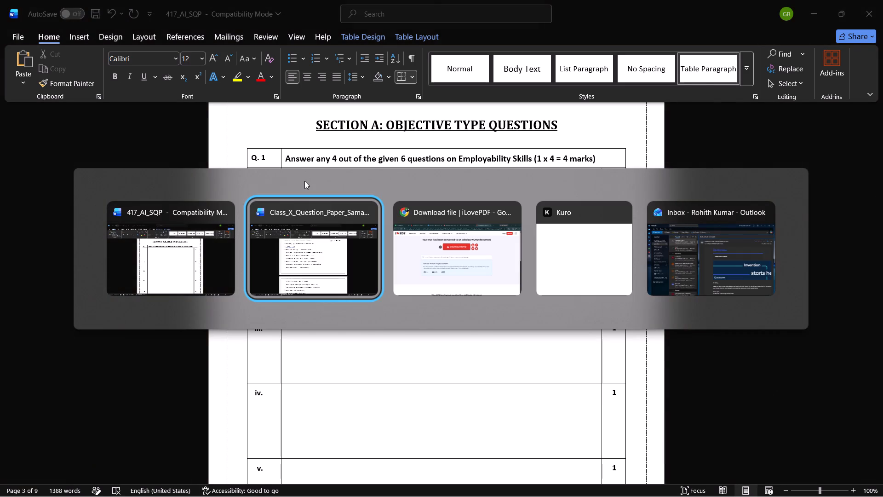
scroll(407, 322, down, 1)
click(493, 315)
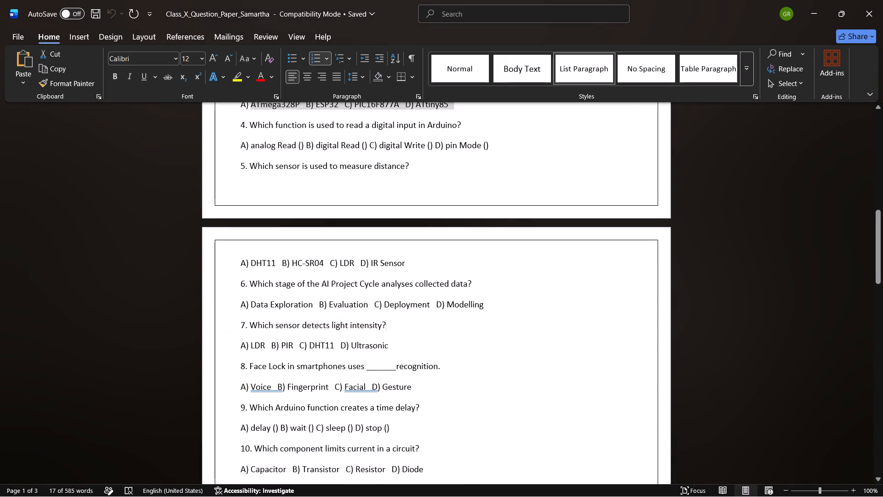
scroll(493, 315, down, 1)
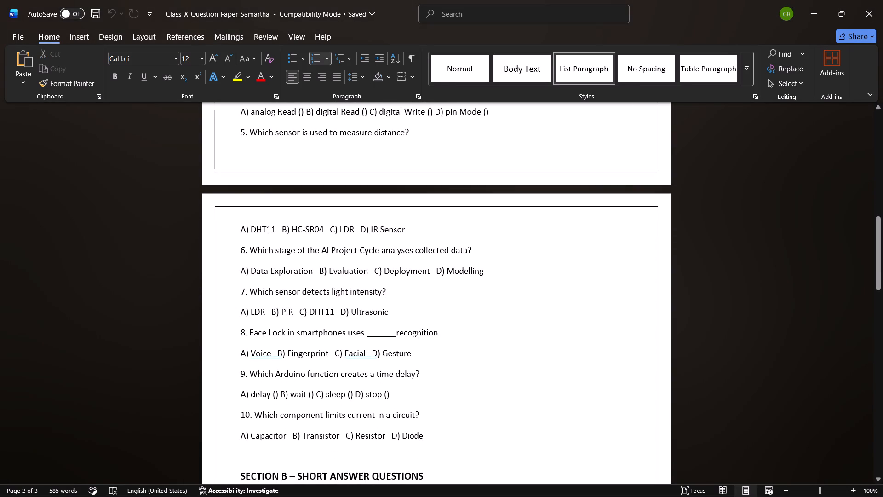
drag(412, 355, 307, 329)
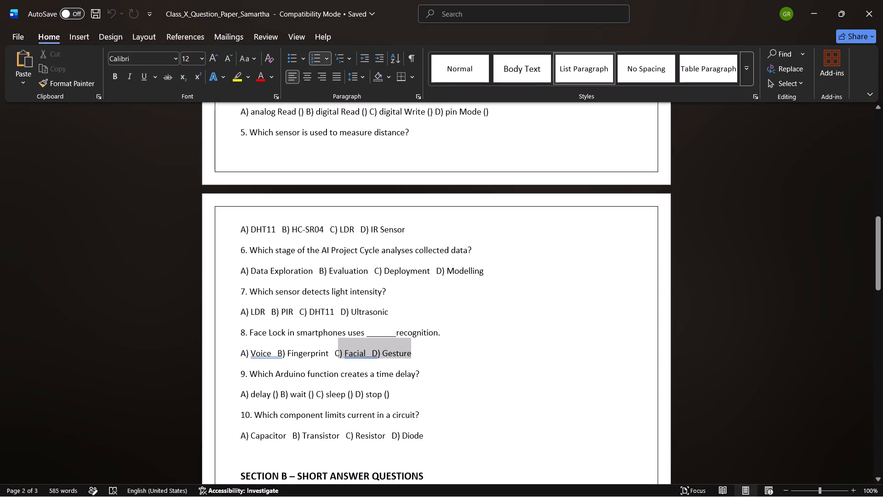
drag(307, 329, 254, 334)
key(ctrl+c)
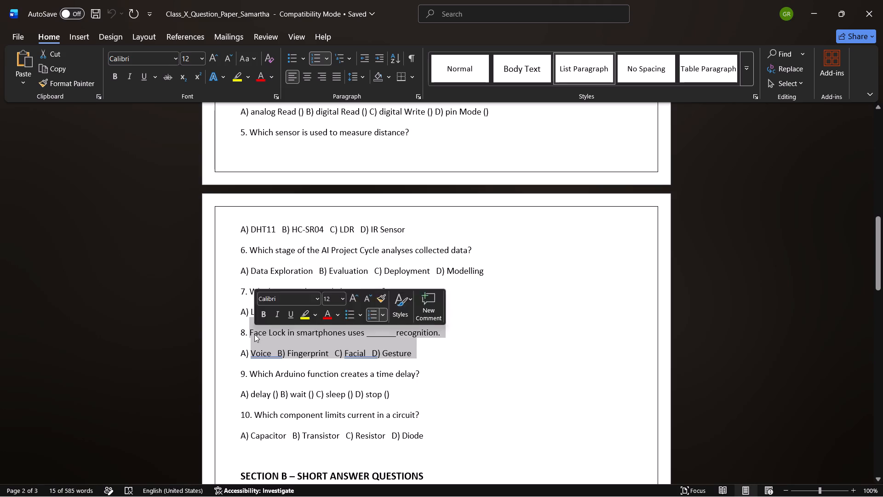
key(alt+Tab)
key(ctrl+v)
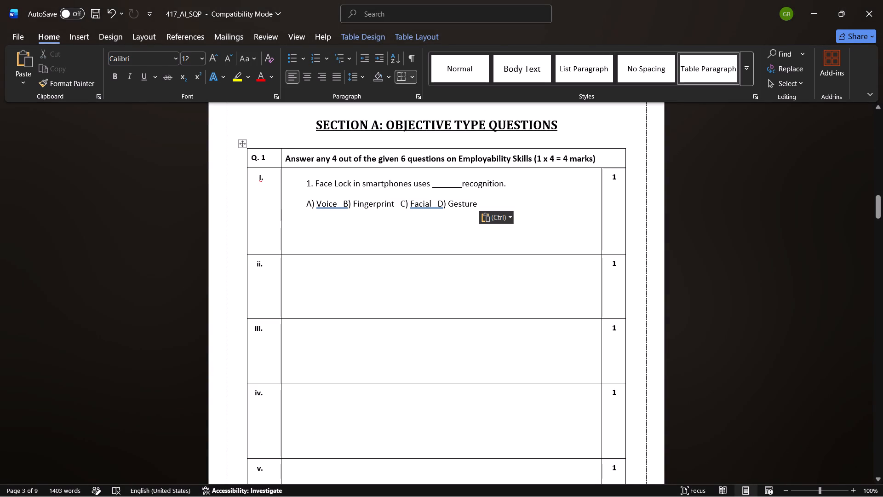
Shorten the Q. 1 part i table row to fit the Face Lock question and its options.
drag(339, 254, 340, 227)
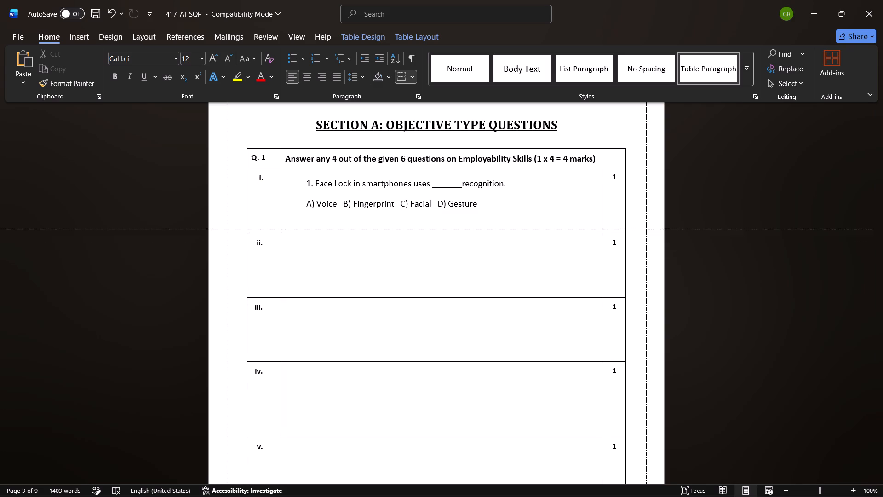
drag(340, 227, 340, 223)
Copy question 6 on the AI Project Cycle stage with its options from Class_X_Question_Paper_Samartha and return to 417_AI_SQP.
key(alt+Tab)
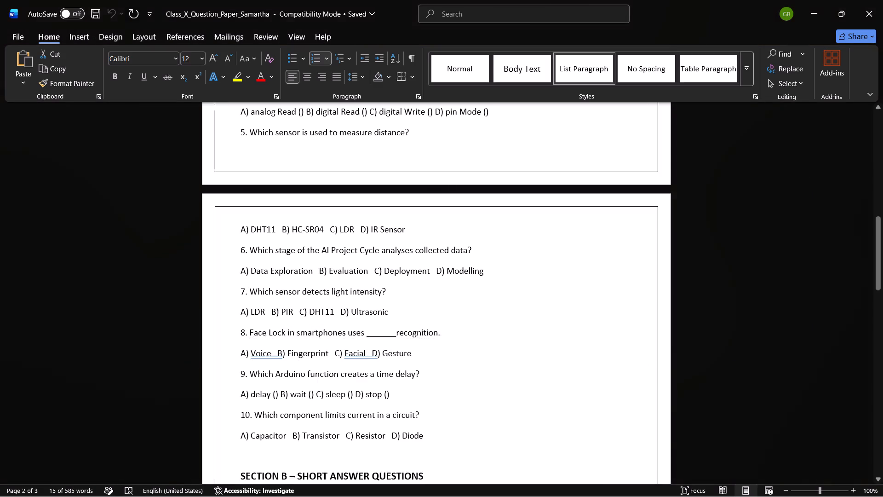
click(479, 344)
scroll(479, 344, down, 1)
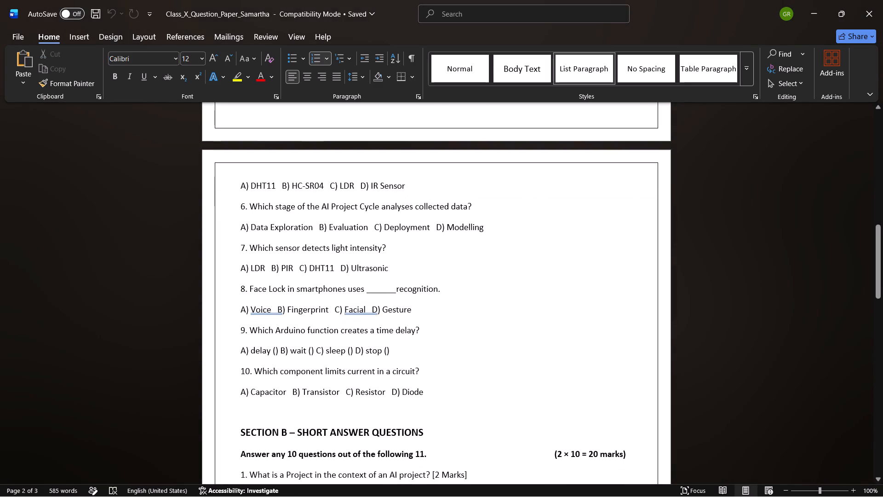
scroll(479, 344, up, 1)
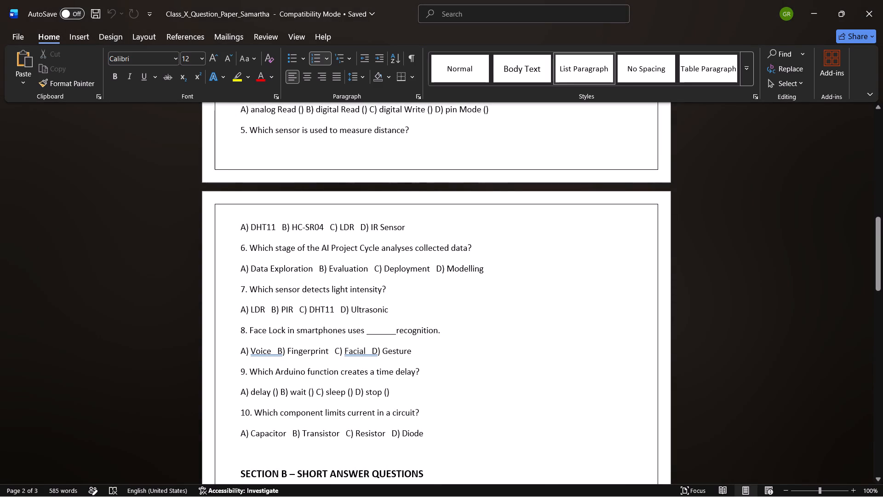
scroll(479, 344, up, 4)
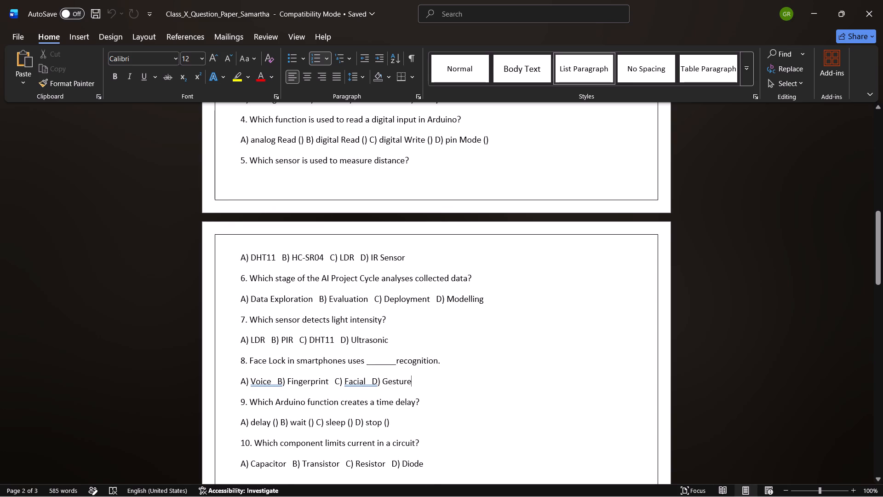
drag(488, 300, 249, 288)
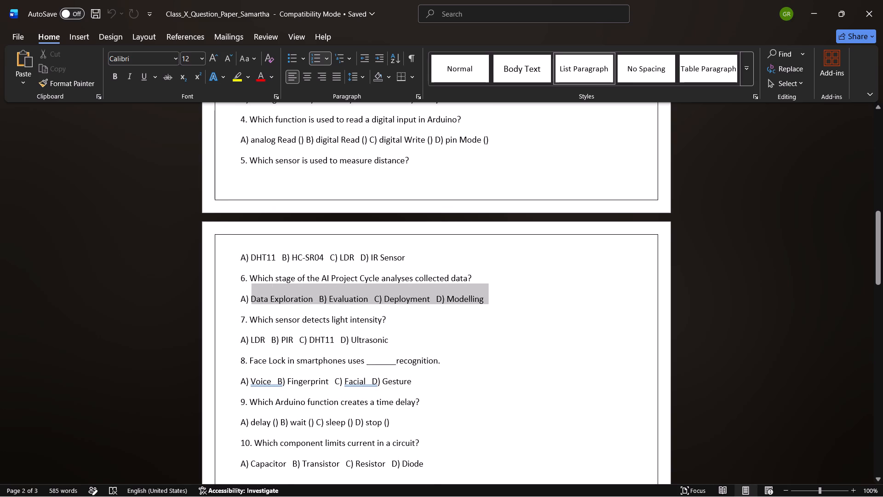
drag(249, 288, 253, 280)
key(ctrl+c)
key(alt+Tab)
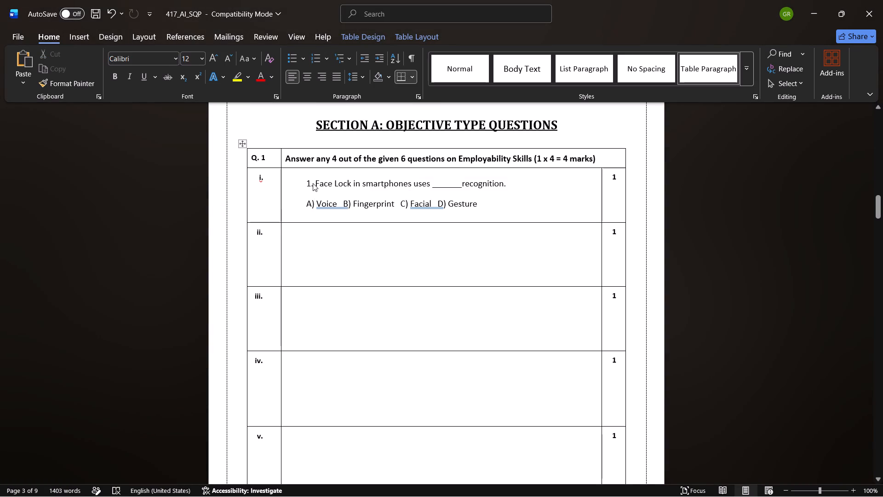
Remove the list number 1 and its indent from the Face Lock question in Q. 1 part i.
click(313, 184)
key(BackSpace)
key(BackSpace)
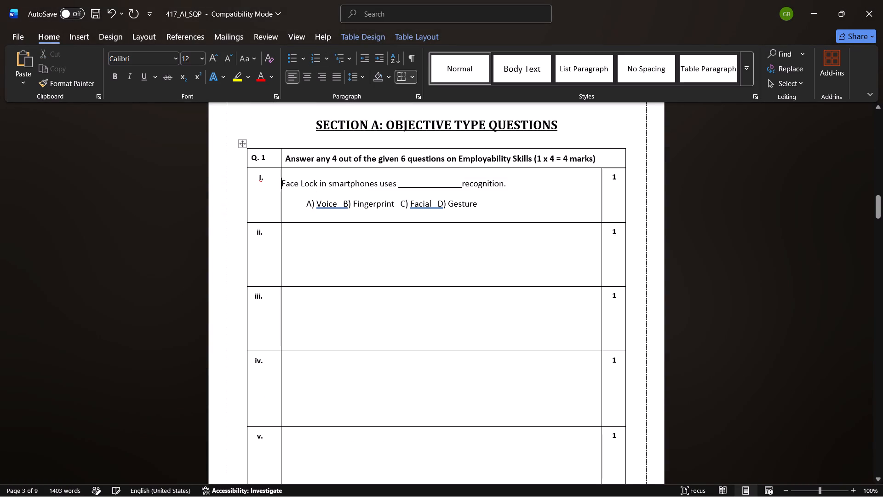
Indent the Face Lock question line slightly from the cell's edge using spaces.
key(Tab)
key(Tab)
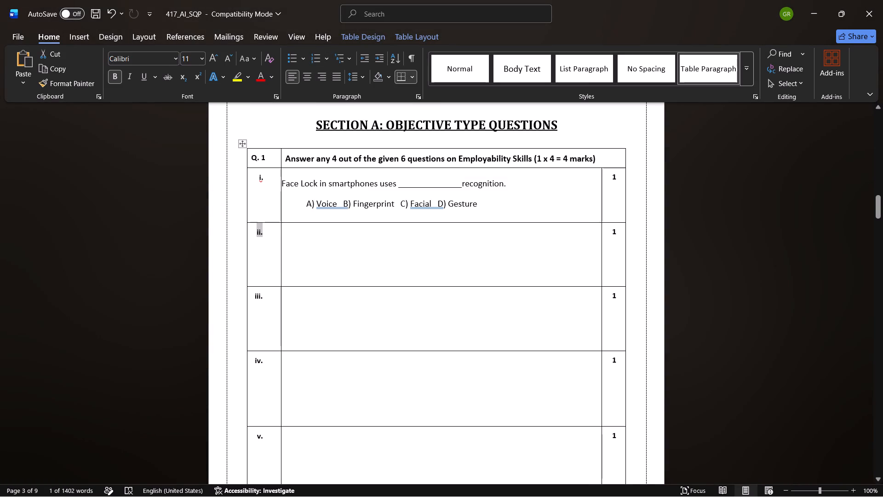
click(313, 184)
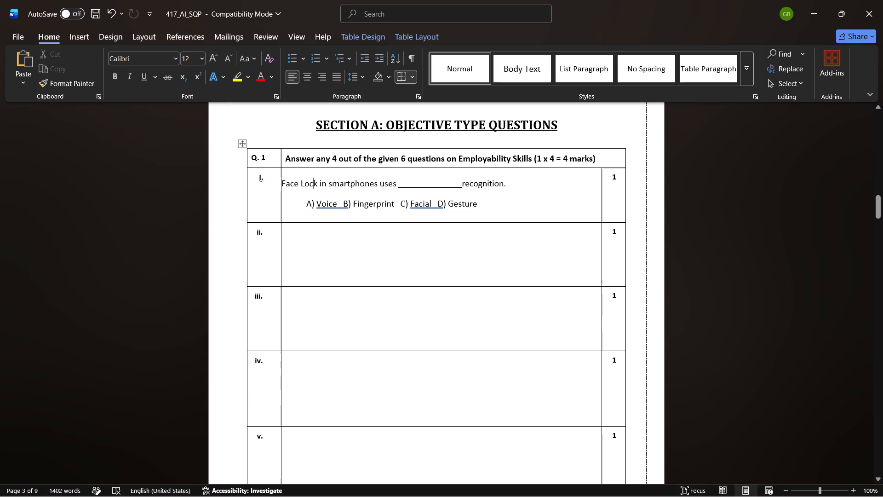
click(281, 183)
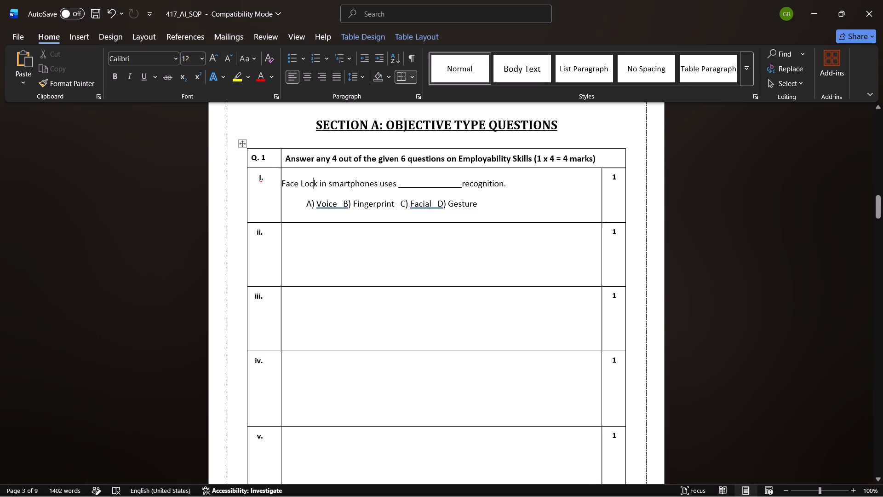
click(283, 183)
key(space)
key(space)
key(space)
key(space)
key(space)
key(space)
key(space)
key(space)
key(space)
key(space)
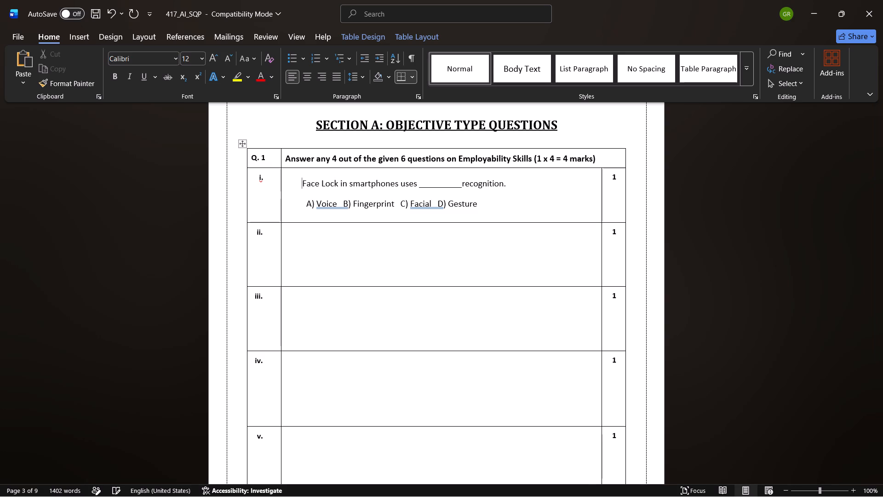
key(space)
key(space)
key(space)
key(BackSpace)
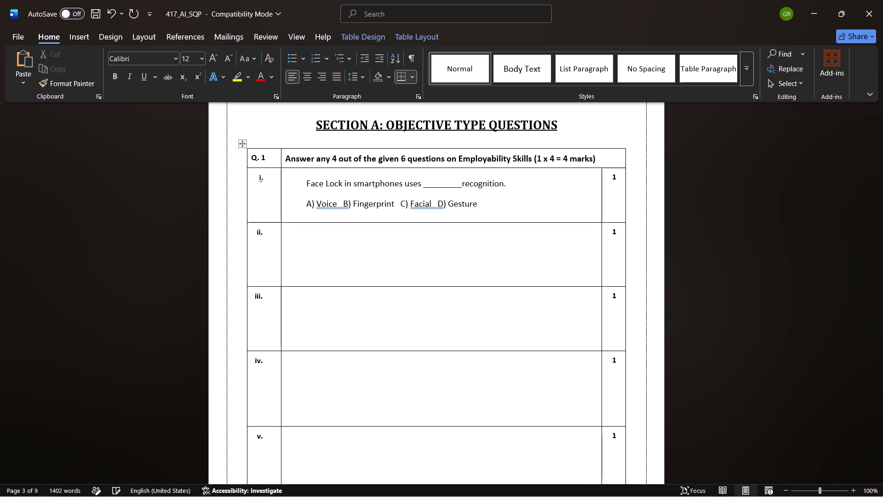
key(BackSpace)
key(BackSpace)
key(BackSpace)
key(BackSpace)
key(BackSpace)
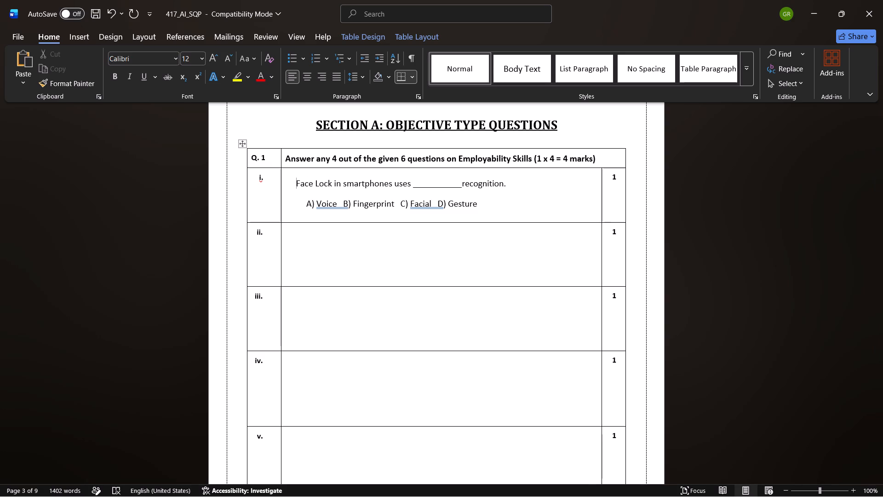
Remove the extra space before options B) Fingerprint and D) Gesture in Q. 1 part i.
click(342, 205)
key(BackSpace)
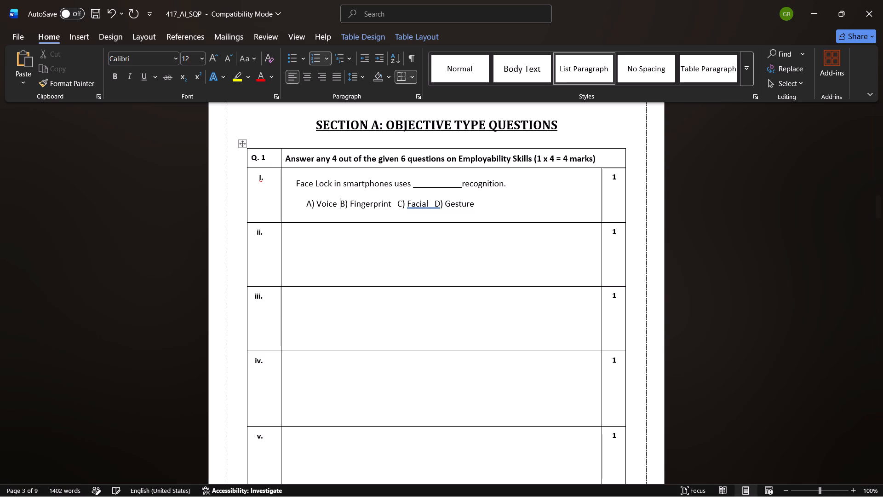
click(434, 205)
key(BackSpace)
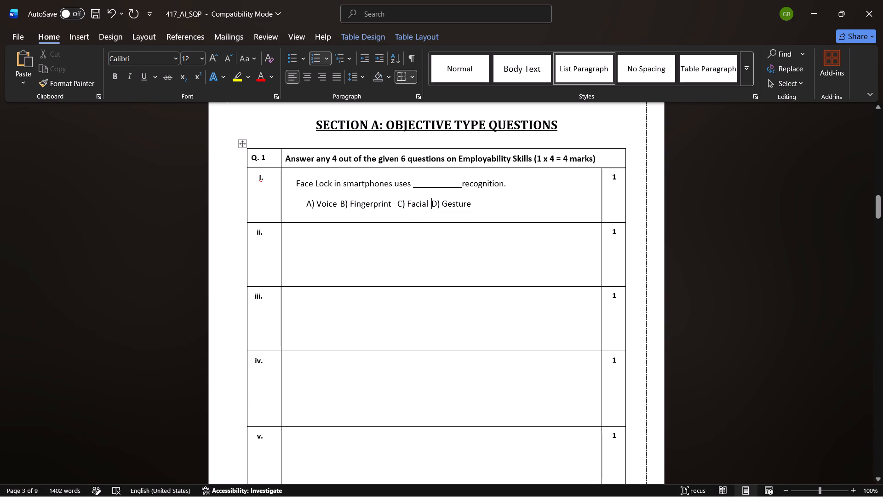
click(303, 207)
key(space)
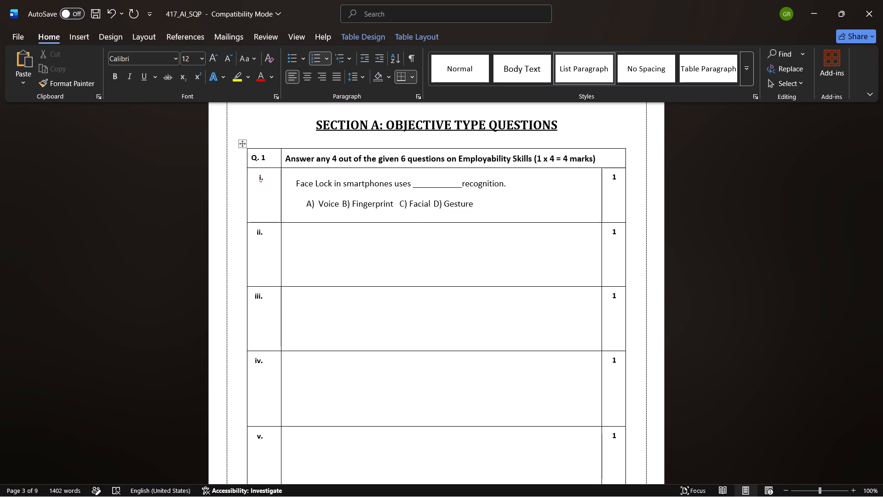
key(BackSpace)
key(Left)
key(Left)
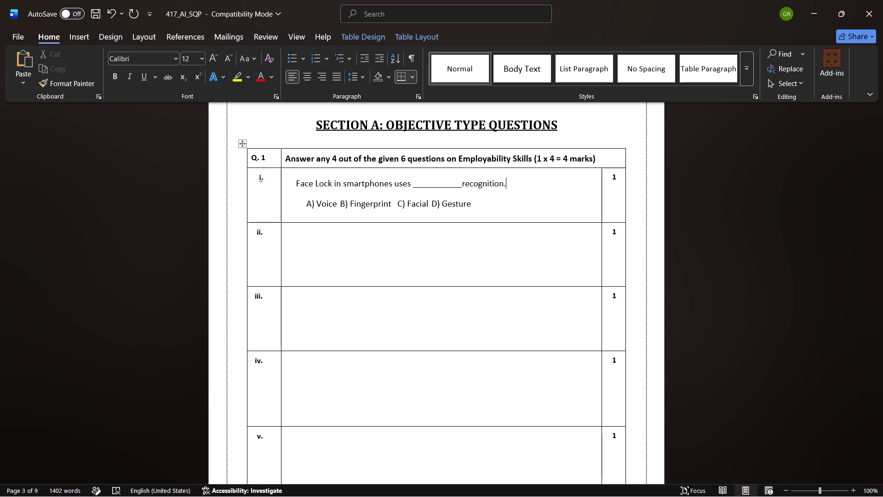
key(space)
Replace the automatic A) label before Voice with a plain-text "A)" indented by spaces in Q. 1 part i.
key(Down)
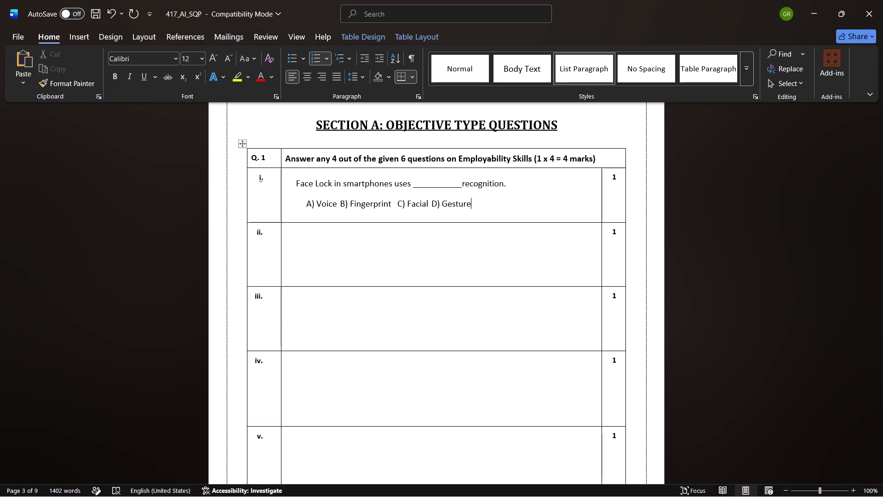
key(Left)
key(Left)
key(Left)
key(Left)
key(Left)
key(Left)
key(Left)
key(Left)
key(Left)
key(Left)
key(Left)
key(Left)
key(Left)
key(Left)
key(Left)
key(Left)
key(Left)
key(Left)
key(Left)
key(Left)
key(Left)
key(Left)
key(Left)
key(Left)
key(Left)
key(Left)
key(Left)
key(Left)
key(Left)
key(Left)
key(Left)
key(Left)
key(Left)
key(Left)
key(Left)
key(Left)
key(Left)
key(Left)
key(Left)
key(Left)
key(Left)
key(Left)
key(space)
key(space)
key(space)
key(space)
key(space)
key(space)
key(space)
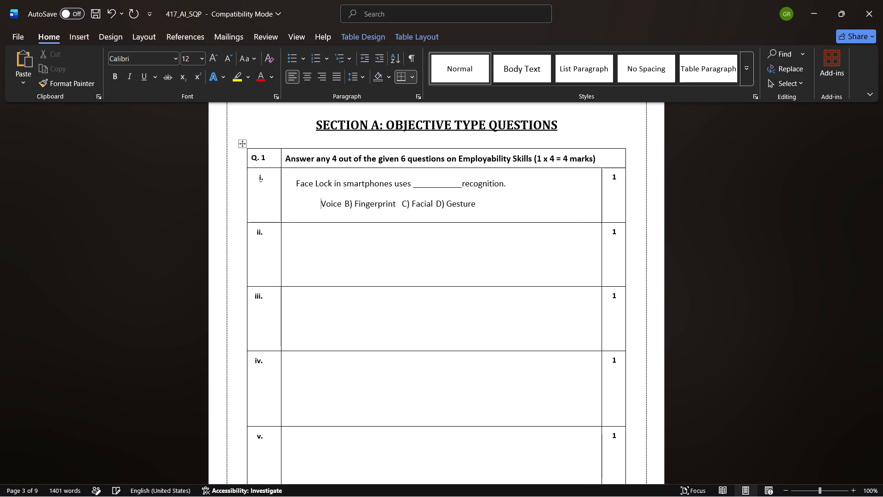
key(space)
key(shift+a)
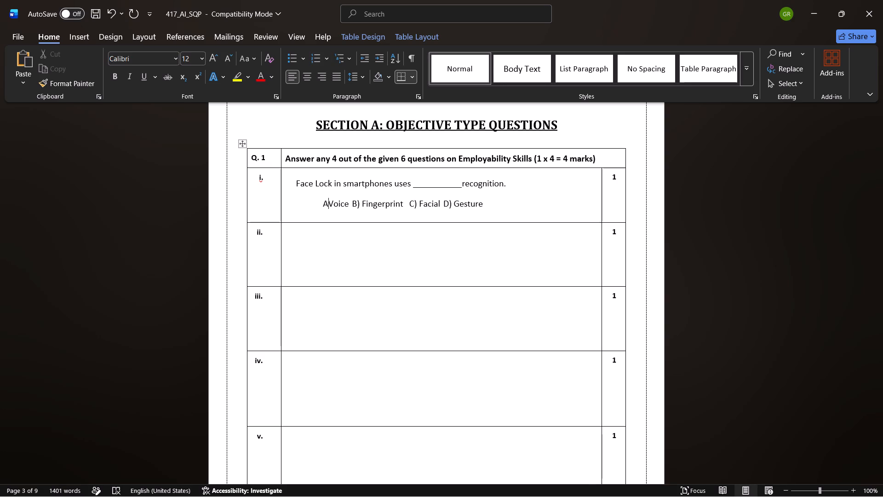
text())
key(space)
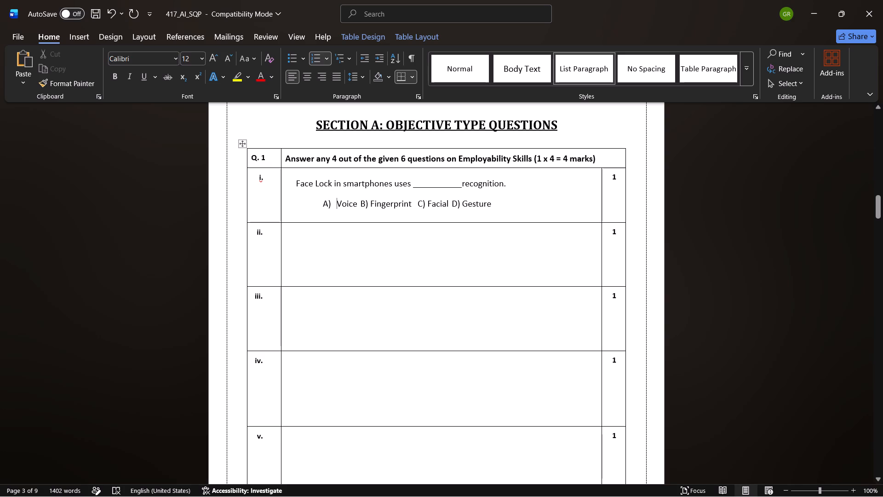
Undo the automatic list formatting of the A) label before Voice in Q. 1 part i.
key(BackSpace)
key(ctrl+z)
key(ctrl+z)
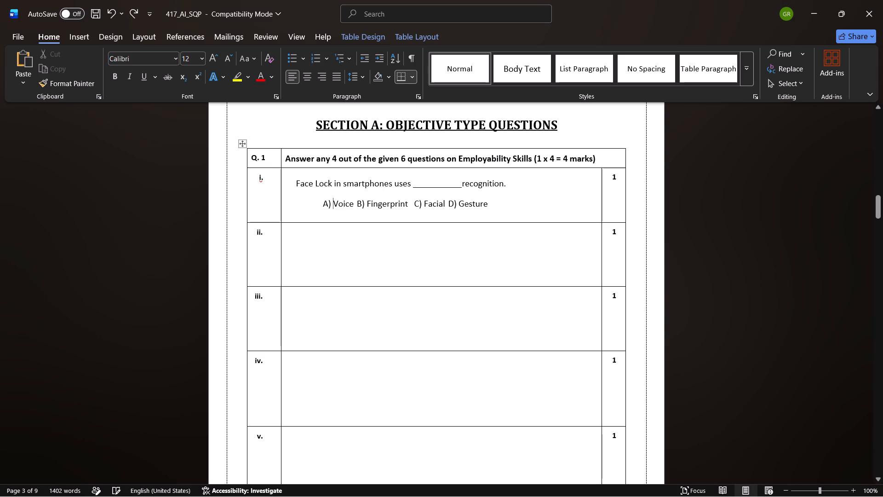
click(501, 212)
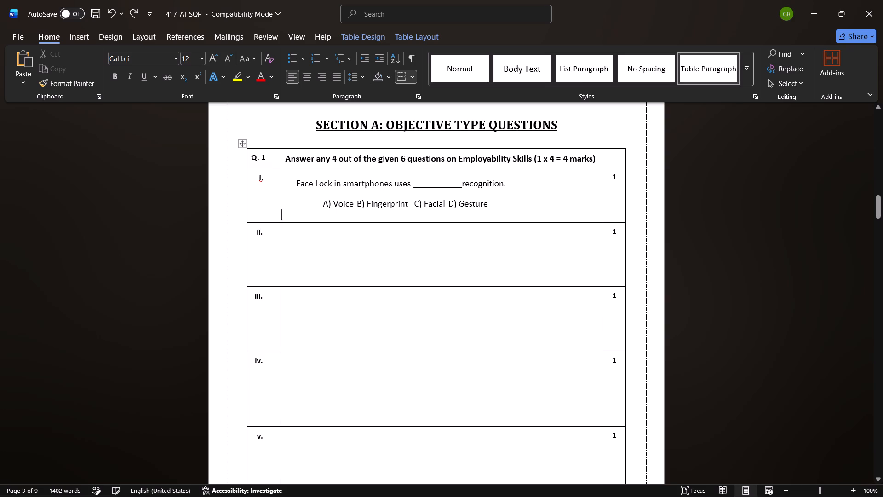
Paste the copied question about which AI Project Cycle stage analyses collected data into Q. 1 part ii, without its list number 1.
click(358, 232)
key(super+v)
click(371, 337)
key(ctrl+v)
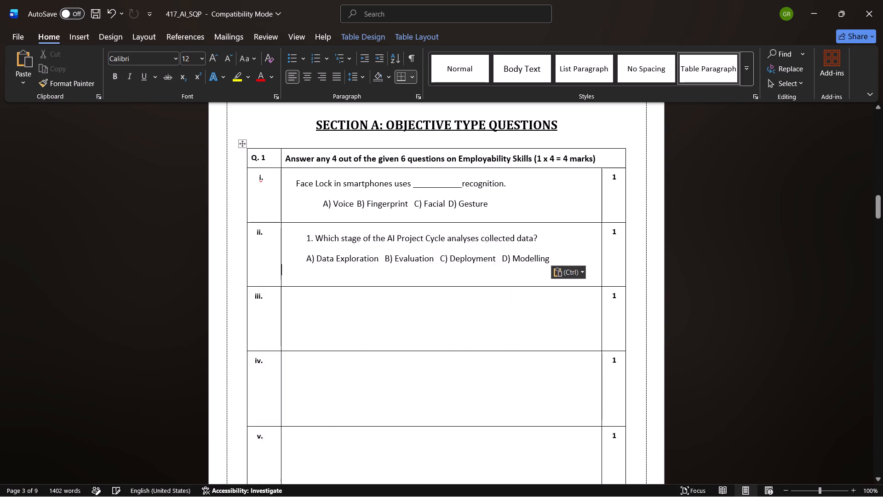
click(314, 241)
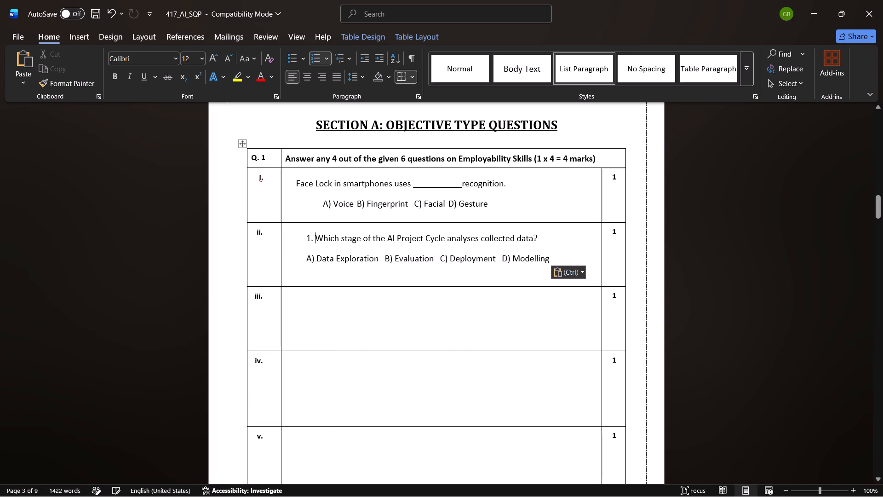
key(BackSpace)
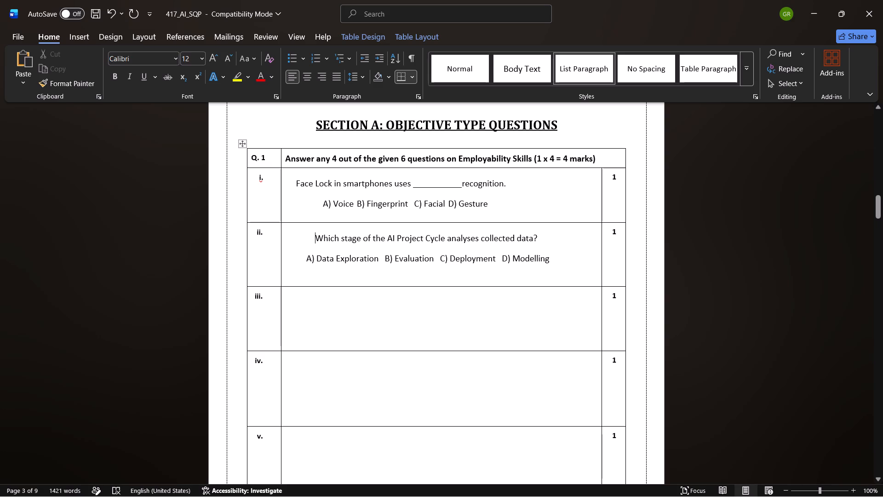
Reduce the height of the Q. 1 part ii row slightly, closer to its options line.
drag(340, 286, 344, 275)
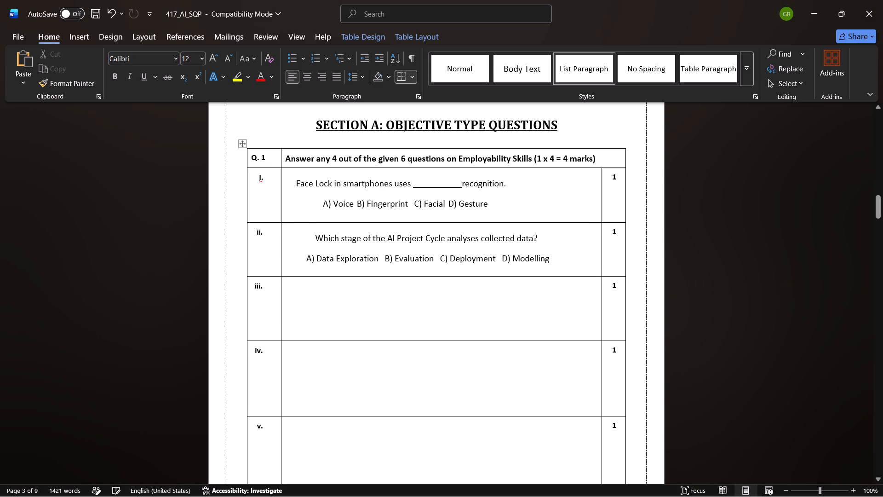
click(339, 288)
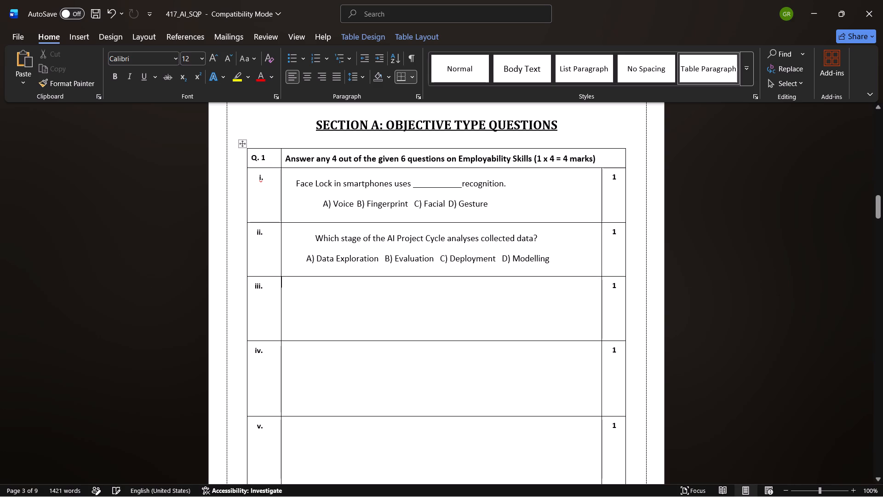
Cut the Face Lock question and its options from Q. 1 part i.
scroll(339, 288, up, 1)
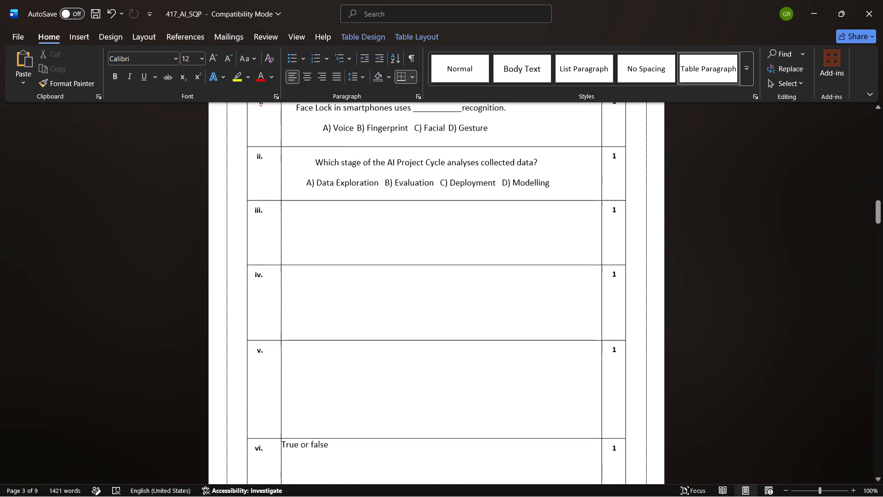
scroll(339, 288, up, 9)
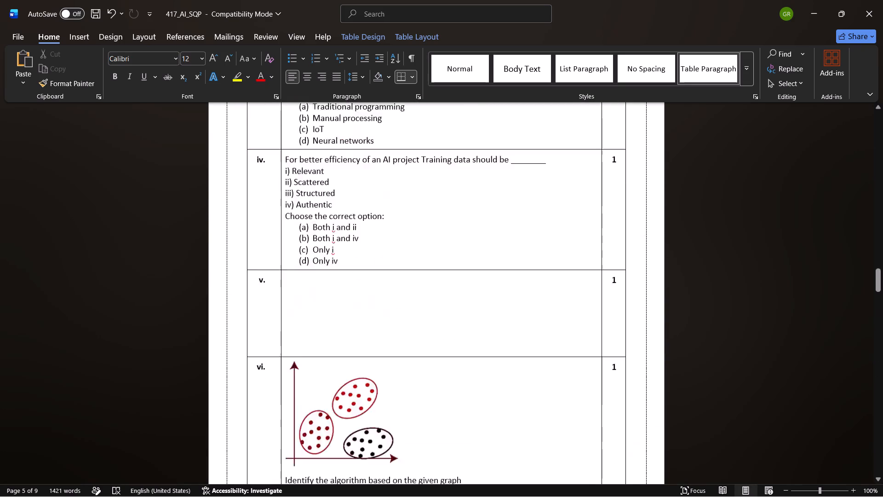
scroll(339, 288, up, 9)
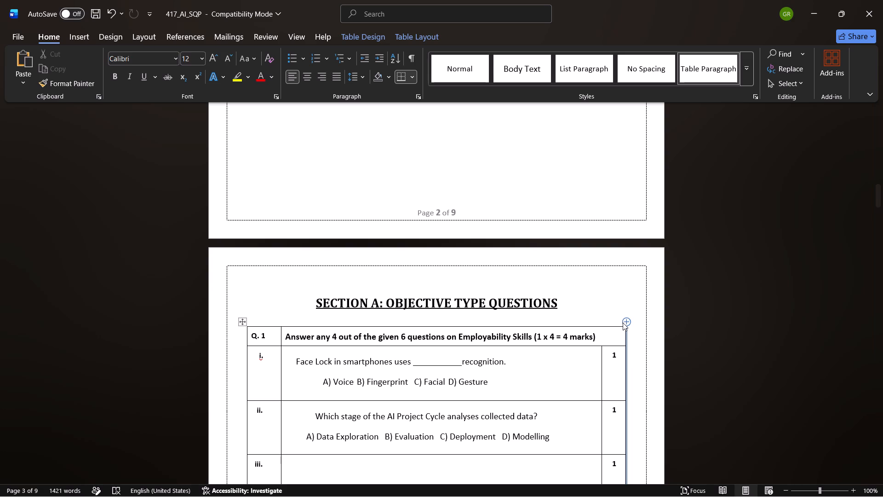
scroll(599, 307, down, 1)
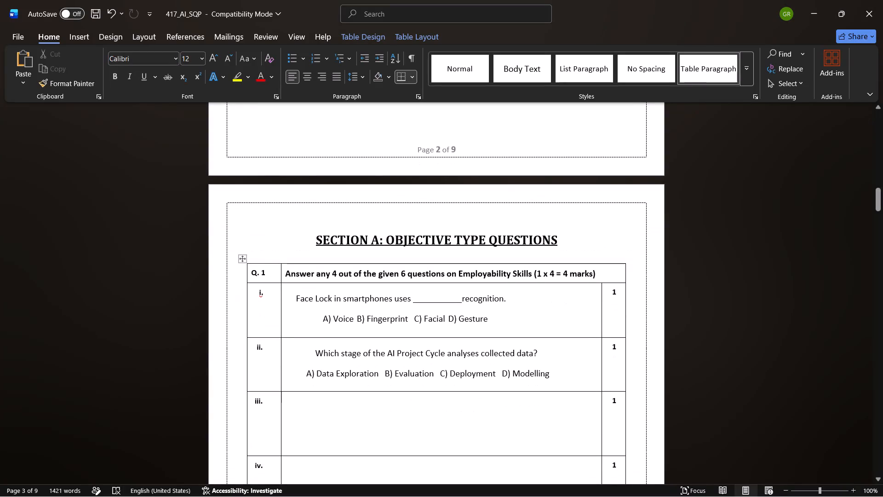
drag(491, 321, 310, 299)
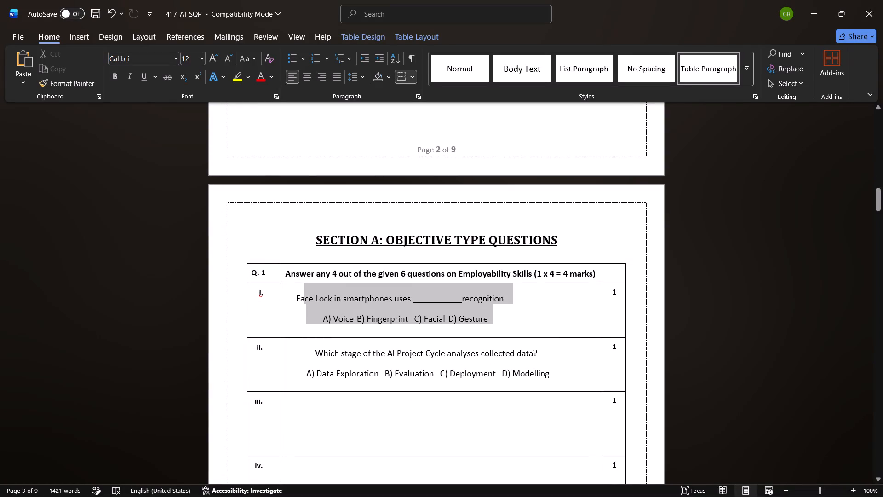
drag(310, 299, 305, 296)
key(ctrl+x)
Paste the cut Face Lock question and its options into the empty Q. 2 part v cell.
scroll(305, 296, down, 5)
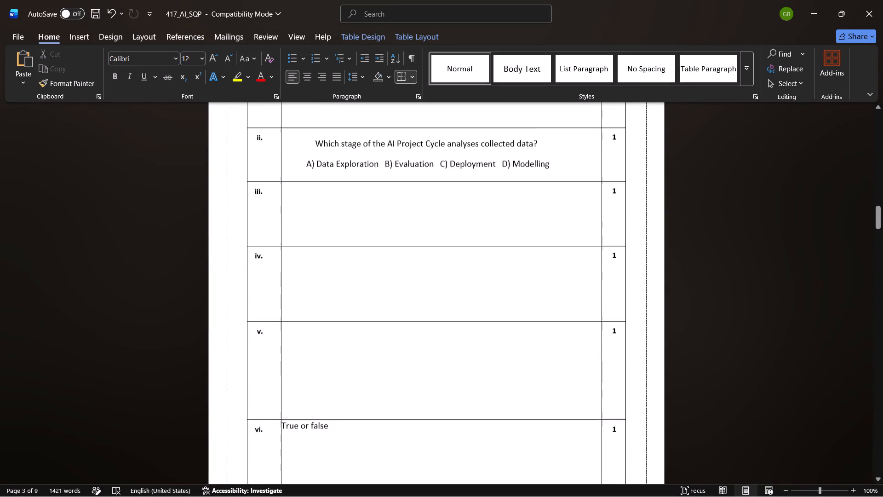
scroll(305, 296, down, 3)
scroll(305, 296, up, 1)
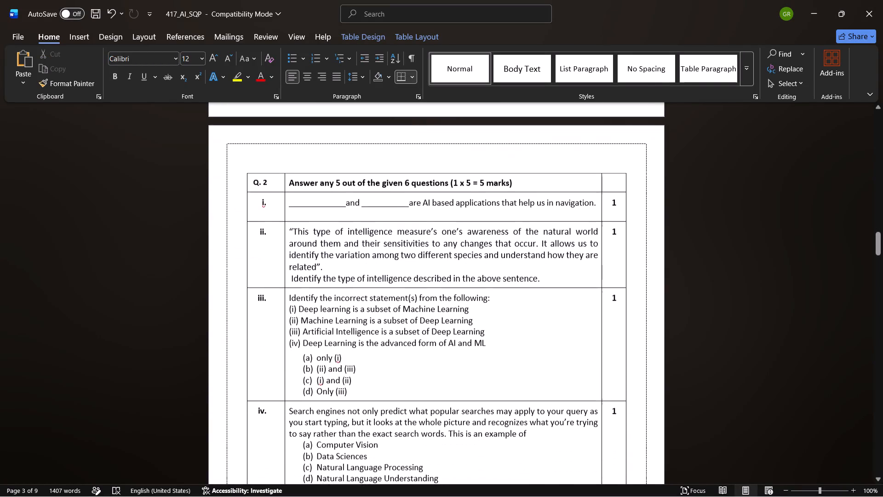
scroll(305, 296, up, 3)
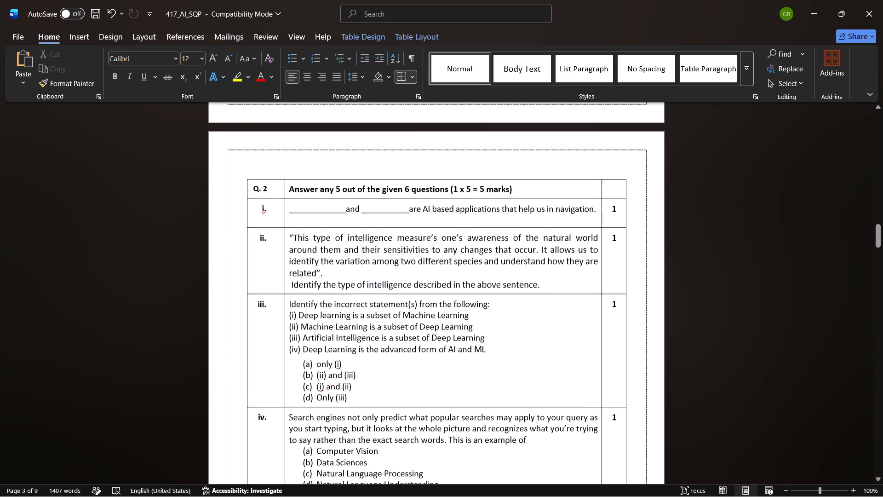
scroll(305, 296, up, 4)
scroll(305, 296, down, 1)
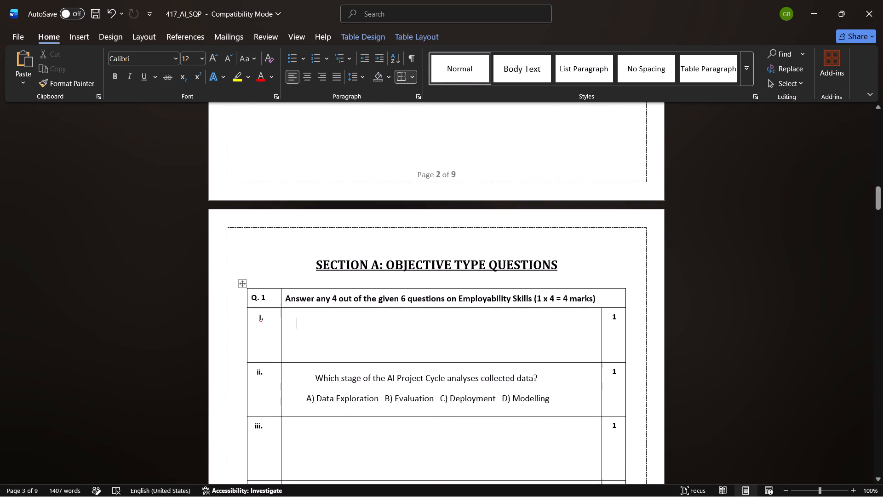
scroll(305, 296, down, 2)
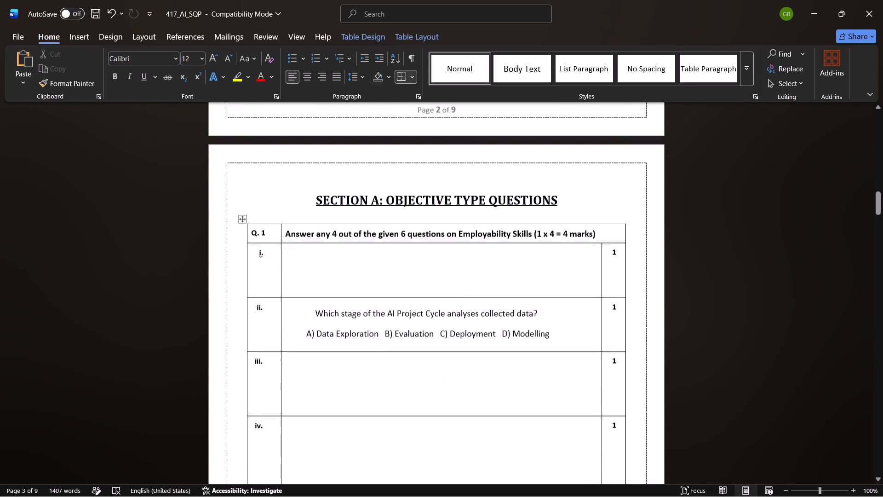
scroll(305, 296, down, 2)
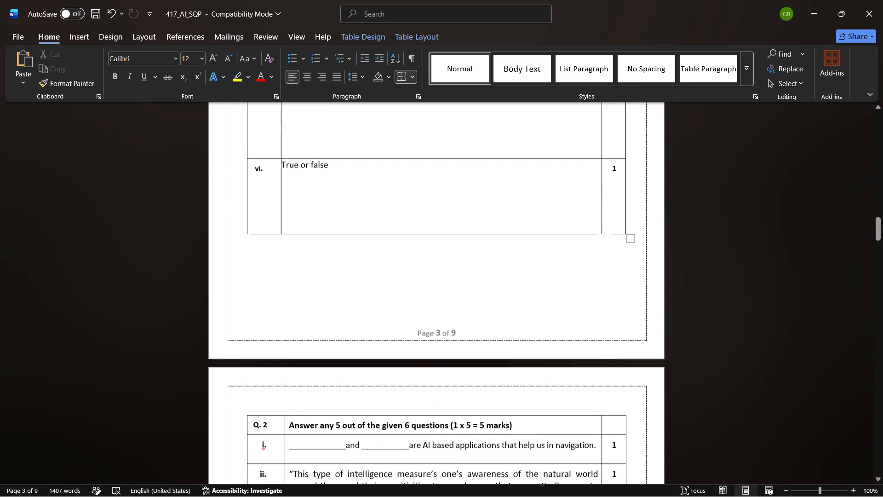
scroll(305, 296, down, 3)
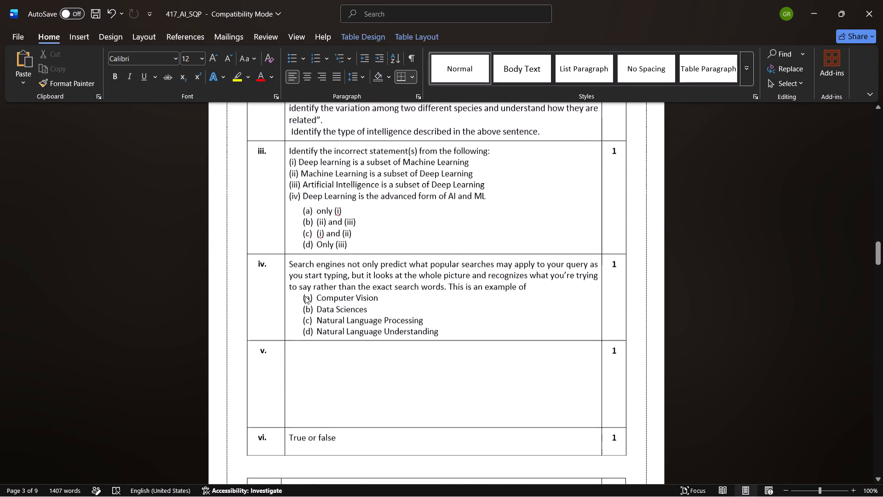
scroll(305, 296, down, 3)
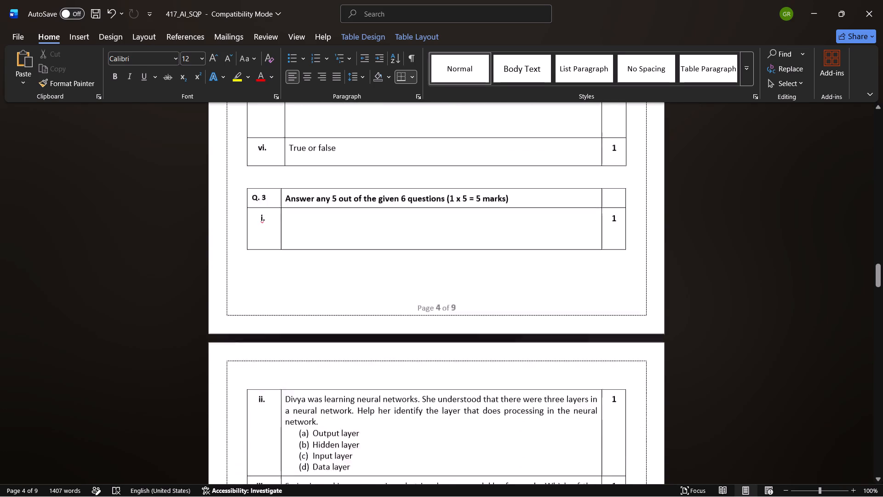
scroll(305, 296, down, 2)
scroll(305, 296, up, 2)
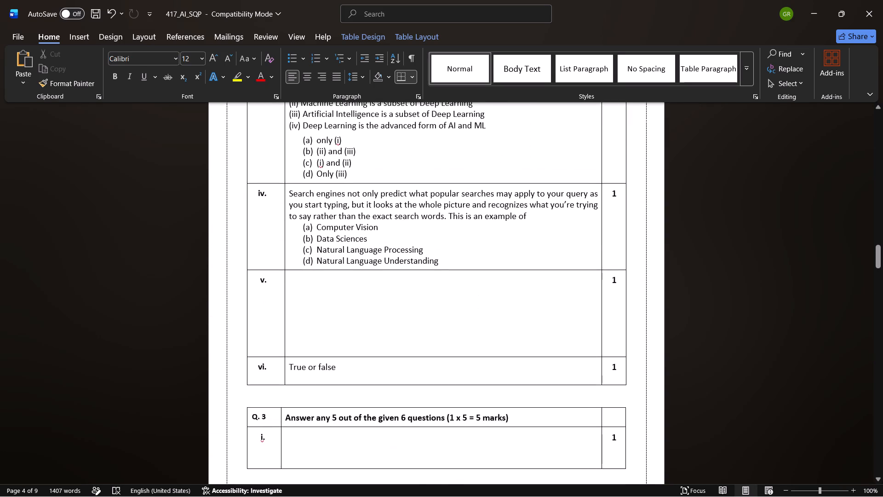
scroll(305, 296, up, 3)
scroll(305, 296, down, 1)
click(305, 361)
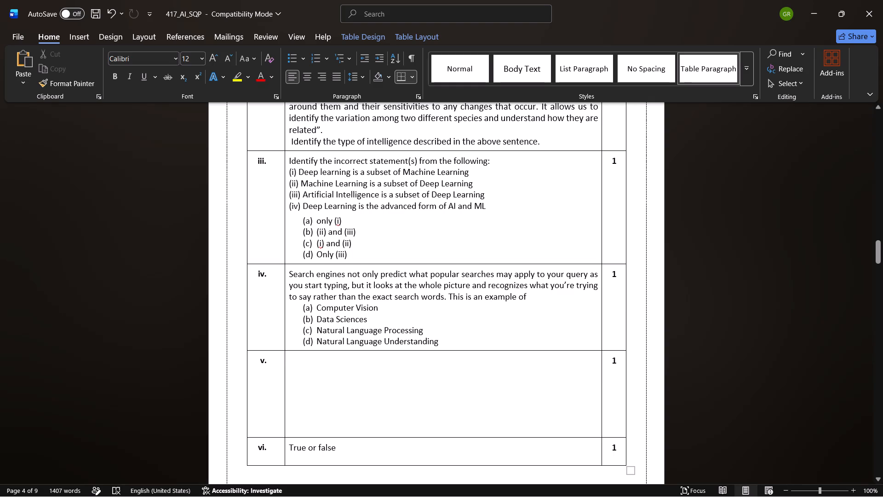
key(ctrl+v)
Indent the Face Lock question line in Q. 2 part v with ten spaces.
click(286, 369)
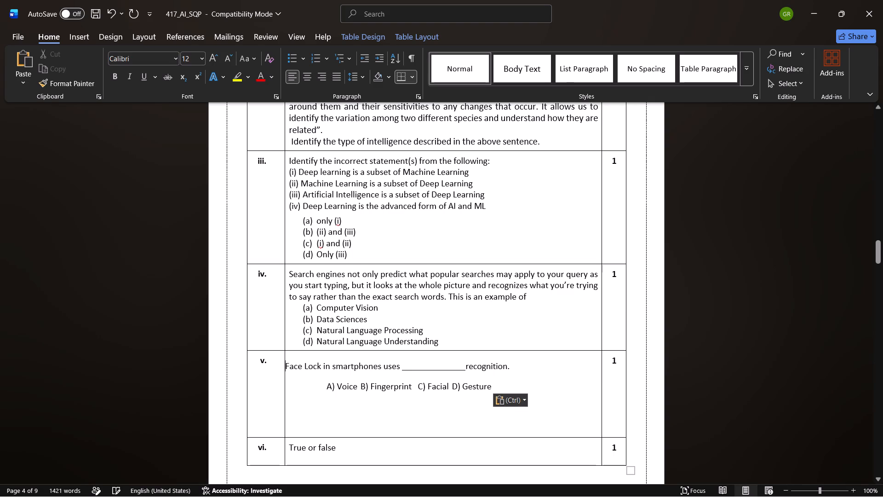
key(space)
key(space)
key(space)
key(space)
key(space)
key(space)
key(space)
key(space)
key(space)
key(space)
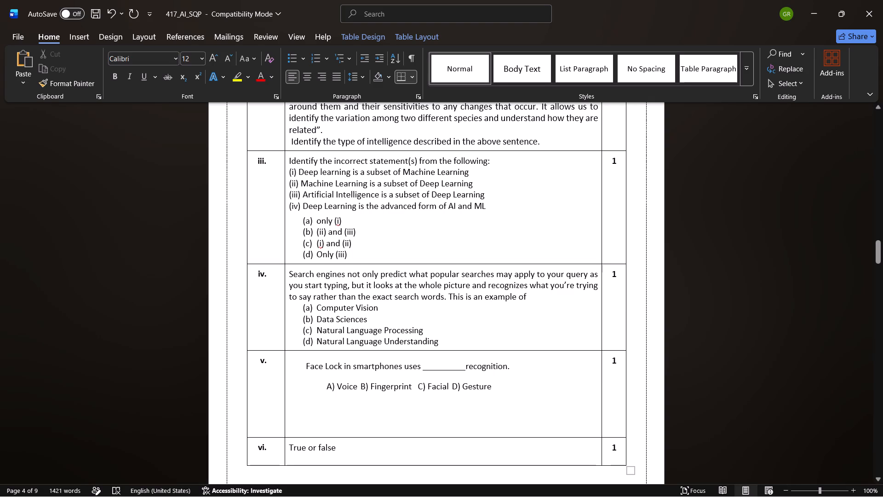
Reduce the height of the Q. 2 part v row to fit the Face Lock question and its options.
drag(373, 438, 375, 404)
Increase the height of the empty Q. 1 part i row by lowering its bottom border.
scroll(435, 295, up, 3)
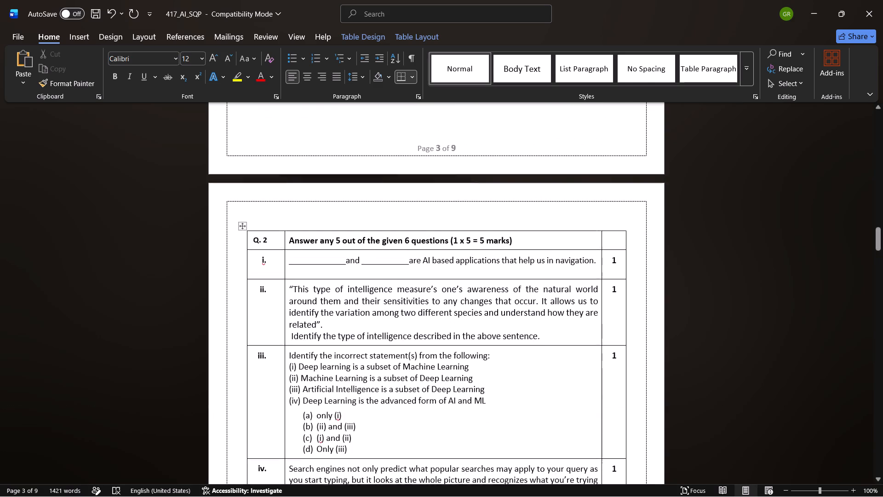
scroll(435, 295, up, 1)
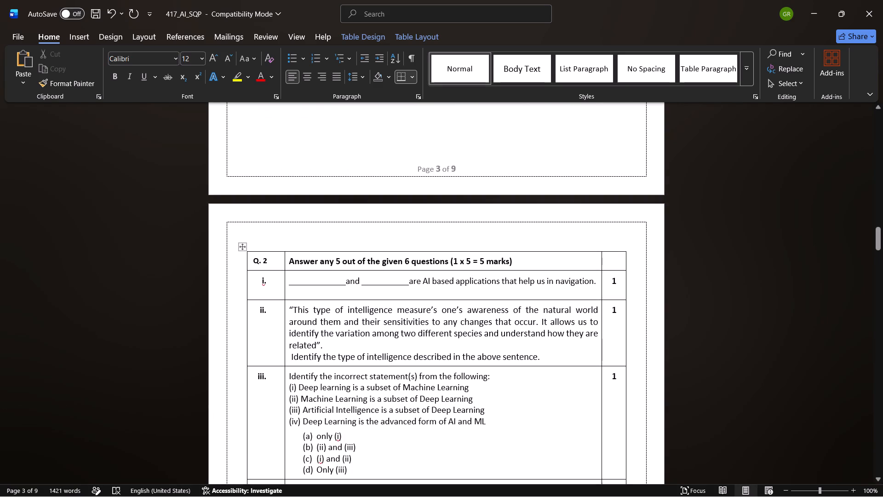
scroll(435, 295, up, 6)
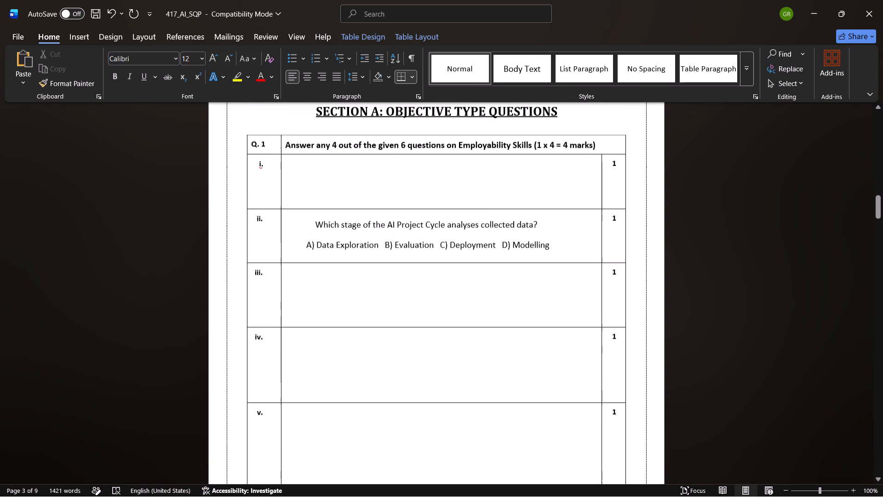
scroll(435, 295, up, 1)
drag(423, 220, 421, 243)
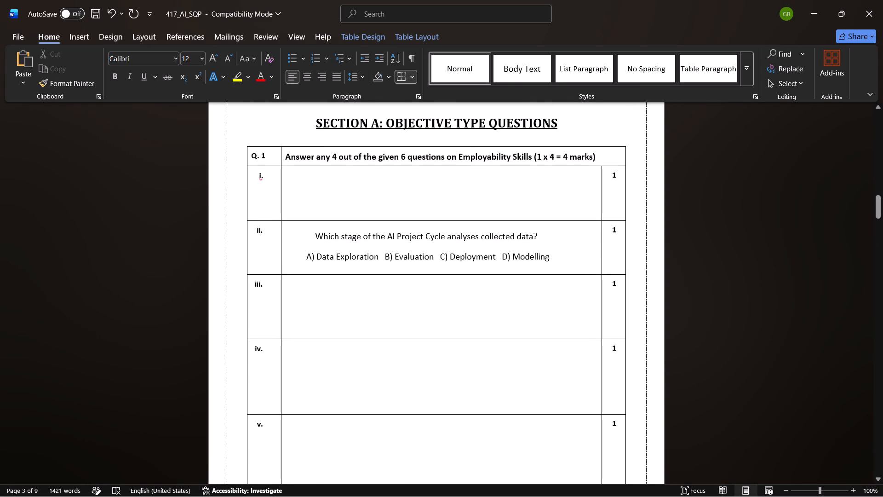
drag(421, 243, 420, 252)
drag(419, 220, 416, 223)
drag(416, 223, 412, 222)
drag(412, 222, 412, 226)
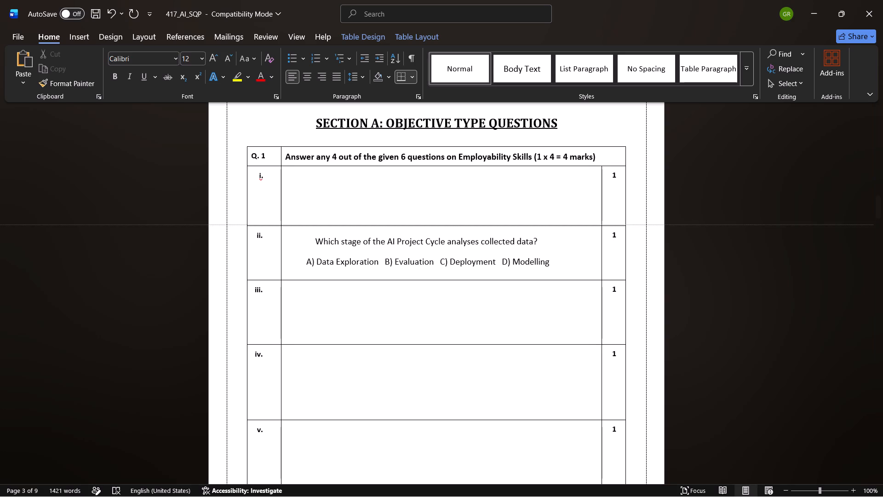
drag(412, 226, 413, 241)
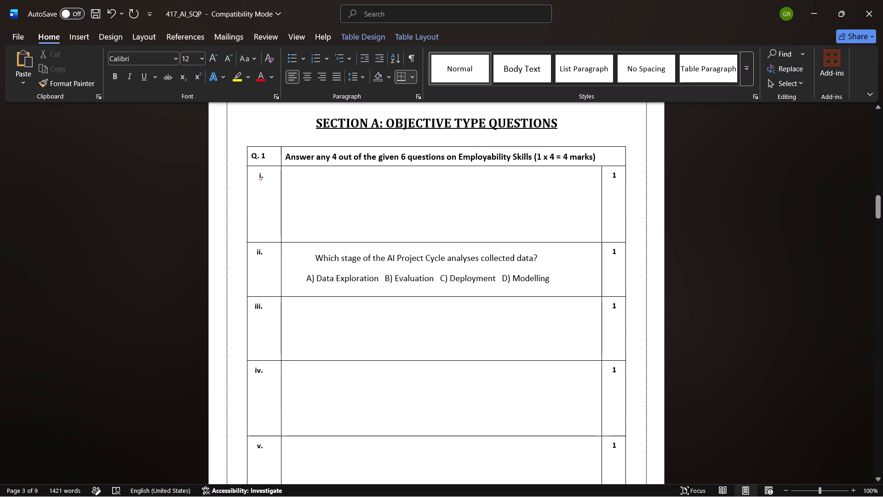
Increase the height of the Q. 1 part ii row to leave blank space below the options.
drag(430, 297, 432, 325)
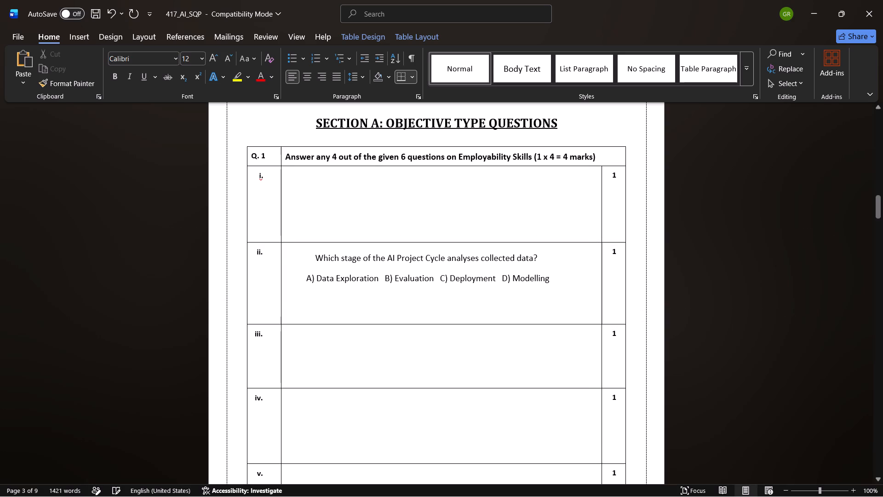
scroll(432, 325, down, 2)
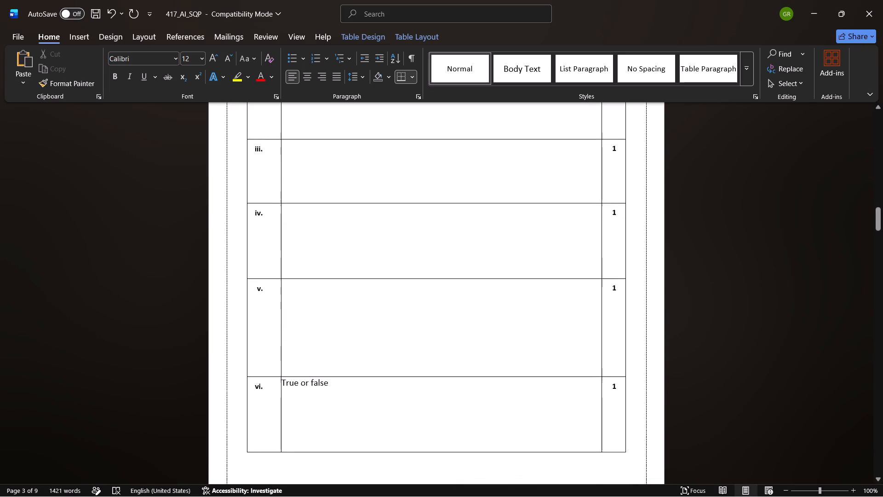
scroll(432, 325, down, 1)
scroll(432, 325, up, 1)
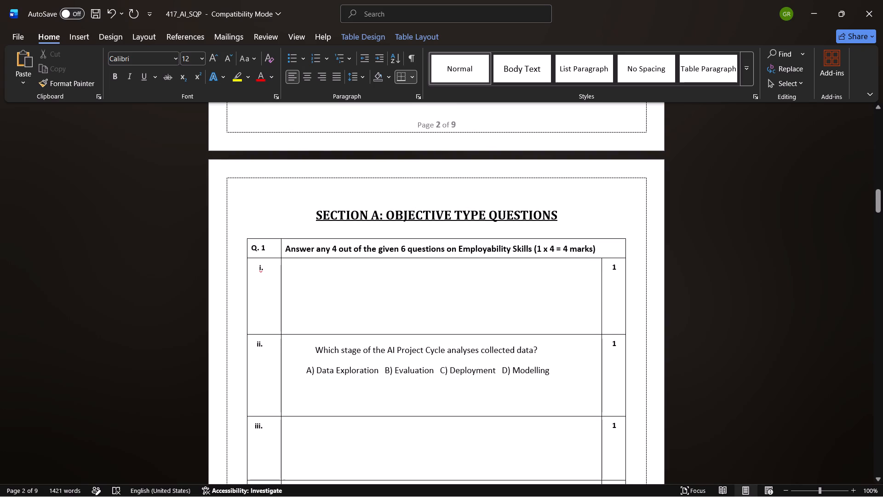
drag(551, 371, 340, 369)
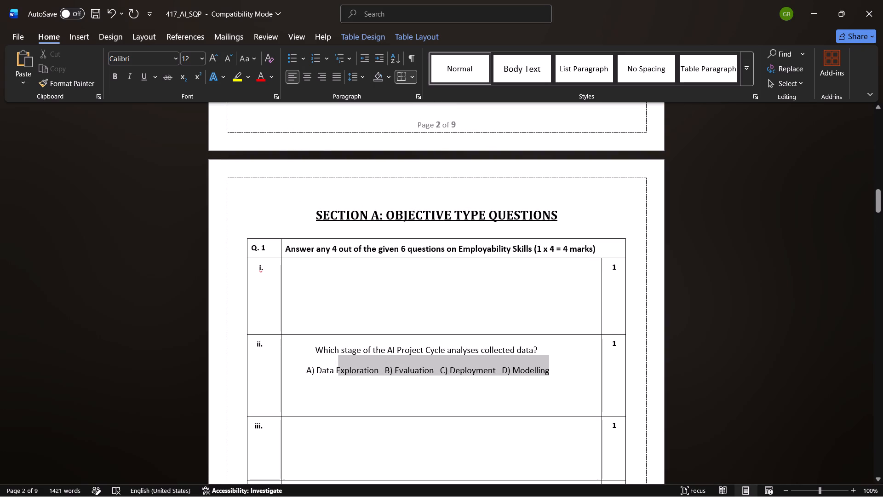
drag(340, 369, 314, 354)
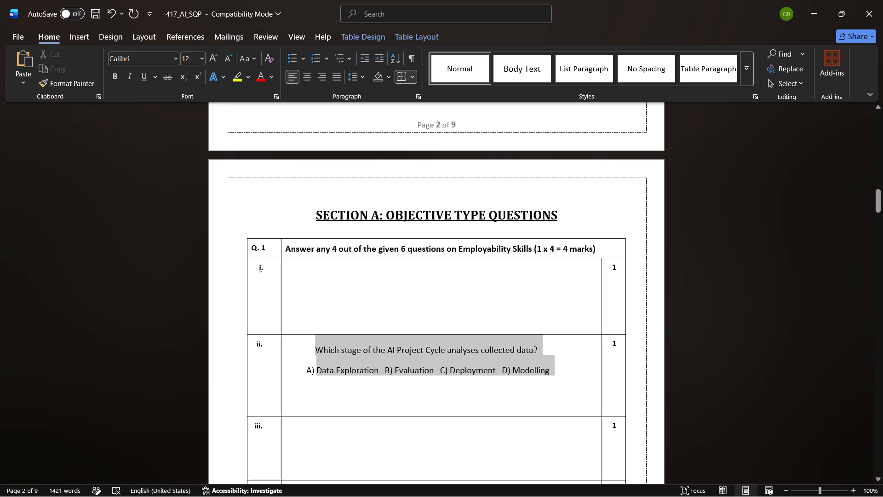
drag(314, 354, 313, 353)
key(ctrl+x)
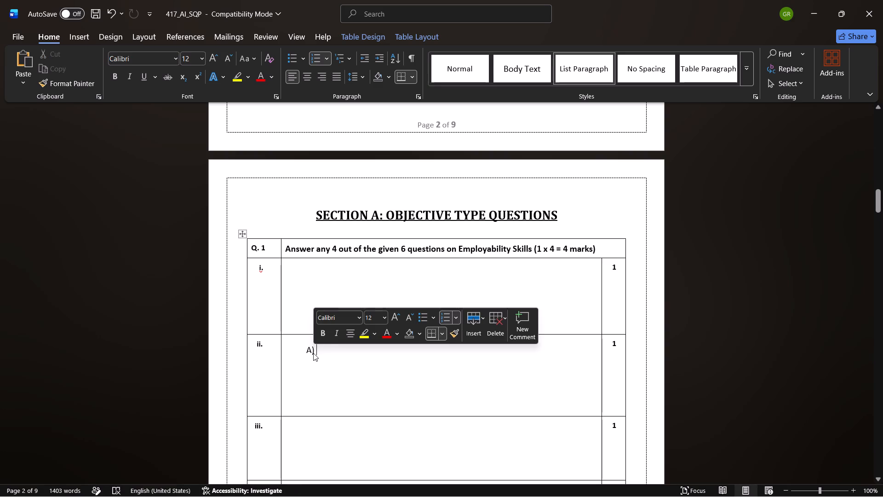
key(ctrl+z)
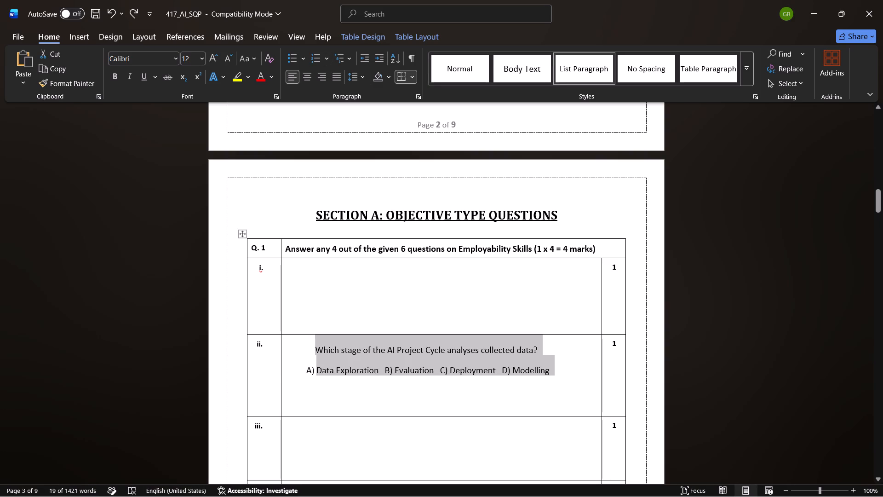
Move the AI Project Cycle question and its four options from Q. 1 part ii to the empty Q. 3 part i row.
click(559, 376)
drag(315, 350, 327, 352)
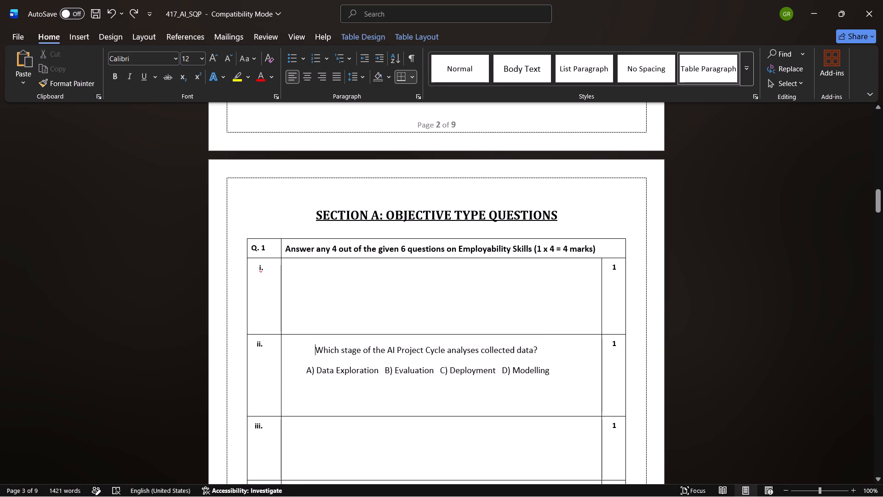
drag(327, 352, 543, 370)
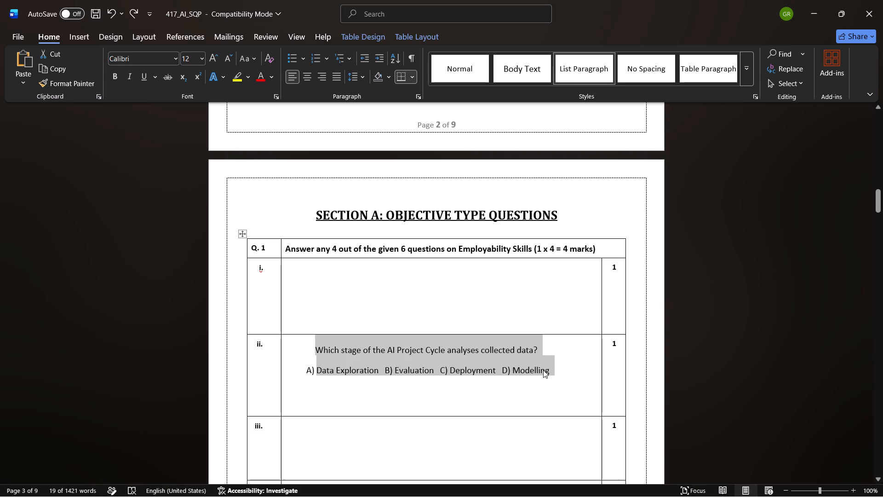
key(ctrl+x)
scroll(543, 370, down, 4)
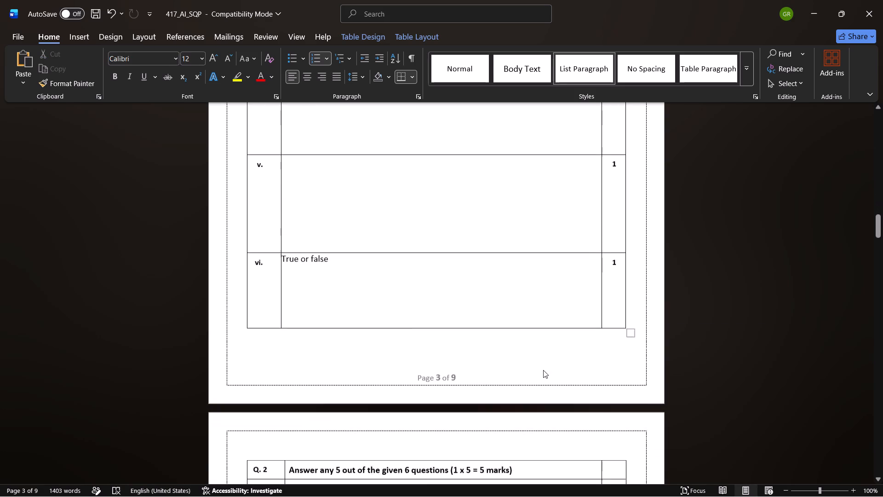
scroll(543, 370, down, 5)
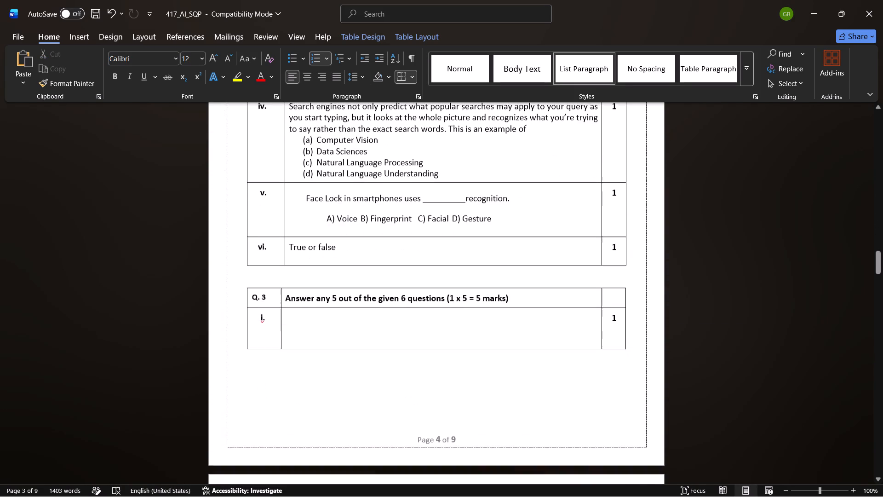
click(335, 305)
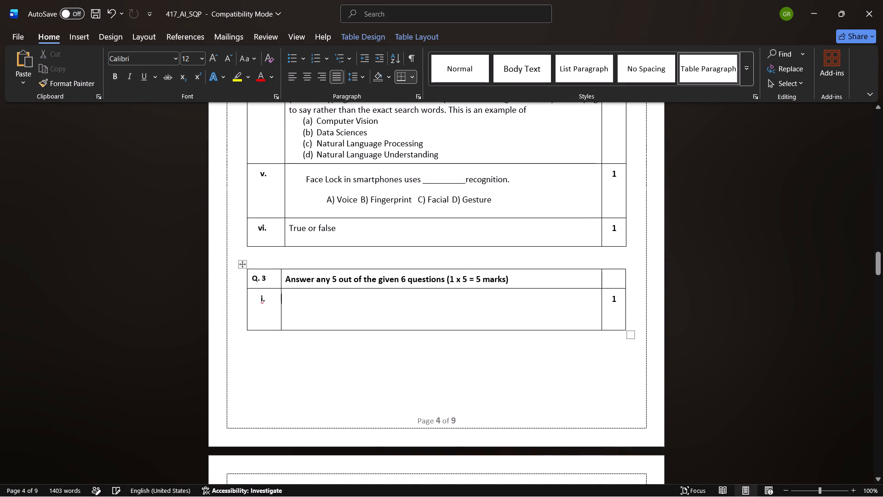
key(ctrl+v)
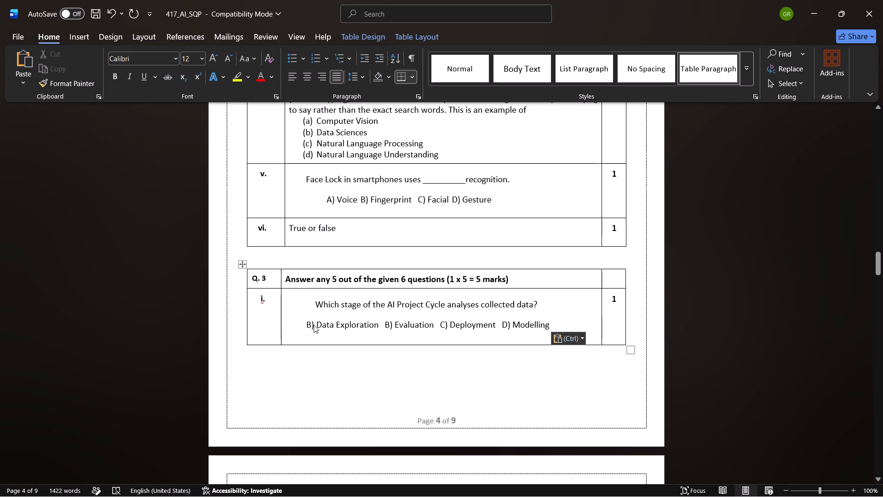
Delete the leftover A) list label from Q. 1 part ii.
click(314, 325)
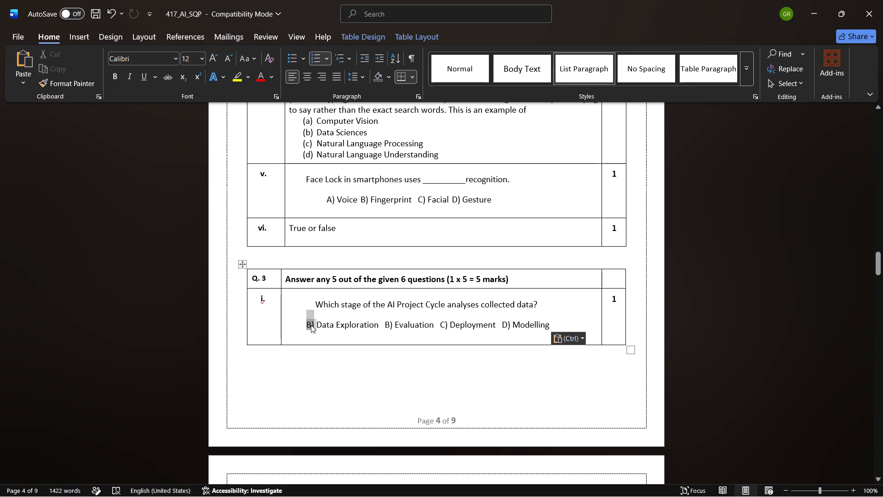
click(310, 325)
double_click(310, 325)
scroll(311, 325, up, 7)
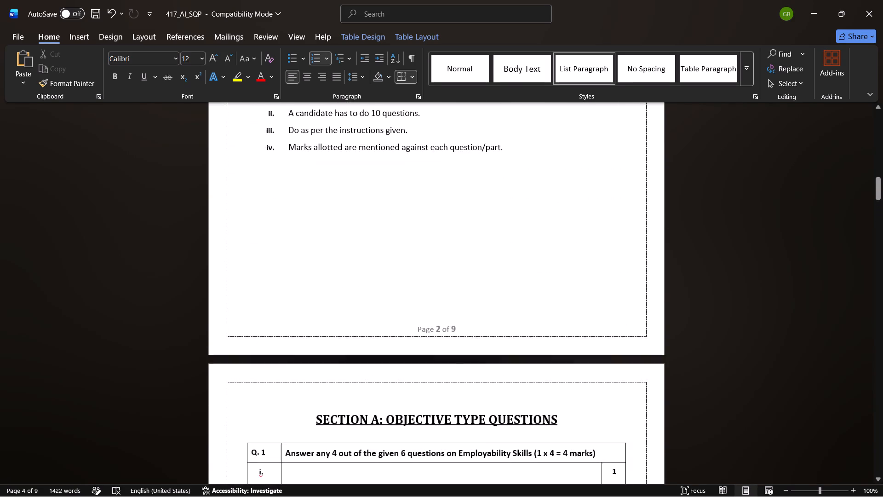
scroll(321, 369, down, 2)
click(317, 324)
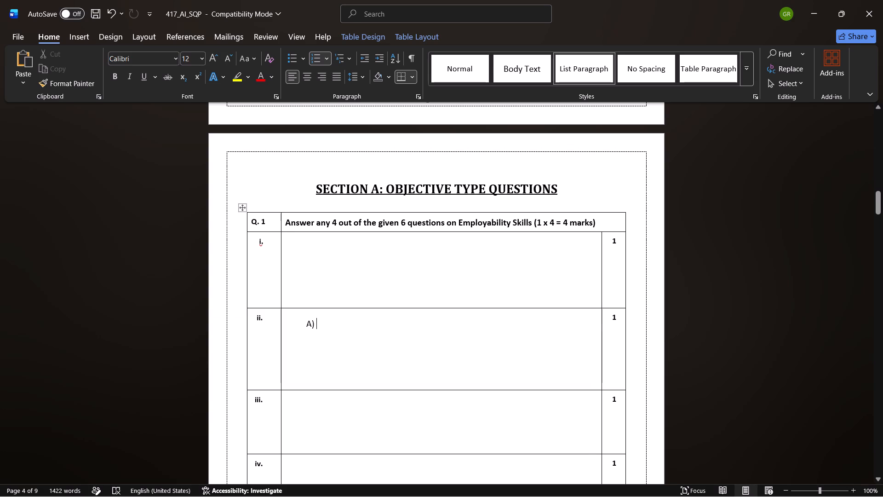
drag(319, 324, 304, 324)
key(Left)
key(ctrl+x)
key(ctrl+c)
key(BackSpace)
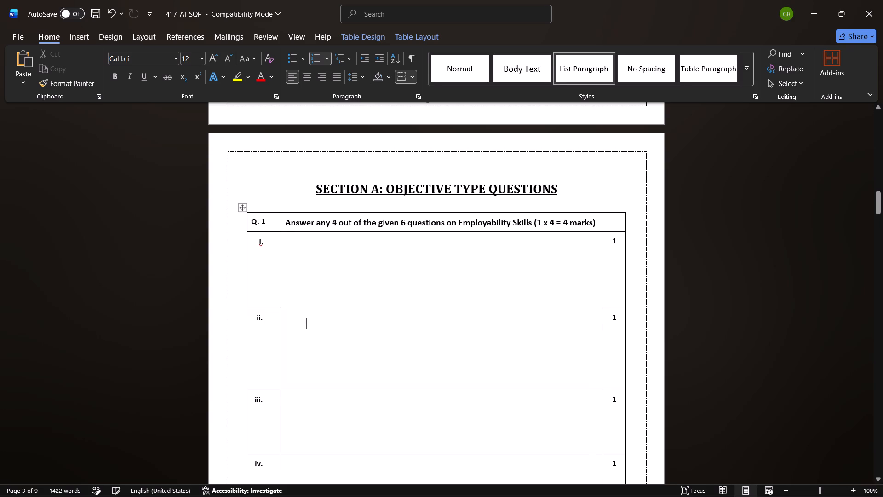
Review the questions in Q. 2 and Q. 3 and the rows that are still empty.
scroll(357, 347, down, 7)
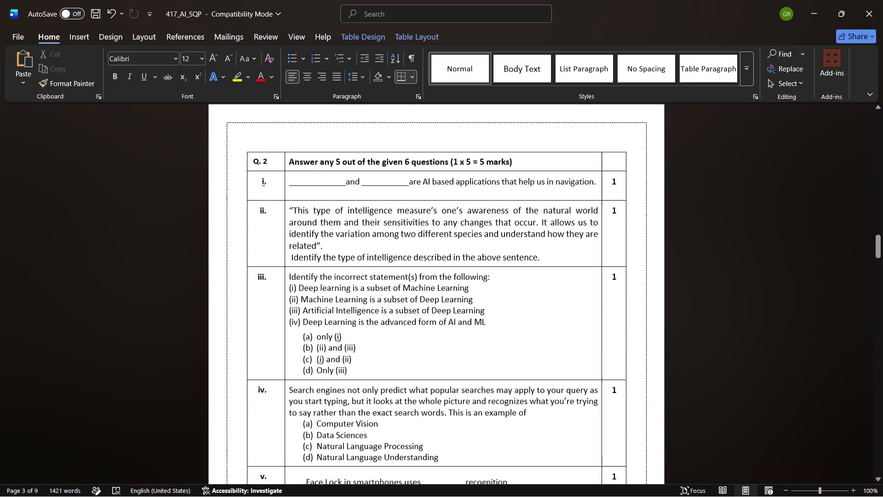
scroll(357, 347, down, 4)
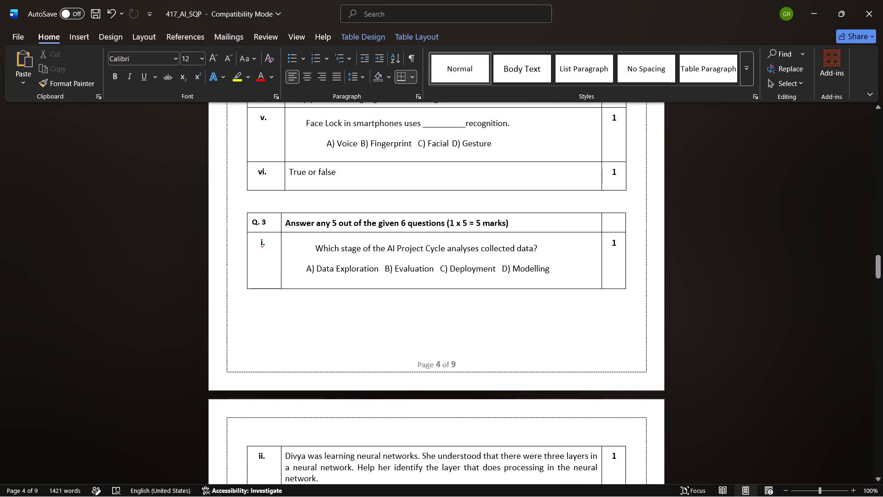
scroll(372, 309, down, 2)
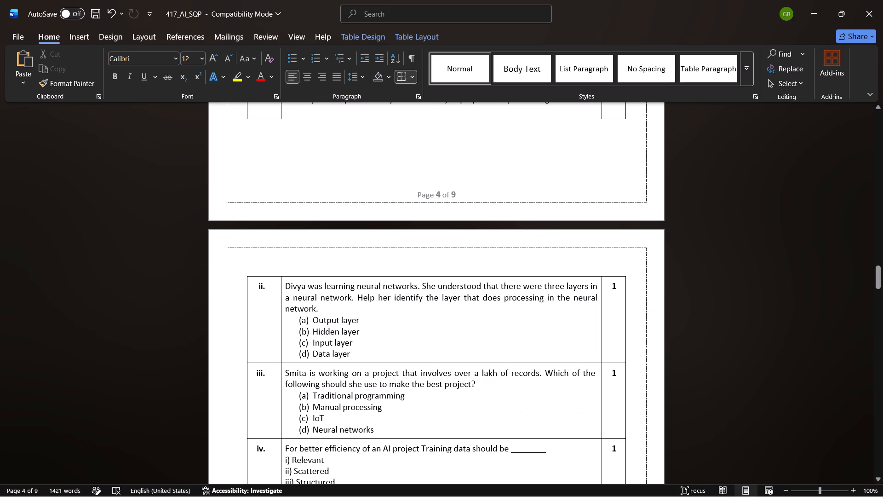
scroll(372, 309, down, 2)
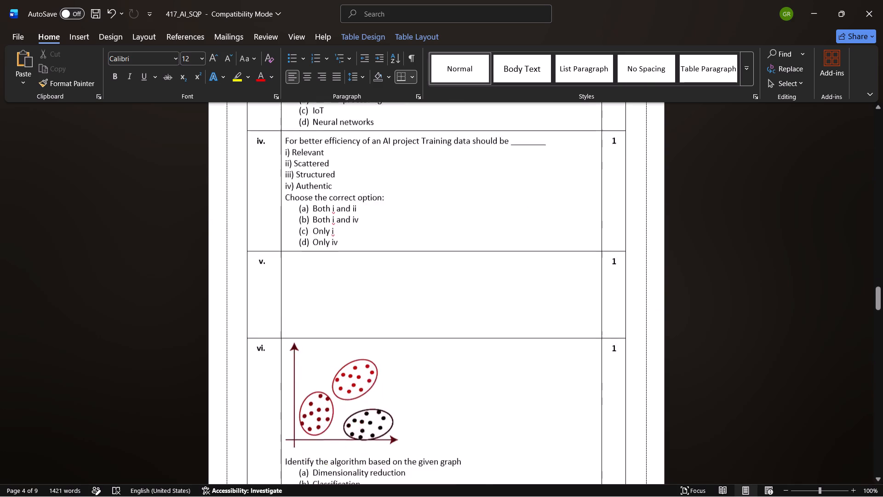
scroll(372, 309, down, 3)
scroll(372, 309, up, 2)
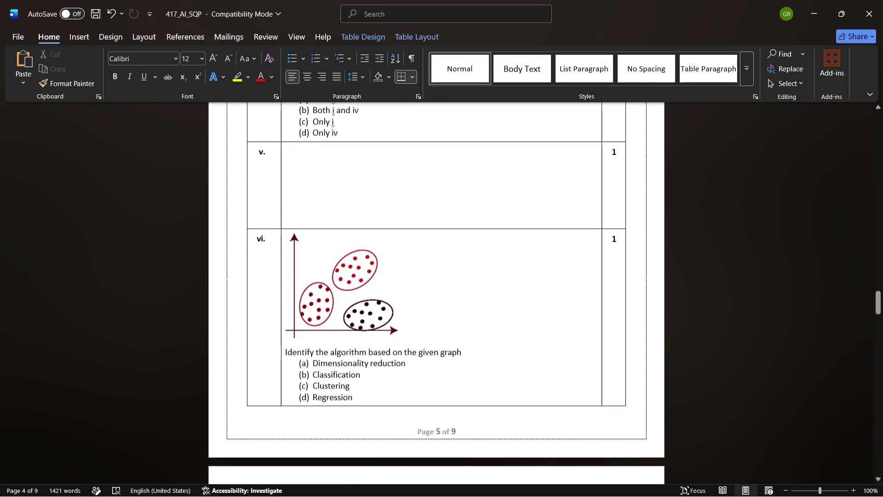
scroll(372, 309, up, 3)
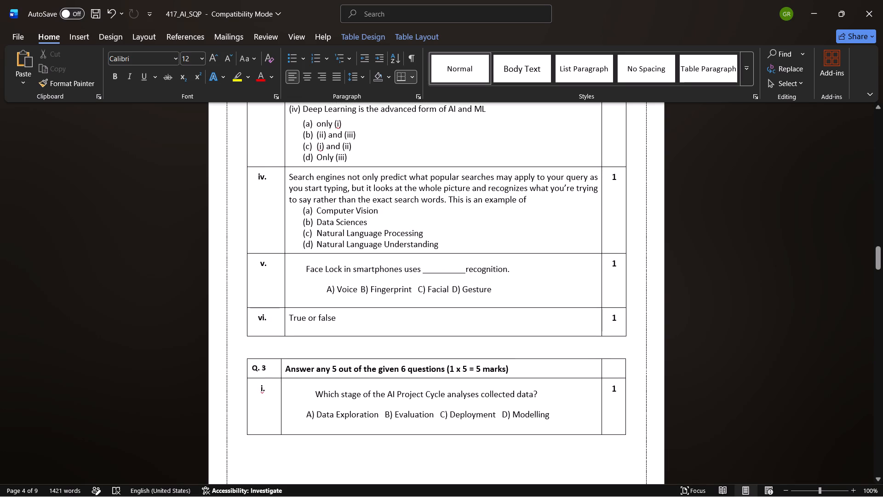
scroll(372, 309, up, 1)
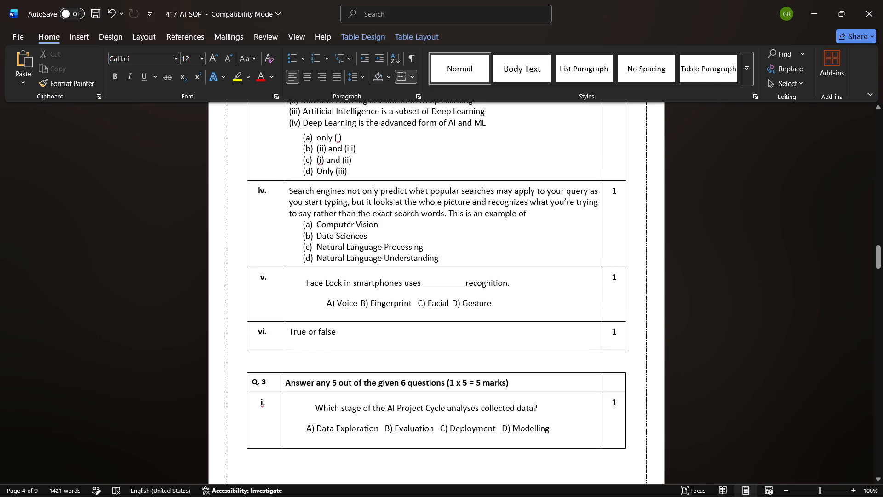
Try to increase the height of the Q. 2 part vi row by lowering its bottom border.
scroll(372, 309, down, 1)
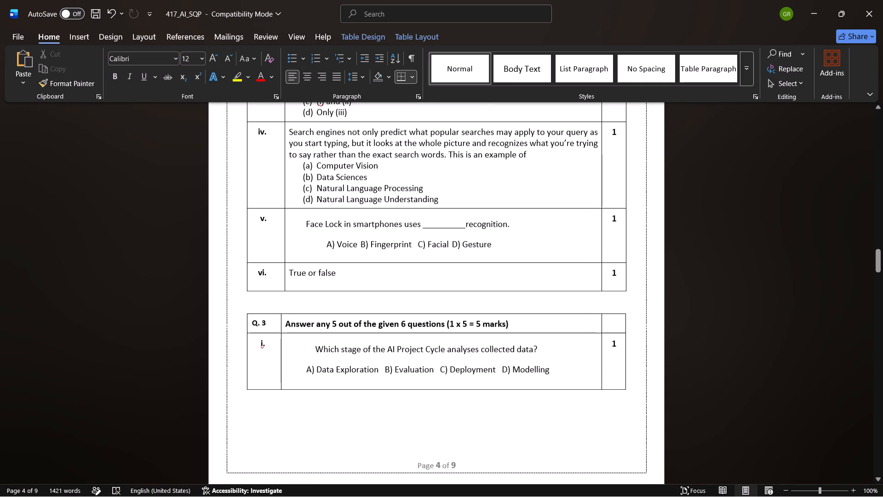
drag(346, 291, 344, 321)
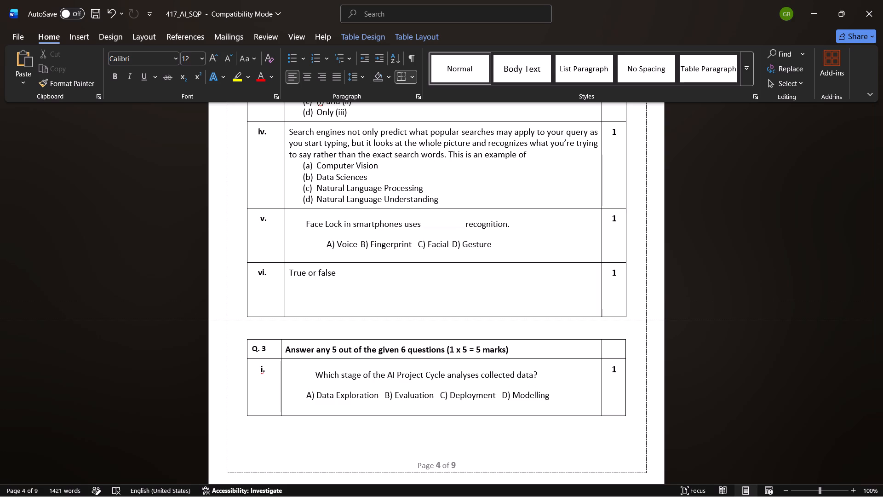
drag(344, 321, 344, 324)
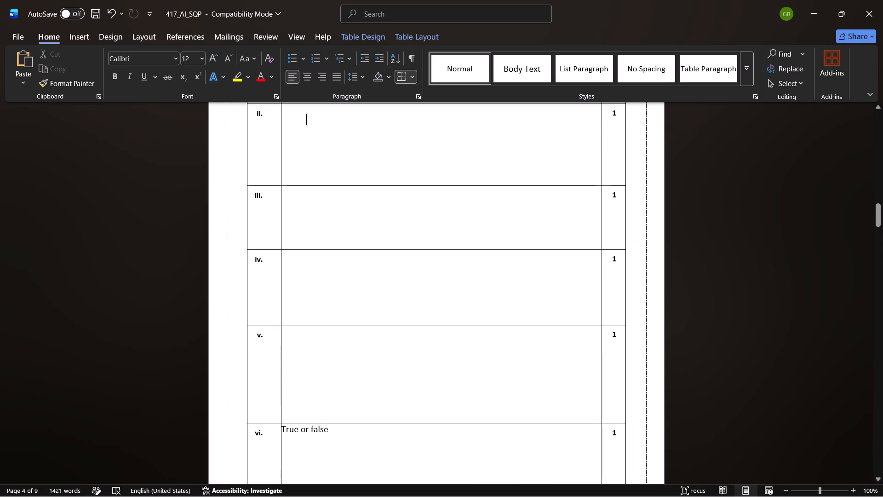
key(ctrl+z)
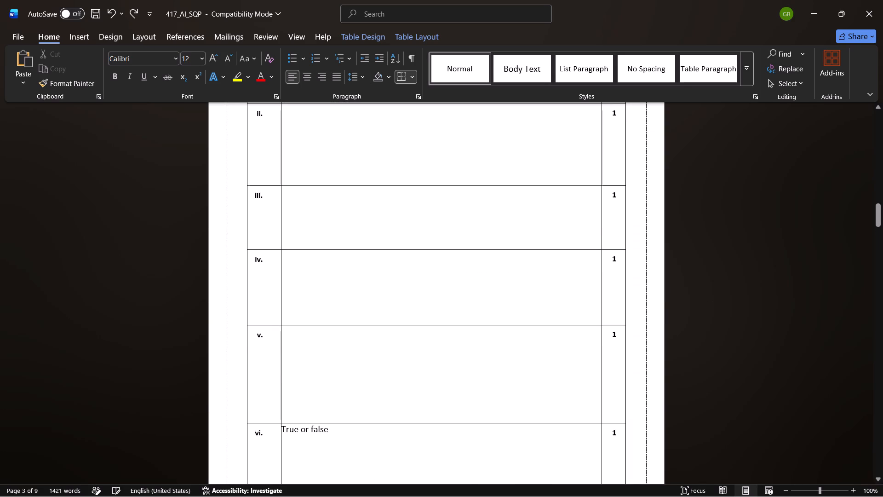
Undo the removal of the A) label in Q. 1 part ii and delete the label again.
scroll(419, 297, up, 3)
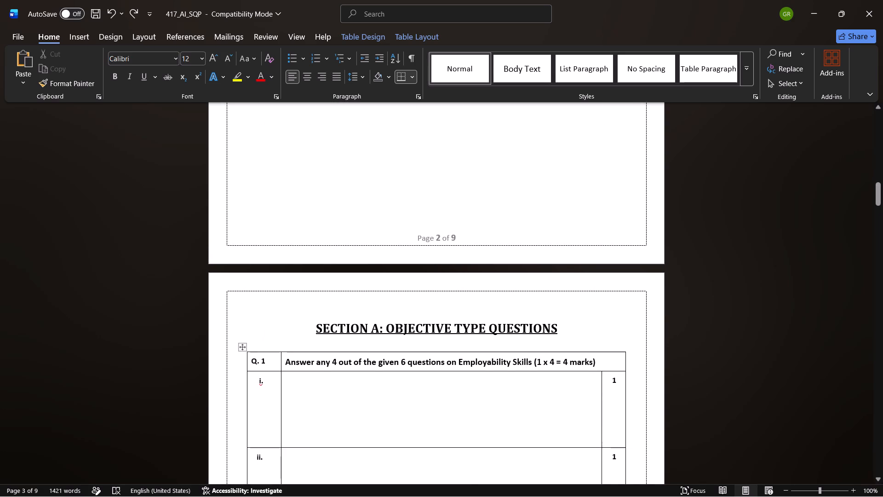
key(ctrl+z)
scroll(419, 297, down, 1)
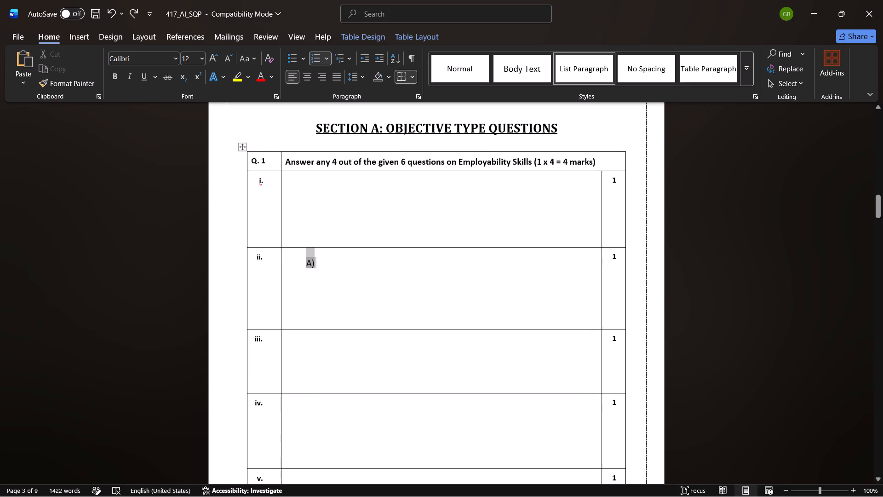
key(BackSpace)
Increase the height of the Q. 2 part vi row to leave blank space below the True or false line.
scroll(419, 297, down, 7)
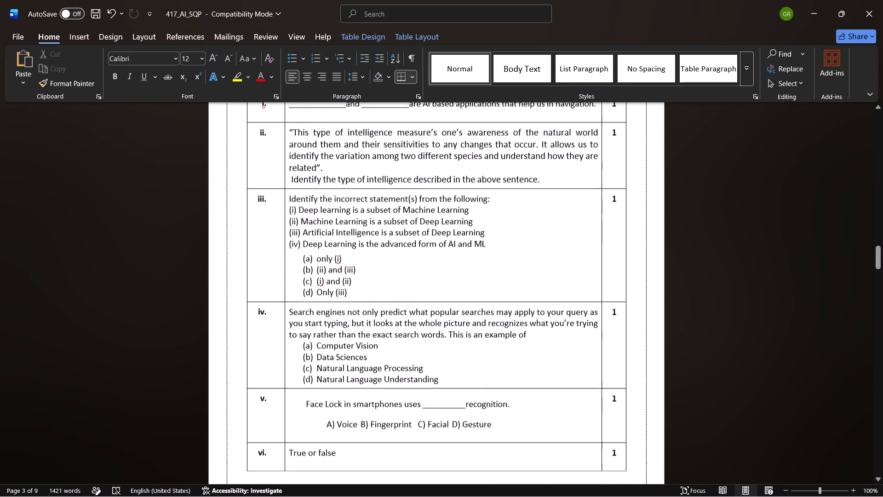
scroll(419, 297, down, 2)
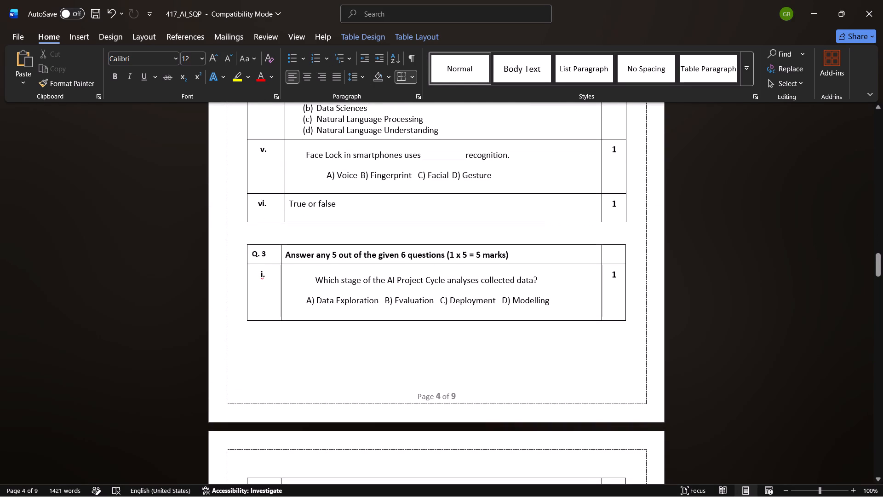
drag(397, 221, 396, 252)
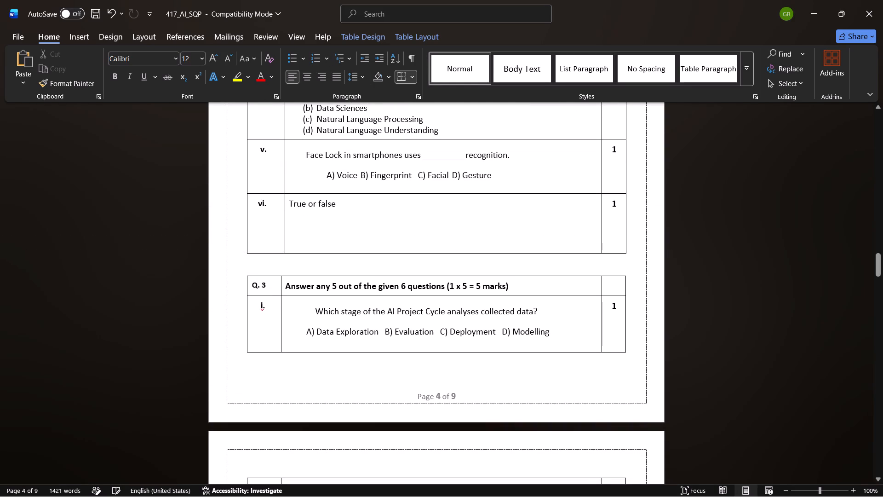
Review the marks distribution tables for Part A and Part B, the general instructions and the question rows of Section A.
scroll(419, 237, down, 4)
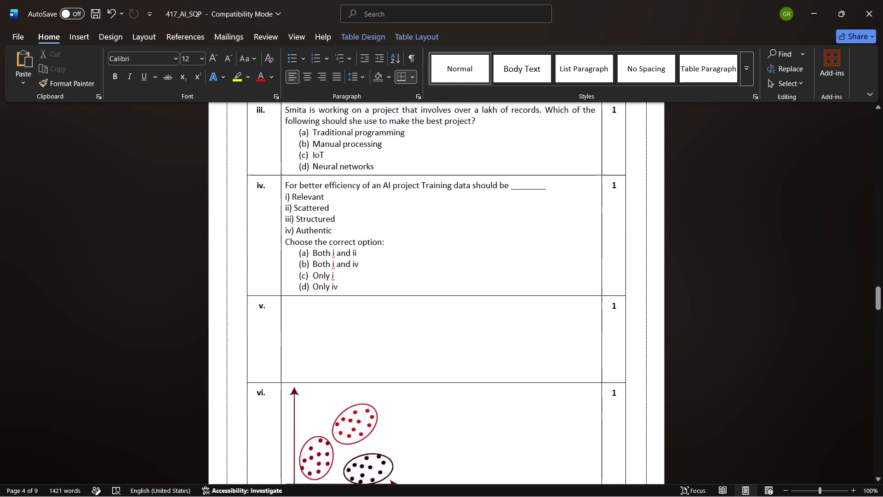
scroll(419, 237, up, 4)
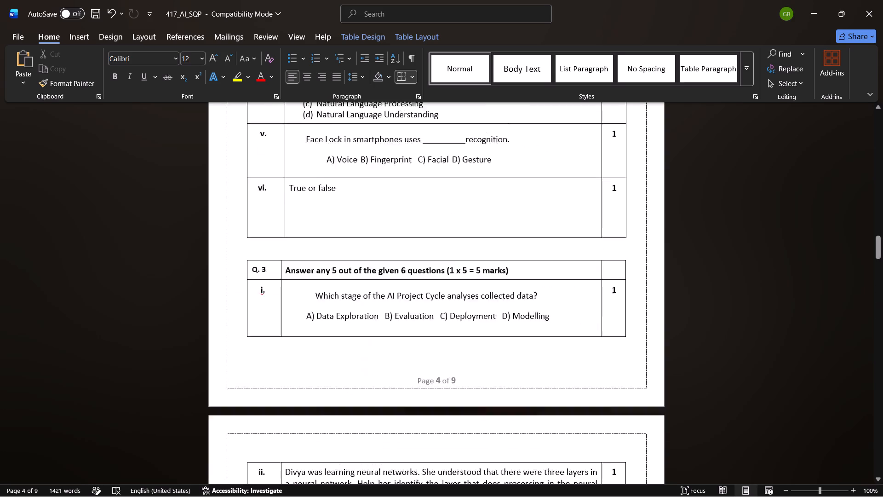
scroll(419, 237, up, 17)
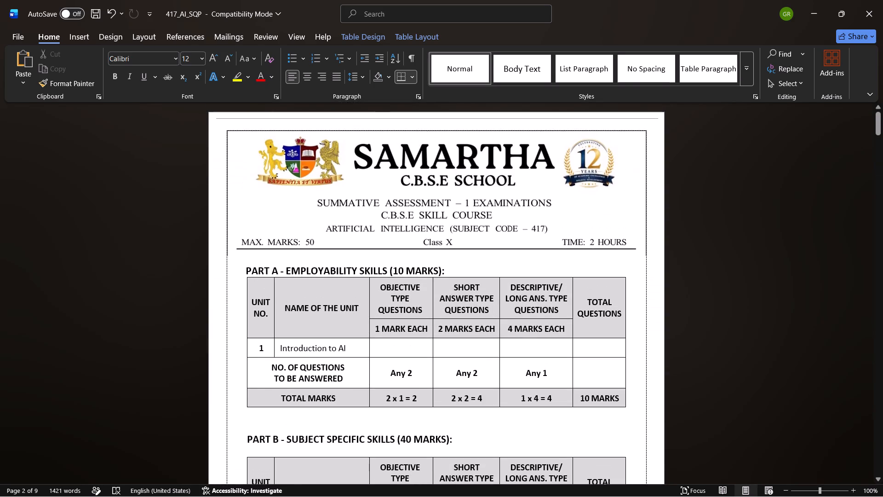
scroll(419, 237, down, 2)
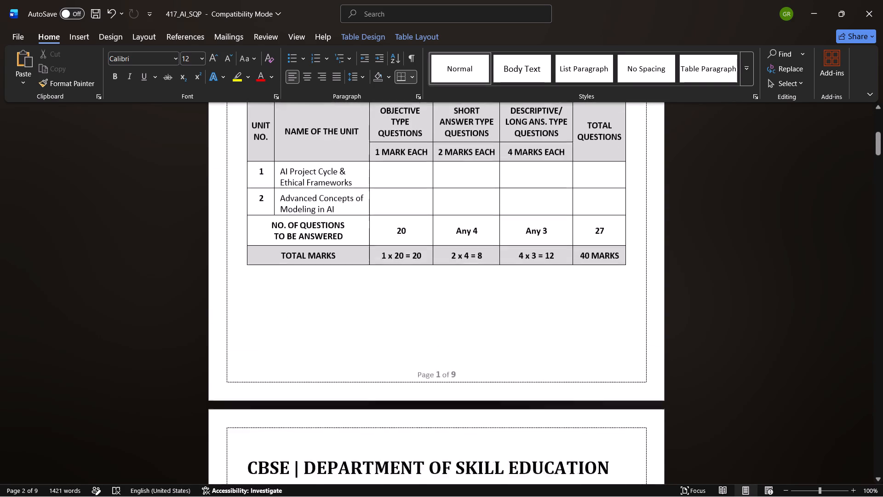
scroll(419, 237, up, 4)
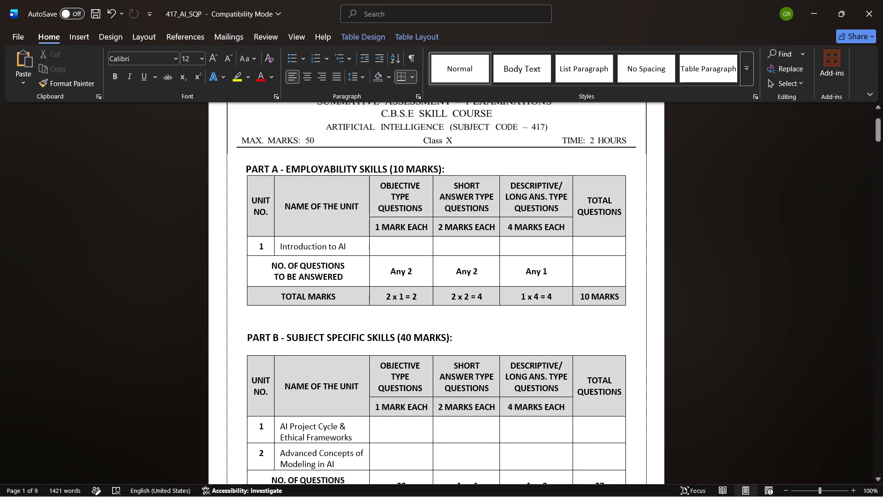
scroll(496, 245, down, 2)
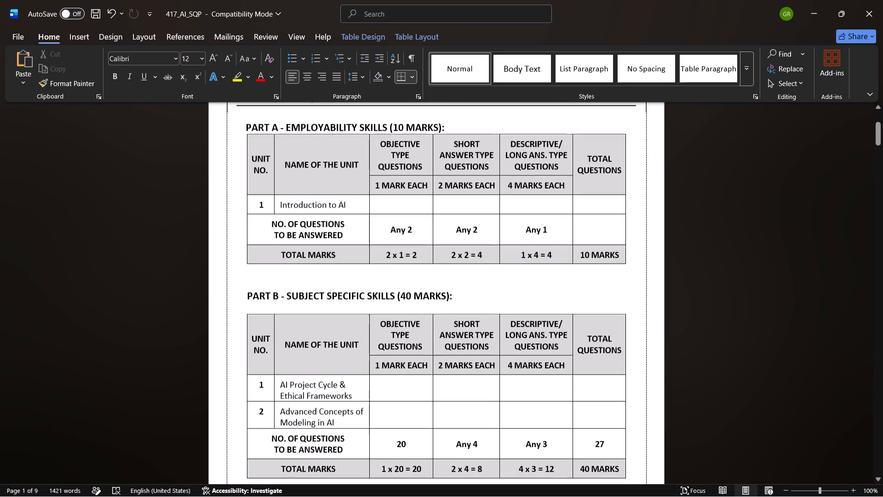
scroll(496, 245, down, 3)
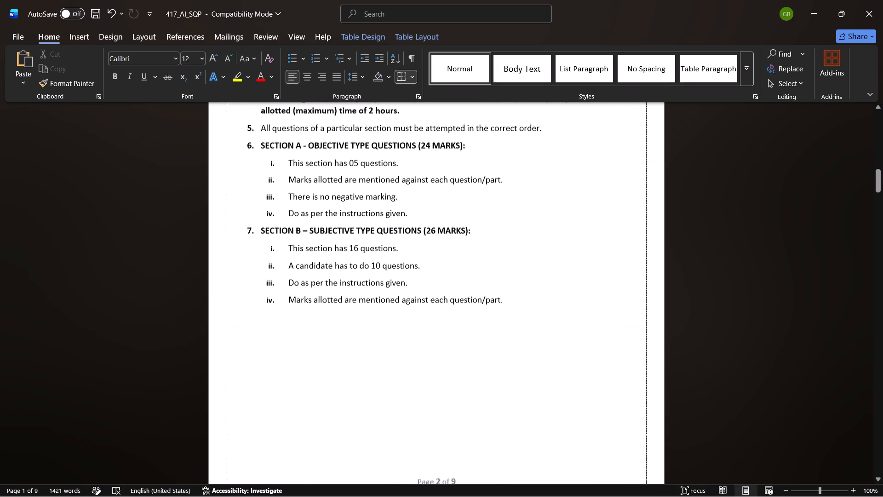
scroll(496, 245, down, 2)
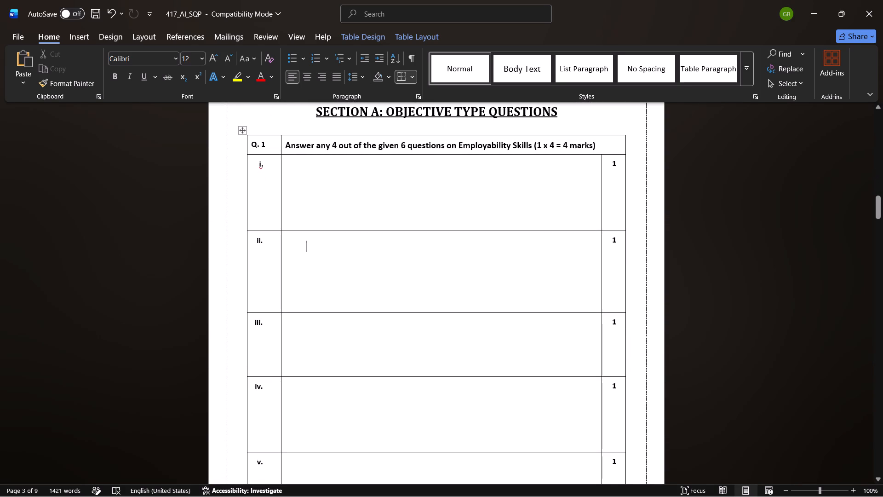
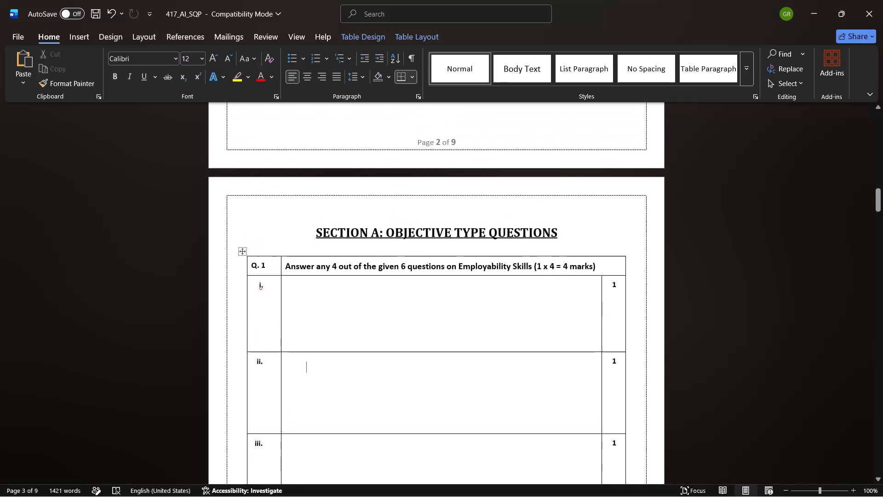
Delete the Descriptive/Long Ans. Type Questions column from the Part A - Employability Skills marks table on page 1.
scroll(496, 245, down, 1)
scroll(496, 245, up, 2)
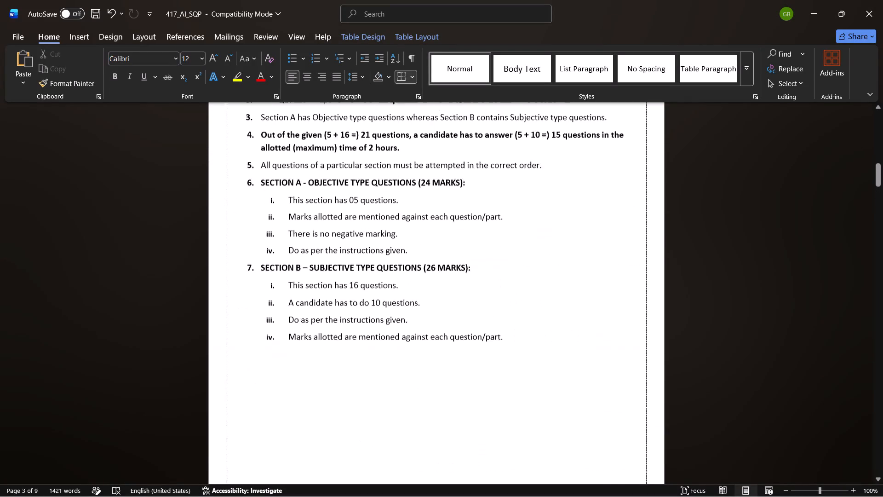
scroll(496, 245, up, 3)
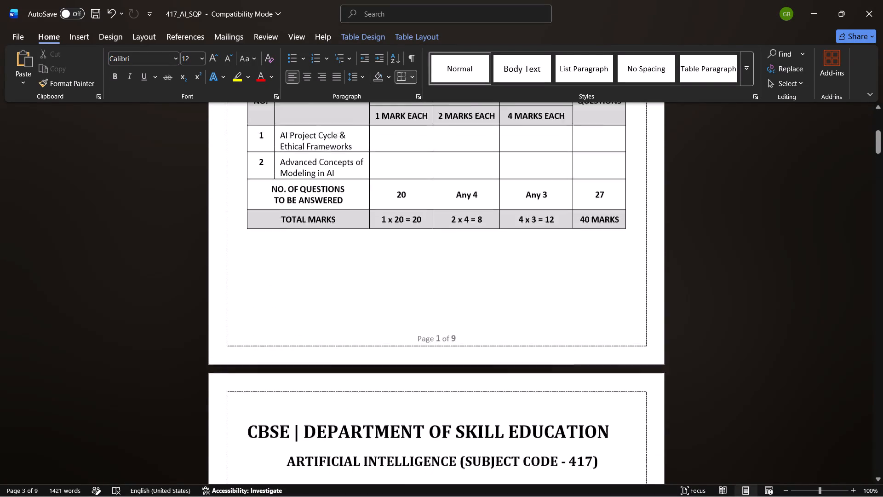
scroll(496, 245, up, 3)
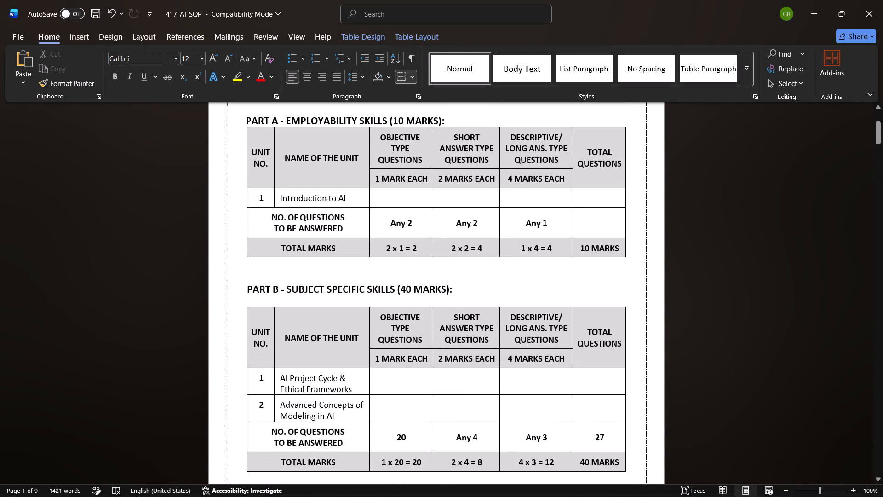
click(413, 223)
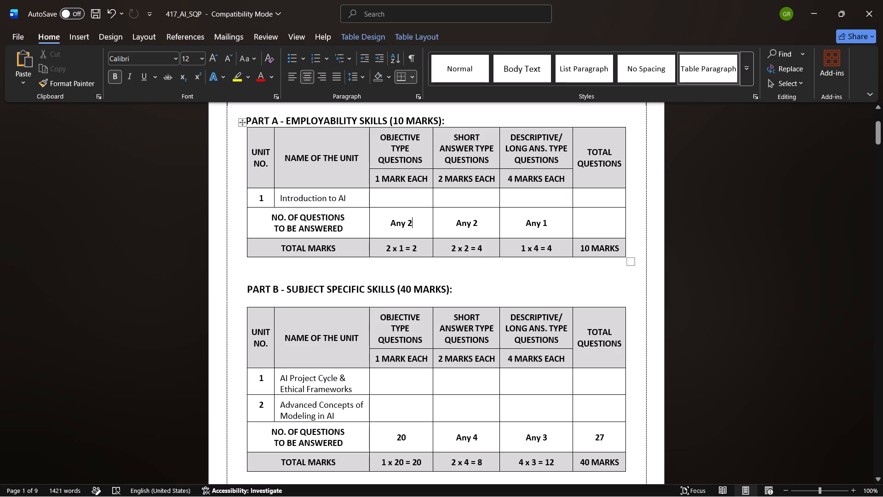
drag(564, 248, 531, 150)
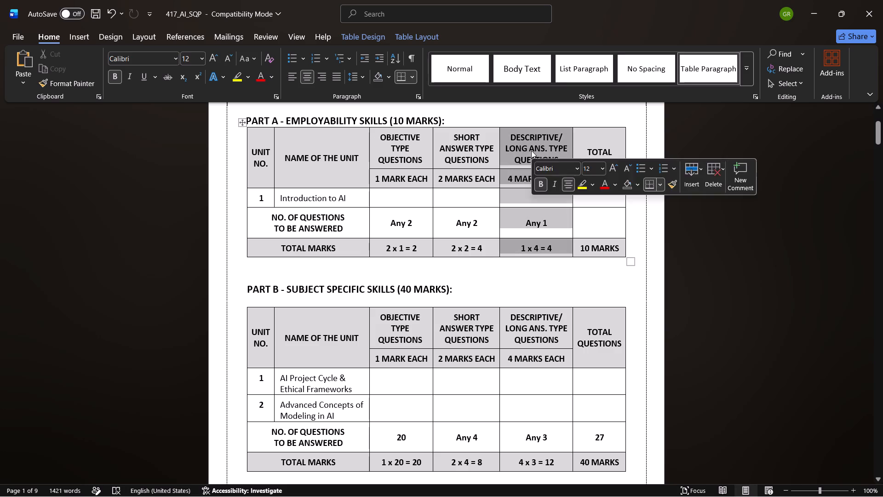
key(BackSpace)
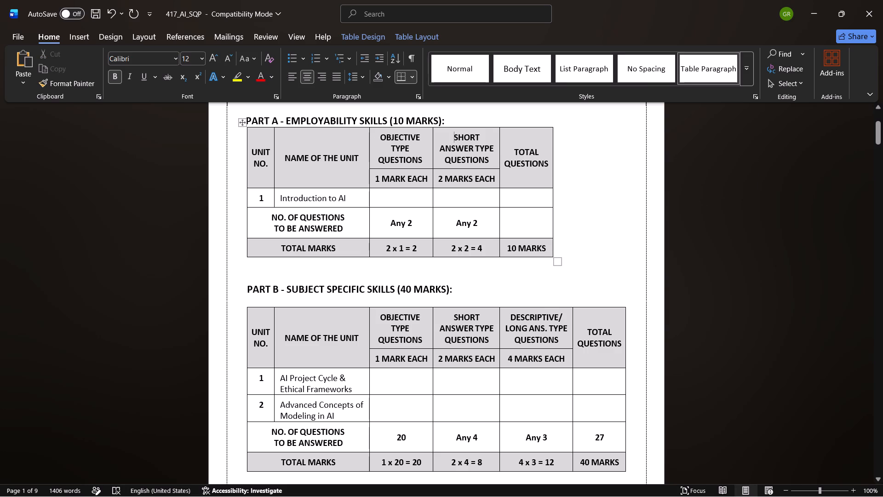
Widen the Part A marks table so its outer edge lines up with the Part B table below.
drag(557, 263, 611, 261)
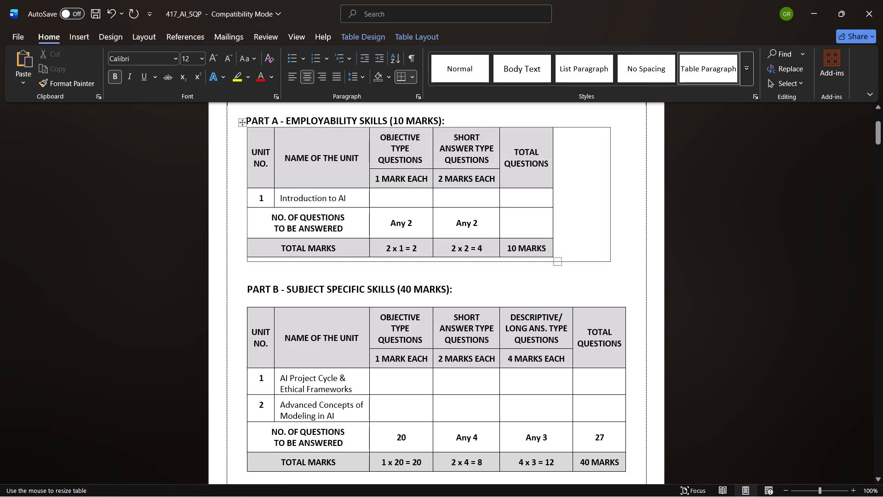
drag(611, 261, 631, 261)
drag(636, 266, 631, 261)
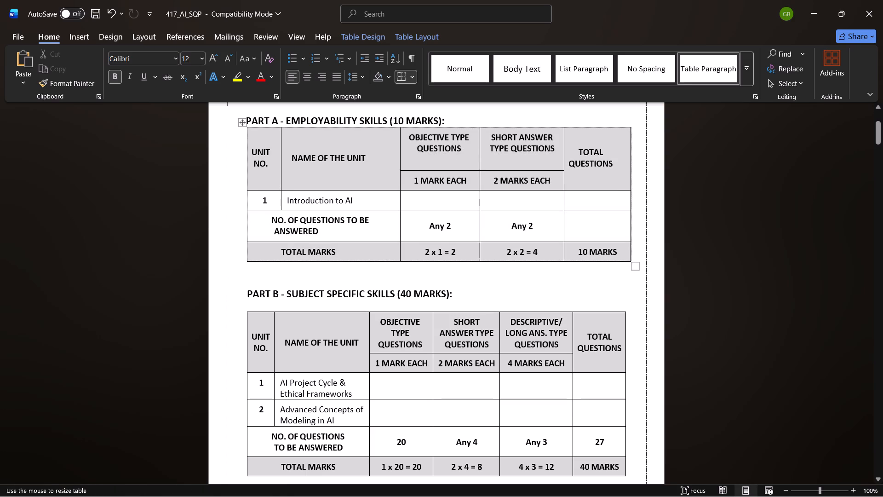
drag(631, 261, 631, 261)
click(699, 283)
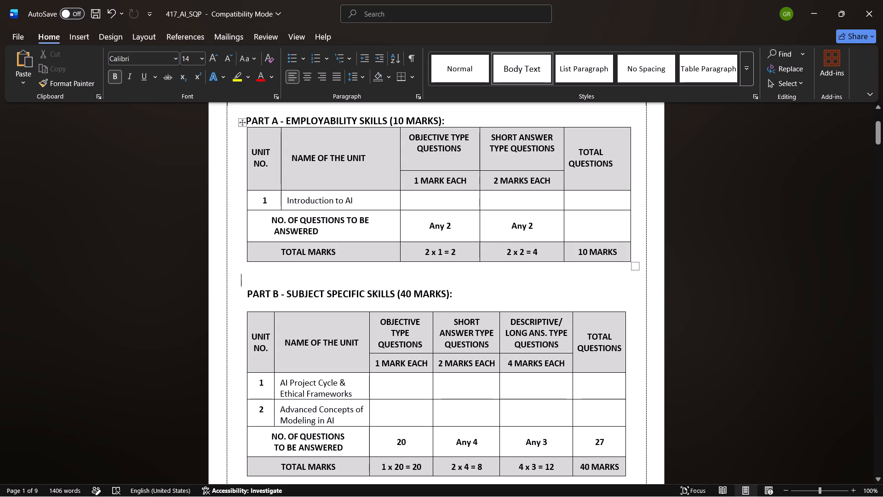
drag(637, 266, 631, 268)
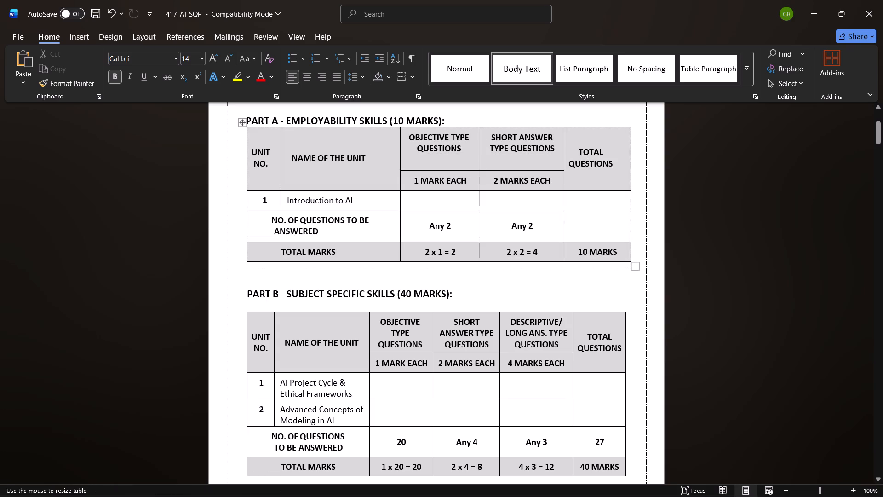
drag(631, 268, 626, 270)
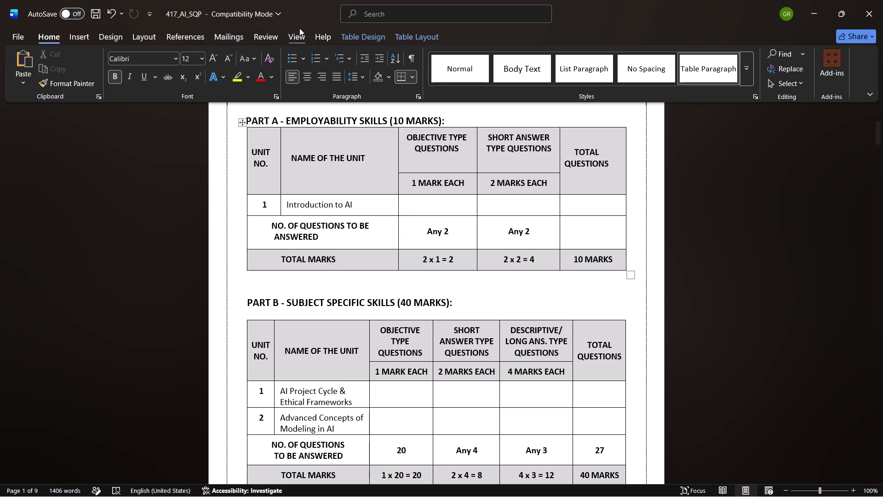
Turn on the document gridlines.
click(297, 30)
click(299, 65)
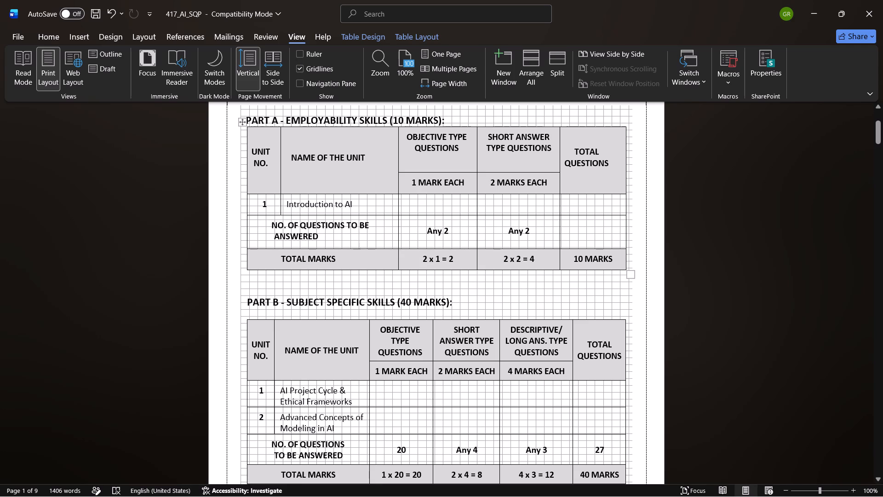
Widen the Part B - Subject Specific Skills marks table slightly towards the gridline edge.
scroll(488, 163, down, 1)
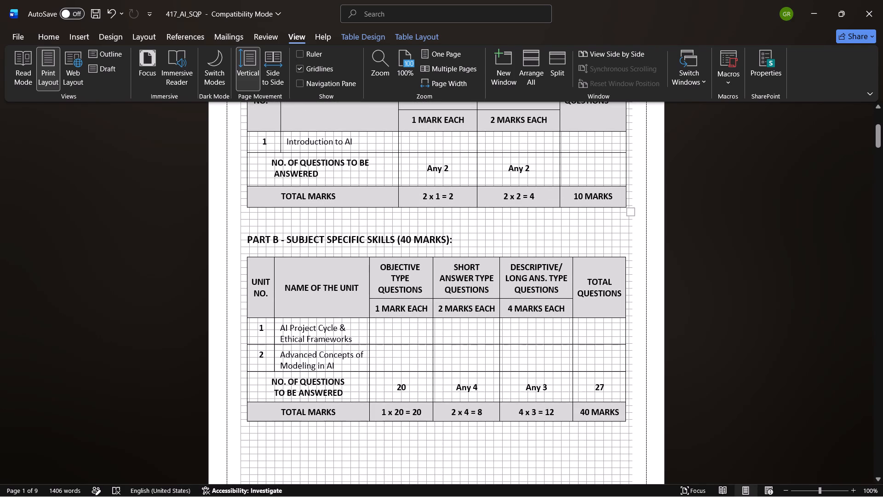
click(618, 418)
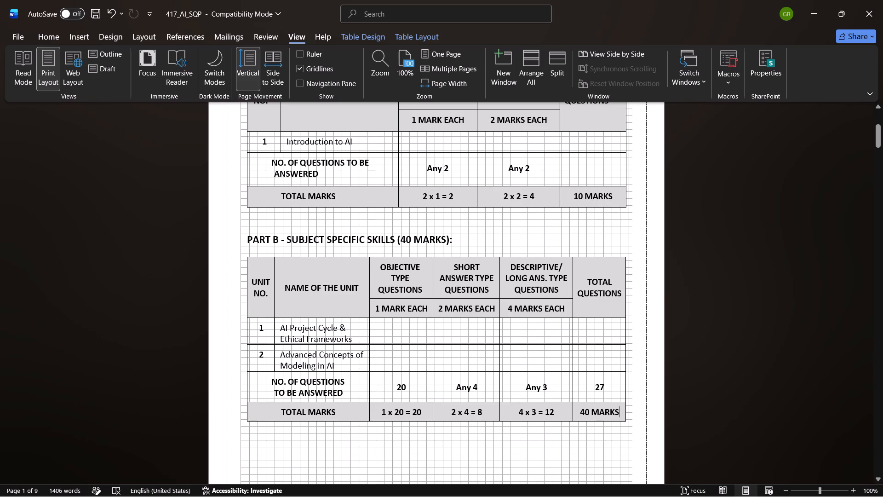
click(631, 429)
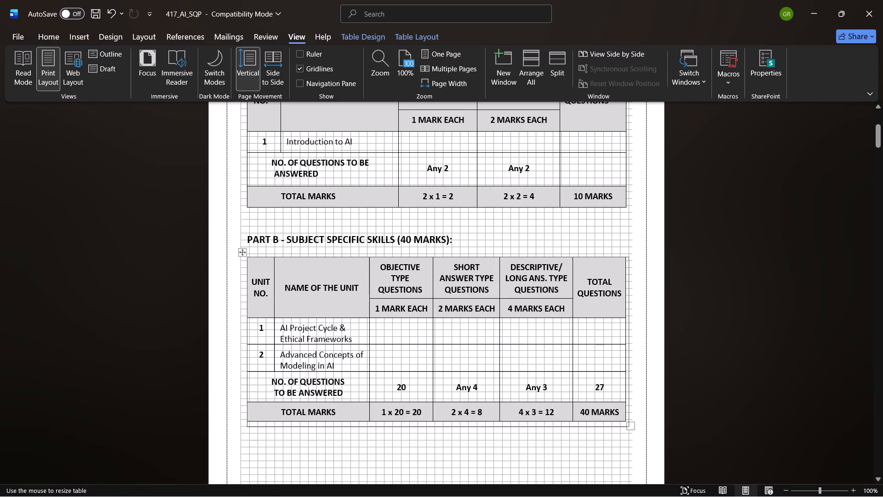
Widen the Part A marks table slightly to match the Part B table's width and adjust its height.
scroll(618, 207, up, 1)
click(608, 226)
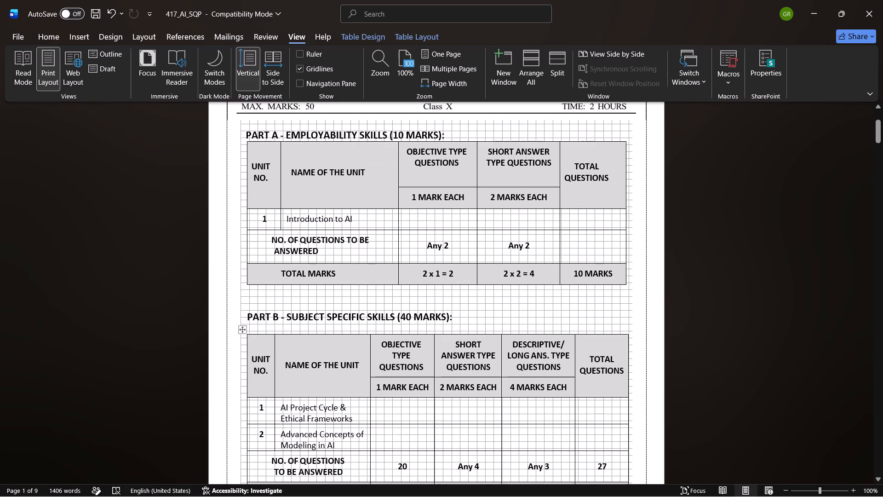
click(627, 288)
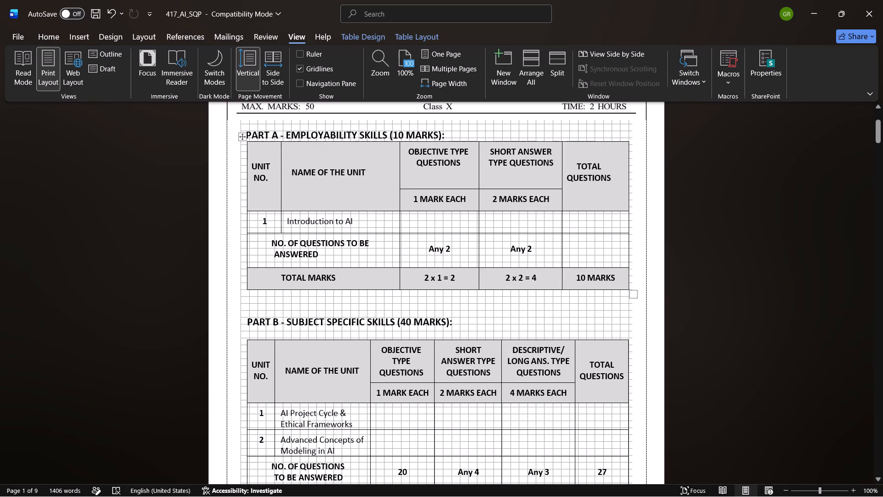
drag(631, 291, 631, 287)
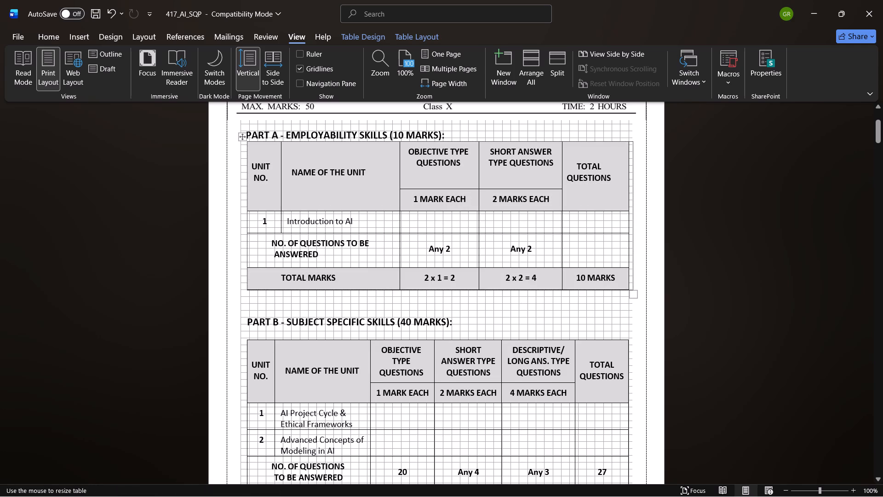
drag(631, 287, 628, 278)
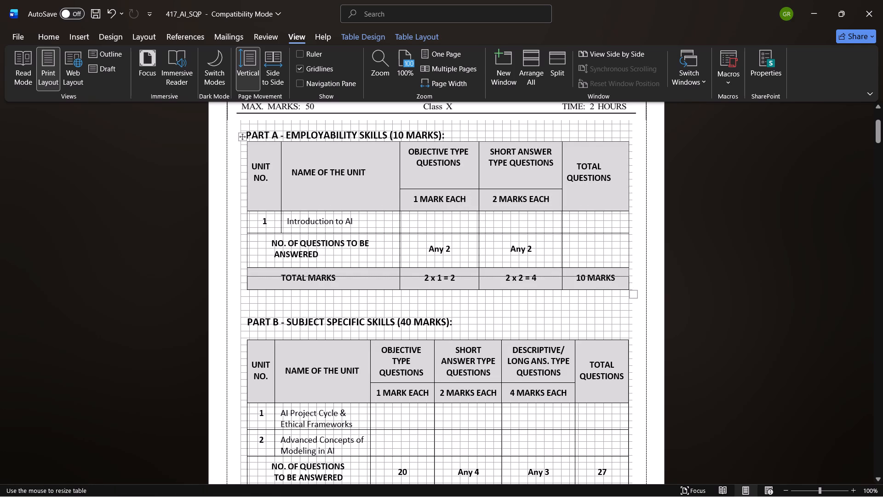
drag(628, 278, 627, 278)
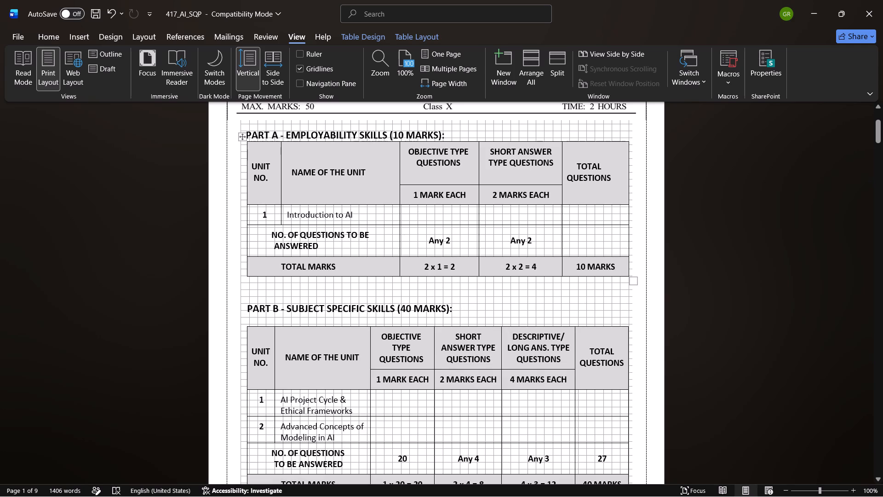
drag(632, 279, 631, 287)
Reduce the height of the Part B marks table slightly, keeping its width.
scroll(631, 287, down, 1)
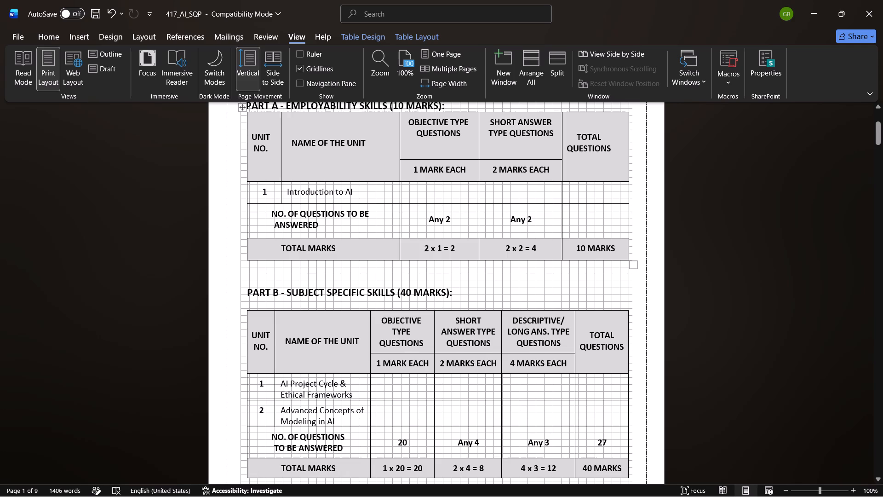
scroll(623, 279, down, 2)
click(716, 300)
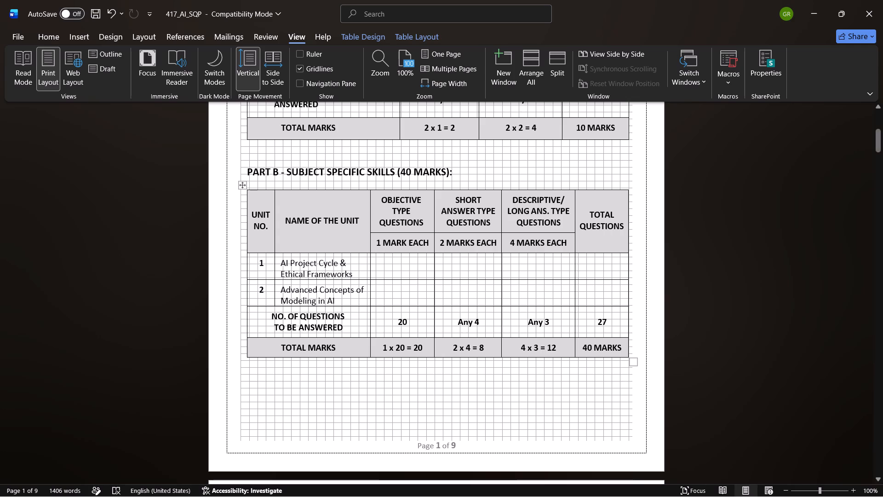
drag(632, 359, 631, 344)
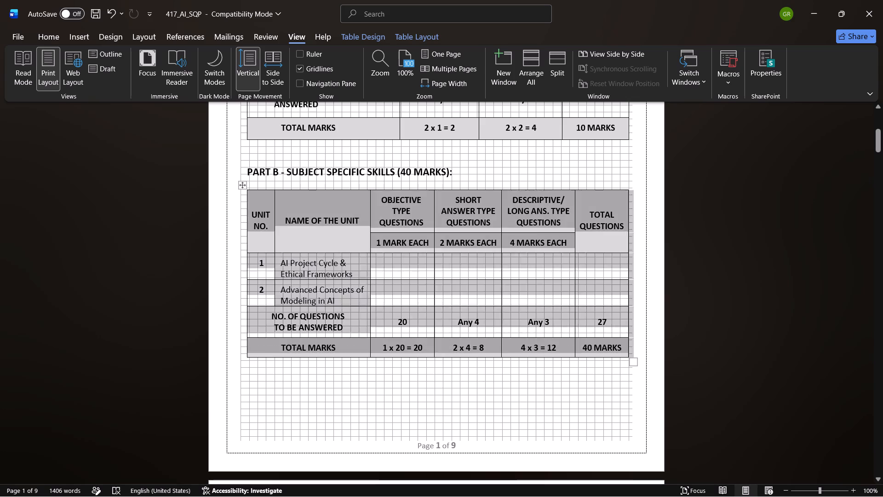
drag(631, 344, 631, 343)
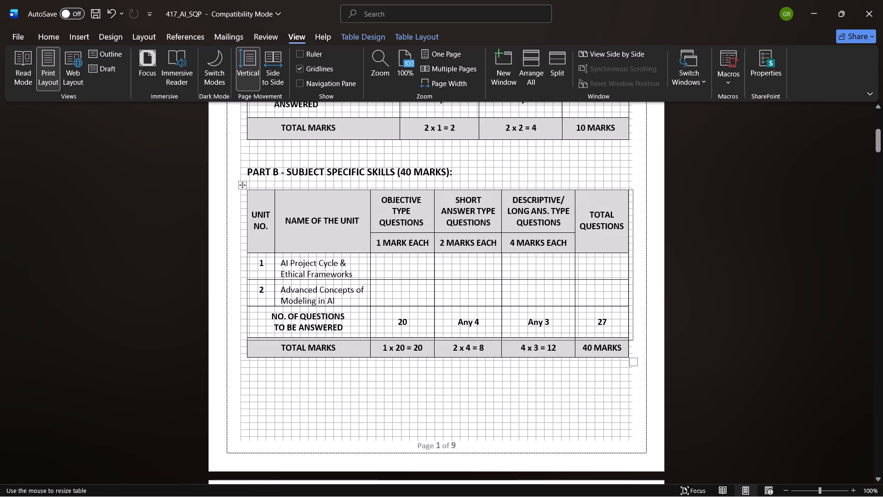
drag(631, 343, 631, 343)
click(707, 330)
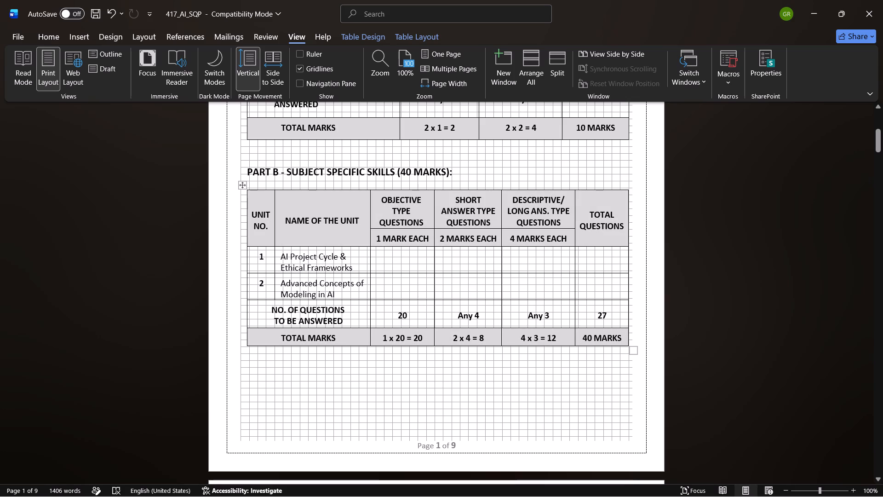
Replace the unit 1 name Introduction to AI in the Part A table with "Enterprenure Skills II".
scroll(491, 282, up, 1)
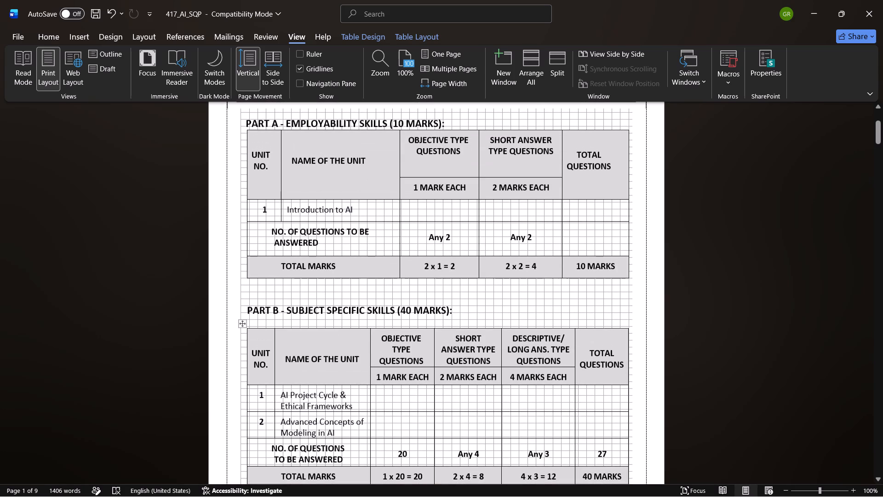
scroll(491, 290, up, 1)
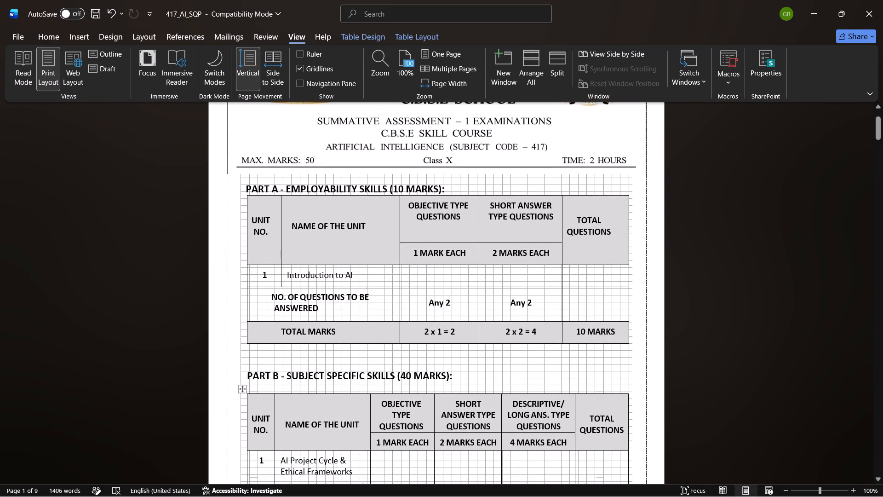
click(363, 278)
key(BackSpace)
key(BackSpace)
key(BackSpace)
key(BackSpace)
key(BackSpace)
key(BackSpace)
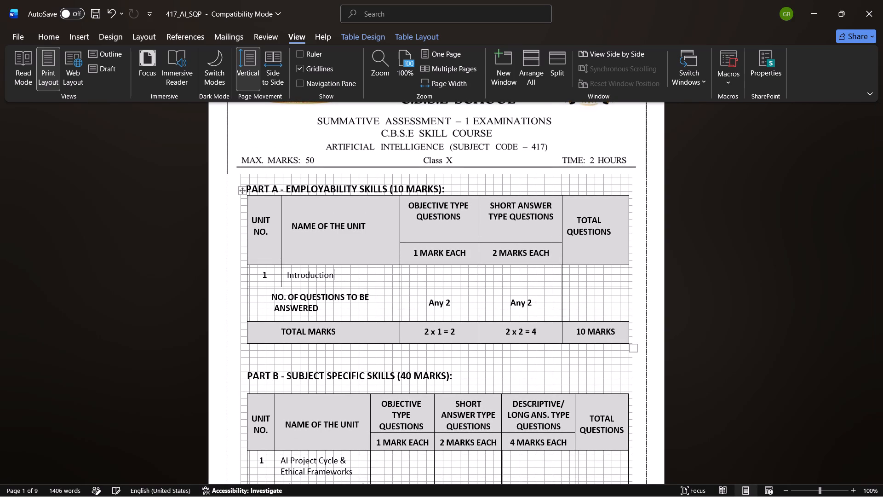
key(BackSpace)
key(BackSpace)
key(BackSpace)
key(BackSpace)
key(BackSpace)
key(BackSpace)
key(BackSpace)
key(BackSpace)
key(BackSpace)
key(BackSpace)
key(BackSpace)
key(BackSpace)
text(Enter)
text(prenure)
key(space)
text(Skills)
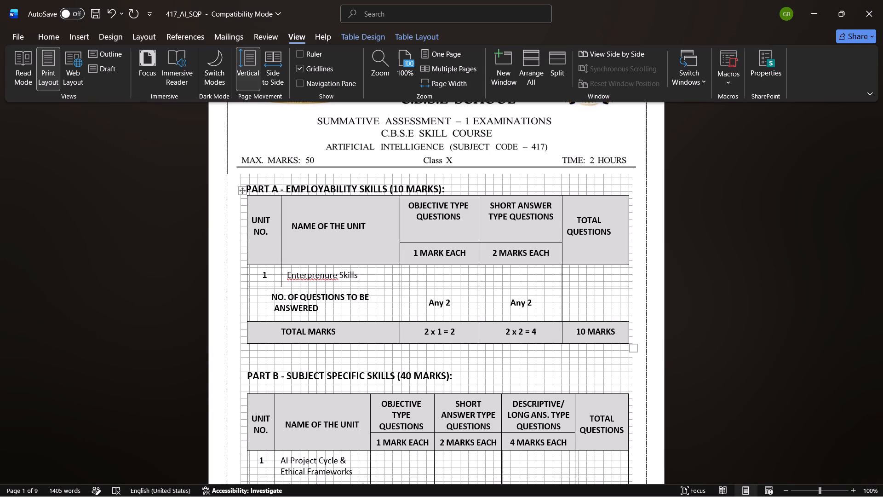
key(space)
key(minus)
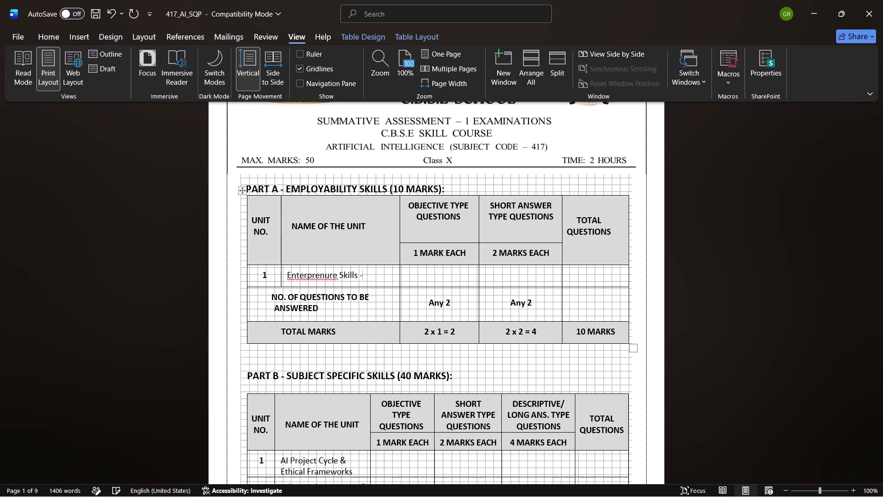
key(BackSpace)
text(II)
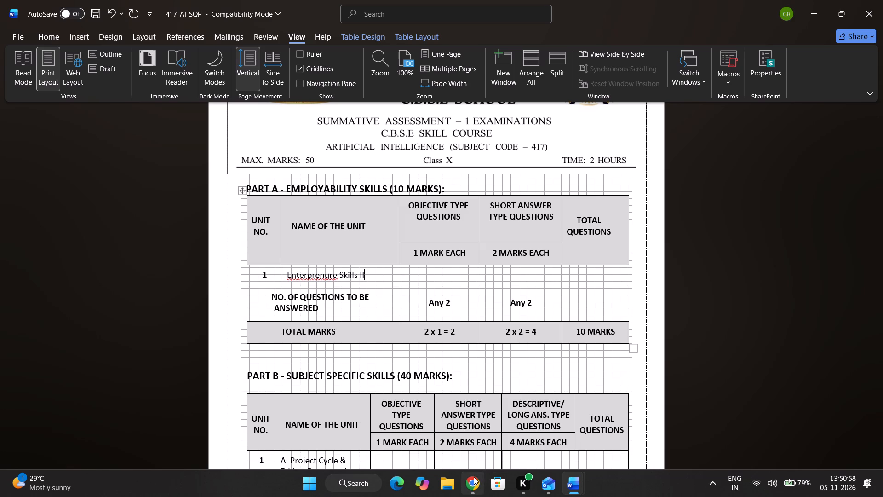
Open the 417_AI_SQP PDF from Downloads in Chrome, and close the older 417_AI_SQP.pdf and Download file tabs.
click(444, 478)
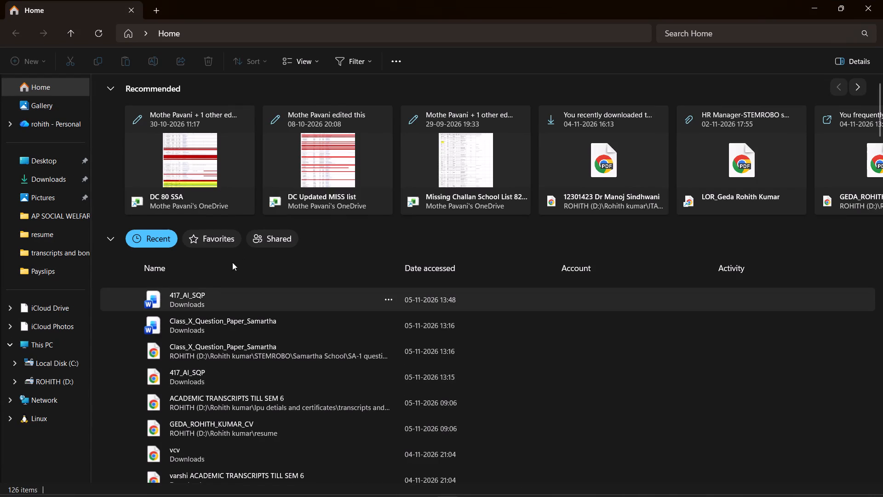
click(48, 177)
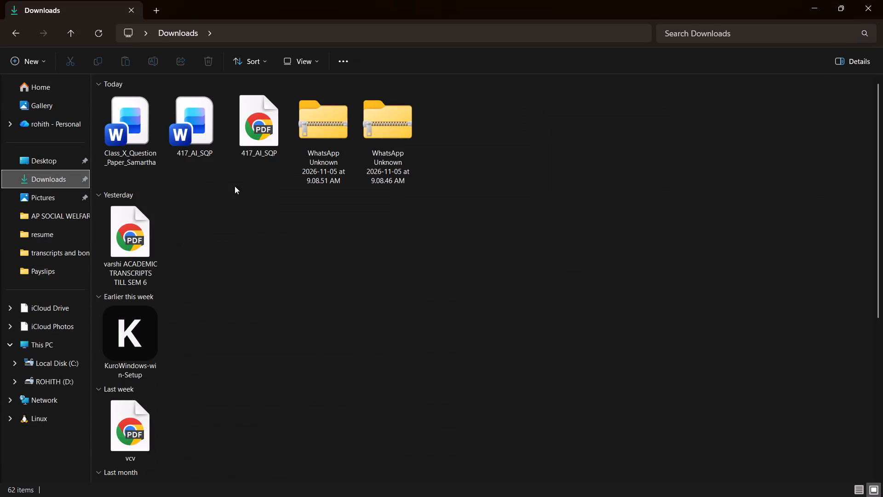
double_click(258, 120)
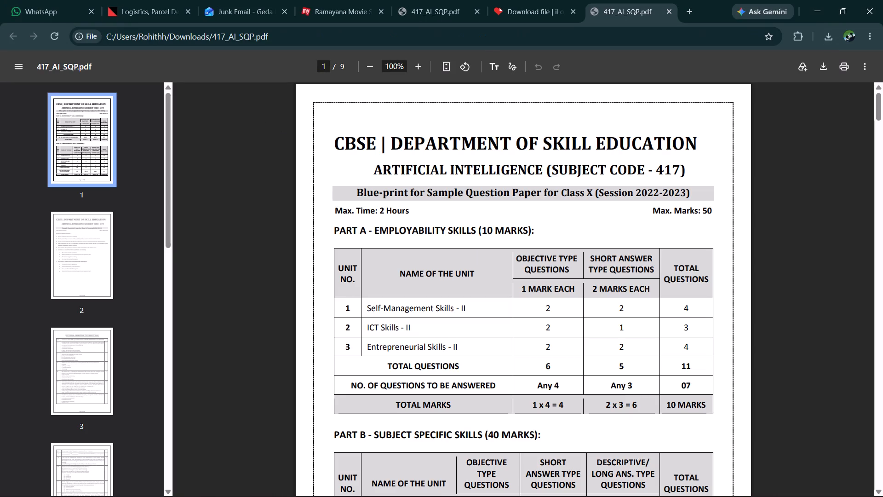
click(476, 8)
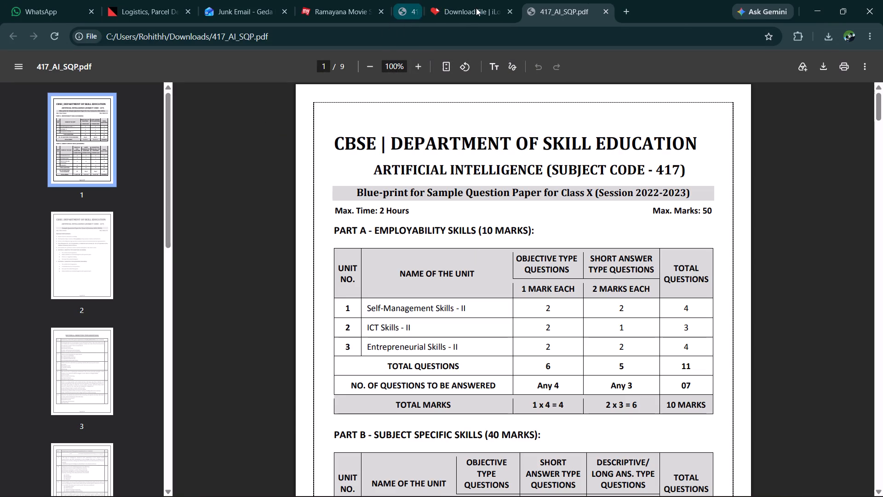
click(476, 8)
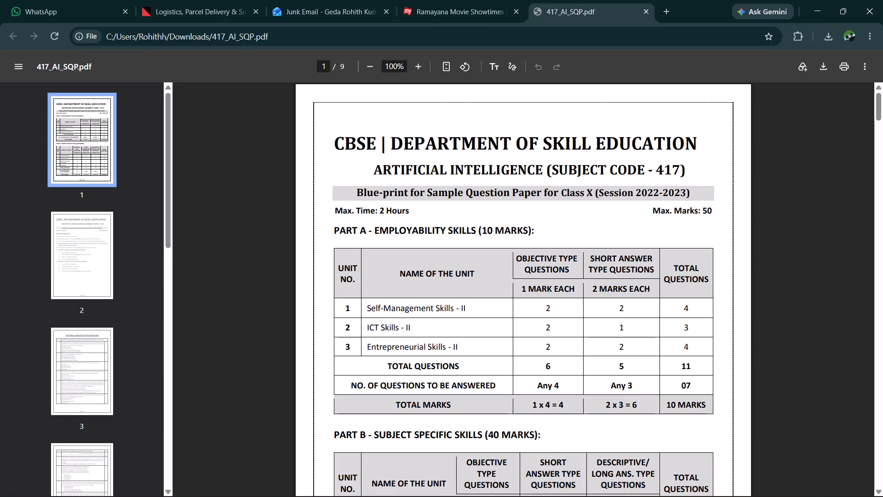
Replace the Part A unit 1 name with "Entrepreneurial Skills - II" copied from the PDF, closing the Class_X_Question_Paper window when returning to Word.
drag(461, 347, 366, 352)
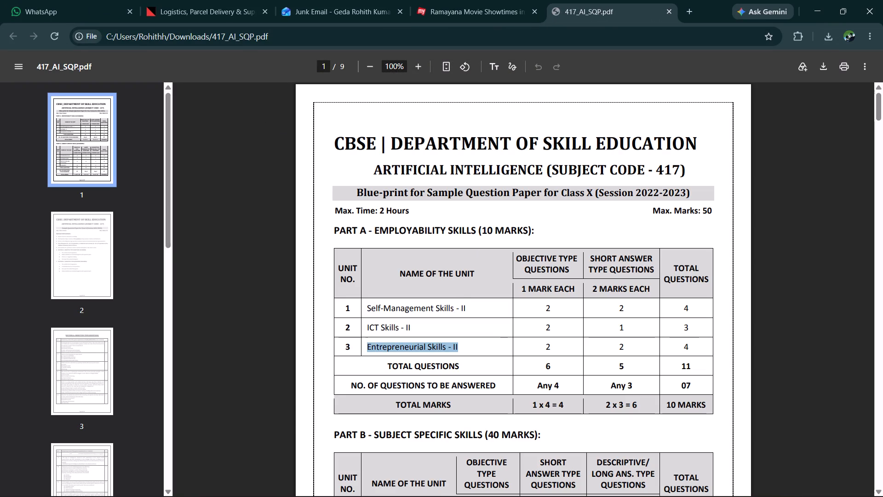
drag(366, 352, 366, 350)
key(ctrl+c)
key(alt+Tab)
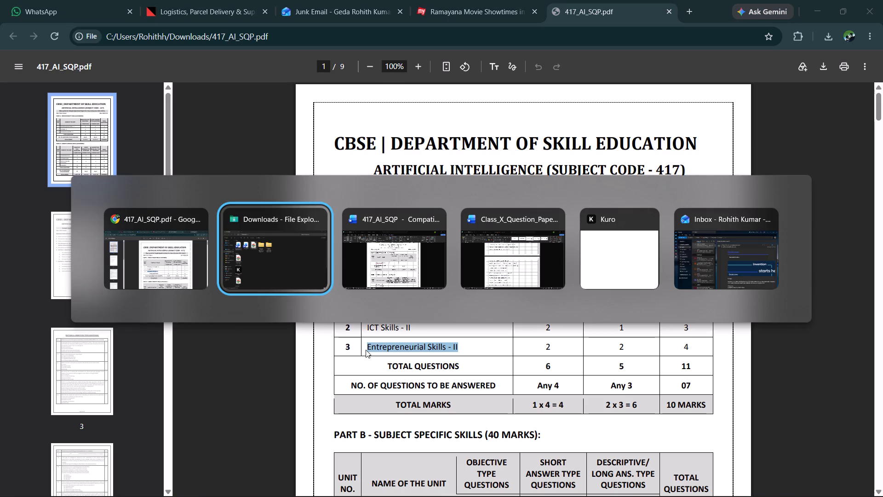
key(alt+Tab)
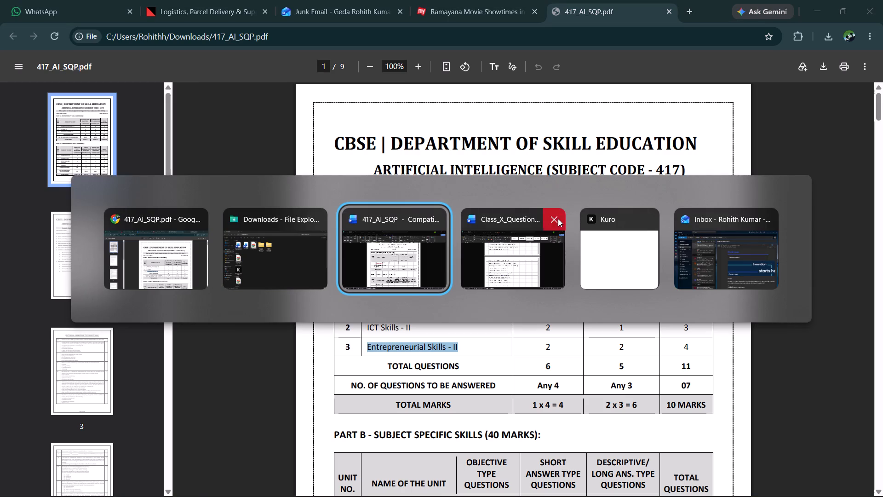
alt+click(558, 219)
alt+click(467, 243)
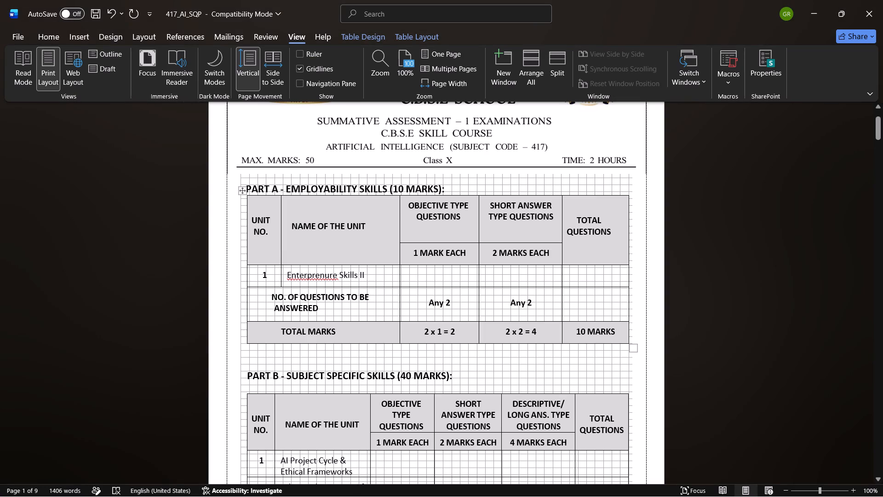
drag(372, 276, 295, 279)
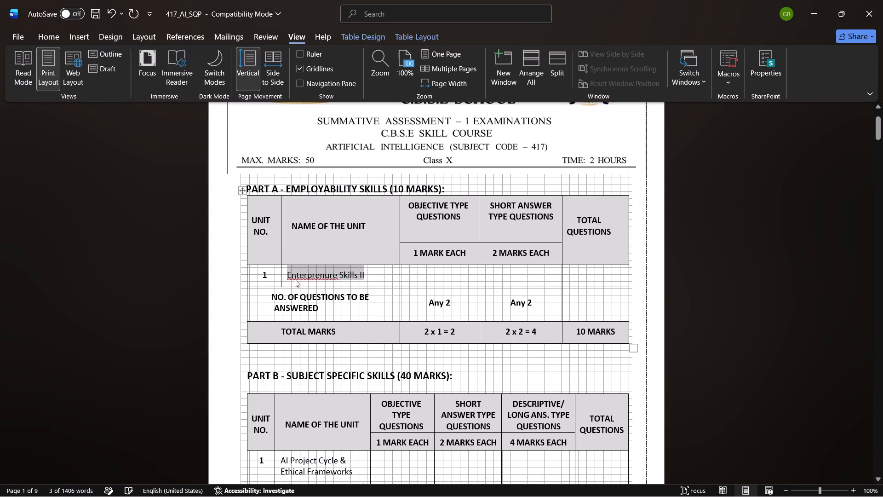
key(ctrl+v)
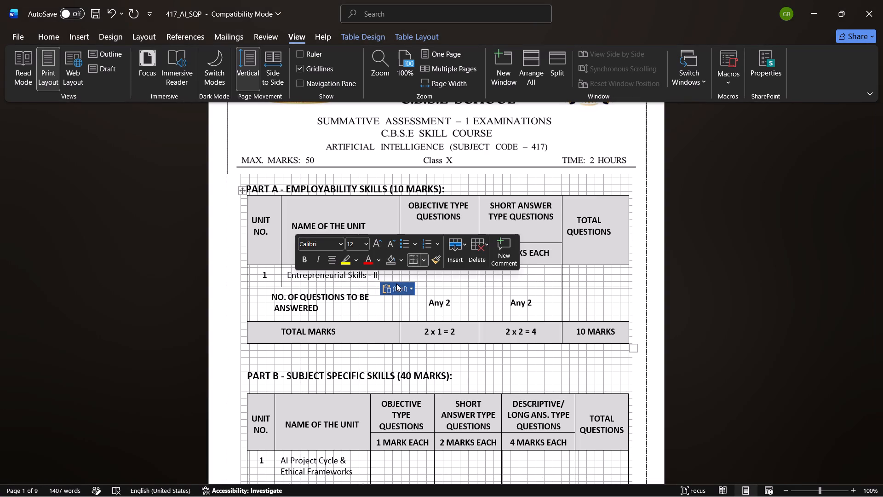
click(763, 337)
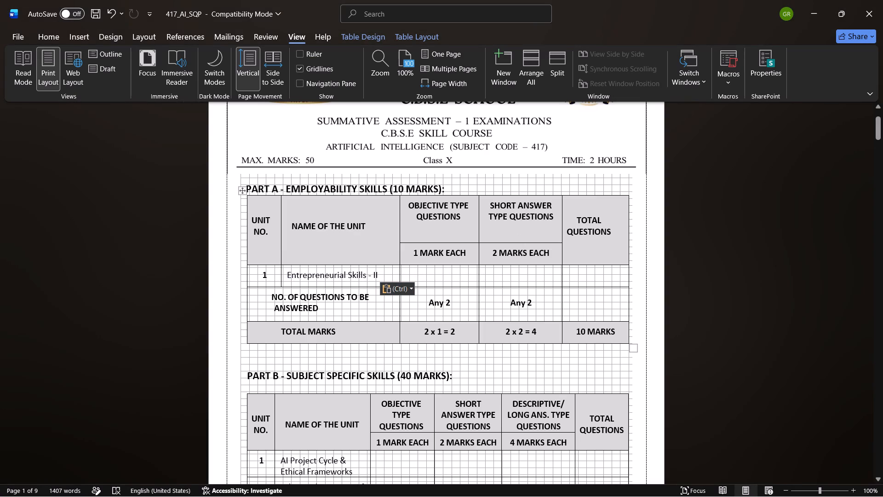
Set the Part A total marks to 4 x 1 = 4 for objective questions and 3 x 2 = 6 for short answer questions.
key(alt+Tab)
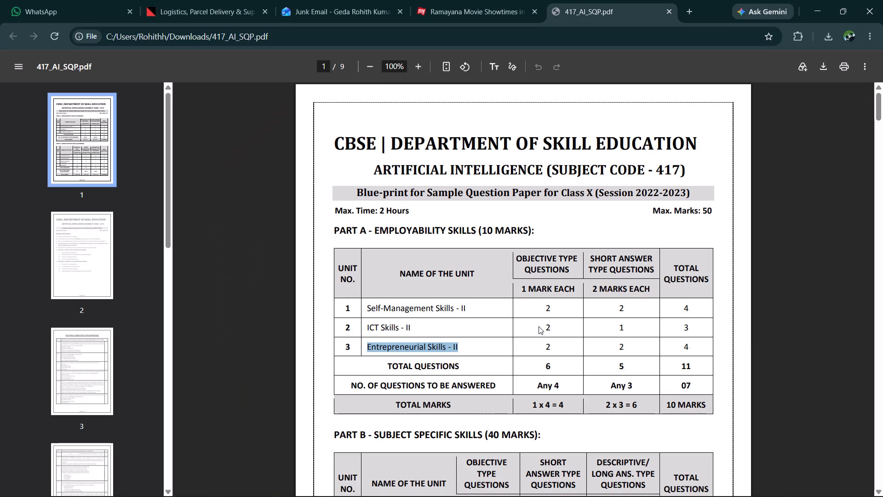
key(alt+Tab)
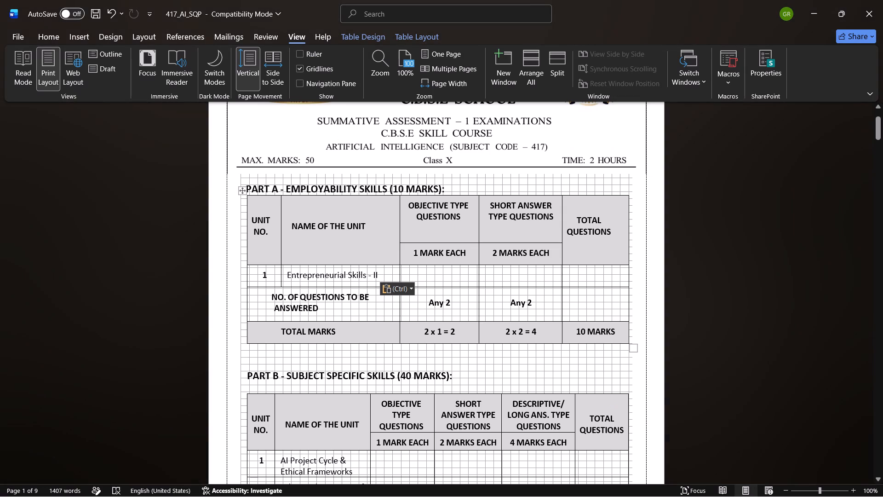
click(456, 331)
key(BackSpace)
key(4)
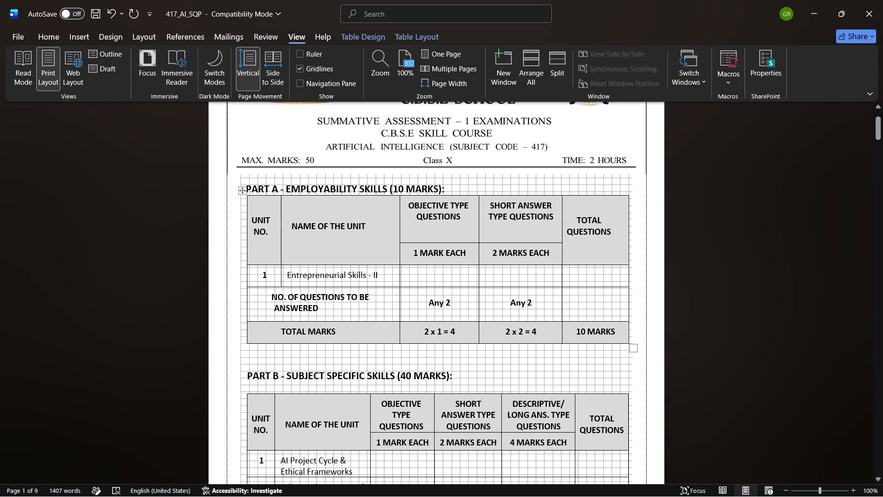
click(430, 331)
key(BackSpace)
key(4)
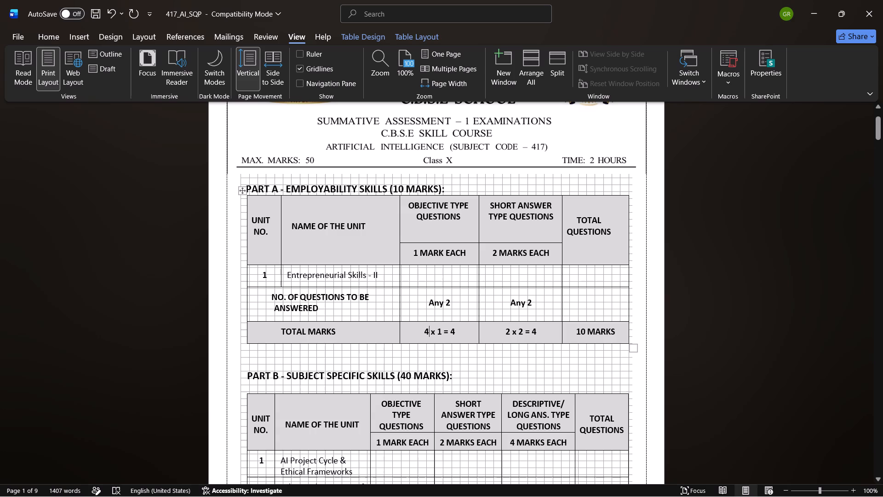
click(508, 334)
key(BackSpace)
key(3)
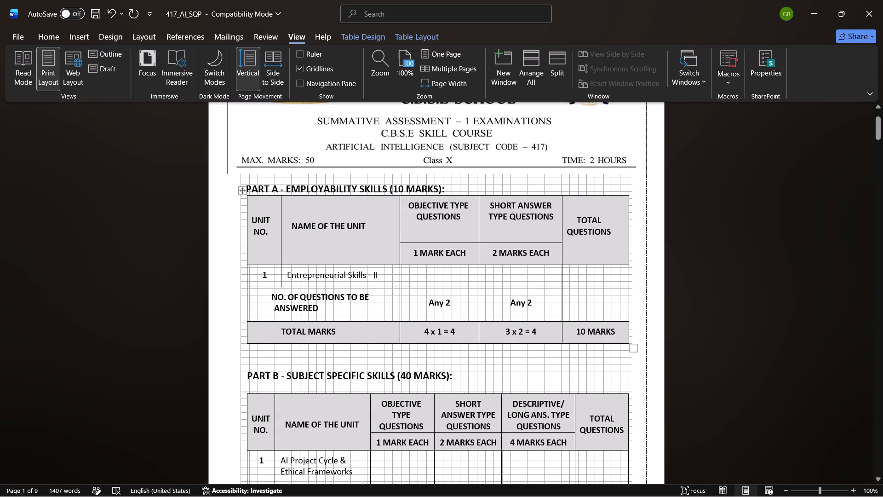
click(537, 331)
key(BackSpace)
key(6)
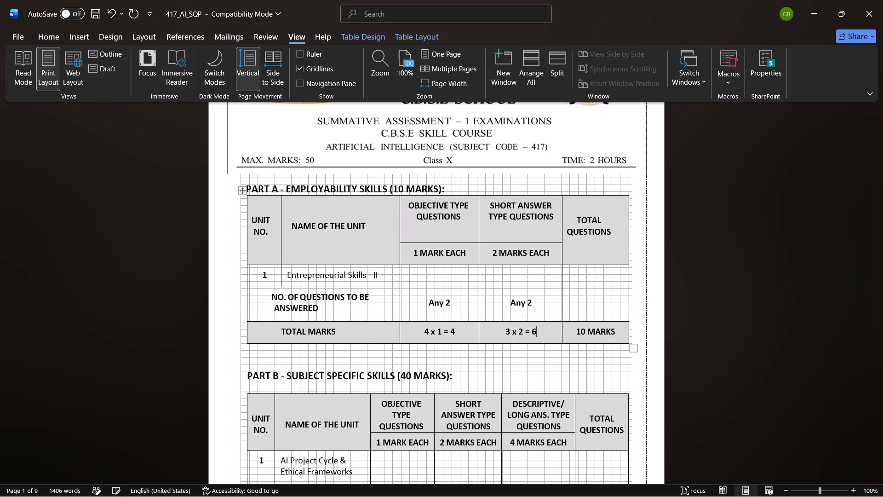
Set the Part A number of questions to be answered to Any 3 for short answer and Any 4 for objective type.
click(533, 300)
key(BackSpace)
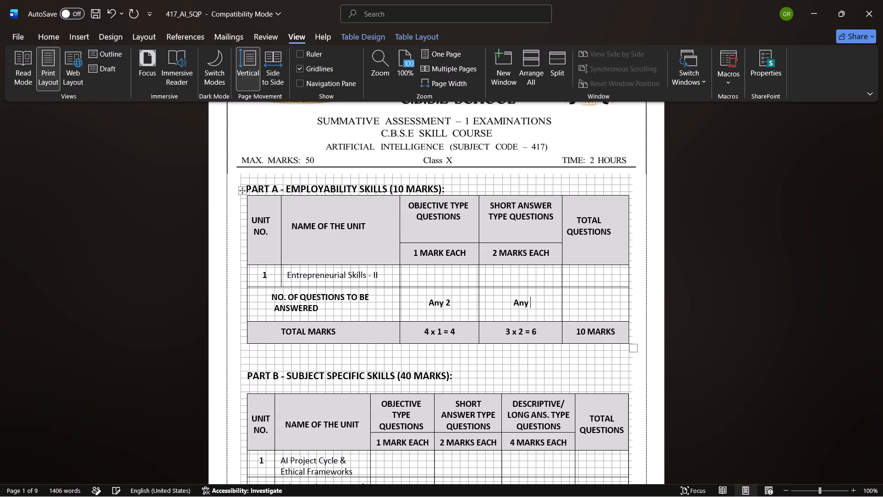
key(3)
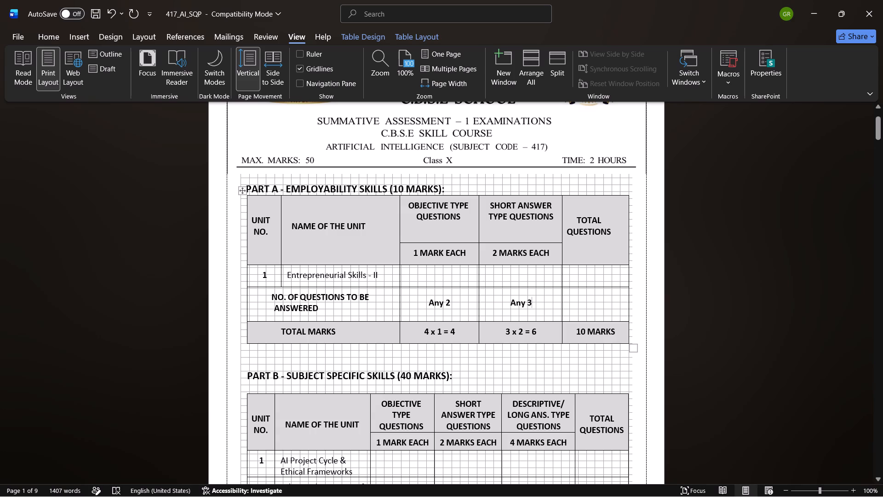
click(452, 303)
key(BackSpace)
key(4)
Consult the sample paper PDF and fill the Entrepreneurial Skills - II row with 6 objective and 4 short answer questions.
key(alt+Tab)
click(511, 335)
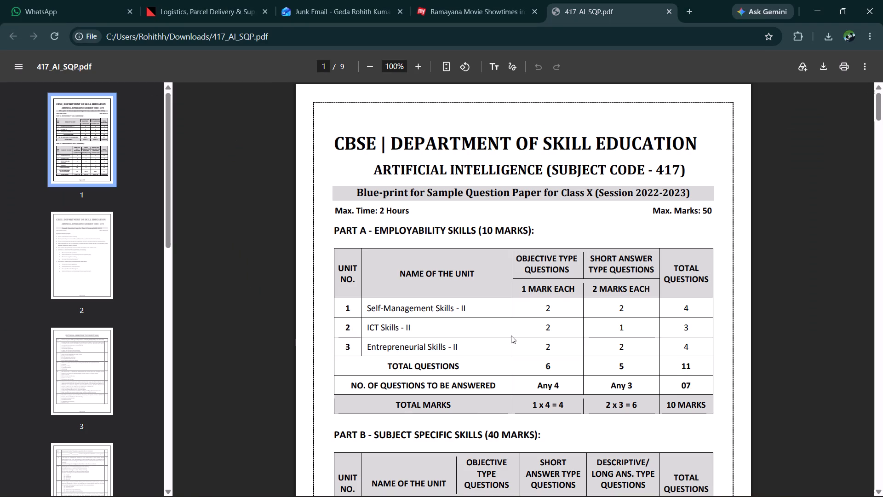
key(alt+Tab)
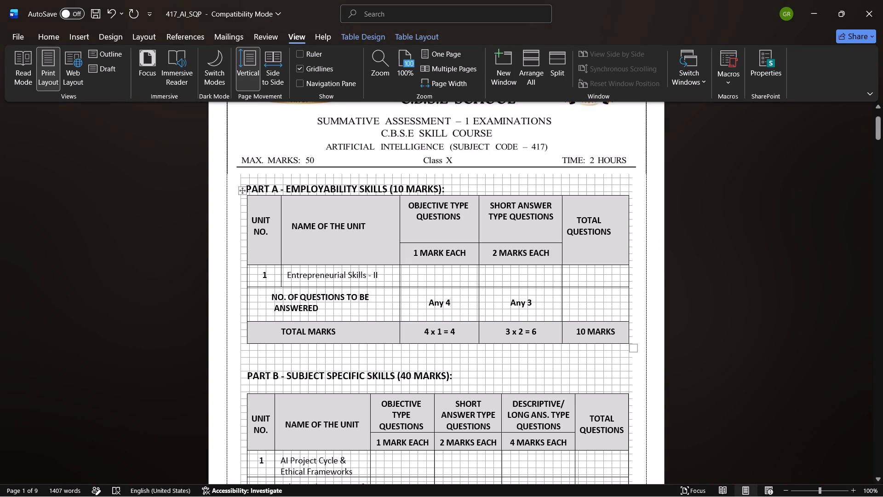
click(438, 277)
key(6)
click(518, 271)
key(alt+Tab)
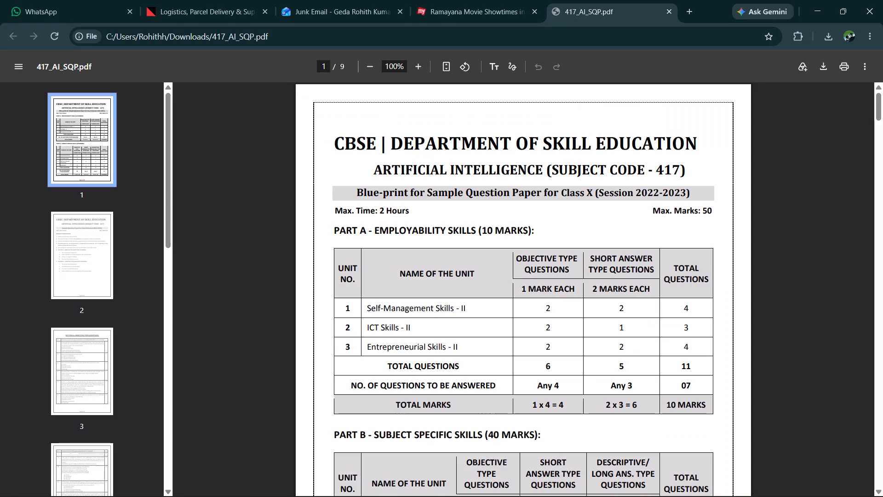
key(alt+Tab)
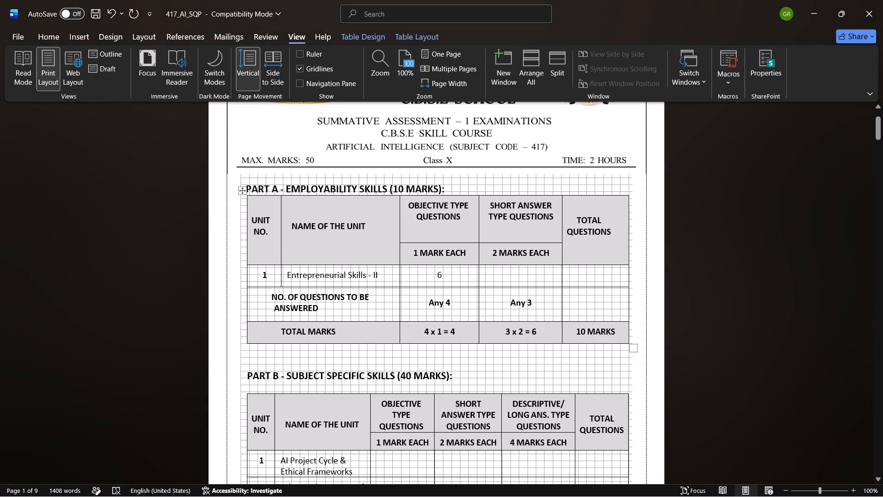
key(5)
key(alt+Tab)
key(alt+Tab)
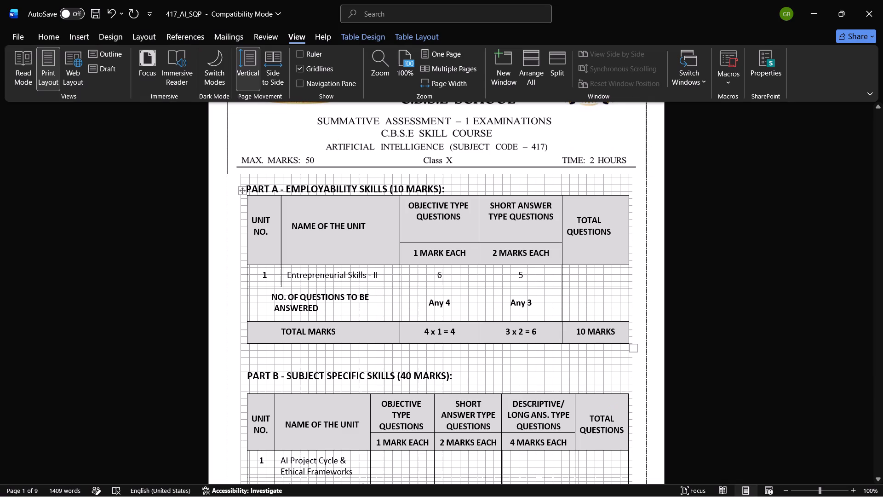
key(BackSpace)
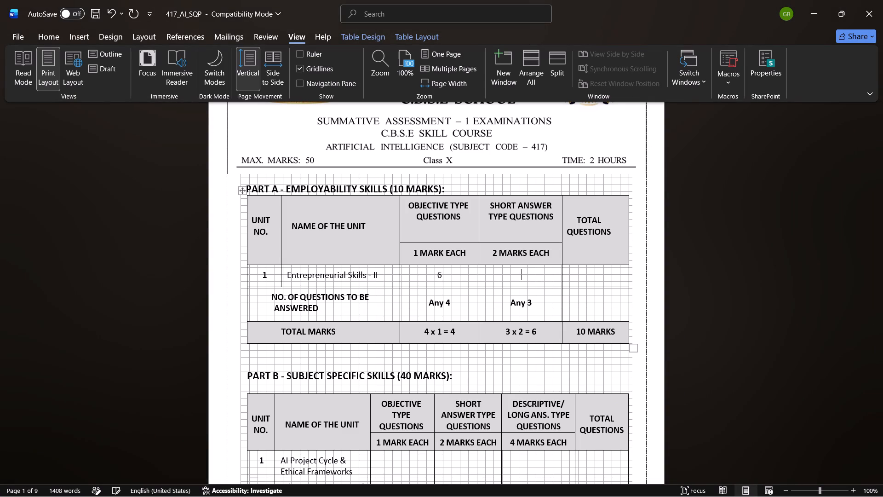
text(14)
key(BackSpace)
key(BackSpace)
key(4)
Set the Part A total questions to 10 for Entrepreneurial Skills - II and 7 for the questions to be answered.
click(596, 279)
text(10)
click(593, 303)
key(7)
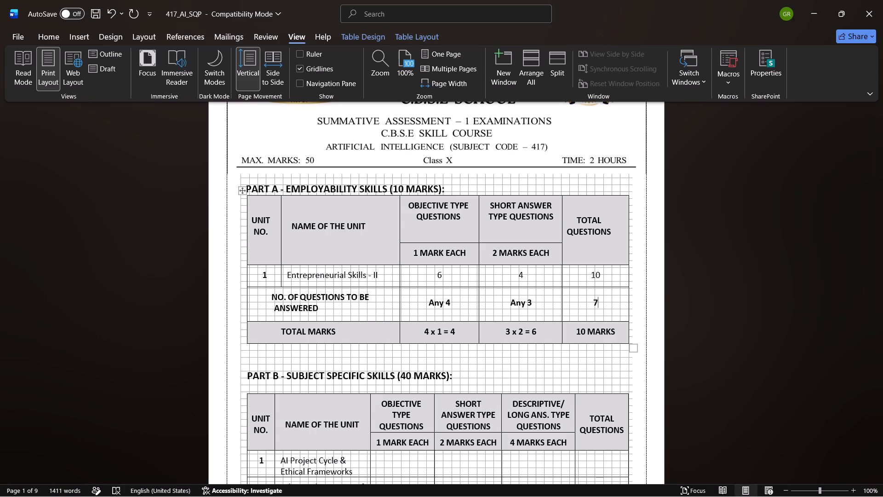
Review the Section A questions and enter 12 objective type questions for each of the two Part B units.
scroll(537, 326, down, 2)
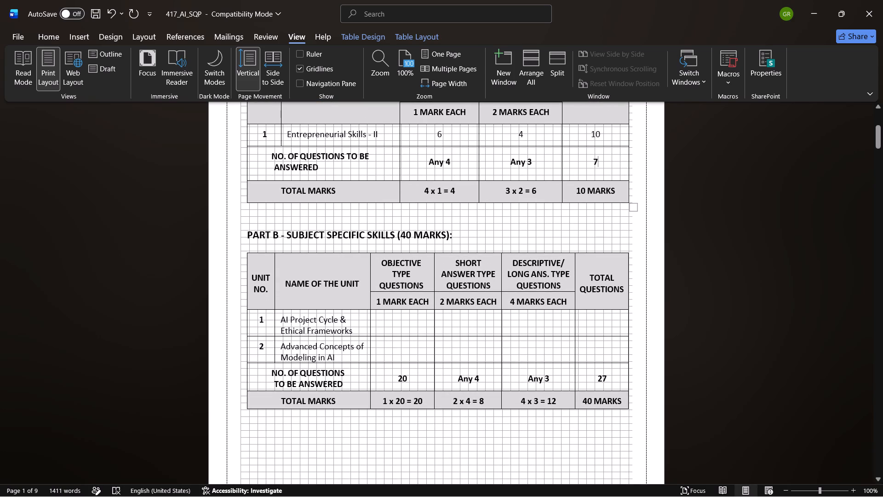
click(401, 321)
scroll(401, 321, up, 1)
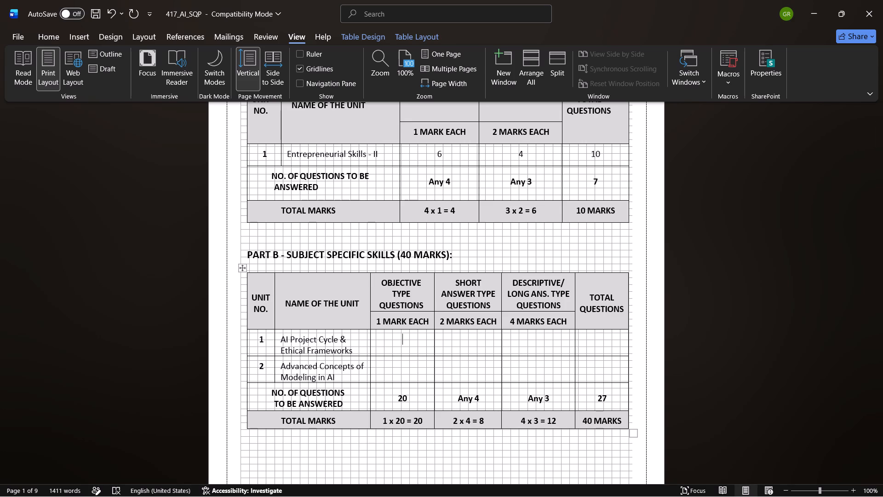
scroll(437, 388, down, 3)
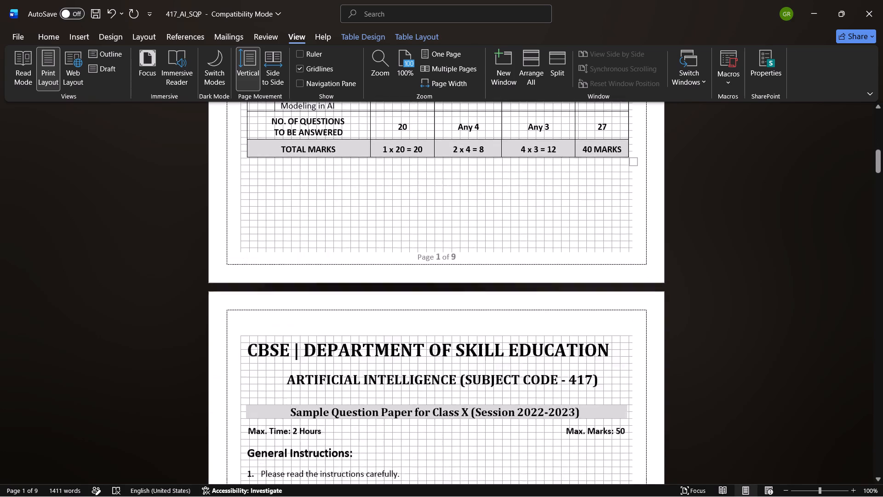
scroll(437, 388, down, 5)
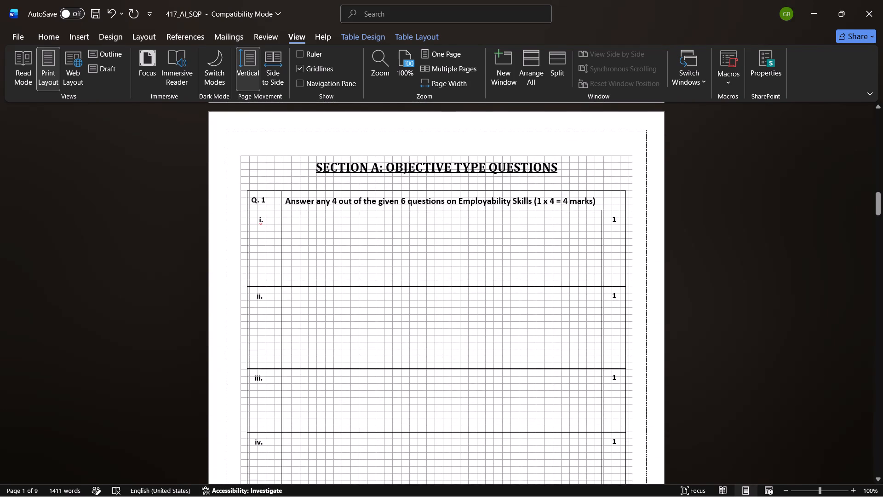
scroll(437, 388, down, 3)
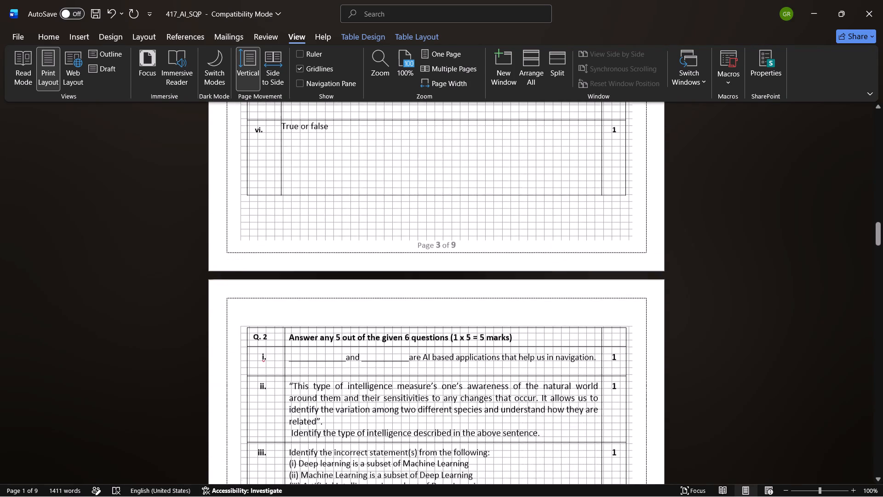
scroll(437, 388, down, 1)
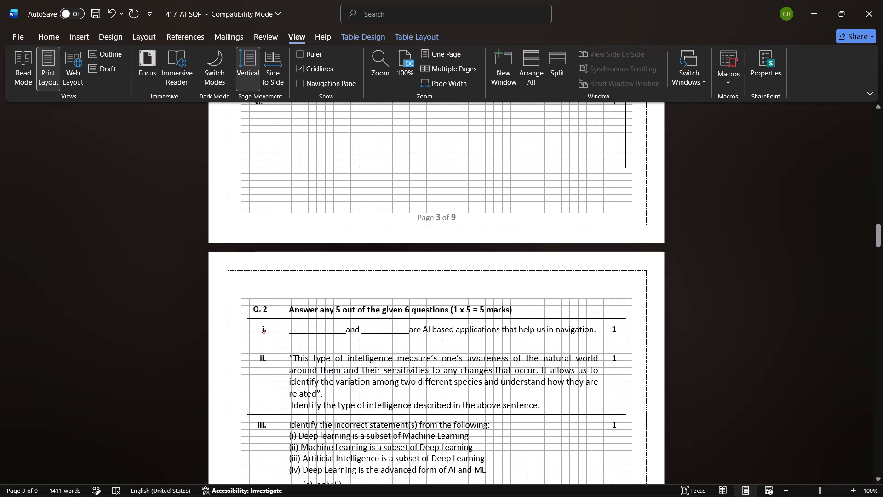
scroll(437, 388, down, 1)
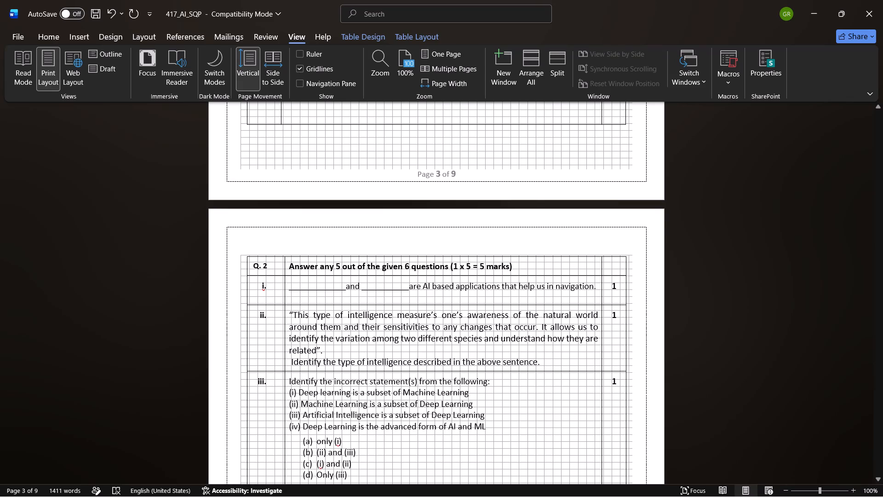
scroll(438, 446, down, 3)
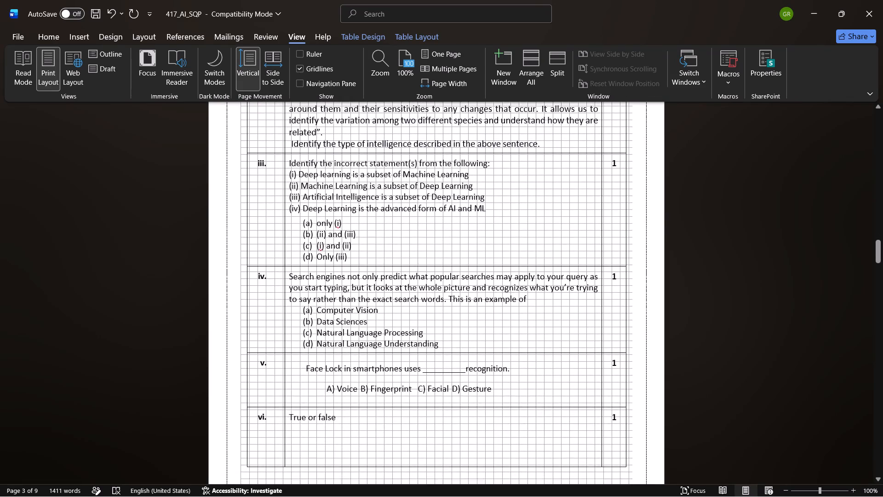
scroll(438, 446, down, 2)
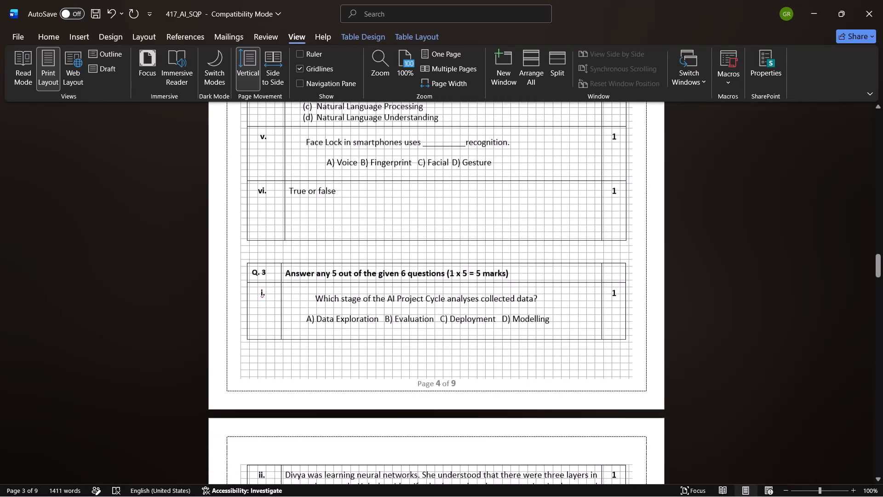
scroll(438, 446, down, 1)
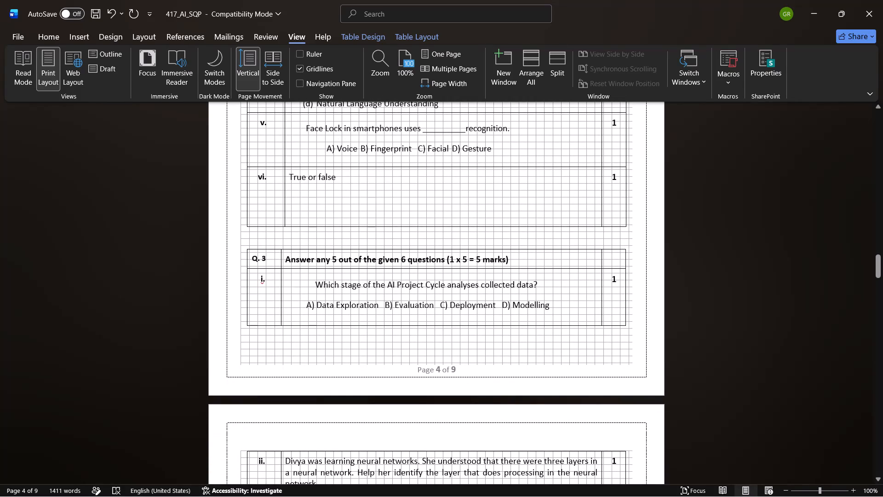
scroll(458, 347, down, 1)
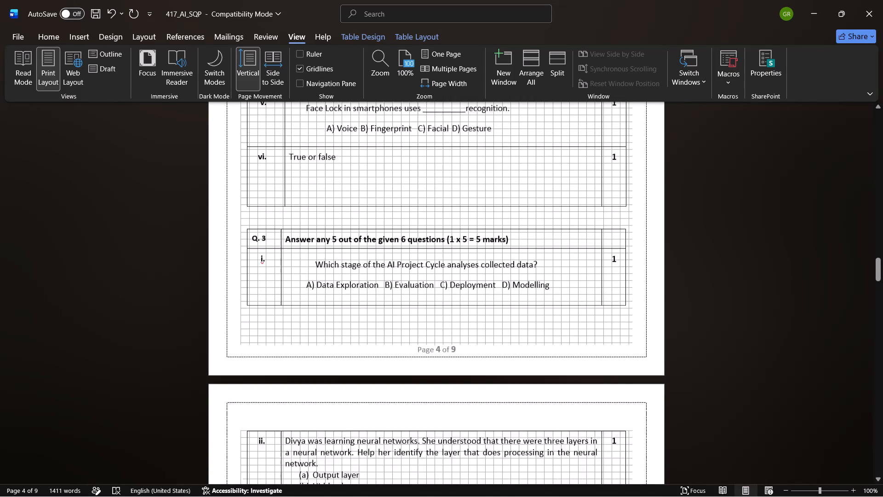
scroll(458, 347, down, 1)
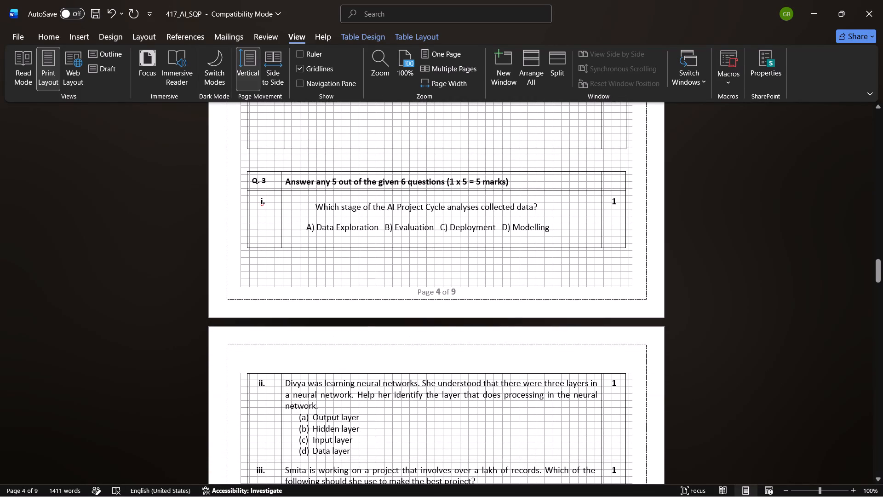
scroll(458, 347, down, 5)
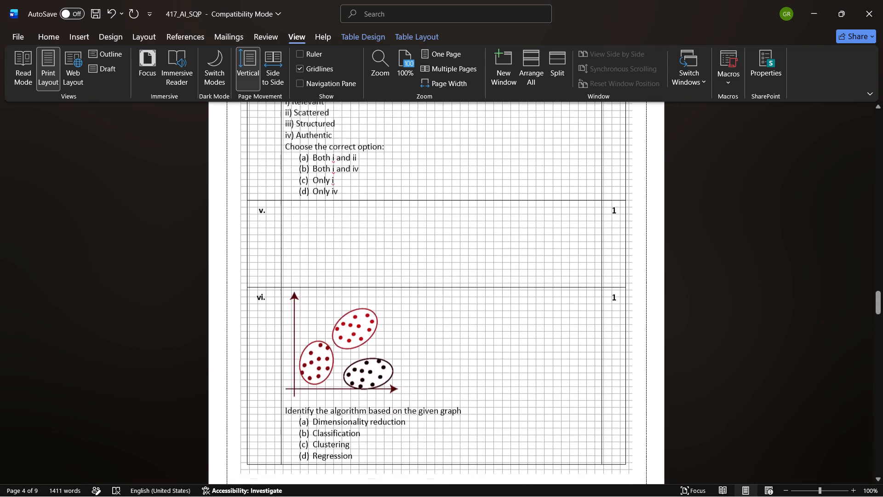
scroll(458, 347, down, 2)
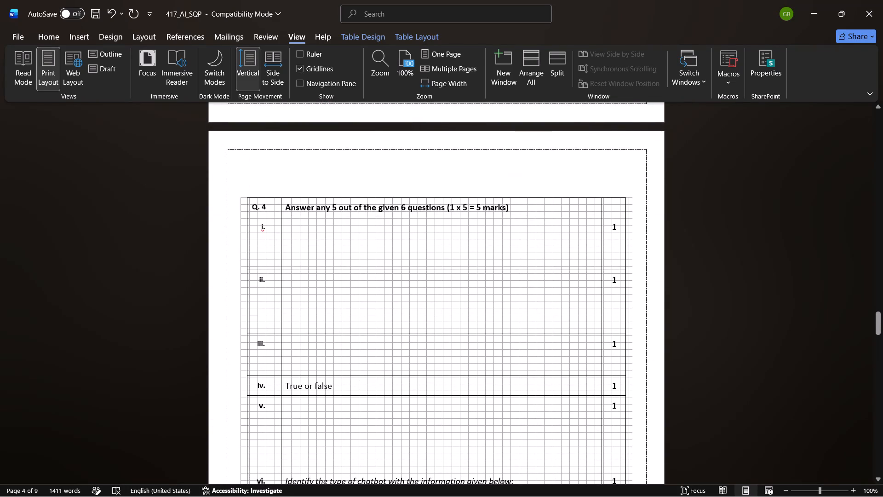
scroll(458, 347, down, 4)
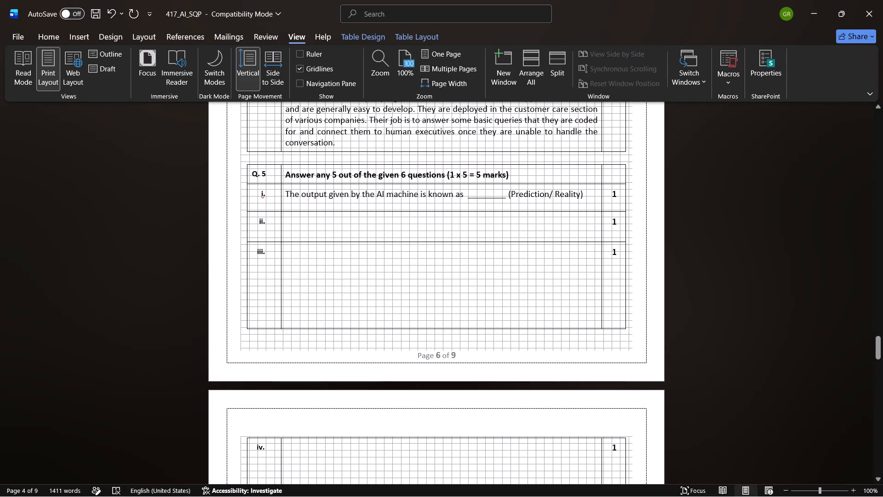
scroll(491, 337, up, 18)
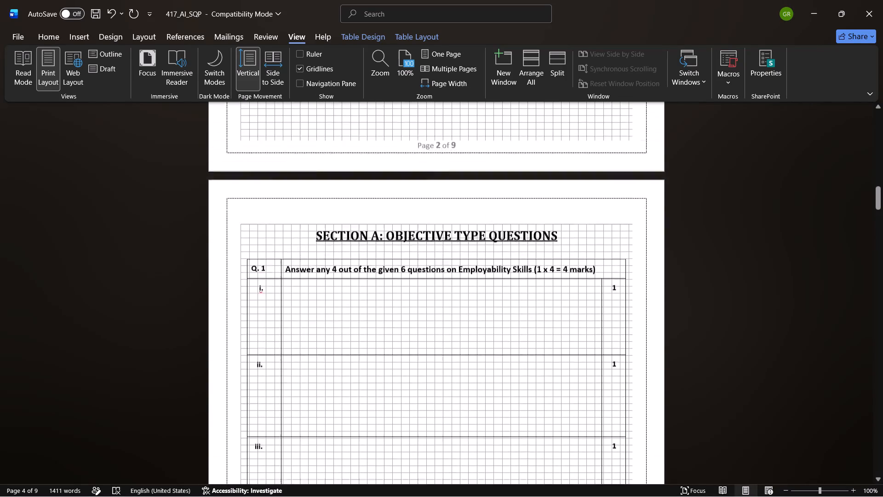
scroll(491, 337, up, 6)
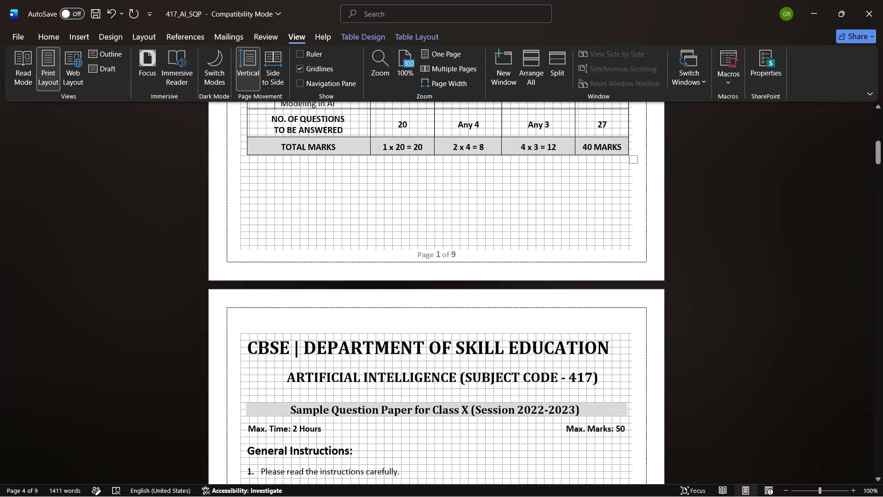
scroll(491, 337, up, 2)
text(12)
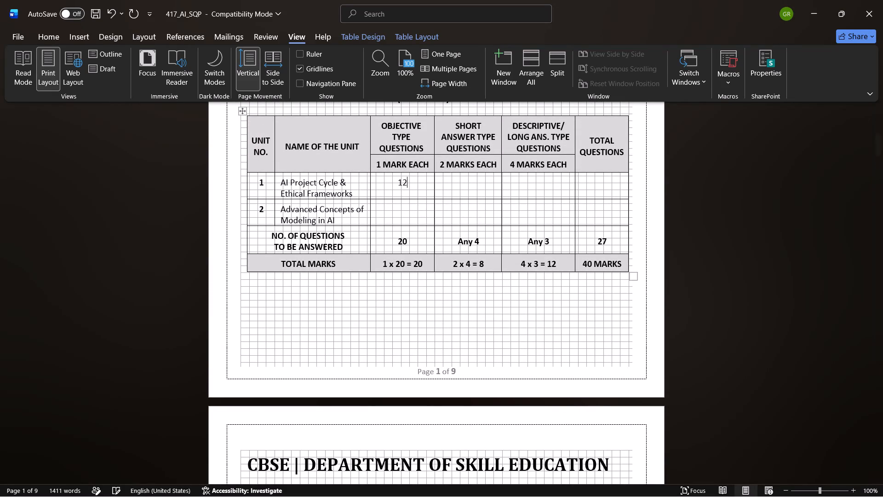
key(Down)
text(12)
Change the Part B number of objective questions to be answered to Any 20.
click(399, 239)
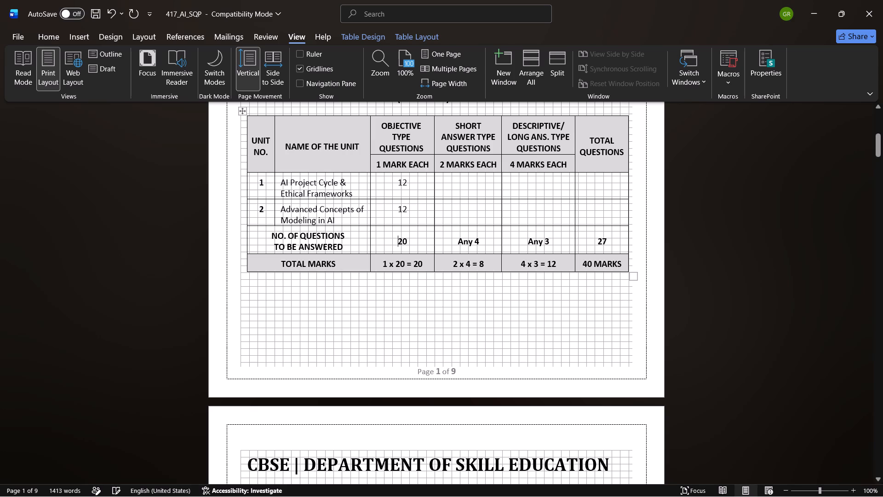
key(shift+a)
text(ny)
key(space)
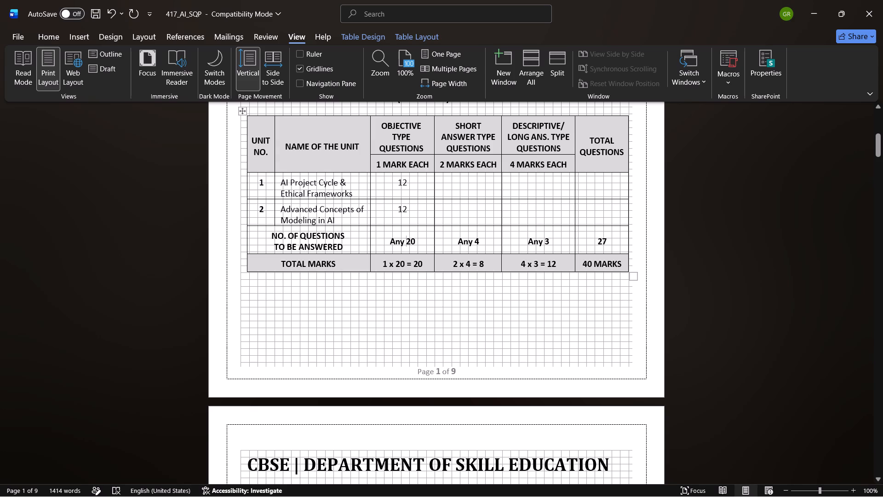
Review the Section B subjective questions to examine the short answer and long answer sets covering the Part B units.
scroll(475, 322, down, 11)
scroll(475, 322, up, 8)
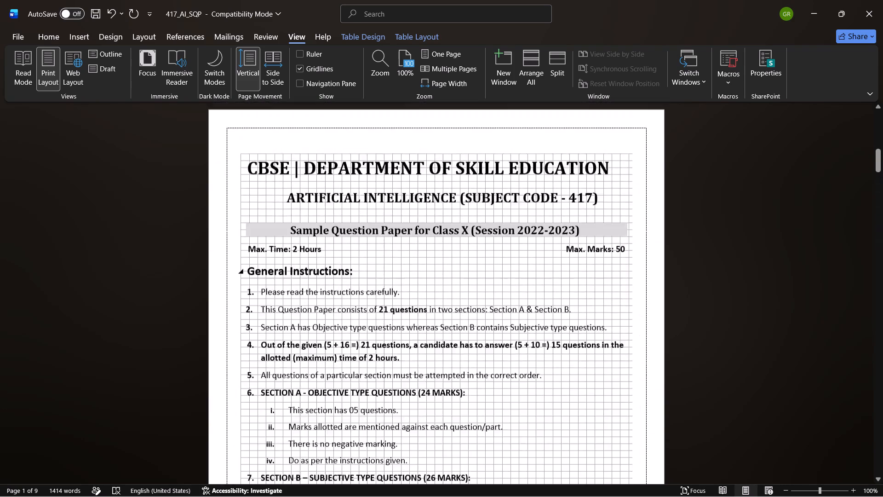
scroll(475, 322, up, 2)
scroll(475, 322, down, 7)
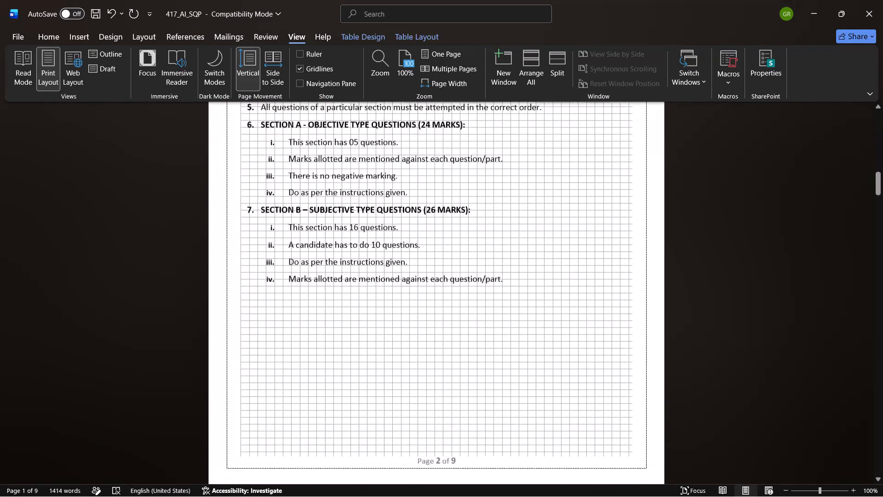
scroll(475, 322, down, 11)
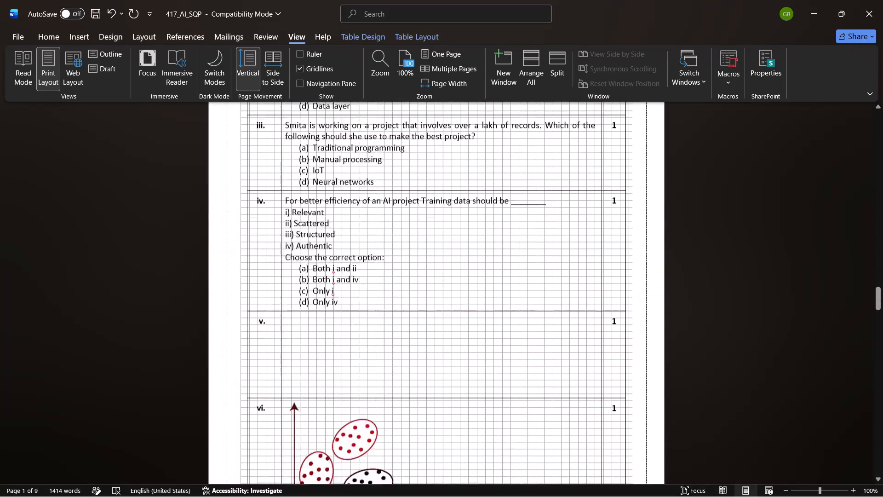
scroll(475, 322, down, 6)
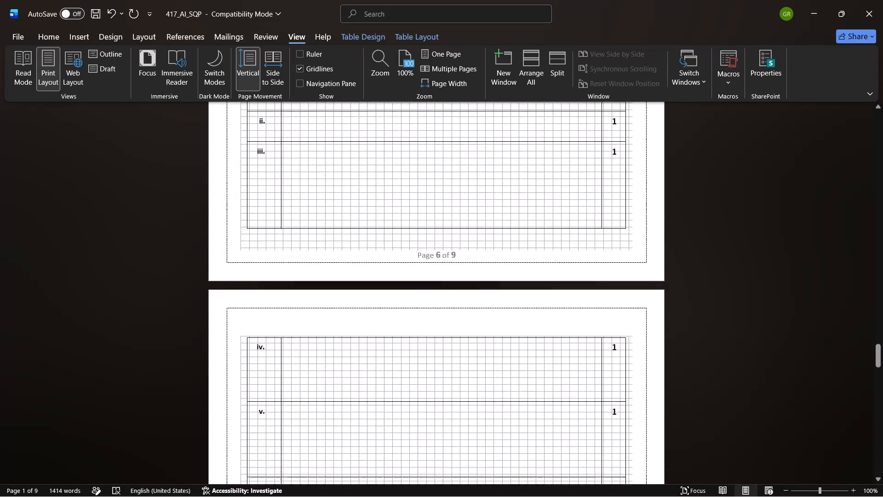
scroll(475, 322, down, 2)
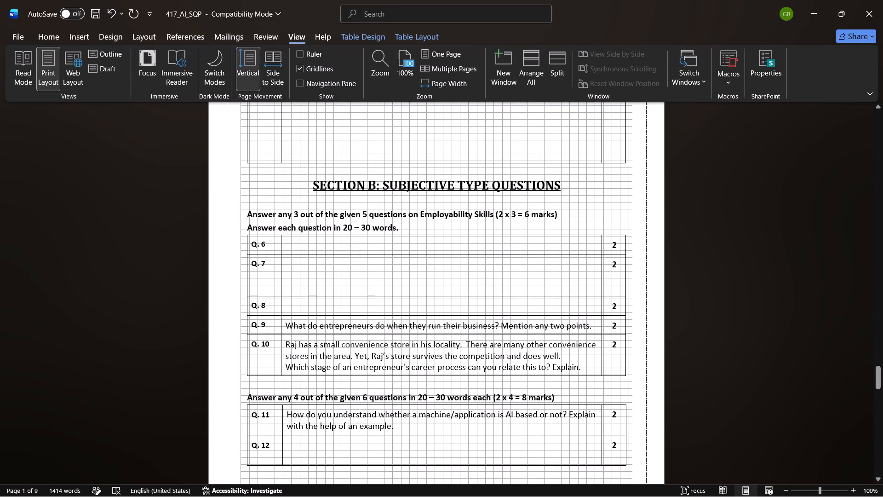
click(366, 212)
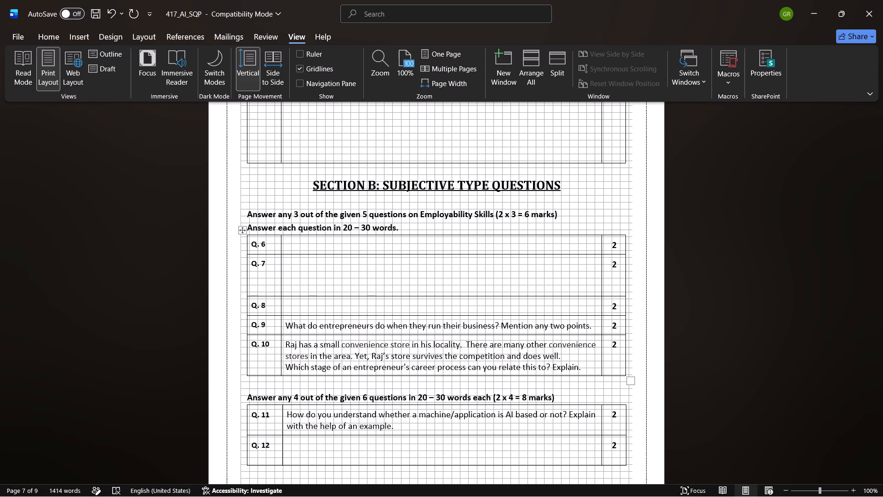
scroll(488, 374, down, 2)
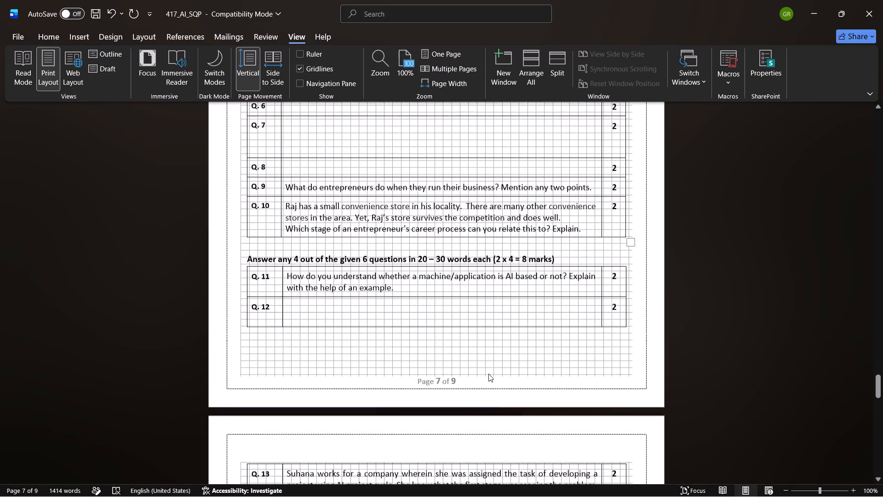
scroll(488, 374, down, 3)
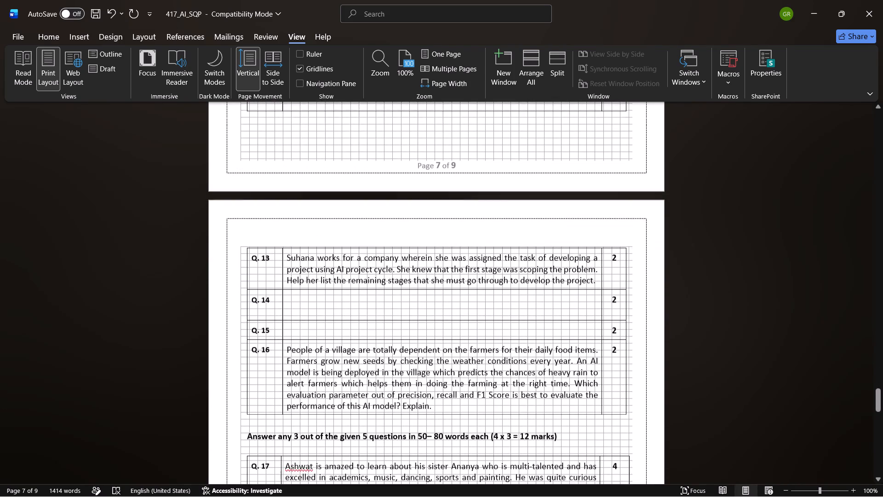
scroll(488, 374, down, 1)
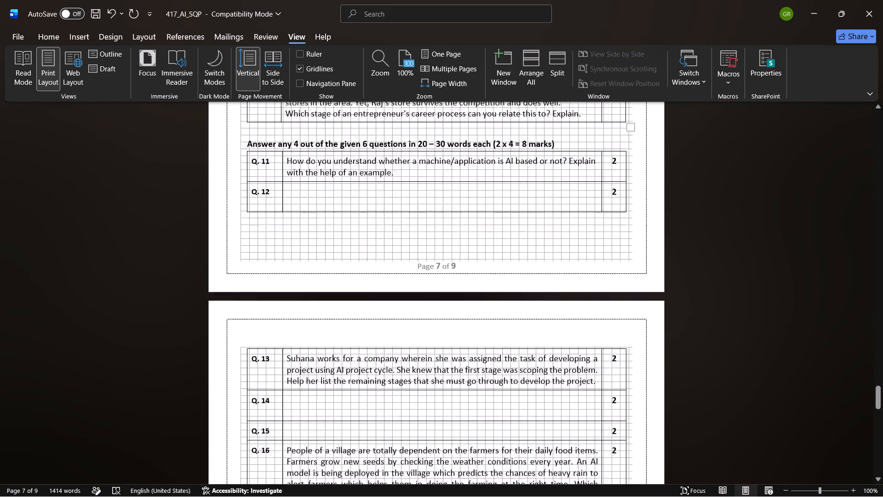
scroll(488, 374, down, 2)
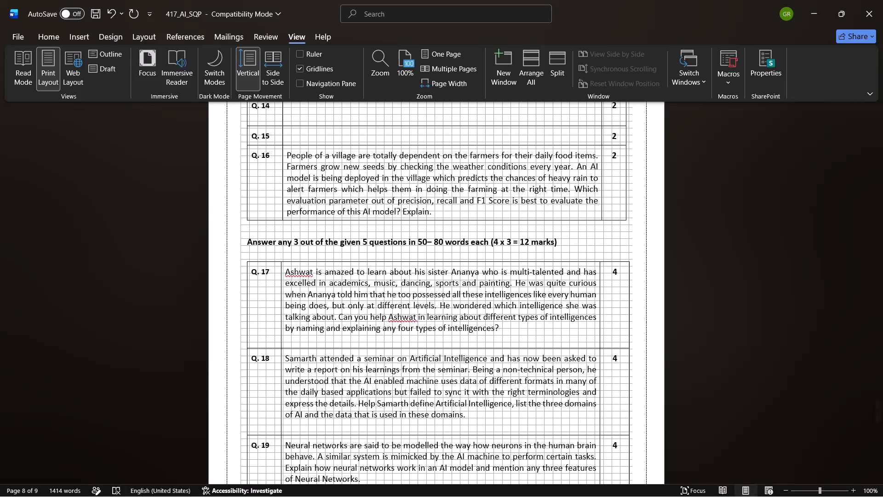
scroll(495, 360, up, 12)
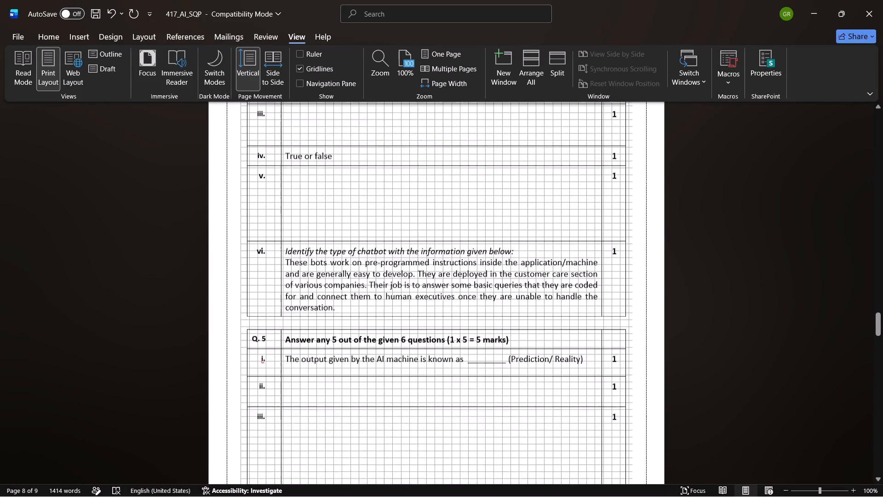
scroll(495, 360, up, 5)
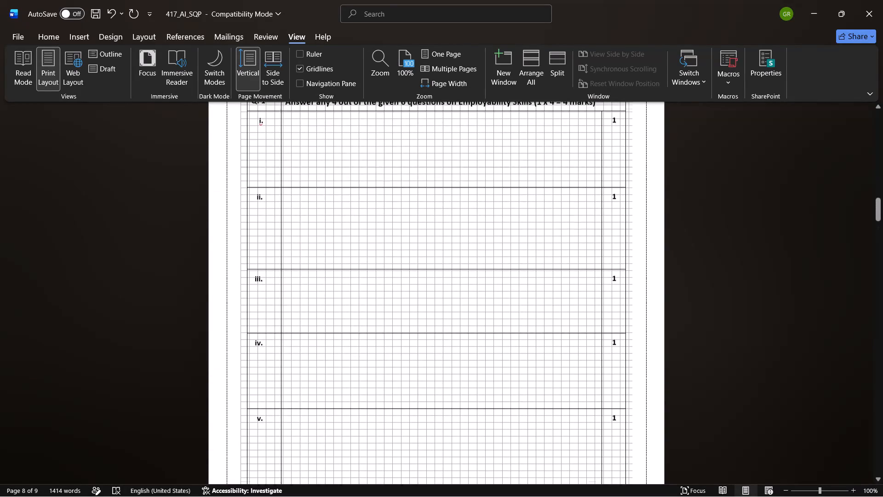
scroll(495, 360, up, 7)
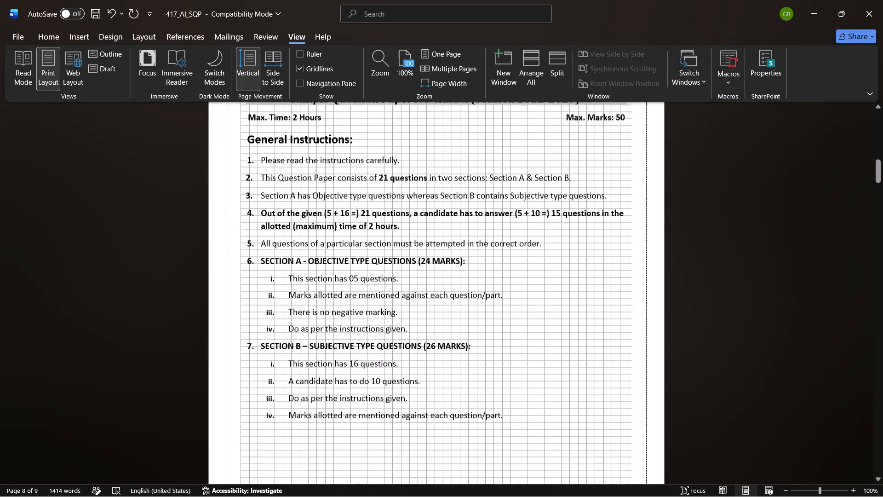
scroll(495, 360, up, 2)
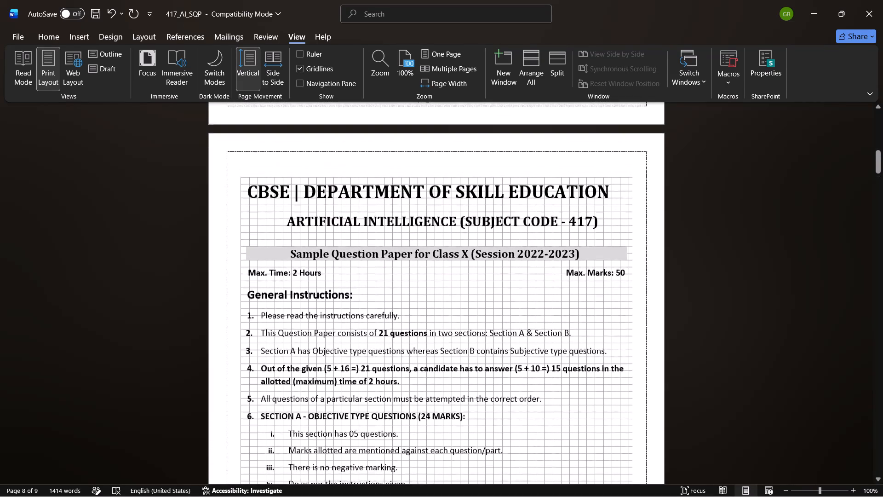
scroll(495, 360, up, 2)
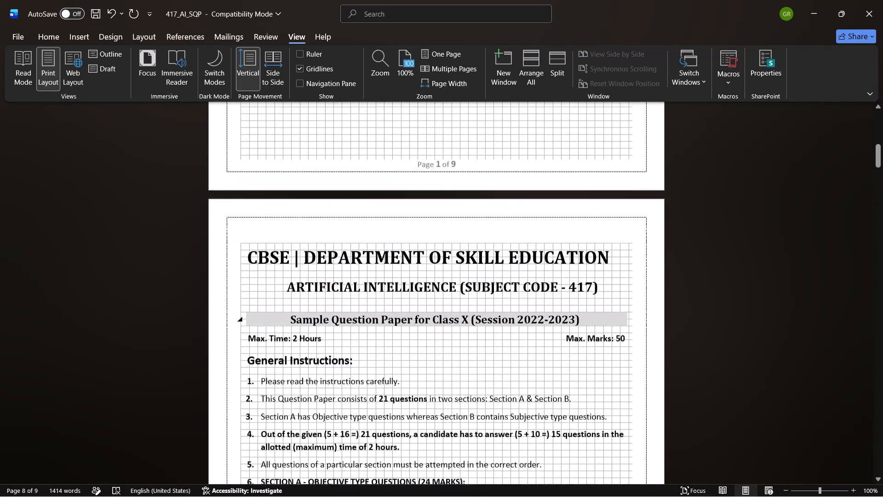
scroll(495, 360, up, 2)
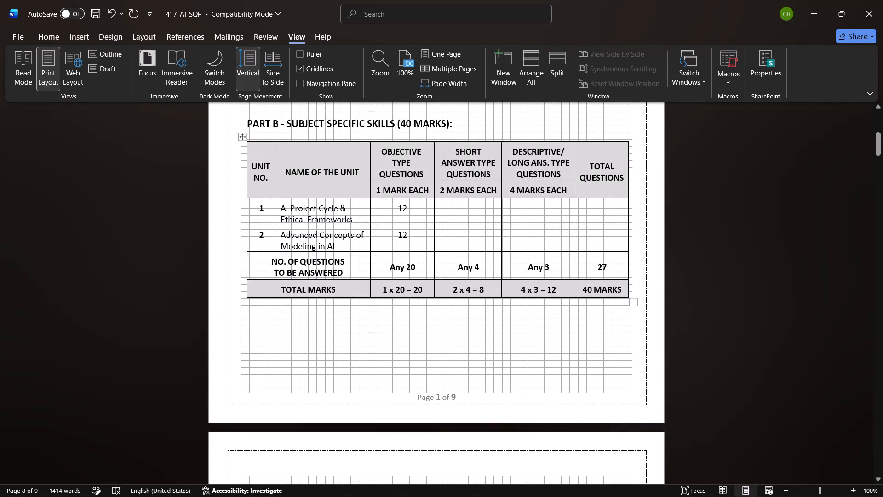
Enter 3 short answer questions for each Part B unit, with 2 descriptive questions for unit 1 and 3 for unit 2.
click(466, 216)
key(3)
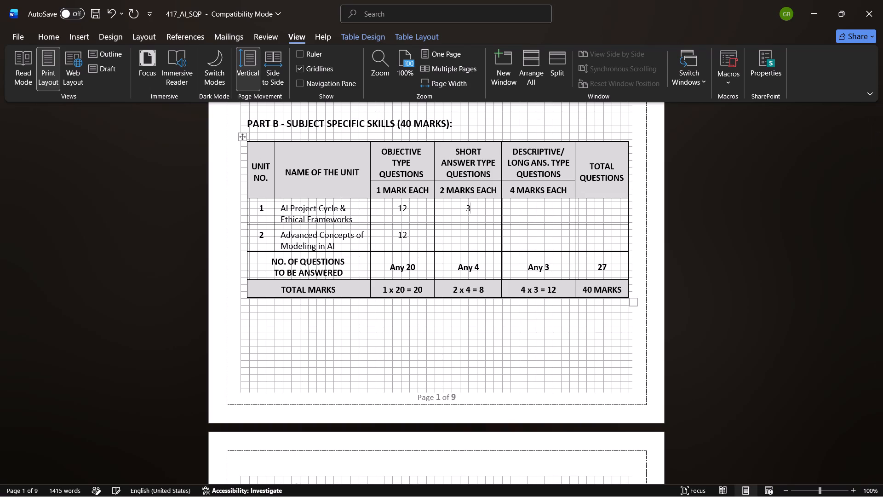
key(Down)
key(3)
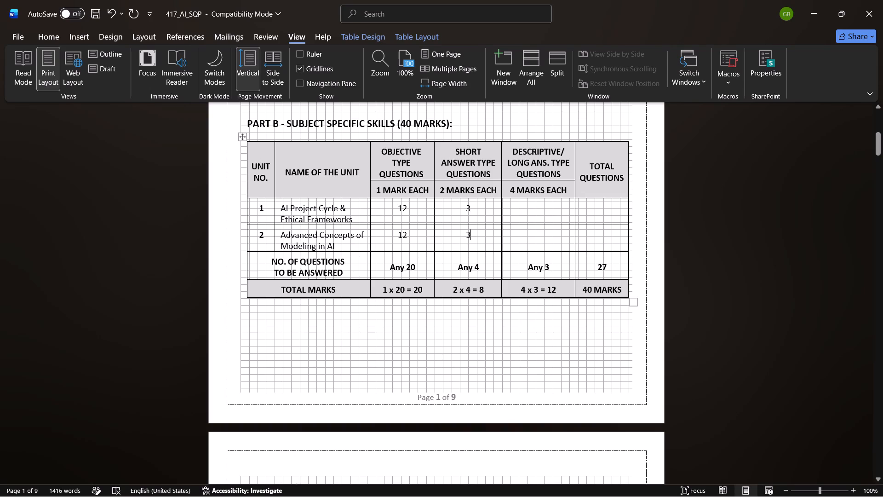
click(527, 211)
key(2)
key(Down)
key(3)
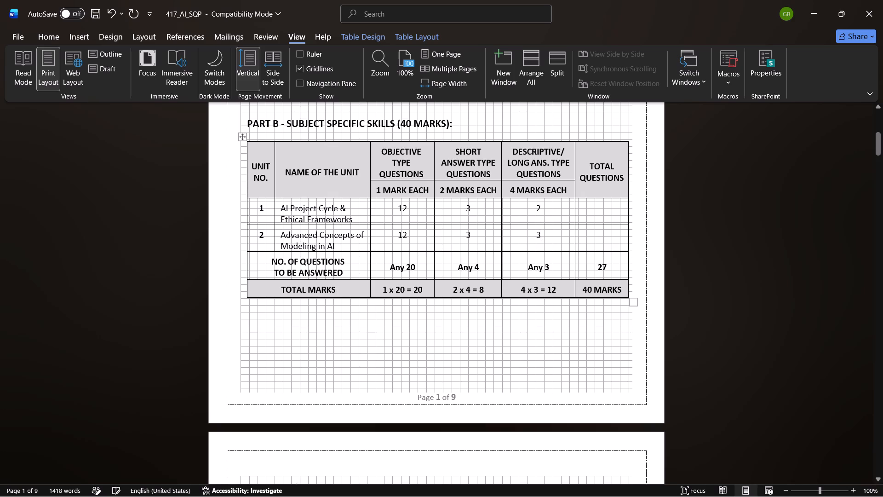
click(593, 209)
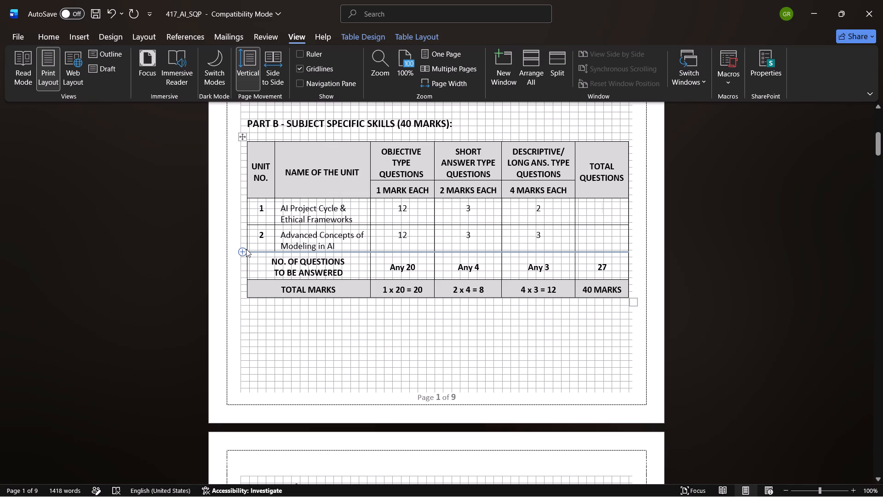
Insert a row below unit 2 in the Part B table and label it TOTAL QUESTIONS in bold, copying the text from the sample paper PDF.
click(246, 249)
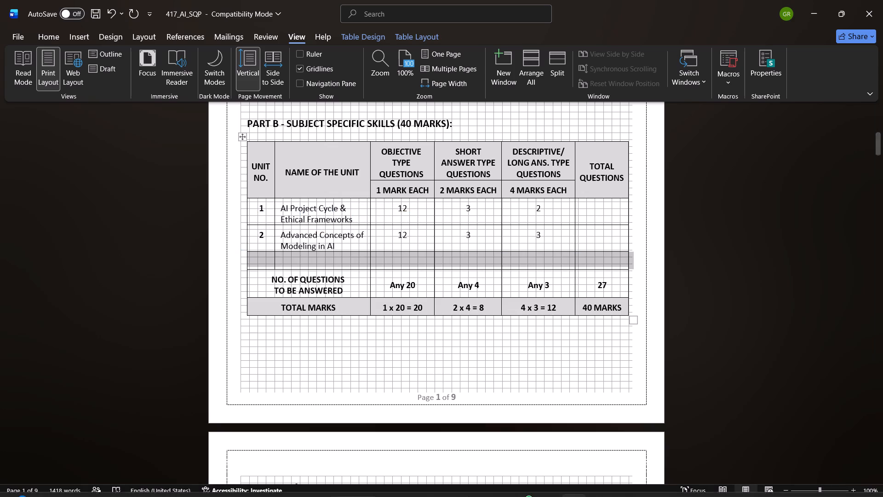
click(476, 484)
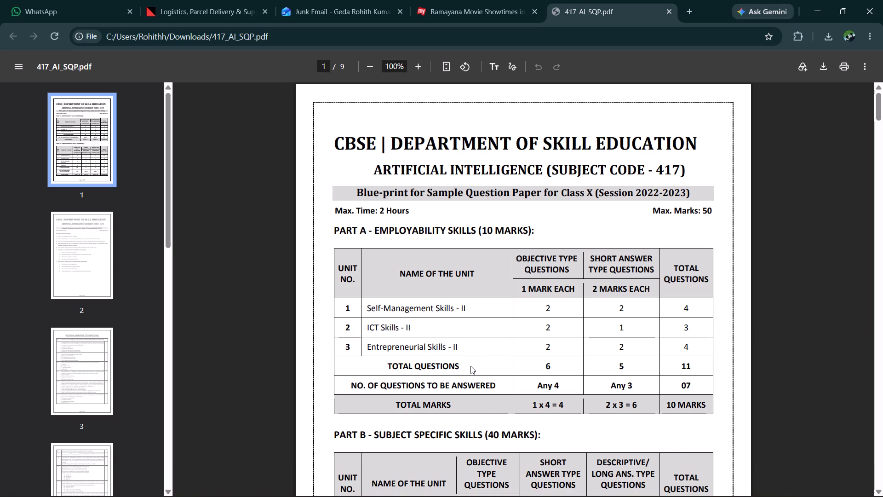
drag(470, 366, 394, 365)
drag(394, 365, 463, 367)
drag(463, 367, 381, 366)
key(ctrl+c)
key(alt+Tab)
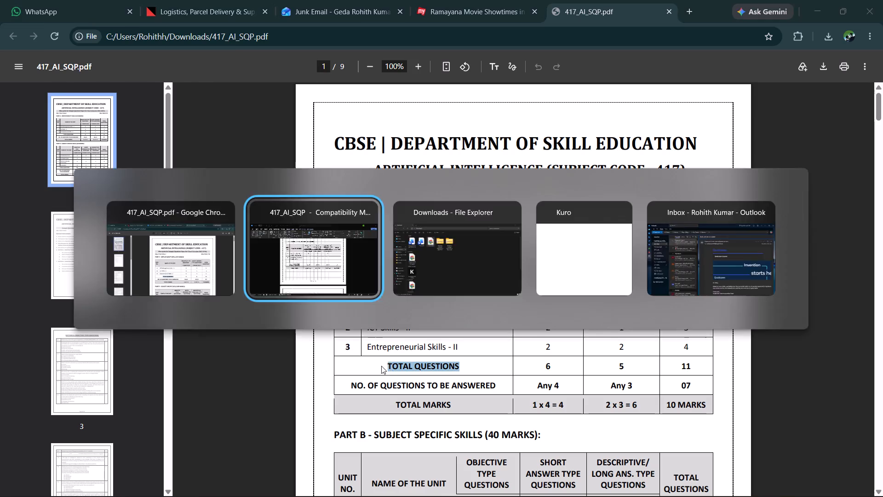
click(315, 264)
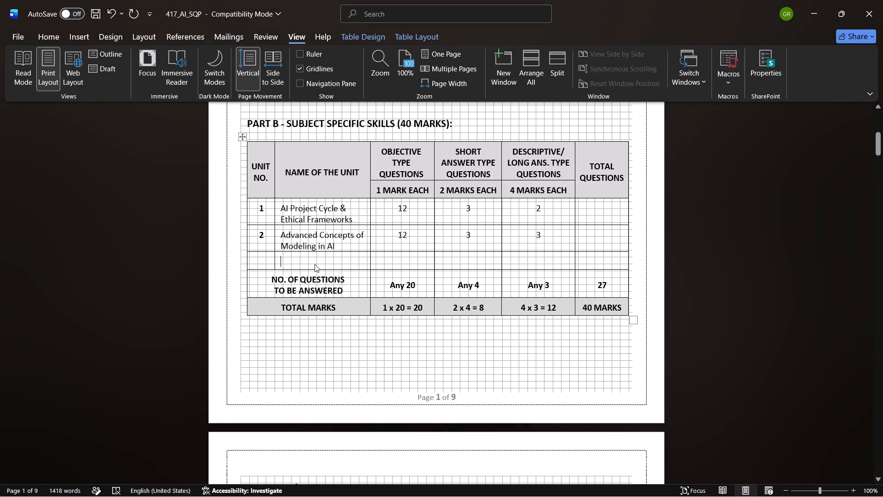
key(ctrl+v)
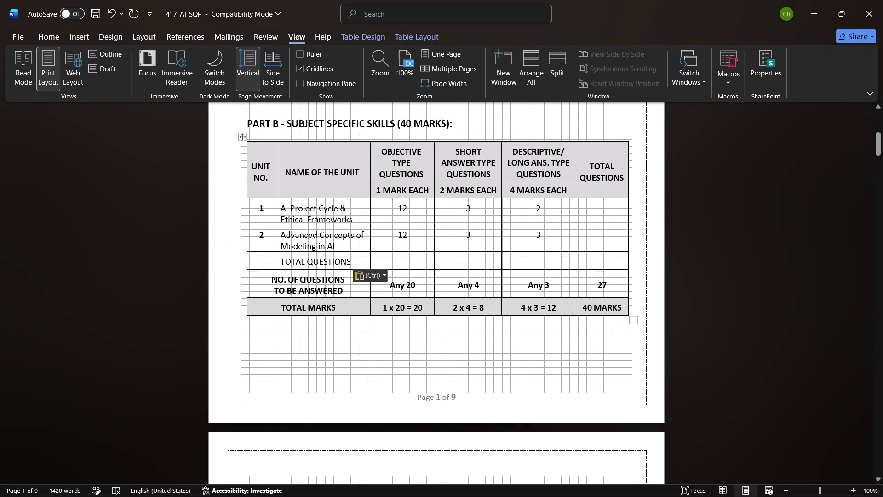
drag(353, 262, 287, 265)
key(ctrl+b)
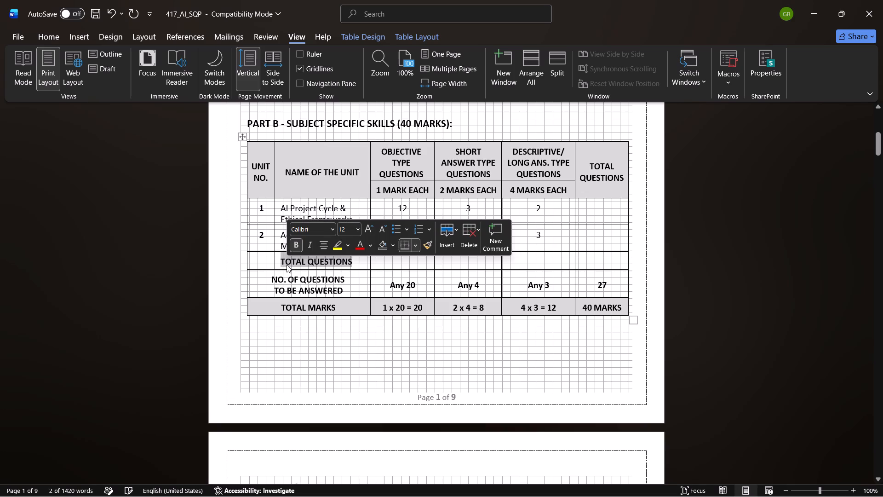
Enter 24 in bold as the objective type count in the Part B TOTAL QUESTIONS row.
click(396, 265)
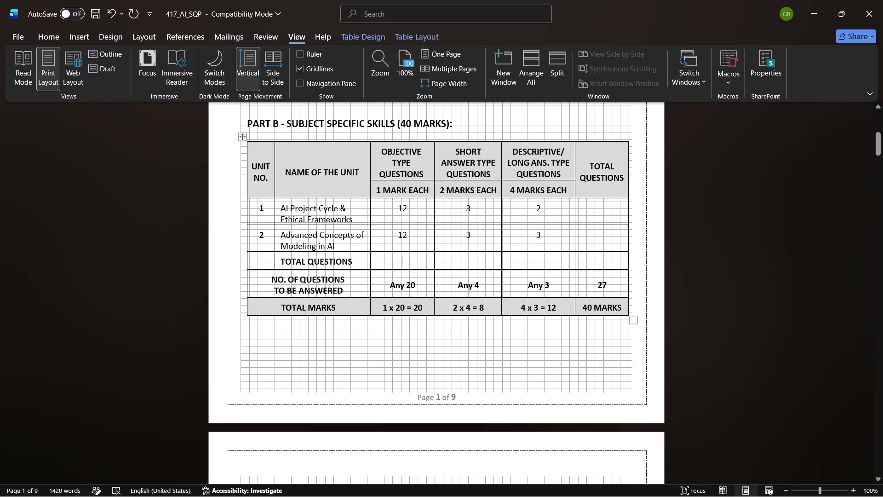
text(24)
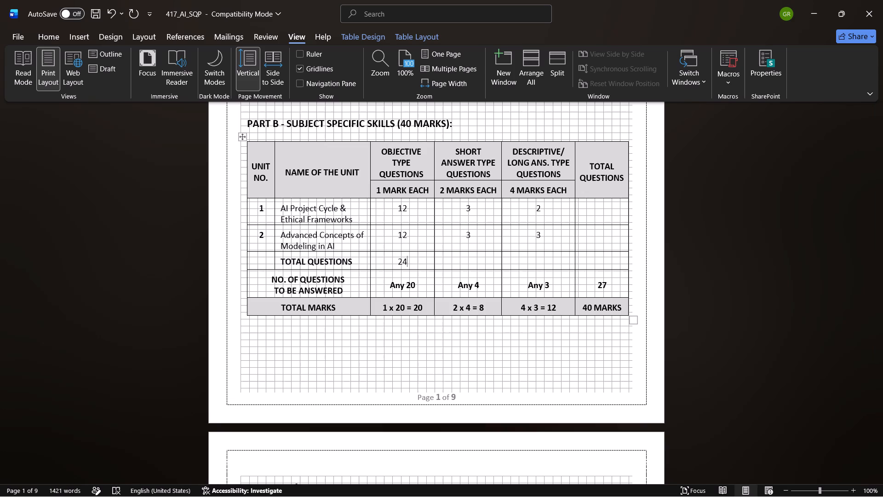
key(ctrl+shift+Left)
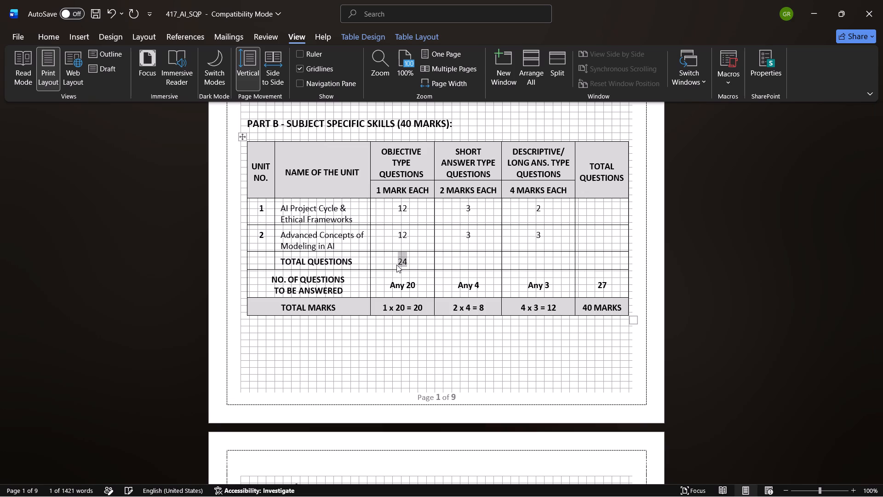
key(ctrl+b)
Copy the bold 24 into the short answer, descriptive and total cells of the Part B TOTAL QUESTIONS row.
key(ctrl+c)
click(465, 263)
key(ctrl+v)
click(538, 262)
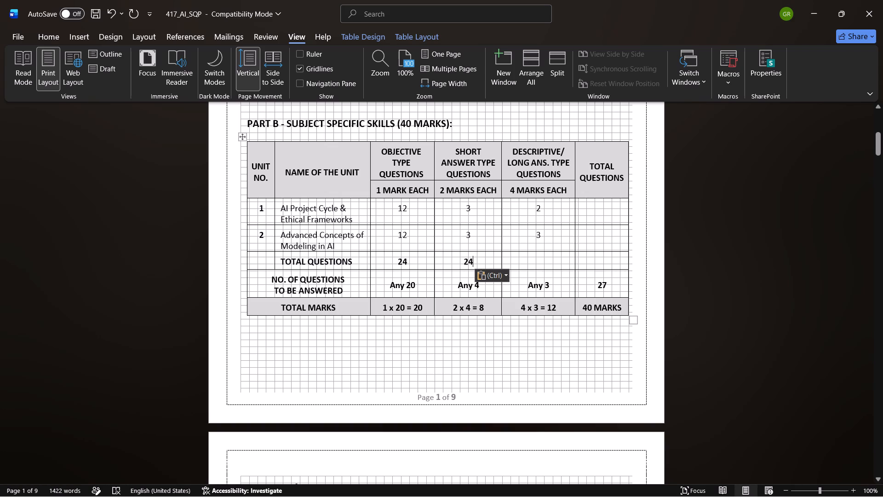
key(ctrl+v)
click(599, 261)
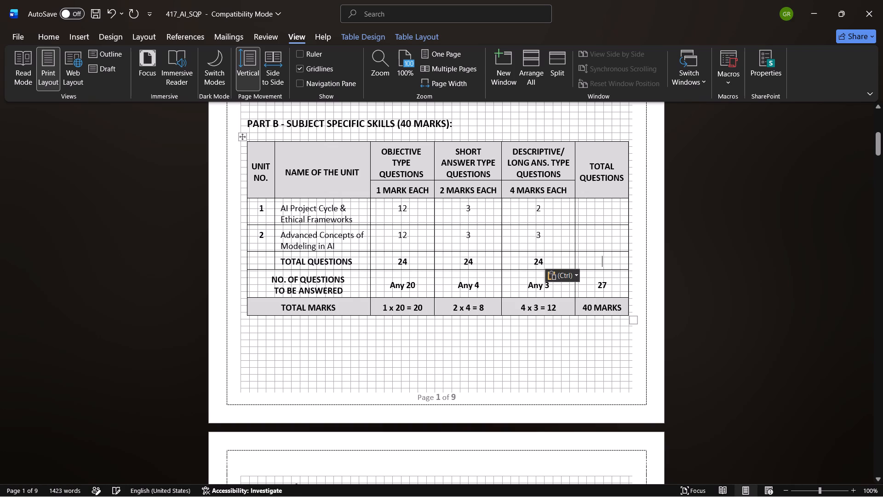
key(ctrl+v)
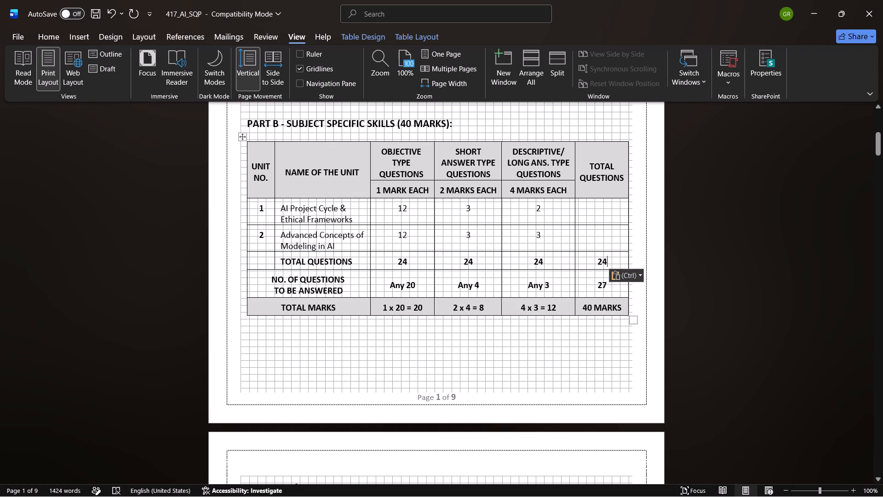
Fill the Part B total questions column with 17 for unit 1, 18 for unit 2 and 35 for the TOTAL QUESTIONS row.
click(600, 212)
text(17)
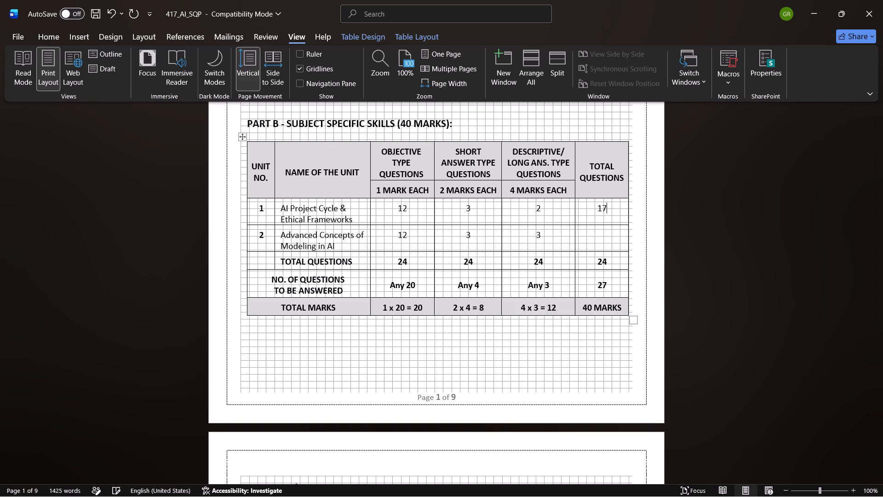
click(604, 242)
text(18)
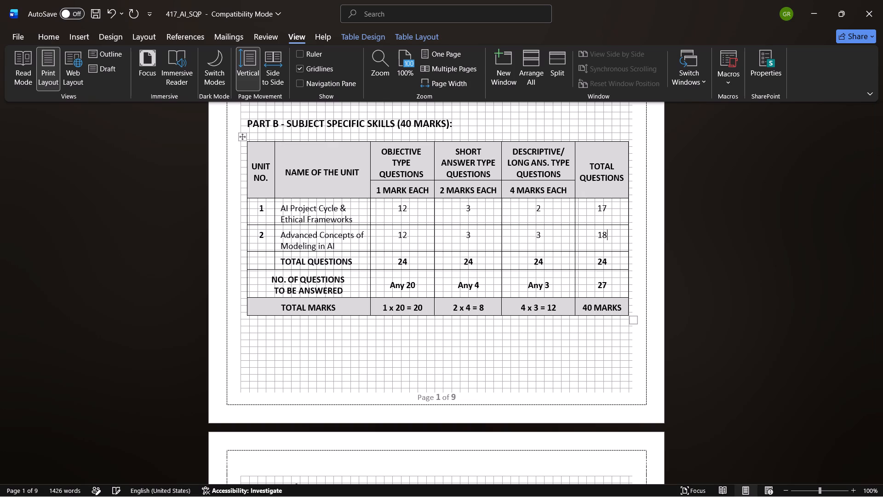
click(609, 262)
key(BackSpace)
key(BackSpace)
text(35)
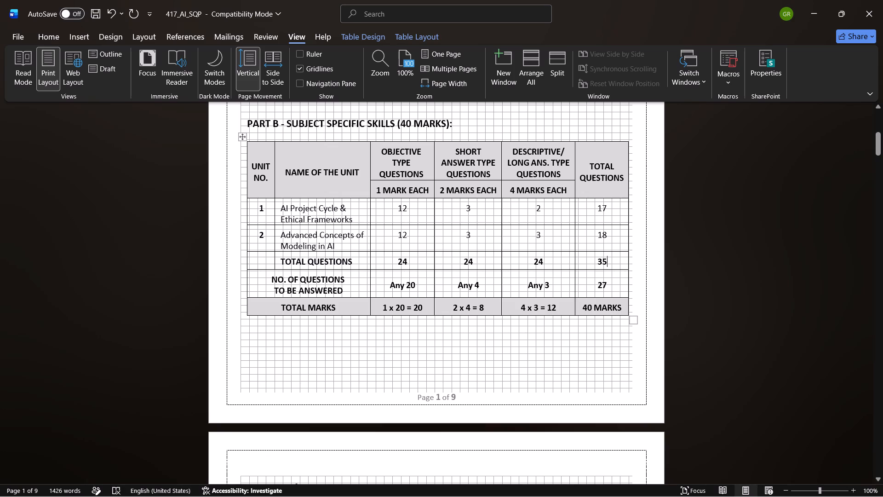
Insert a row below Entrepreneurial Skills - II in the Part A table and paste the bold 24 into its three count cells.
scroll(571, 289, up, 1)
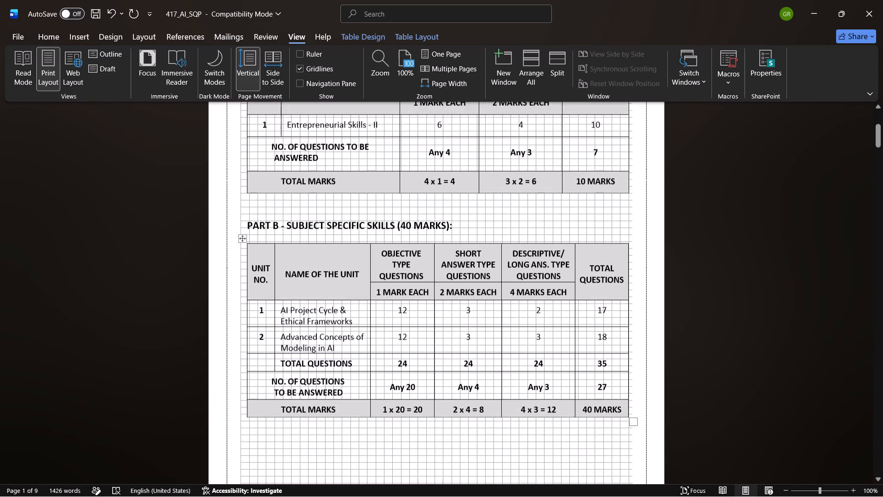
scroll(571, 289, up, 1)
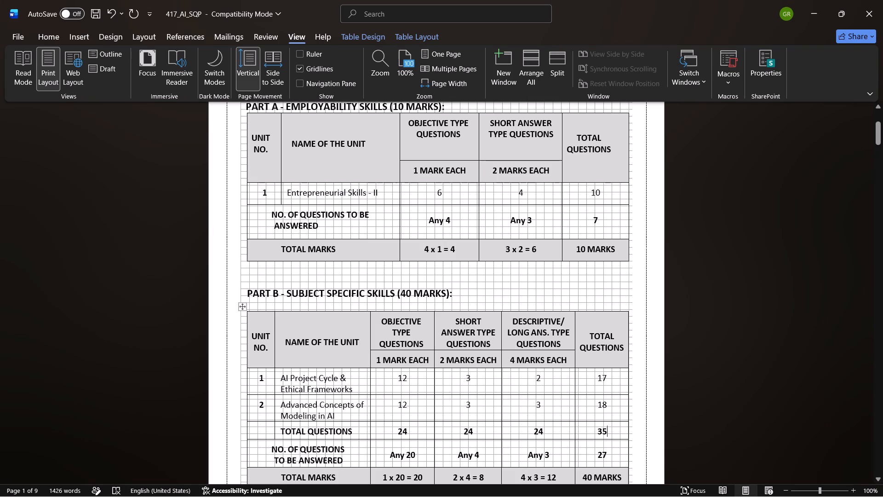
click(250, 203)
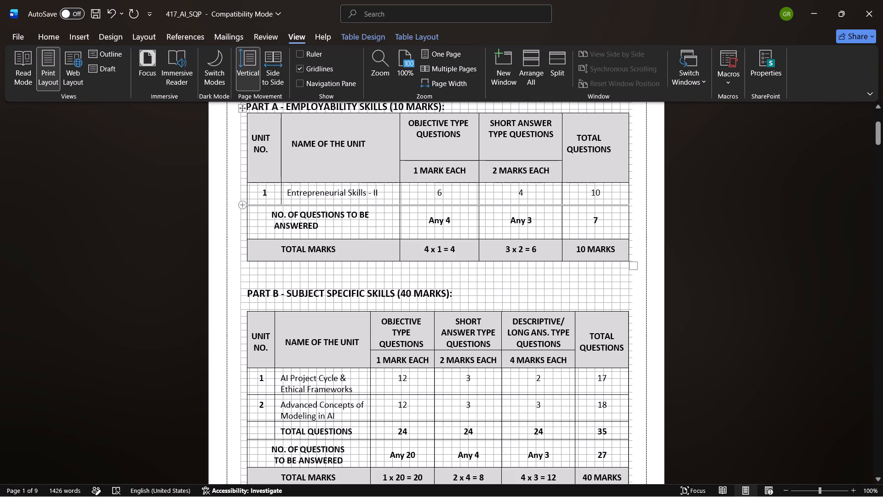
click(243, 205)
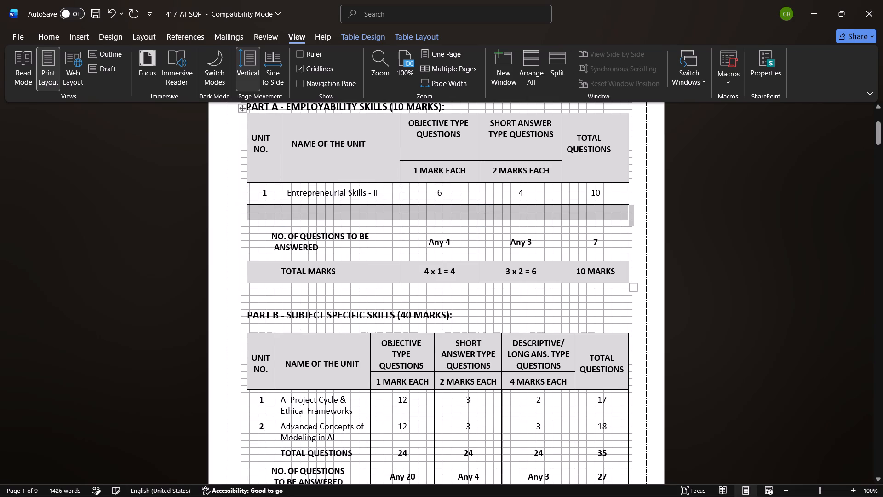
click(437, 212)
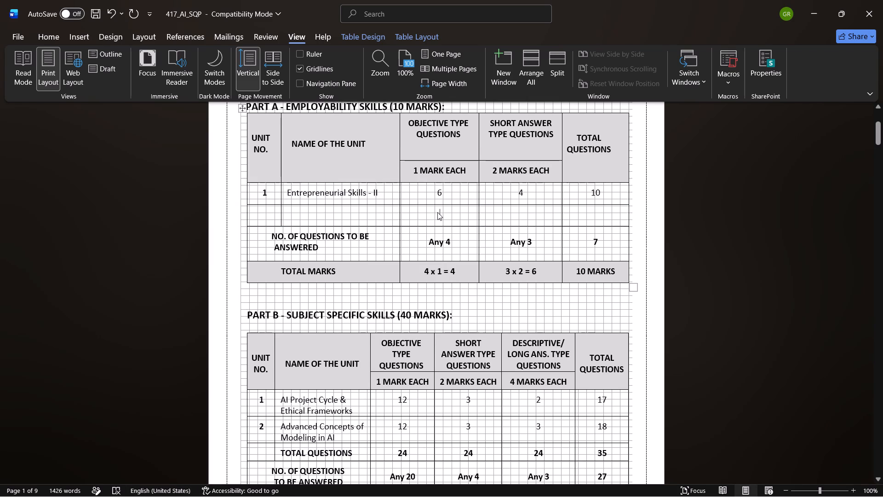
key(ctrl+v)
click(528, 215)
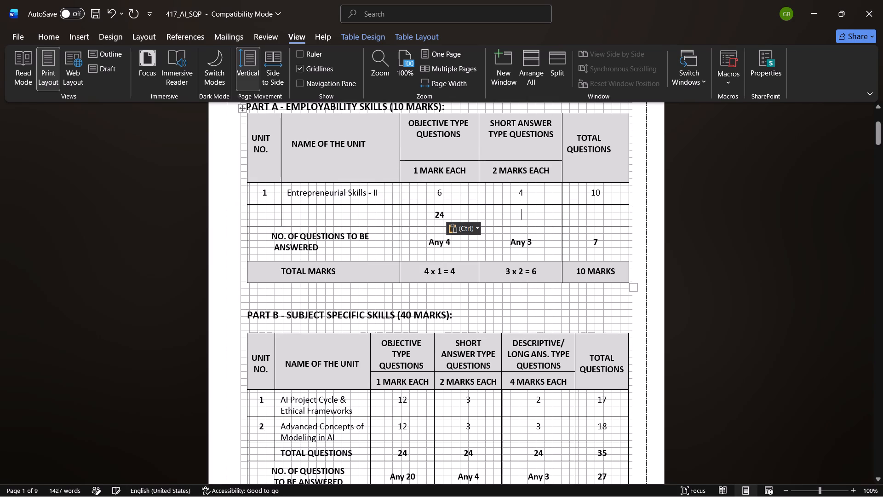
key(ctrl+v)
click(598, 213)
key(ctrl+v)
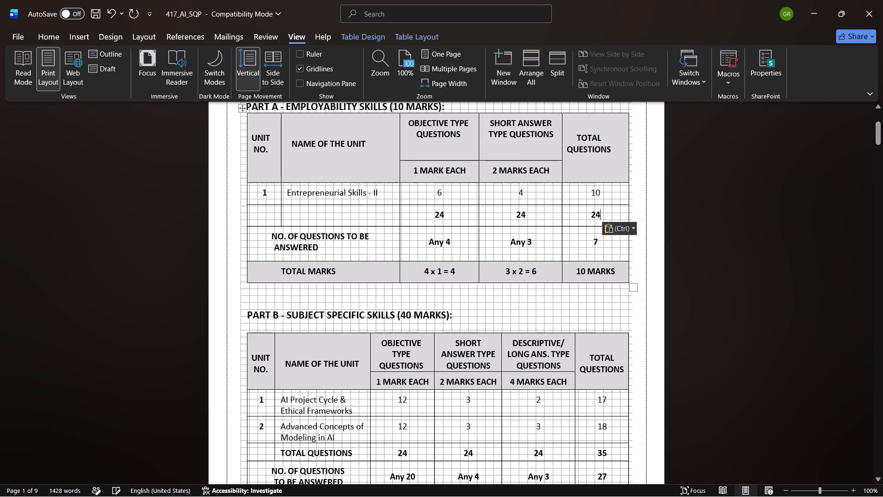
Label the new Part A row TOTAL QUESTIONS in bold, reusing the text from the clipboard history.
click(343, 212)
key(super+v)
click(357, 385)
key(ctrl+v)
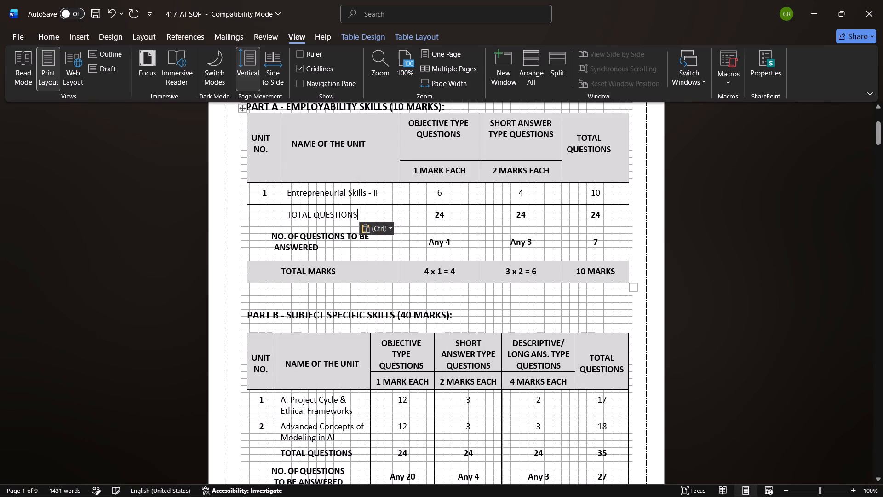
drag(359, 213, 290, 215)
key(ctrl+b)
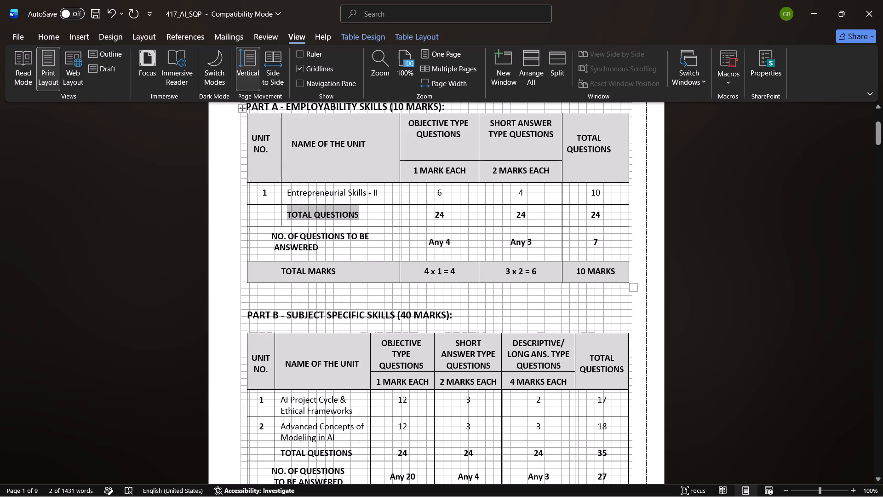
Set the Part A TOTAL QUESTIONS row to 06 objective, 04 short answer and 10 total questions.
click(450, 214)
key(BackSpace)
key(BackSpace)
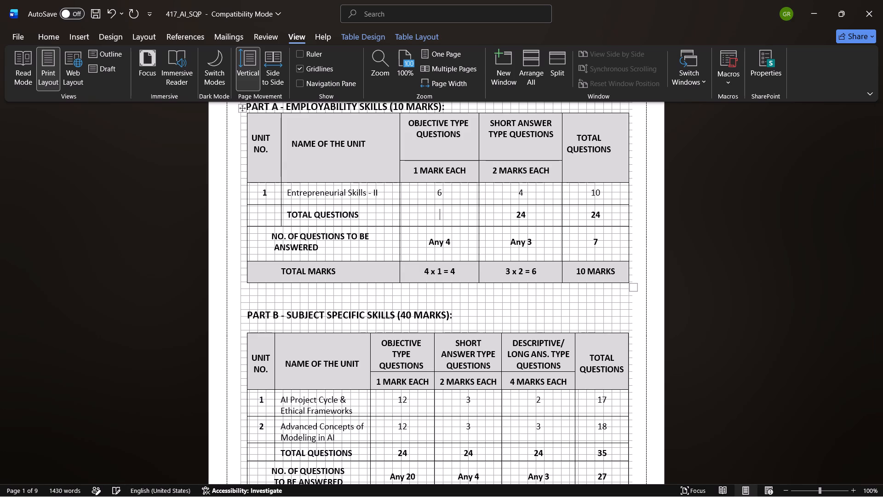
text(06)
key(Right)
key(Right)
key(Right)
key(Right)
key(Down)
key(Left)
key(Up)
key(Right)
key(Left)
key(Left)
key(BackSpace)
key(0)
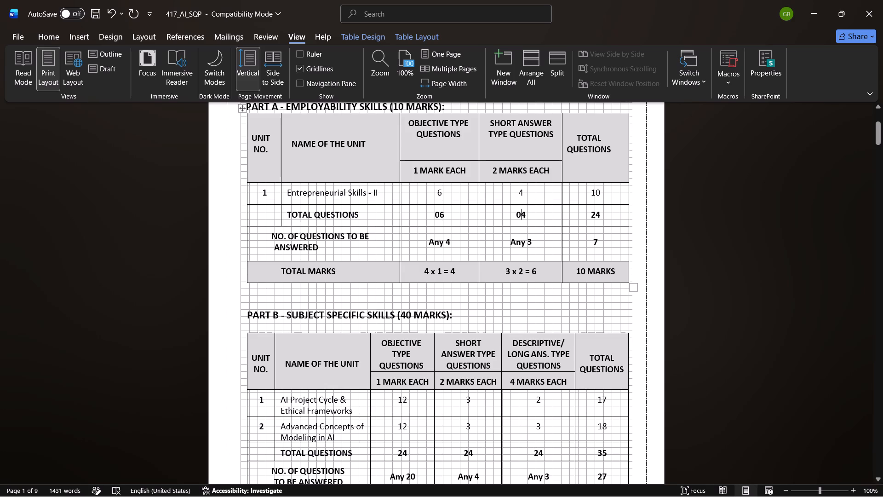
click(600, 214)
key(BackSpace)
key(BackSpace)
text(10)
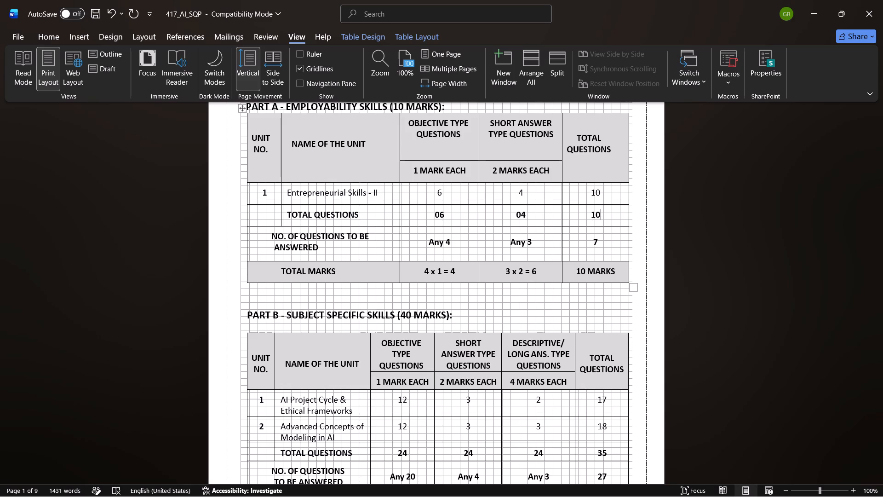
Compare the Part A and Part B marks tables in Word with those in the original sample paper PDF in Chrome.
scroll(604, 285, down, 1)
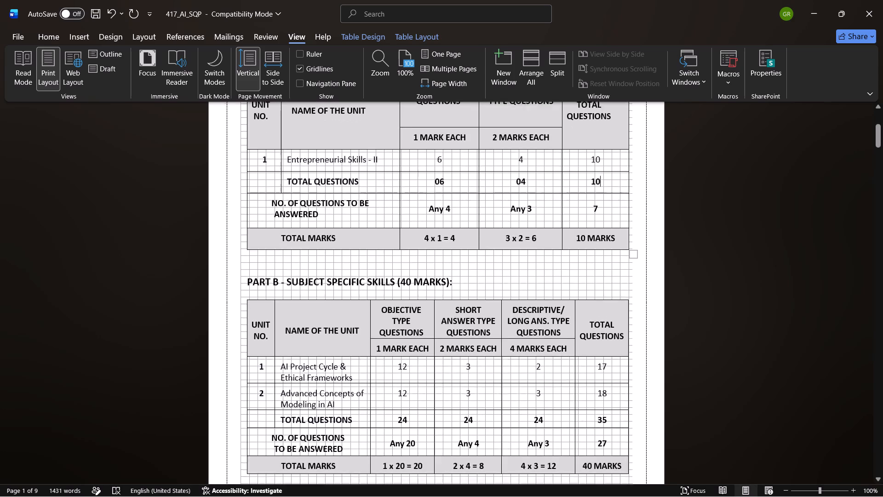
scroll(604, 285, down, 1)
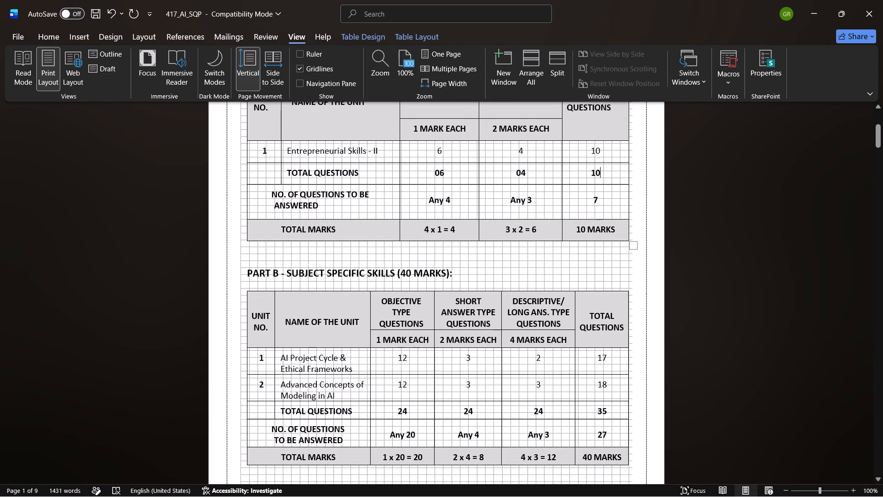
scroll(604, 285, up, 2)
scroll(604, 285, down, 1)
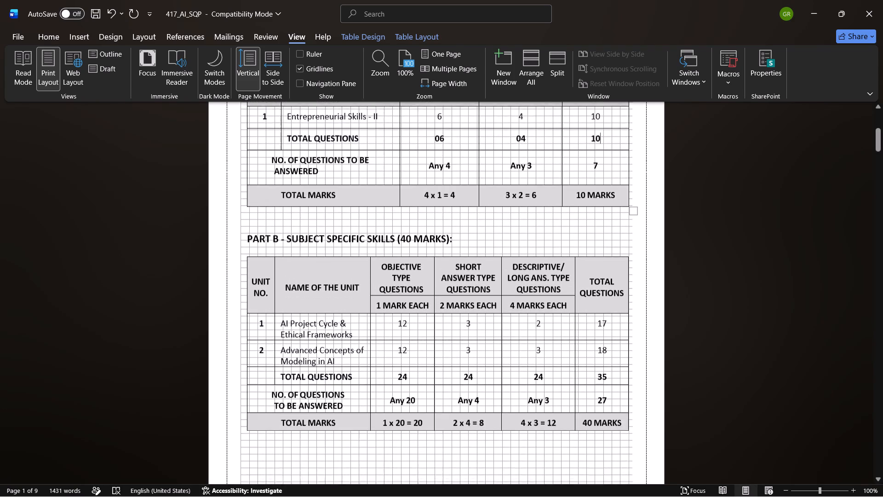
scroll(604, 285, down, 1)
scroll(604, 285, up, 1)
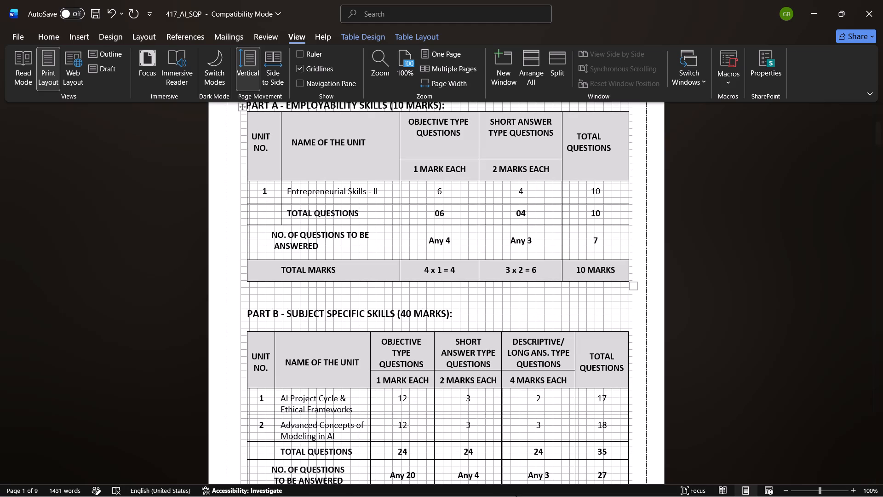
click(481, 483)
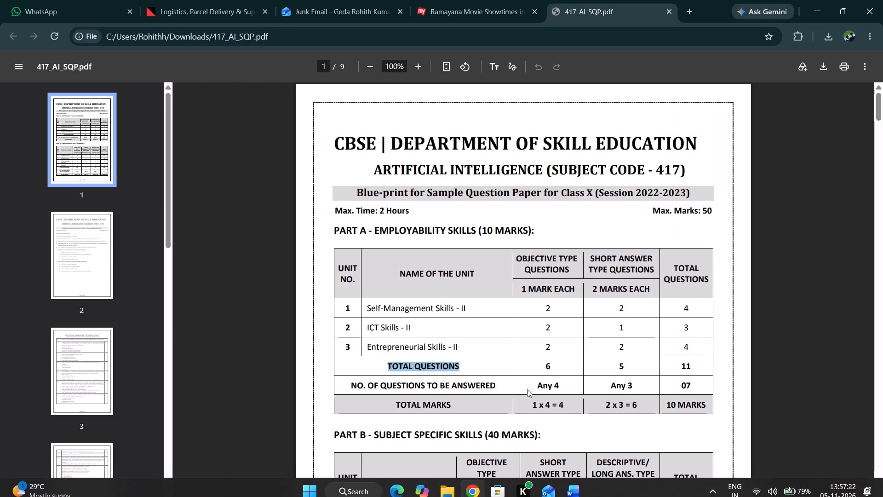
scroll(527, 389, down, 1)
click(793, 349)
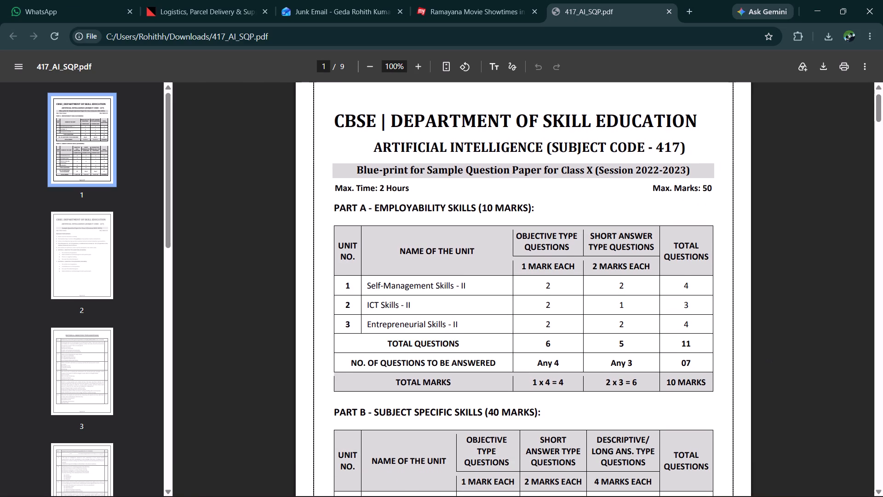
scroll(655, 389, down, 3)
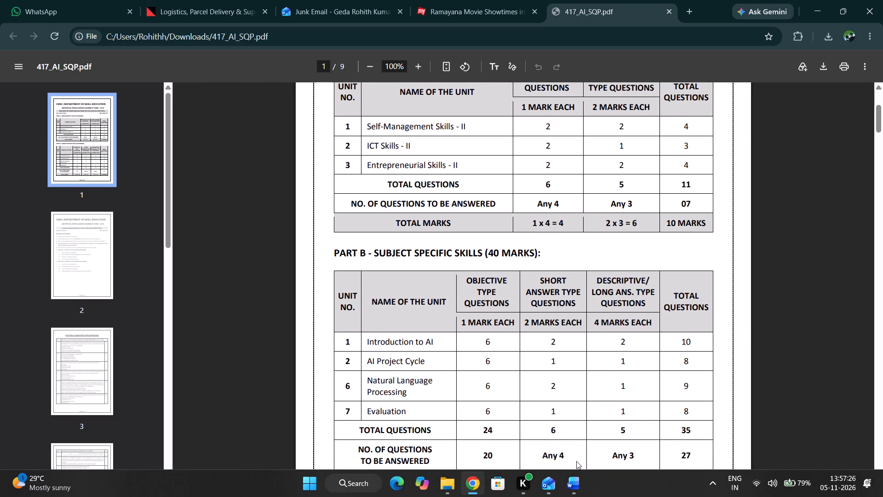
click(579, 481)
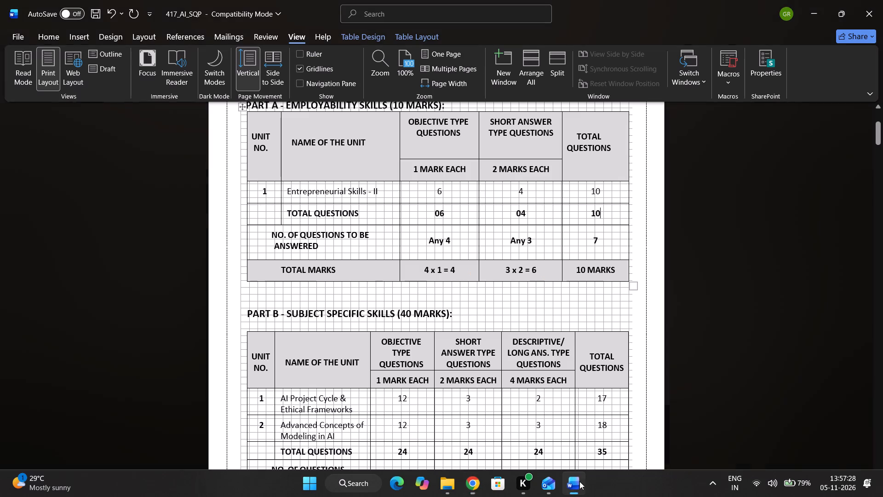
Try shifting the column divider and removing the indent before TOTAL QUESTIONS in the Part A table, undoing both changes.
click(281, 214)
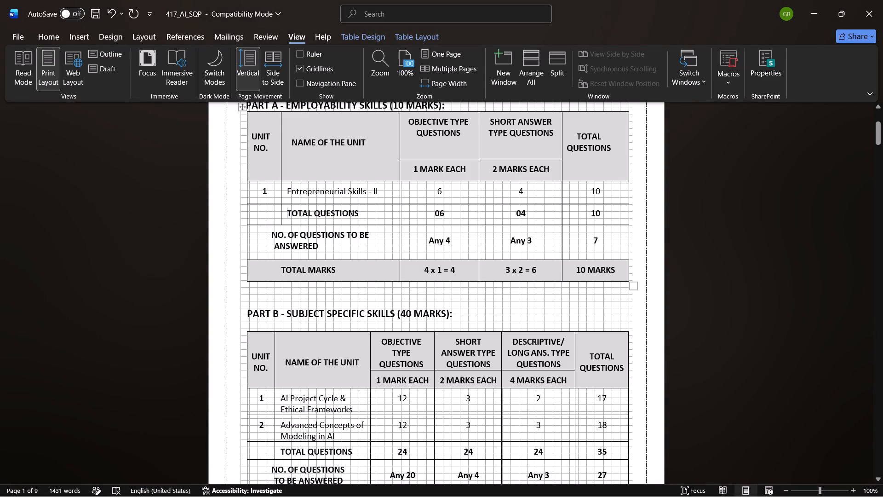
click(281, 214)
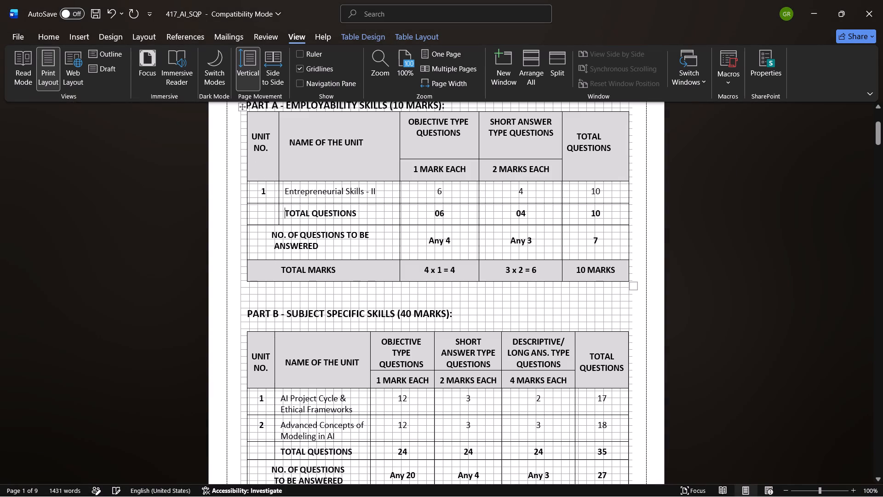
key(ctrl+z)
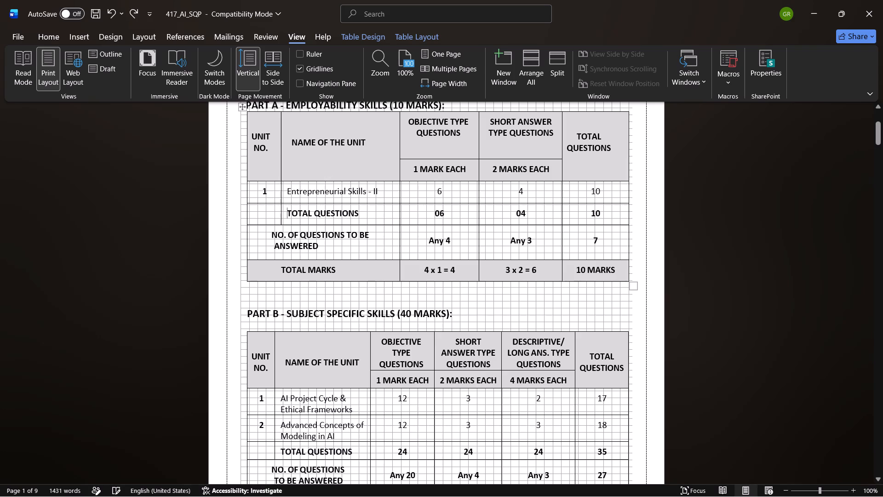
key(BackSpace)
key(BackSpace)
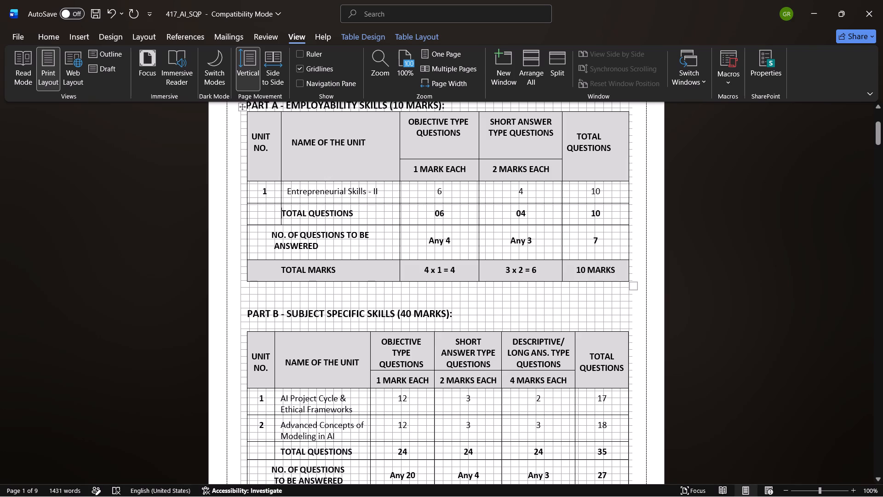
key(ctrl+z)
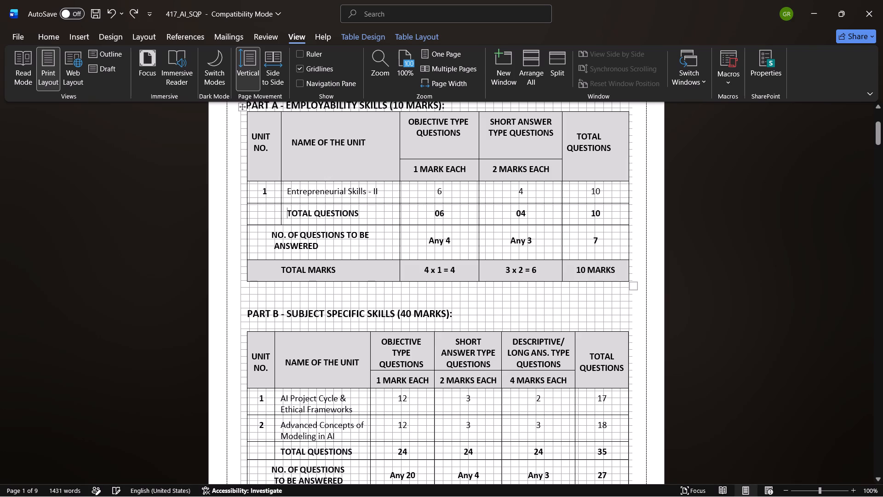
Clear the borders of the first two cells in Part A's TOTAL QUESTIONS row and give them outside borders only.
drag(285, 215, 265, 215)
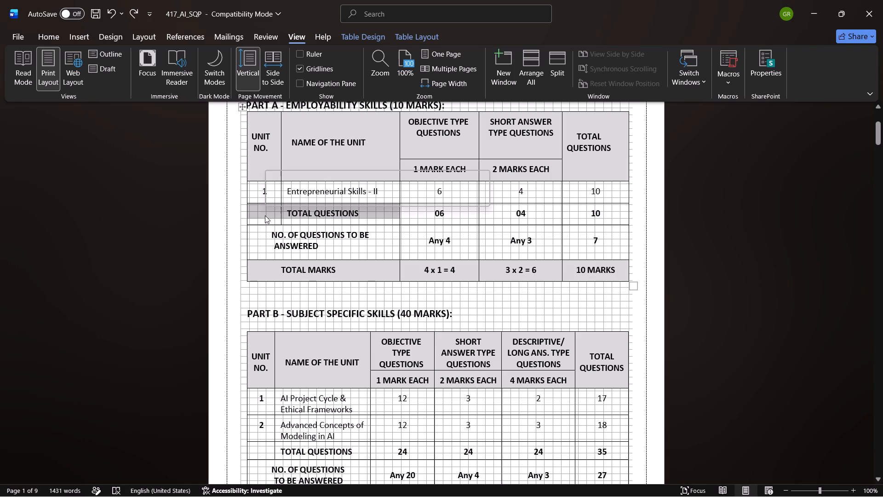
click(392, 200)
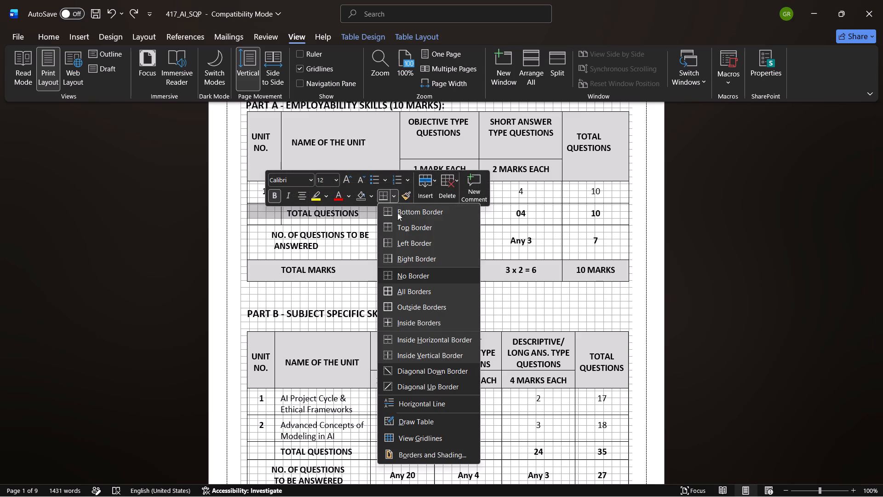
click(406, 274)
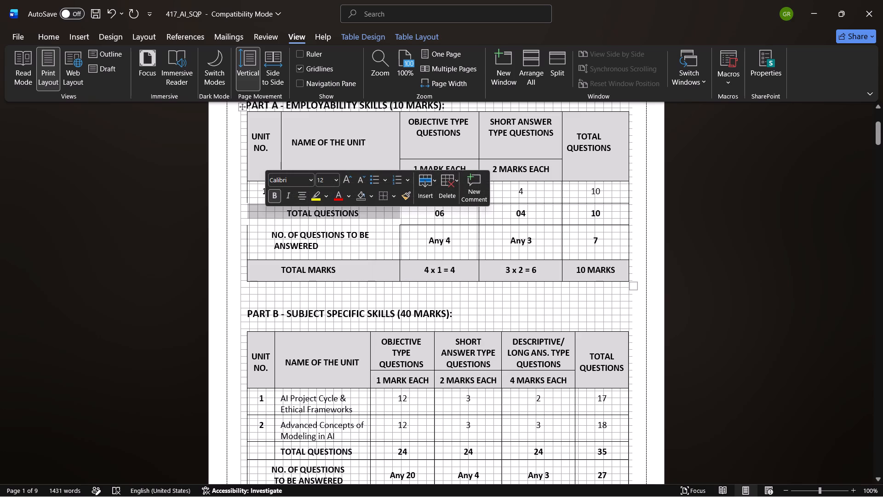
click(388, 196)
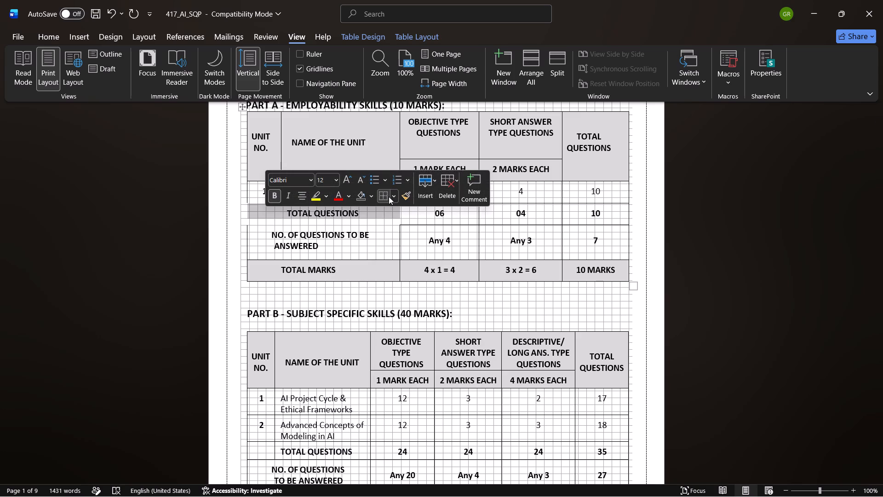
click(392, 195)
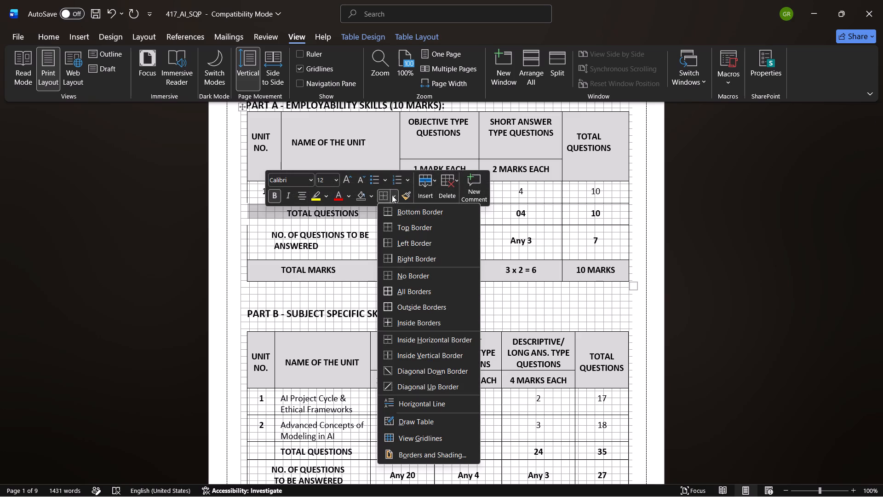
click(408, 308)
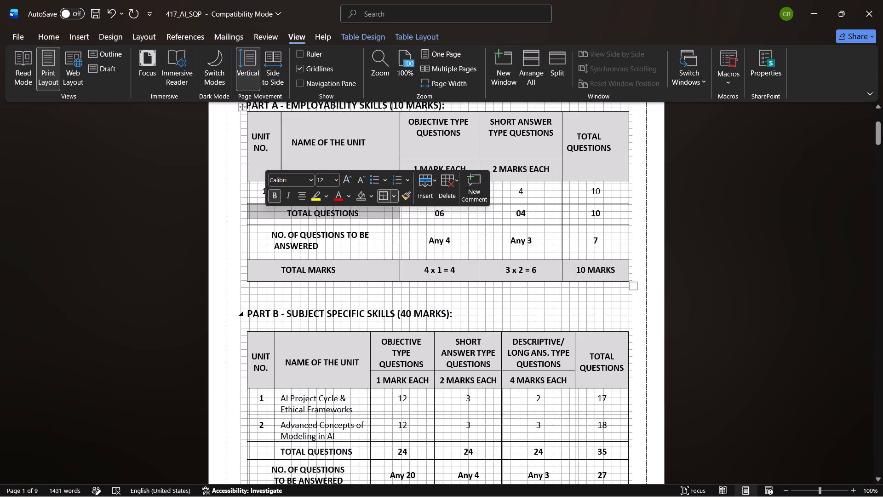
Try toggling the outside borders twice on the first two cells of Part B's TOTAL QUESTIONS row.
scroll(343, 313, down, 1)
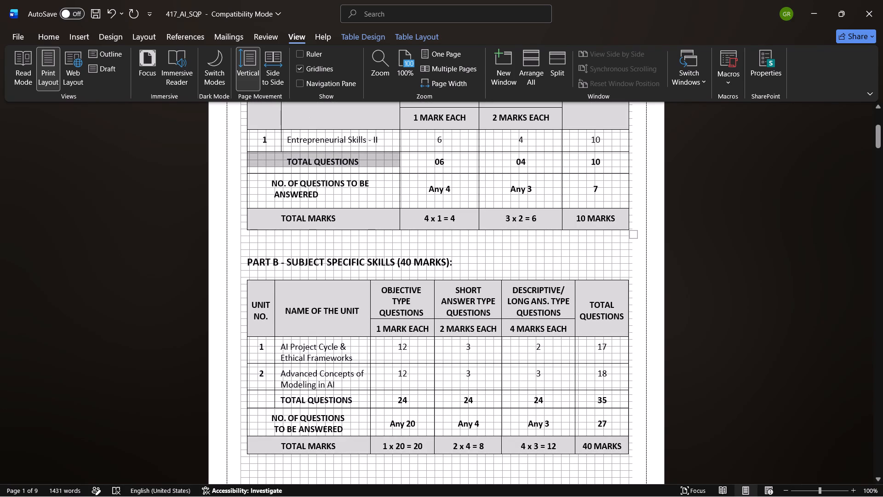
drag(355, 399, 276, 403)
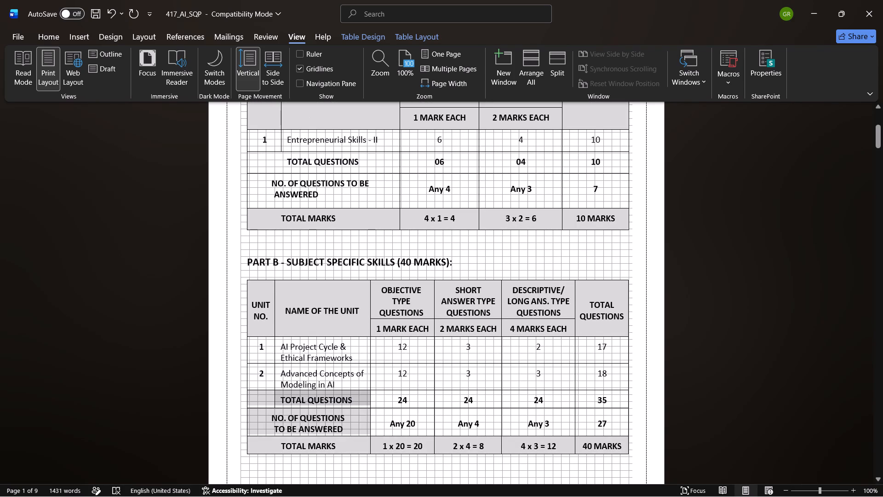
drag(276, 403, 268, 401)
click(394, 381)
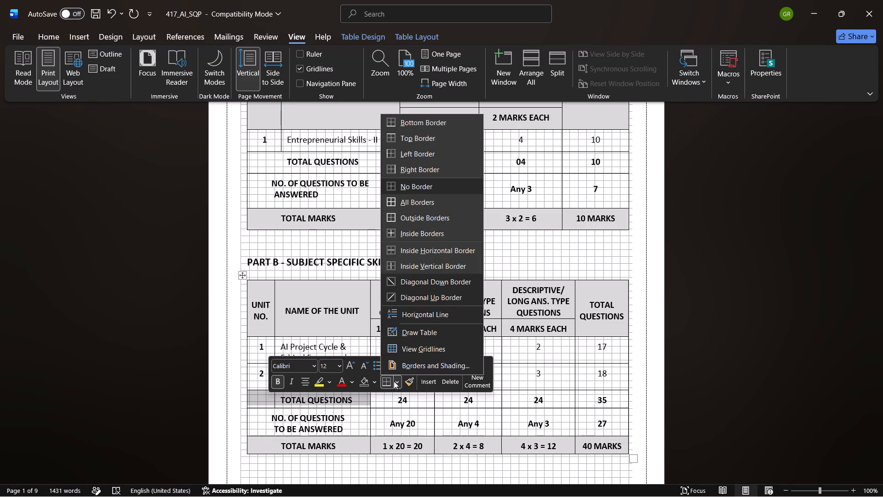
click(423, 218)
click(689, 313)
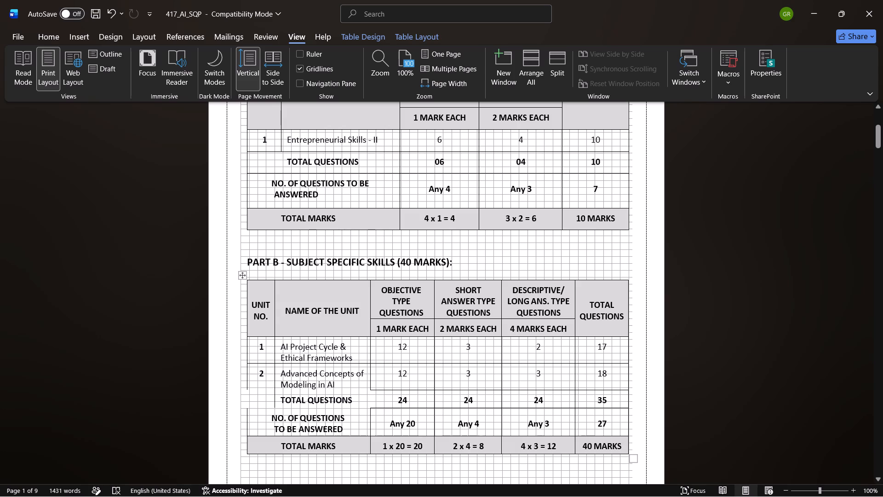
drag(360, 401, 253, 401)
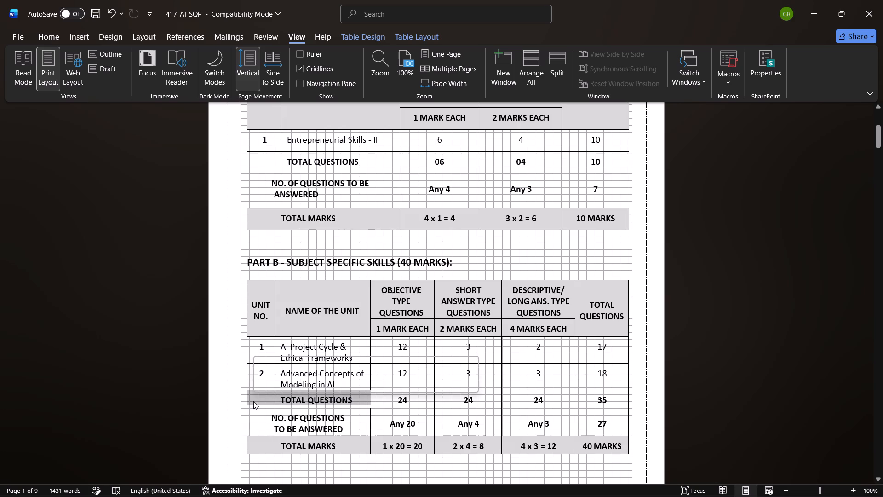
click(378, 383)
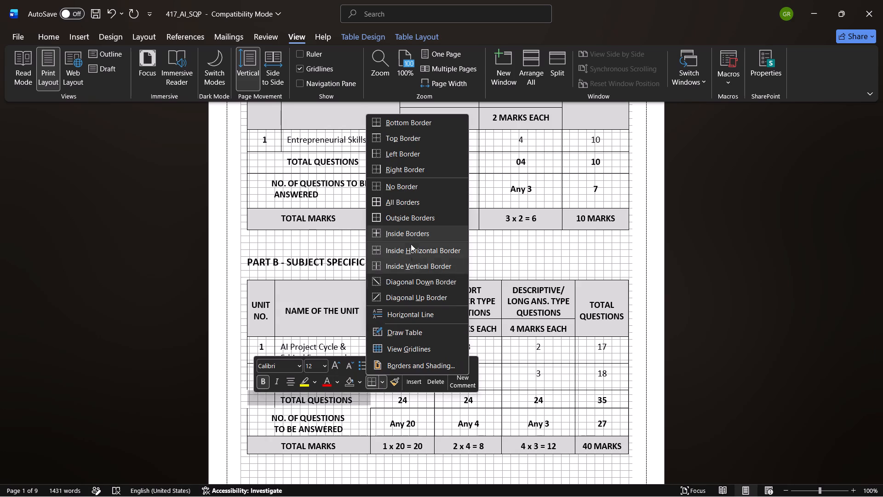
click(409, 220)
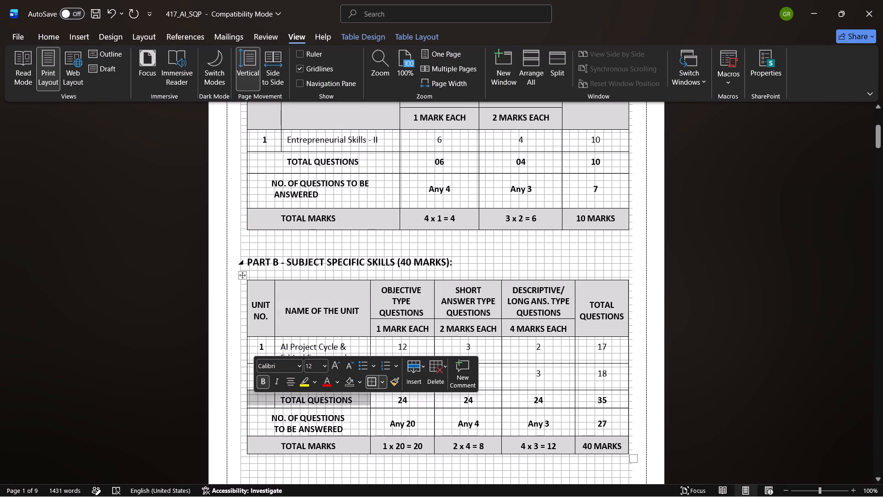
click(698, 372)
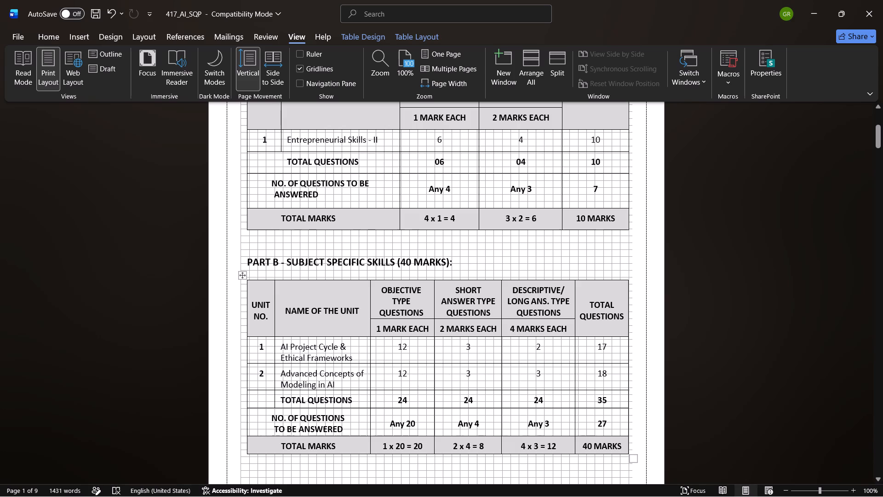
Toggle the outside borders once on the blank and label cells of Part B's TOTAL QUESTIONS row.
drag(355, 397, 274, 405)
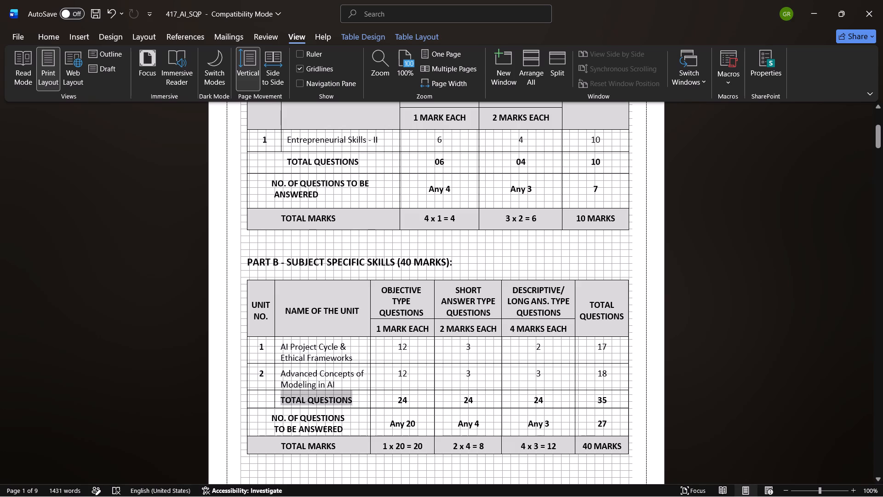
drag(274, 405, 266, 404)
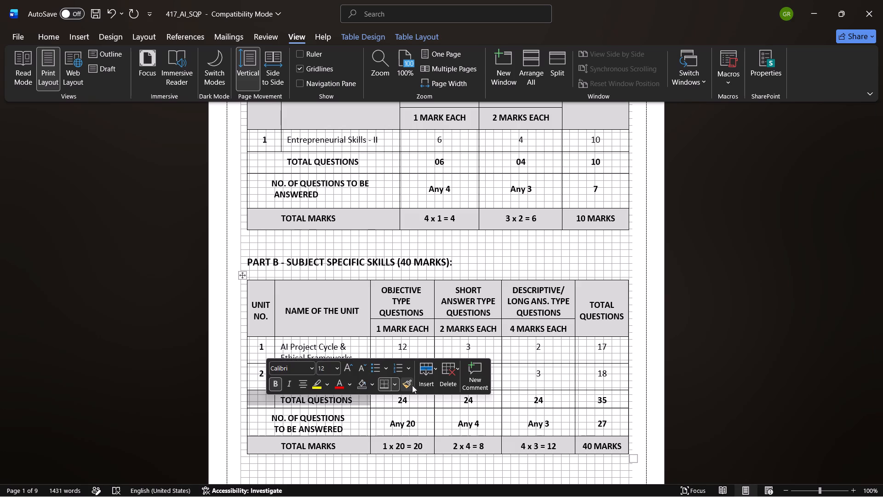
click(393, 381)
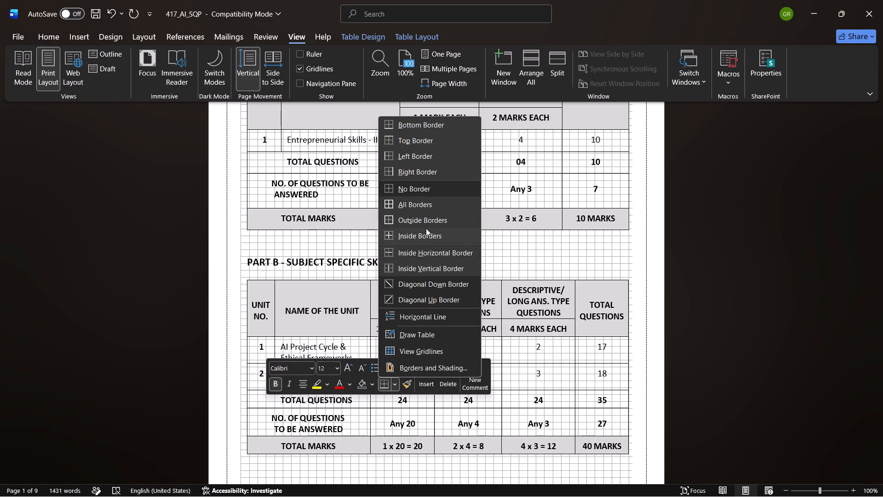
click(424, 217)
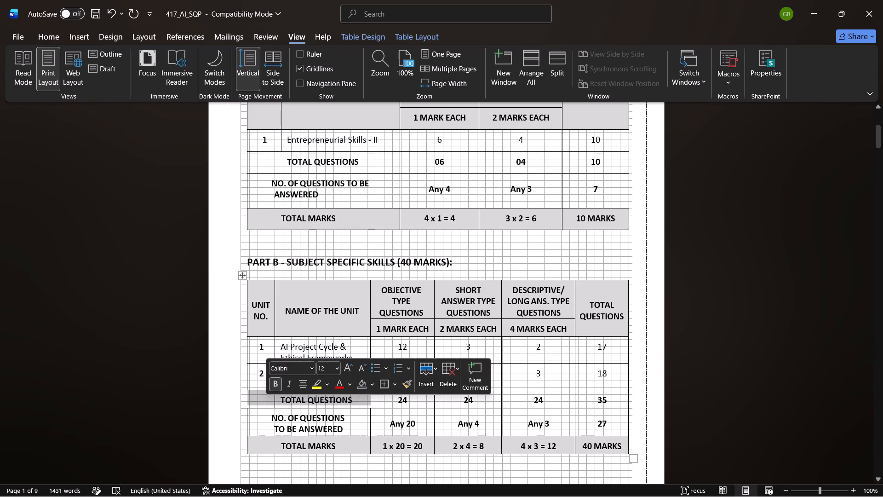
click(742, 377)
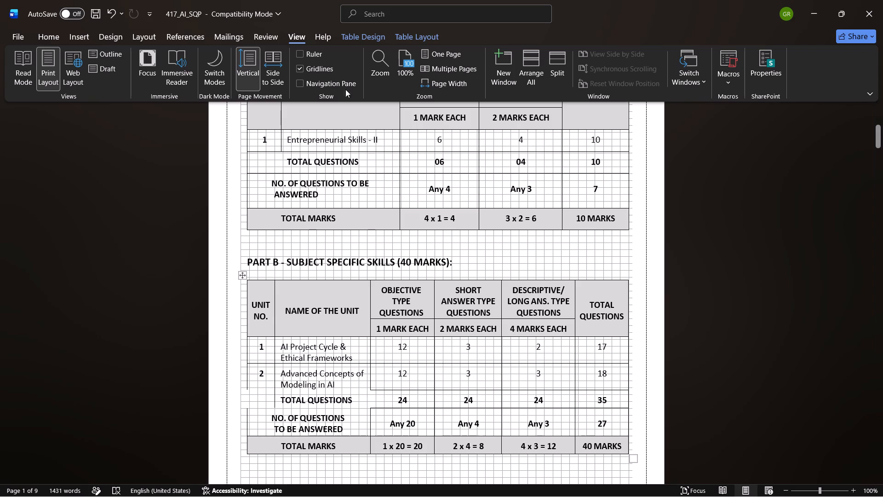
Hide the document's gridlines.
click(300, 67)
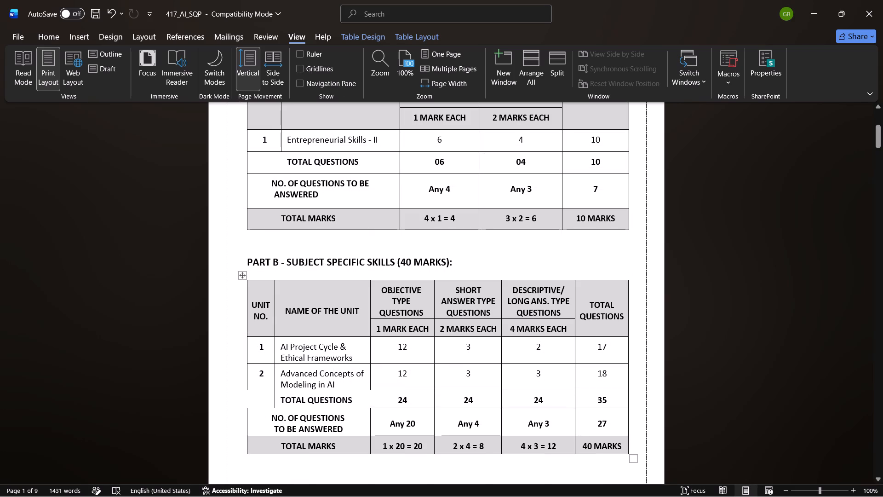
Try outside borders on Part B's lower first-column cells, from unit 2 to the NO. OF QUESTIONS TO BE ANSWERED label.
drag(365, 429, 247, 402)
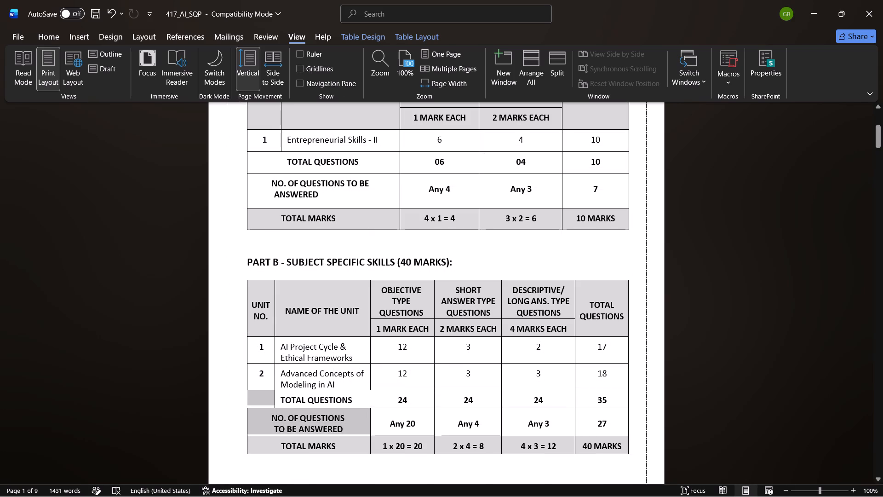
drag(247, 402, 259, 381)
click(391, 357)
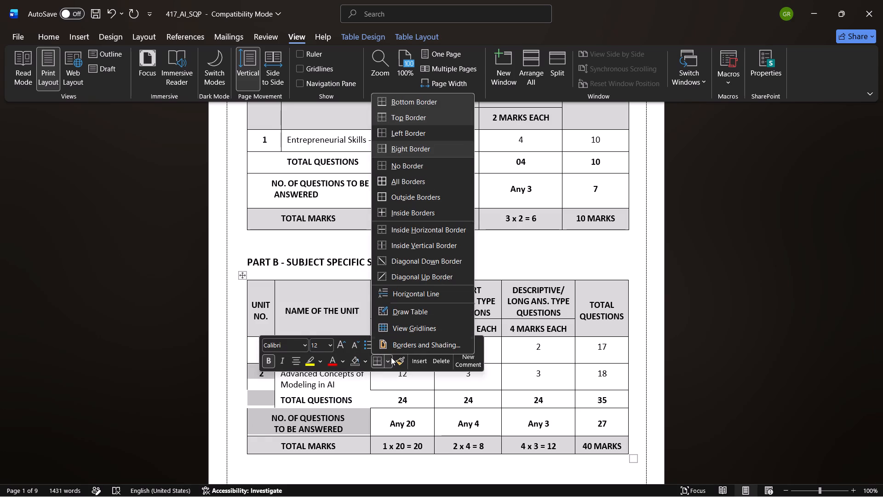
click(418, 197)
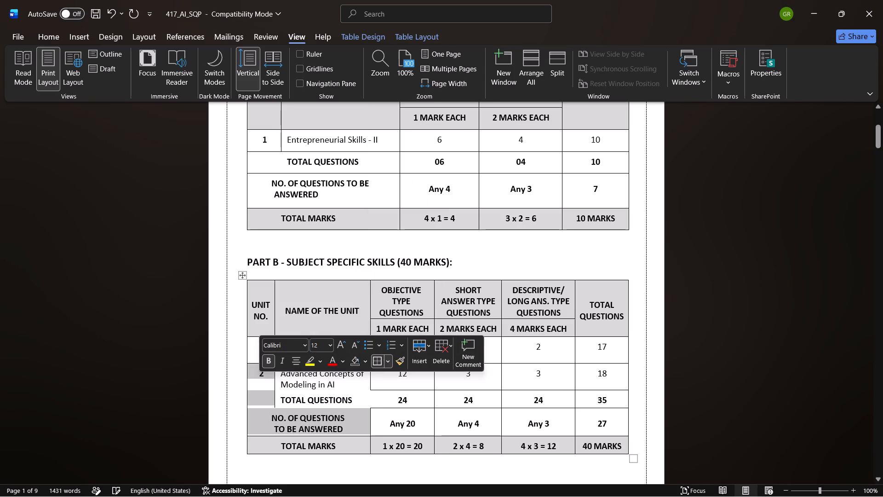
Undo the recent border changes in Part B's table, keeping the outside-only borders on Part A's TOTAL QUESTIONS label cells.
key(ctrl+z)
key(ctrl+z)
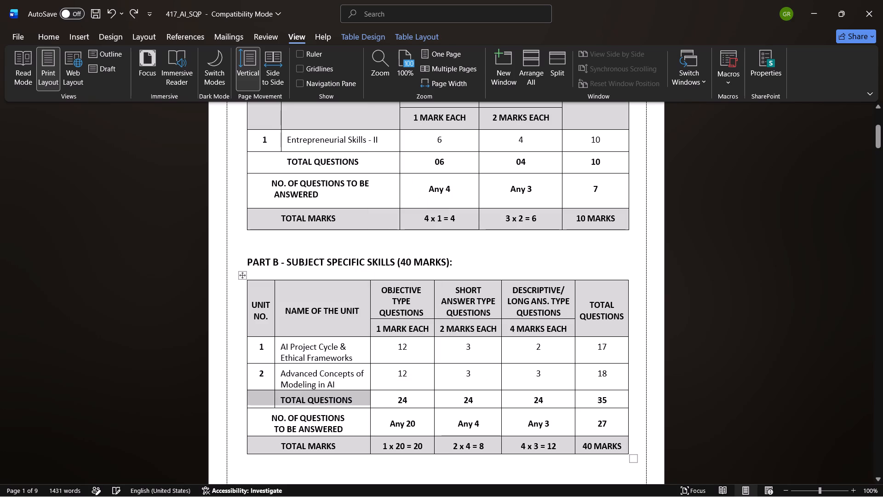
key(ctrl+z)
key(ctrl+z)
key(ctrl+z)
key(ctrl+z)
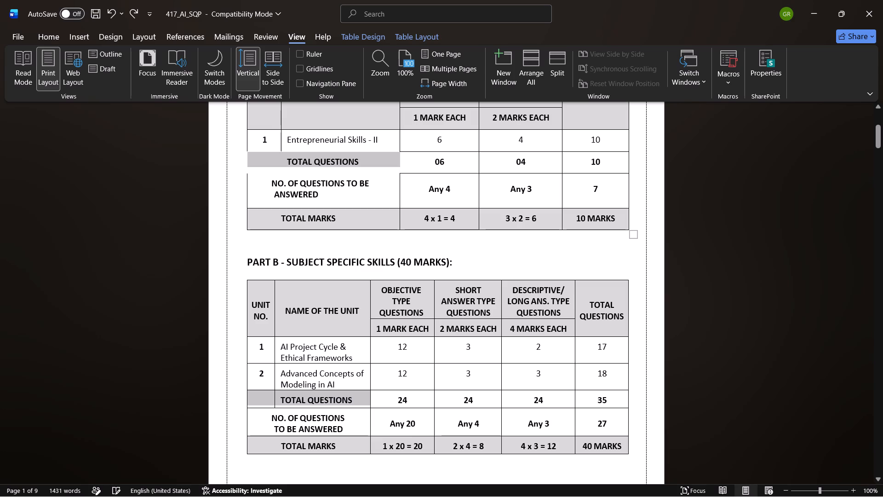
key(ctrl+z)
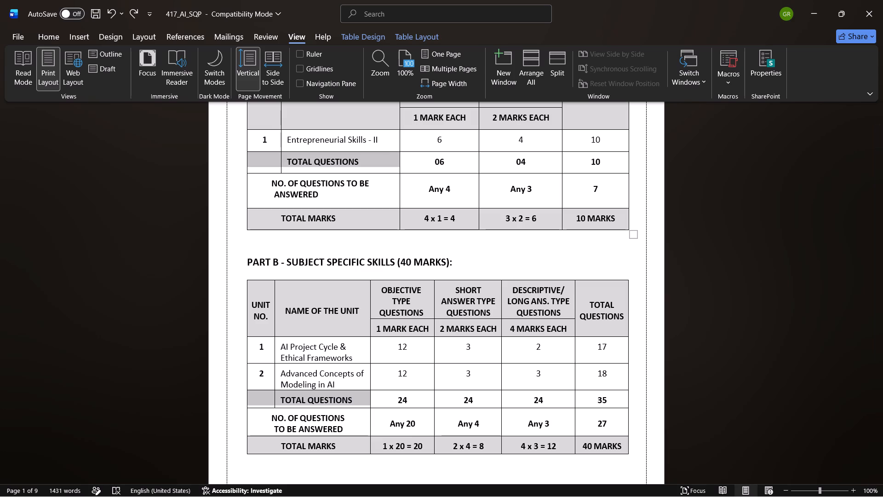
click(132, 11)
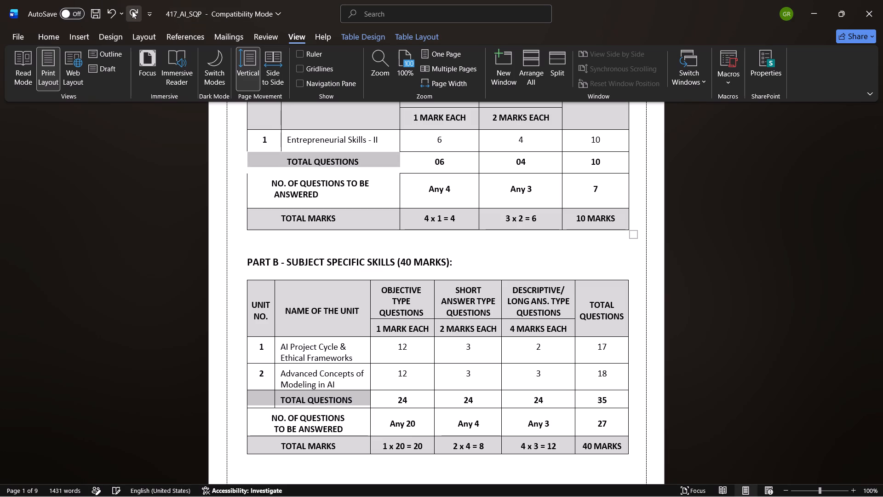
click(132, 11)
click(132, 11)
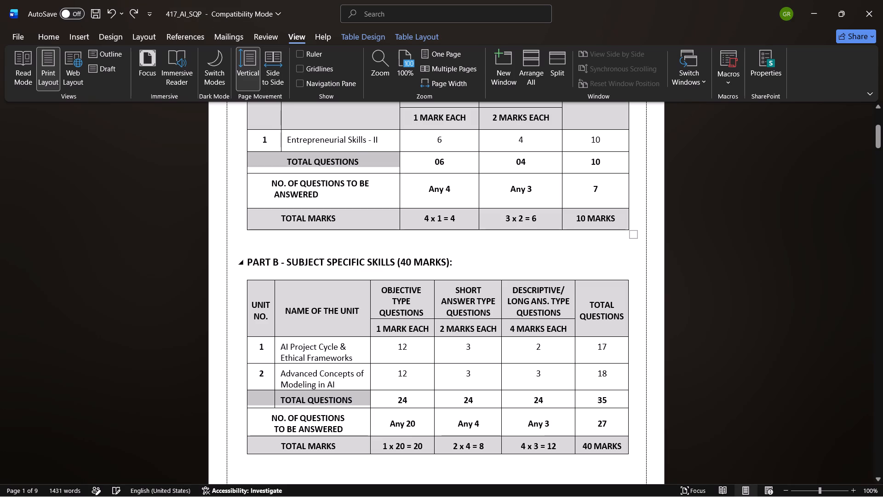
click(178, 272)
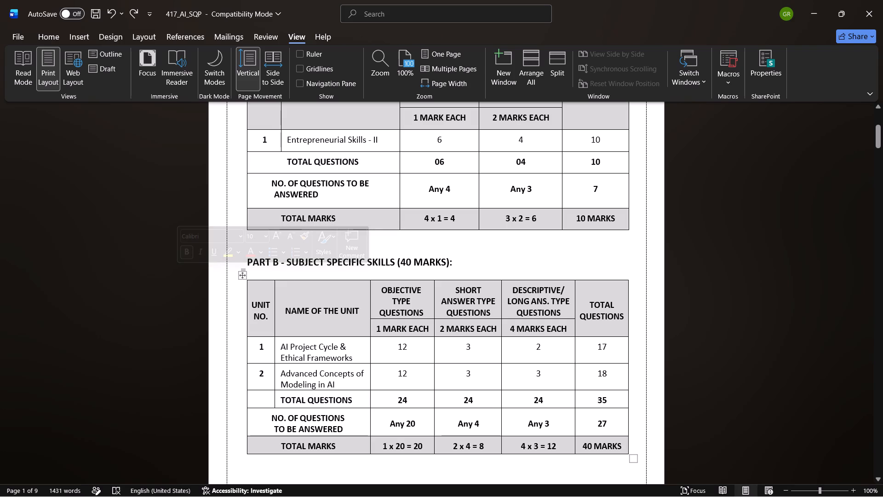
Clear the borders of the first two cells in Part B's TOTAL QUESTIONS row and give them outside borders only.
click(359, 397)
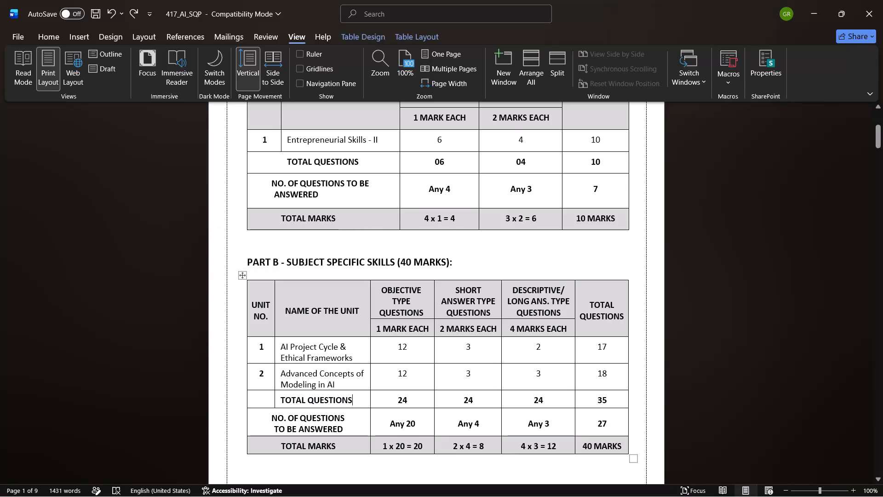
drag(359, 397, 267, 405)
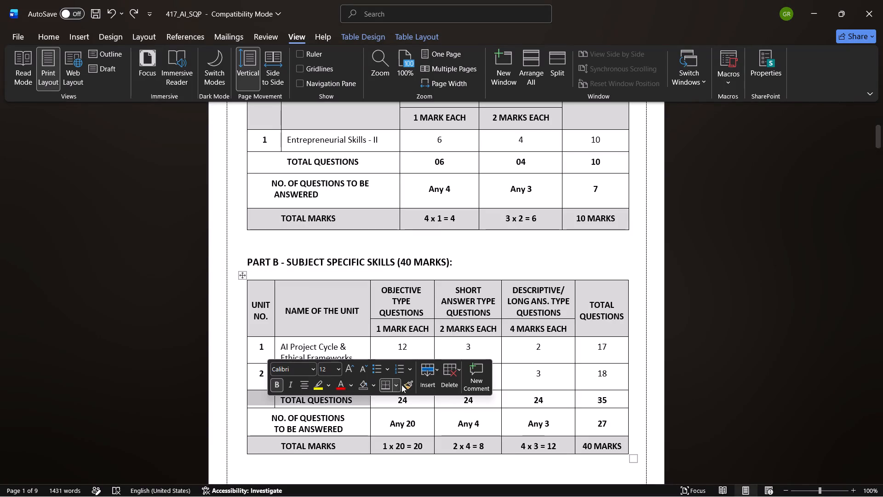
click(395, 389)
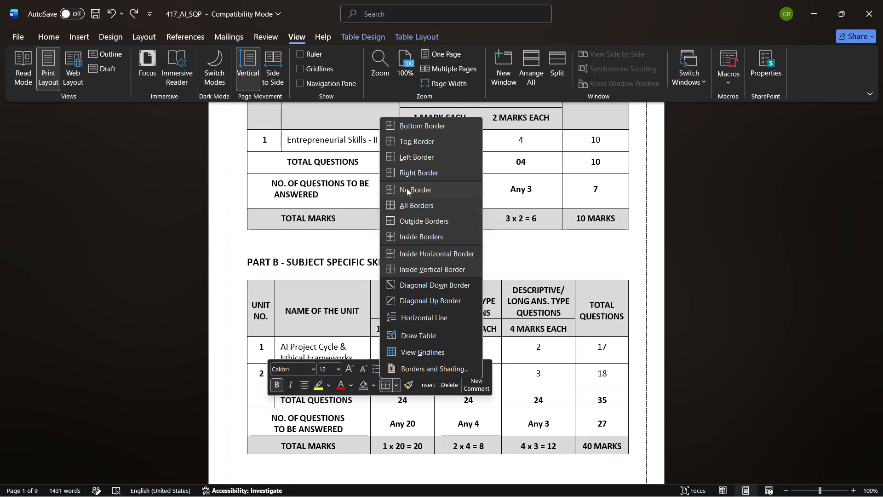
click(407, 189)
click(363, 398)
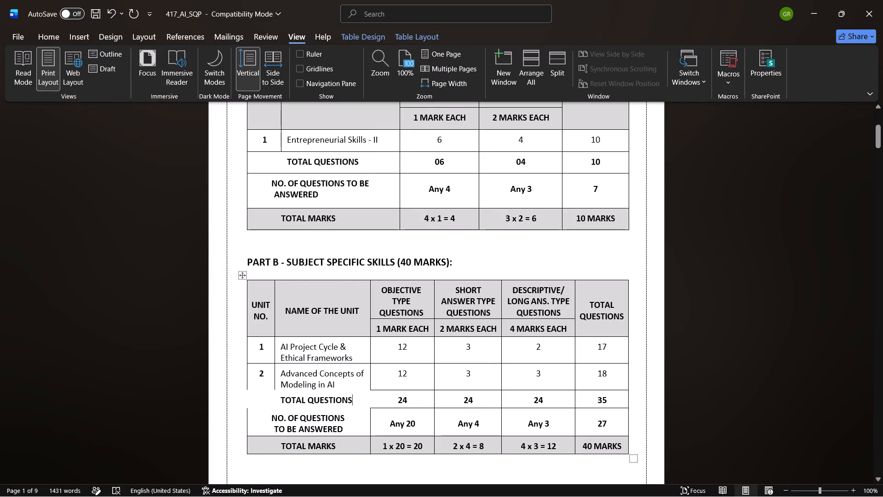
drag(363, 398, 255, 403)
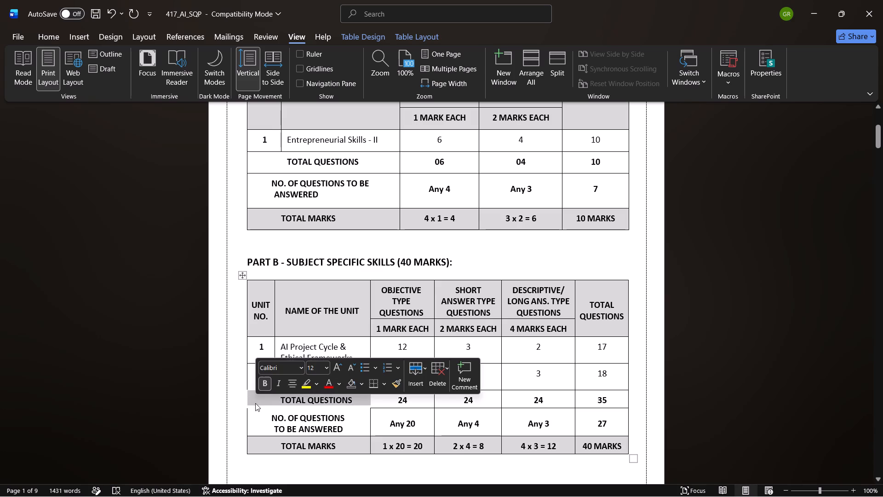
click(384, 383)
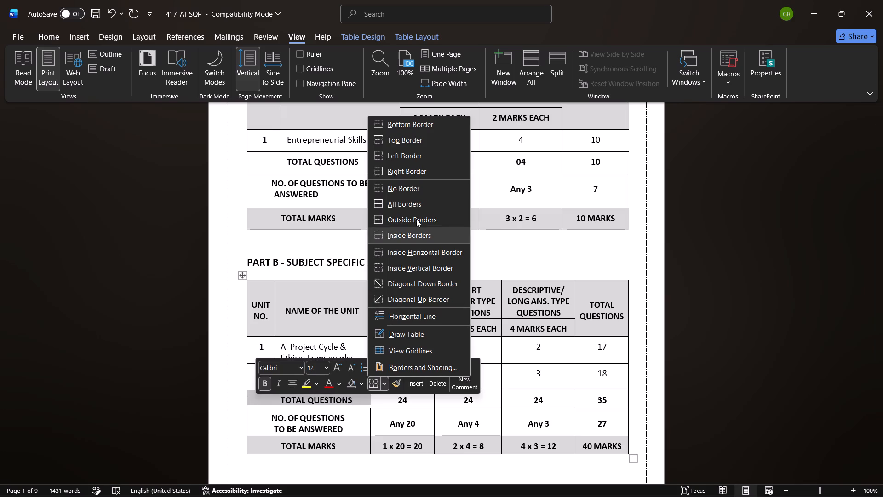
click(418, 214)
click(734, 305)
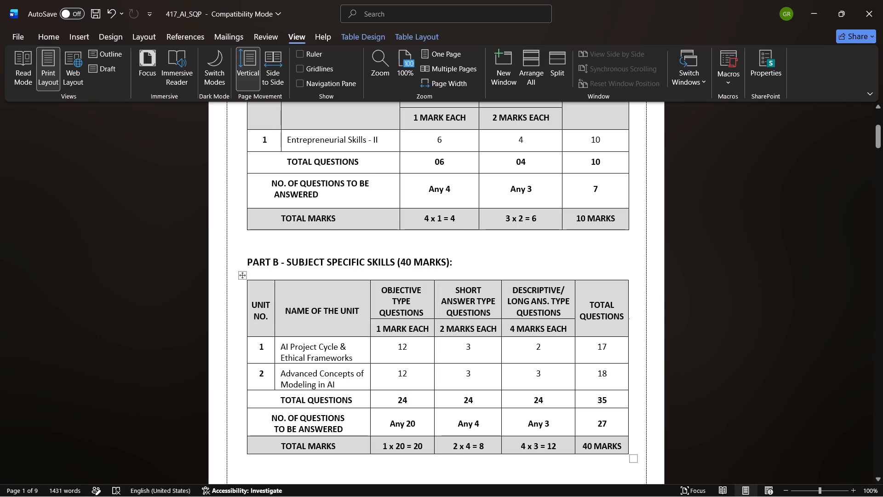
Insert the word "on" after "questions" in the Q. 2 heading of Section A, before the marks in brackets.
scroll(601, 381, down, 2)
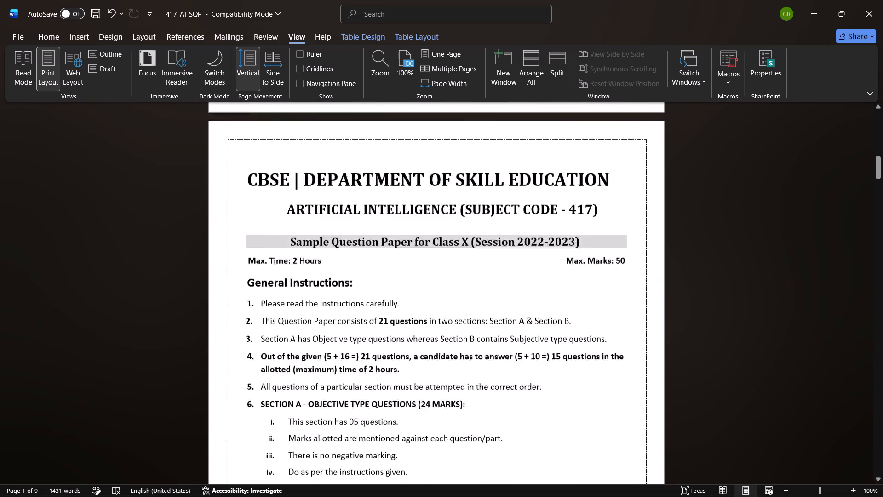
scroll(601, 381, down, 1)
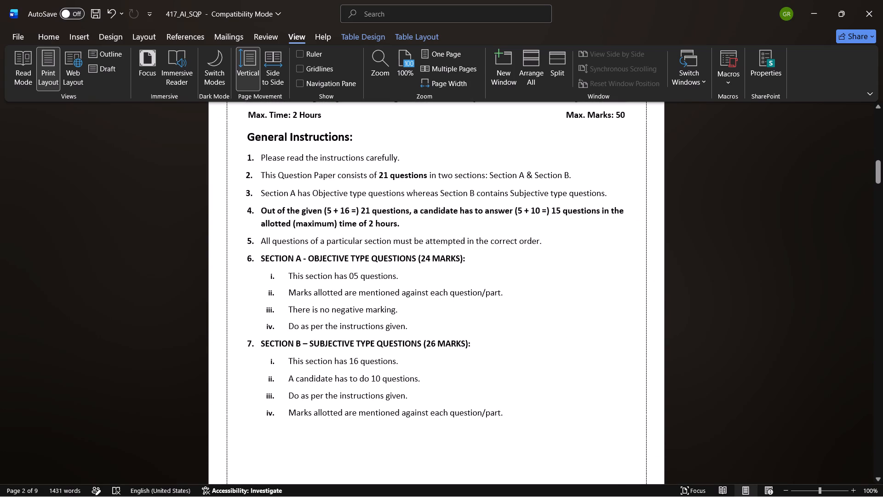
scroll(601, 381, down, 2)
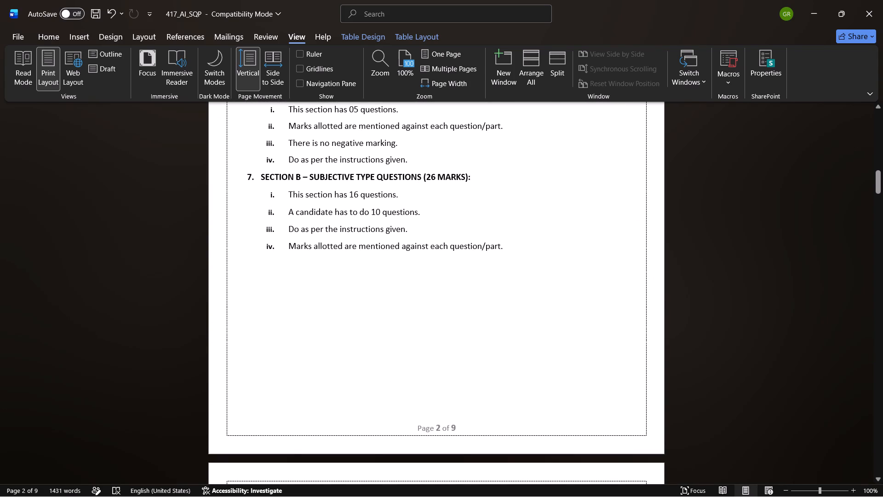
scroll(601, 381, down, 1)
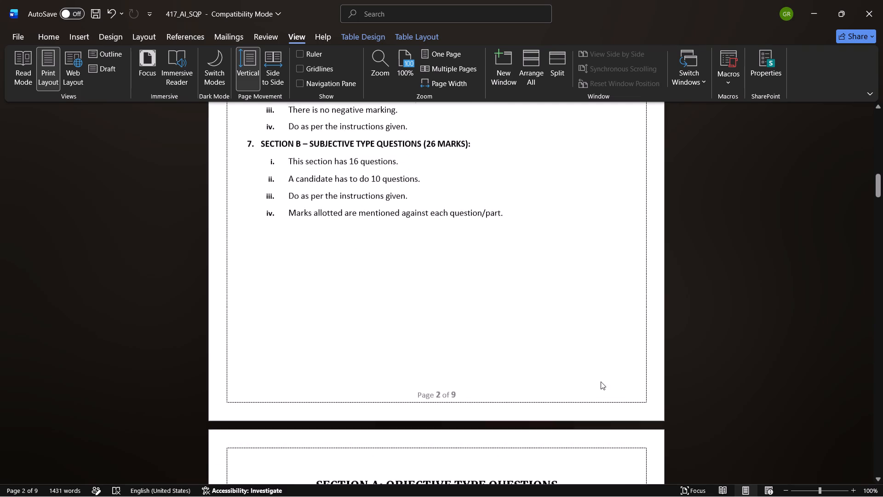
scroll(601, 381, down, 1)
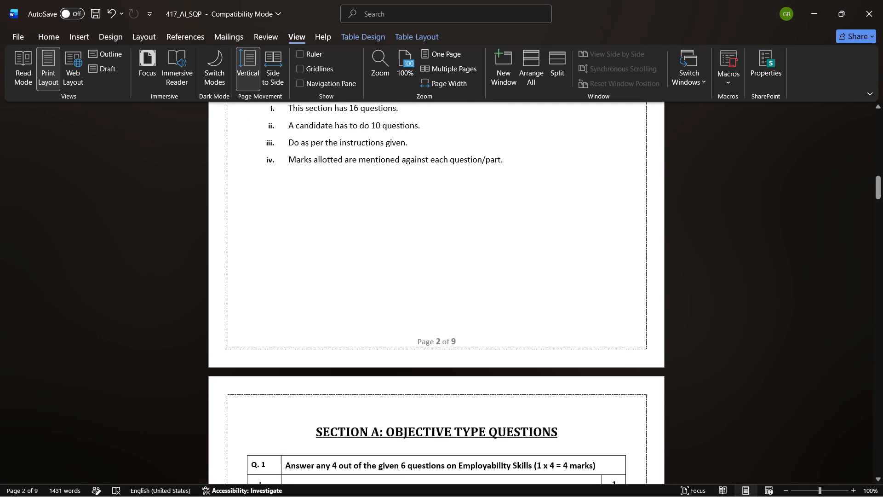
scroll(601, 381, down, 3)
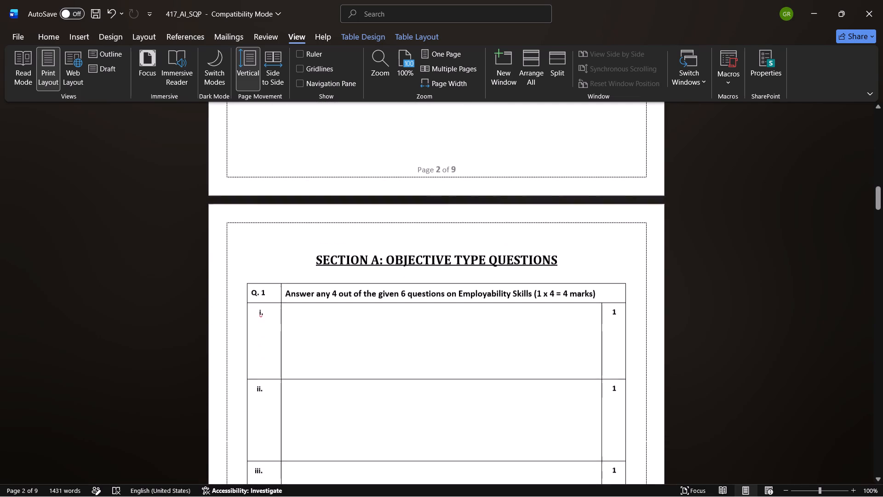
scroll(601, 381, up, 2)
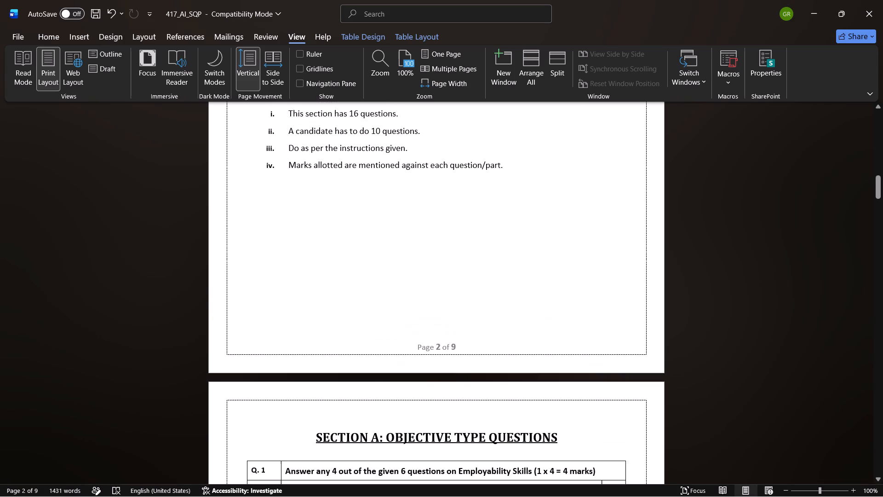
scroll(601, 381, up, 1)
scroll(601, 381, down, 3)
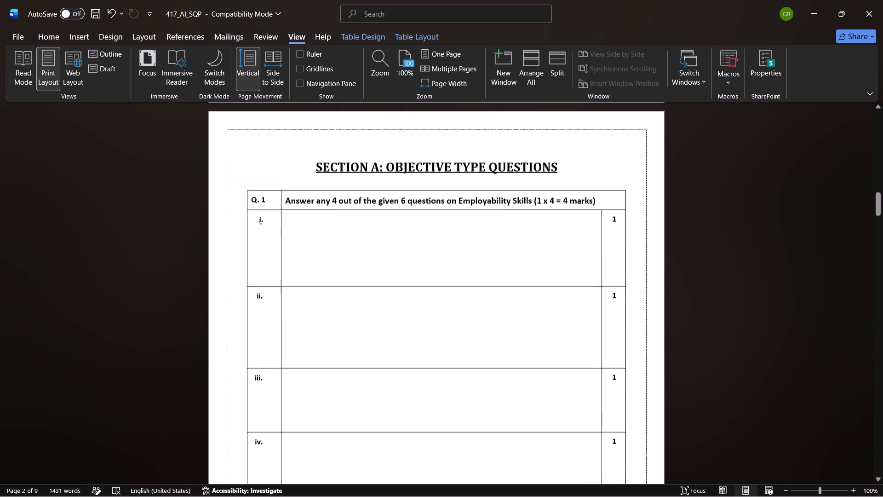
scroll(601, 381, down, 2)
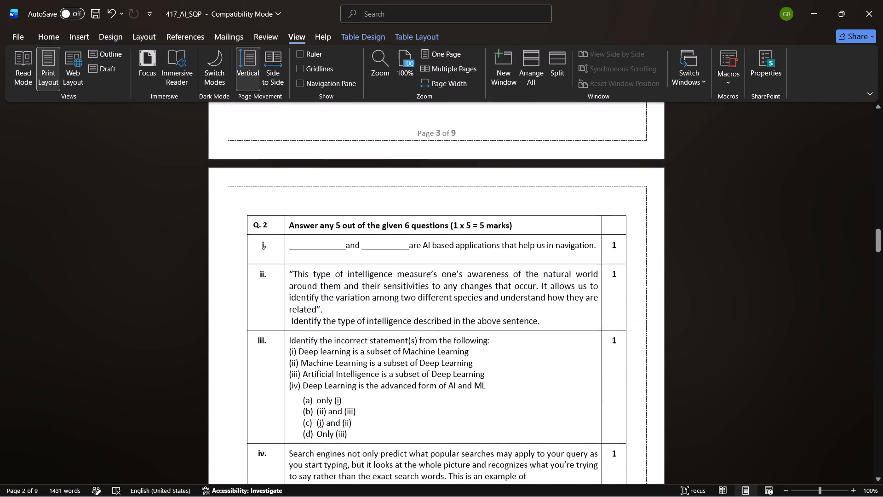
click(449, 227)
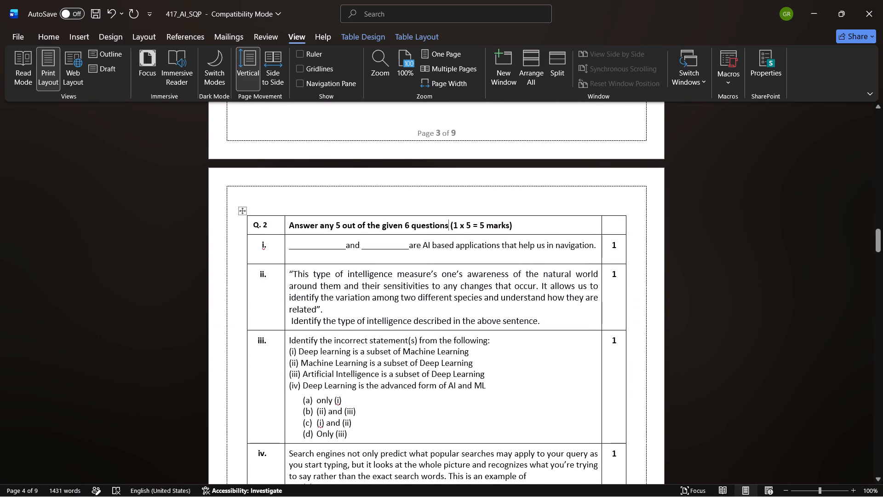
key(Right)
text(0n)
key(space)
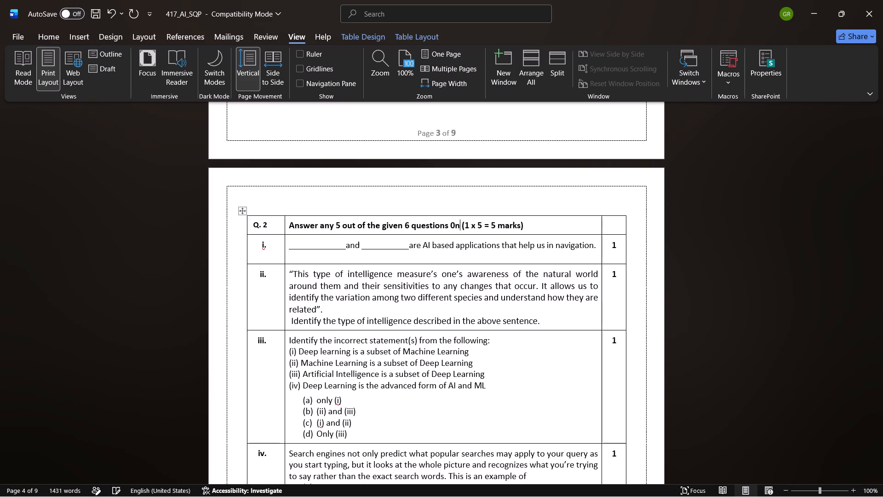
key(BackSpace)
key(BackSpace)
key(BackSpace)
text(on)
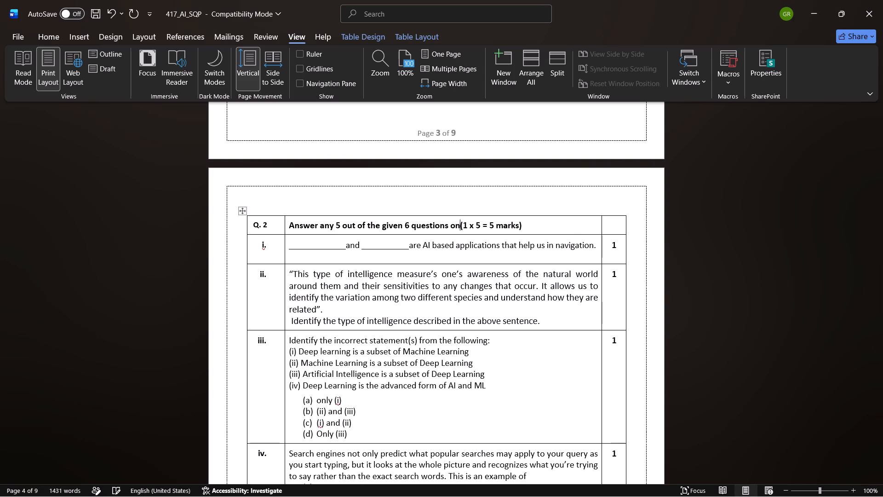
key(space)
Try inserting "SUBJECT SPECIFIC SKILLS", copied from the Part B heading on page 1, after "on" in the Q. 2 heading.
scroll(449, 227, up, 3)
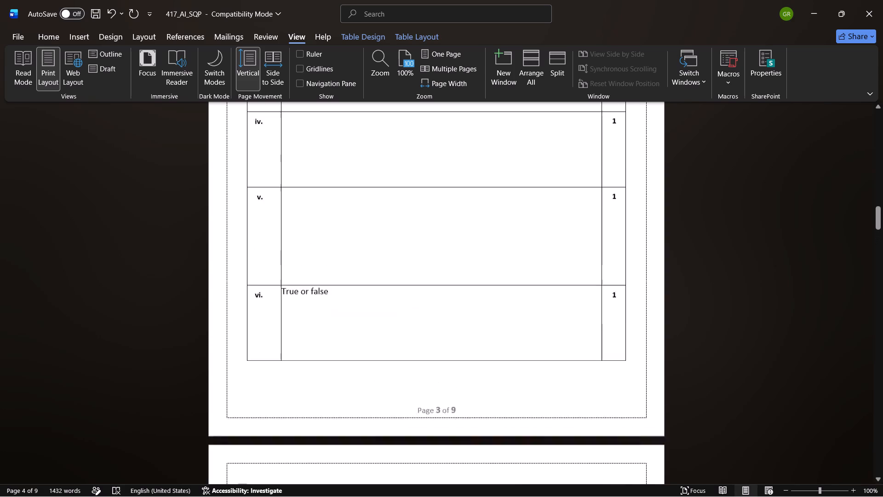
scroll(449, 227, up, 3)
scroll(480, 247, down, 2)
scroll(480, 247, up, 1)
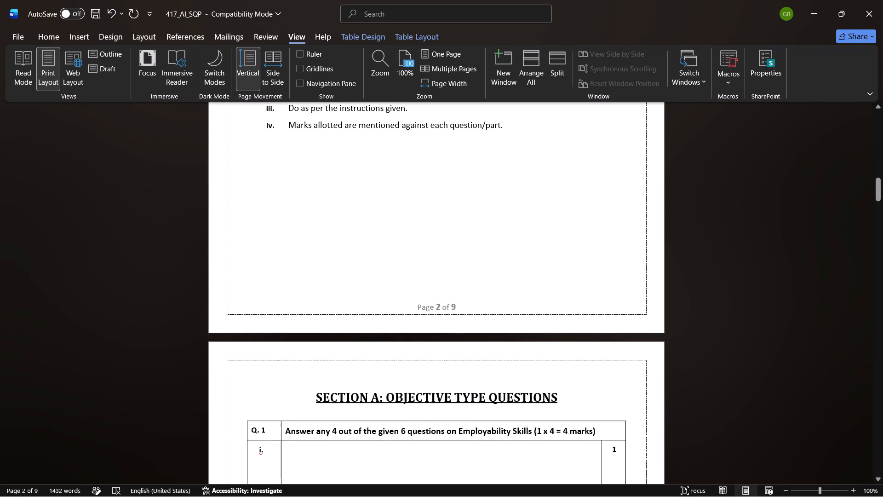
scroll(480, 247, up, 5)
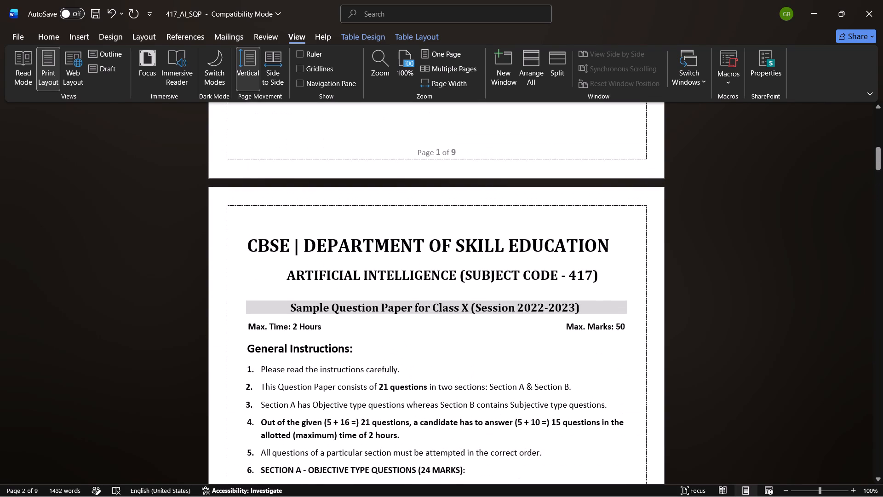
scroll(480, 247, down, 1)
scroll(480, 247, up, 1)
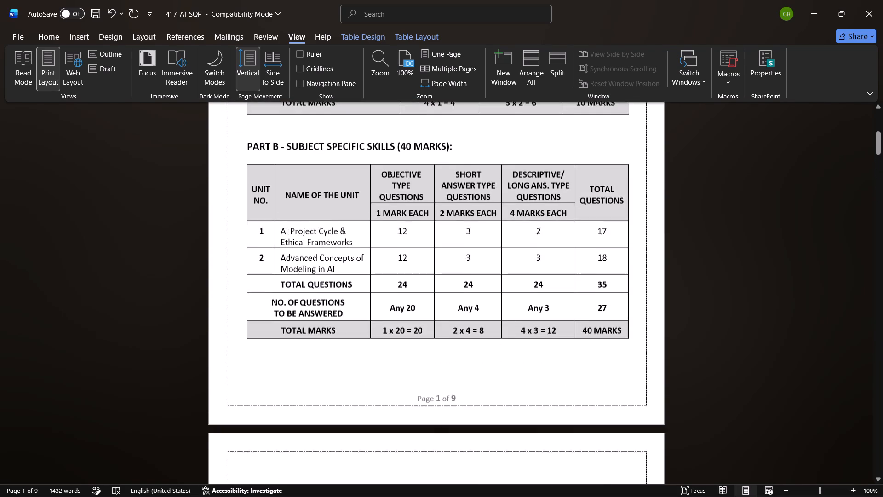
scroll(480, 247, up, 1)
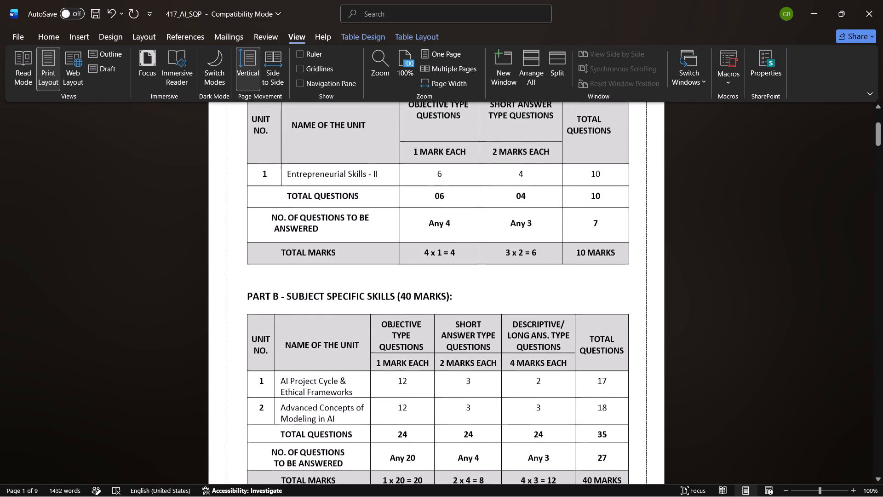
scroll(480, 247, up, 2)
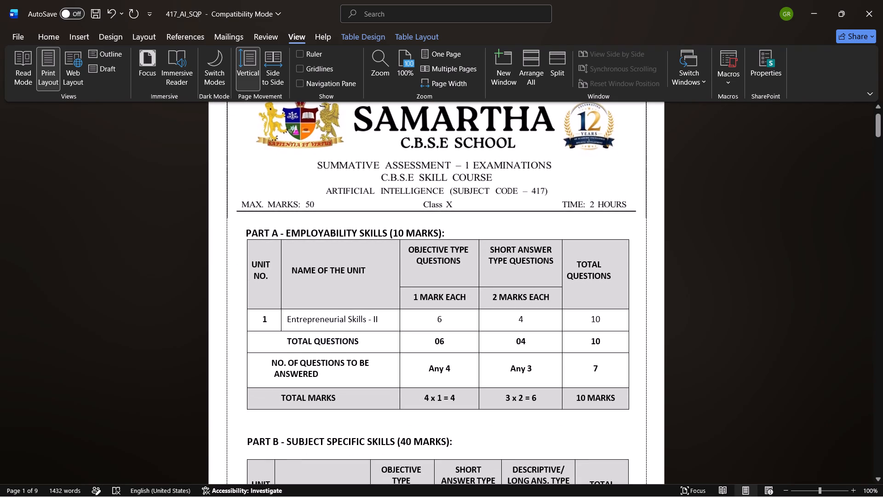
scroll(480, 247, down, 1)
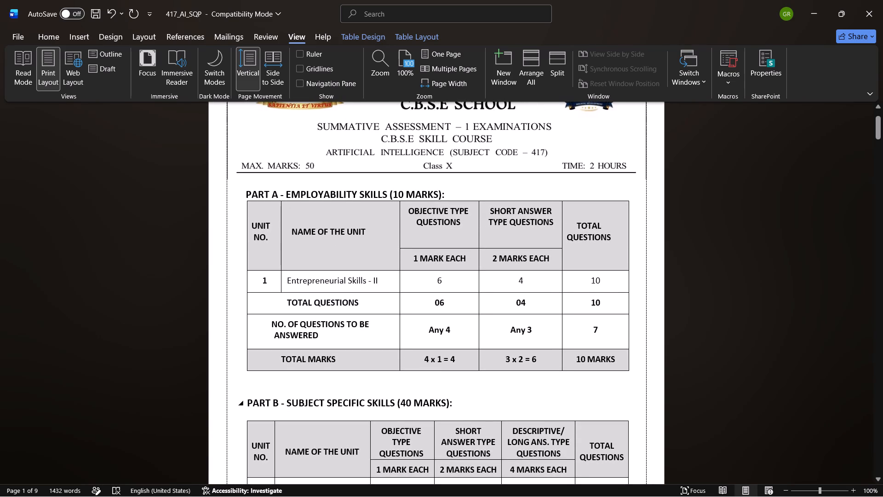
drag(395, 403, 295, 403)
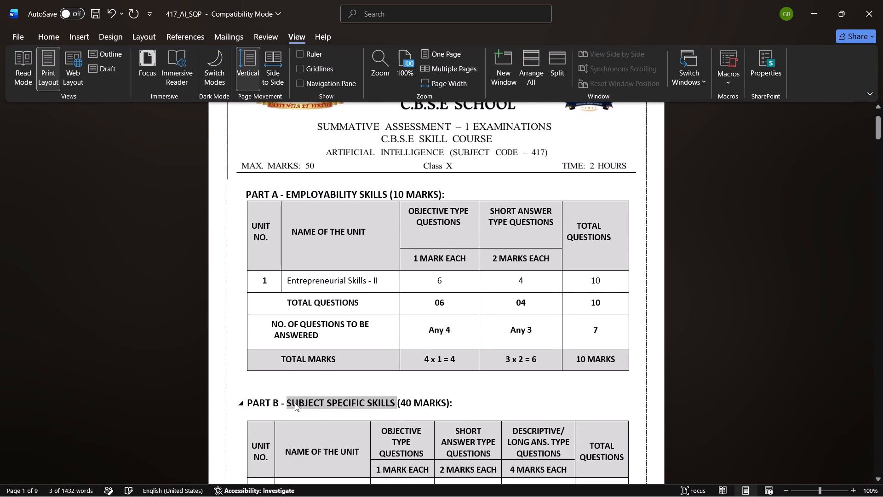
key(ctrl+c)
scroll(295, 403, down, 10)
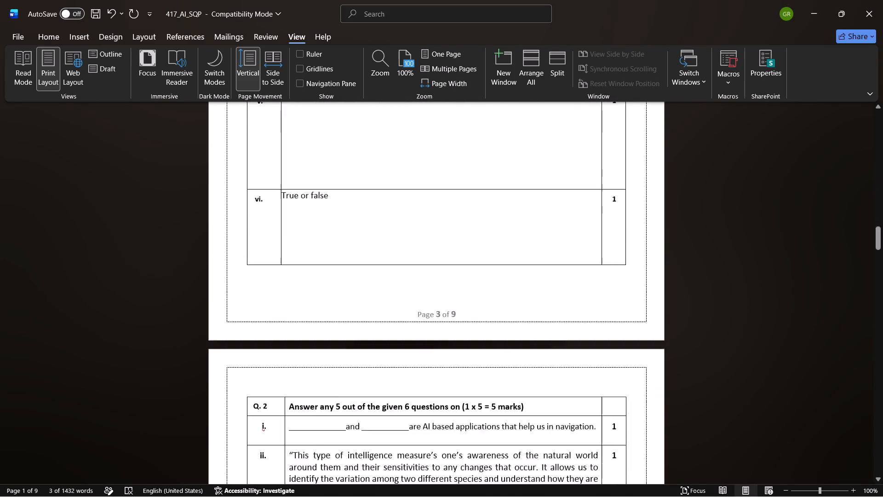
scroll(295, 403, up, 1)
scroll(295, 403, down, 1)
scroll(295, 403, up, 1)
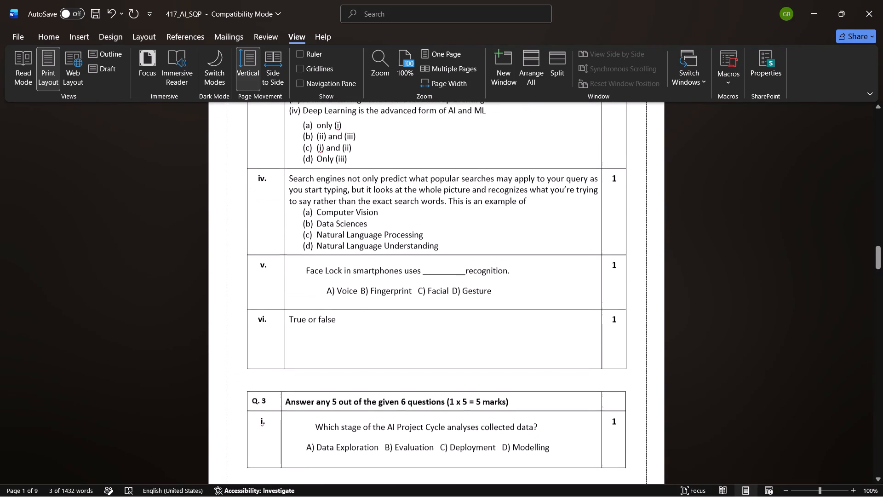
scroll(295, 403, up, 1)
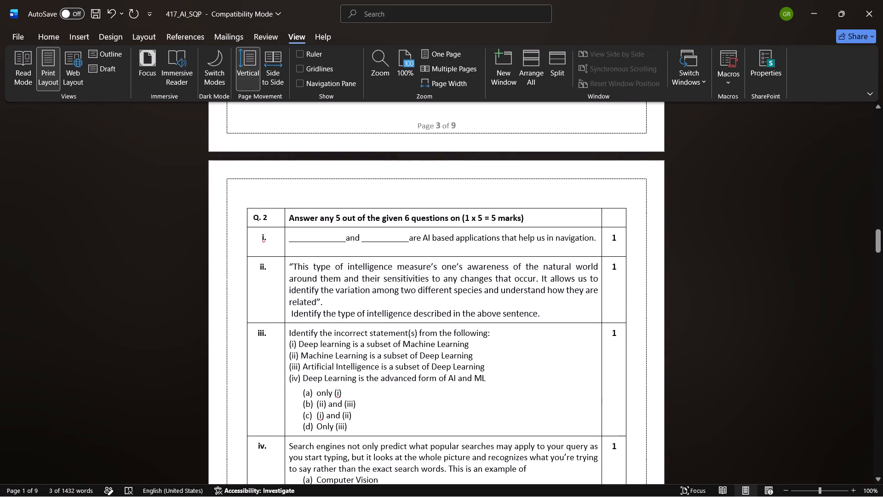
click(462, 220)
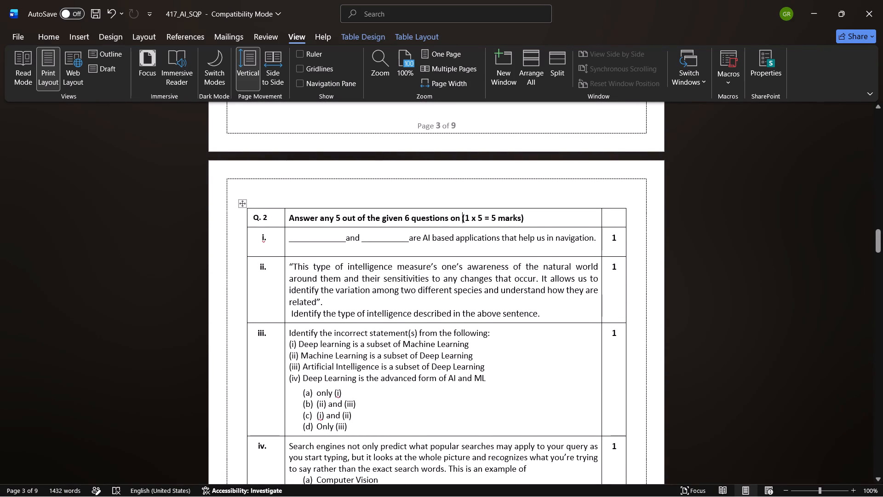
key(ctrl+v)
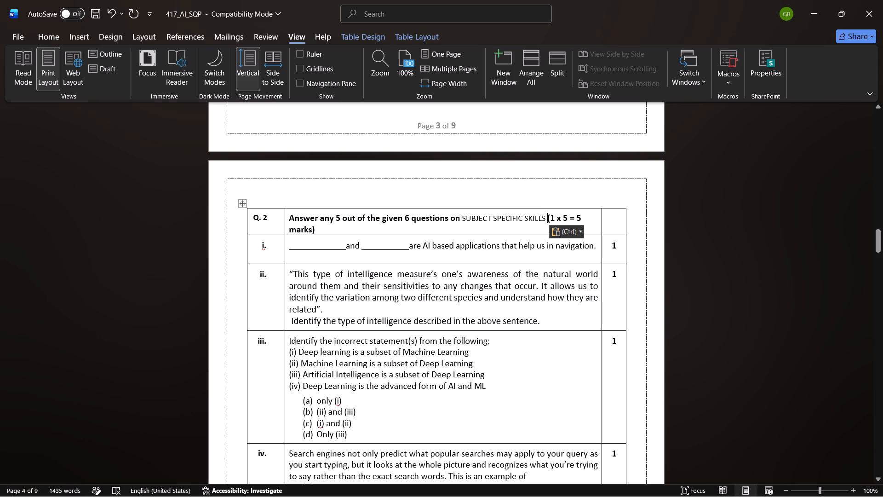
Undo the pasted text and delete the word "on" with its spacing after "questions" in the Q. 2 heading.
key(ctrl+z)
key(BackSpace)
key(BackSpace)
key(BackSpace)
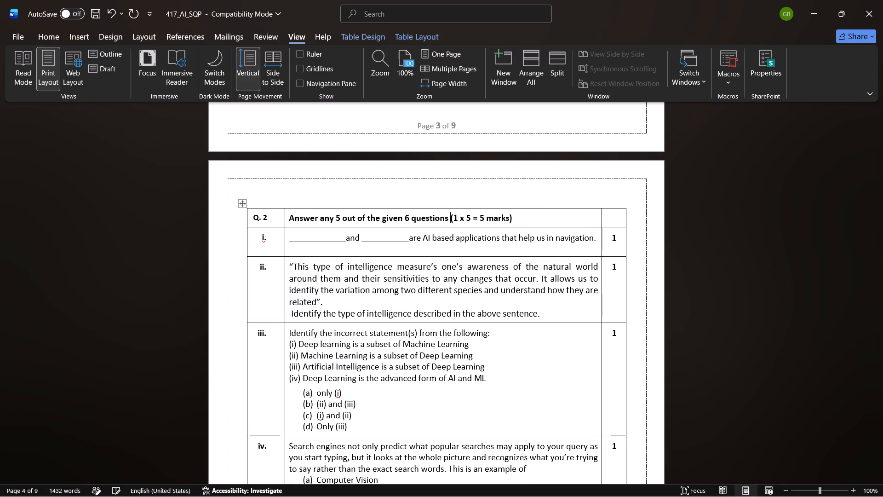
key(BackSpace)
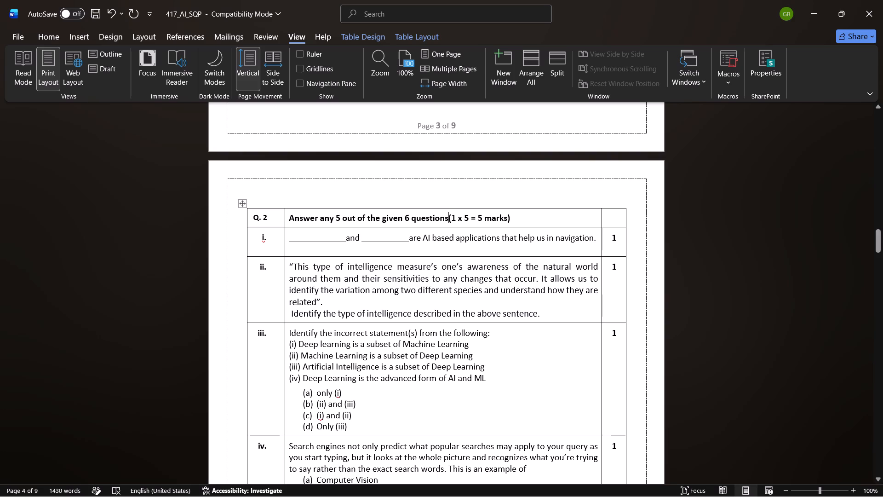
Review the remaining questions and headings from Q. 3 through Q. 21, down to the end of the document.
scroll(525, 303, down, 4)
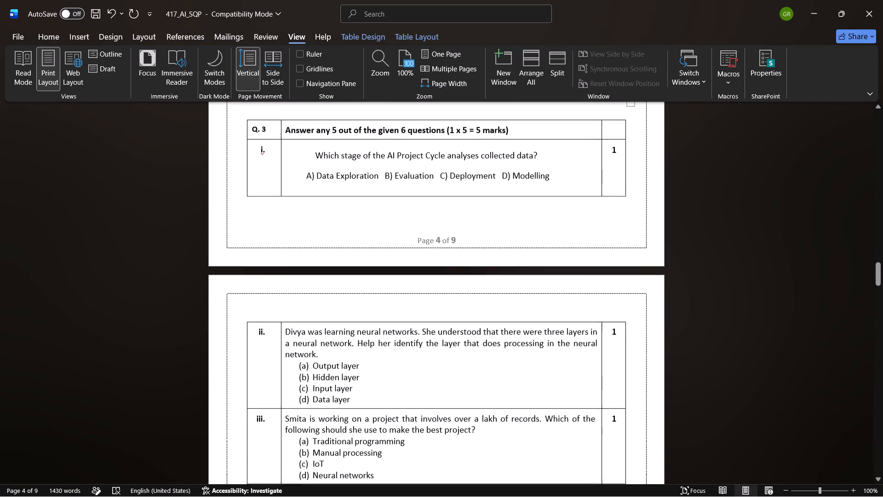
scroll(523, 358, down, 8)
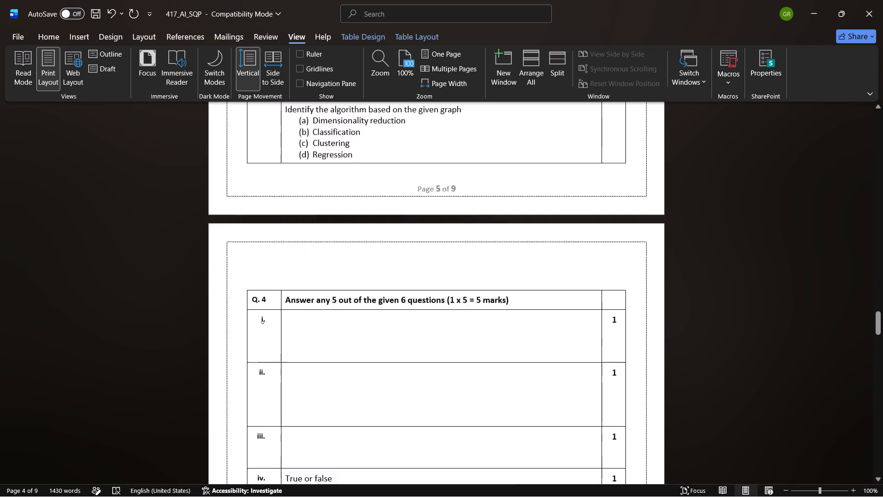
scroll(523, 358, down, 5)
scroll(523, 358, up, 2)
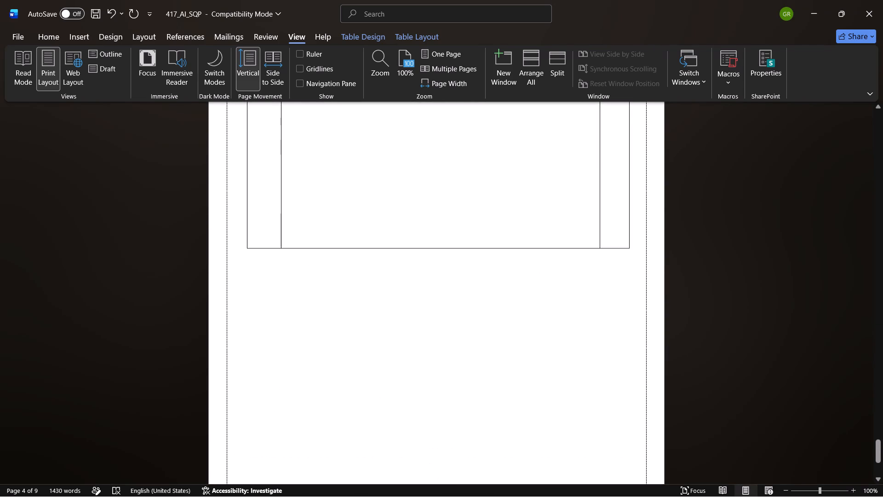
scroll(523, 358, up, 5)
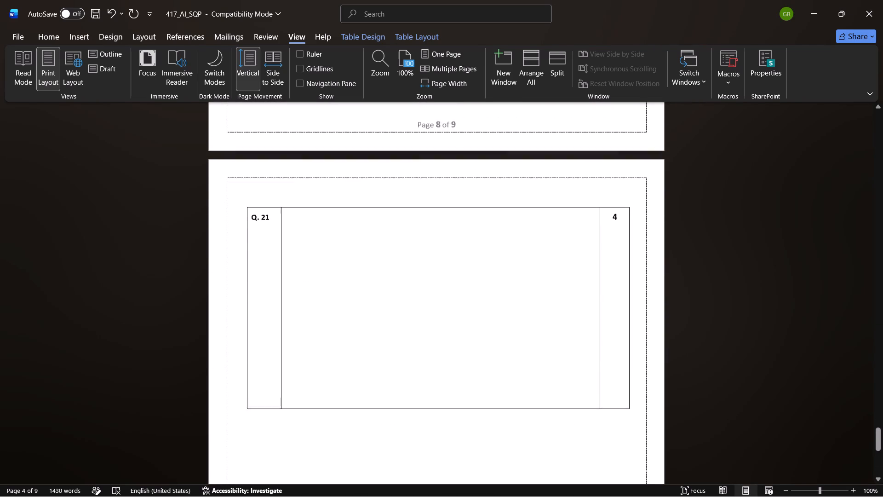
scroll(523, 358, up, 3)
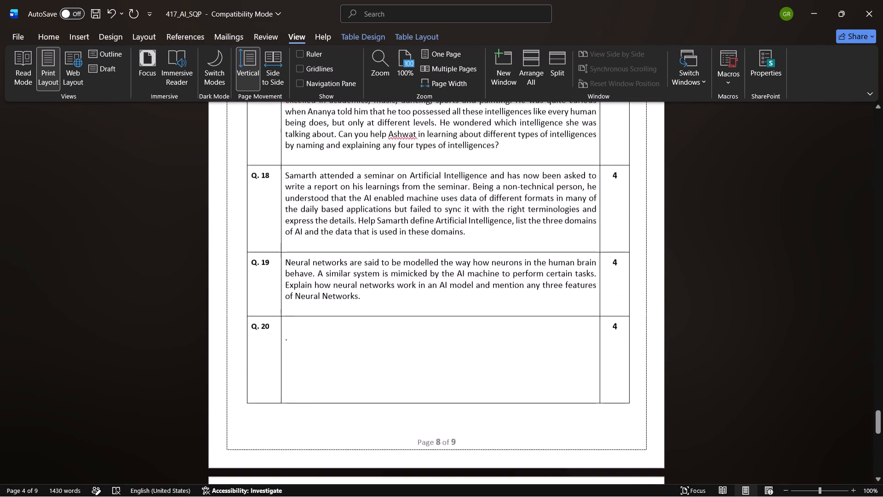
scroll(523, 358, up, 2)
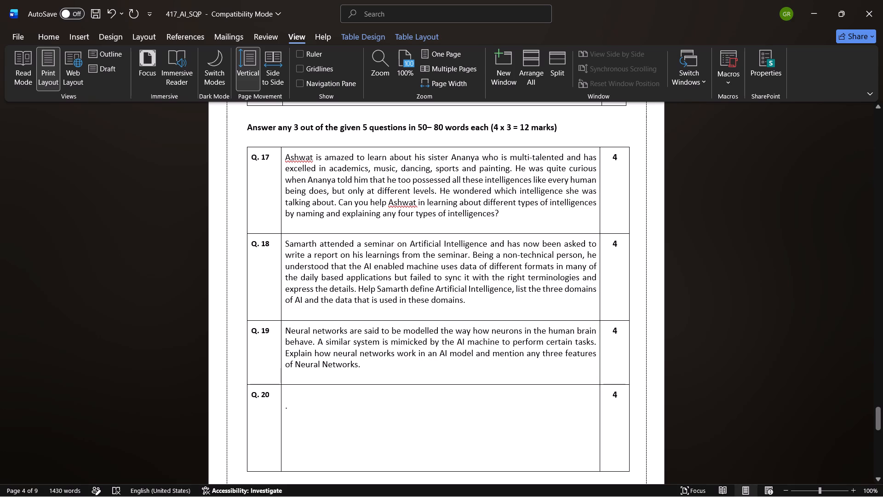
scroll(418, 213, down, 4)
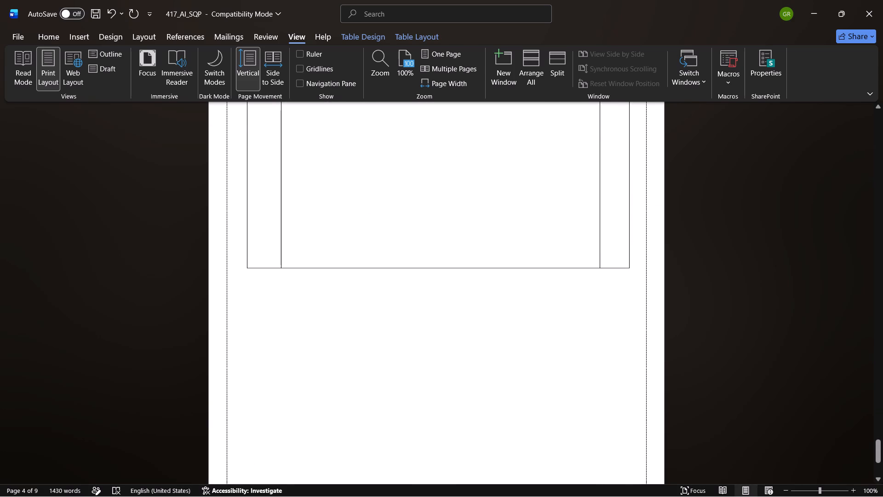
scroll(419, 328, down, 2)
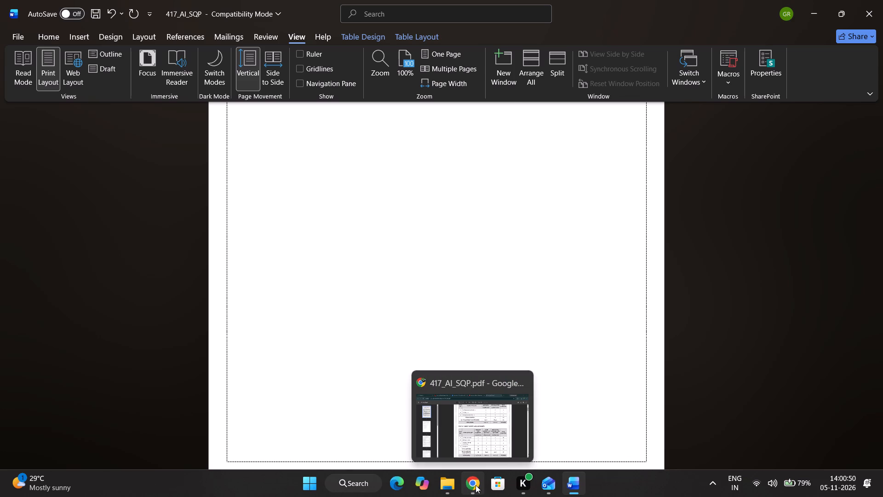
Switch to File Explorer and open the Class_X_Question_Paper_Samartha PDF from STEMROBO > Samartha School > SA-1 question papres on drive D.
click(458, 483)
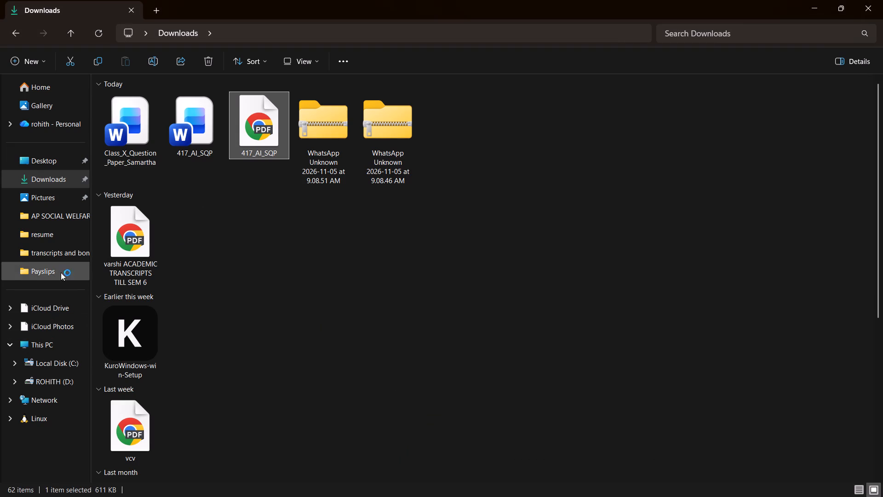
click(47, 381)
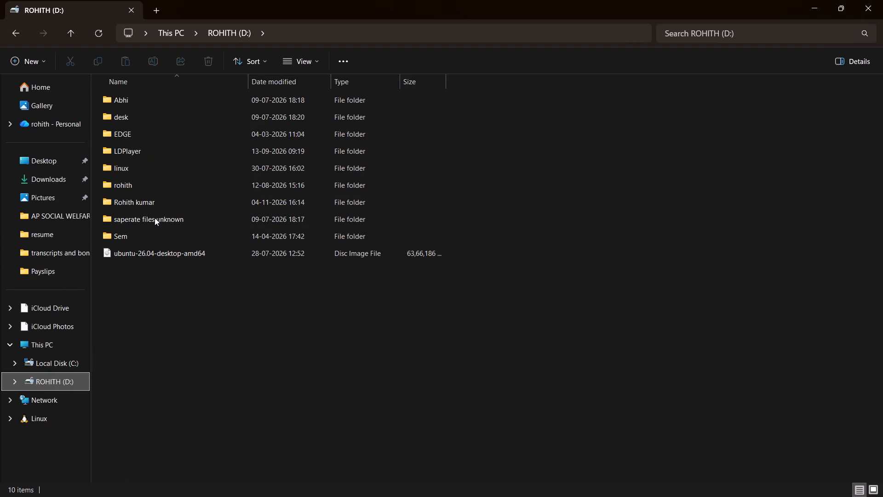
double_click(153, 204)
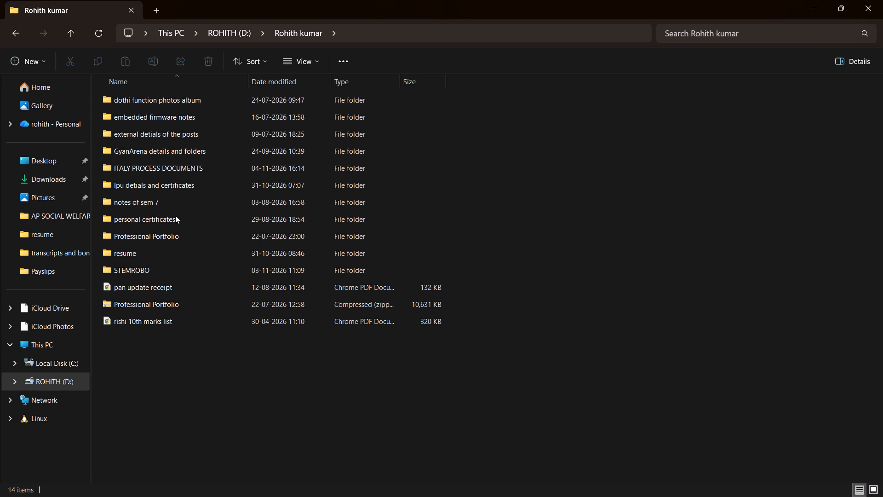
double_click(191, 183)
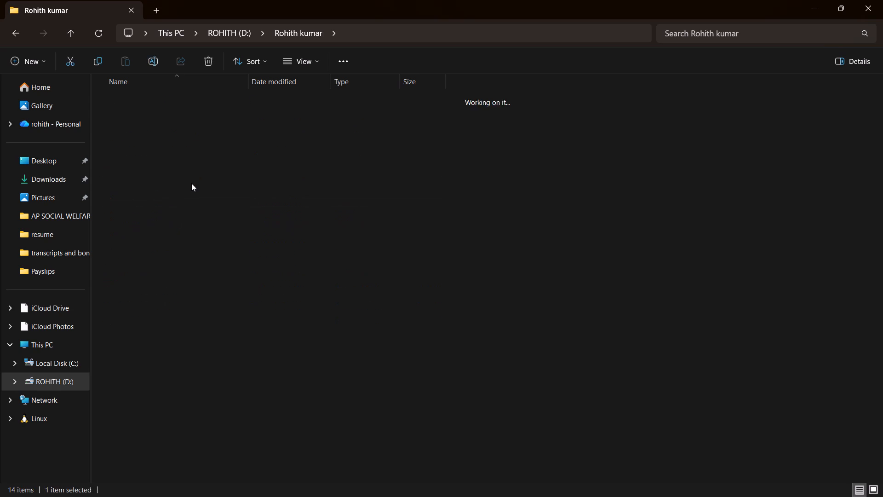
click(16, 36)
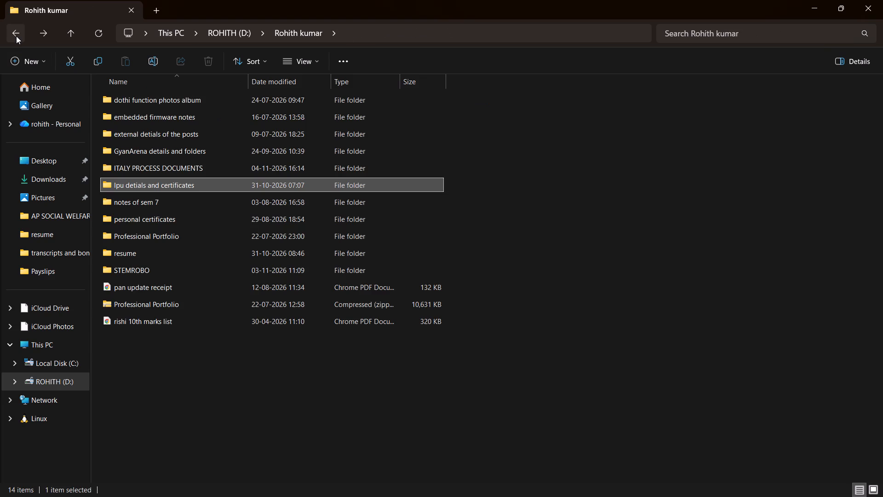
double_click(126, 266)
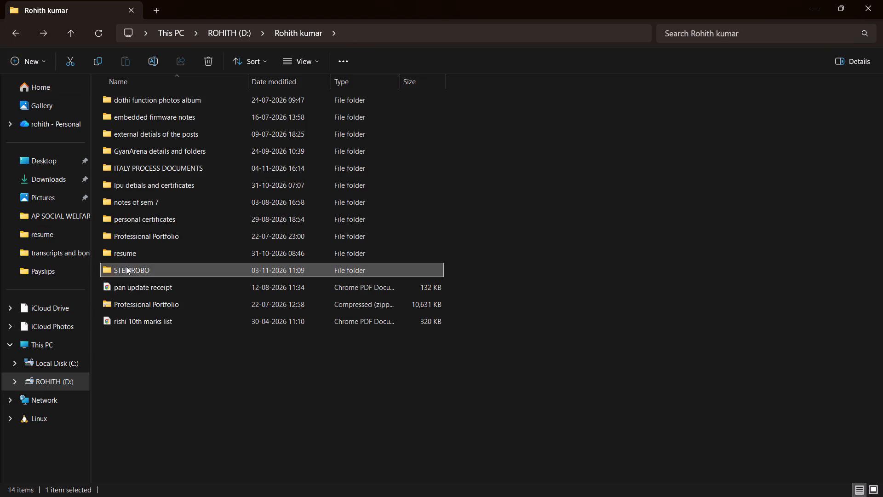
double_click(149, 133)
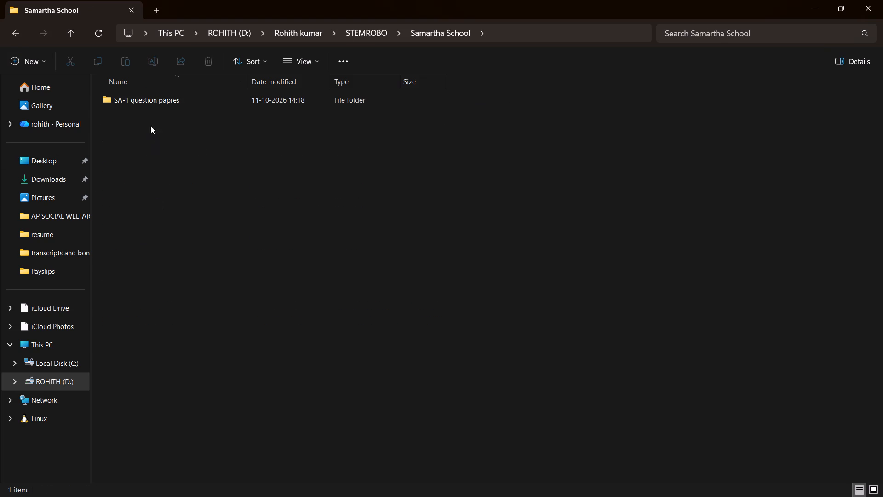
double_click(156, 103)
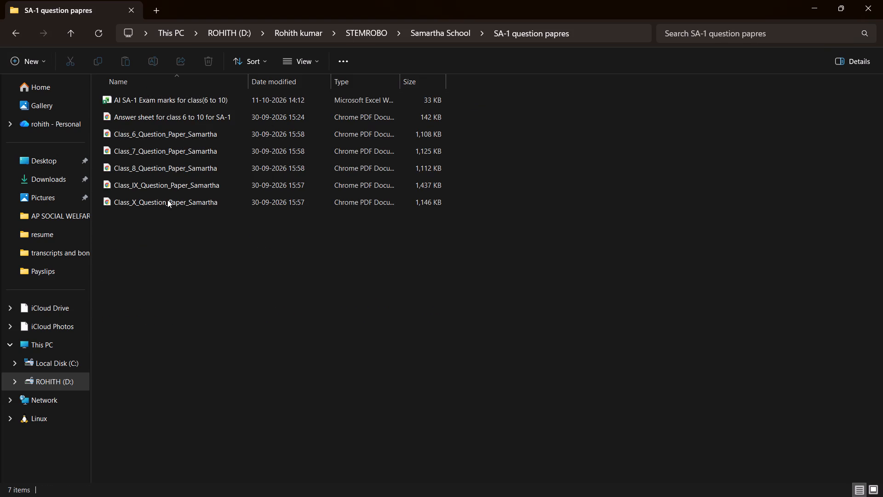
double_click(167, 200)
Copy the closing lines "ALL THE BEST" and "END OF CONVERSATION" from the last page of the PDF.
scroll(532, 344, down, 10)
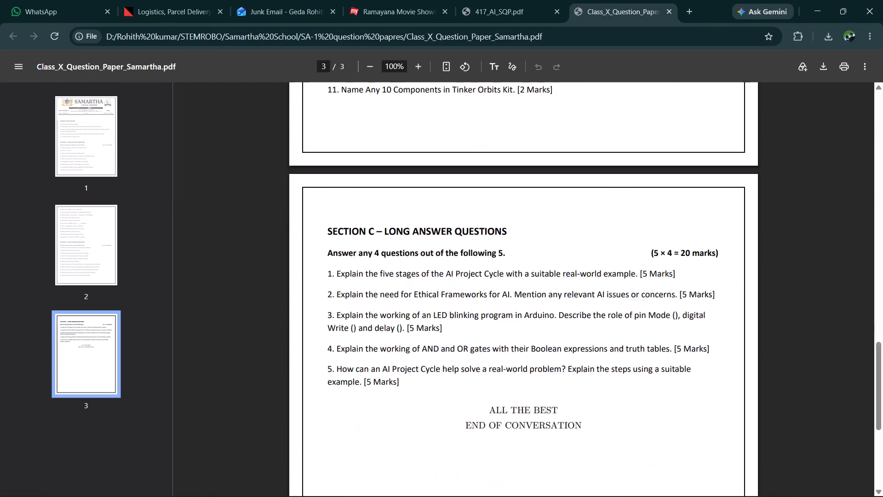
scroll(532, 344, down, 1)
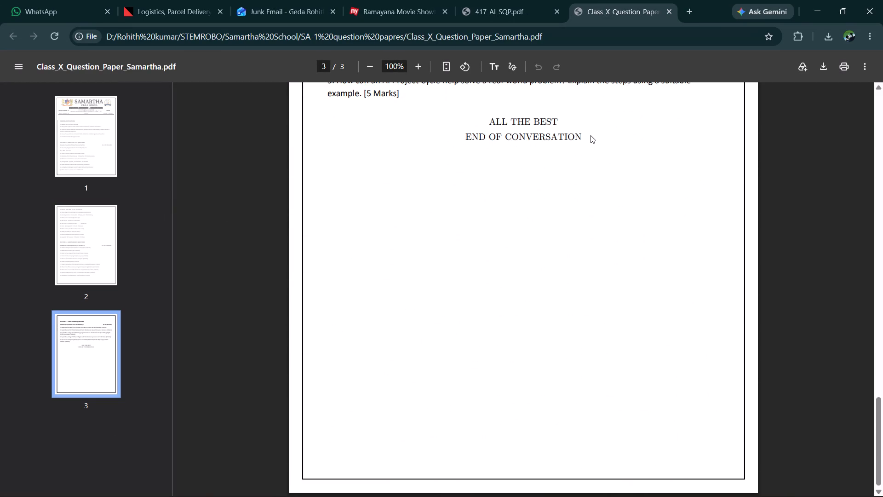
drag(591, 135, 583, 137)
drag(583, 137, 584, 137)
drag(584, 137, 492, 121)
key(ctrl+c)
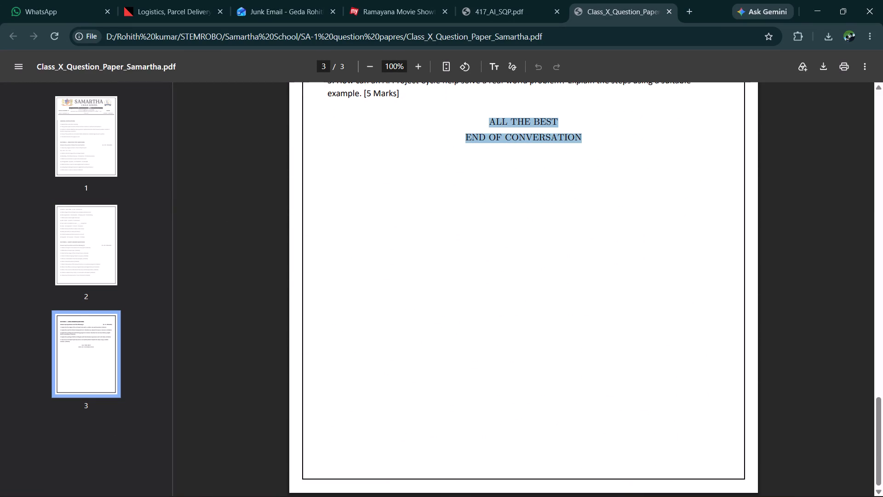
Switch back to the 417_AI_SQP document in Word and paste the closing text four lines below the Q. 21 table.
key(alt+Tab)
key(alt+Tab)
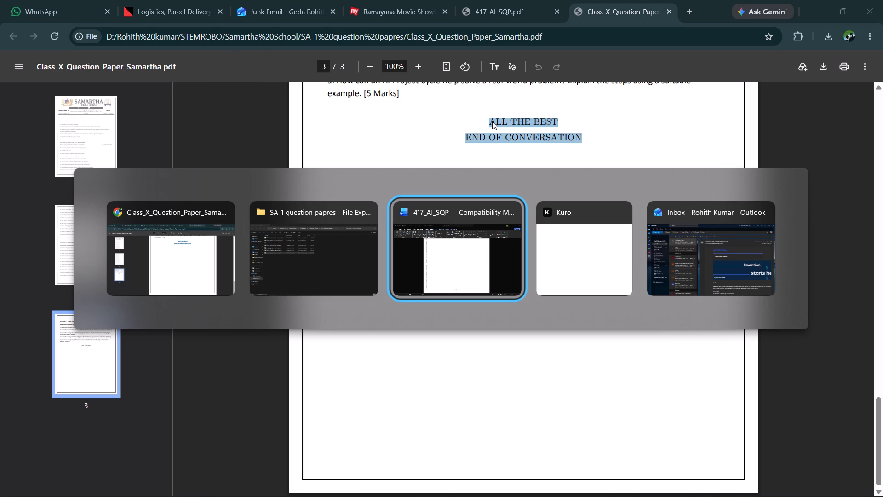
scroll(477, 264, up, 2)
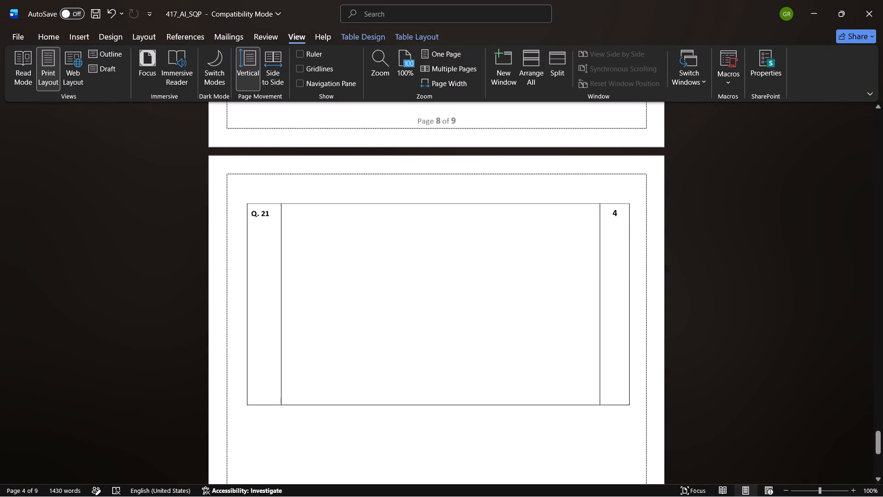
click(437, 246)
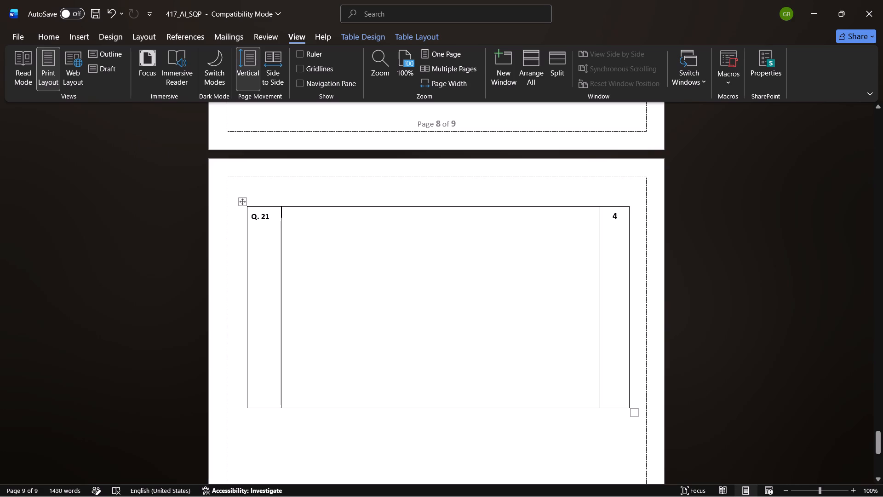
click(75, 32)
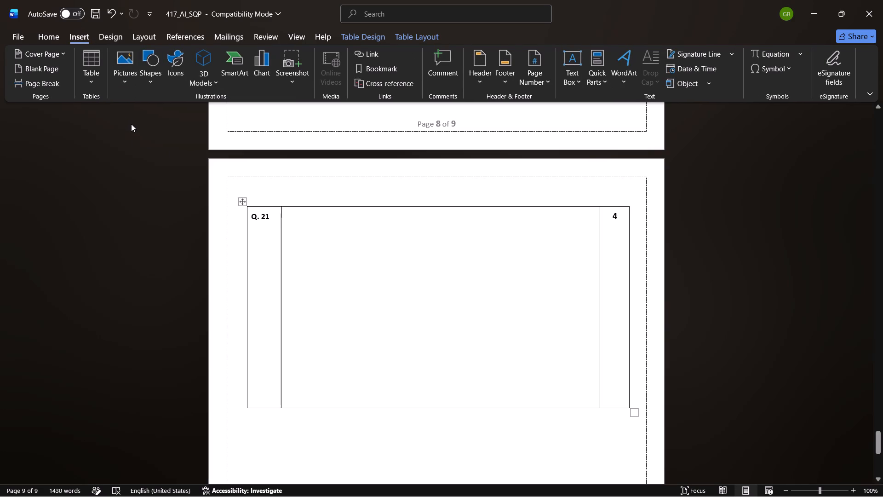
scroll(283, 191, down, 3)
click(336, 253)
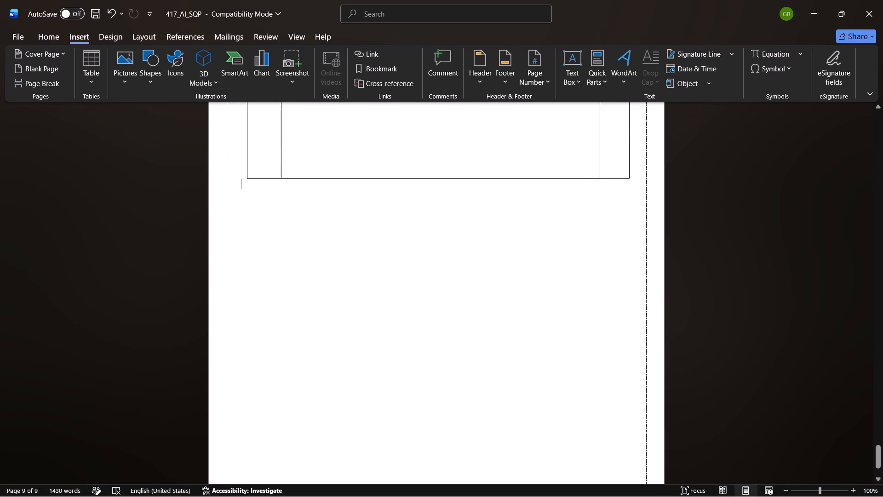
key(Return)
key(Return)
key(Return)
key(Return)
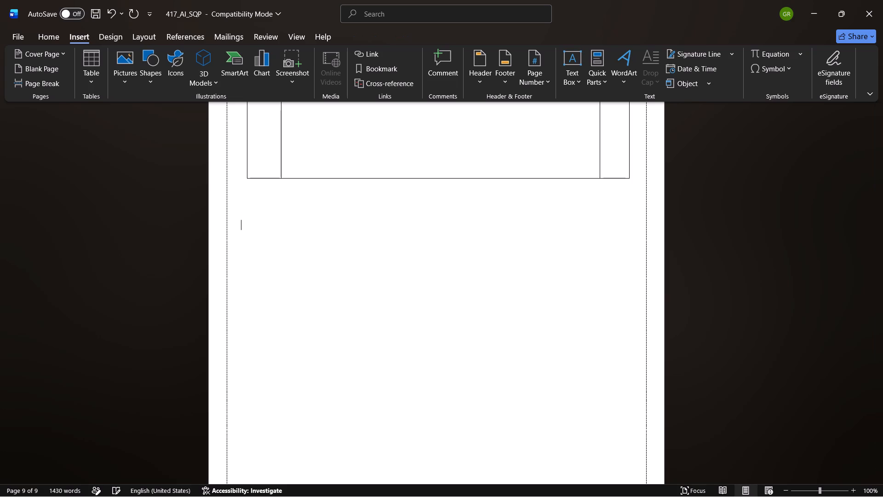
key(ctrl+v)
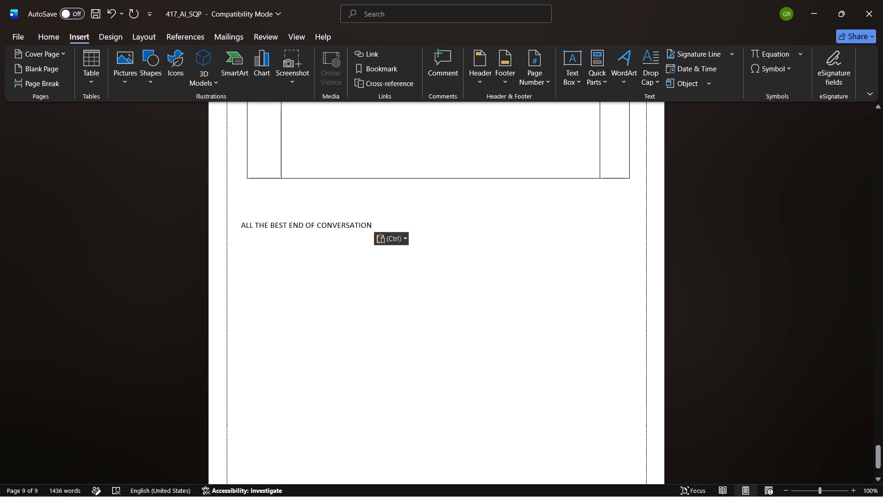
Move the pasted closing text three lines further down and indent it with spaces toward the middle of the page.
click(241, 225)
key(Return)
key(Return)
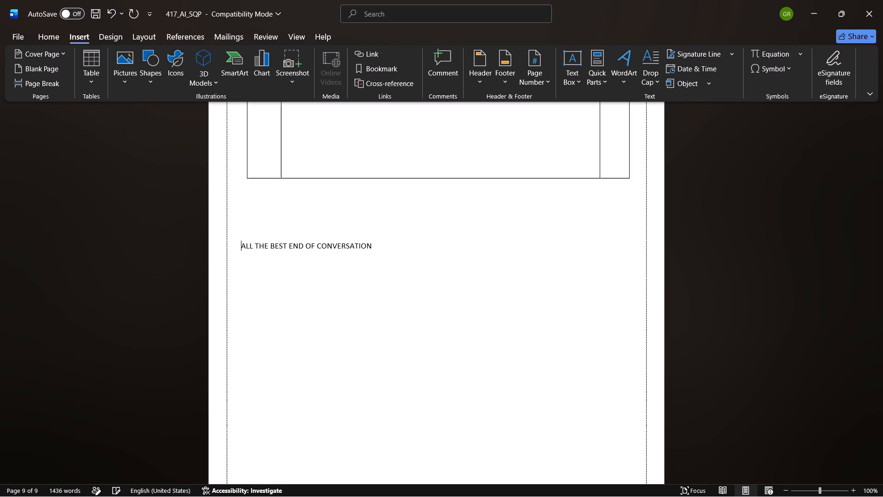
key(Return)
key(space)
key(space)
key(space)
key(space)
key(space)
key(space)
key(space)
key(space)
key(space)
key(space)
key(space)
key(space)
key(space)
key(space)
key(space)
key(space)
key(space)
key(space)
key(space)
key(space)
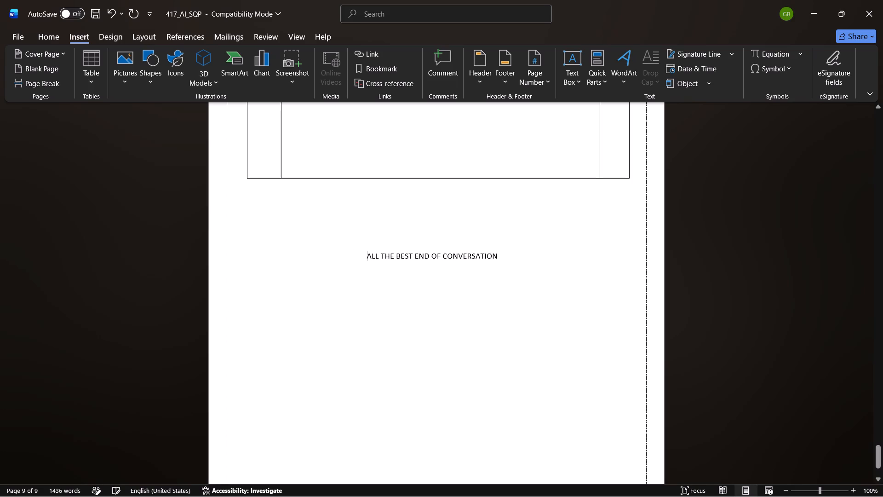
Break "END OF CONVERSATION" onto its own line and indent it with spaces beneath "ALL THE BEST".
click(415, 255)
key(Return)
key(space)
key(space)
key(space)
key(space)
key(space)
key(space)
key(space)
key(space)
key(space)
key(space)
key(space)
key(space)
key(space)
key(space)
key(space)
key(space)
key(space)
key(space)
key(space)
key(space)
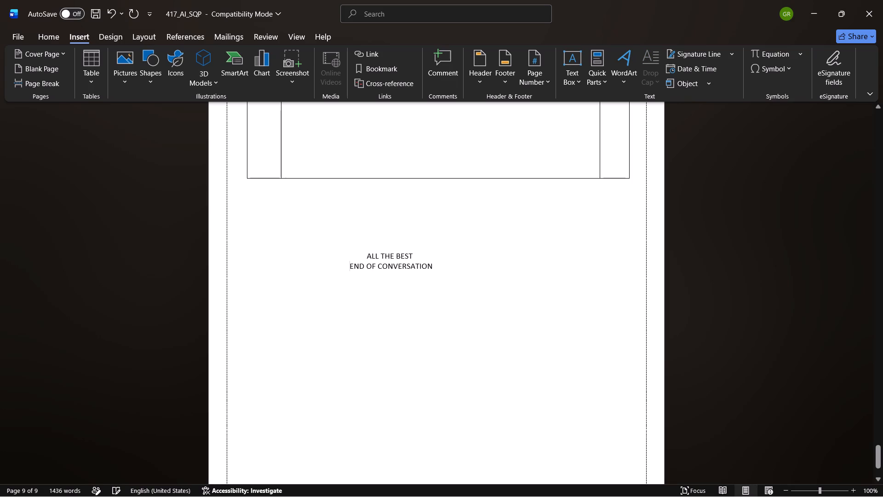
Center the lines "ALL THE BEST" and "END OF CONVERSATION" and make them bold.
drag(448, 268, 367, 254)
click(116, 38)
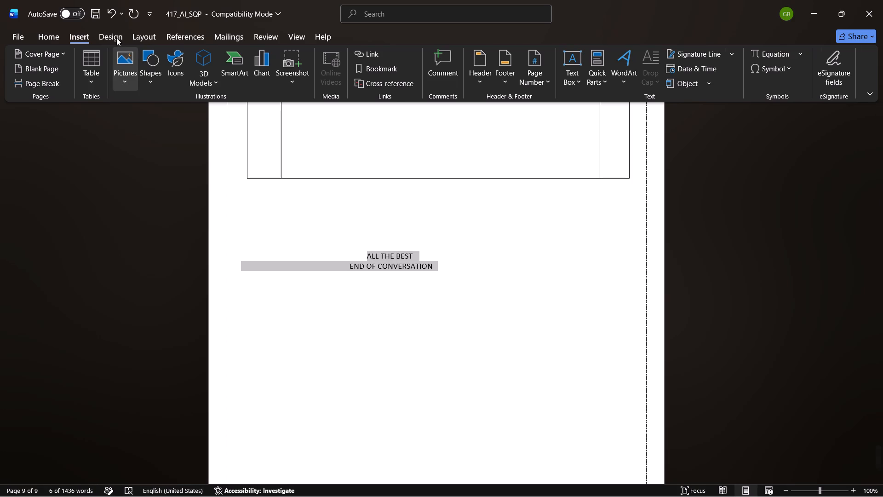
click(61, 34)
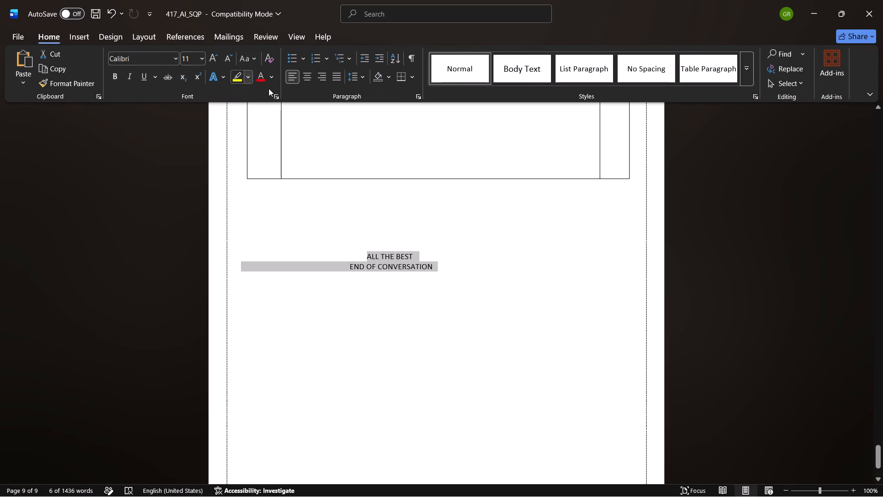
click(306, 79)
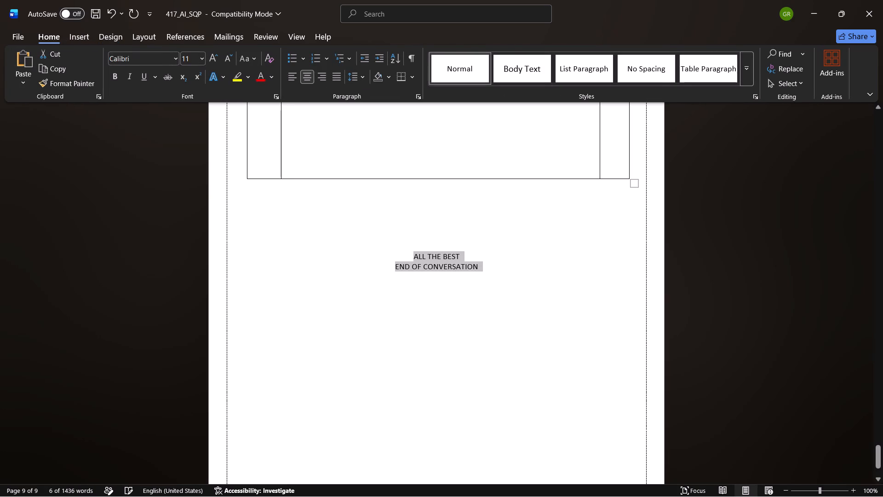
click(503, 286)
click(483, 266)
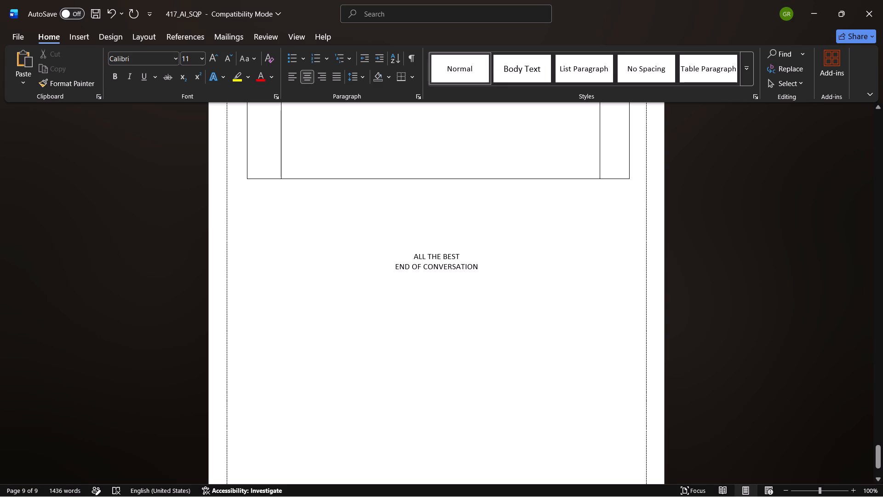
drag(483, 266, 407, 252)
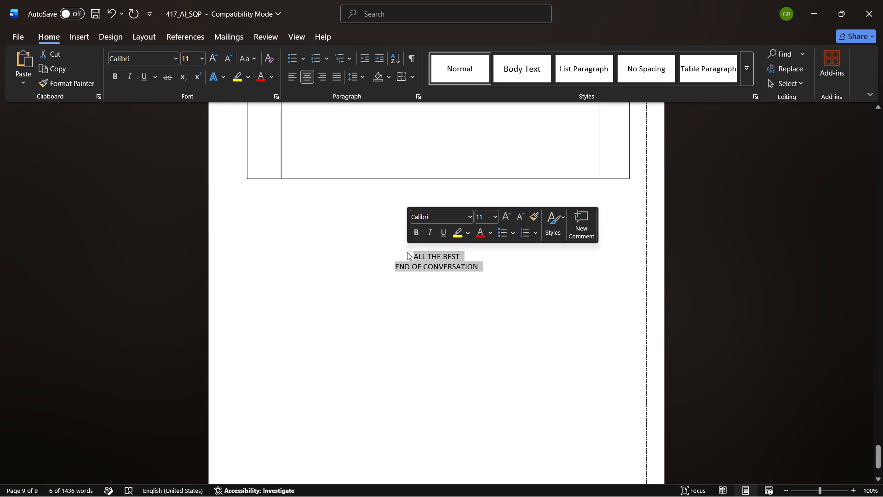
key(ctrl+b)
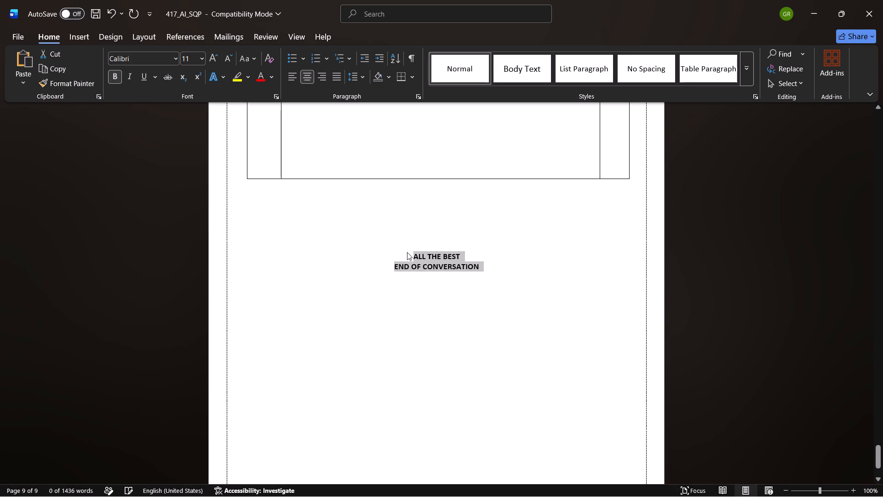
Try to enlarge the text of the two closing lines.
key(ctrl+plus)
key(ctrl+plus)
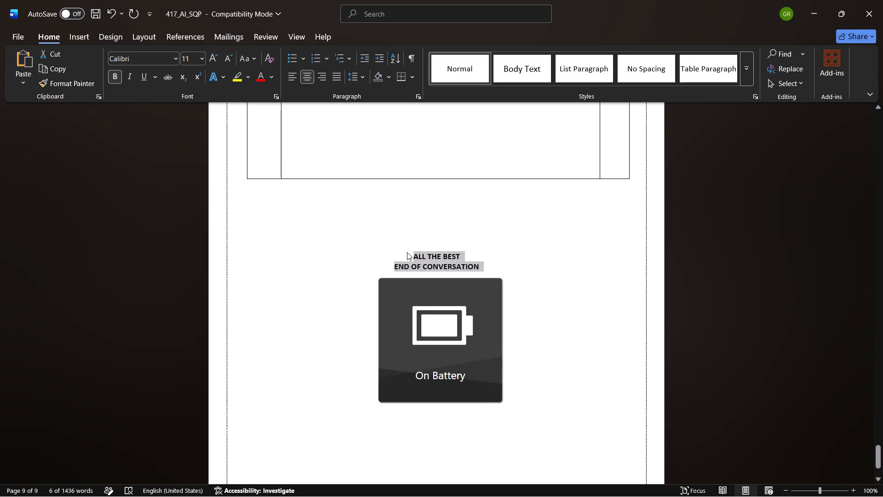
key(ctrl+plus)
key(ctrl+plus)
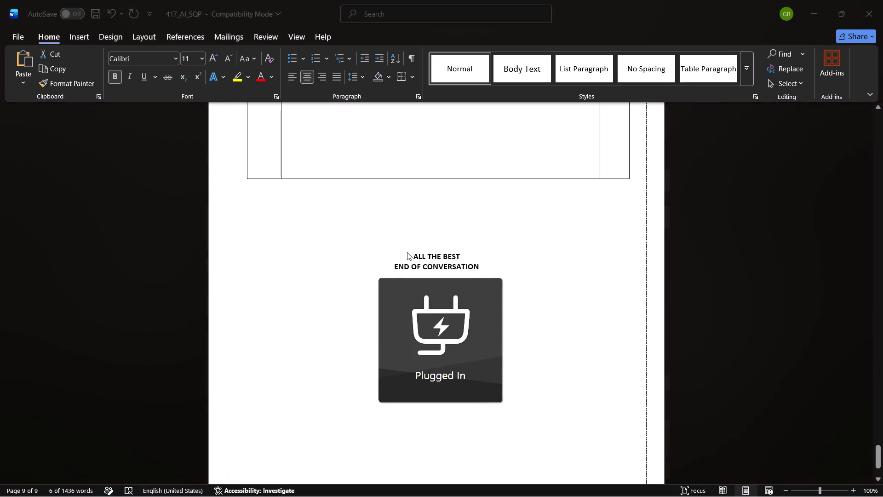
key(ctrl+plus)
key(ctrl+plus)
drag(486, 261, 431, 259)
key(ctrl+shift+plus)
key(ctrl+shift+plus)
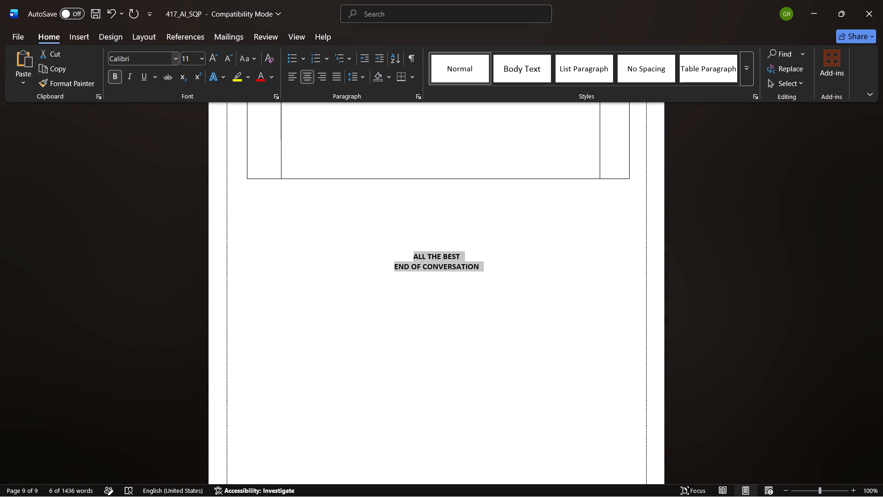
Format the two closing lines in Georgia at font size 14.
click(173, 58)
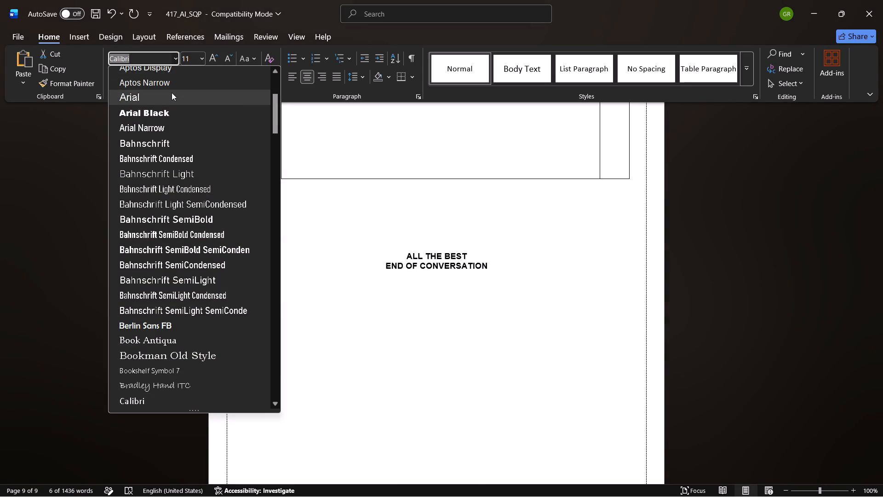
scroll(172, 92, up, 10)
click(155, 142)
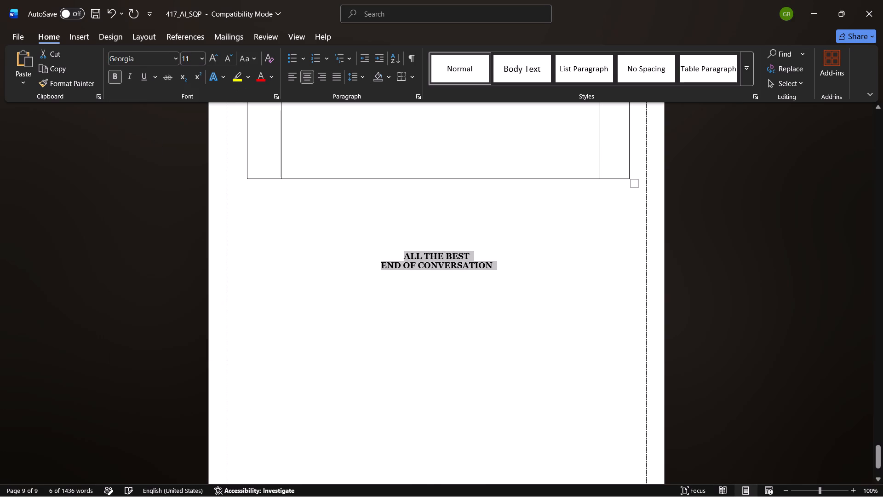
click(201, 59)
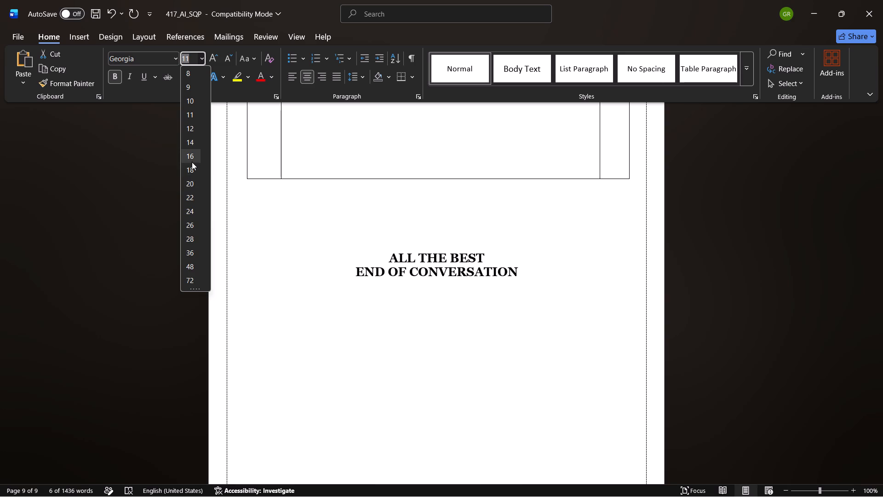
click(191, 139)
click(568, 298)
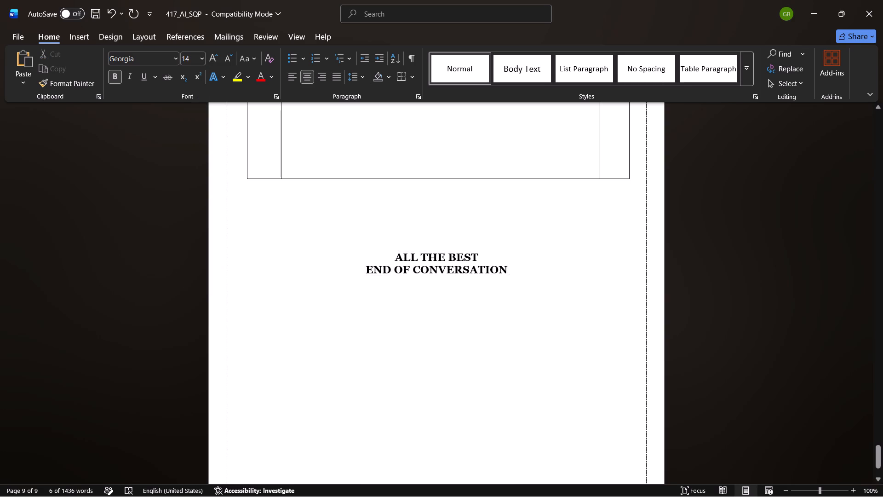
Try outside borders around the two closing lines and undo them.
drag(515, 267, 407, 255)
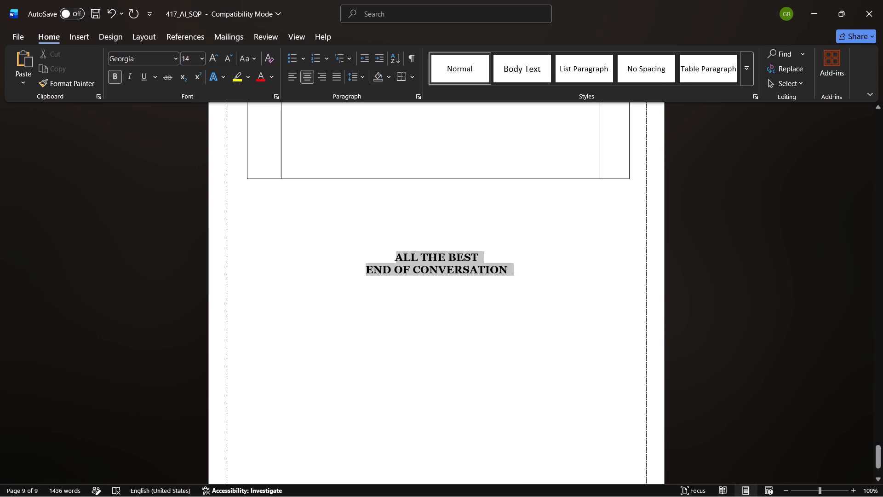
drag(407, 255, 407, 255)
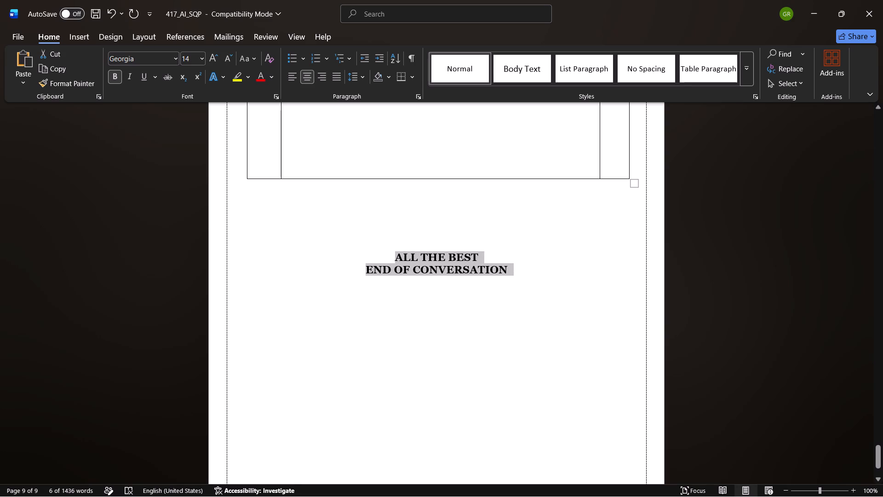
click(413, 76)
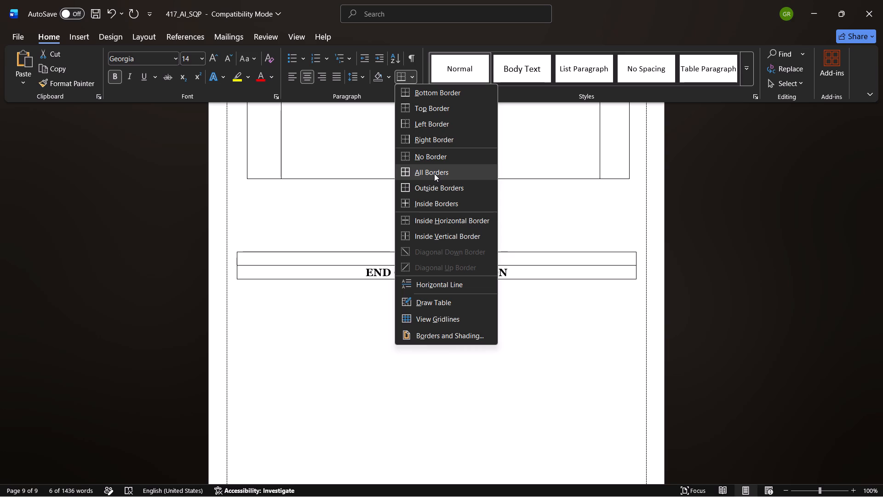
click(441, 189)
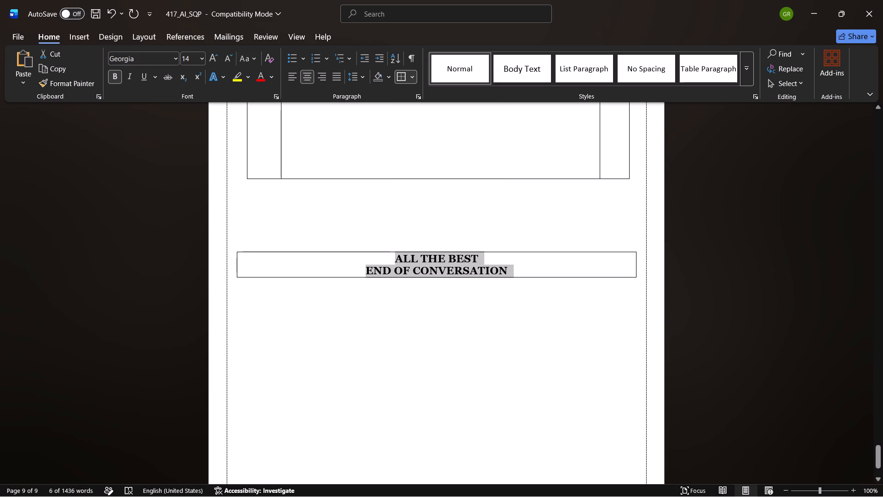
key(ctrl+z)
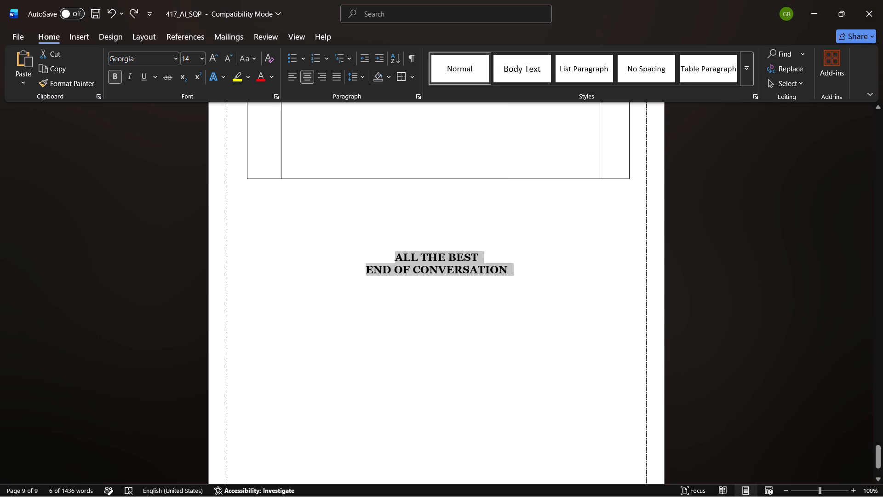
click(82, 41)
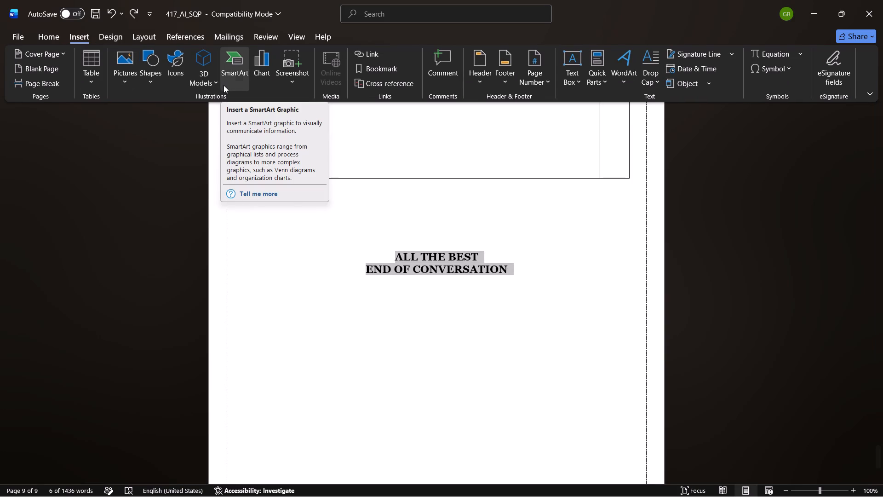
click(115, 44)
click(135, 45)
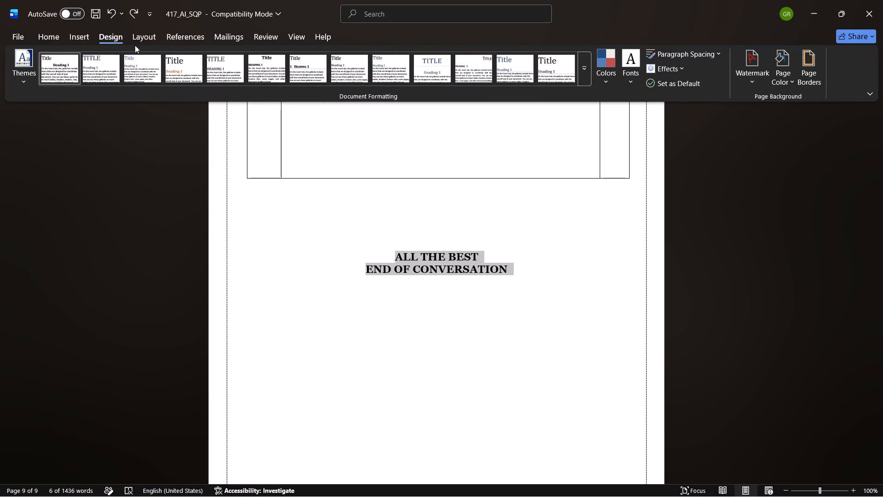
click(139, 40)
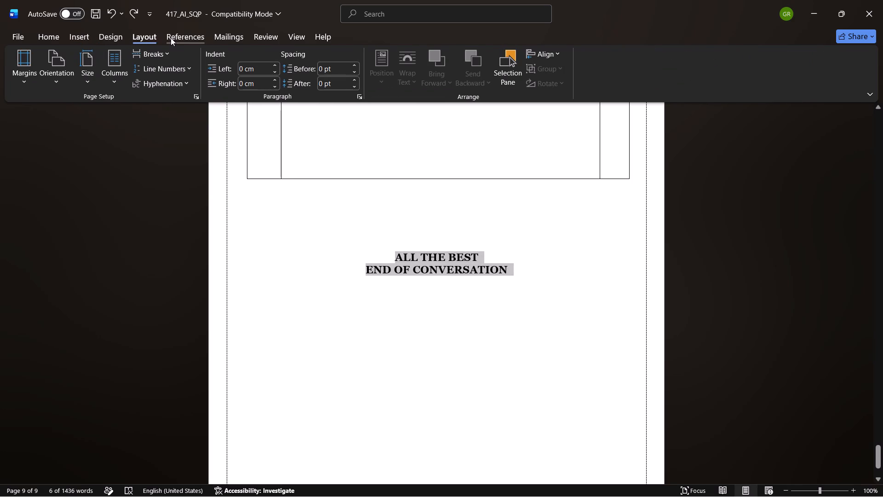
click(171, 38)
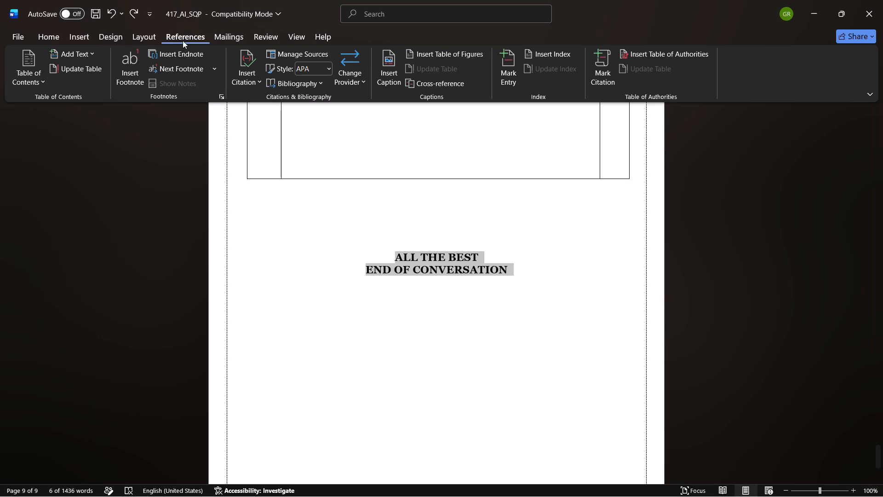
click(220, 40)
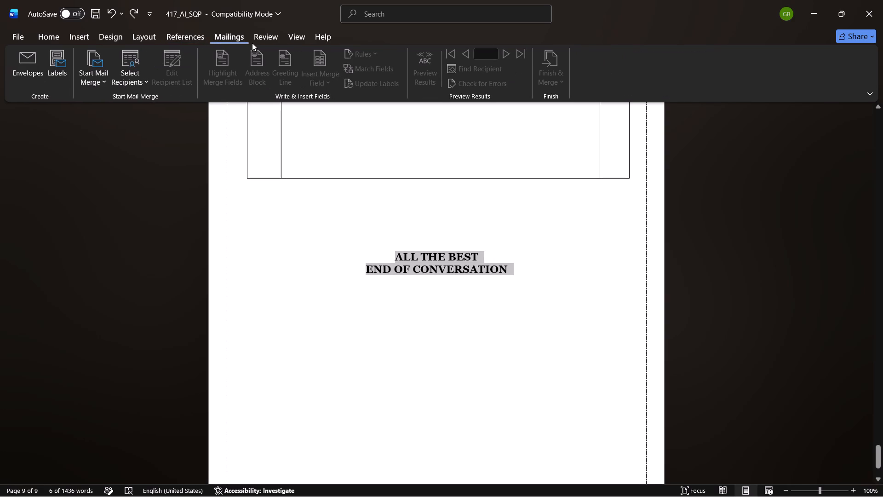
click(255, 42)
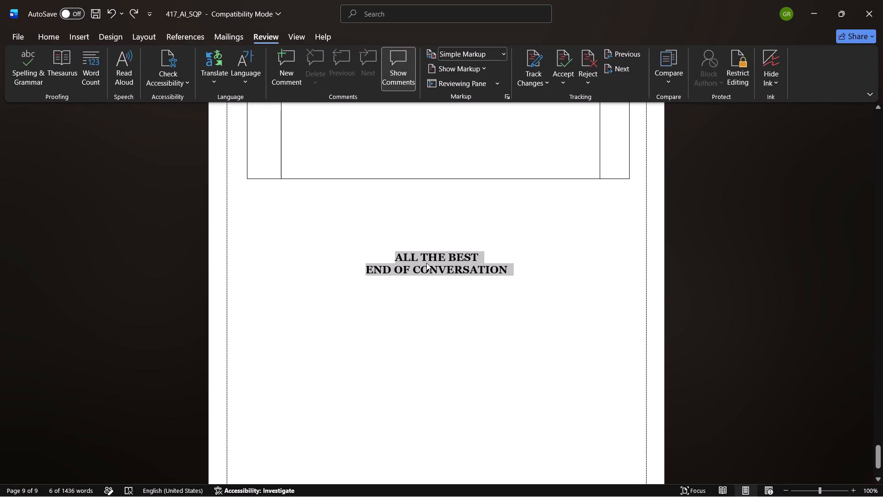
Try to open the original 417_AI_SQP document from the Downloads folder and check which version of the paper it shows.
click(440, 300)
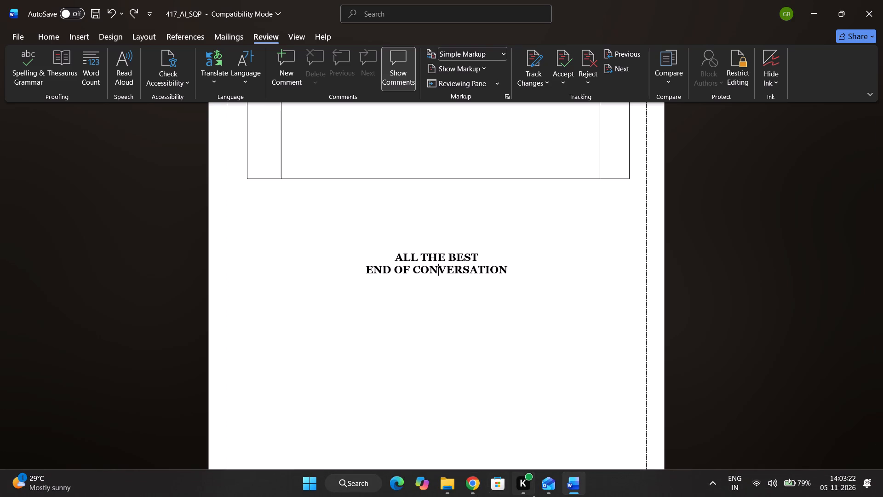
click(449, 485)
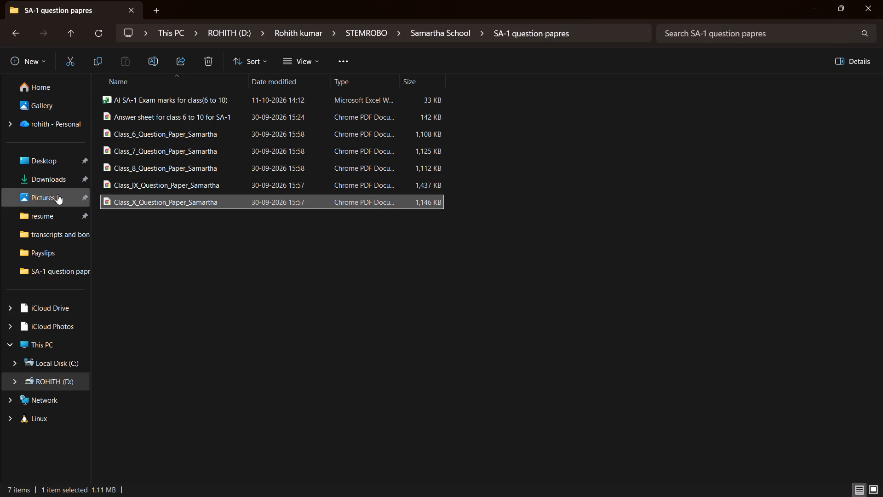
click(50, 182)
double_click(199, 113)
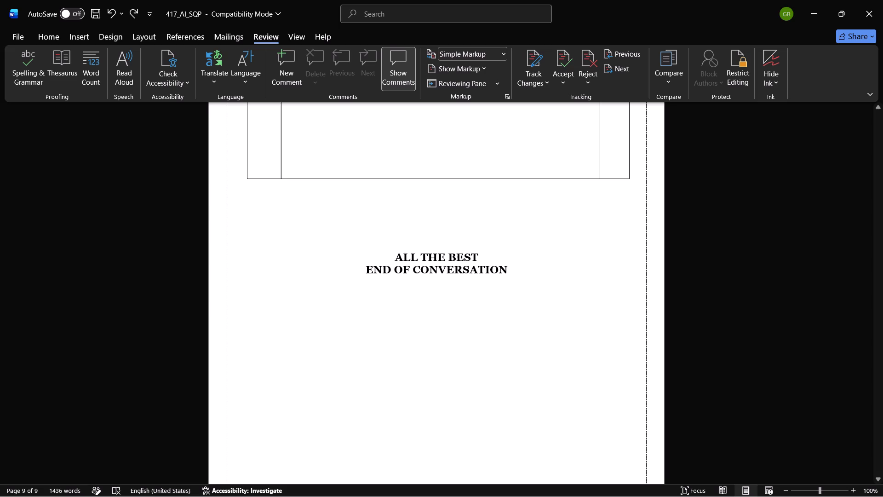
scroll(539, 265, up, 8)
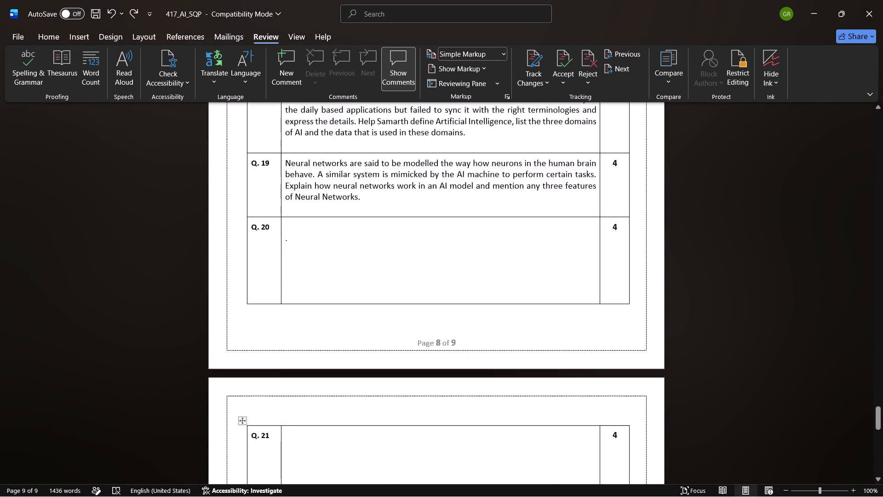
scroll(539, 265, up, 20)
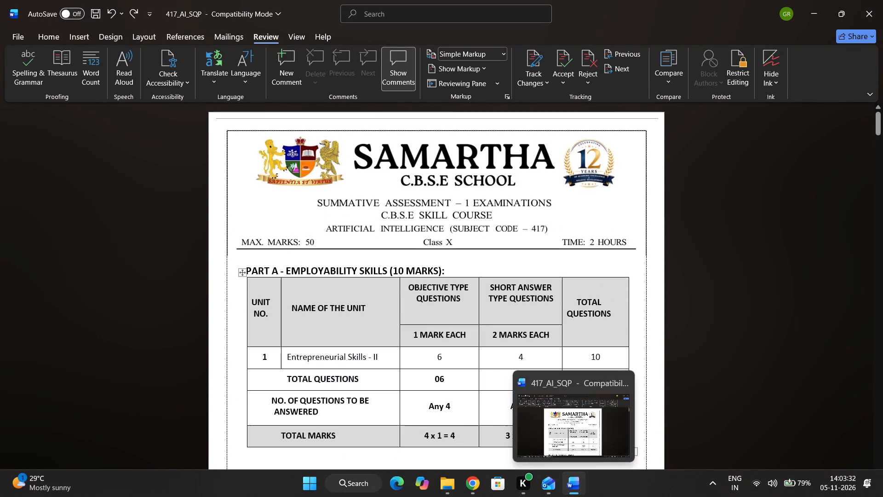
scroll(332, 329, down, 18)
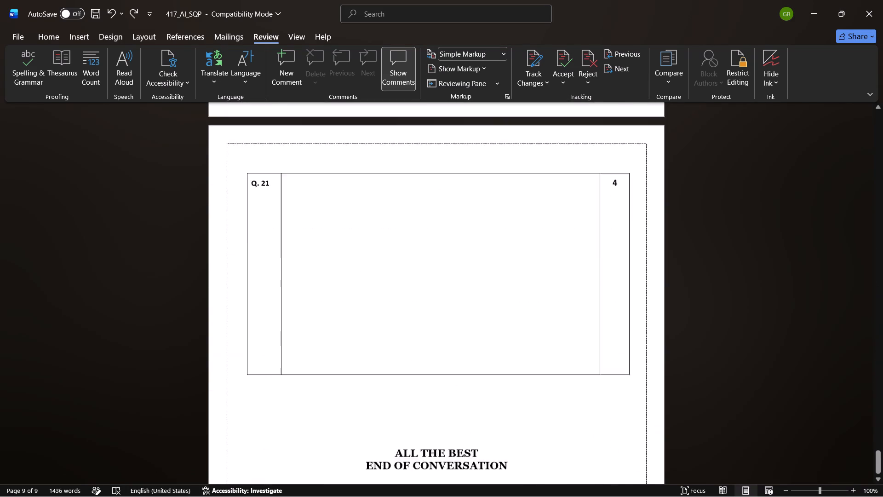
click(441, 482)
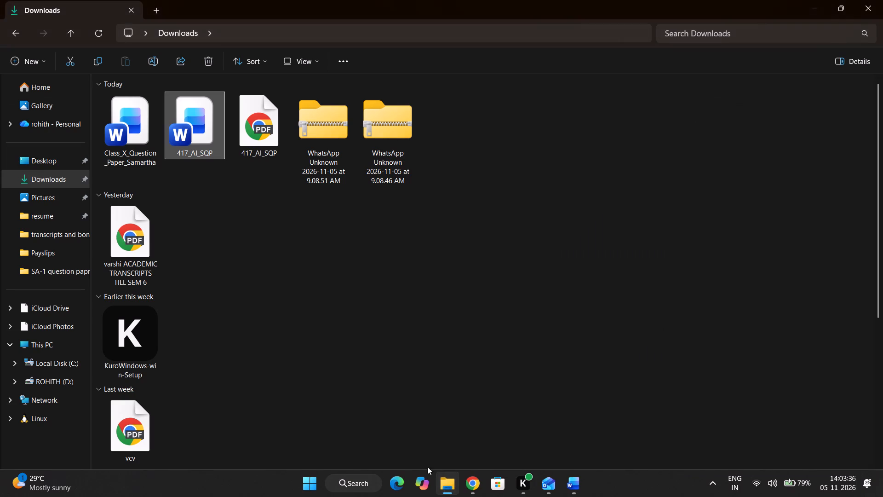
double_click(191, 106)
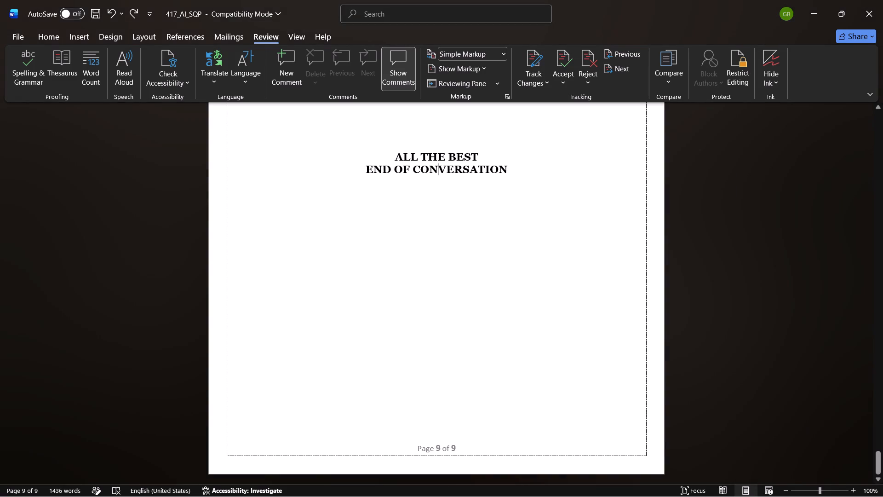
scroll(403, 234, up, 20)
scroll(403, 234, up, 7)
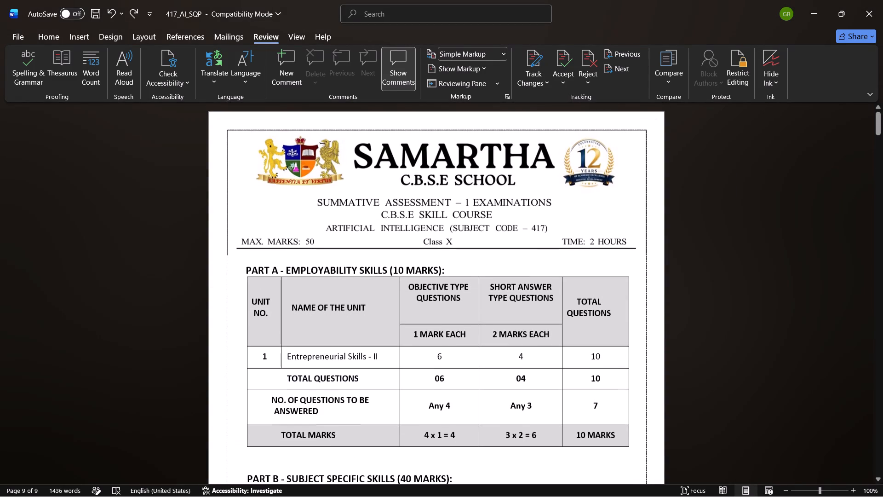
Turn on AutoSave by uploading the document to the STEMROBO TECHNOLOGIES OneDrive.
click(259, 14)
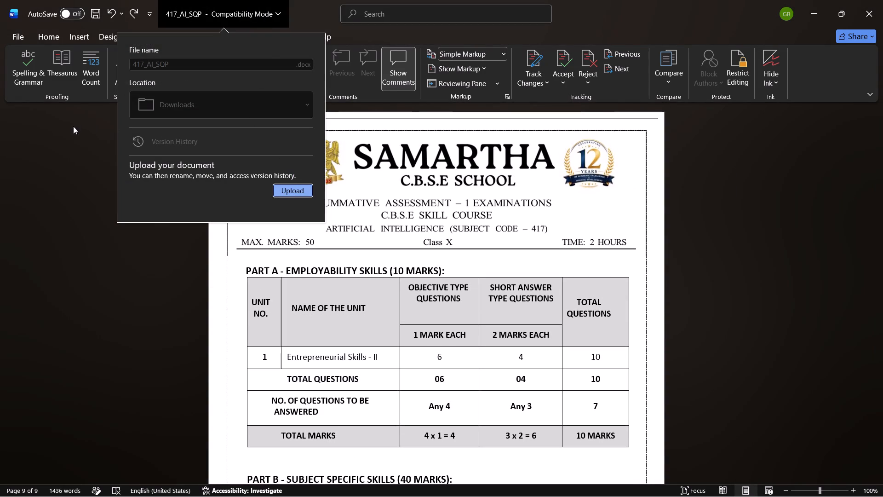
click(116, 179)
click(75, 13)
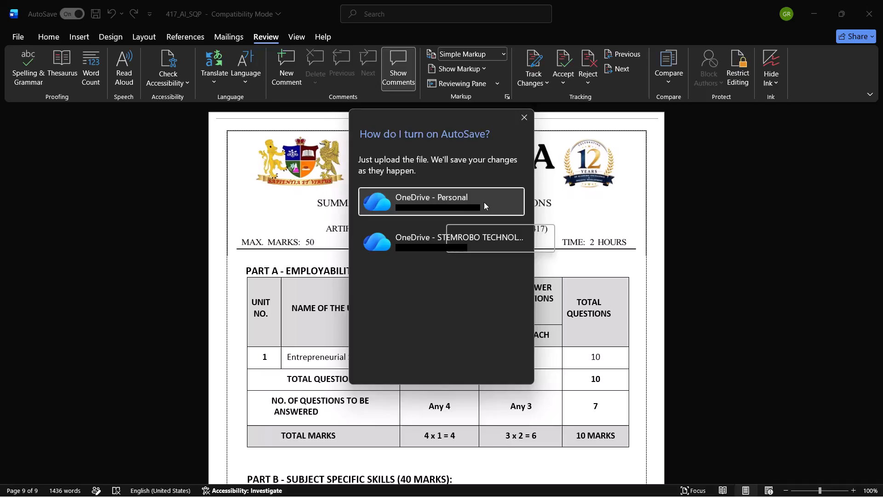
click(414, 247)
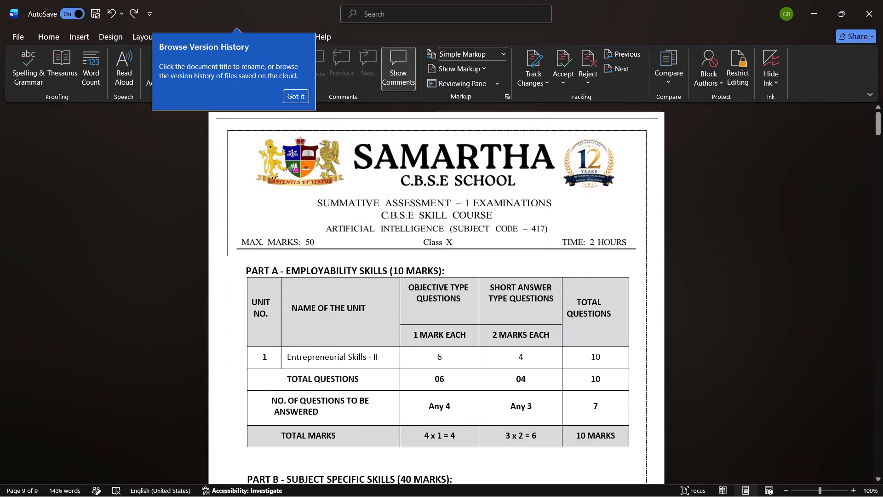
click(300, 97)
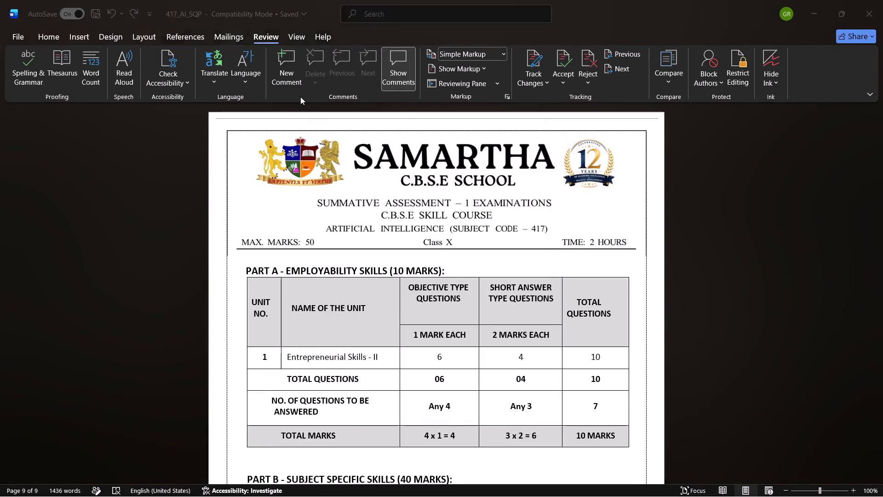
Rename the document as "Class 10 AI(code-417)".
click(265, 10)
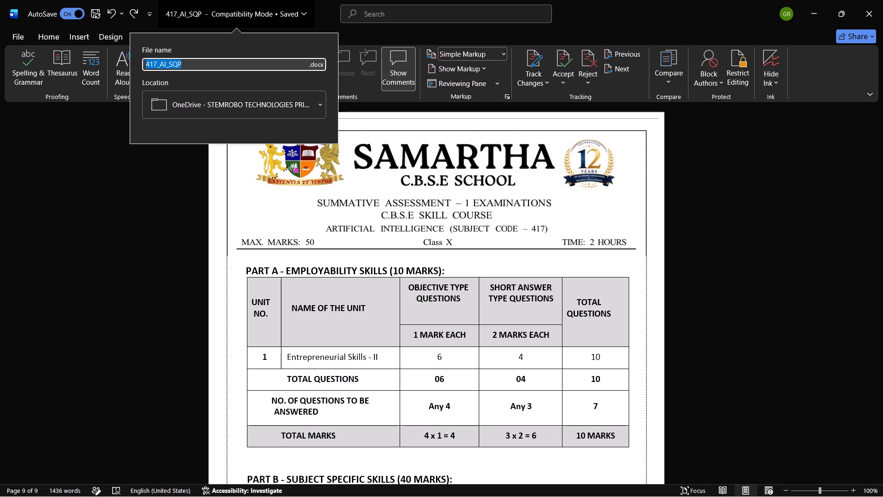
text(Cl)
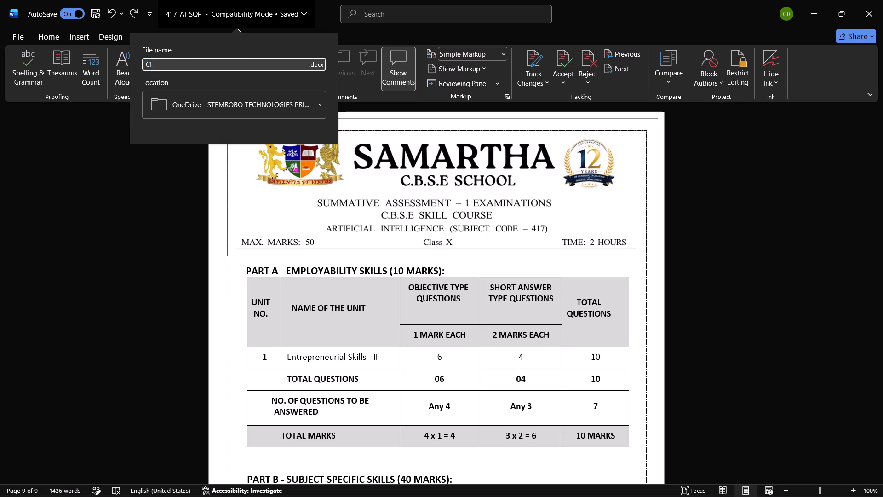
text(ass)
key(space)
text(10 AI)
text((code)
text(-417)
key(shift+parenright)
key(Return)
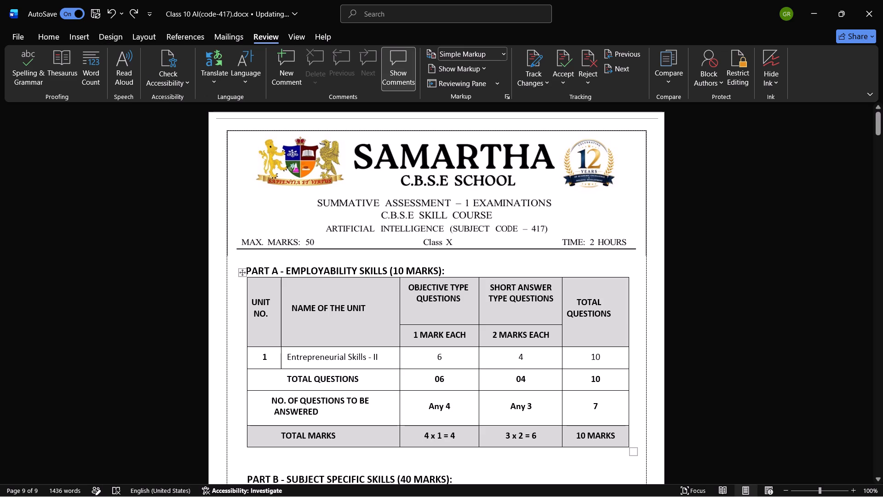
Open the original 417_AI_SQP document from the Downloads folder and go to the confusion matrix in Q. 21.
click(453, 485)
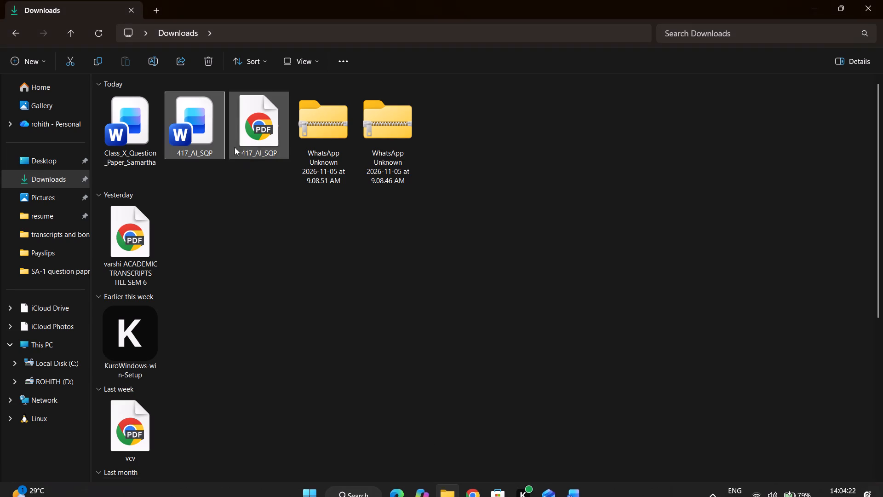
double_click(206, 126)
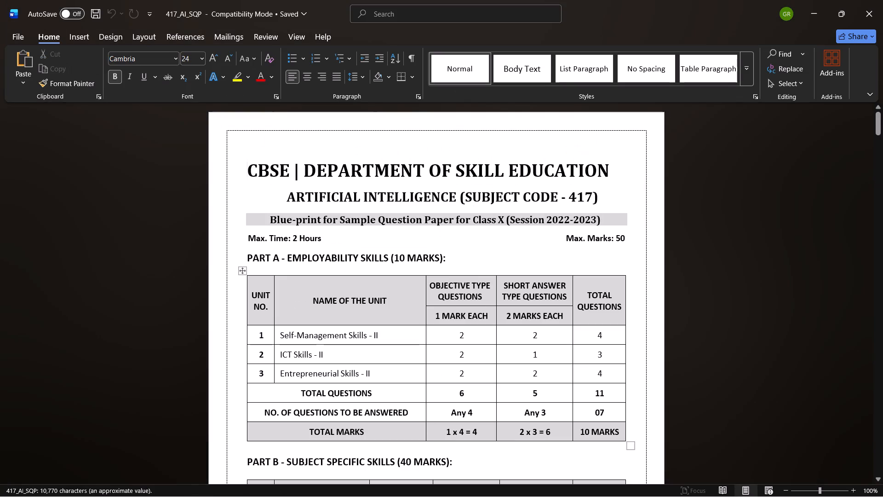
scroll(468, 276, down, 14)
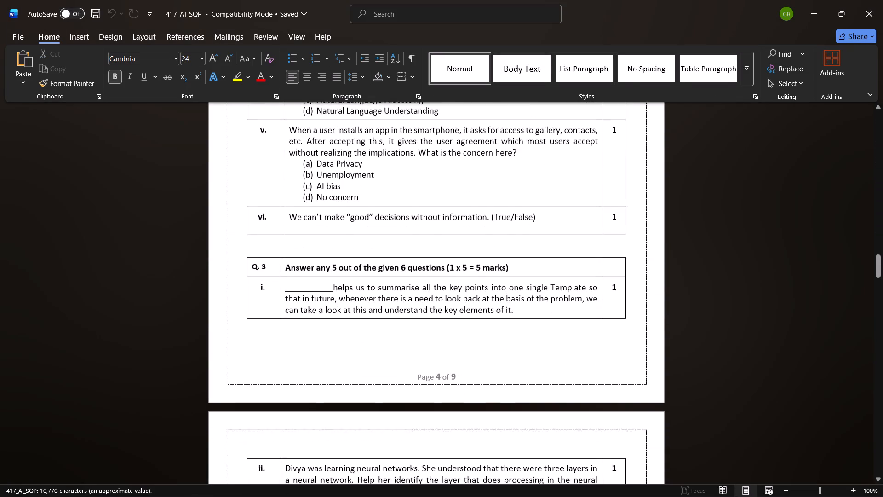
scroll(468, 276, down, 10)
scroll(468, 276, down, 11)
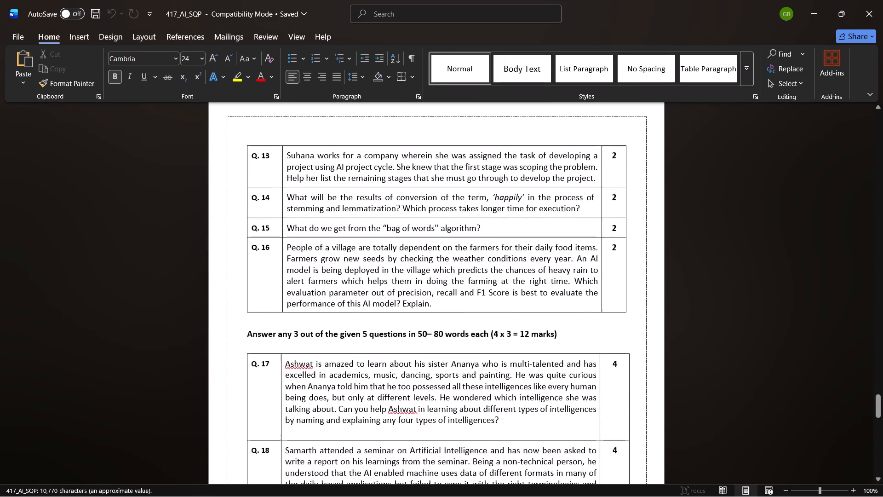
scroll(468, 276, down, 10)
scroll(449, 179, up, 2)
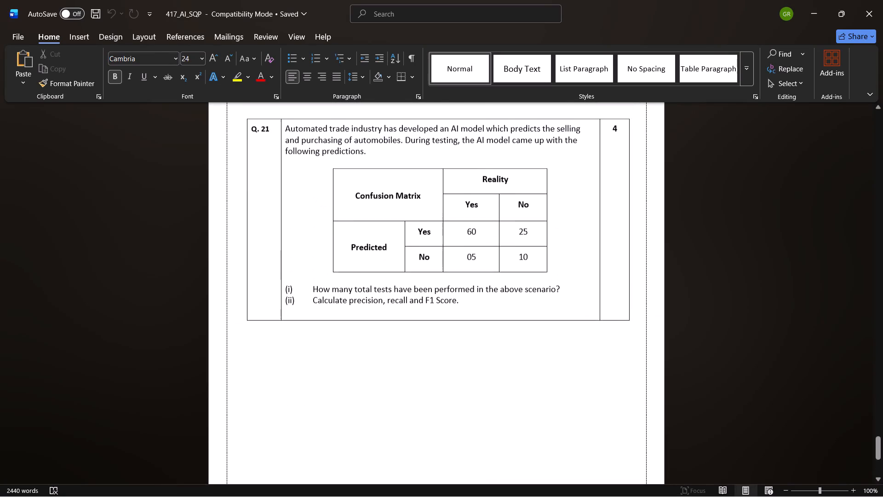
Move the empty text box from the Q. 21 confusion matrix to the blank area below the question table and copy it.
click(440, 184)
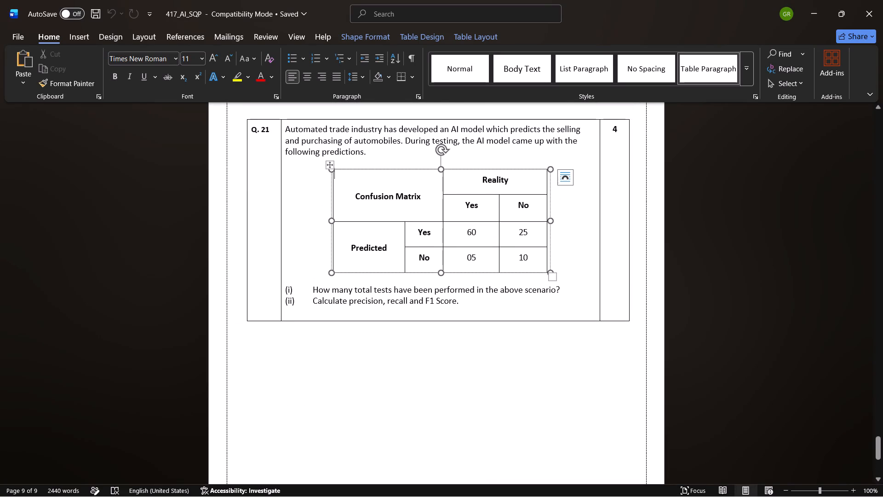
drag(348, 169, 359, 295)
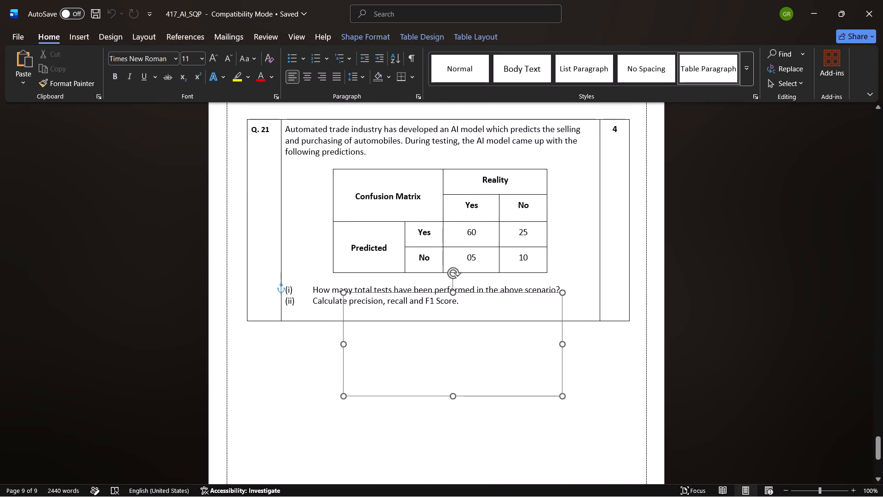
drag(359, 295, 355, 341)
click(361, 341)
key(ctrl+c)
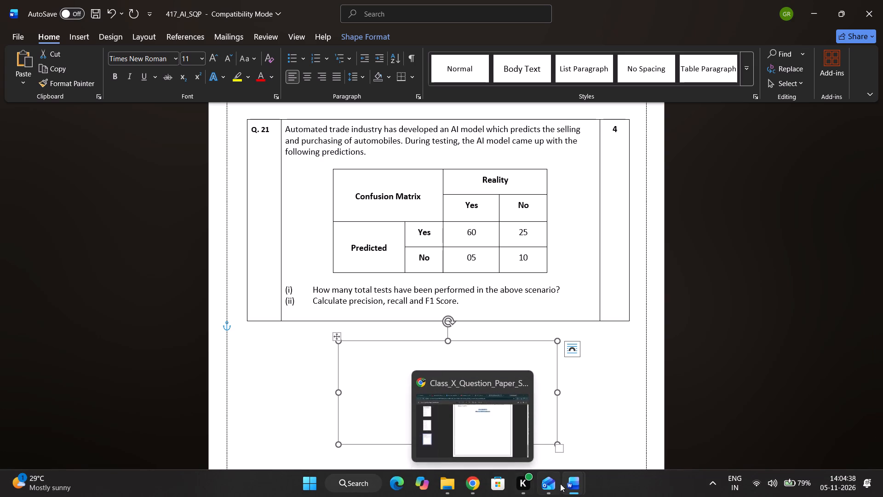
Close the original 417_AI_SQP document without saving its changes.
click(682, 379)
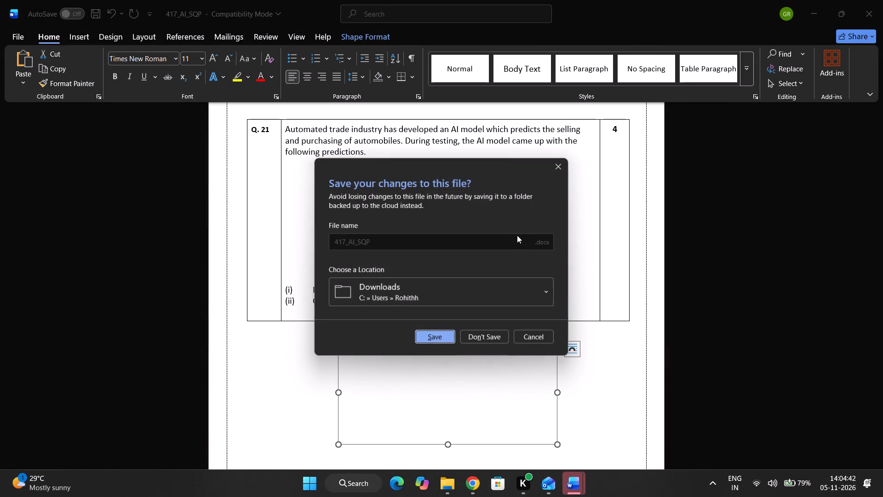
click(473, 341)
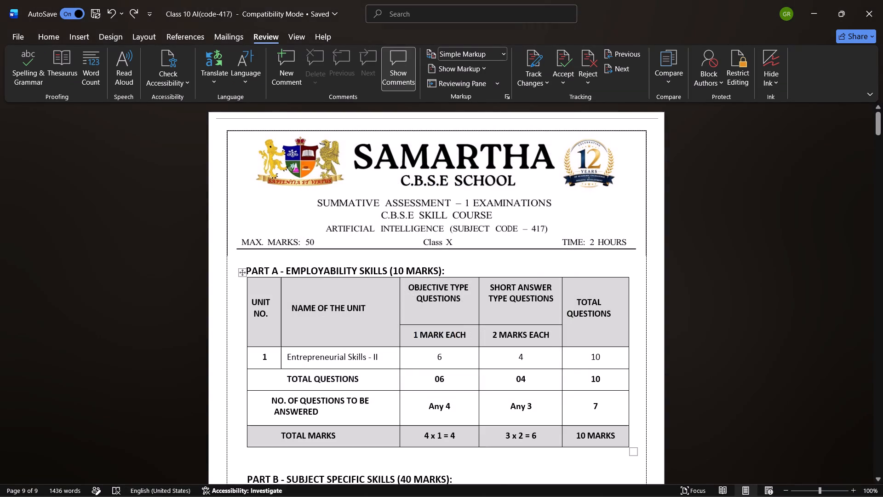
Add a new line after "END OF CONVERSATION" in the Class 10 AI(code-417) paper and paste the copied text box there.
scroll(416, 364, down, 18)
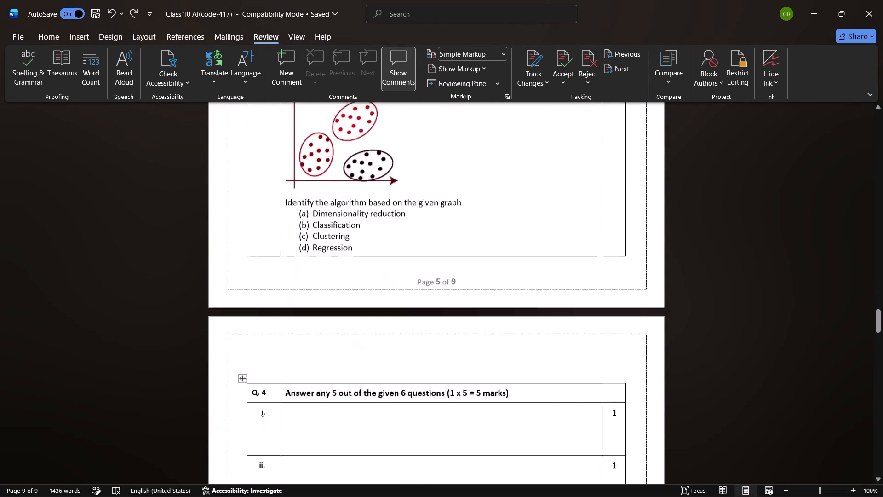
scroll(416, 364, down, 12)
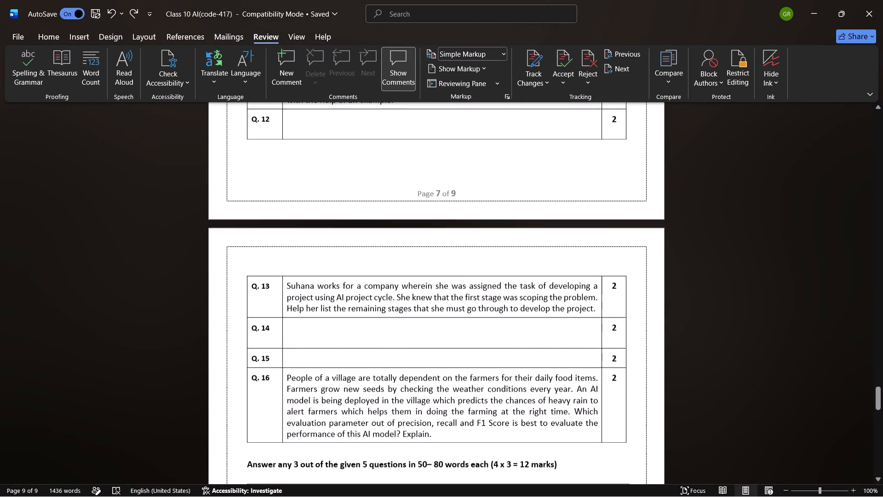
scroll(416, 364, down, 8)
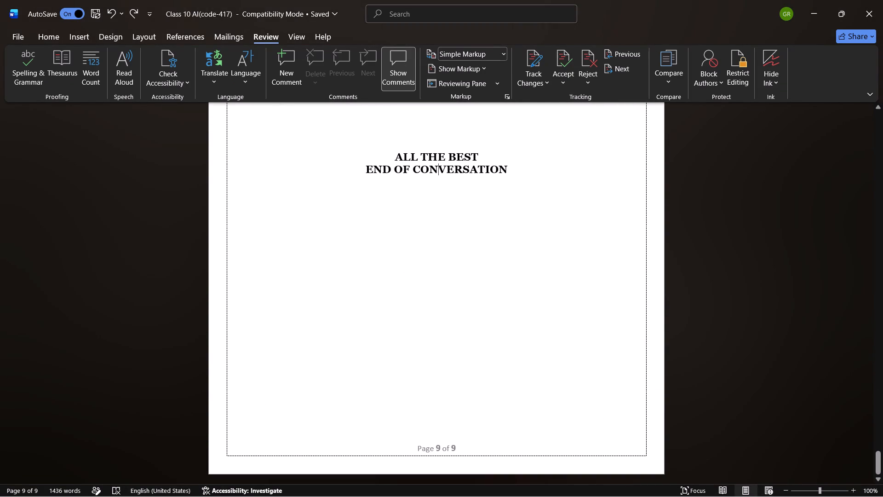
click(445, 220)
key(Right)
key(Right)
key(Right)
key(Right)
key(Right)
key(Right)
key(Right)
key(Right)
key(Right)
key(Return)
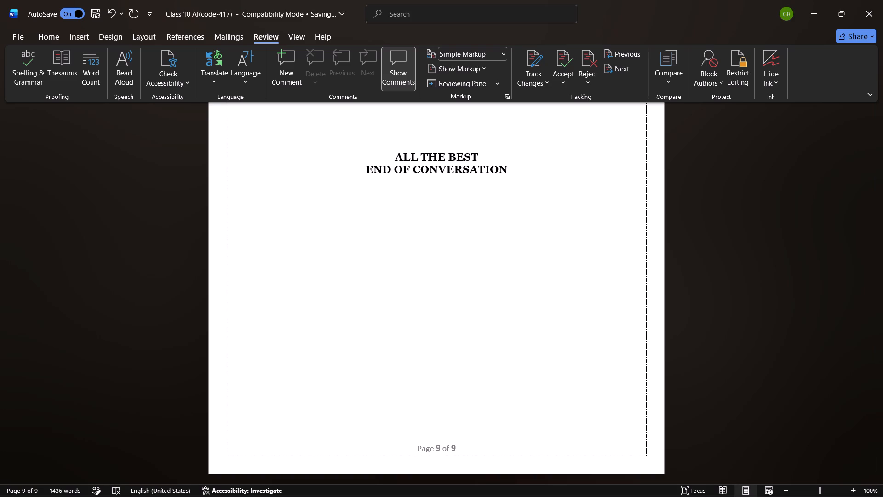
key(ctrl+v)
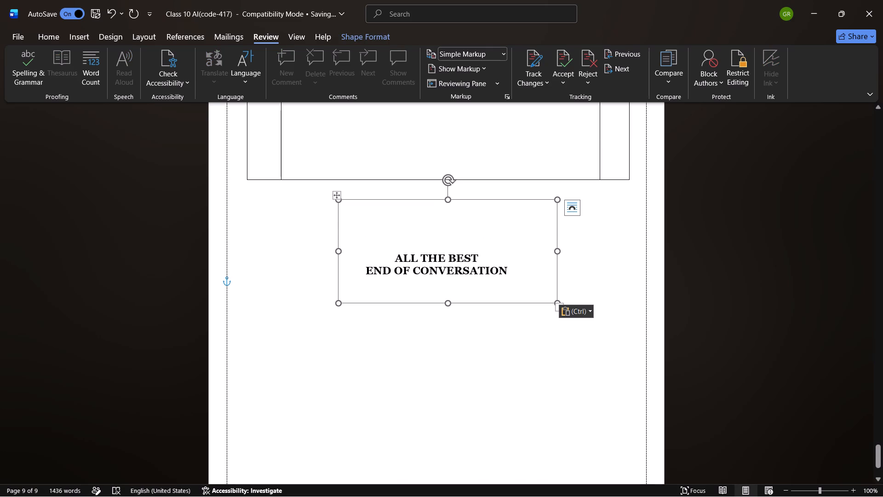
Tilt the pasted text box slightly clockwise and move it just below the "END OF CONVERSATION" line.
drag(448, 179, 485, 193)
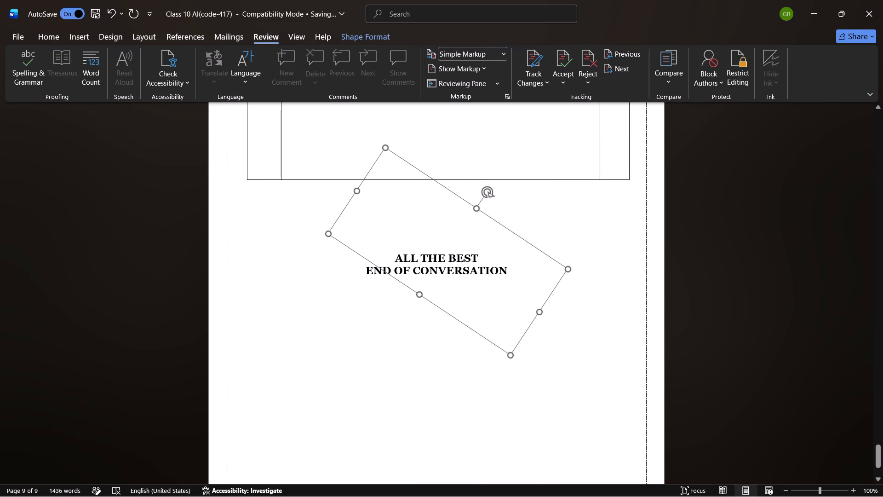
drag(485, 193, 460, 182)
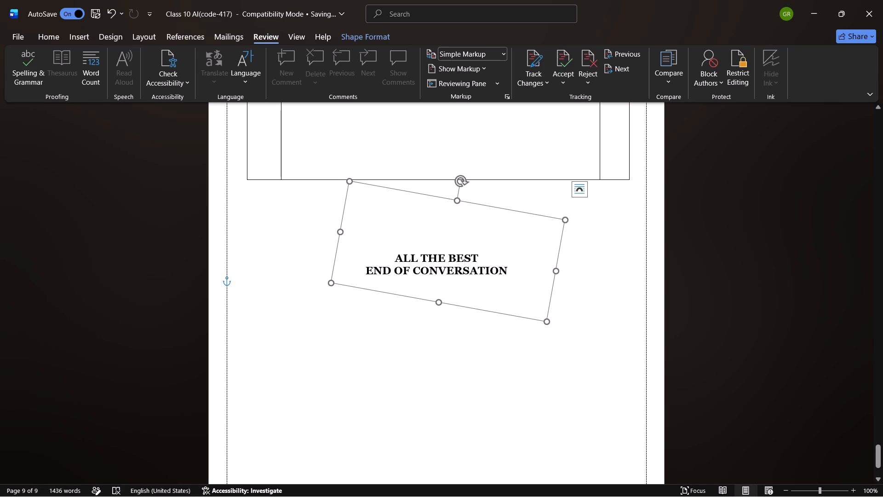
drag(482, 202, 472, 307)
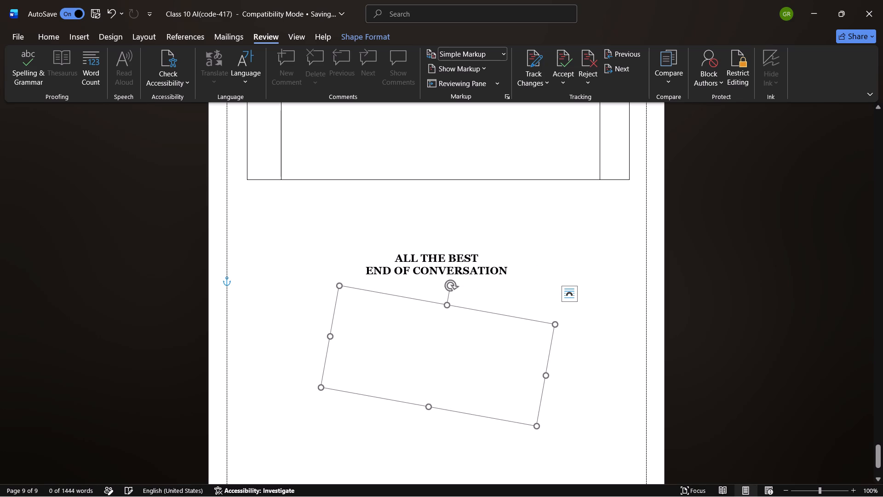
Cut the "ALL THE BEST END OF CONVERSATION" message and paste it into the first cell inside the text box.
drag(509, 269, 395, 259)
key(ctrl+x)
click(420, 334)
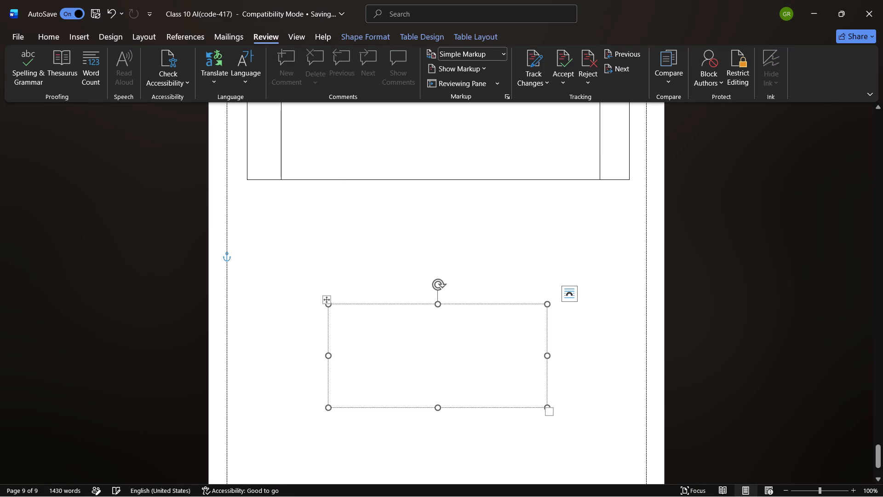
key(ctrl+v)
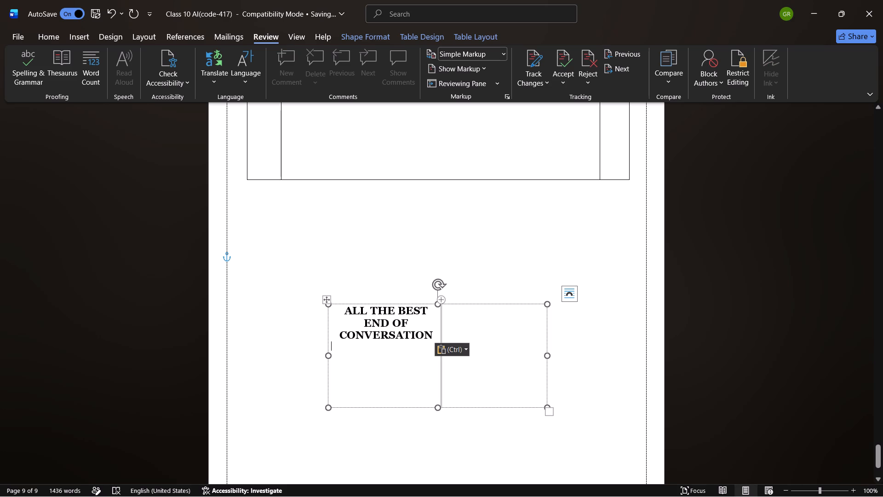
Move the text box up toward the question table, tilt it counter-clockwise and shift it slightly to the right.
drag(450, 303, 444, 256)
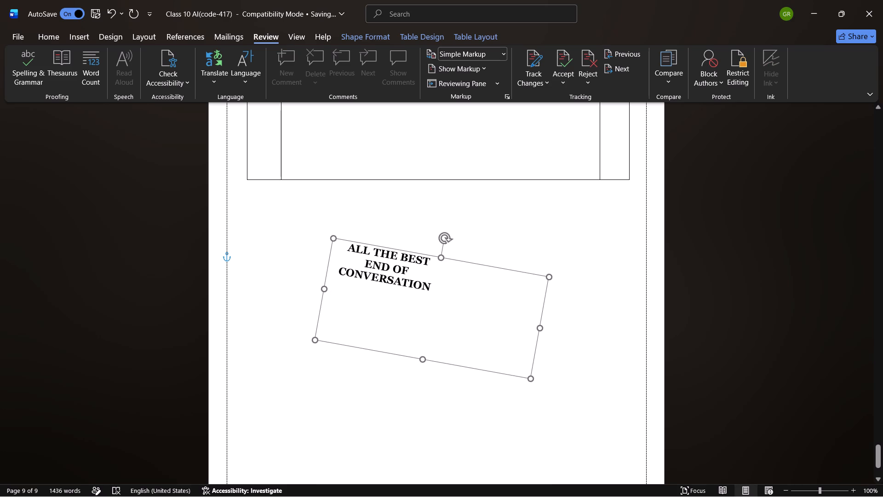
drag(444, 256, 450, 259)
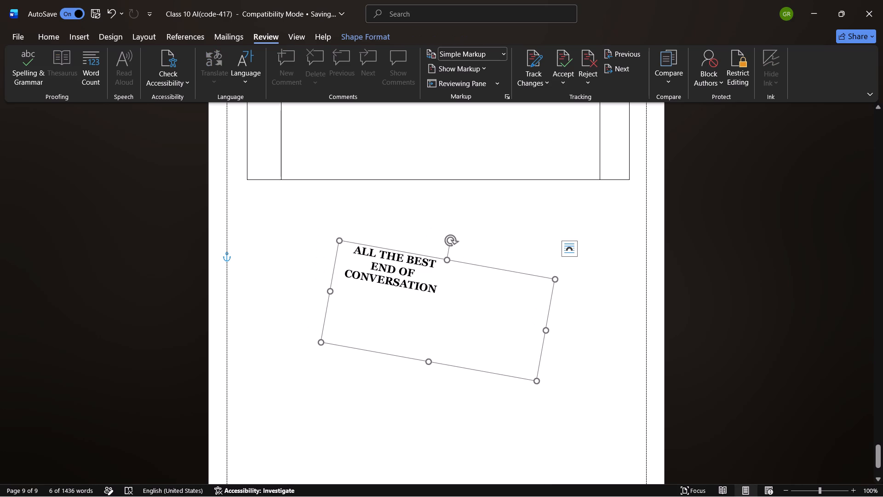
drag(450, 240, 413, 228)
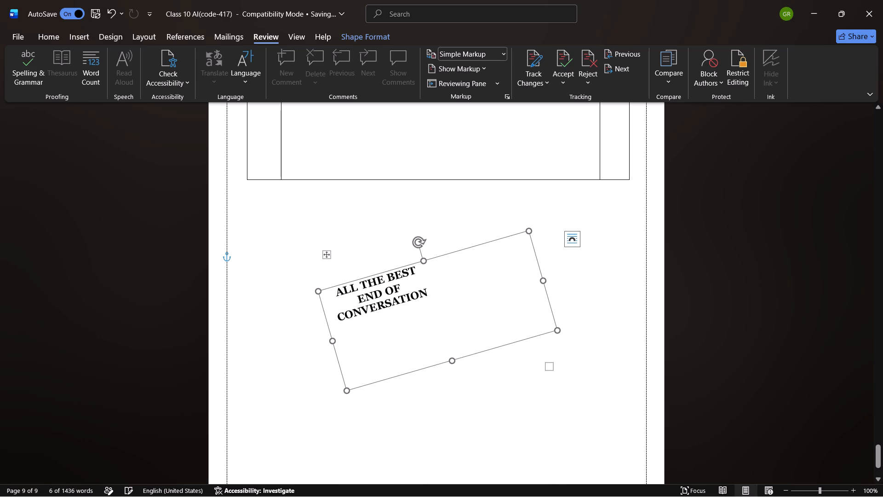
drag(460, 251, 499, 252)
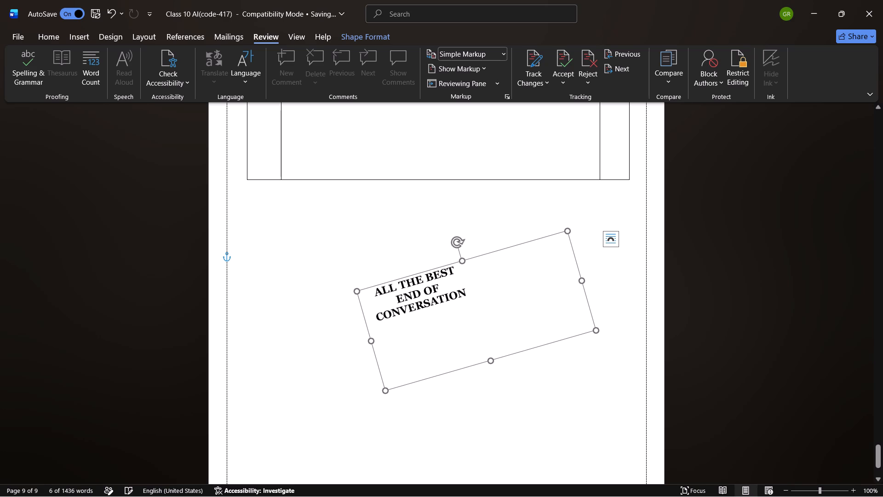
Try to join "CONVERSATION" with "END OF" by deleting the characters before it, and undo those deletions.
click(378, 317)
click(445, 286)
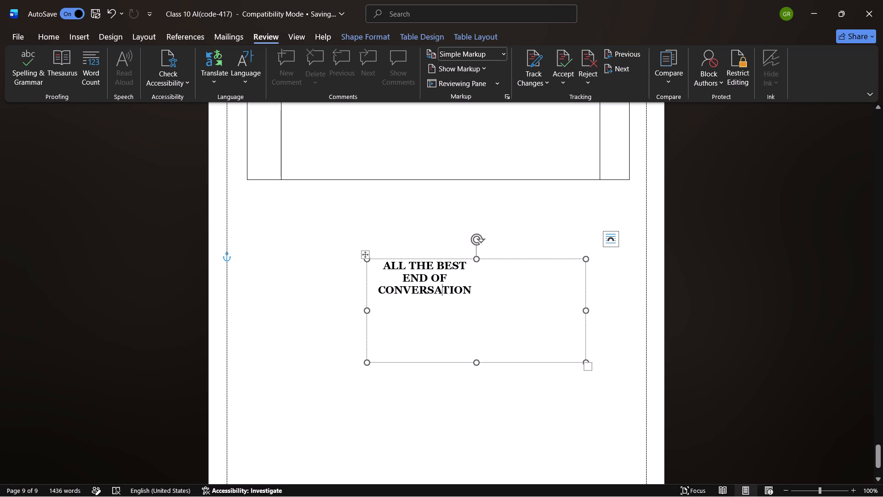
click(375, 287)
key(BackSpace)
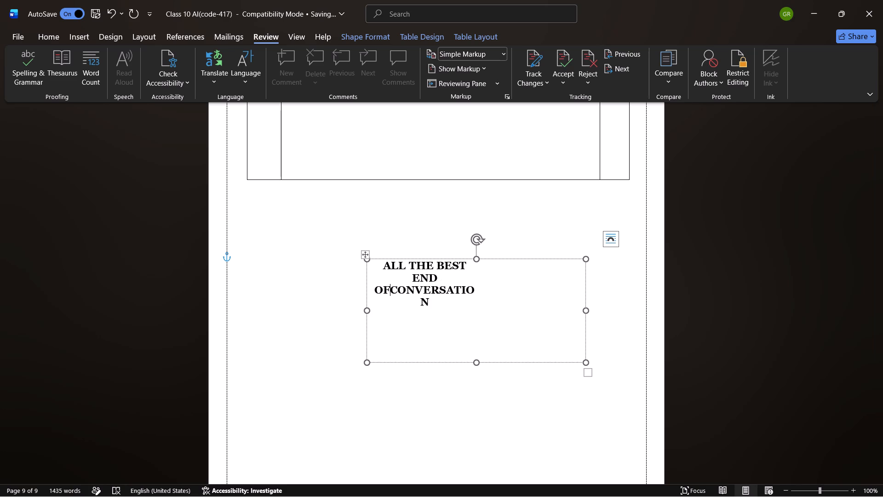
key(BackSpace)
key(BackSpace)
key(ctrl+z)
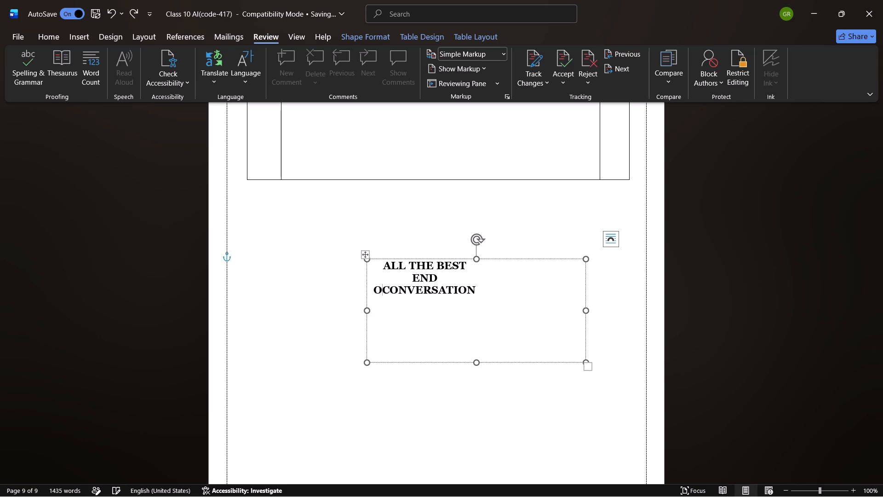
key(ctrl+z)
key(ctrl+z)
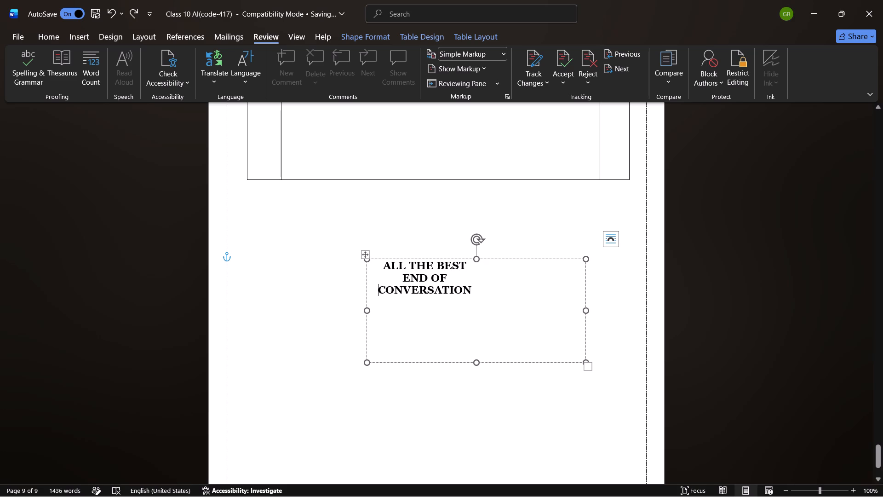
Widen the text box by extending its right side past the page edge.
drag(586, 311, 680, 297)
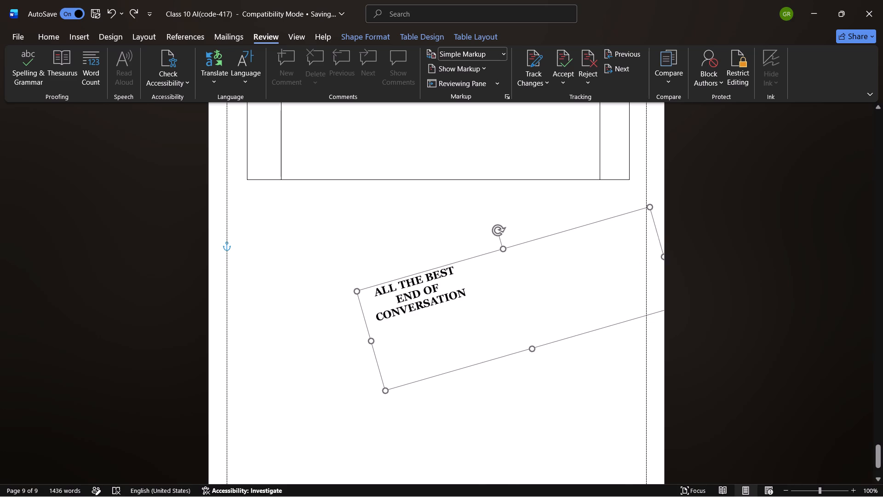
drag(680, 297, 681, 295)
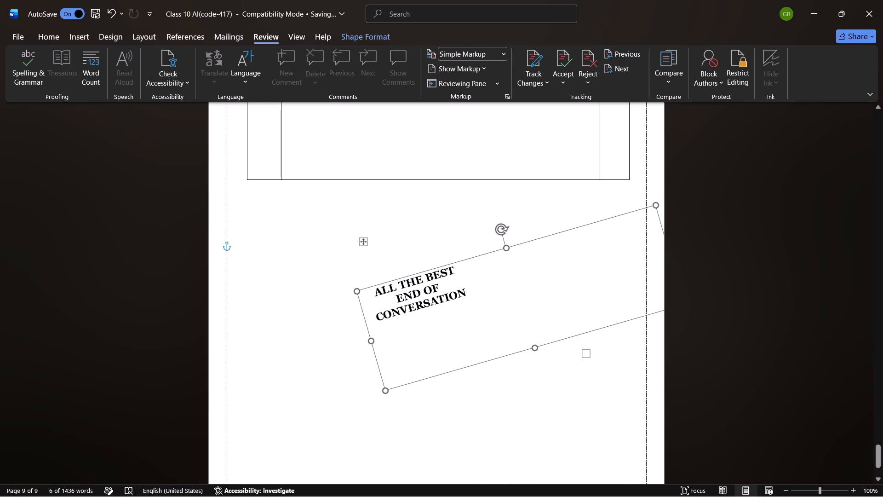
click(375, 318)
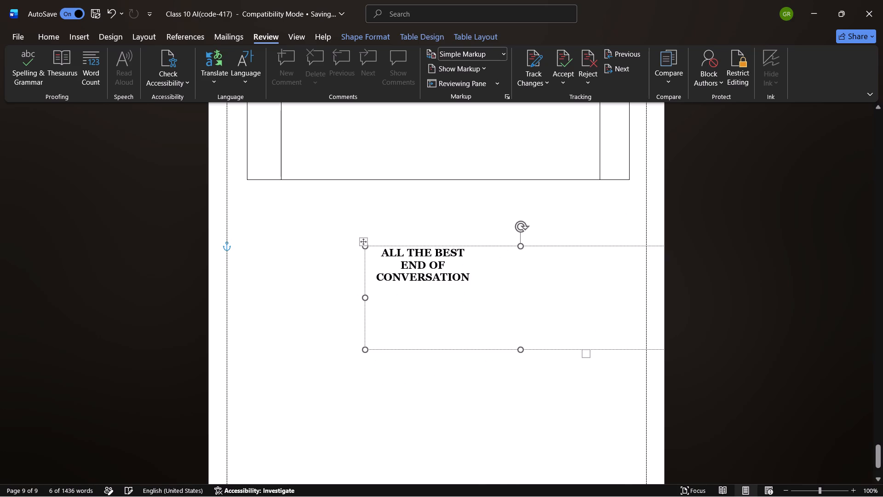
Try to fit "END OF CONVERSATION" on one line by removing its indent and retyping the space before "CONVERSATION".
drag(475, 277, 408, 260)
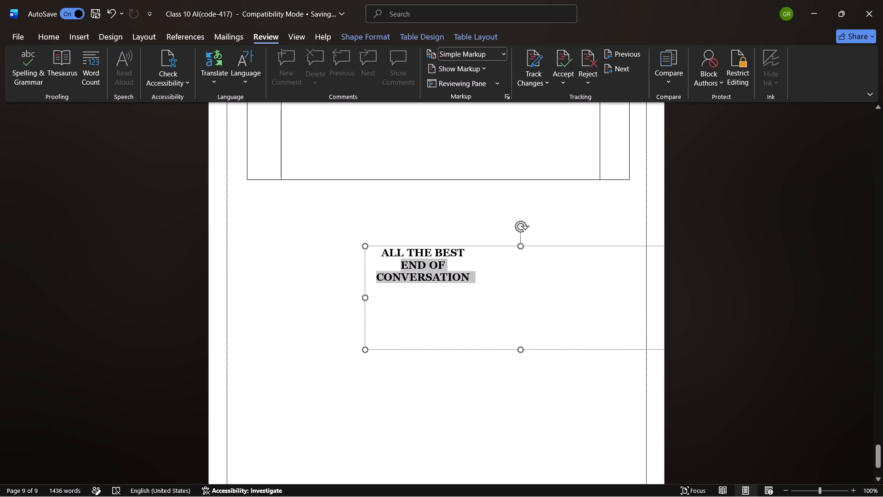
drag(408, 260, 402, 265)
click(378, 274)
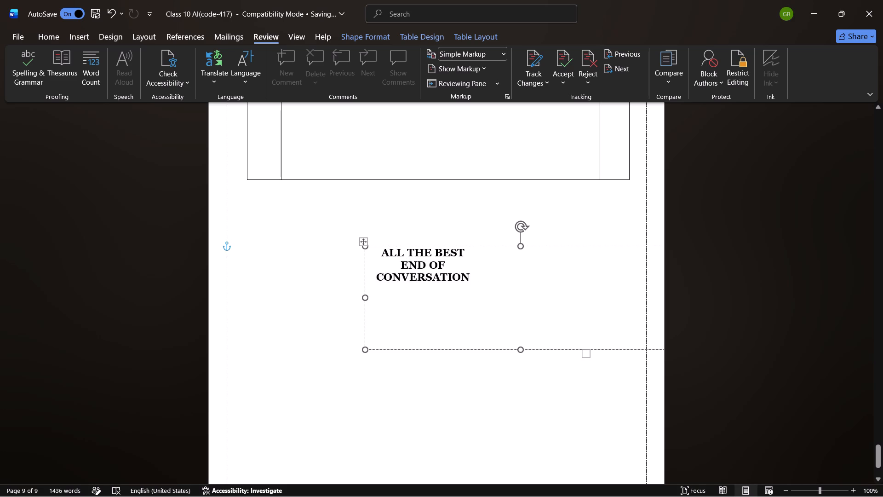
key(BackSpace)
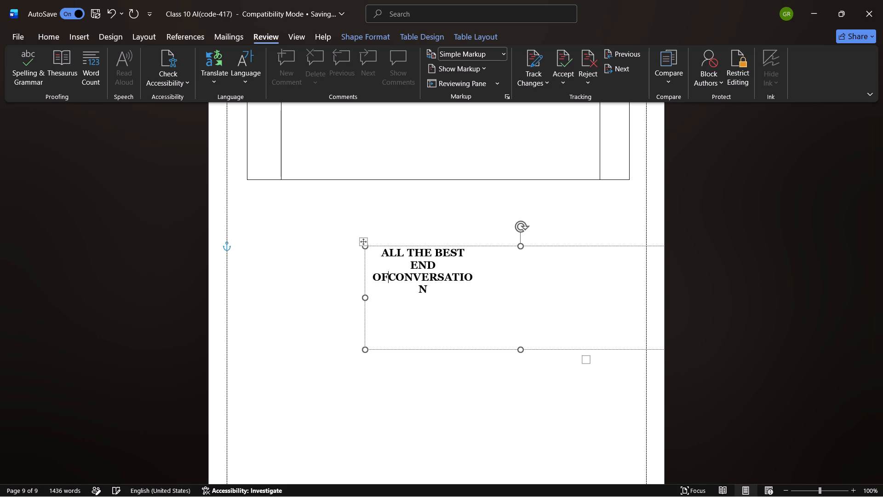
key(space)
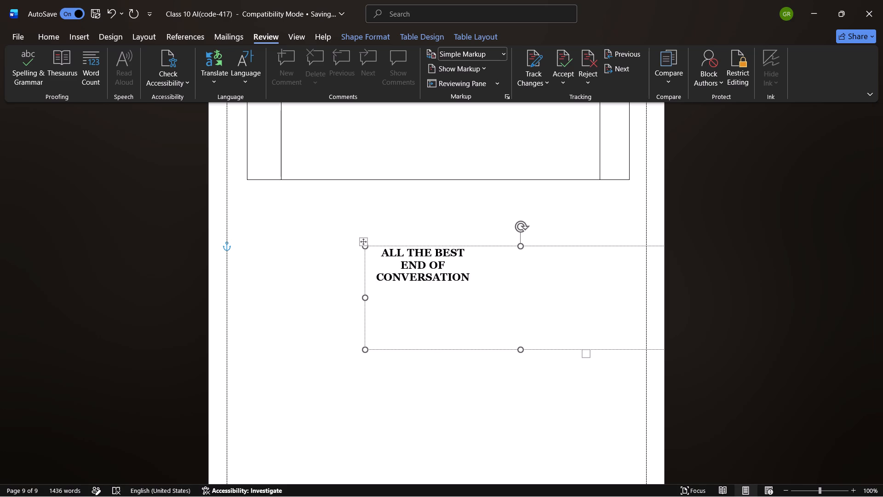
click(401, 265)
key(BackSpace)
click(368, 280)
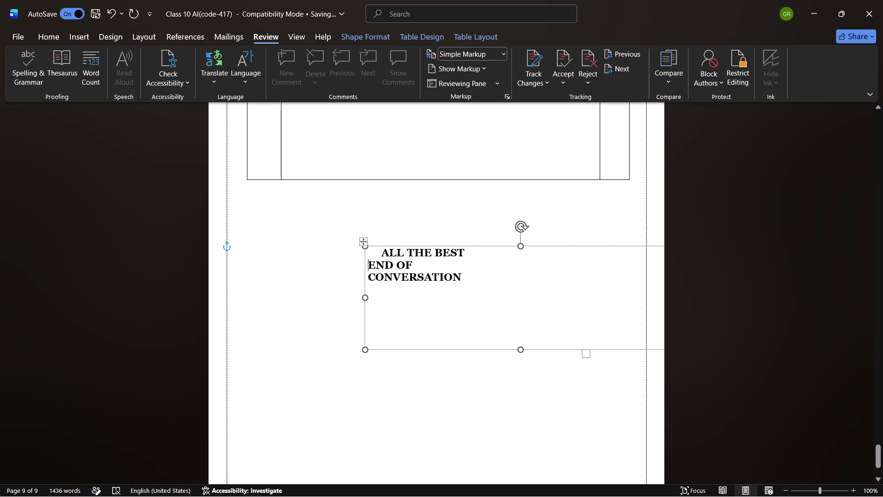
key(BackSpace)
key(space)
Delete "END OF CONVERSATION" from the text box, keeping "ALL THE BEST".
drag(465, 279, 369, 265)
key(BackSpace)
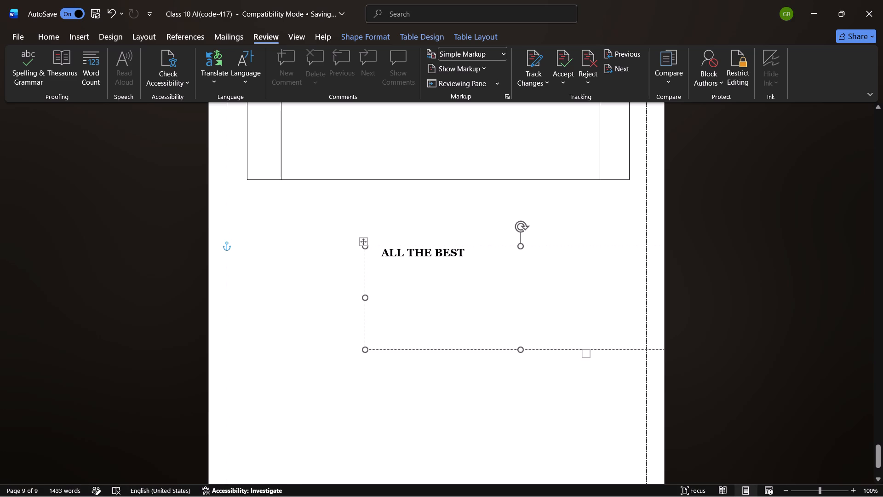
Move the widened text box back to the left so that it lies entirely inside the page borders.
click(586, 356)
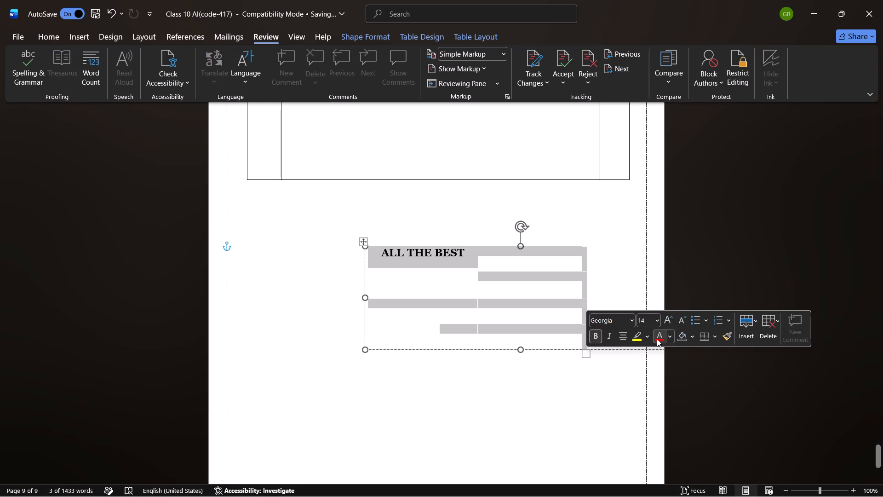
scroll(634, 403, left, 1)
drag(604, 244, 525, 247)
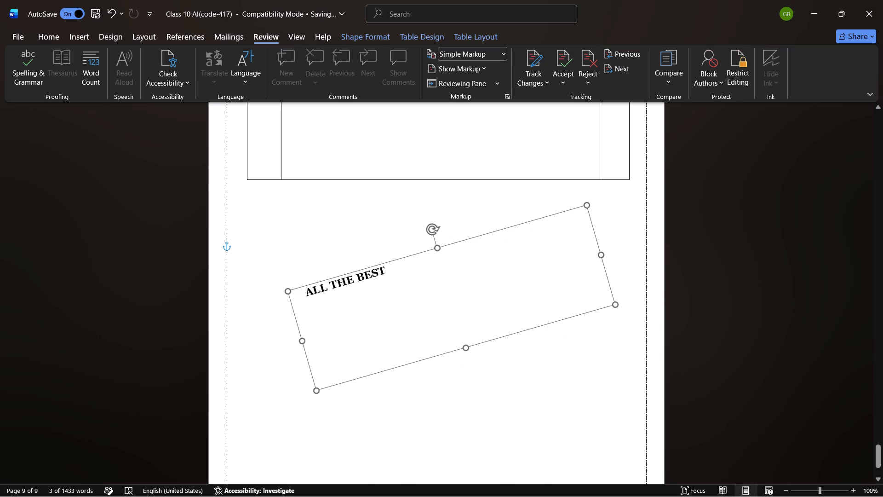
drag(525, 247, 527, 246)
click(606, 303)
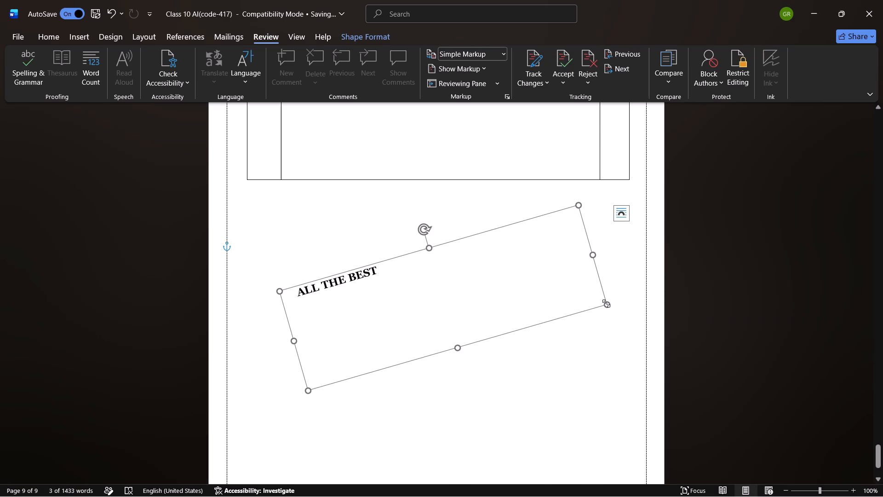
drag(628, 316, 514, 242)
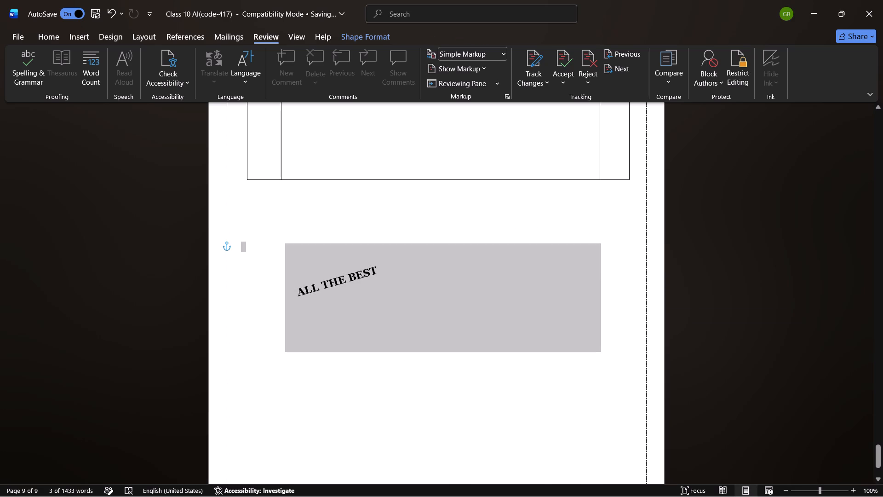
drag(514, 242, 515, 243)
click(569, 428)
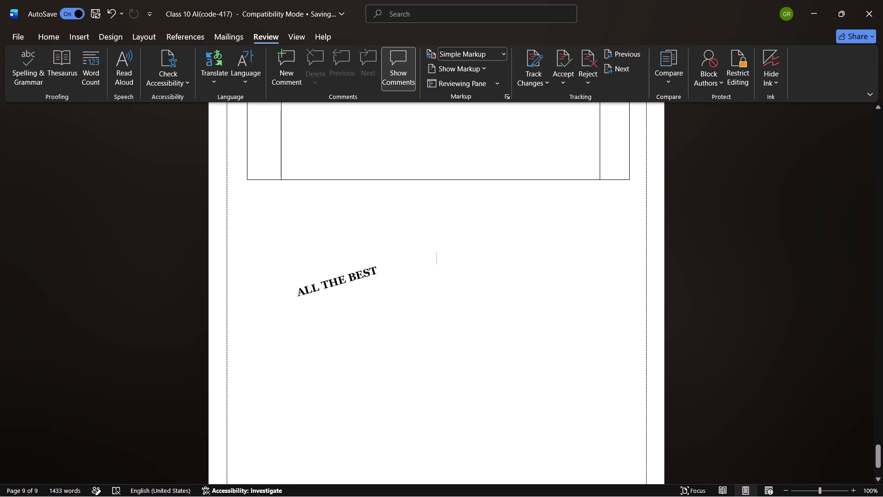
click(347, 277)
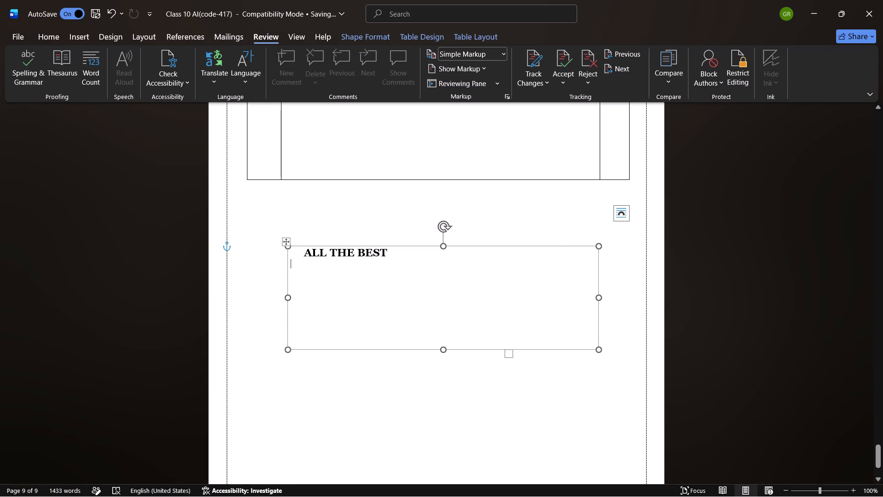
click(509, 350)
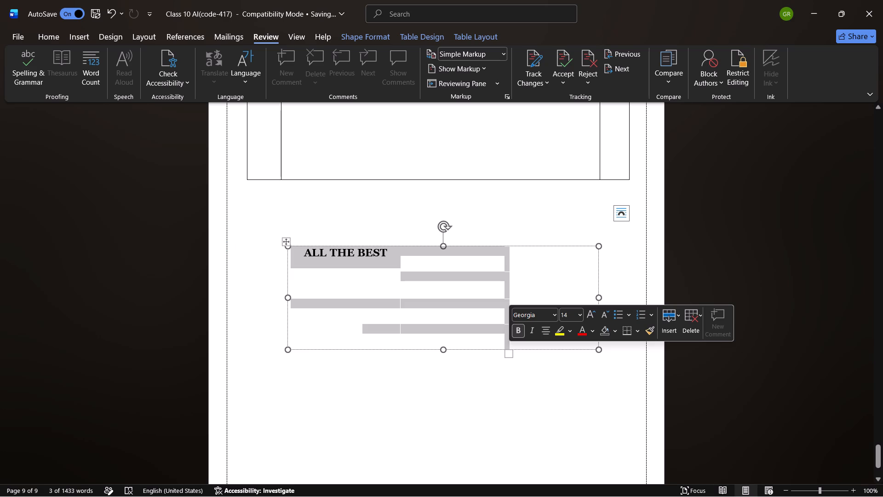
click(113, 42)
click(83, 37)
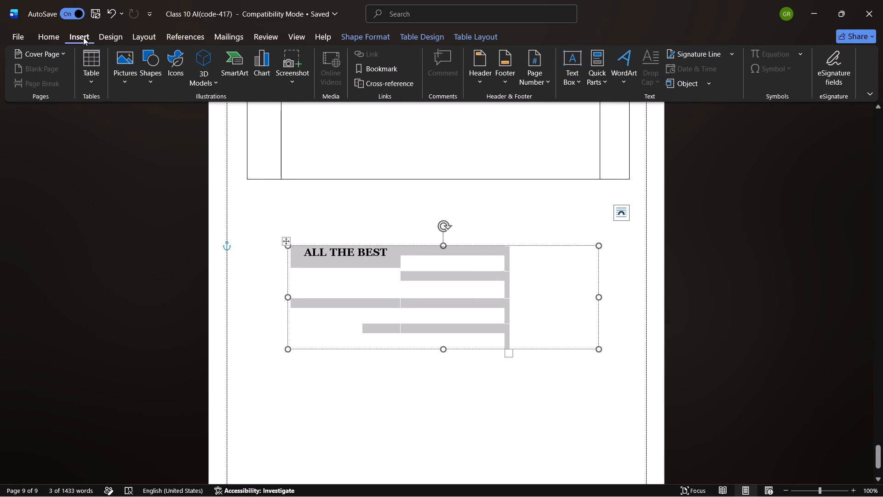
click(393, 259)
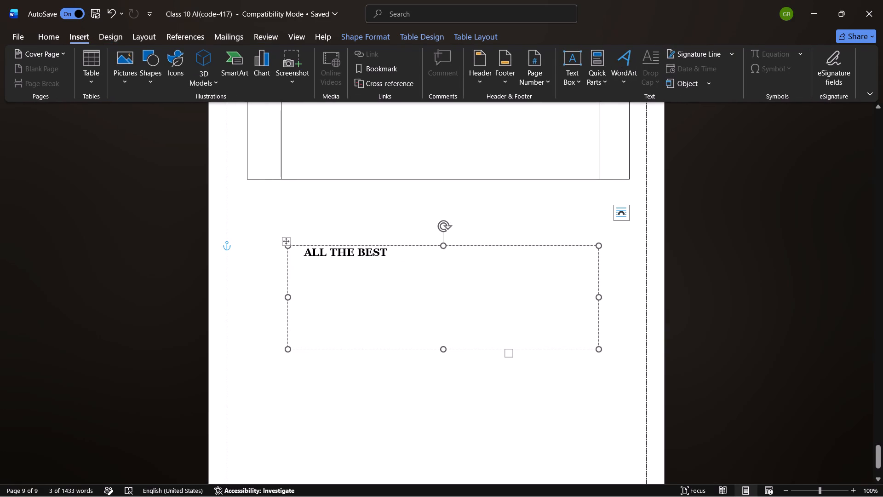
Add the line "END OF CONVERSATION" directly below "ALL THE BEST" in the text box.
click(392, 254)
key(Return)
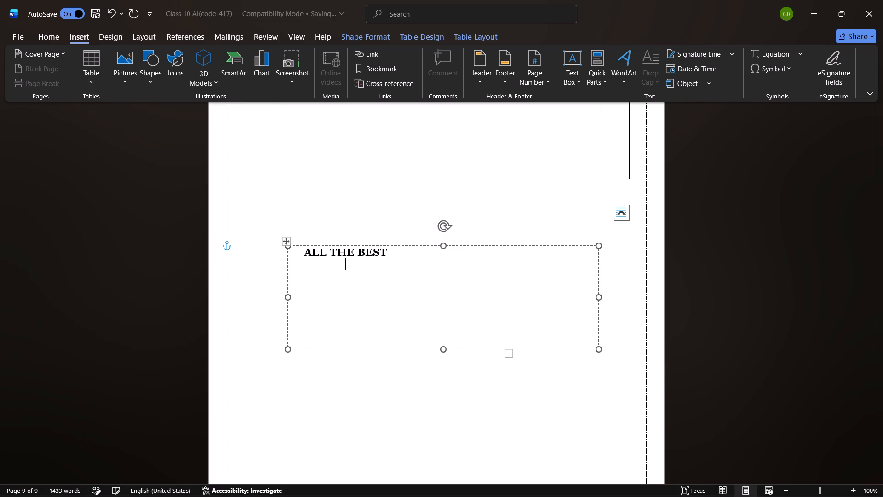
key(shift+e)
text(ND OF CONVERSATION)
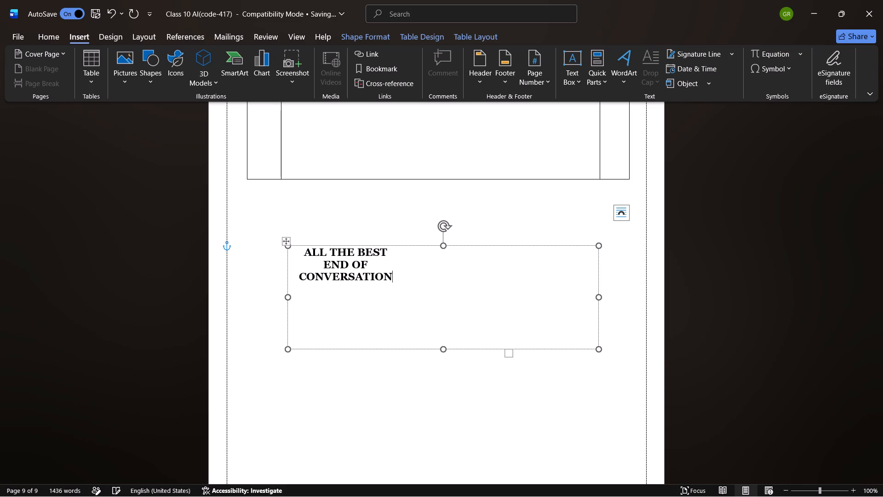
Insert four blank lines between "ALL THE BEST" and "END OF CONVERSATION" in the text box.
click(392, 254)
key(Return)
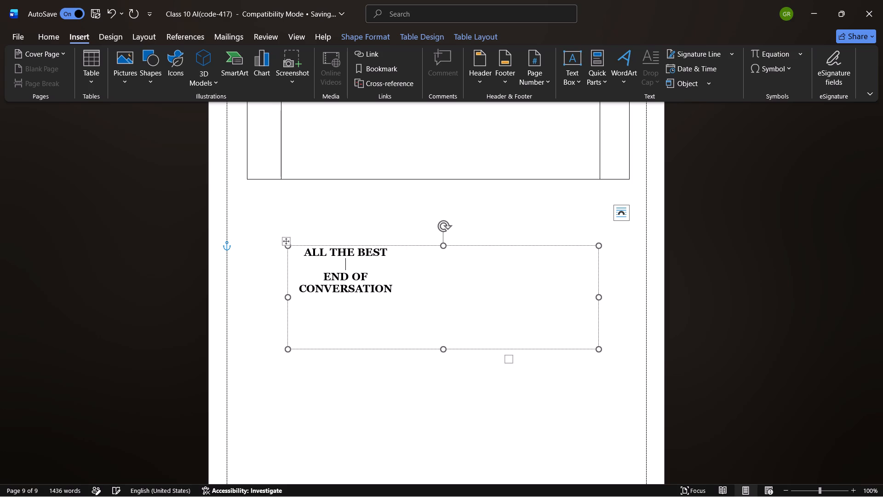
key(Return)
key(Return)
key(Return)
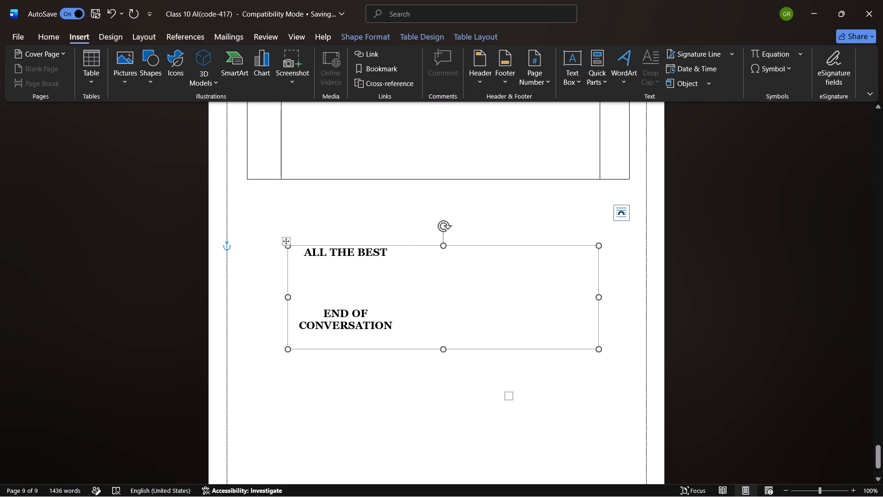
Cut "END OF CONVERSATION" out of the text box and remove the blank lines, keeping only "ALL THE BEST".
drag(393, 321, 334, 312)
key(ctrl+x)
key(BackSpace)
key(BackSpace)
key(BackSpace)
key(BackSpace)
key(BackSpace)
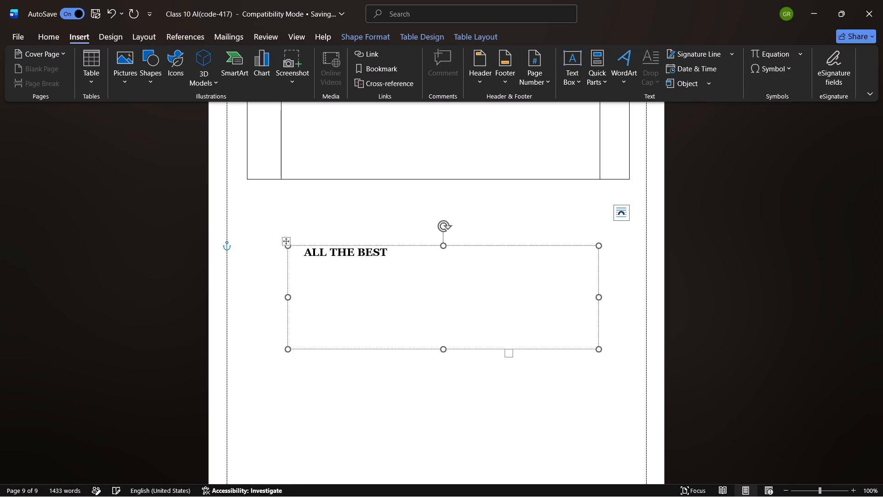
key(BackSpace)
key(BackSpace)
key(shift+t)
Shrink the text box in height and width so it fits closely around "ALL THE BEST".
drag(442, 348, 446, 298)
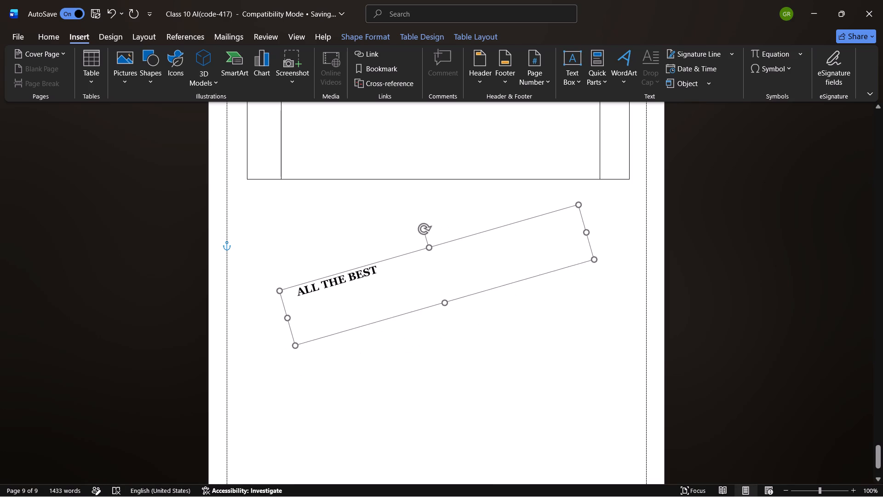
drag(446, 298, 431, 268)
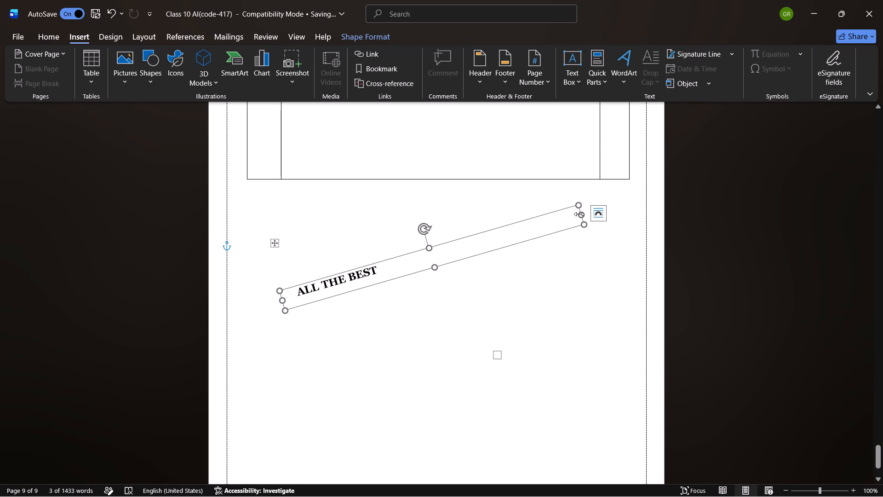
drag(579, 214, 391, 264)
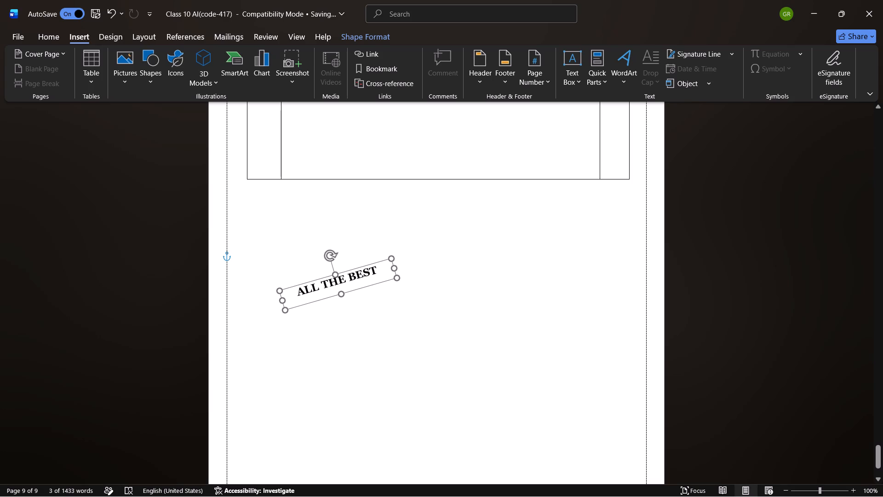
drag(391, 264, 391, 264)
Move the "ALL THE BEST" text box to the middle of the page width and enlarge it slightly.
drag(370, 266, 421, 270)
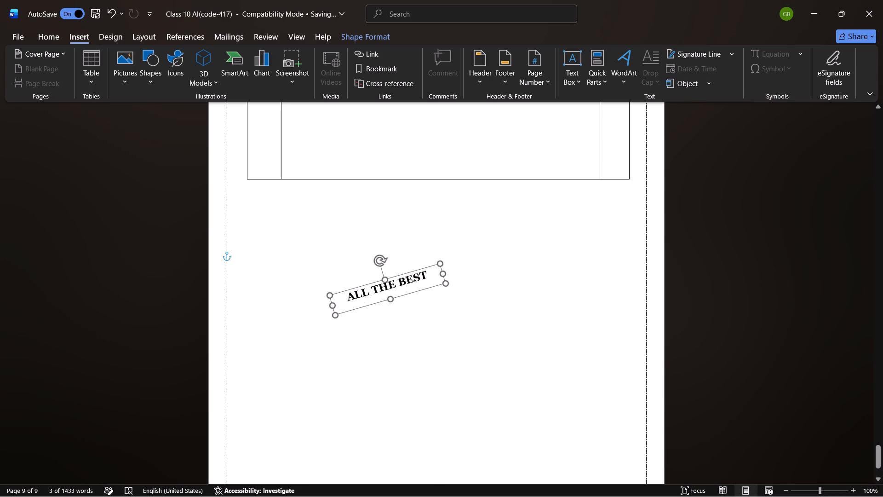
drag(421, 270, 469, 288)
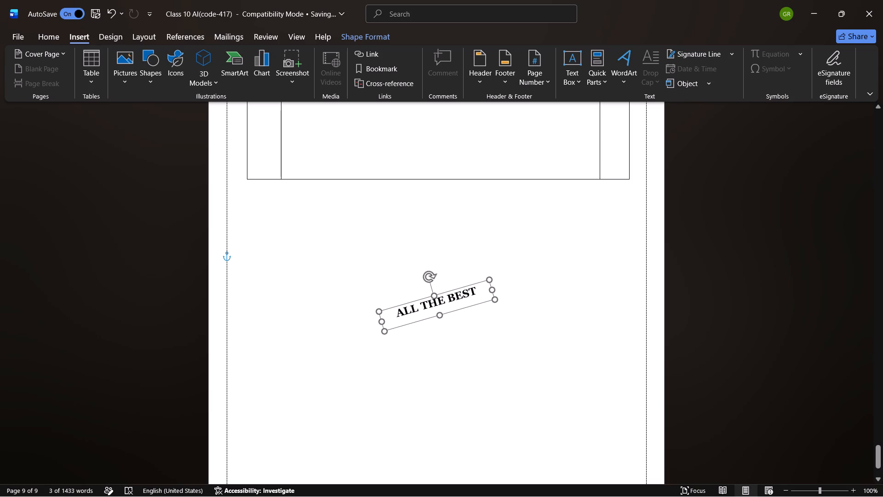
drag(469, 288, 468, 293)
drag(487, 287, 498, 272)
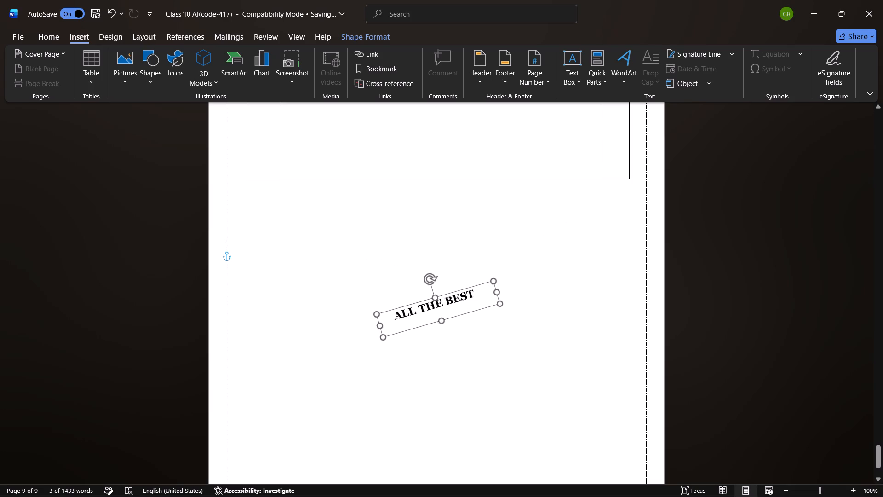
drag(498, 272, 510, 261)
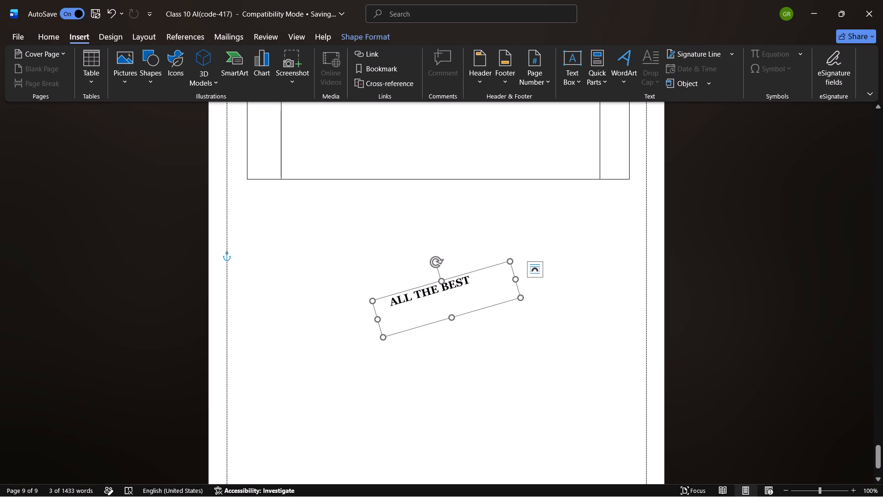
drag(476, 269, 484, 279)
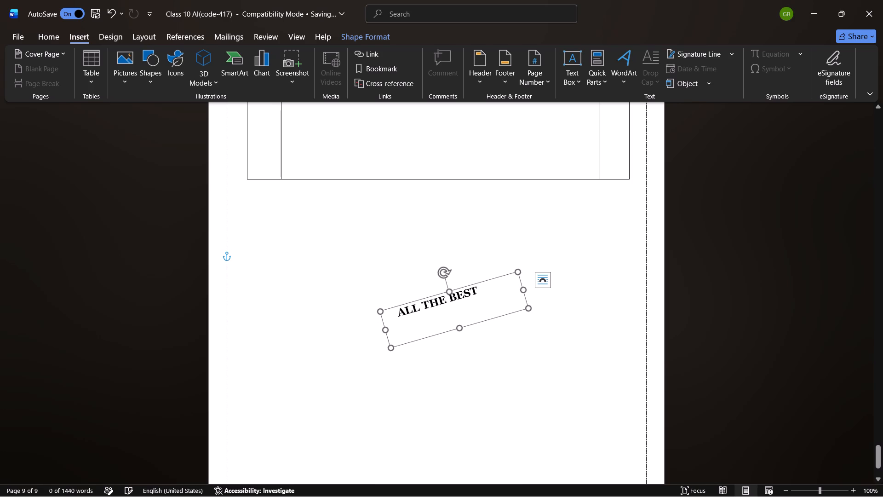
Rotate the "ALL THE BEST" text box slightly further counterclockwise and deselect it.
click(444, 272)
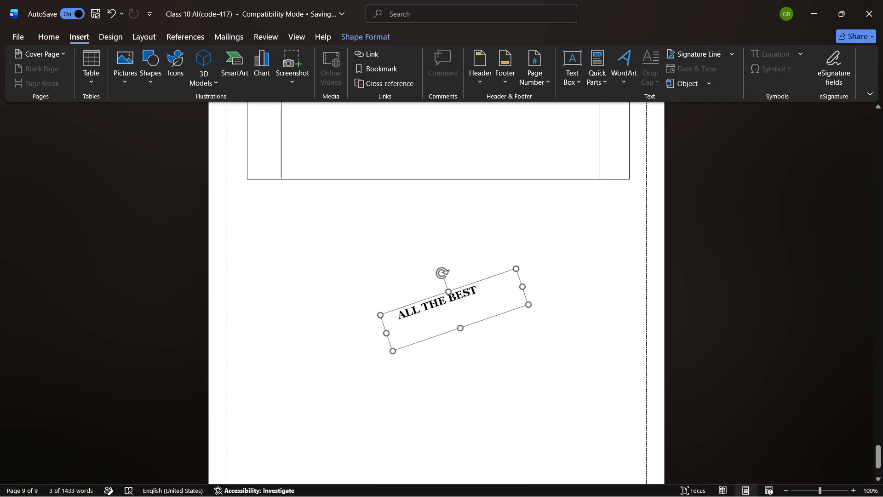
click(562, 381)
Copy the "ALL THE BEST" text without its first letter, clear the text, and delete the text box.
scroll(562, 381, down, 1)
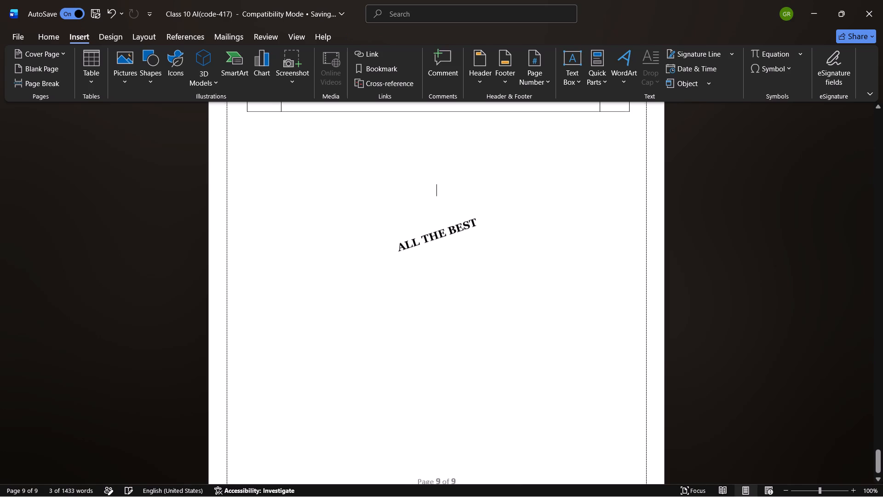
scroll(562, 381, down, 1)
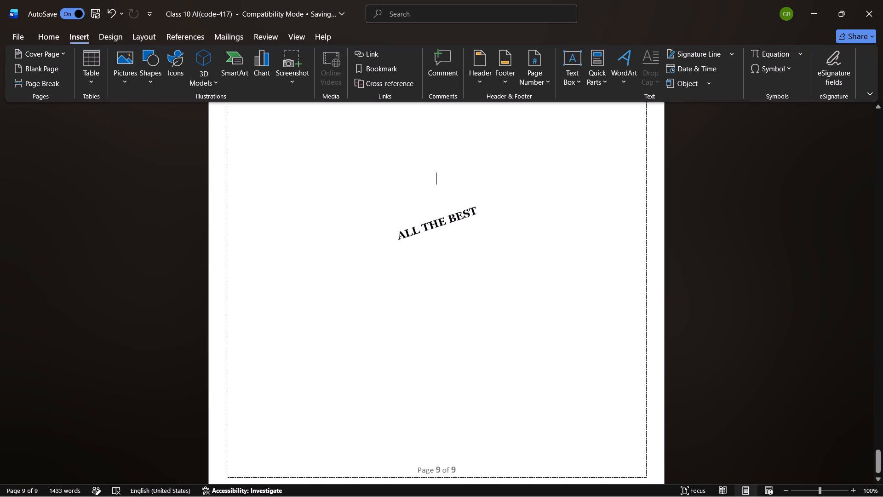
drag(486, 215, 407, 223)
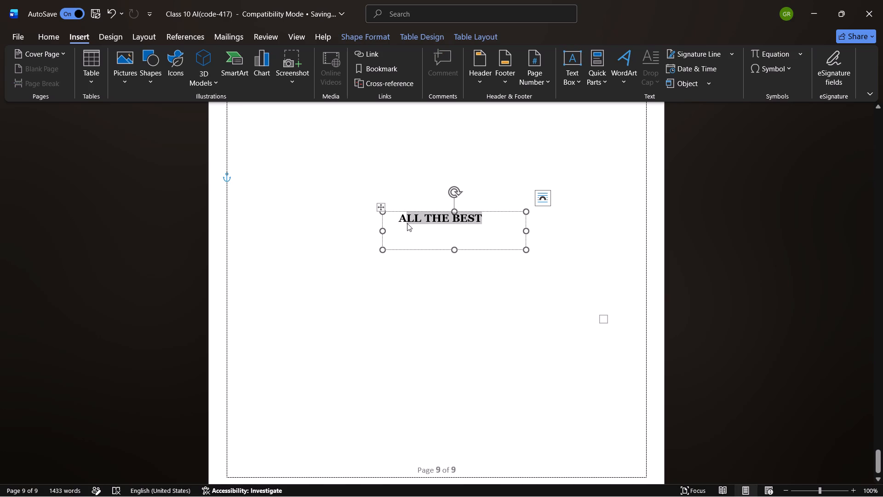
key(ctrl+c)
key(BackSpace)
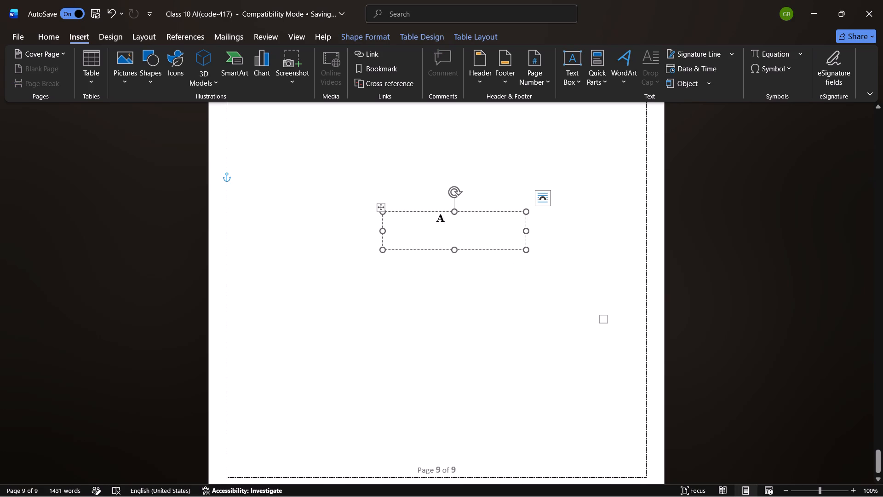
key(BackSpace)
click(486, 212)
key(BackSpace)
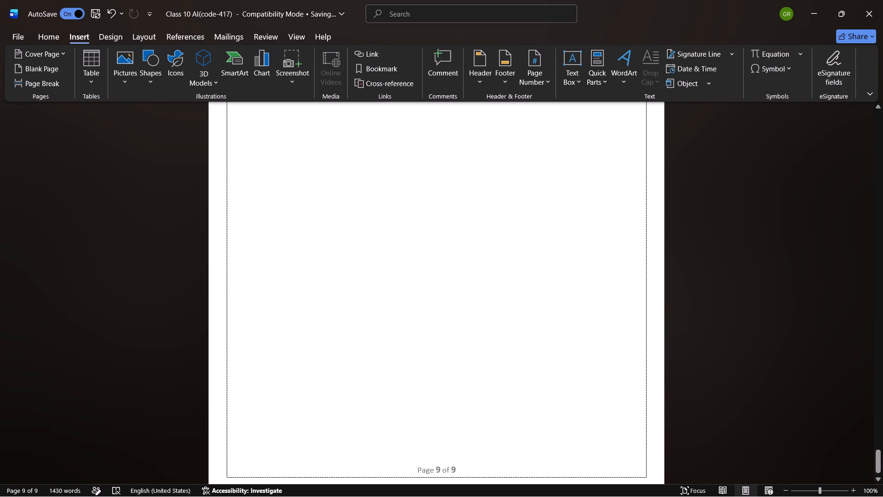
Add 21 blank lines on page 9 to bring the text cursor down to just above the page-number footer.
key(Down)
key(Down)
key(Down)
key(Return)
key(Return)
key(Return)
key(Return)
key(Return)
key(Return)
key(Return)
key(Return)
key(Return)
key(Return)
key(Return)
key(Return)
key(Return)
key(Return)
key(Return)
key(Return)
key(Return)
key(Return)
key(Return)
key(Return)
key(Return)
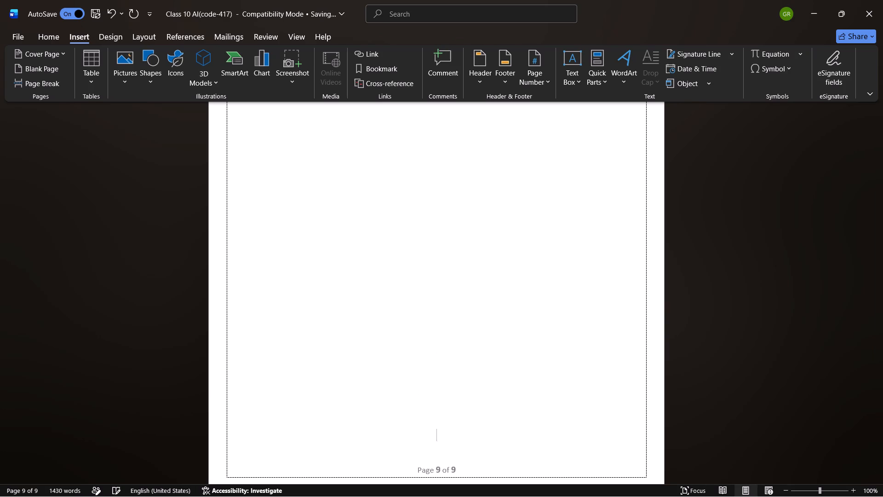
Paste the copied closing text above the footer and add the missing "A" to read "ALL THE BEST".
key(ctrl+v)
click(398, 436)
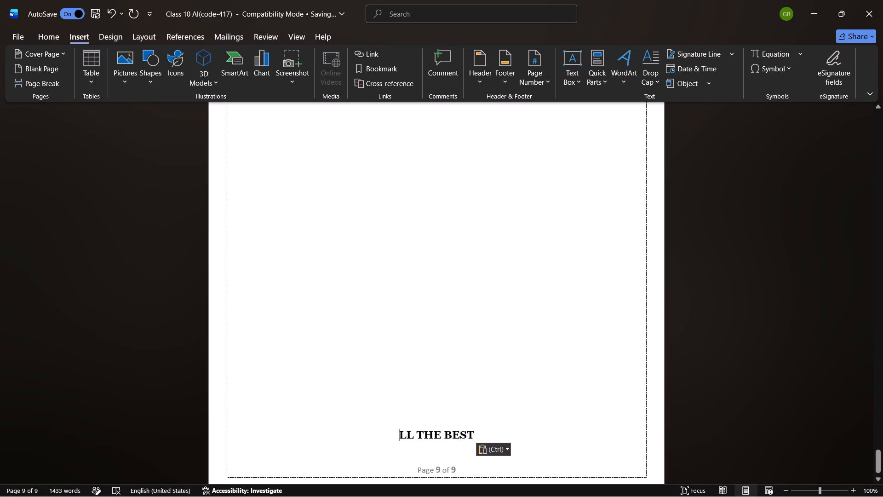
key(shift+a)
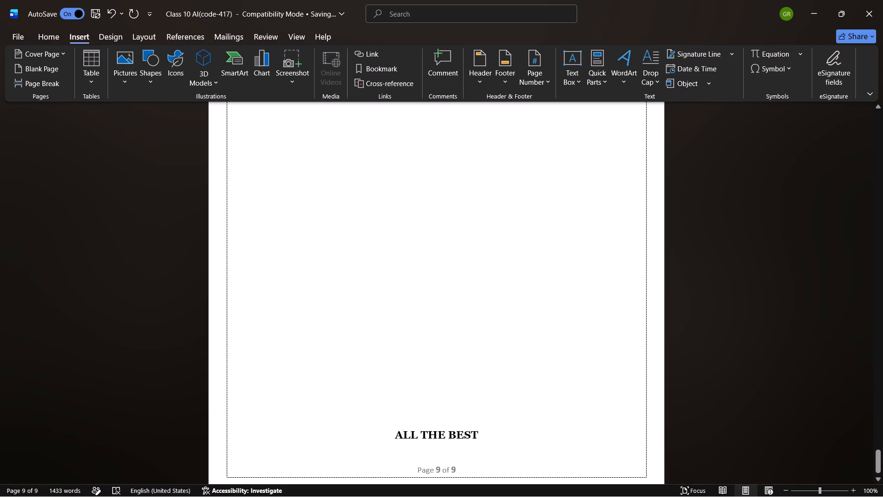
Paste "END OF CONVERSATION" from the clipboard history on a new line below "ALL THE BEST" and remove the trailing blank line.
click(486, 437)
key(Return)
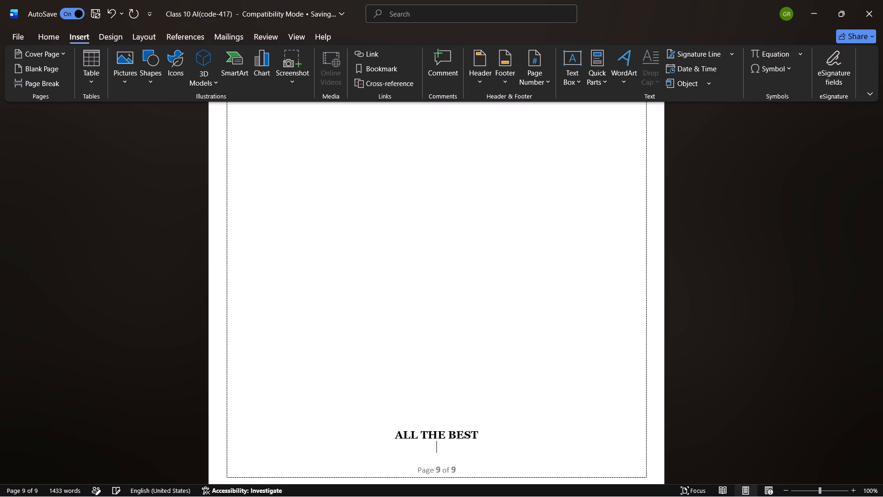
key(super+v)
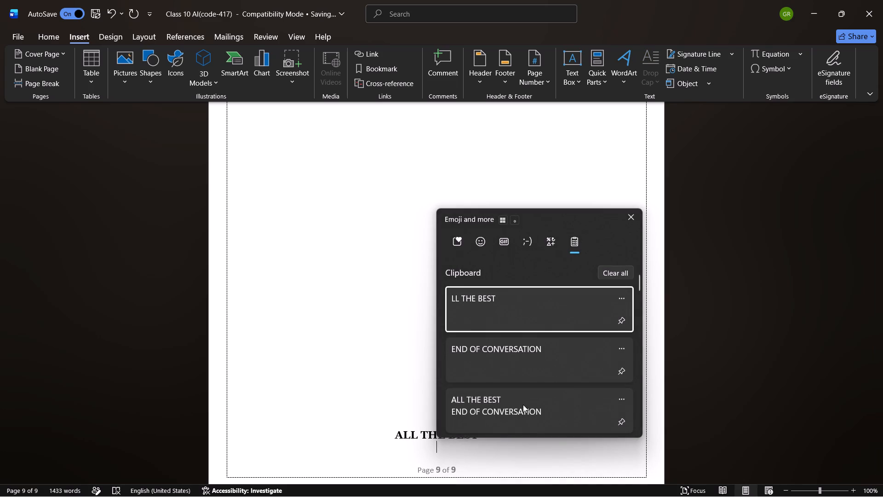
click(517, 370)
key(ctrl+v)
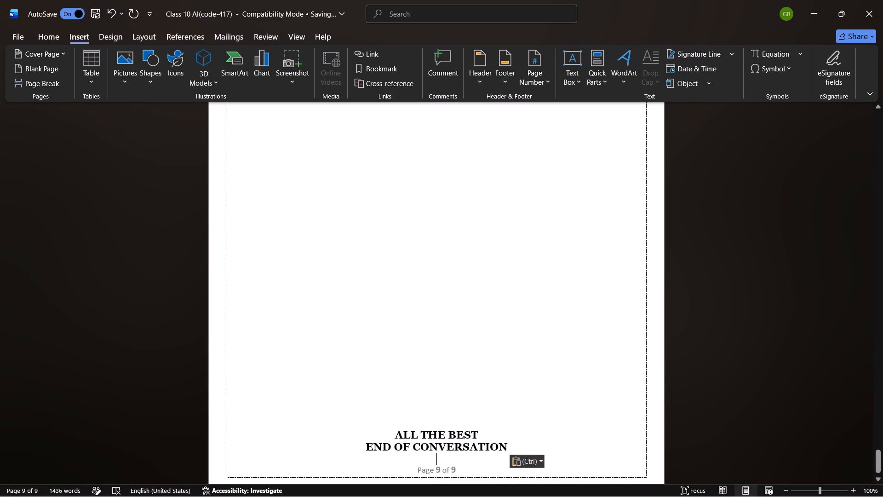
scroll(513, 437, down, 2)
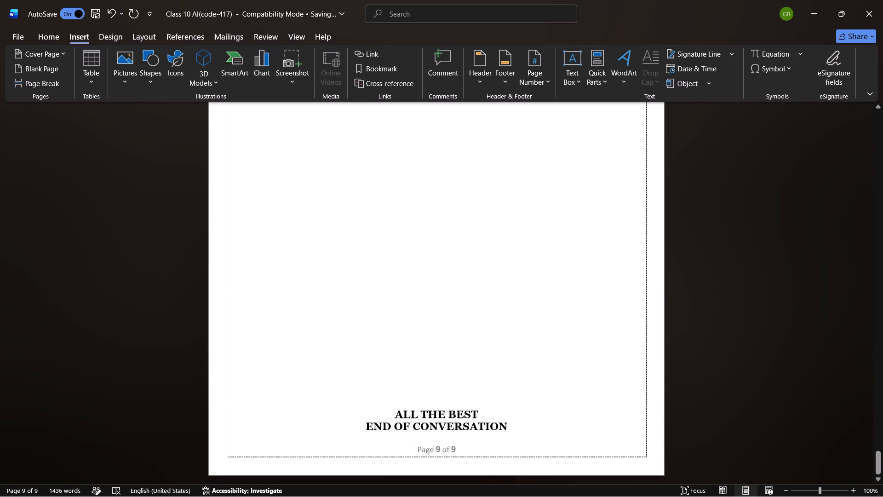
scroll(513, 437, down, 1)
scroll(513, 437, up, 1)
scroll(492, 375, down, 6)
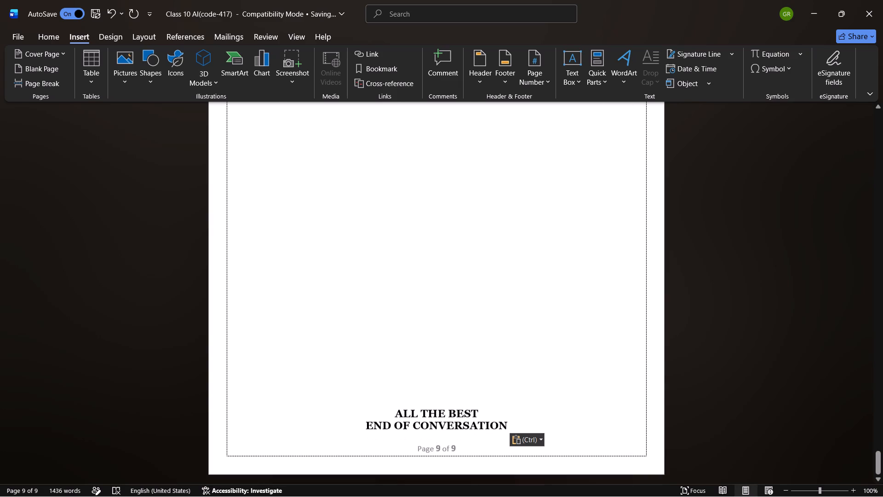
key(BackSpace)
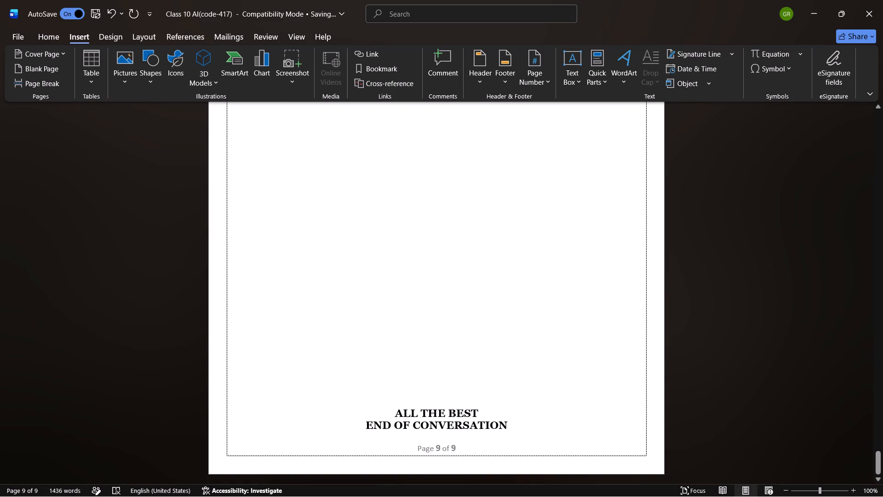
Remove the blank lines above "ALL THE BEST" on page 9 to bring the closing text up to just below the Q. 21 table.
key(BackSpace)
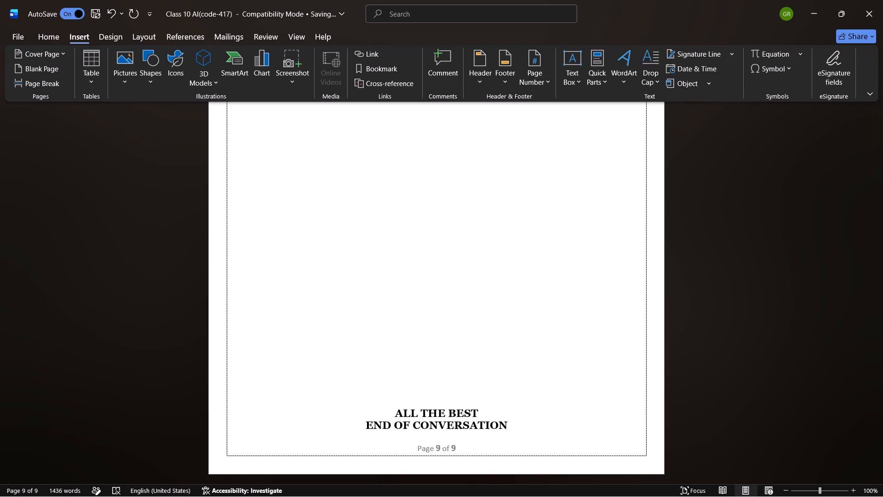
click(396, 414)
key(Return)
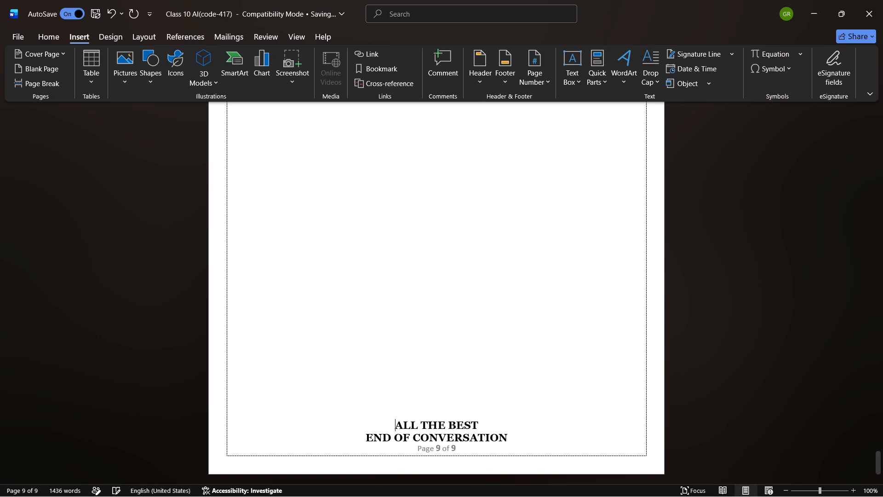
scroll(499, 410, down, 2)
key(BackSpace)
key(BackSpace)
key(BackSpace)
key(BackSpace)
key(BackSpace)
key(BackSpace)
key(BackSpace)
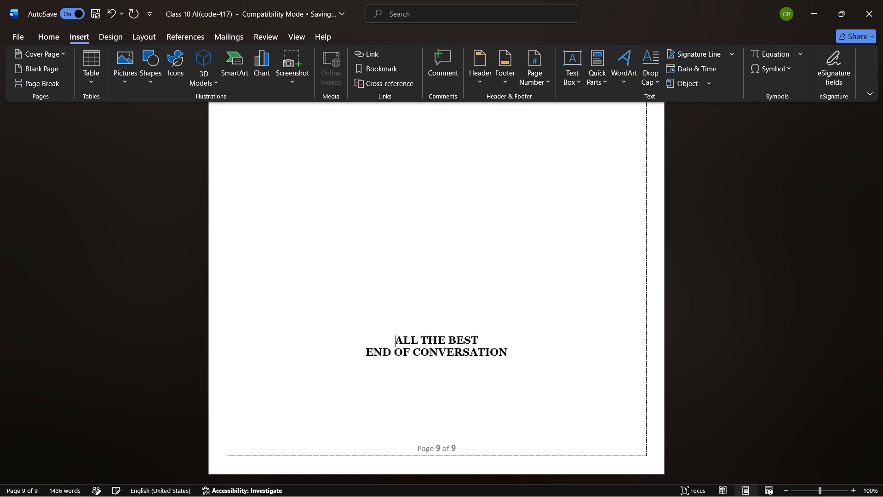
key(BackSpace)
key(BackSpace)
key(BackSpace)
key(BackSpace)
key(BackSpace)
key(BackSpace)
key(BackSpace)
scroll(397, 410, right, 1)
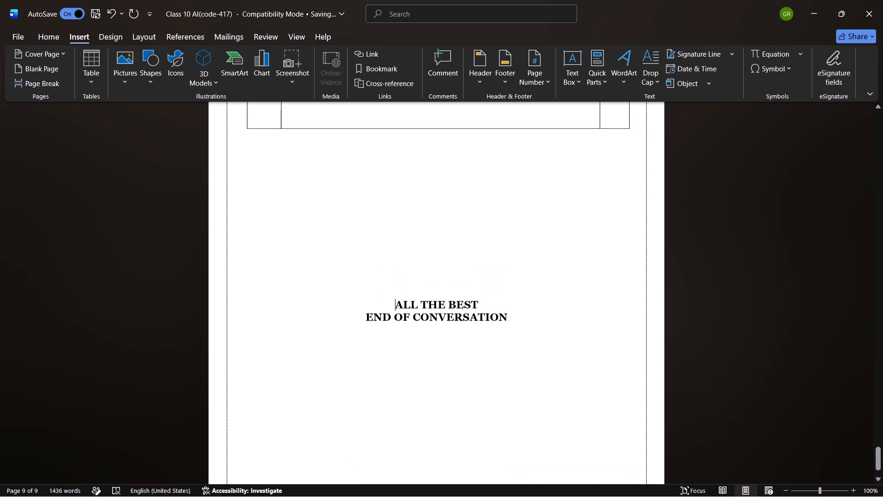
scroll(397, 410, right, 1)
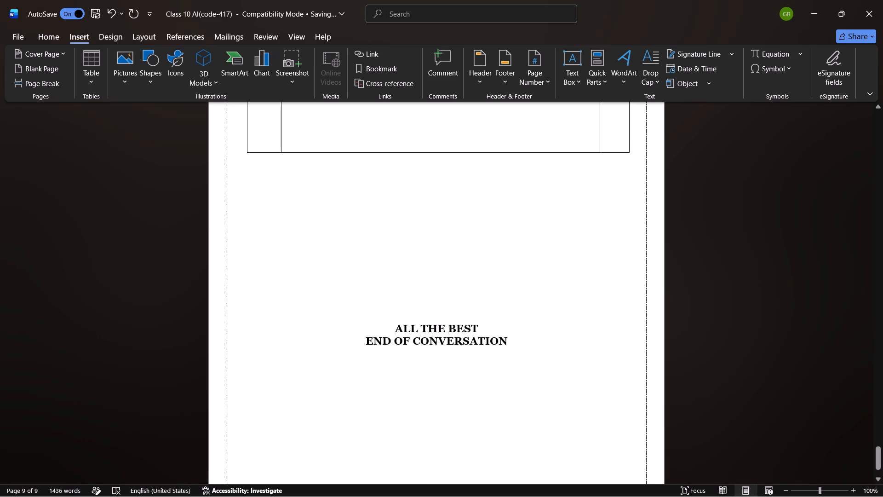
key(BackSpace)
key(BackSpace)
key(BackSpace)
key(BackSpace)
key(BackSpace)
key(BackSpace)
key(BackSpace)
key(BackSpace)
key(BackSpace)
key(BackSpace)
key(BackSpace)
key(BackSpace)
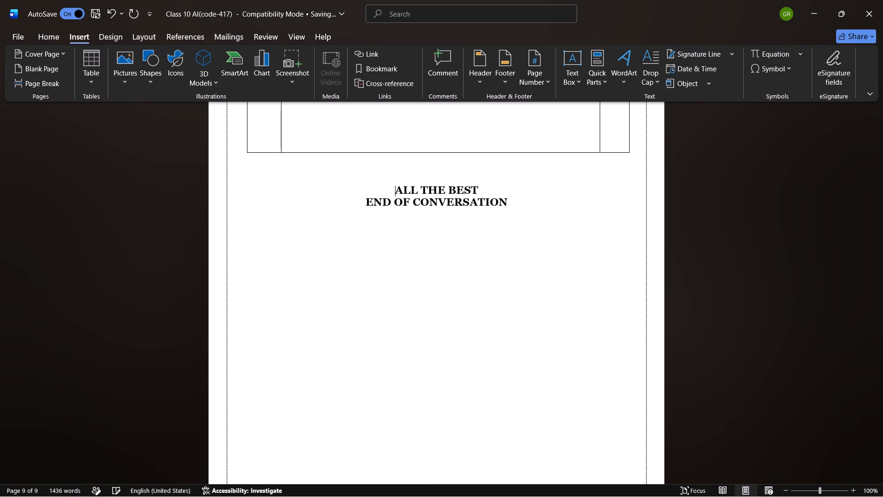
key(BackSpace)
scroll(397, 410, up, 5)
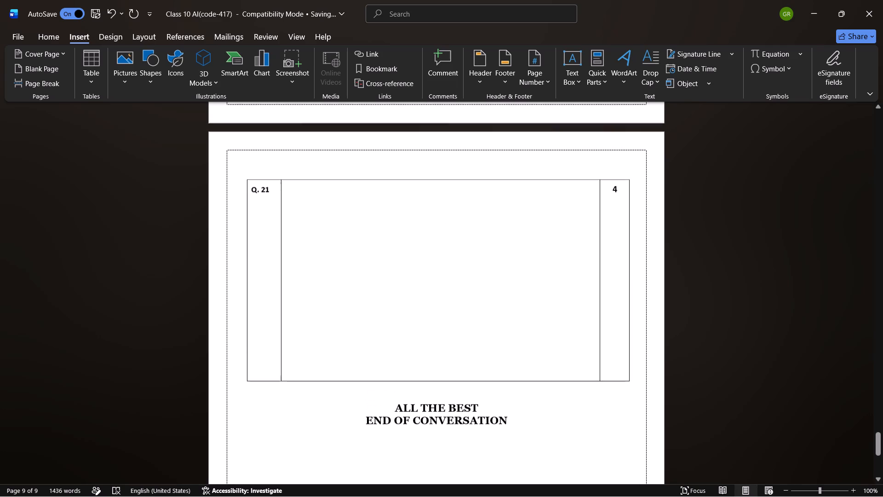
Insert five blank lines between the Q. 21 table and "ALL THE BEST".
key(Return)
key(Return)
key(Return)
key(Return)
key(Return)
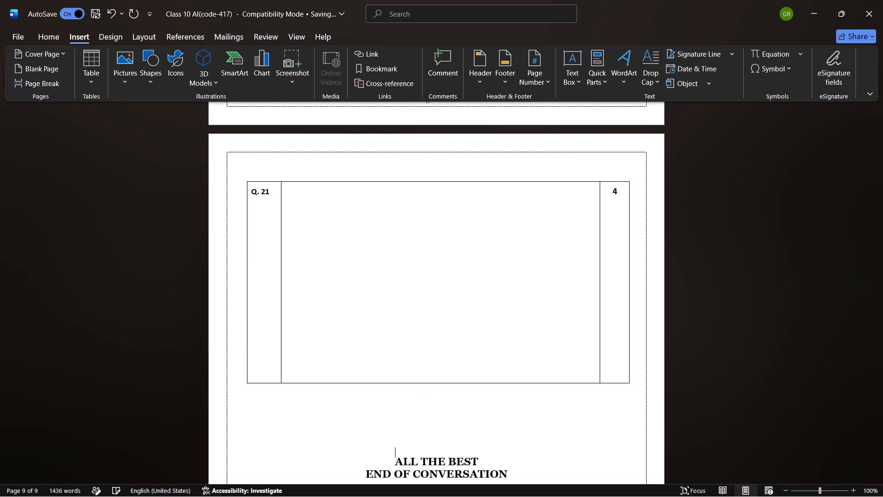
scroll(399, 402, down, 1)
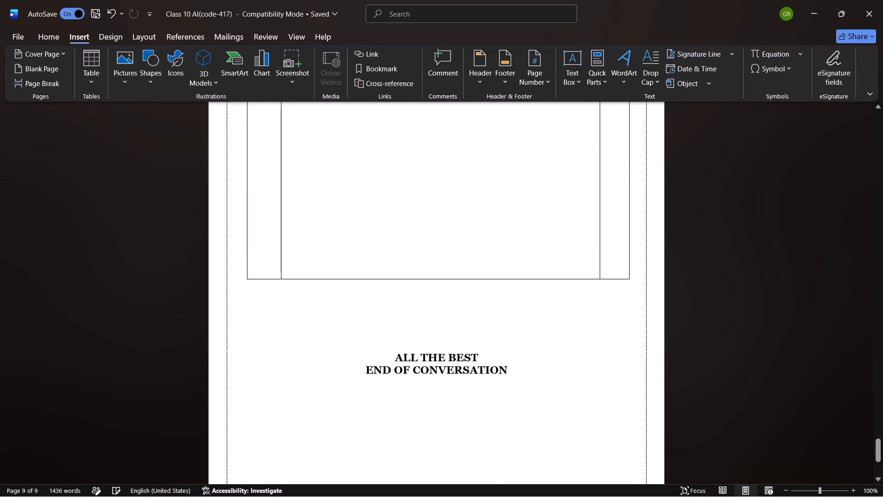
Review the later pages of the paper, checking the Section B questions, empty question rows and closing text.
scroll(399, 402, up, 8)
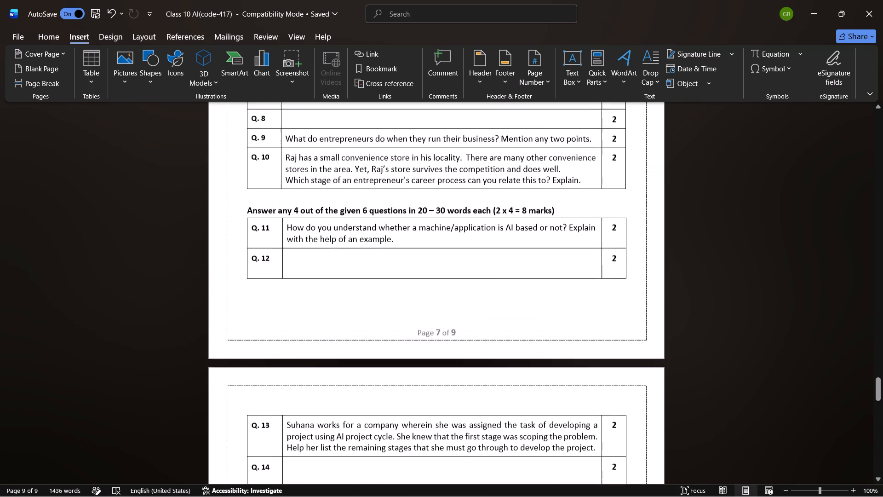
scroll(399, 402, up, 1)
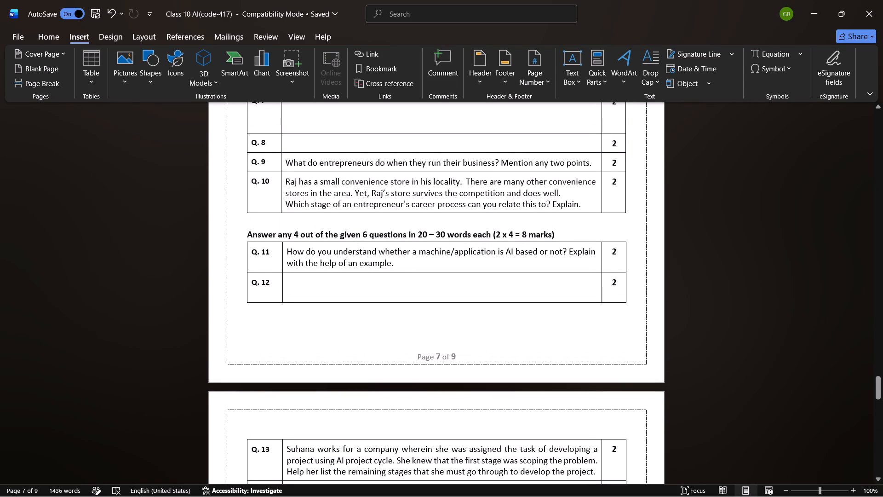
scroll(399, 402, down, 5)
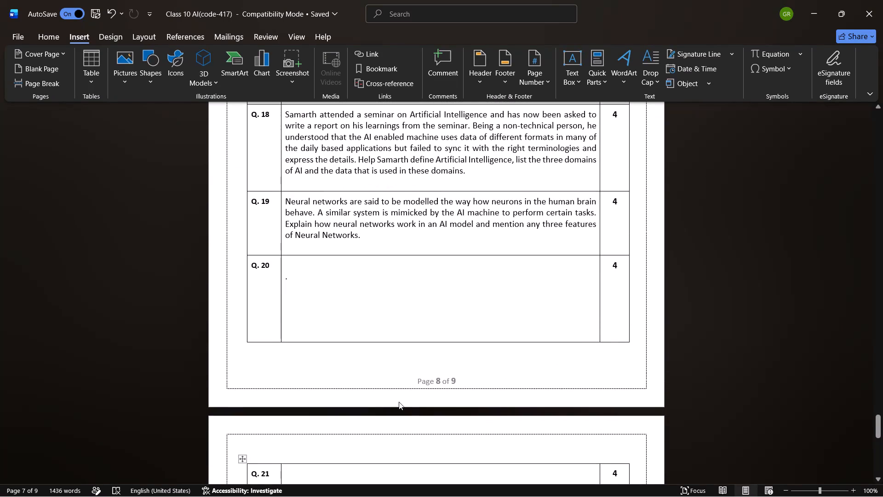
scroll(399, 402, up, 1)
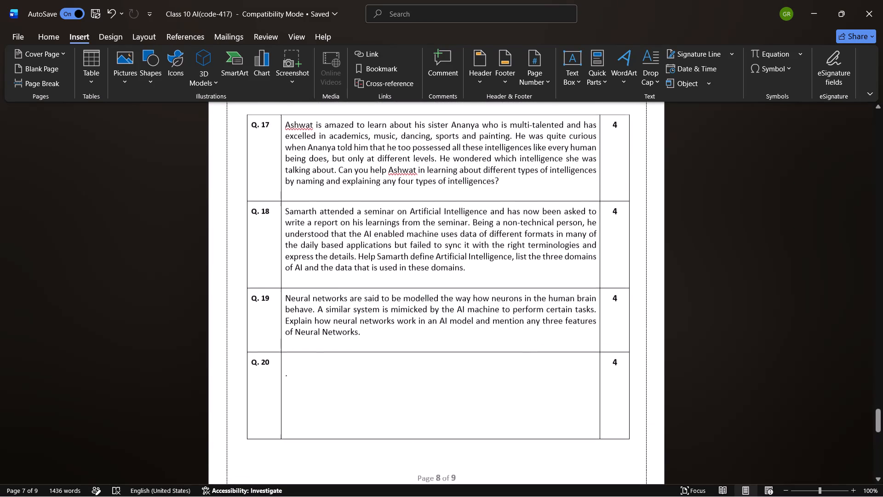
scroll(399, 402, up, 1)
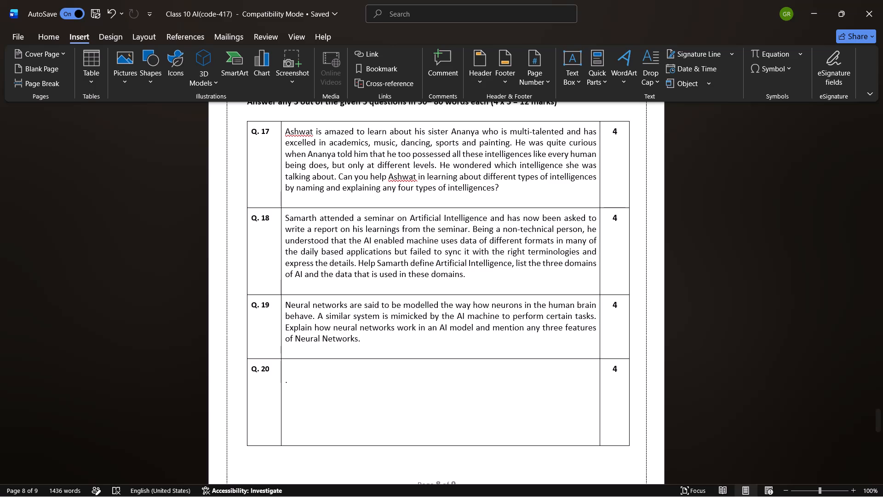
scroll(399, 402, up, 3)
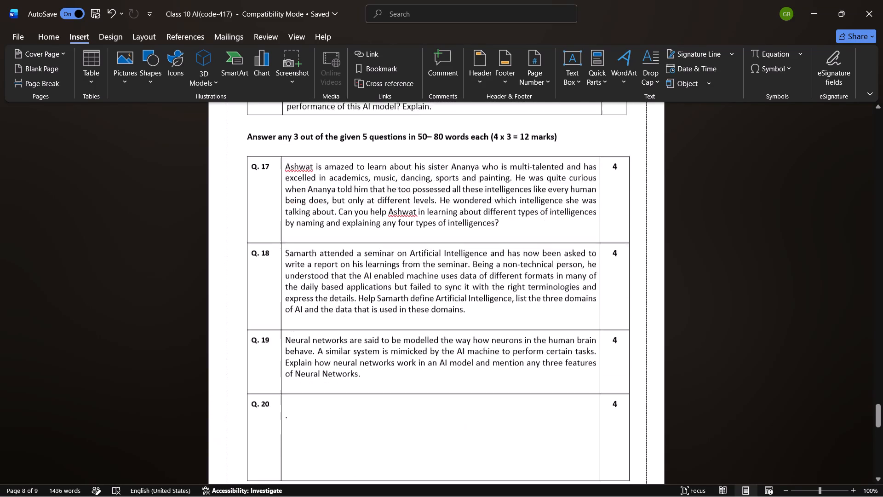
scroll(399, 402, up, 6)
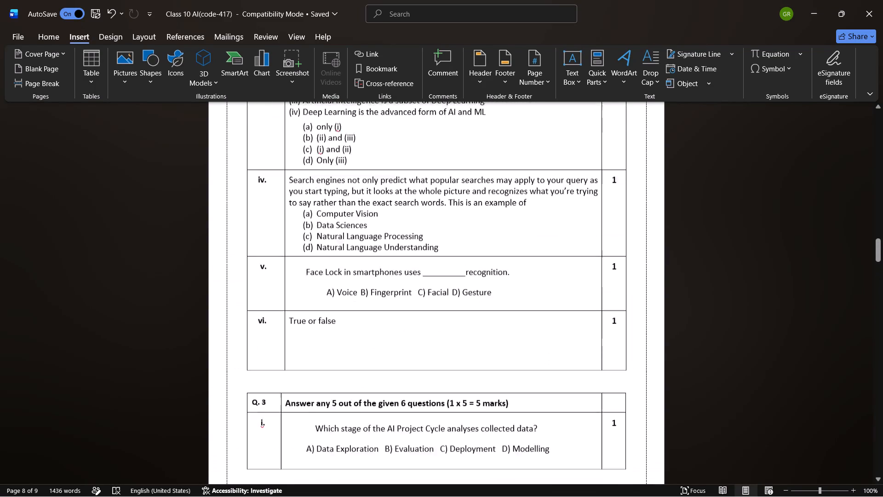
scroll(399, 402, up, 1)
scroll(399, 402, down, 20)
scroll(399, 402, down, 2)
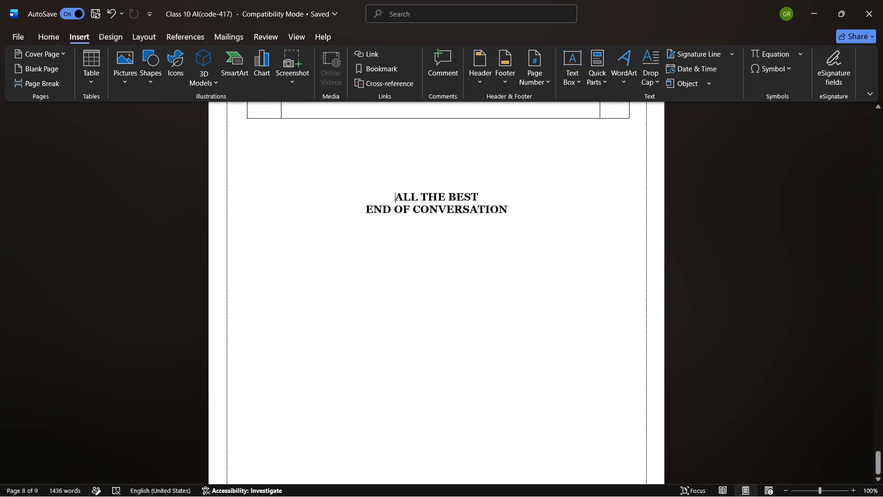
scroll(399, 402, up, 3)
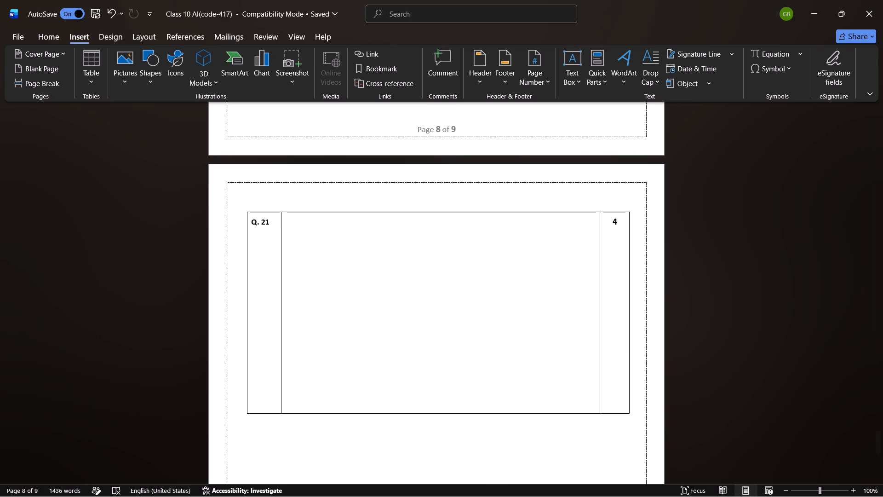
scroll(399, 402, up, 1)
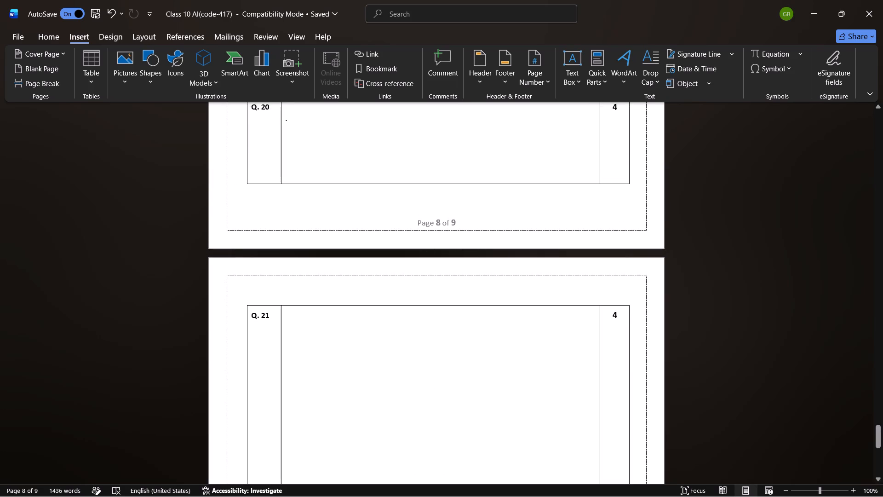
click(437, 201)
scroll(437, 201, up, 9)
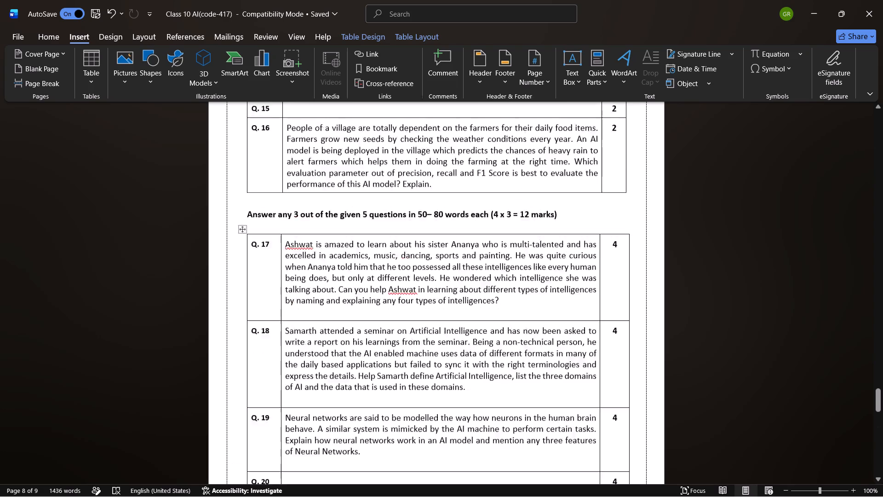
Review the paper from the first-page header through Section A, checking which rows of Q. 1 to Q. 4 still need questions.
scroll(437, 201, up, 12)
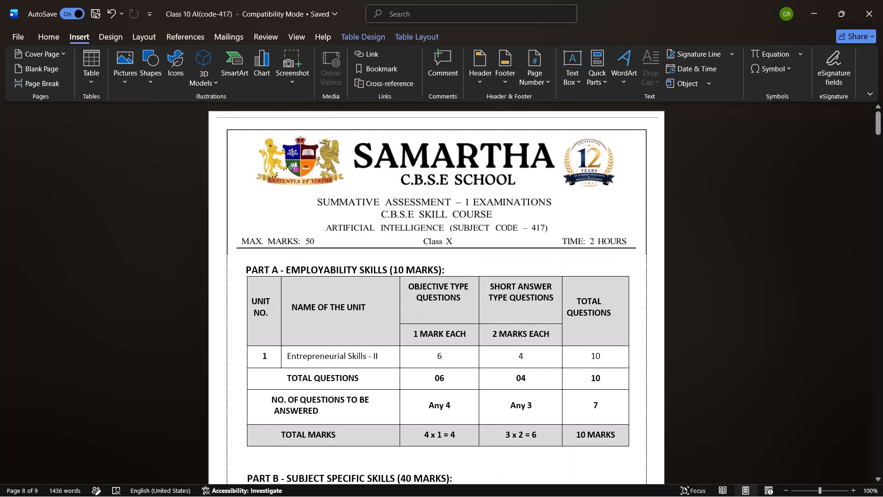
scroll(497, 281, down, 5)
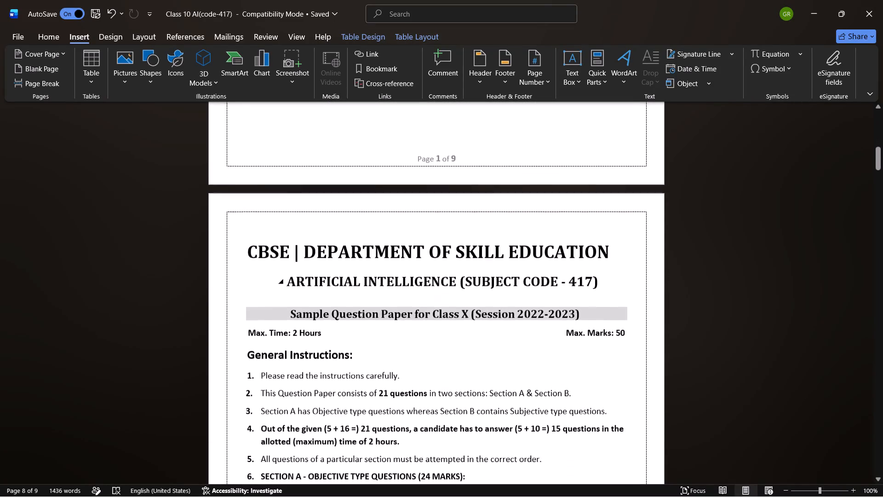
scroll(497, 281, down, 7)
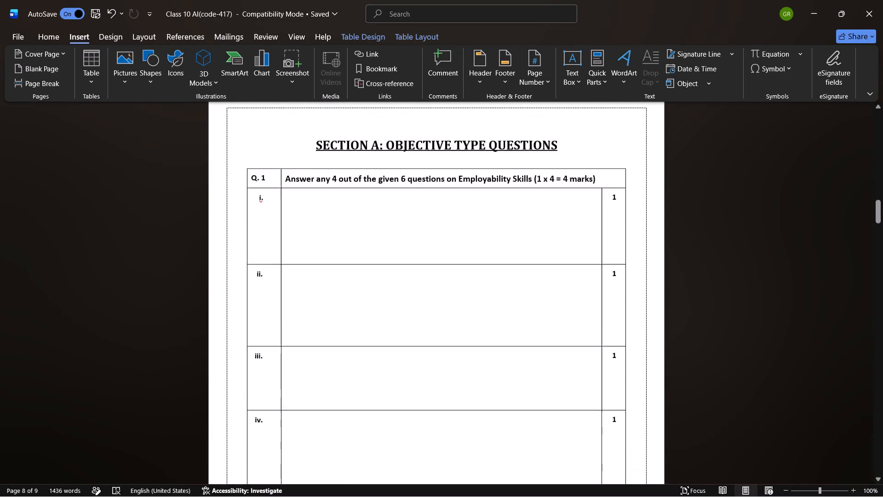
scroll(497, 281, down, 2)
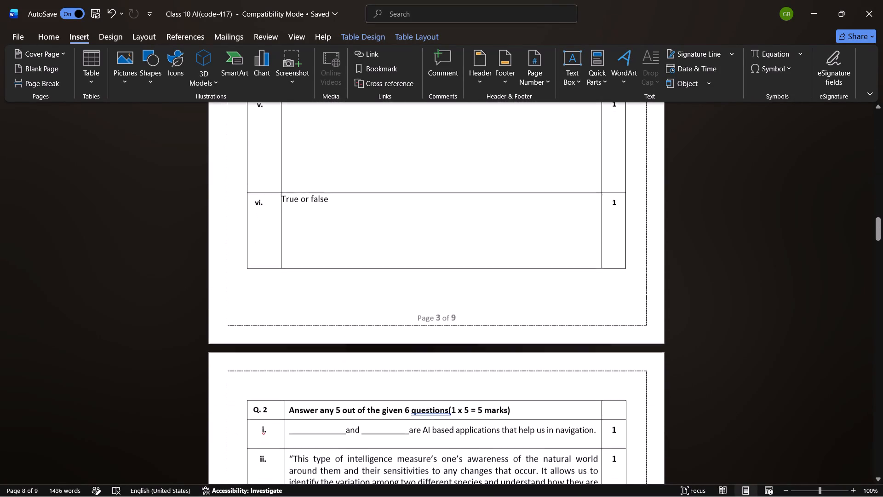
click(344, 202)
scroll(344, 202, down, 1)
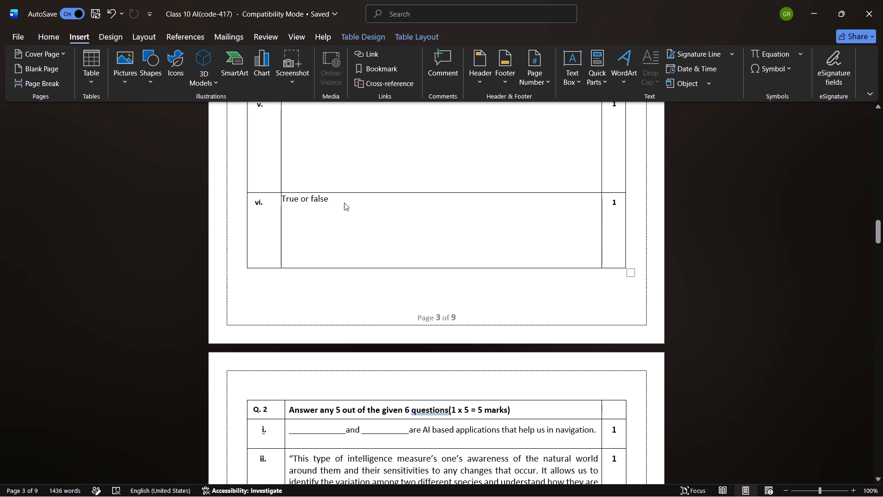
scroll(344, 202, down, 2)
scroll(359, 343, down, 1)
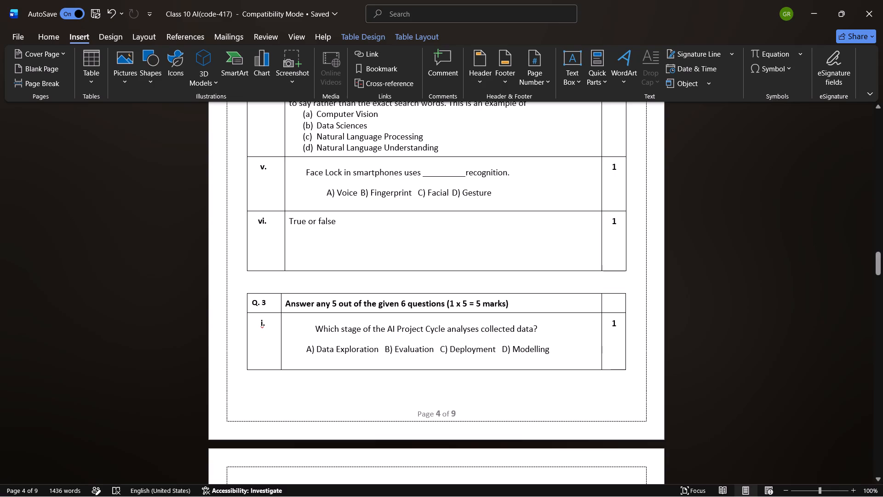
scroll(408, 357, down, 3)
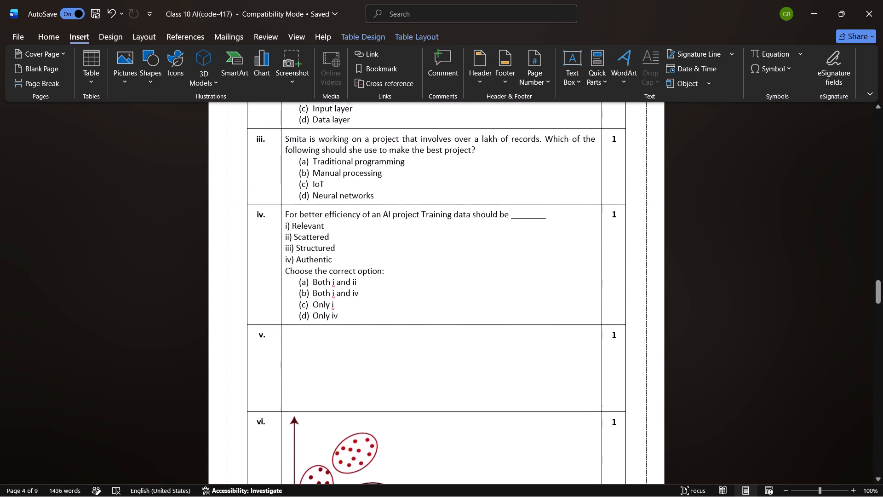
scroll(408, 357, down, 4)
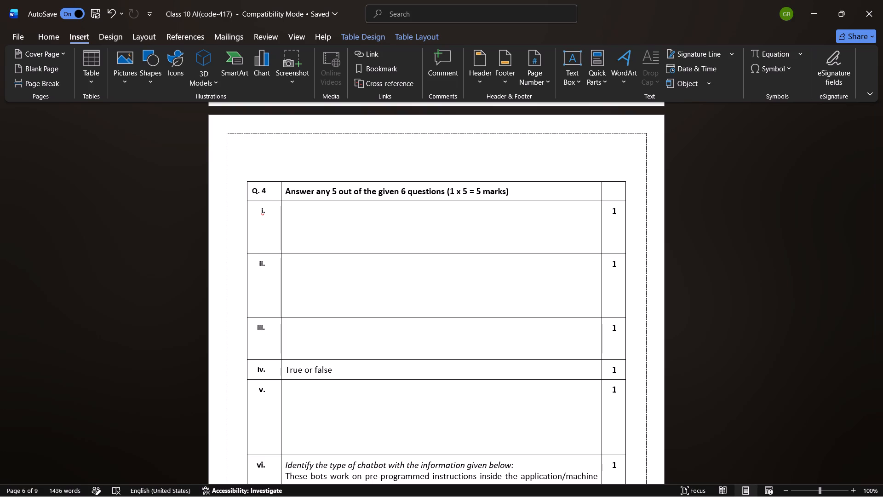
Switch to Chrome, close the Class_X_Question_Paper_Samartha.pdf and 417_AI_SQP.pdf tabs, and open a new tab.
click(471, 485)
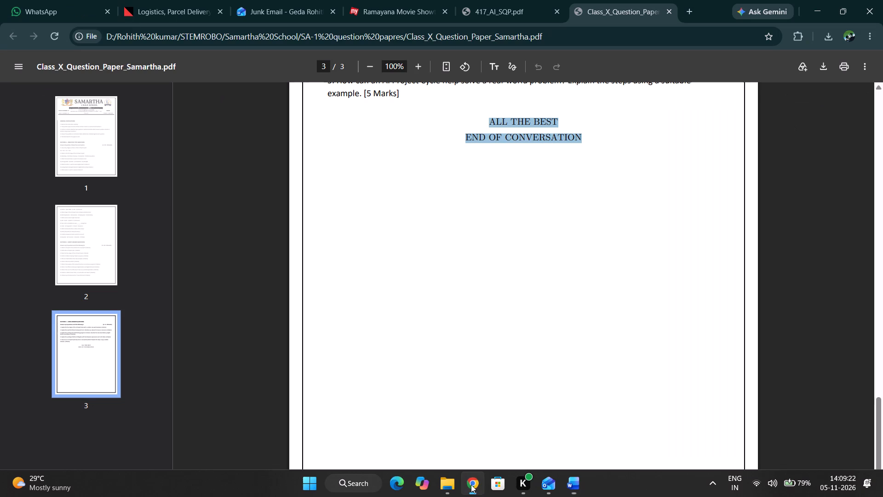
scroll(531, 178, up, 18)
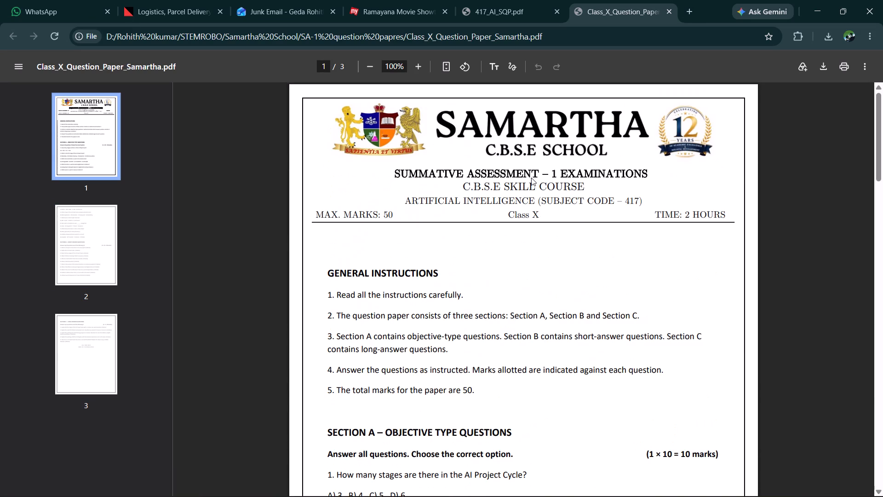
click(668, 12)
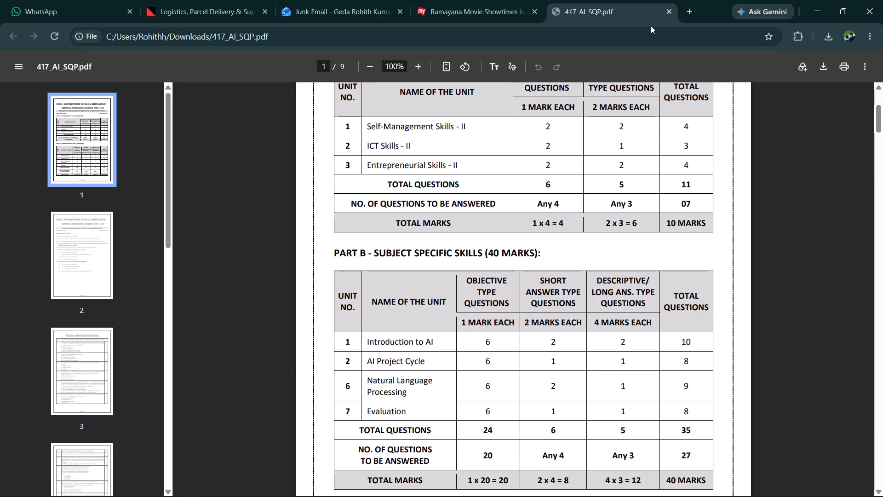
click(686, 9)
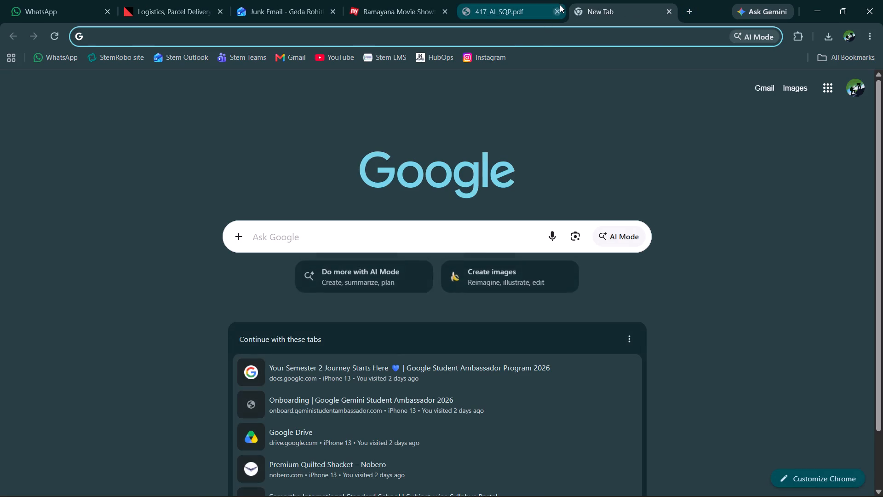
click(556, 10)
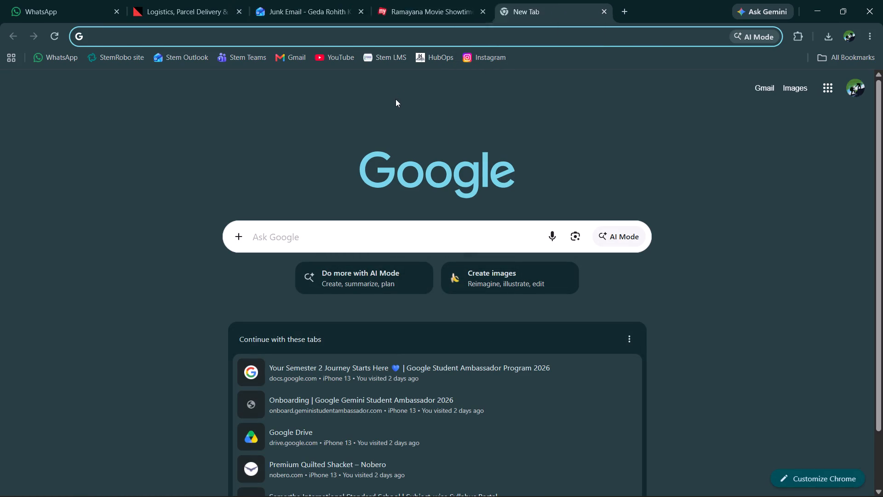
Search Google for "class 10 cbse AI public paper :pdf".
text(class)
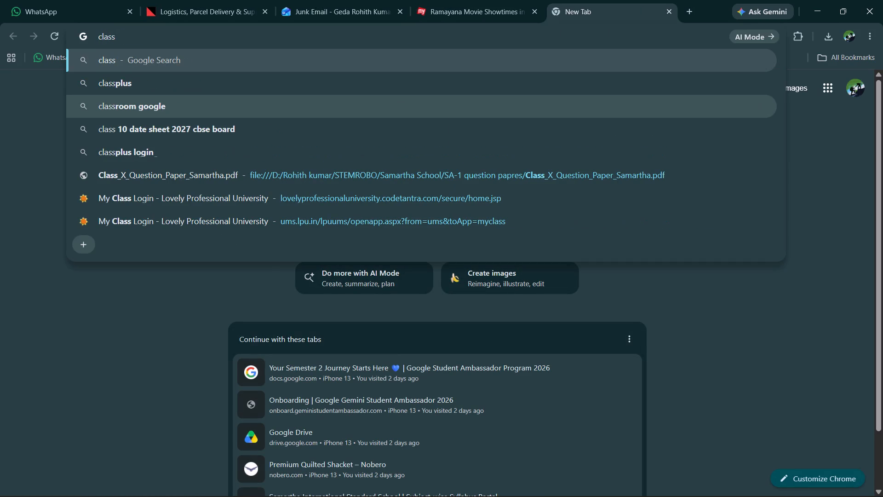
key(space)
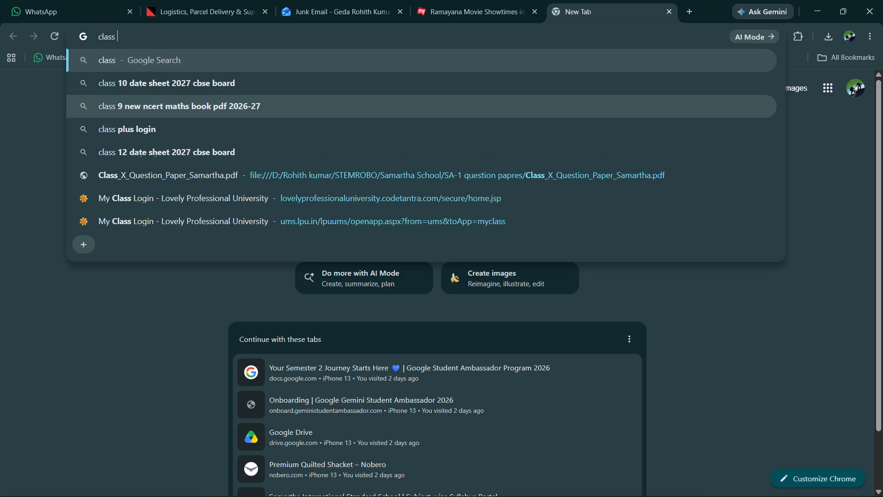
text(10 cbse)
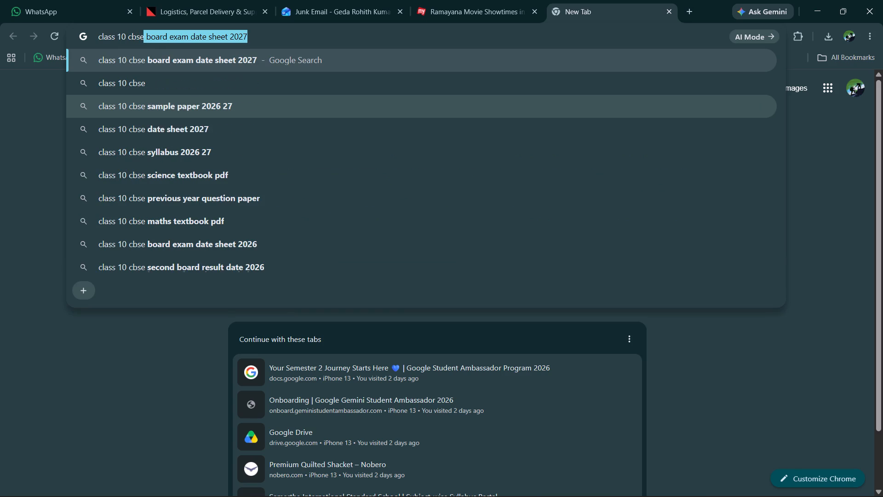
key(space)
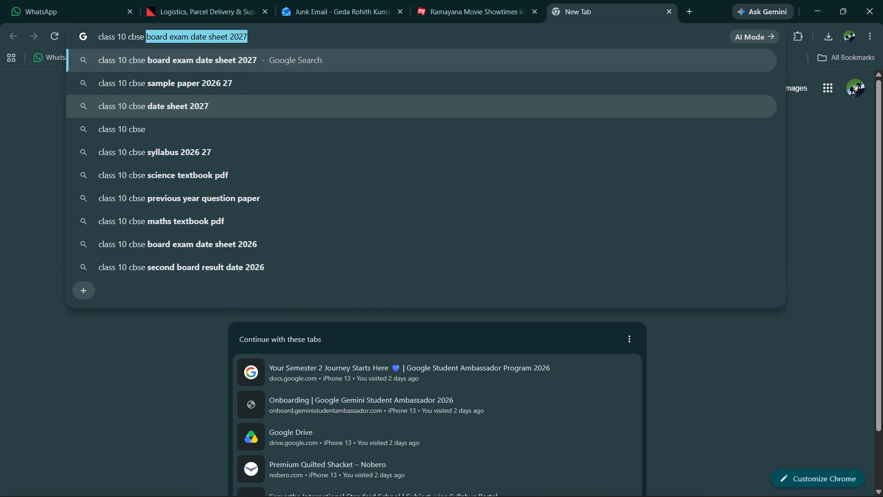
text(AI)
key(space)
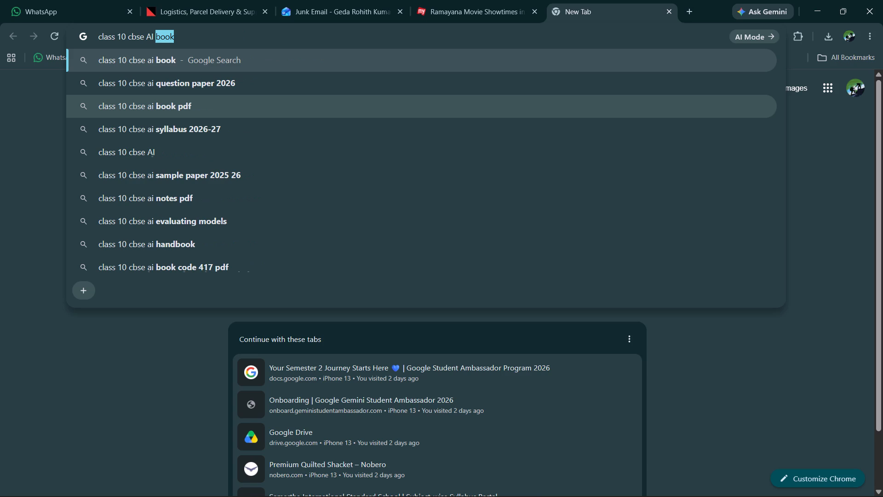
text(public)
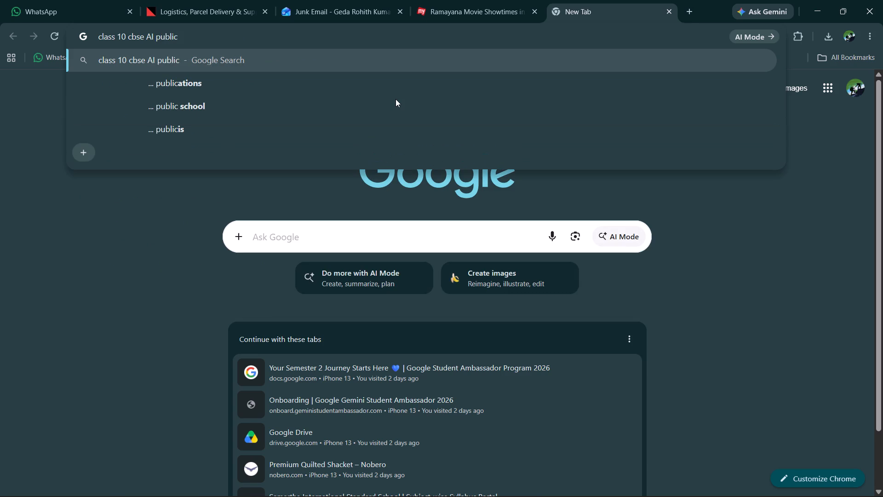
key(space)
text(paper)
key(space)
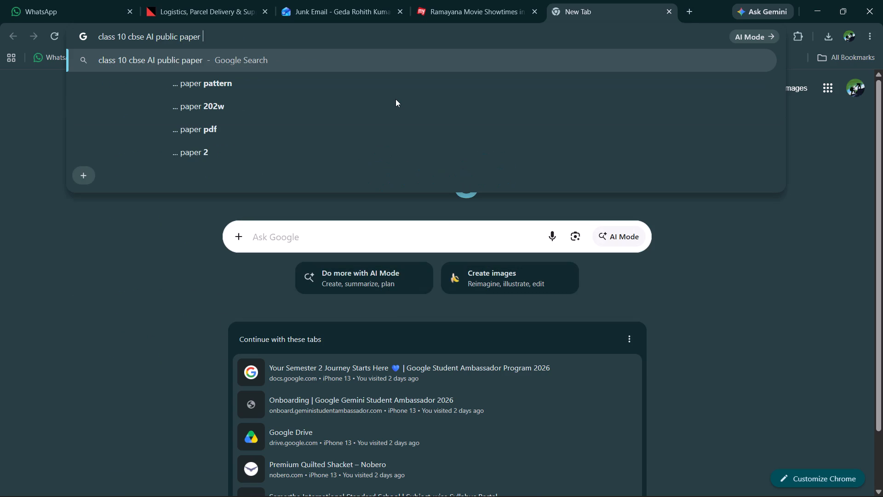
text(:pdf)
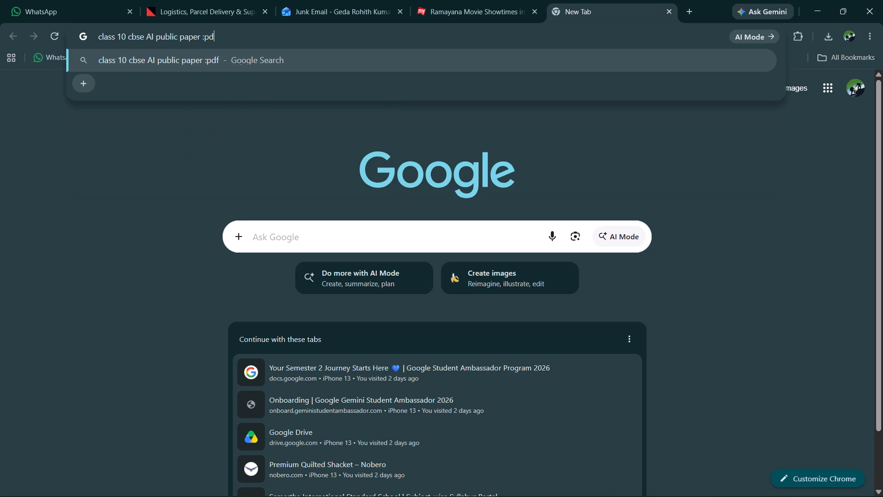
key(Return)
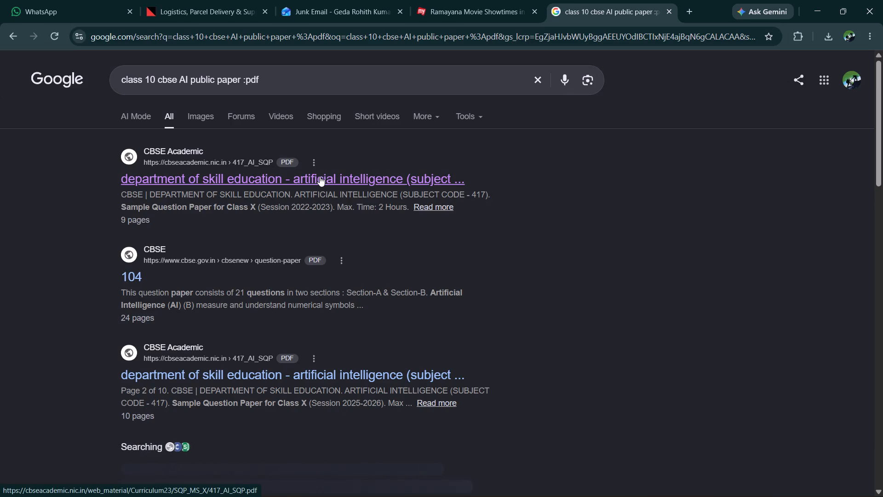
Open the CBSE Class X AI sample question paper for Session 2022-2023, skim its pages, and return to the search results.
click(320, 176)
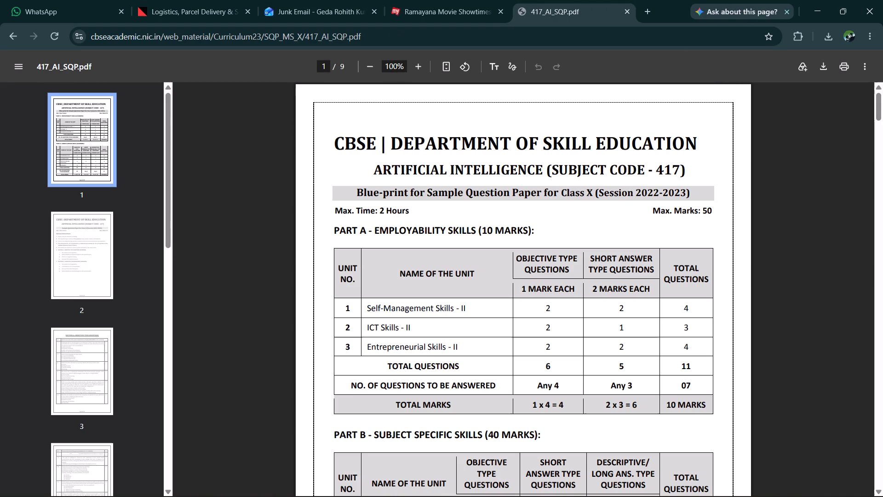
scroll(403, 276, down, 5)
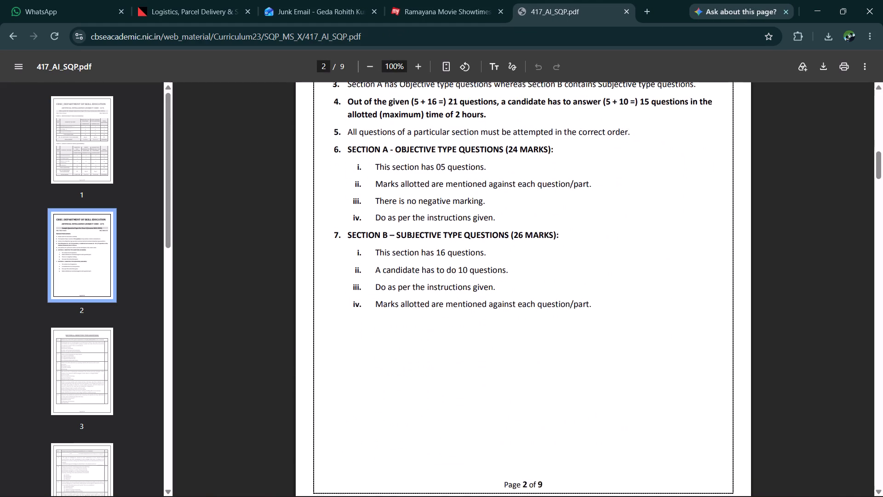
scroll(403, 276, down, 2)
scroll(403, 276, up, 3)
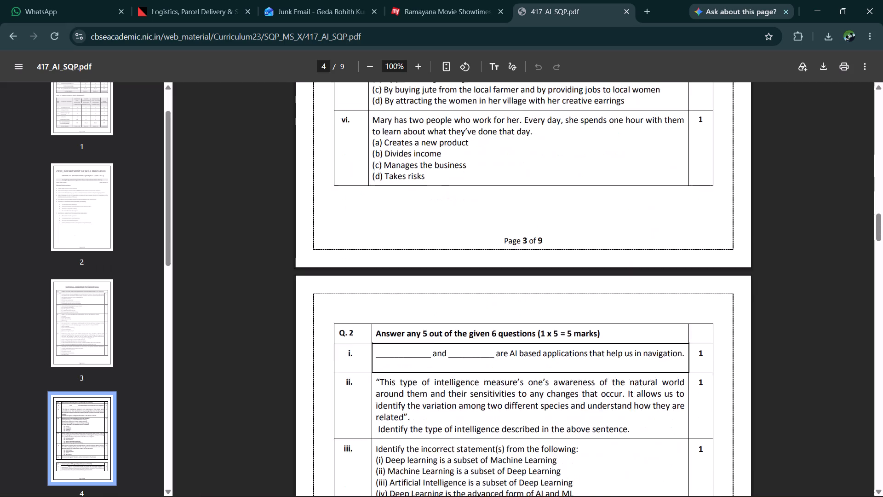
scroll(403, 276, up, 3)
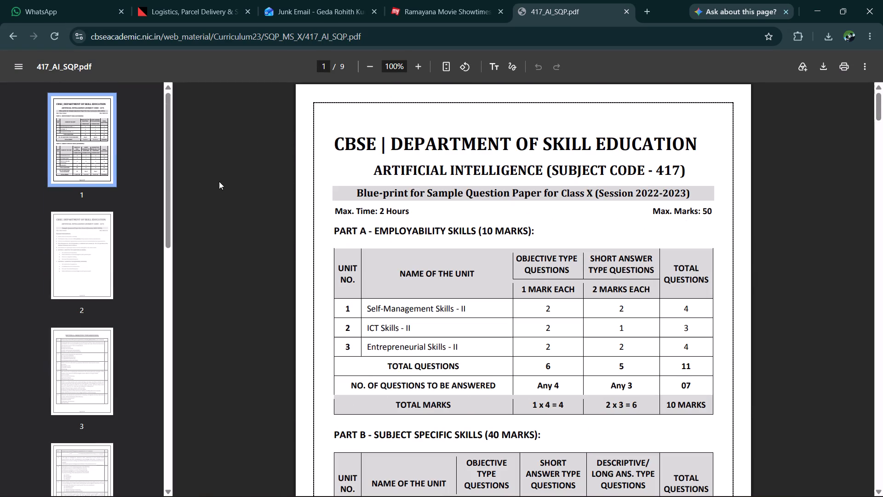
scroll(219, 181, right, 7)
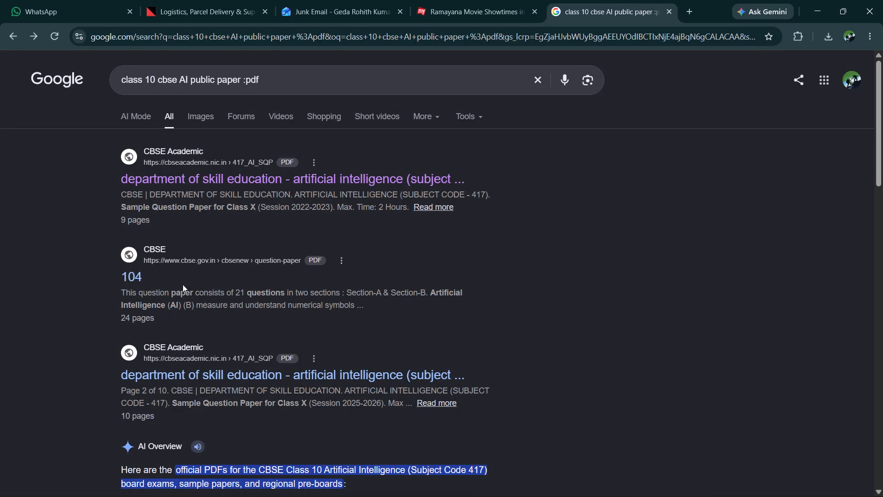
Open the CBSE Class X AI sample paper for Session 2025-2026 and examine its blueprint and Section A questions.
scroll(267, 301, down, 1)
click(254, 342)
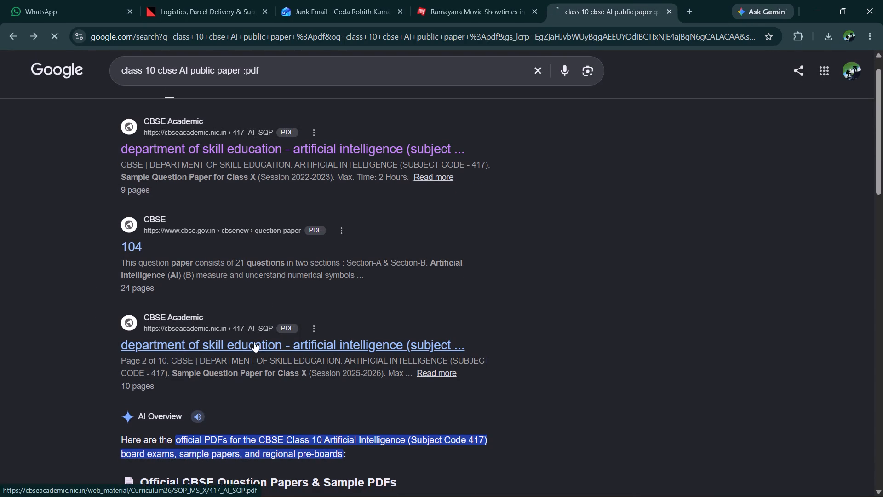
scroll(400, 334, down, 3)
scroll(400, 334, up, 1)
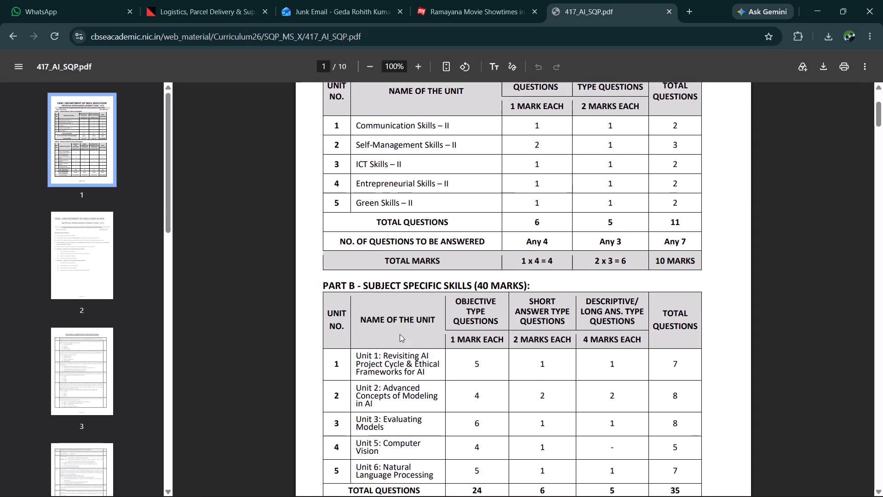
scroll(400, 334, up, 1)
scroll(400, 334, down, 3)
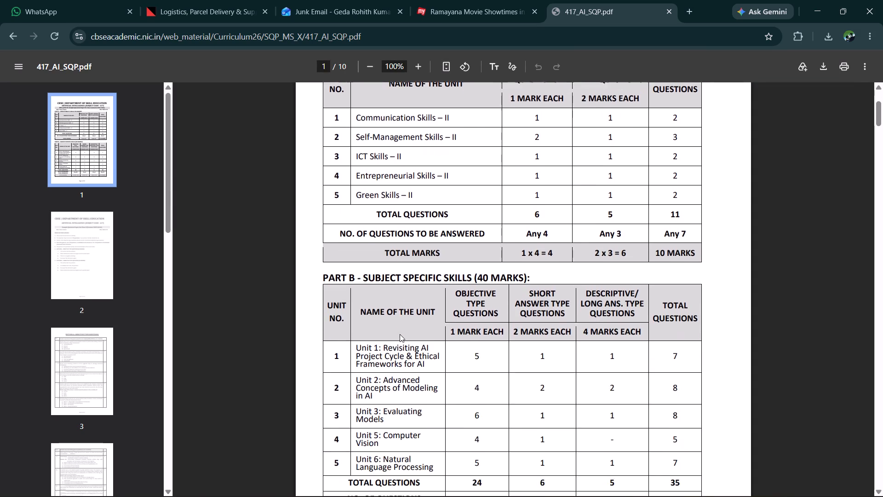
scroll(400, 334, down, 6)
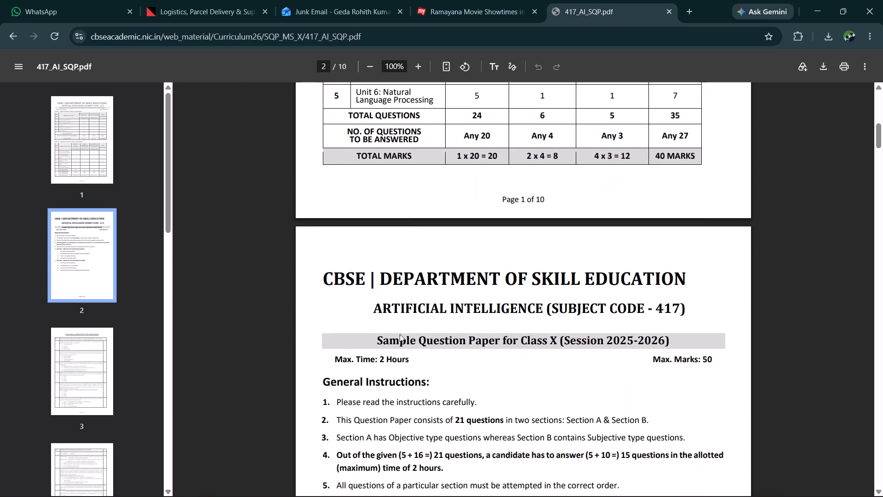
scroll(400, 334, down, 6)
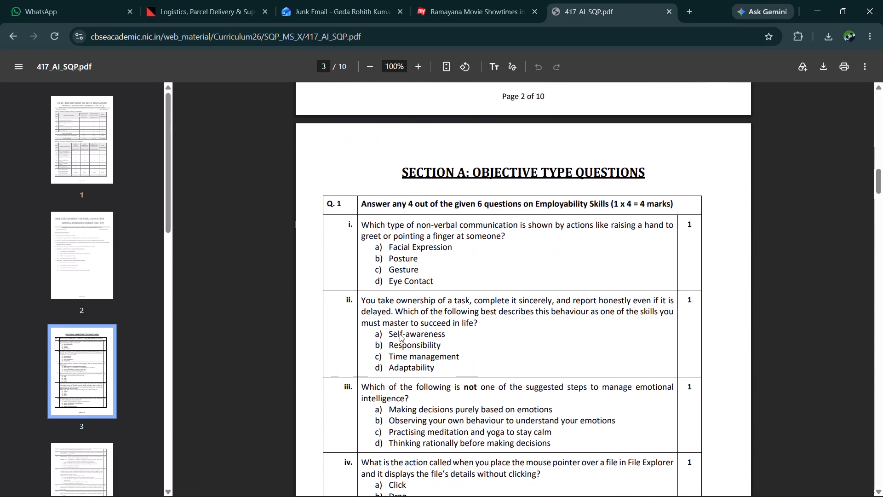
scroll(400, 334, down, 2)
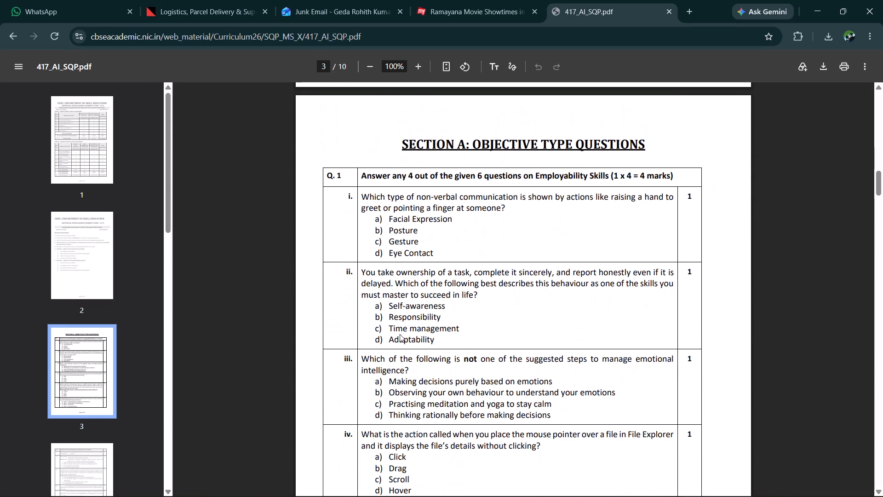
scroll(400, 334, down, 4)
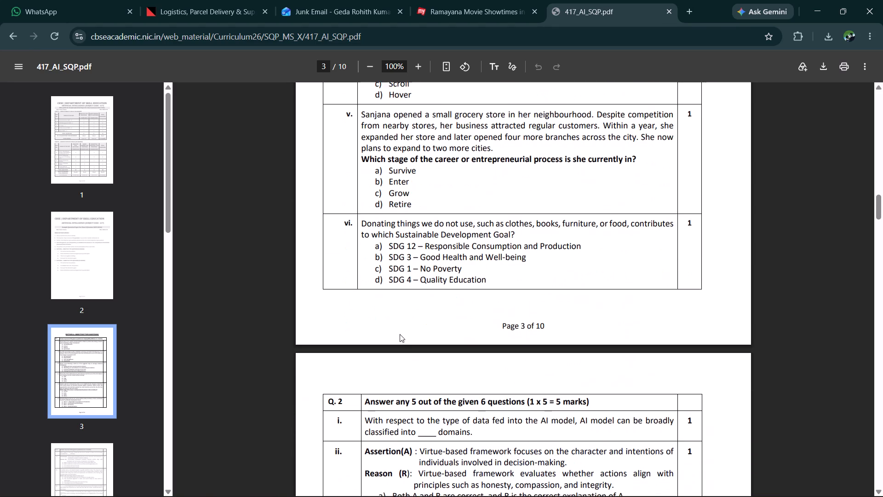
scroll(400, 334, down, 3)
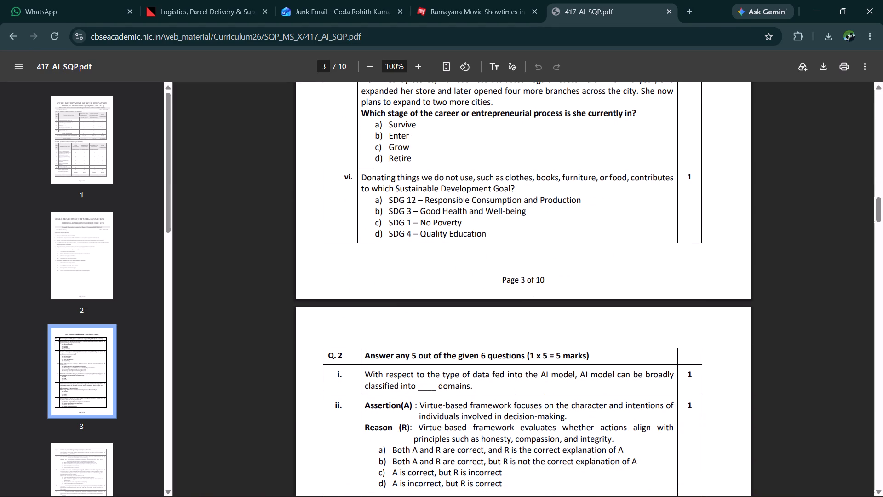
Copy Q. 2 question i, about the domains AI models are classified into by the type of data fed.
drag(477, 386, 368, 372)
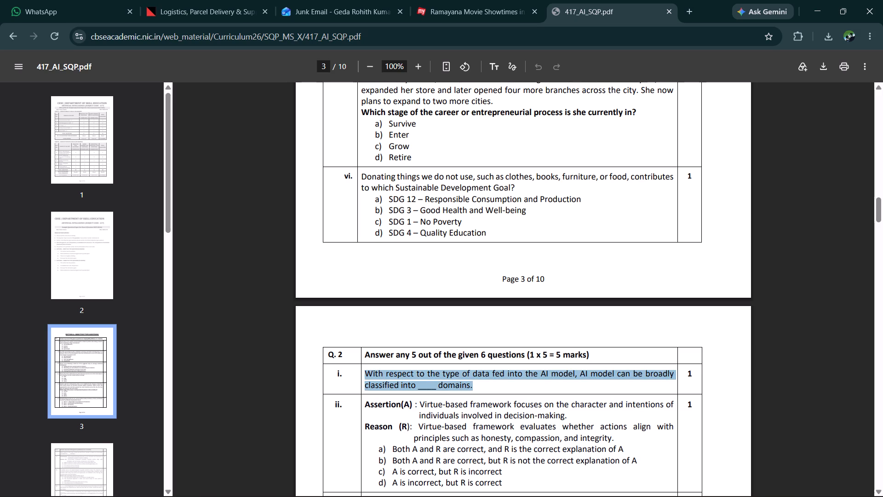
drag(368, 372, 368, 372)
key(ctrl+c)
scroll(368, 372, down, 1)
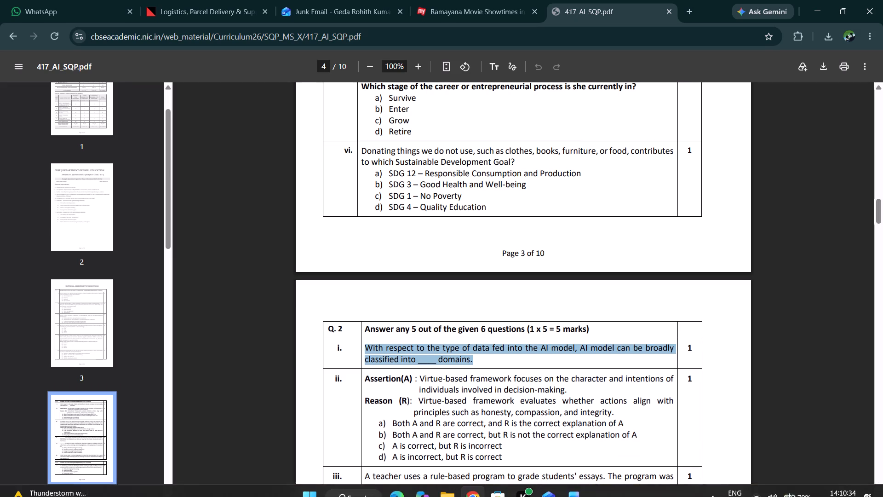
Switch to the Class 10 AI(code-417) Word document and replace "True or false" in Q. 2 row vi with the copied question.
click(571, 485)
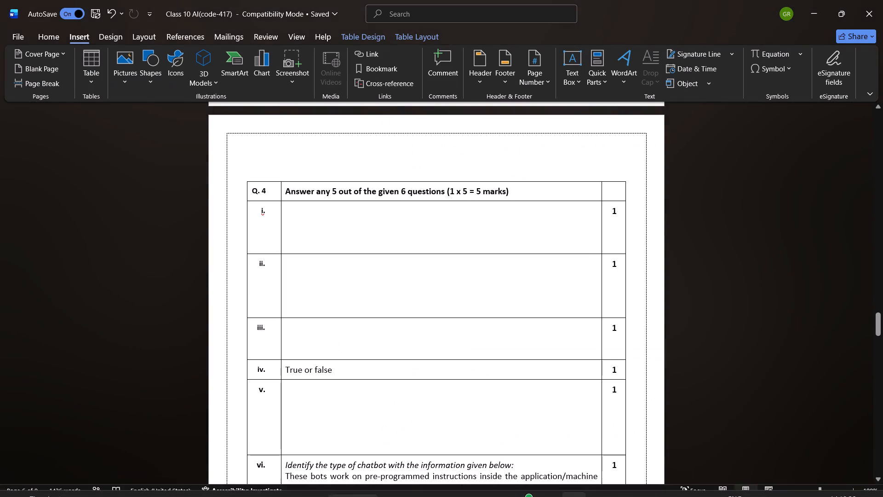
scroll(454, 272, up, 5)
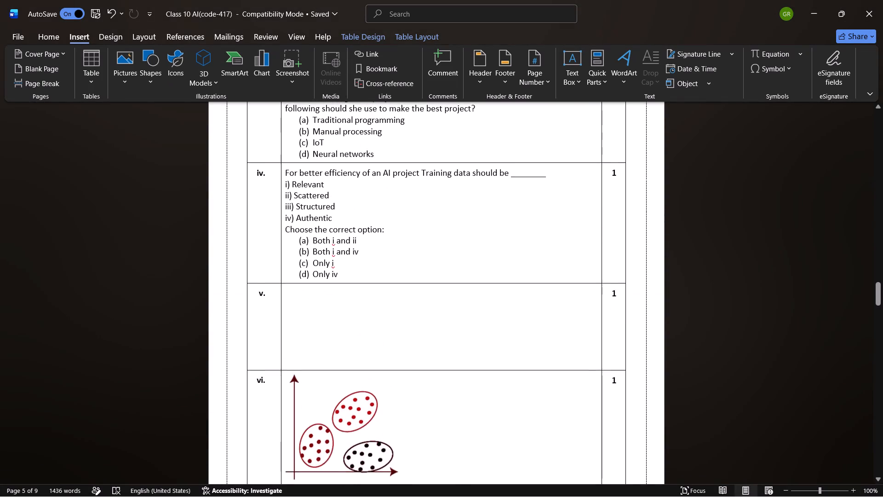
scroll(454, 272, up, 6)
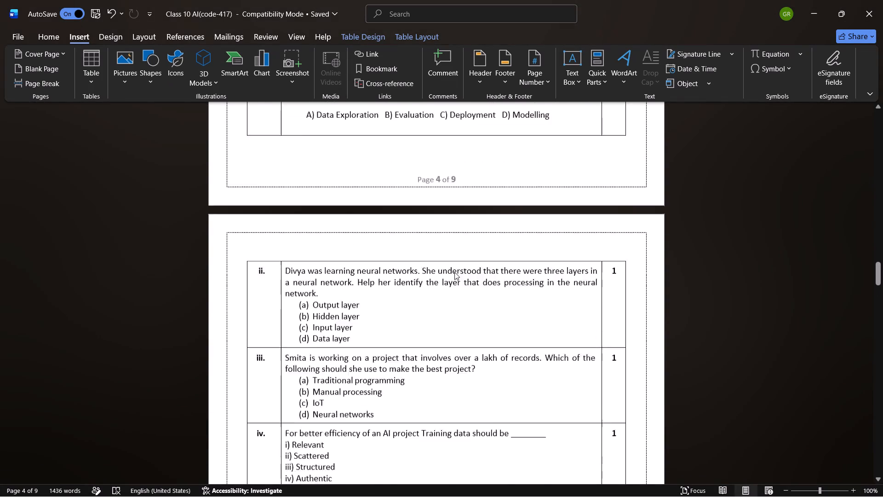
scroll(454, 272, up, 1)
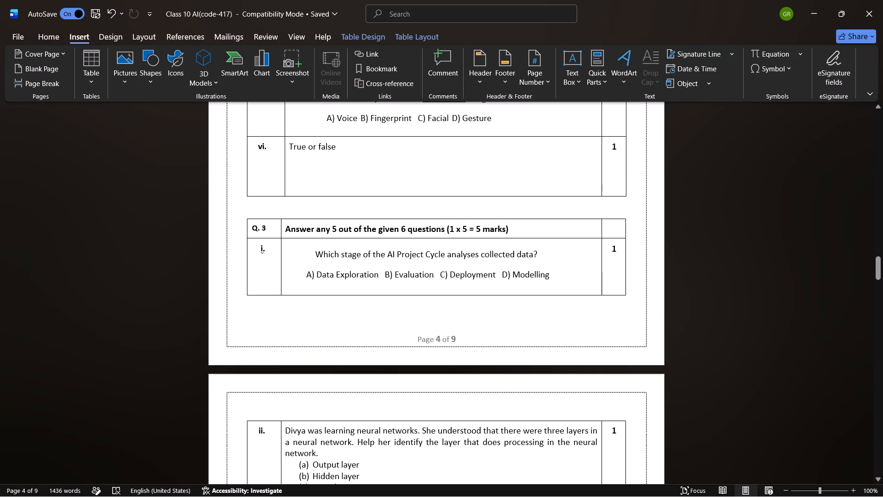
scroll(454, 272, up, 2)
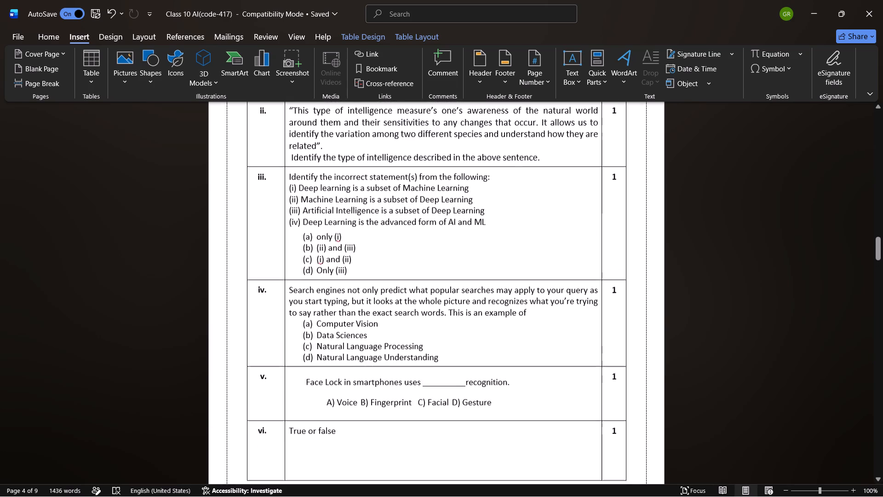
scroll(454, 272, up, 1)
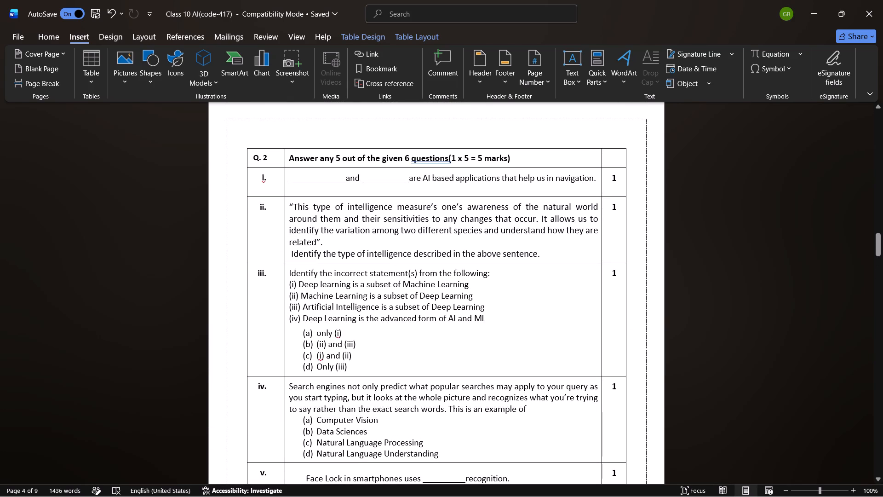
scroll(454, 272, down, 3)
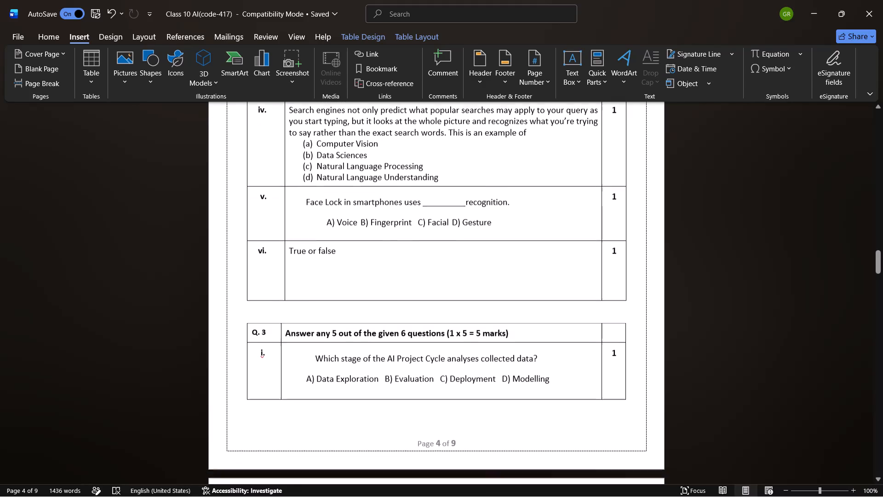
scroll(454, 272, down, 1)
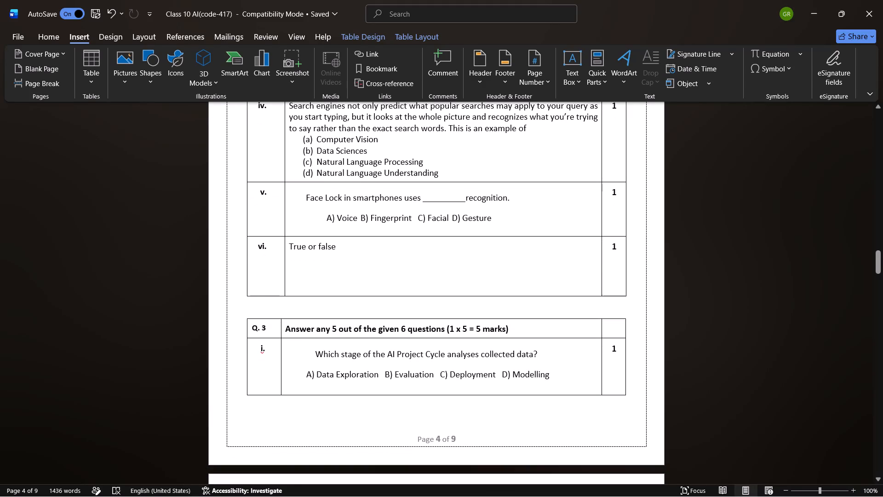
drag(346, 248, 296, 248)
key(ctrl+v)
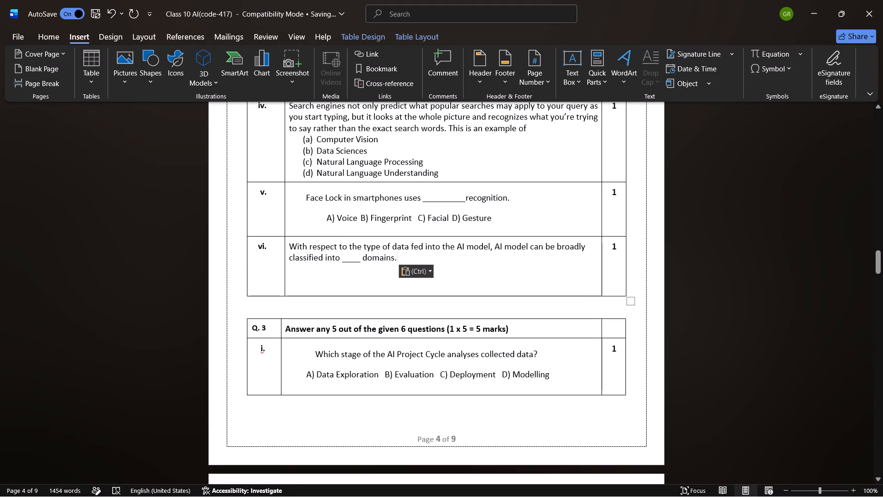
click(388, 295)
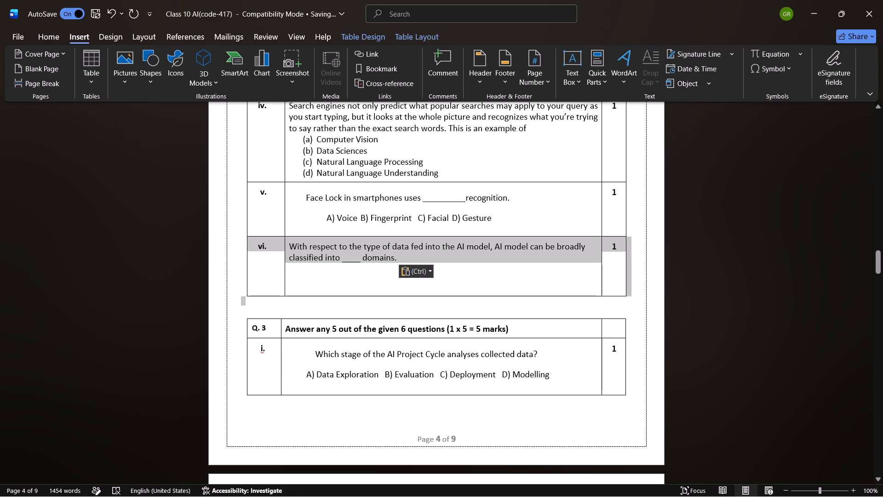
click(407, 298)
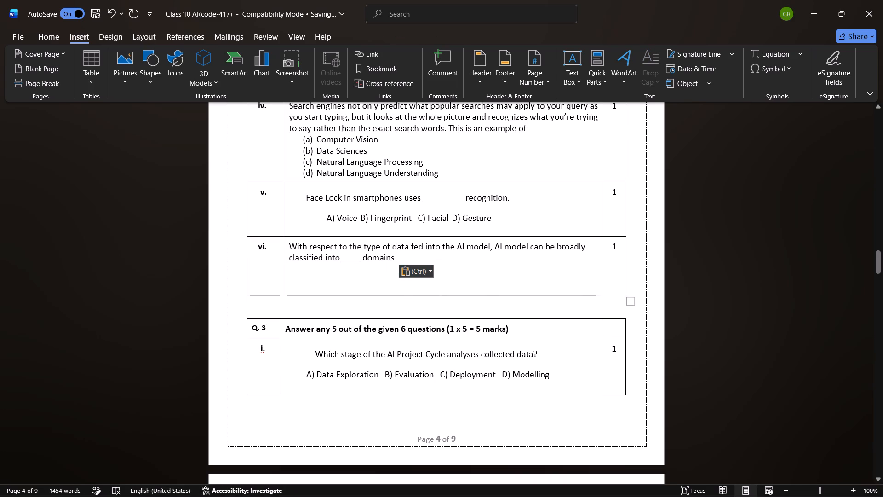
Move the AI Project Cycle question and its options from Q. 3 row i into Q. 2 row v, replacing the copied Face Lock question.
click(465, 265)
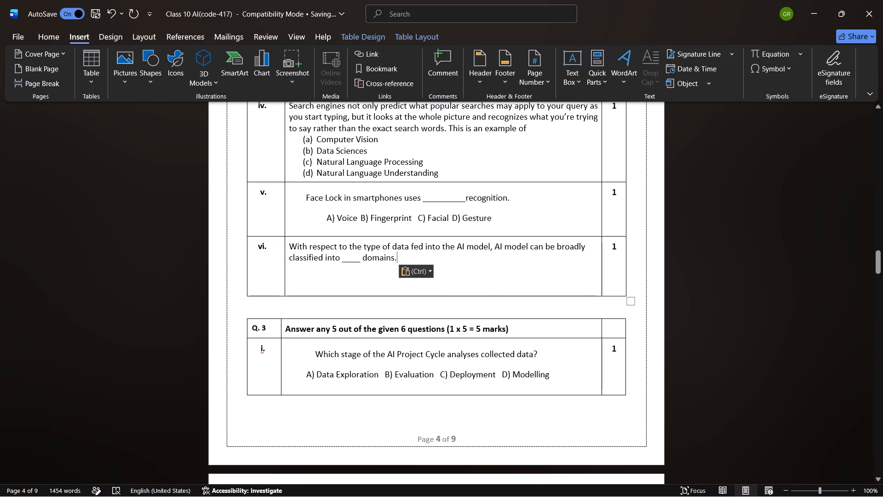
drag(558, 377, 319, 353)
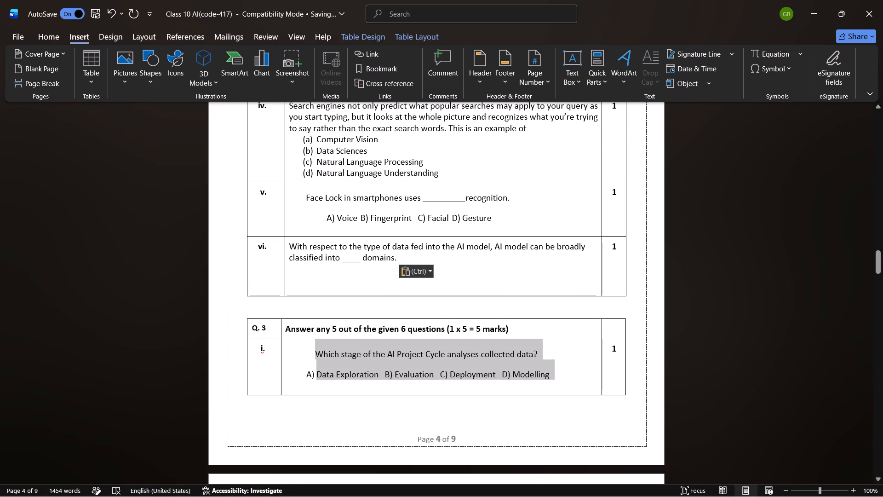
drag(319, 353, 315, 355)
key(ctrl+x)
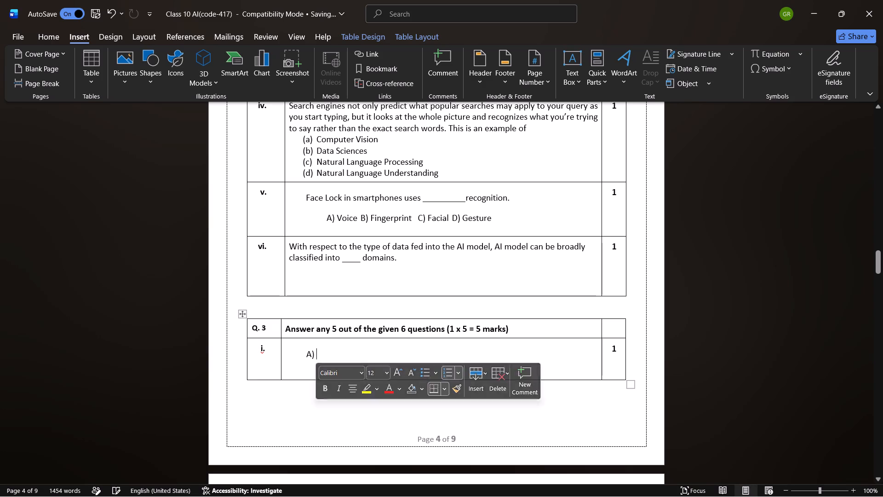
drag(495, 216, 342, 209)
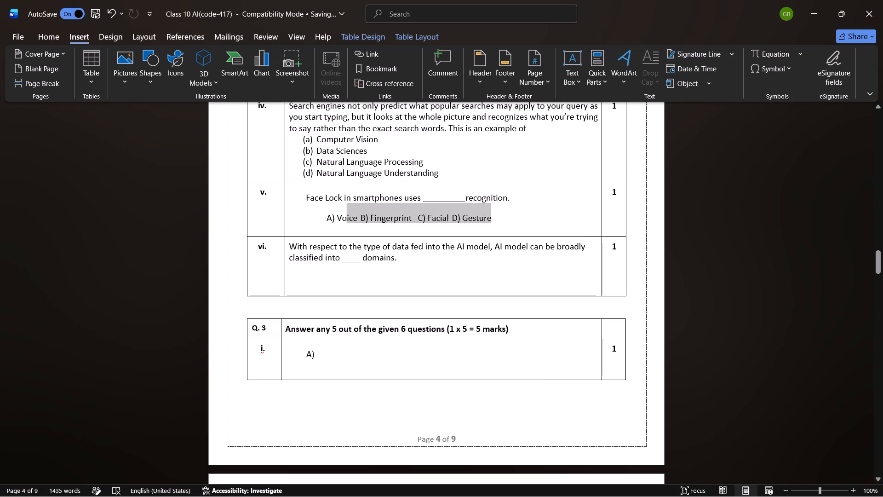
drag(342, 209, 310, 197)
key(ctrl+c)
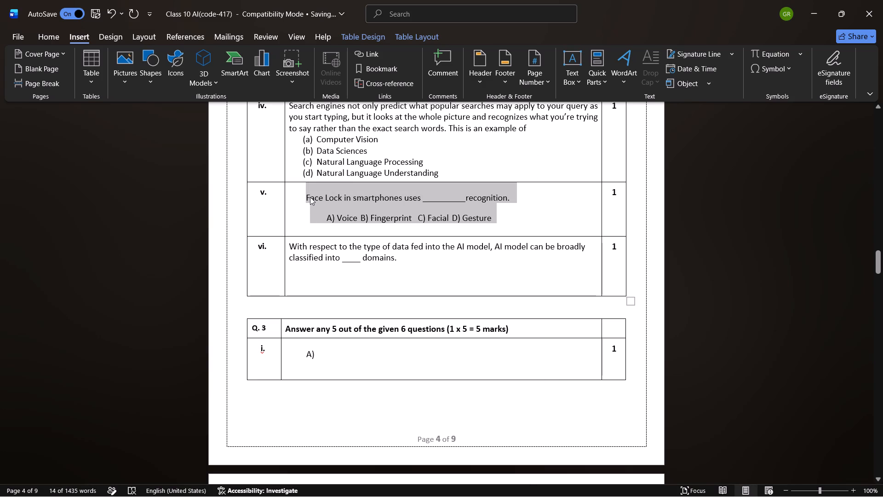
key(super+v)
click(338, 374)
key(ctrl+v)
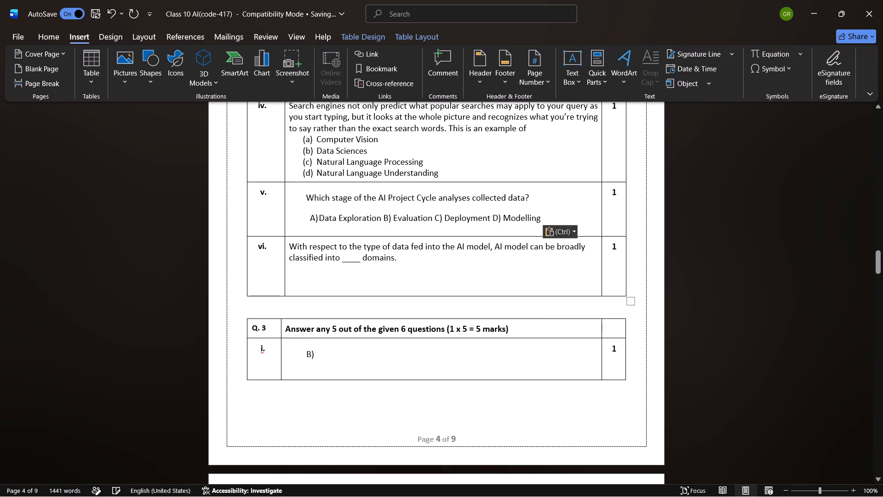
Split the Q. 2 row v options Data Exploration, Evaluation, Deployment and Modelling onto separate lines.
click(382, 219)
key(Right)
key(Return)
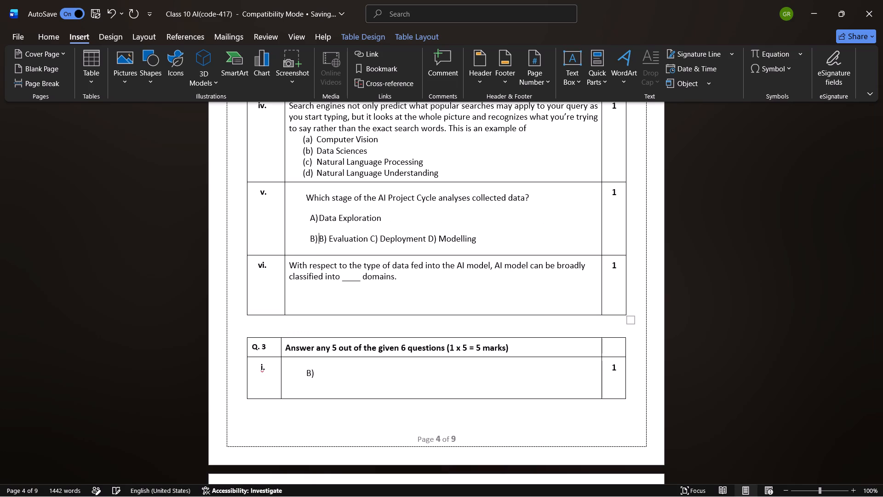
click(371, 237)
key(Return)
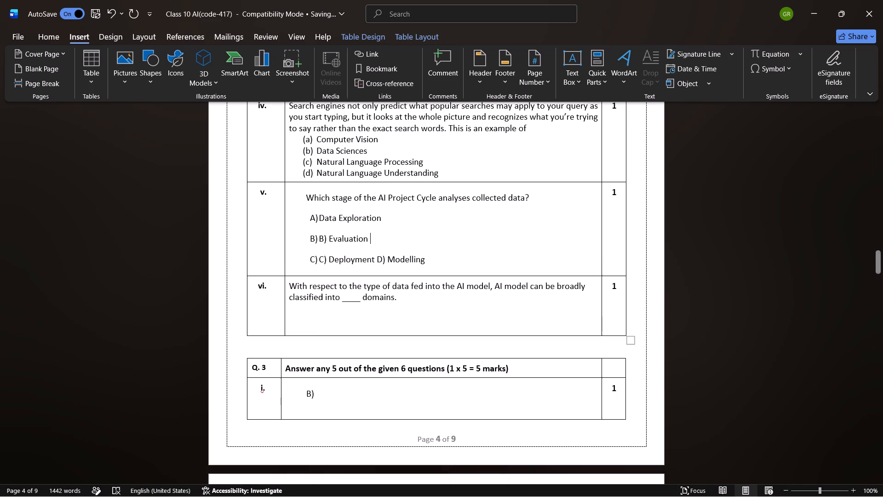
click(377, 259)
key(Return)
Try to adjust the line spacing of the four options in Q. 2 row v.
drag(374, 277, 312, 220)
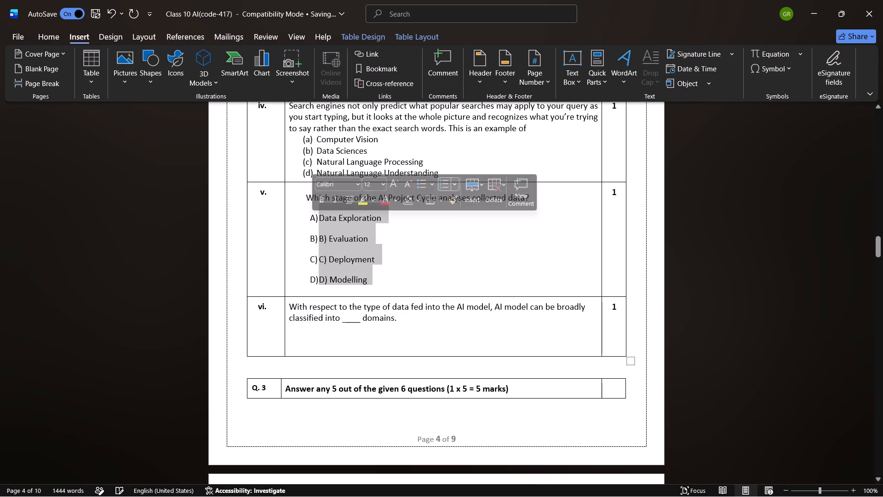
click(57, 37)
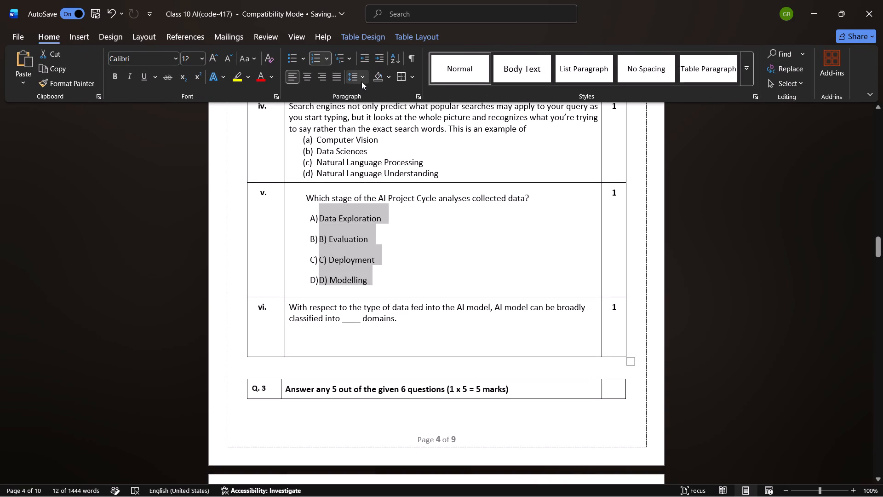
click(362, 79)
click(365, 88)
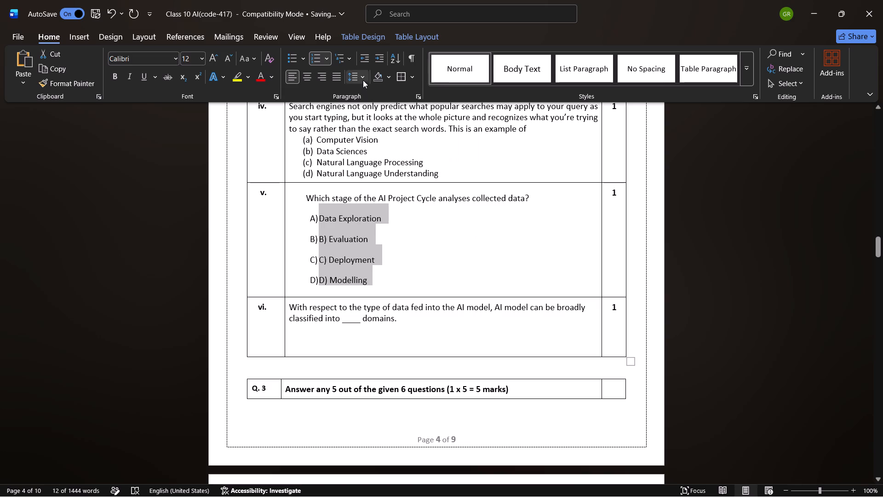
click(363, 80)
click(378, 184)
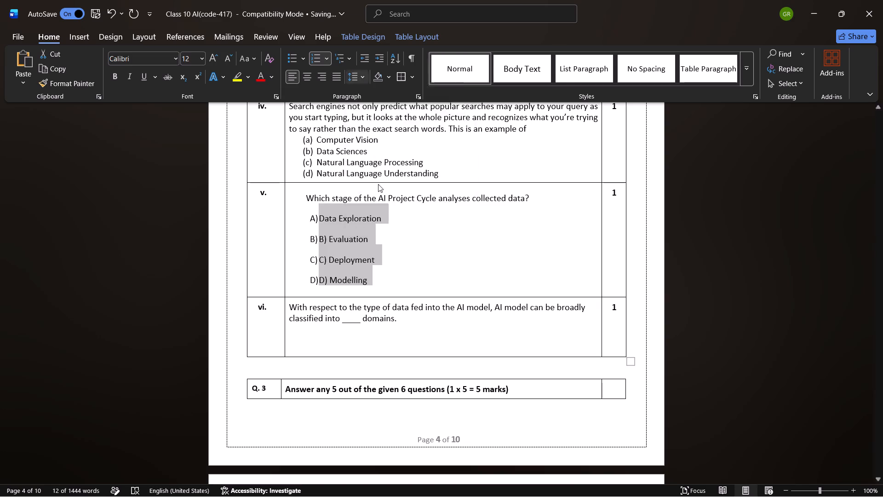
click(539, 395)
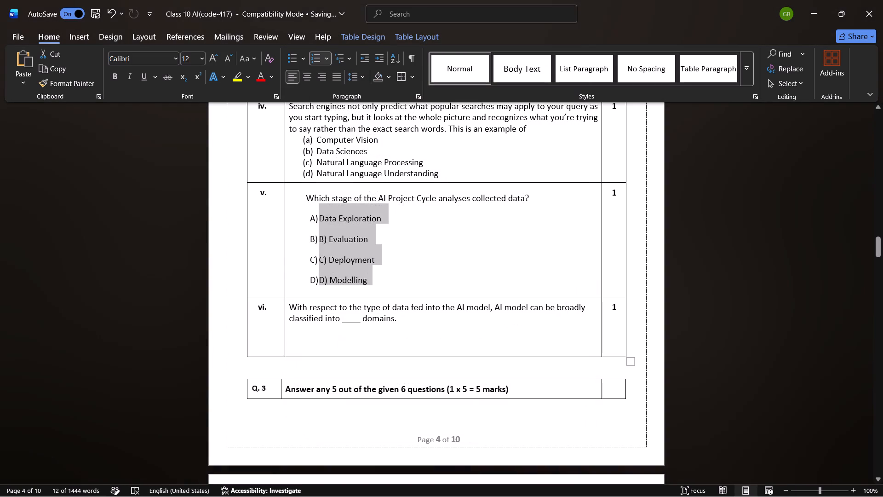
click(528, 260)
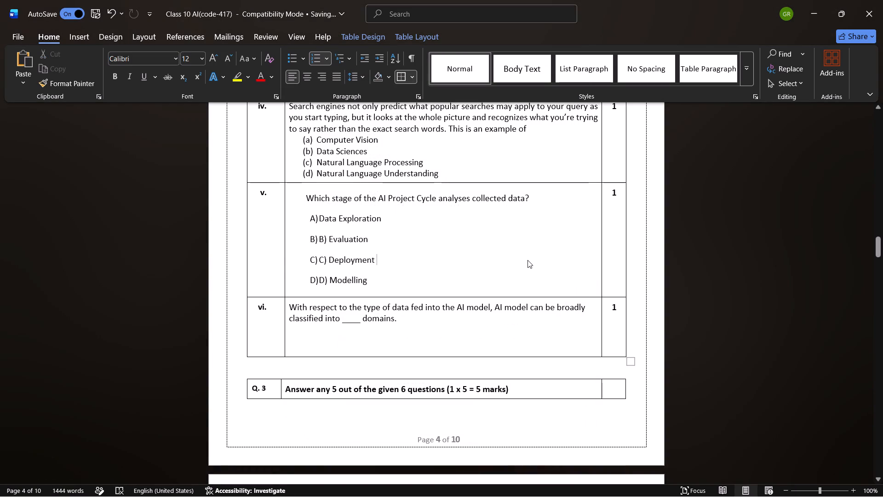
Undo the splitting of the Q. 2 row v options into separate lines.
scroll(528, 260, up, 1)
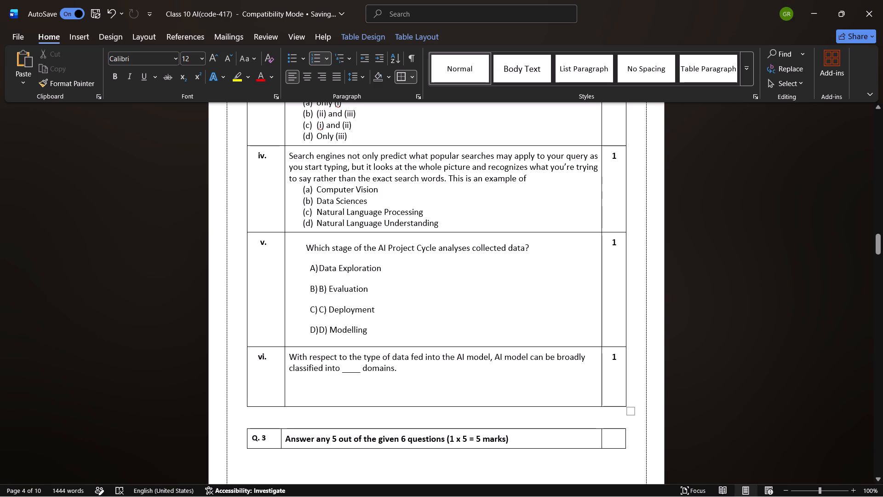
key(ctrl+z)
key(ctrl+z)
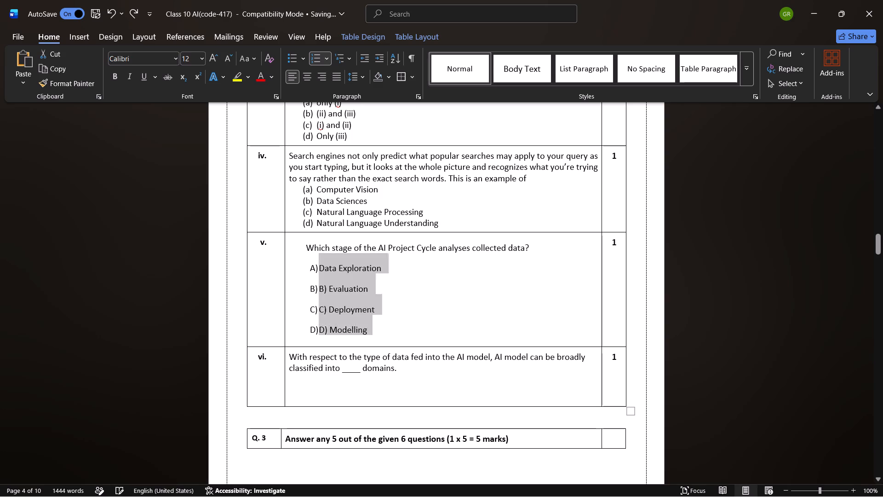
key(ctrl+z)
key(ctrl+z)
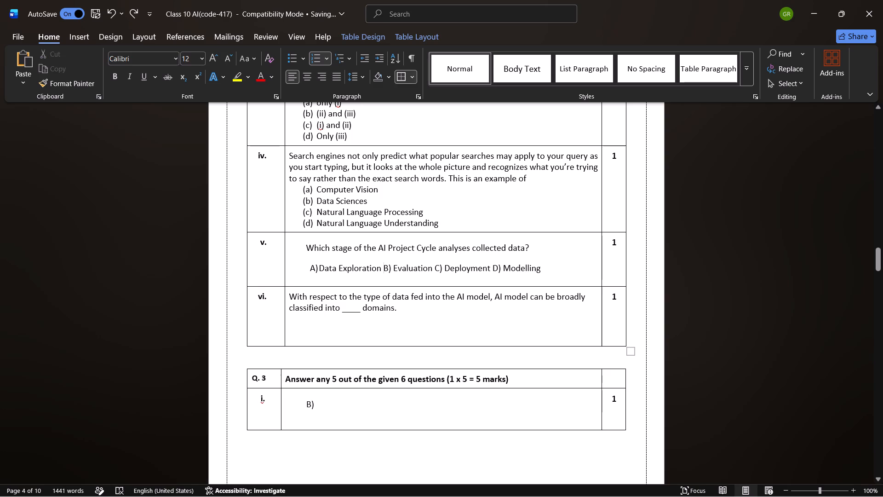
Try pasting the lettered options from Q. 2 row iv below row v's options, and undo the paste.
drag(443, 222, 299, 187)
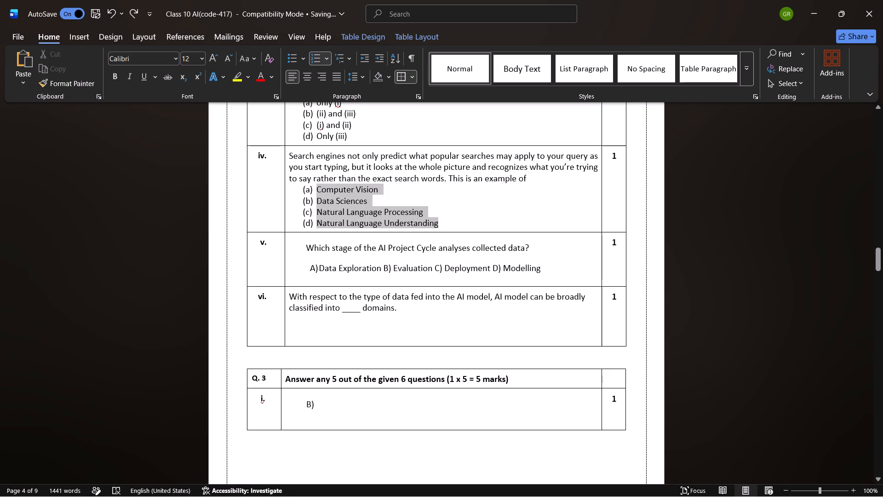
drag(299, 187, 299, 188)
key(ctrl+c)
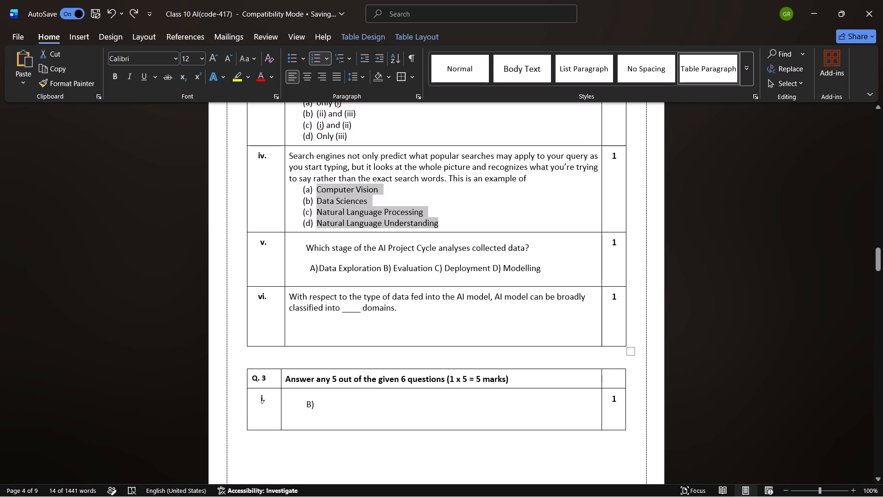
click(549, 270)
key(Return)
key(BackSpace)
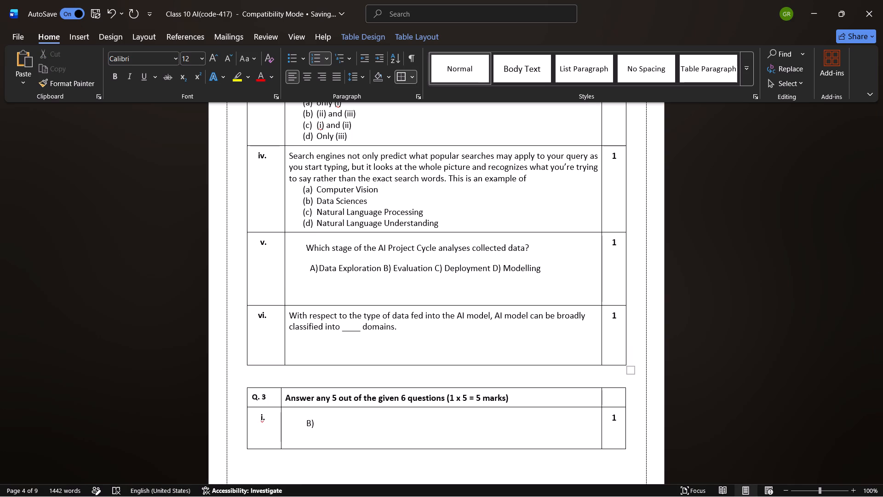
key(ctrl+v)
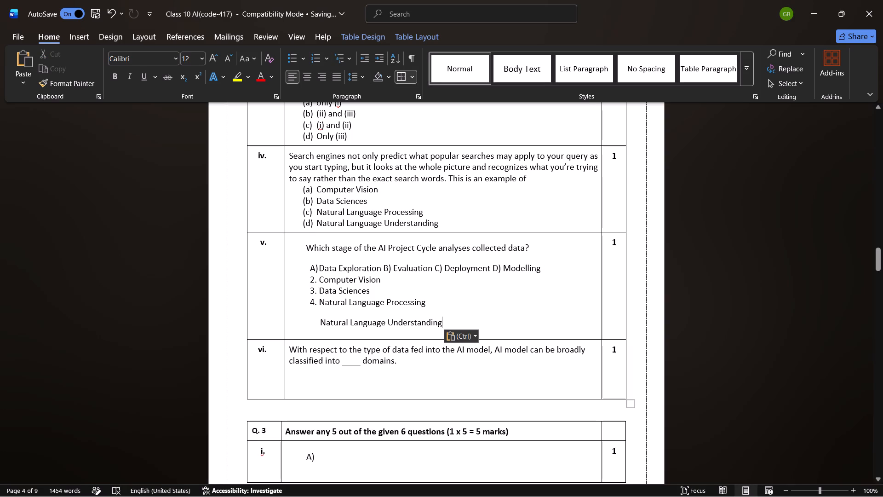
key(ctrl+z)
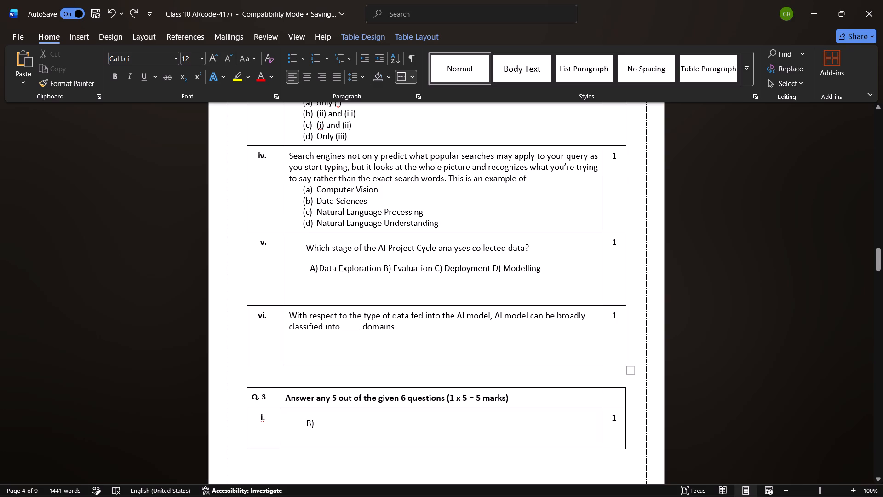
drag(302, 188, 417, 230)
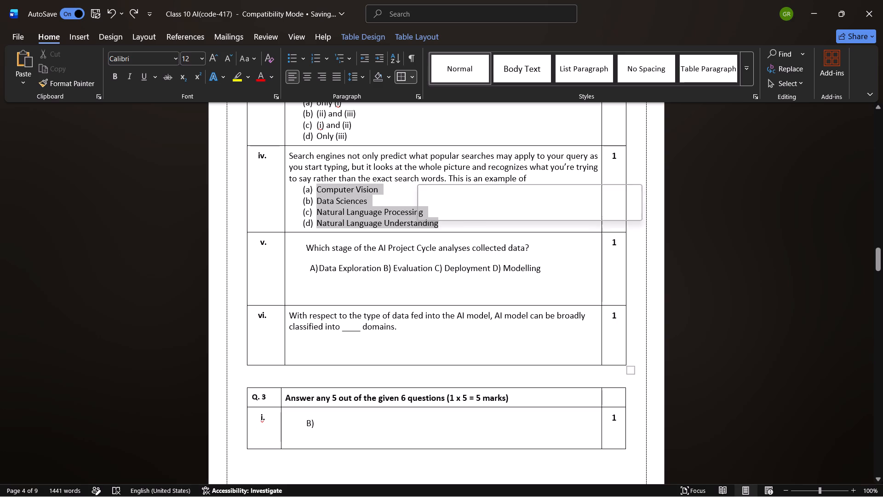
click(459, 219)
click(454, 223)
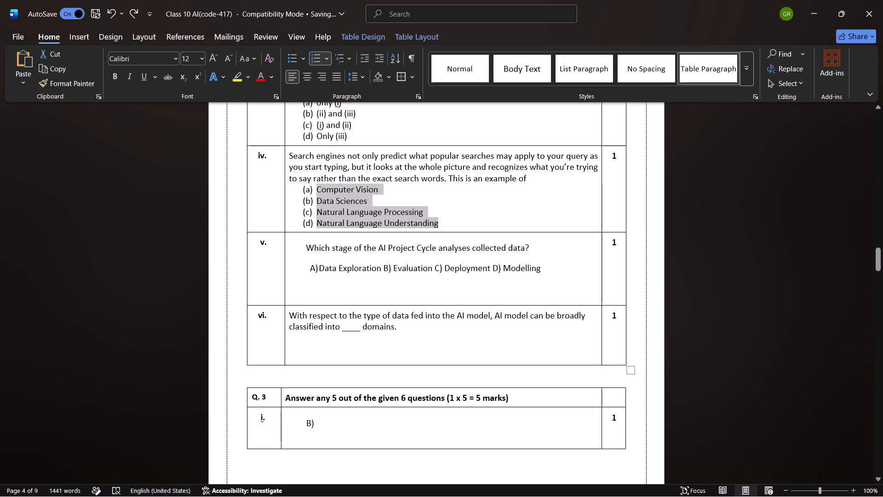
Copy the "Divya was learning neural networks" question with its lettered options from Q. 3 row ii and paste it below the Q. 2 row v options.
scroll(454, 223, up, 3)
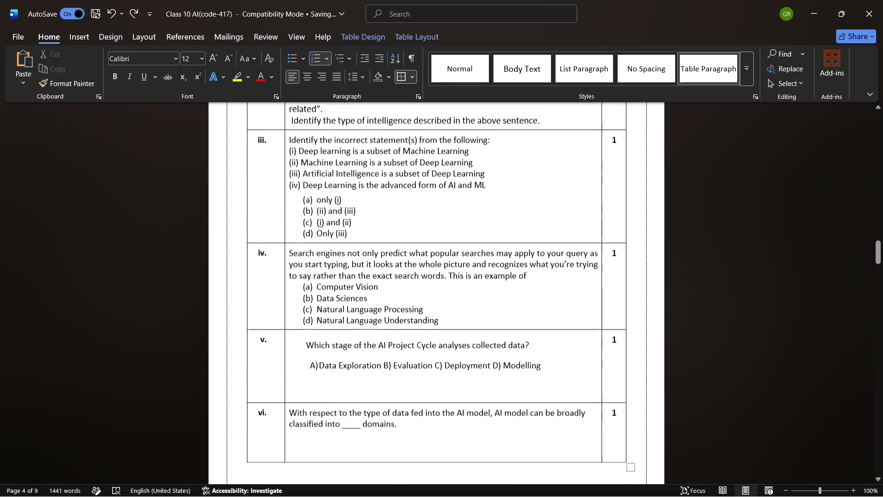
scroll(454, 223, up, 4)
scroll(454, 223, down, 2)
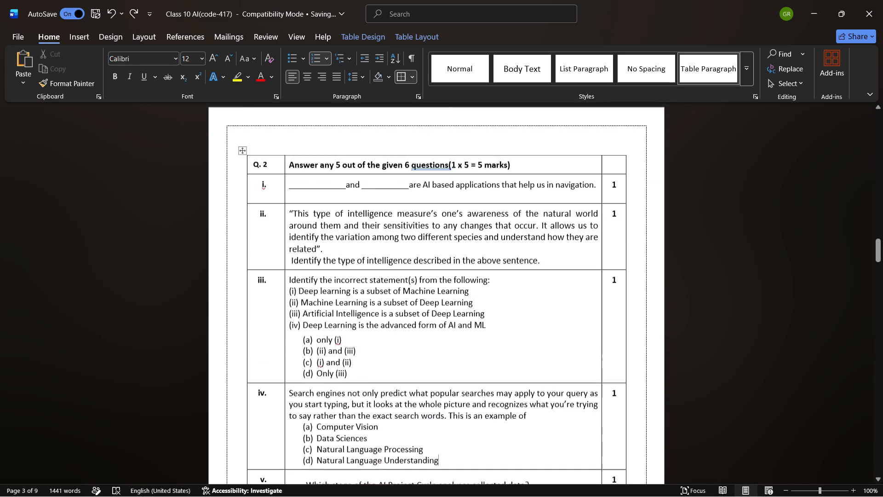
scroll(454, 223, down, 4)
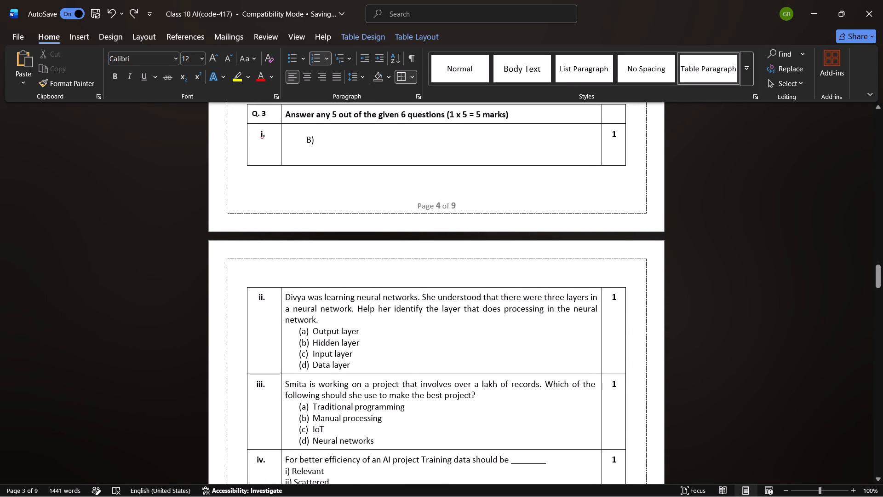
drag(360, 366, 284, 300)
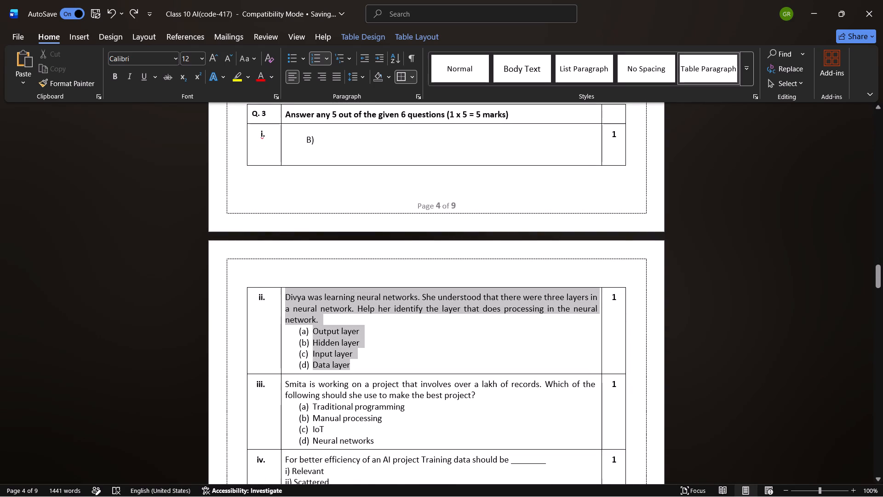
drag(284, 300, 285, 300)
key(ctrl+c)
scroll(285, 300, up, 2)
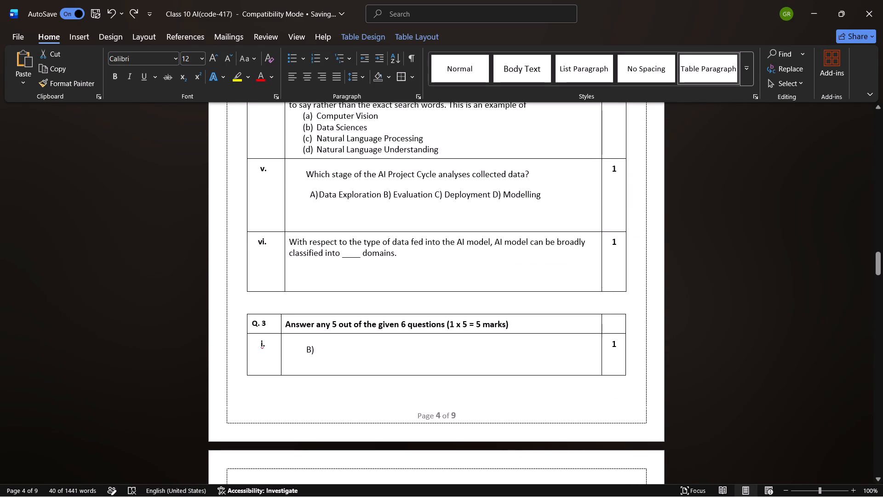
click(384, 206)
key(BackSpace)
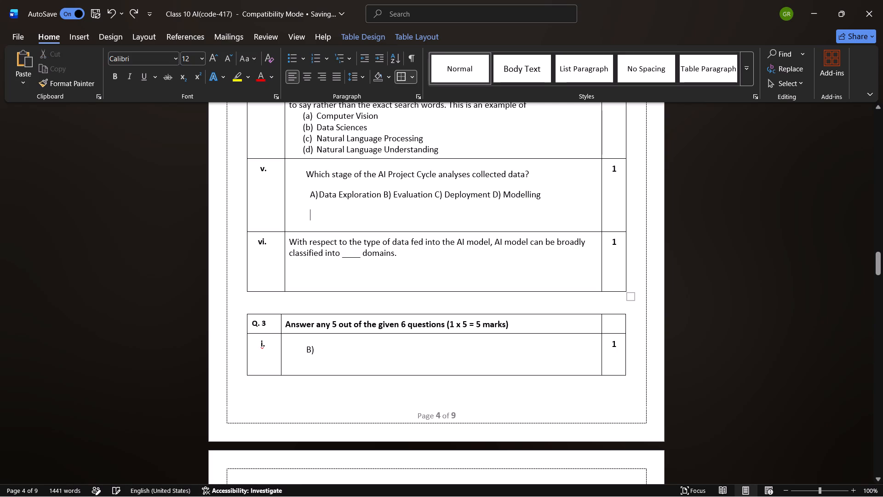
key(BackSpace)
key(ctrl+v)
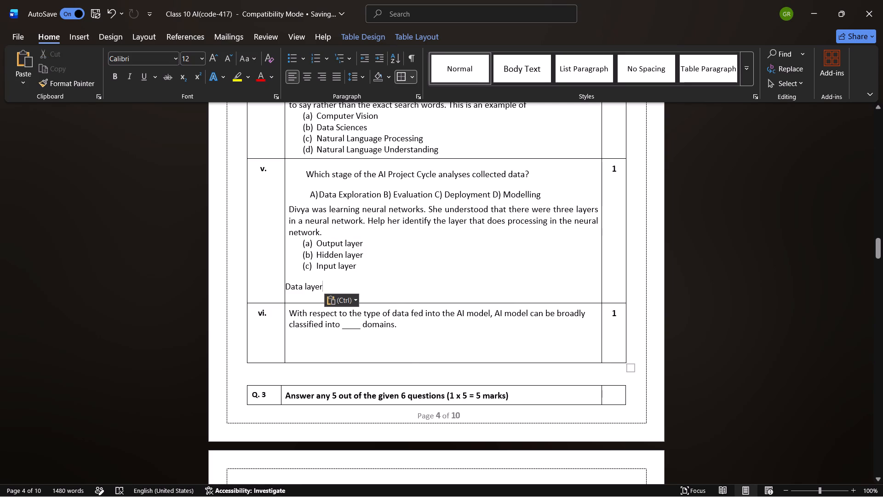
Add an empty fourth option (d) below "Input layer" in Q. 2 row v and delete the stray "Data layer" line.
scroll(332, 306, down, 1)
click(363, 190)
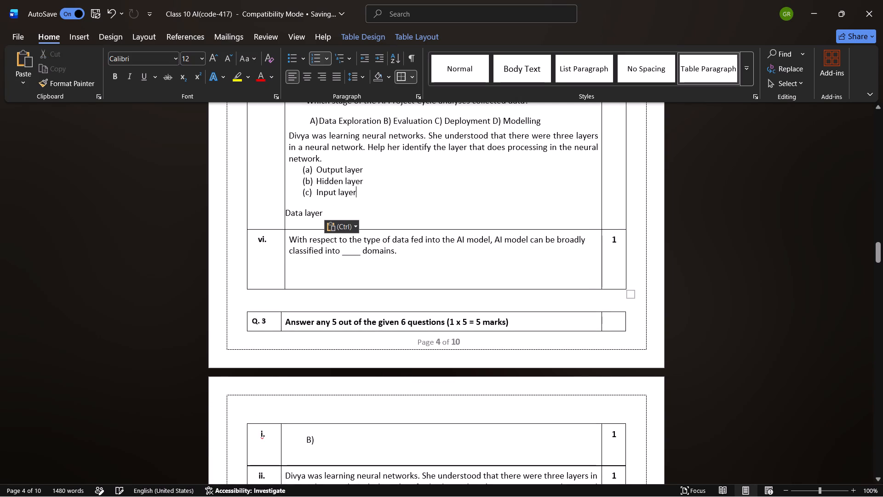
key(Return)
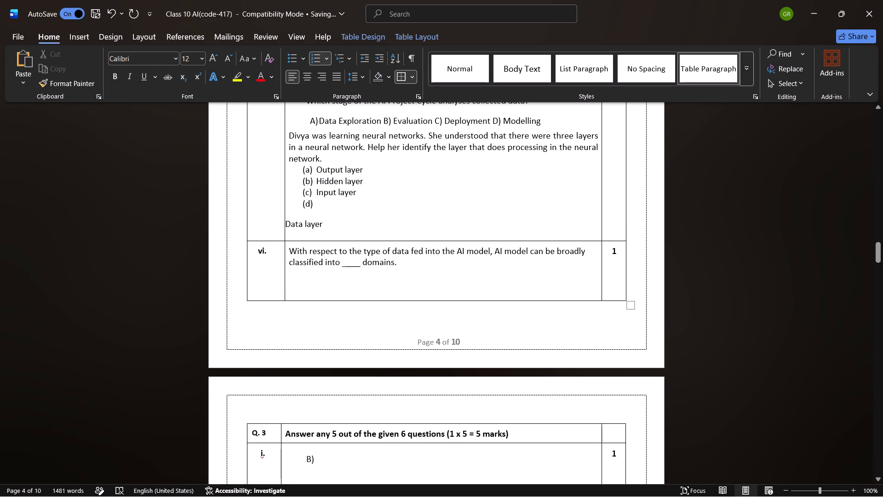
click(326, 224)
key(BackSpace)
key(BackSpace)
key(BackSpace)
key(BackSpace)
key(BackSpace)
key(BackSpace)
key(BackSpace)
key(BackSpace)
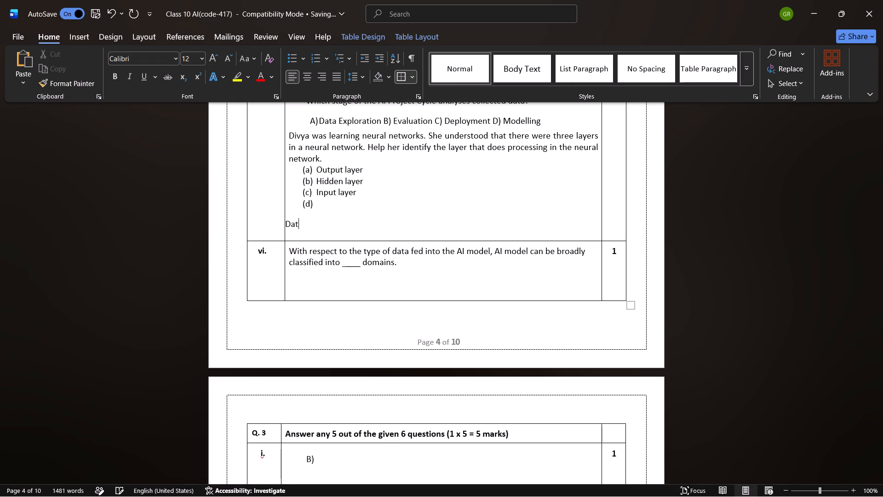
key(BackSpace)
key(BackSpace)
Move "Modelling" from the inline options in Q. 2 row v into the empty option (d).
scroll(326, 224, up, 1)
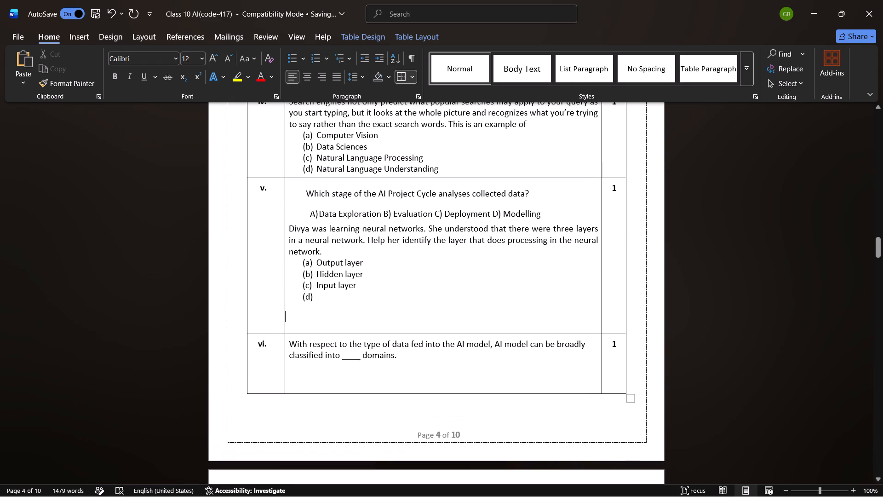
drag(545, 215, 521, 212)
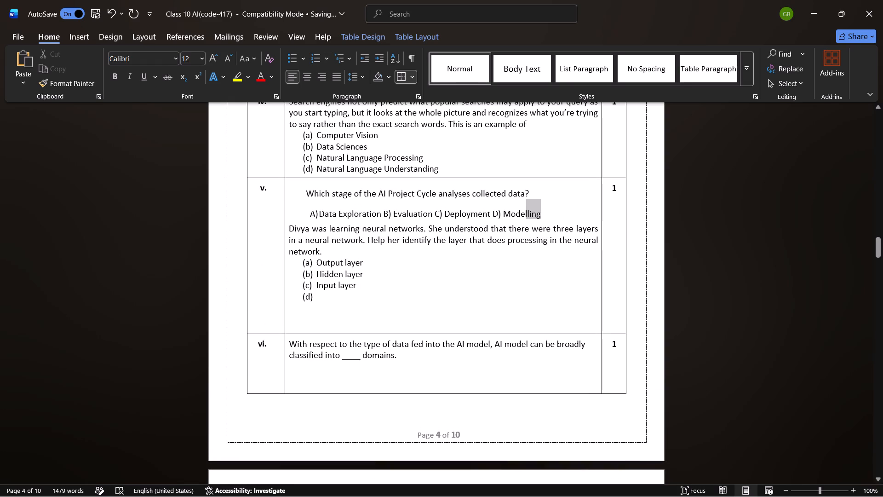
drag(521, 212, 505, 214)
key(ctrl+x)
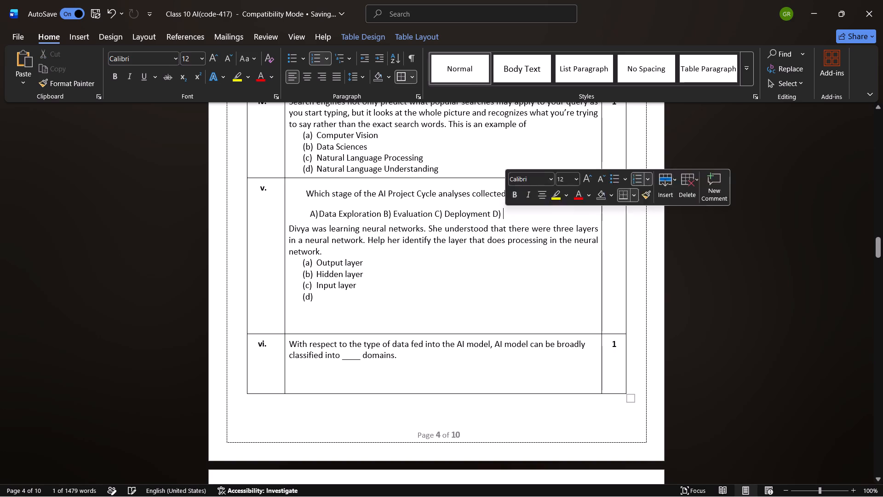
click(322, 301)
key(ctrl+v)
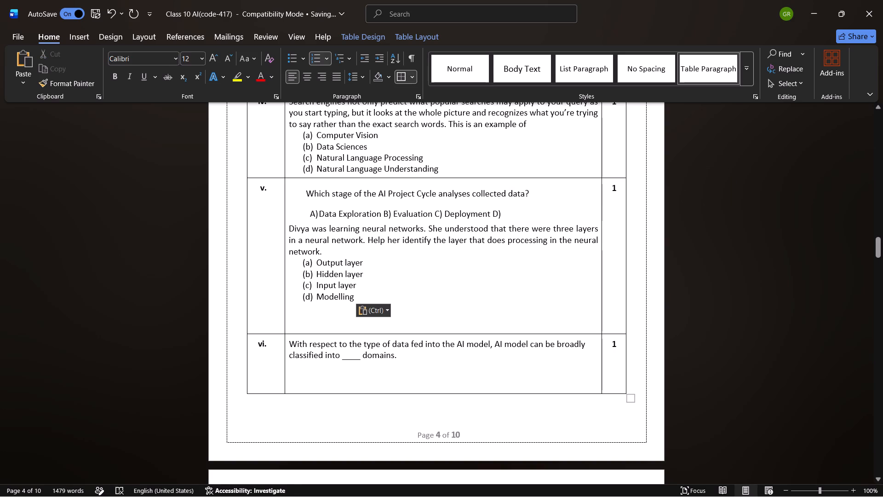
Move "Deployment" from the row v inline options into option (c), replacing "Input layer" and keeping "Modelling" on its own line as (d).
drag(490, 215, 450, 215)
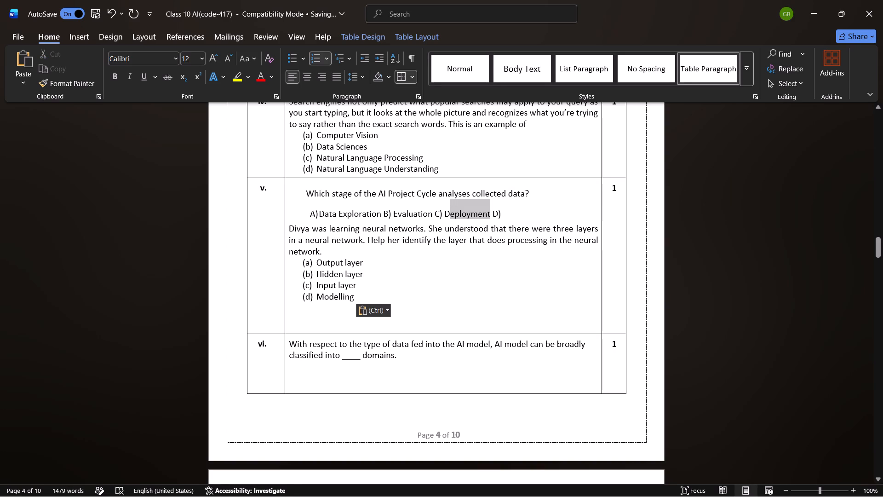
drag(450, 215, 447, 217)
key(ctrl+x)
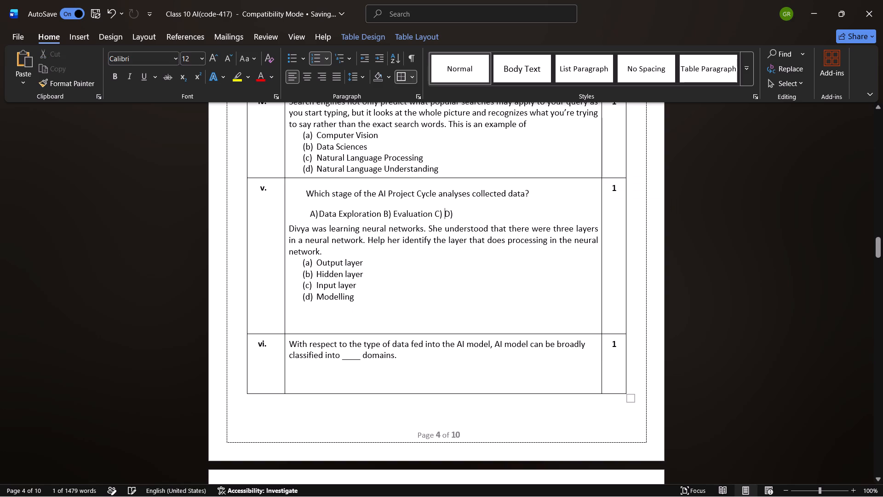
drag(356, 285, 321, 286)
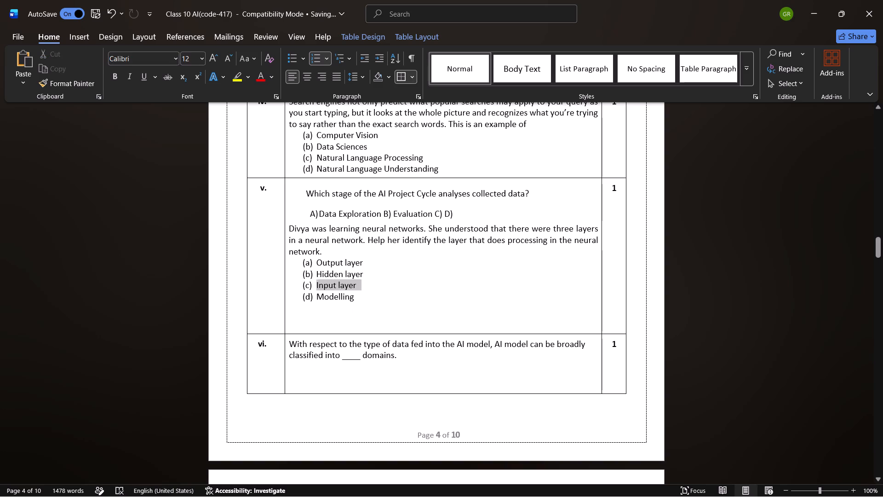
drag(321, 286, 315, 286)
key(ctrl+v)
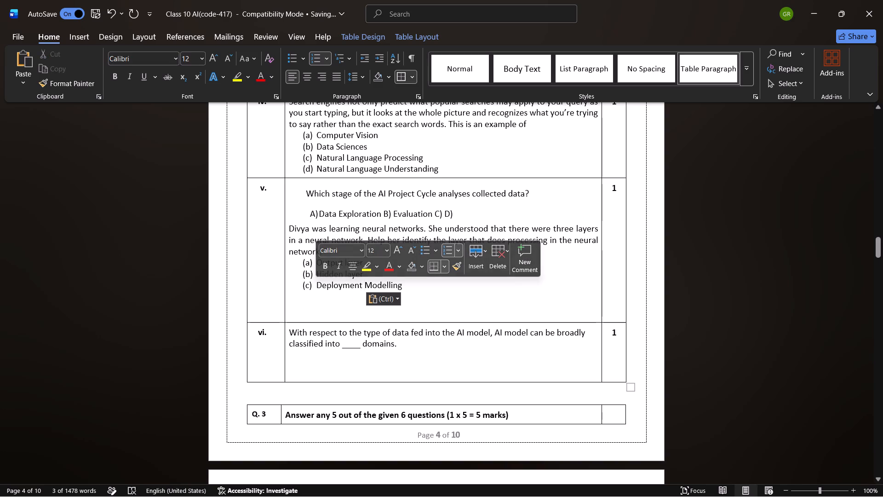
key(Return)
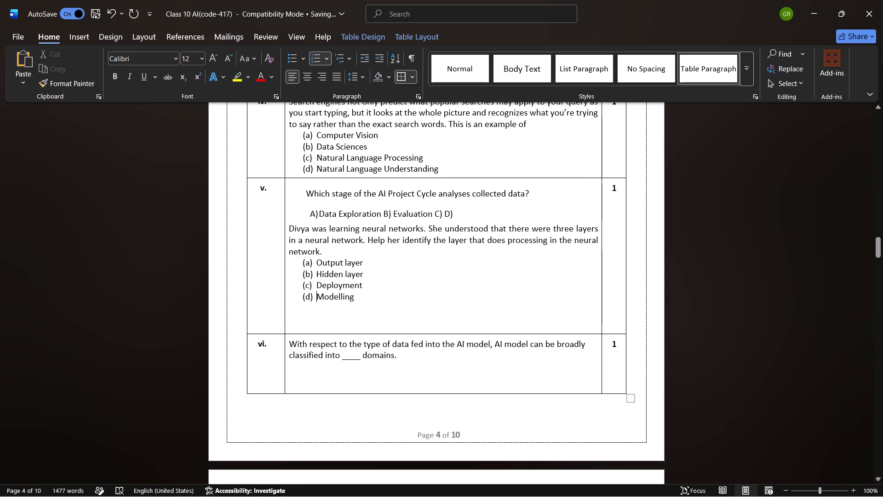
Move "Evaluation" from the row v inline options into option (b), replacing "Hidden layer" and keeping "Deployment" as (c).
drag(431, 214, 393, 217)
key(ctrl+x)
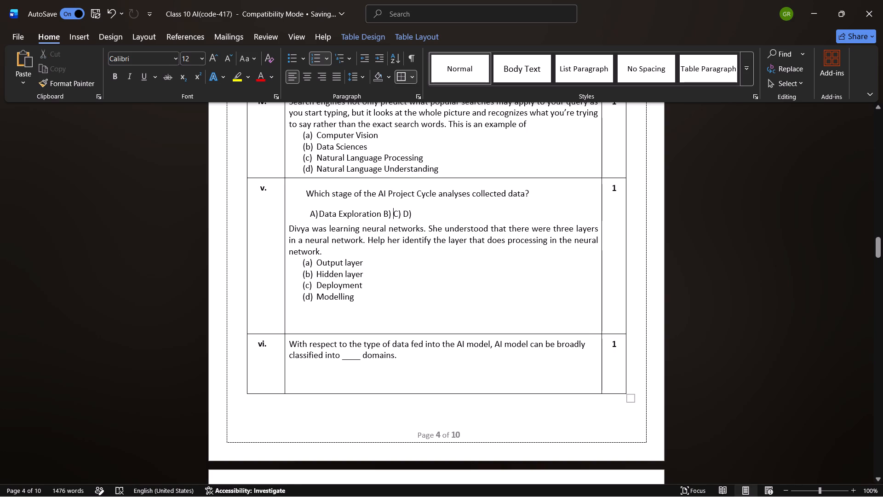
drag(363, 275, 319, 276)
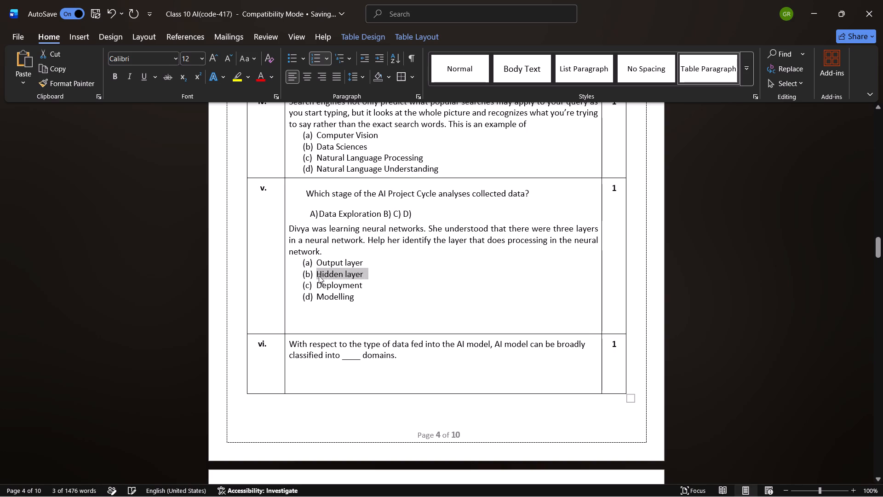
key(ctrl+v)
key(Return)
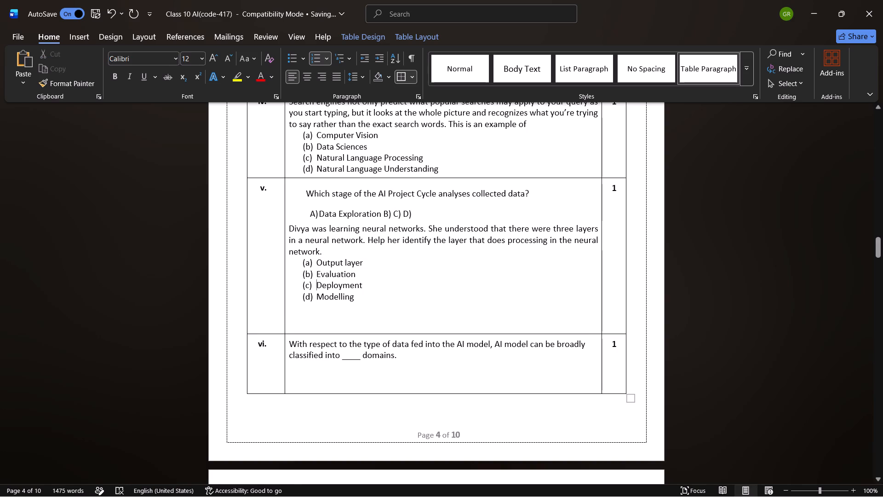
Move "Data Exploration" from the row v inline options into option (a), replacing "Output layer" and keeping "Evaluation" as (b).
drag(380, 212, 324, 214)
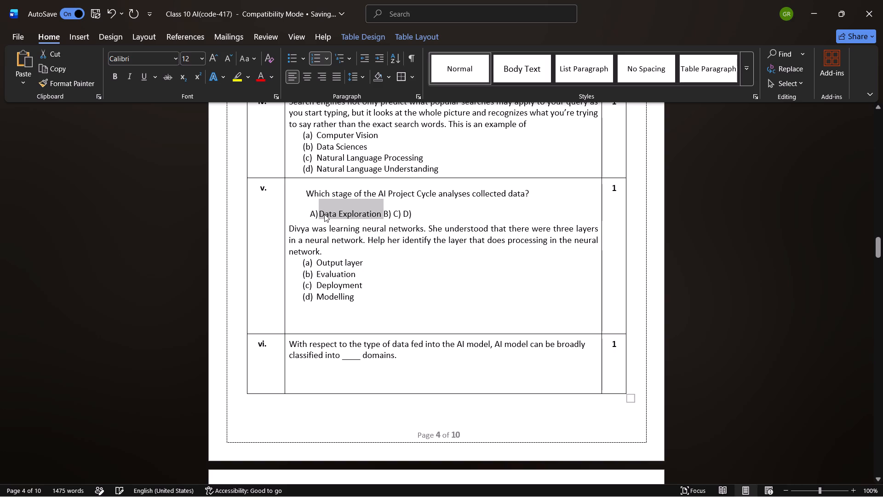
key(ctrl+x)
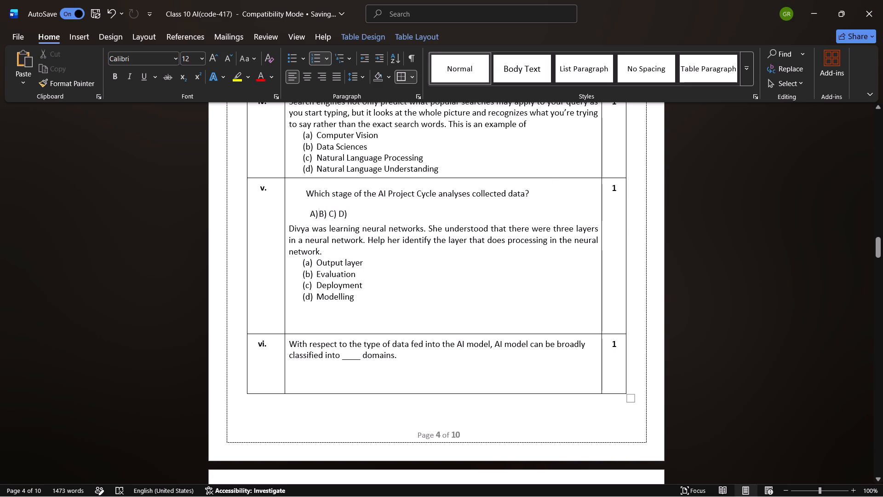
drag(361, 262, 322, 260)
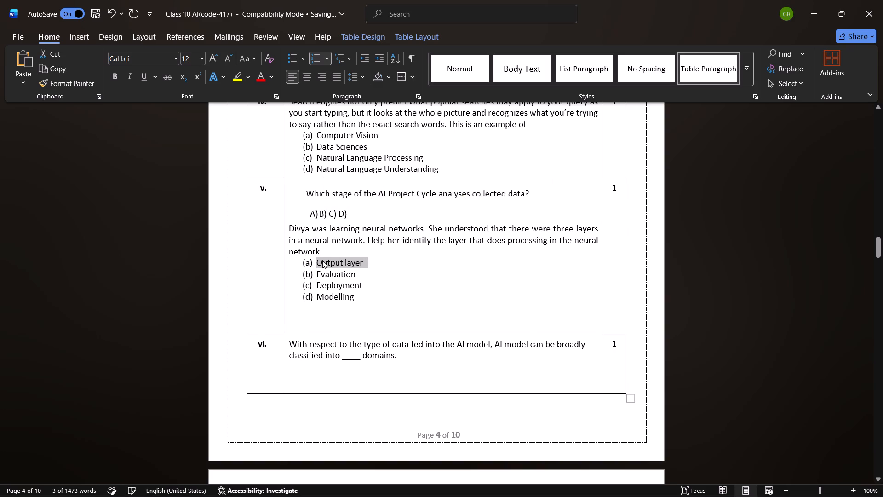
key(ctrl+v)
key(Return)
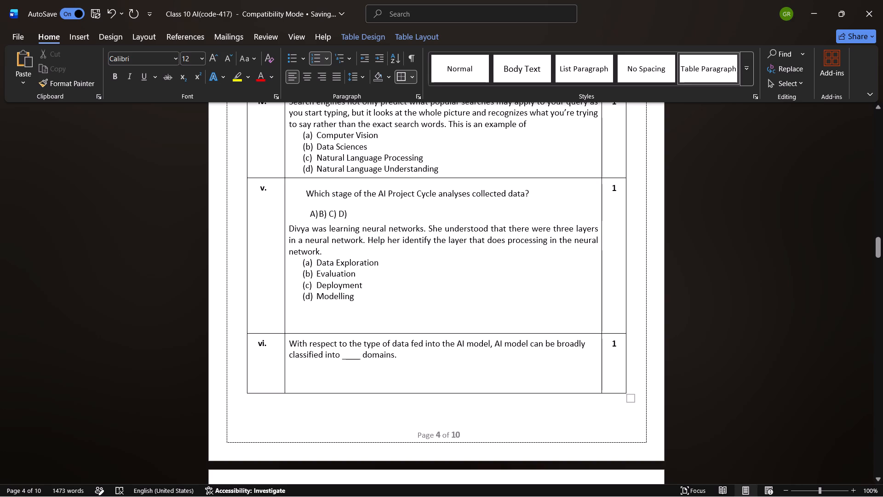
Copy the row v question "Which stage of the AI Project Cycle analyses collected data?", try pasting it over the Divya question, and undo the paste.
drag(532, 193, 311, 190)
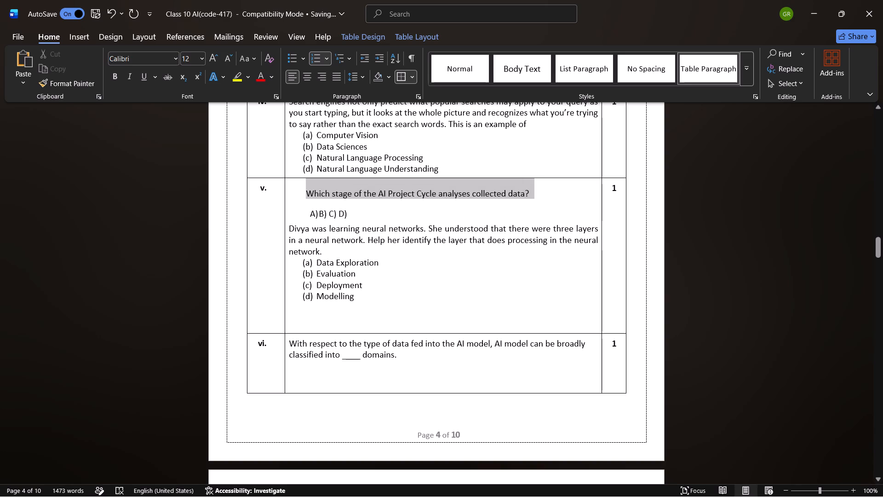
drag(311, 190, 312, 191)
key(ctrl+c)
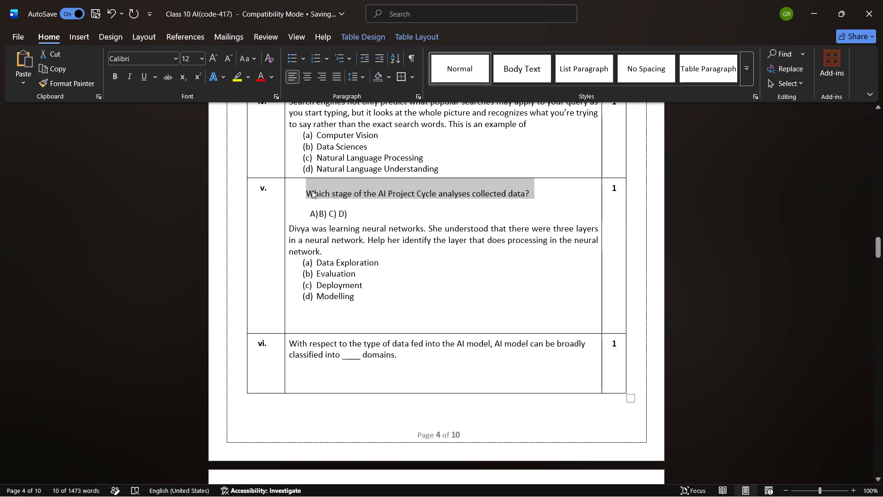
drag(324, 252, 294, 231)
key(ctrl+v)
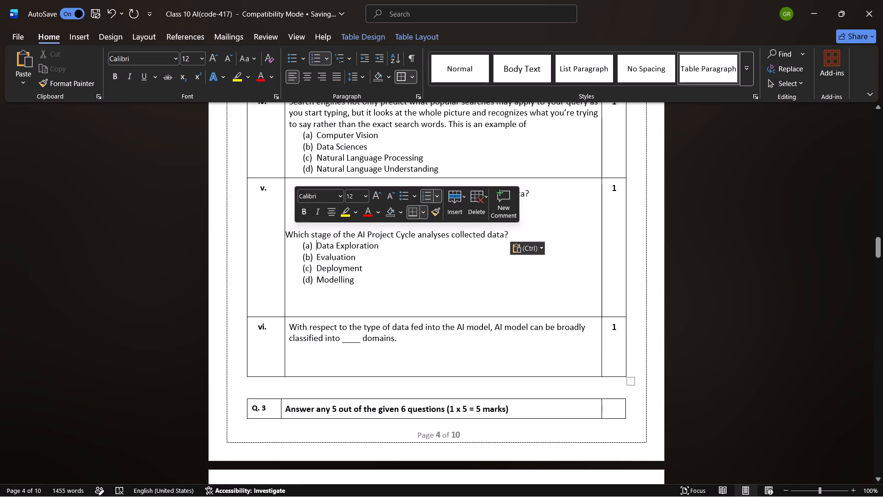
click(533, 227)
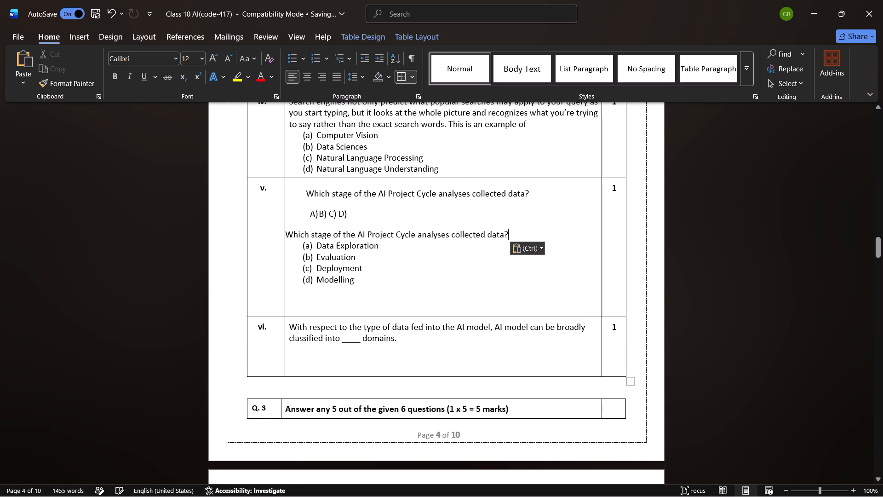
key(ctrl+z)
Copy the Divya question, switch to Chrome, and in a new tab enter "convert this question uinto a 2 line story format for the class 10 students".
key(ctrl+c)
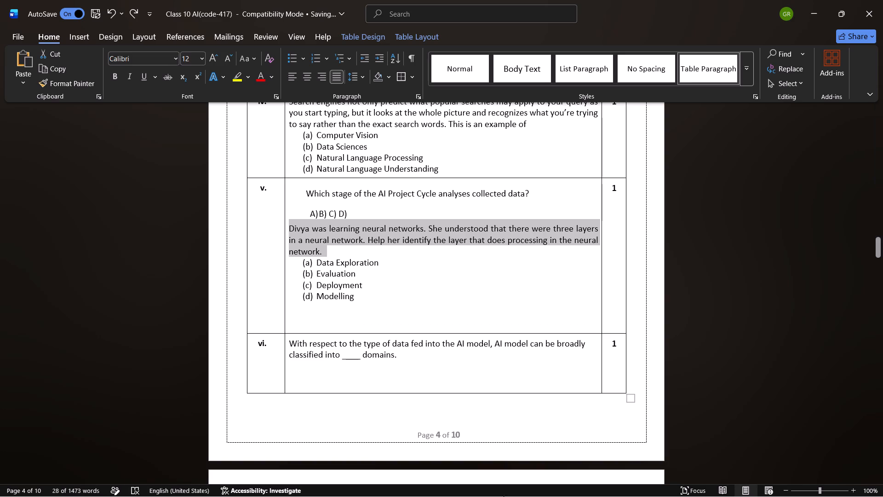
key(alt+Tab)
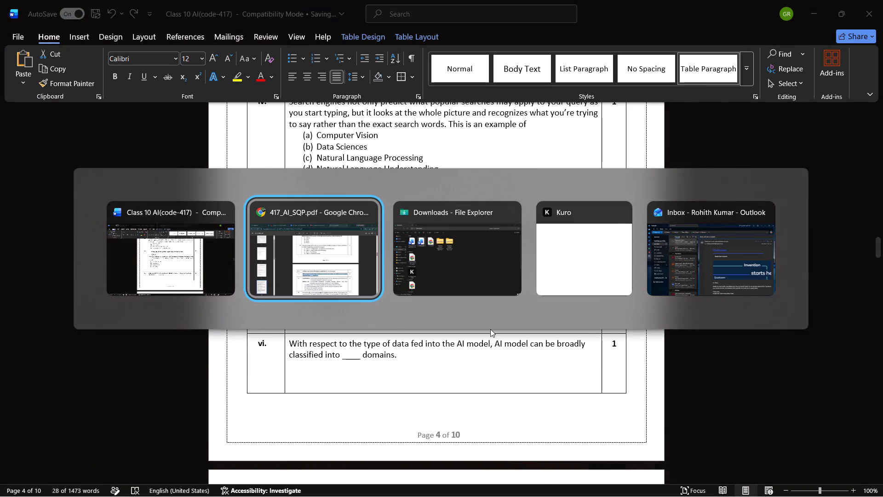
click(694, 5)
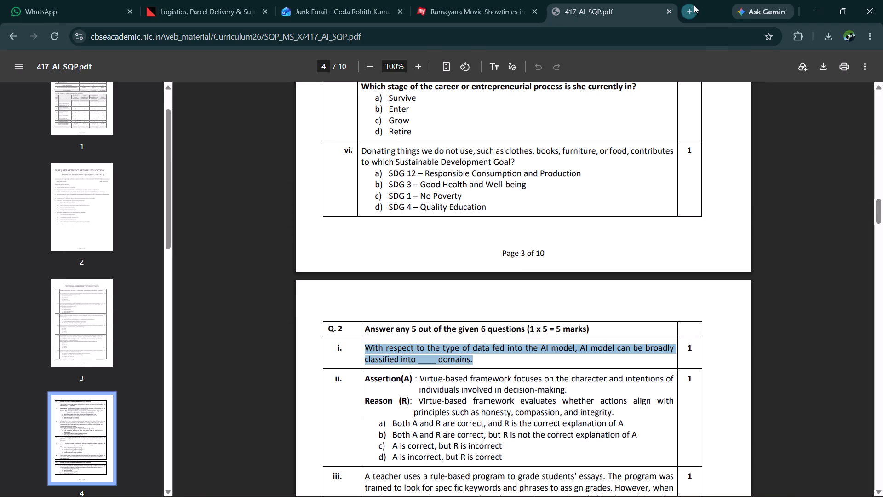
text(convert this c)
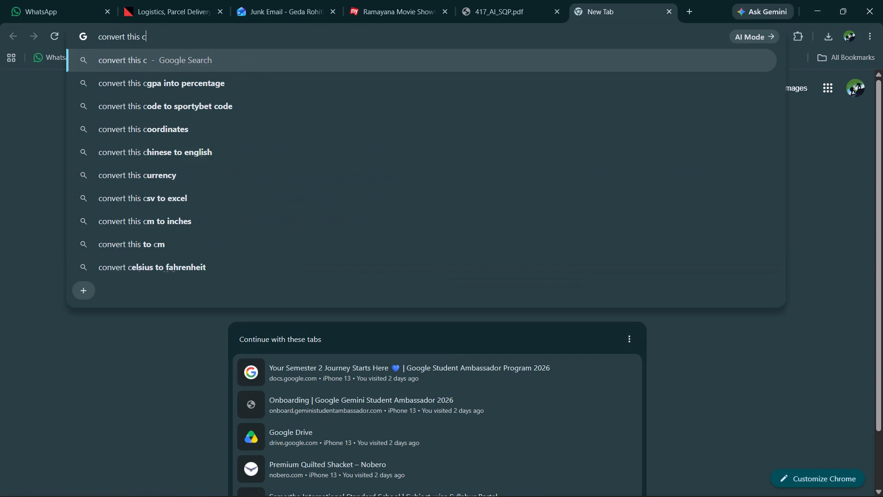
key(BackSpace)
text(question uinto a 2 line story format)
key(space)
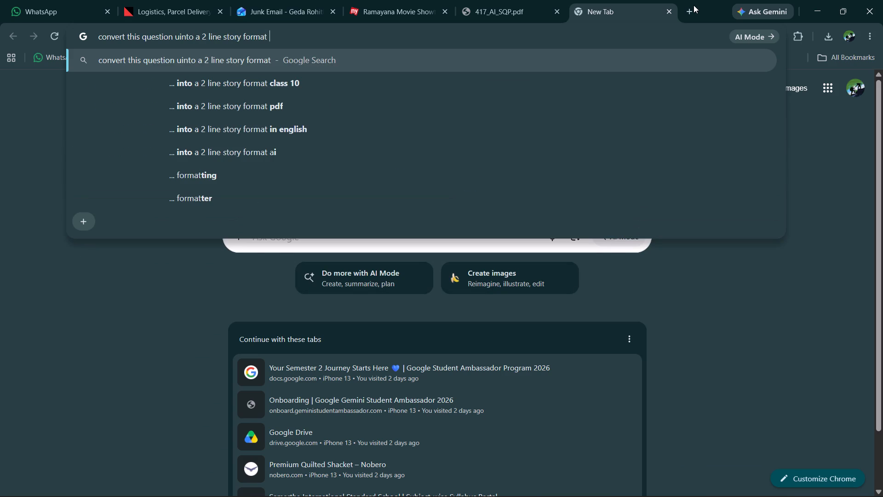
text(for the class 10 studenst)
key(space)
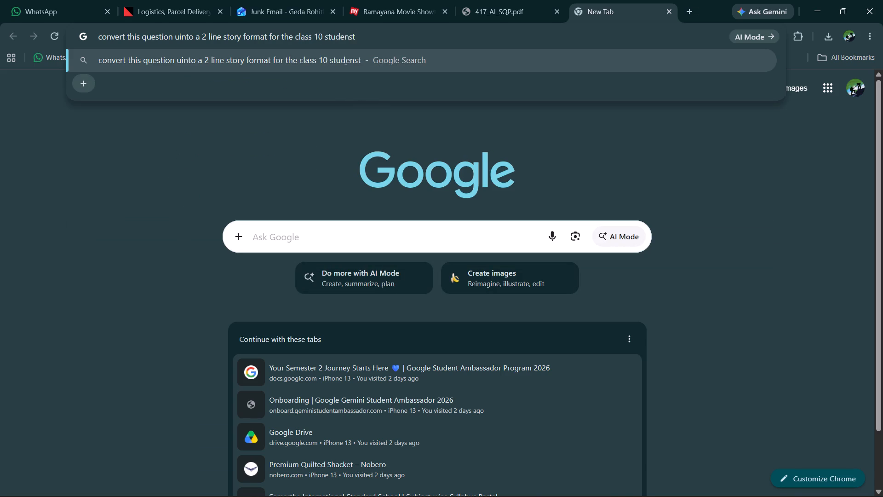
key(BackSpace)
key(BackSpace)
key(BackSpace)
text(ts)
key(space)
Add the AI Project Cycle question, "like the given example" and the quoted Divya question to the prompt, and run the search.
key(super+v)
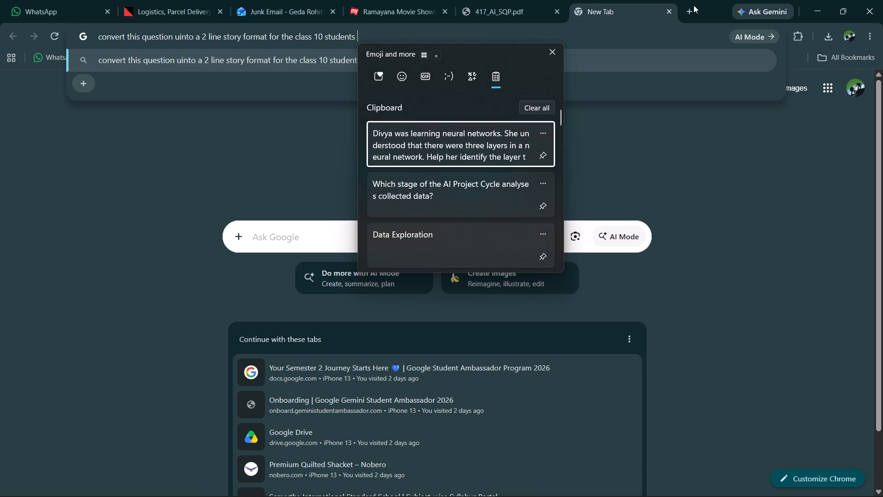
click(506, 189)
key(ctrl+v)
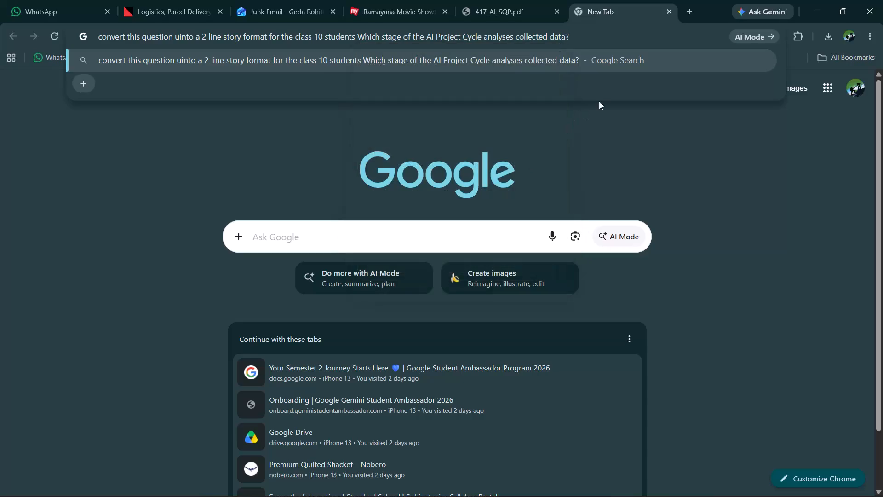
key(space)
text(like the given example)
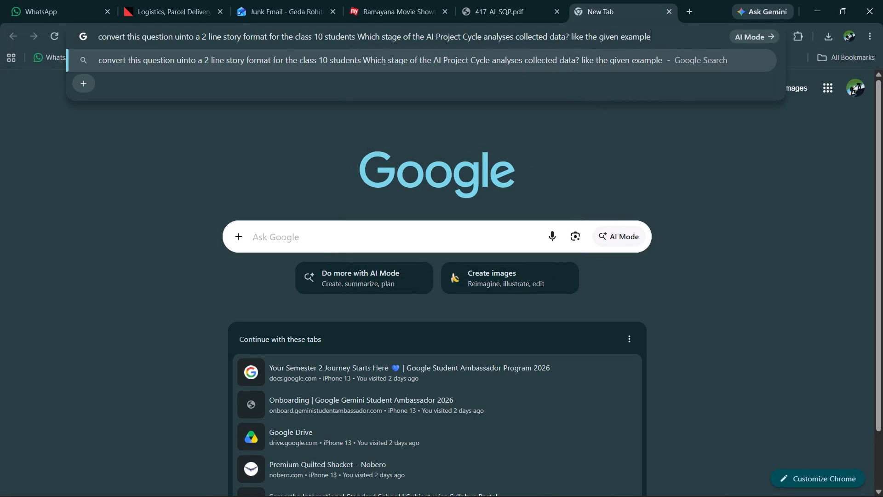
text("")
key(Left)
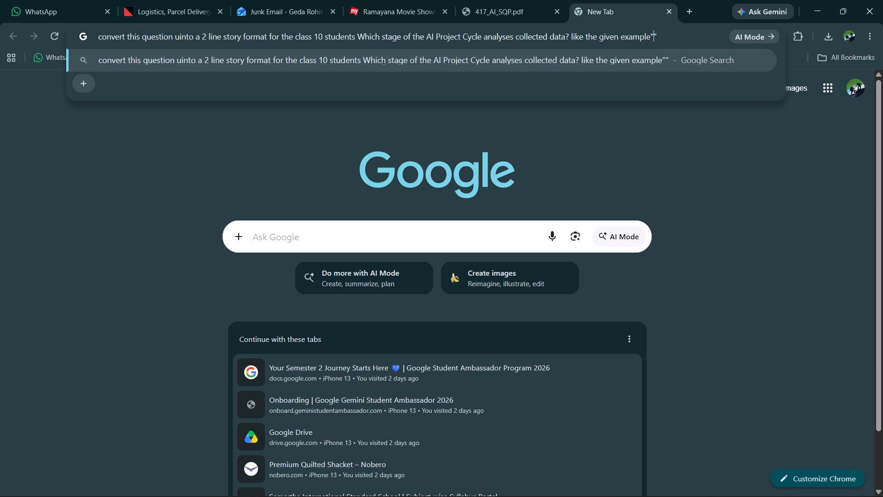
key(super+v)
click(752, 130)
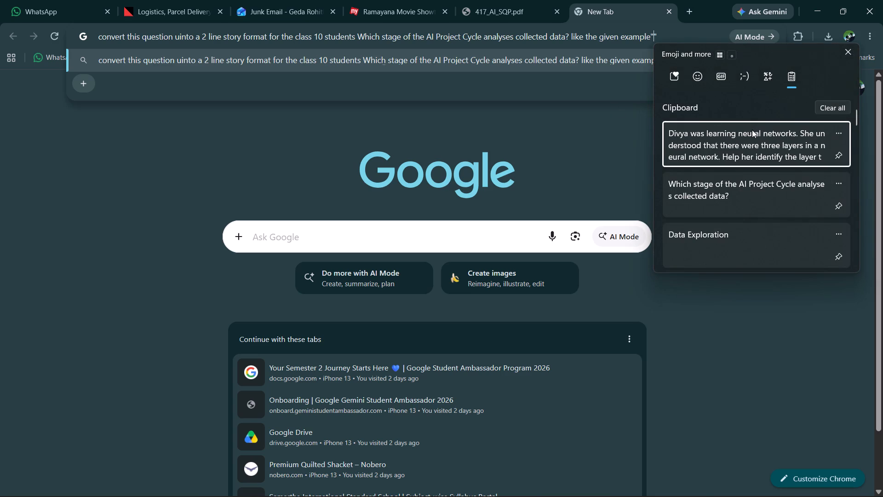
key(ctrl+v)
key(Return)
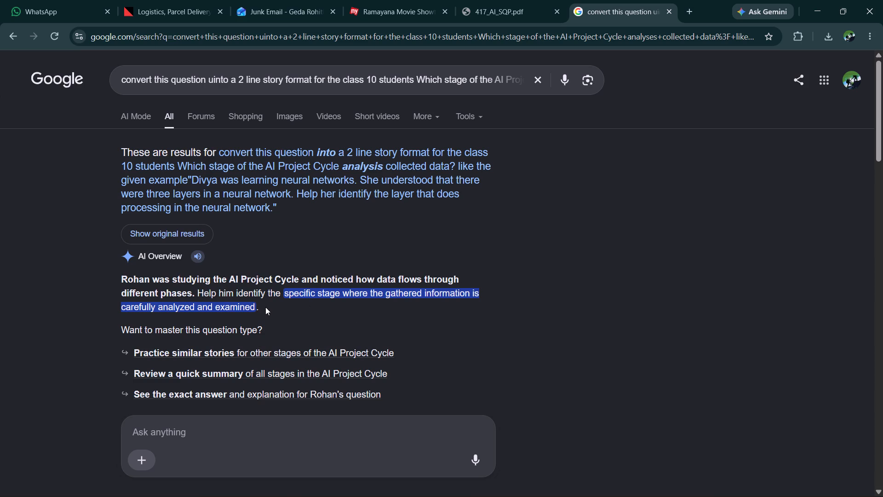
Copy the full two-sentence Rohan question from the AI Overview and switch back to Word.
drag(265, 307, 122, 276)
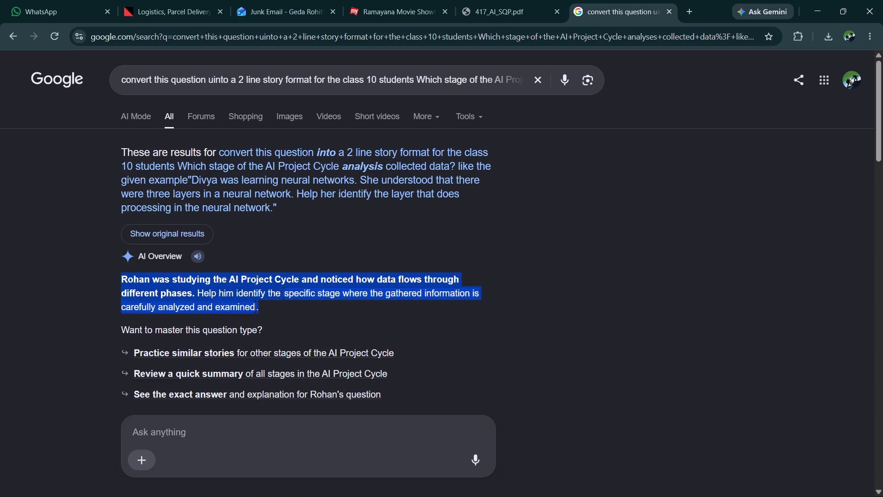
drag(122, 276, 121, 277)
key(ctrl+c)
scroll(268, 325, down, 2)
key(alt+Tab)
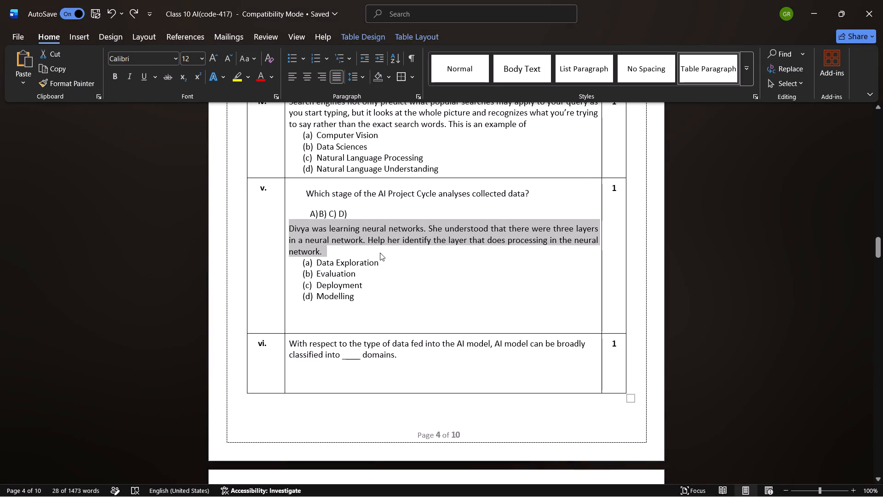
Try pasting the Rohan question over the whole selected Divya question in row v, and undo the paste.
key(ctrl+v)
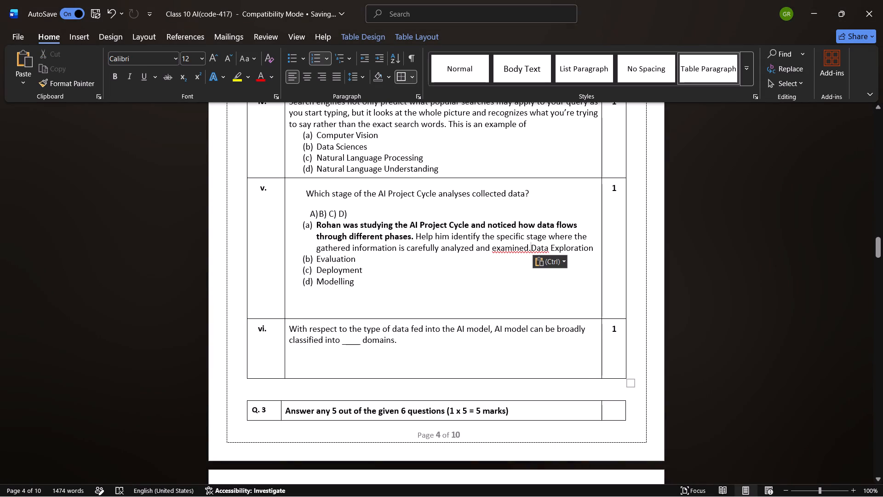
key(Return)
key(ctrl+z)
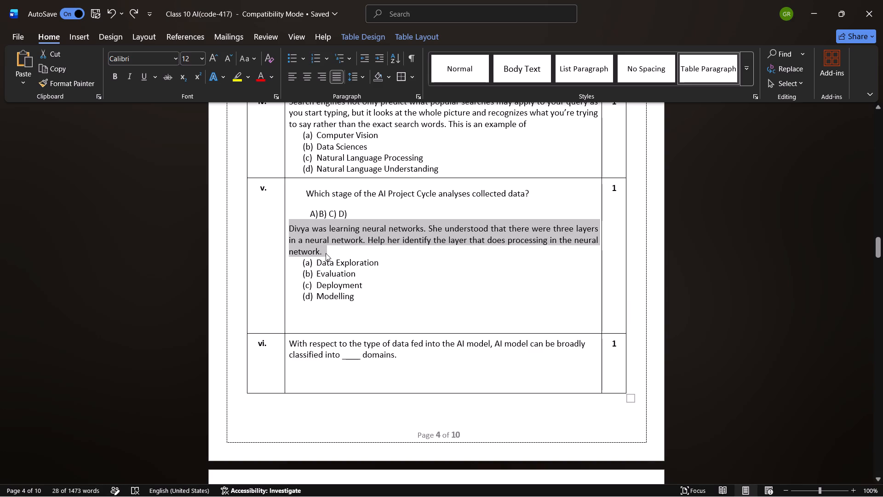
Replace the Divya question in row v with the copied Rohan question, removing the leftover word "network.".
click(323, 253)
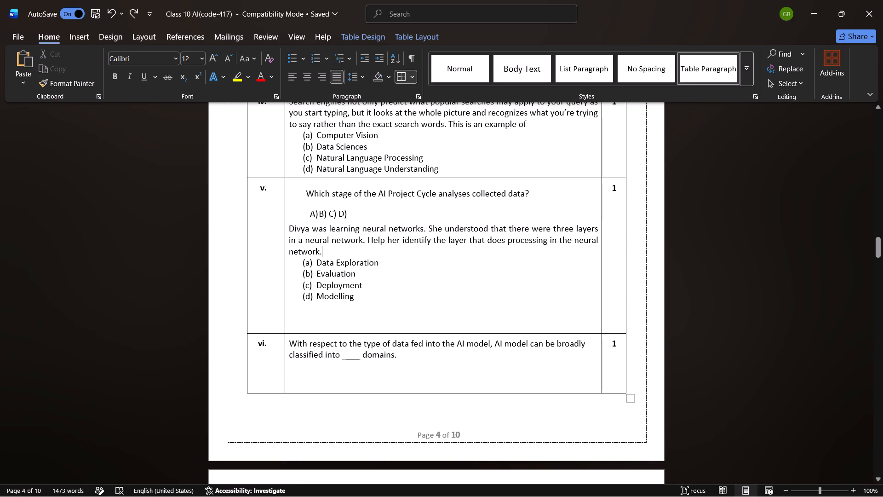
drag(598, 242, 318, 231)
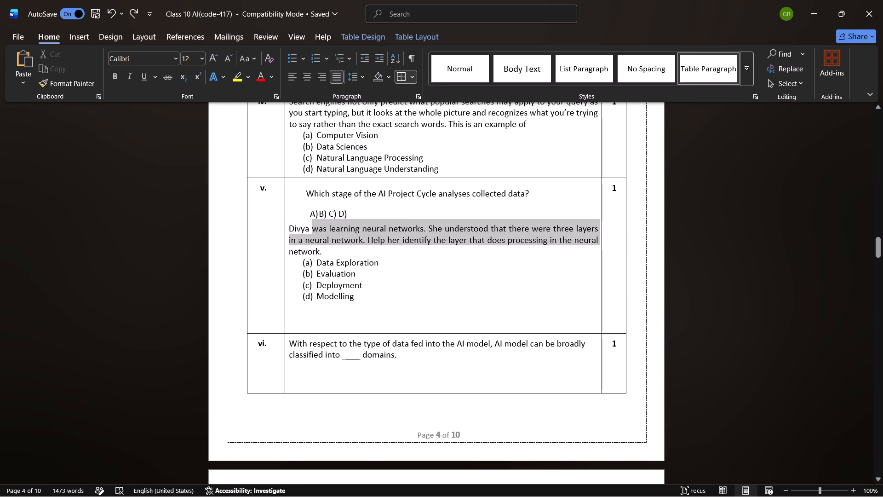
drag(318, 231, 298, 232)
key(ctrl+v)
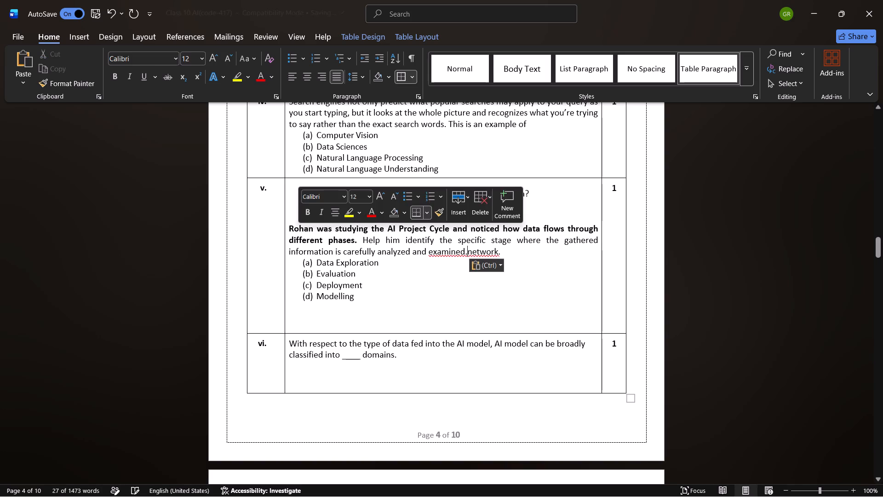
click(502, 252)
key(BackSpace)
key(BackSpace)
key(BackSpace)
key(BackSpace)
key(BackSpace)
key(BackSpace)
key(BackSpace)
key(BackSpace)
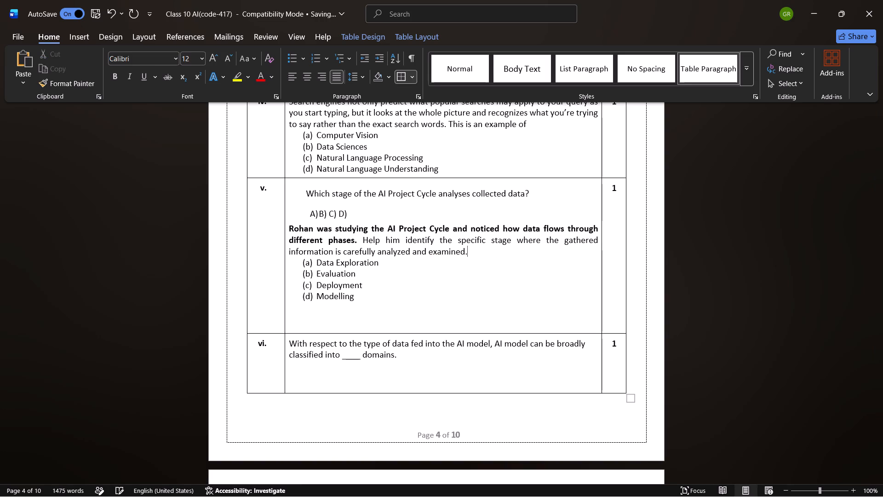
Replace the full stop after "different phases" in the Rohan question with a comma and a space.
click(361, 240)
key(BackSpace)
key(BackSpace)
text(,)
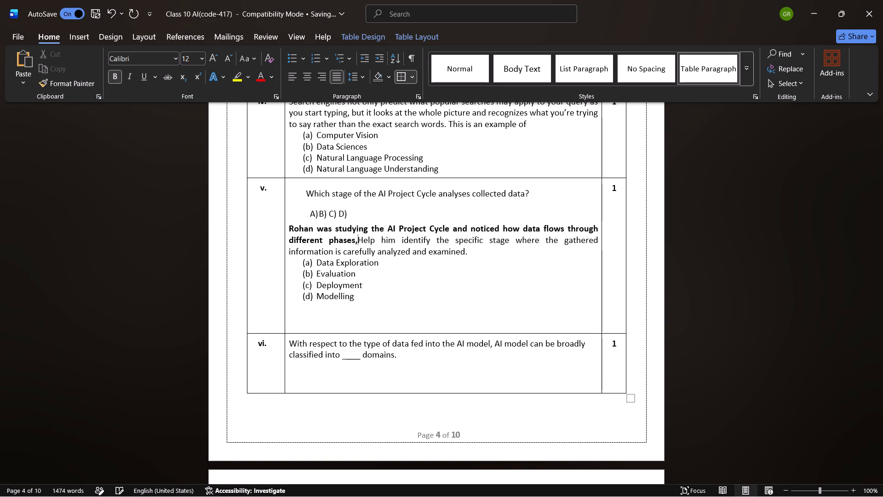
key(space)
key(BackSpace)
key(space)
Remove the bold formatting from the Rohan question's opening, through "different phases,".
drag(362, 242, 294, 232)
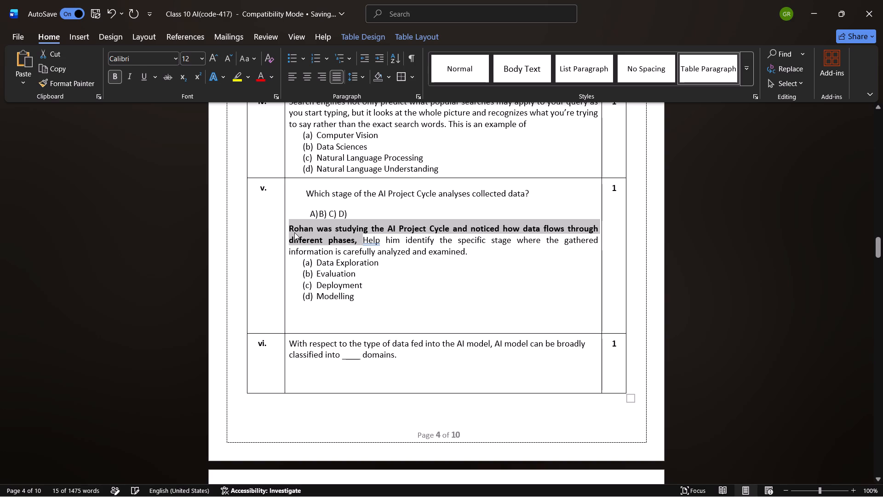
key(ctrl+b)
click(543, 214)
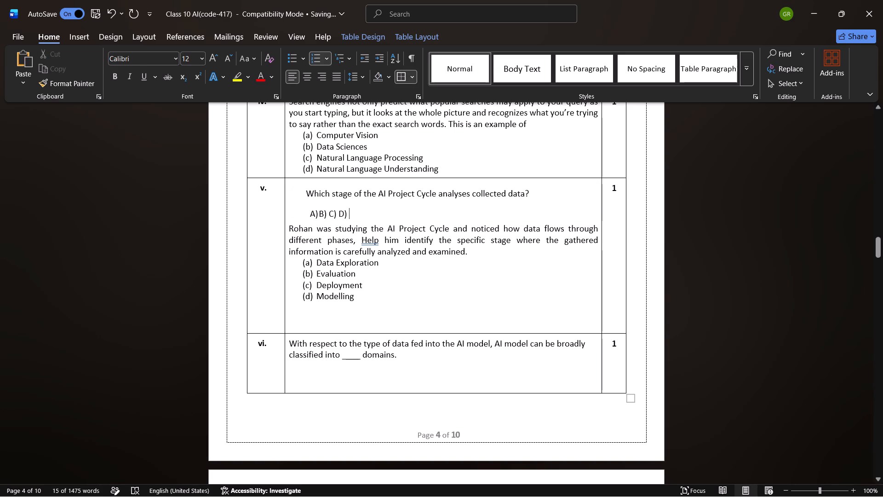
Delete the old question "Which stage of the AI Project Cycle analyses collected data?" and its "A)B) C) D)" line from row v.
drag(350, 217, 304, 196)
key(BackSpace)
key(BackSpace)
key(BackSpace)
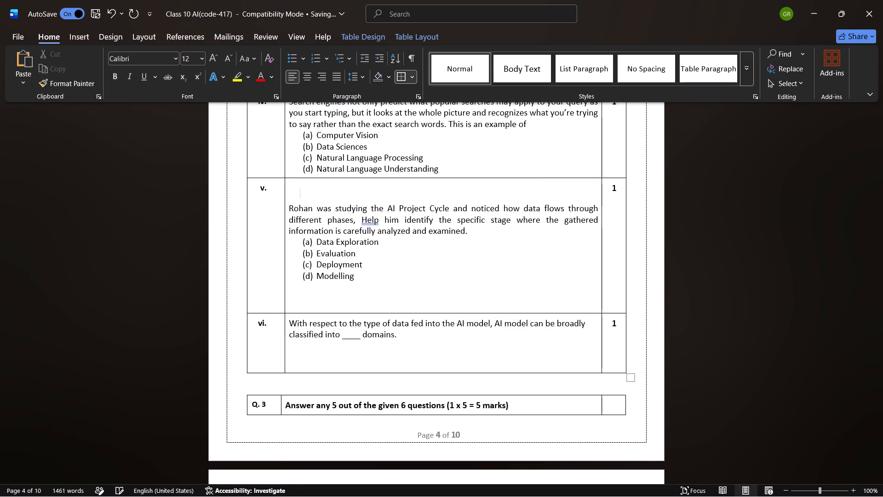
Remove the blank line above the Rohan question and the indentation before its first word.
key(Down)
key(Left)
key(Left)
key(BackSpace)
key(BackSpace)
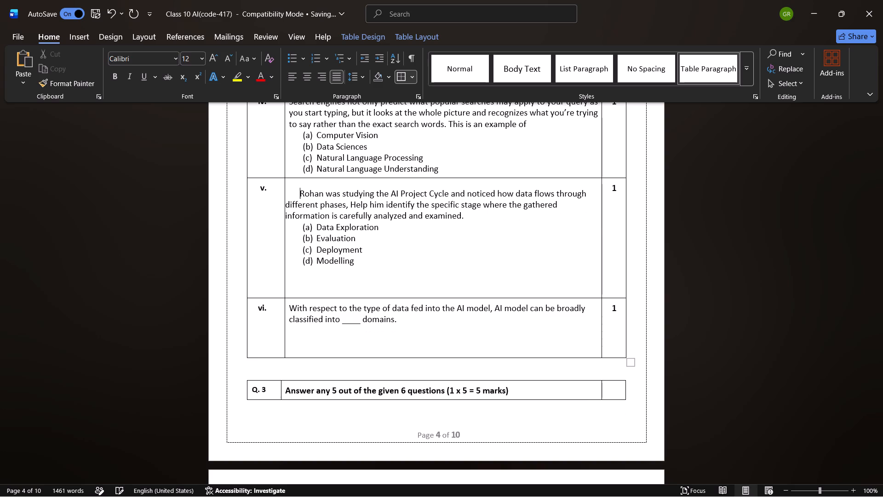
key(BackSpace)
key(BackSpace)
key(BackSpace)
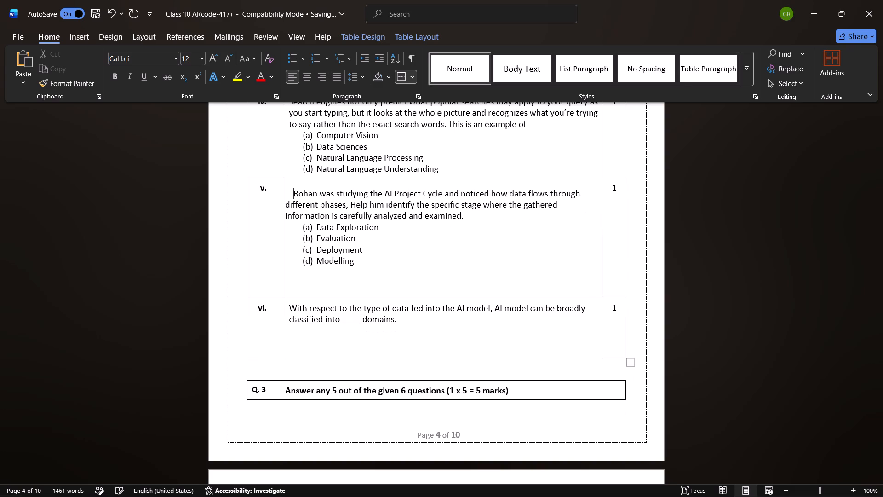
key(BackSpace)
key(BackSpace)
key(BackSpace)
key(BackSpace)
key(BackSpace)
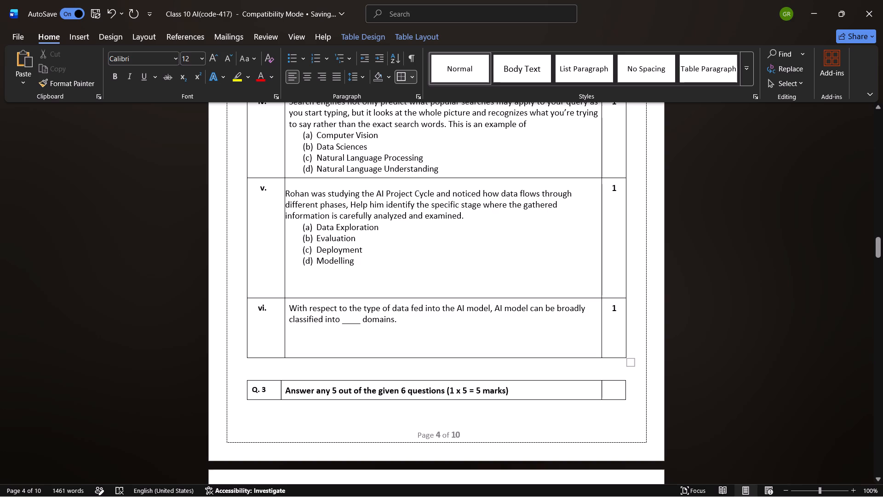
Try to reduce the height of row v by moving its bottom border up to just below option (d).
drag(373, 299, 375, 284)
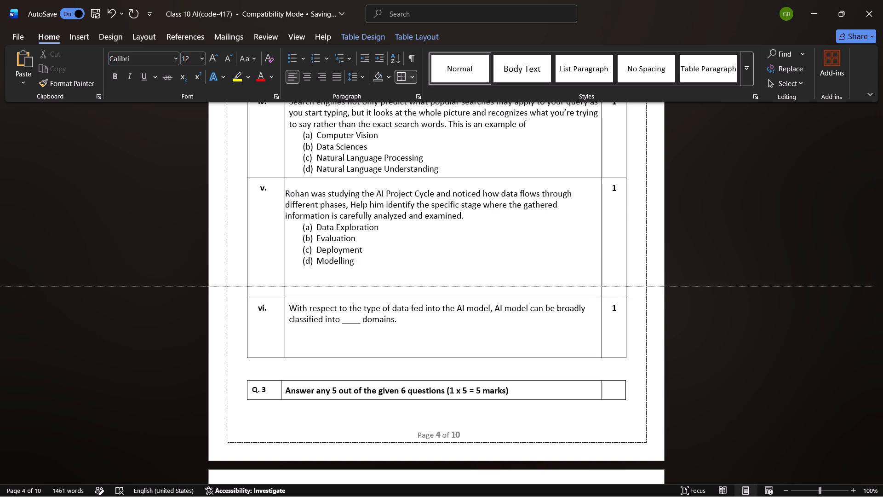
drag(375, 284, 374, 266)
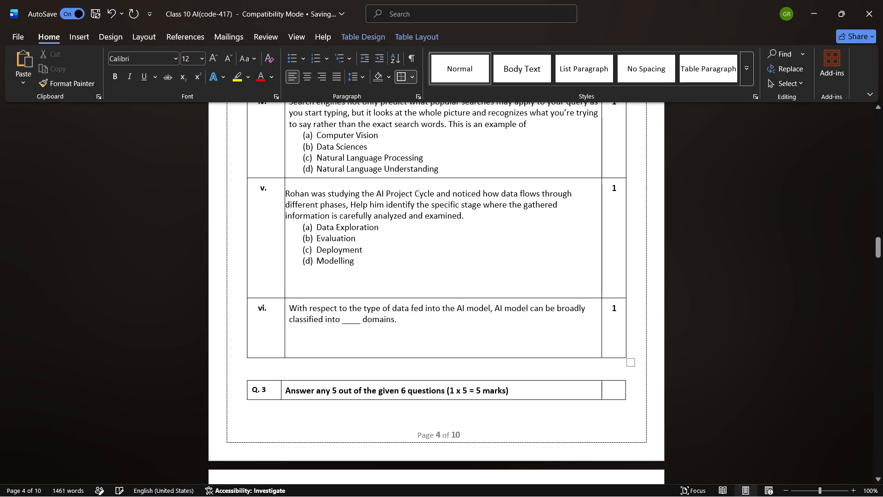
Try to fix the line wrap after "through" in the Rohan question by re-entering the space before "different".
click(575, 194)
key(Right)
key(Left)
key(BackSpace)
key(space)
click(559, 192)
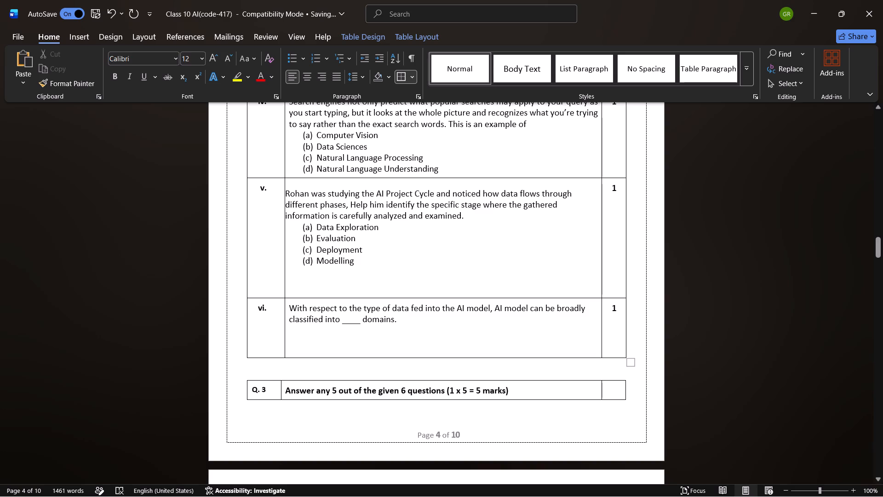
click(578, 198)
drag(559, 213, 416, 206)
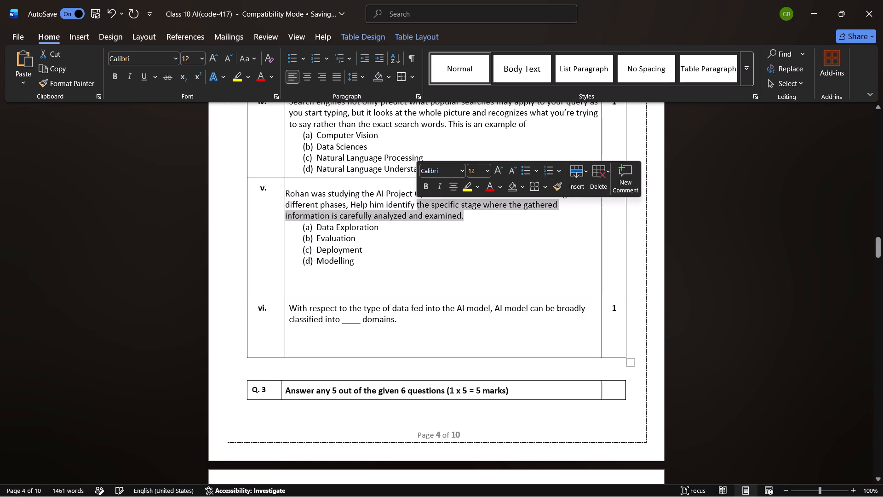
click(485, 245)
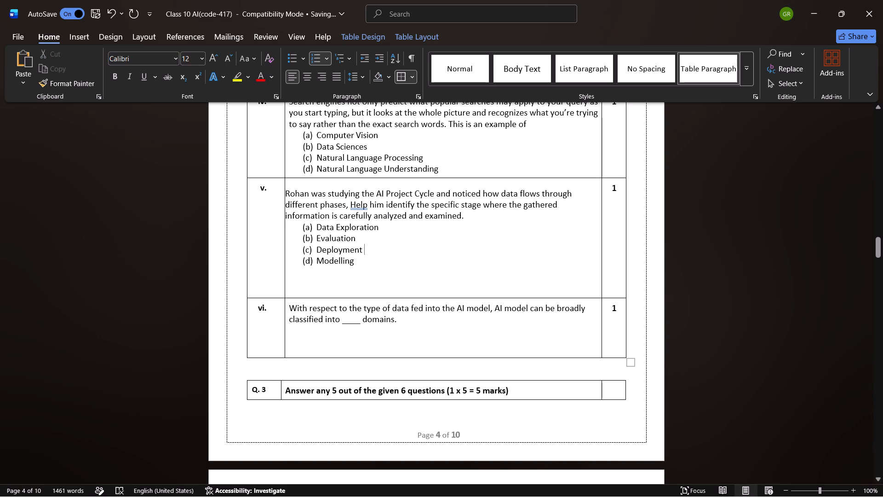
Shorten row v of Q. 2 by removing the blank lines below option (d) Modelling.
scroll(457, 259, down, 1)
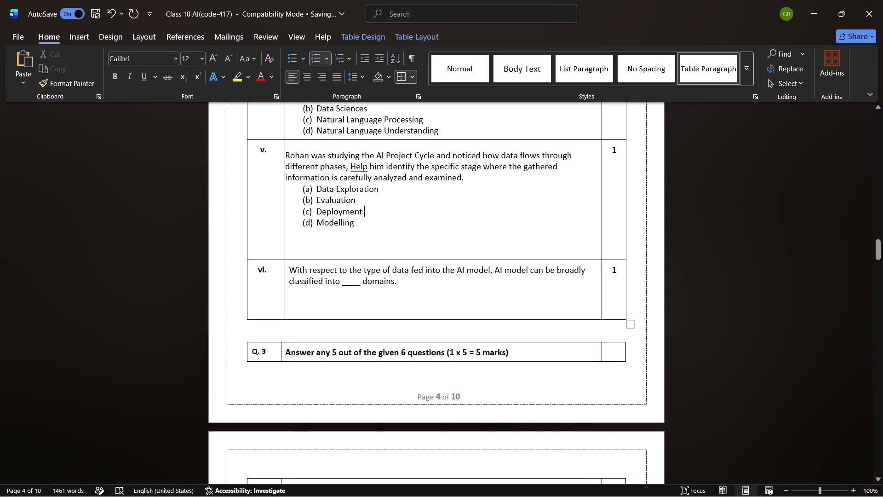
drag(452, 260, 453, 236)
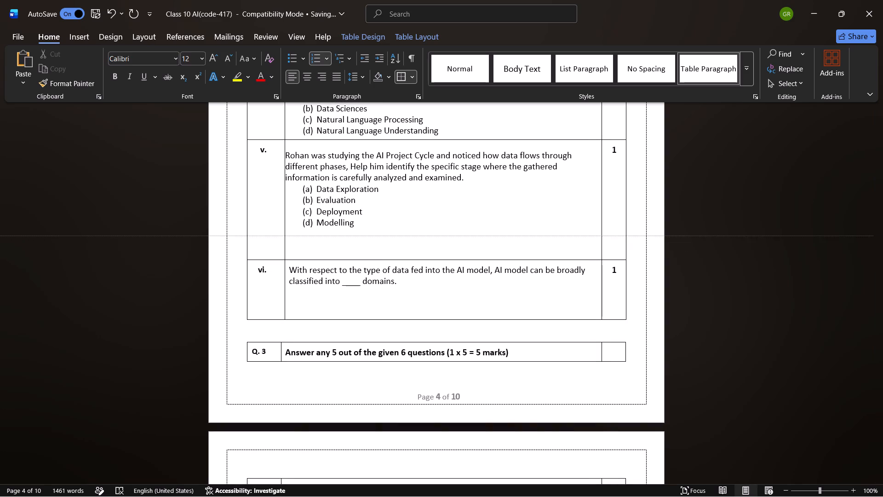
drag(453, 236, 453, 232)
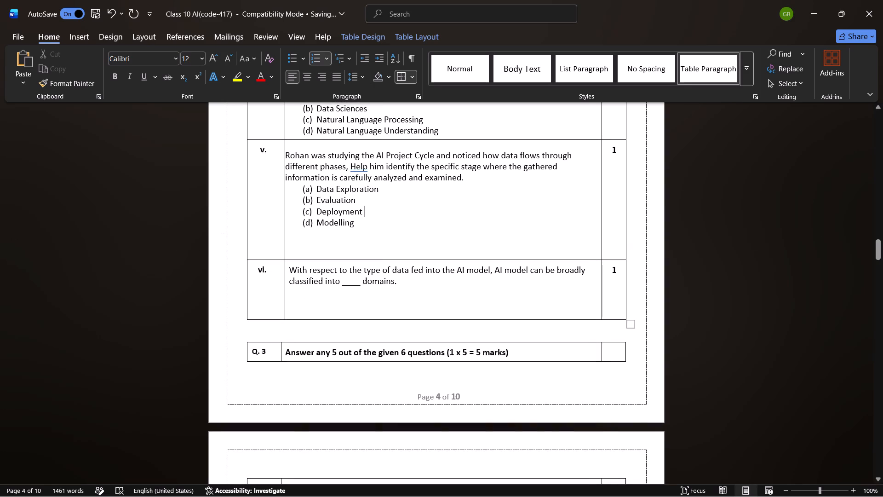
click(417, 252)
key(BackSpace)
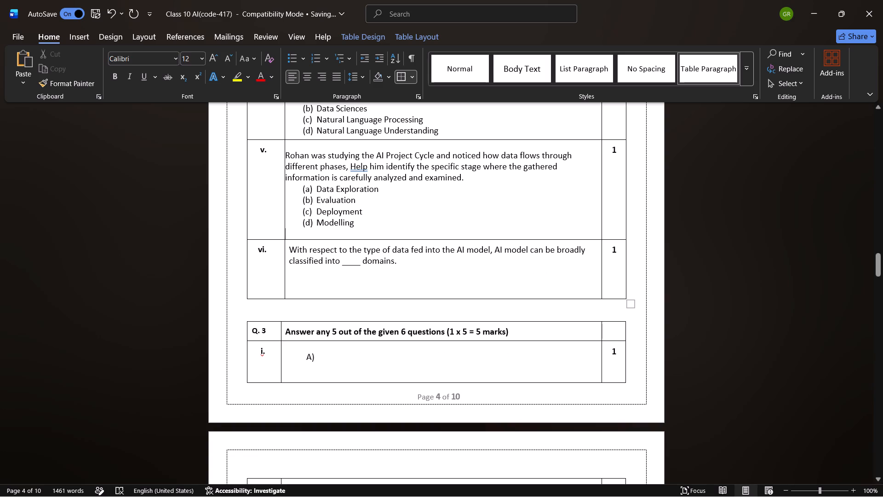
key(BackSpace)
Delete the leftover "A)" from row i of Q. 3, leaving the question cell empty.
scroll(412, 296, down, 1)
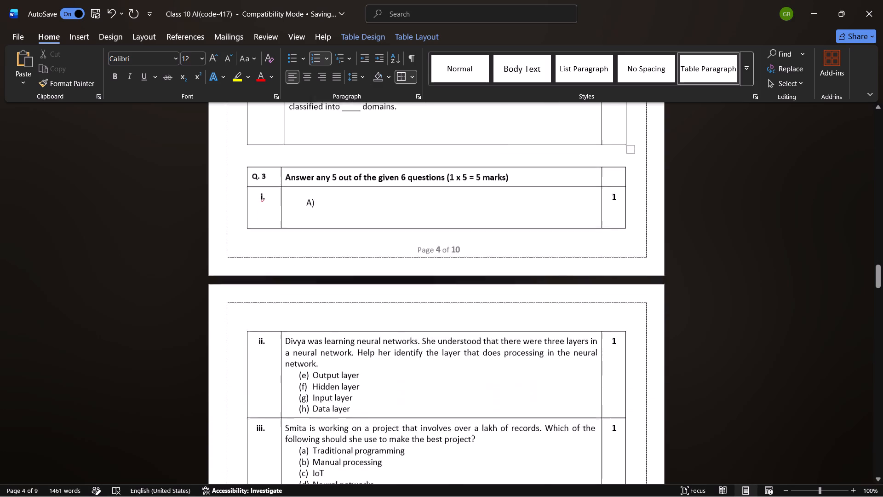
scroll(412, 296, down, 1)
scroll(412, 296, up, 1)
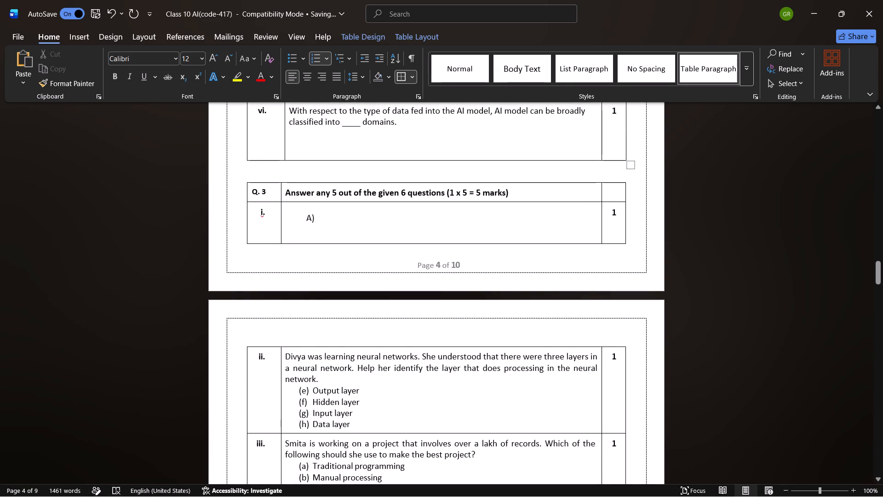
click(327, 220)
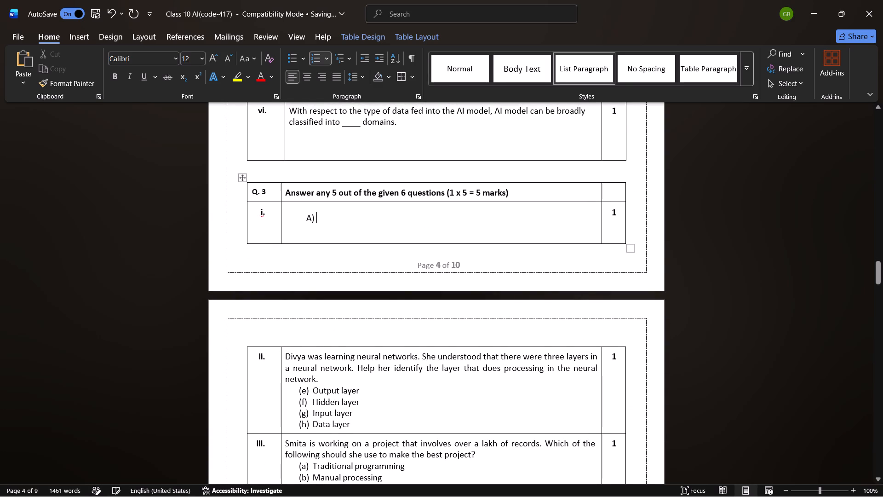
key(BackSpace)
key(BackSpace)
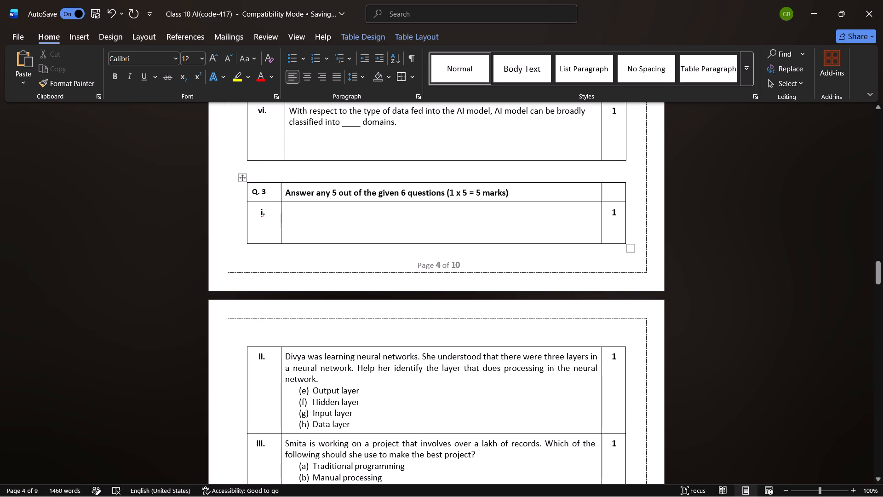
Reduce the height of row vi in Q. 2 so its bottom border sits just below the "domains." line.
scroll(327, 220, up, 1)
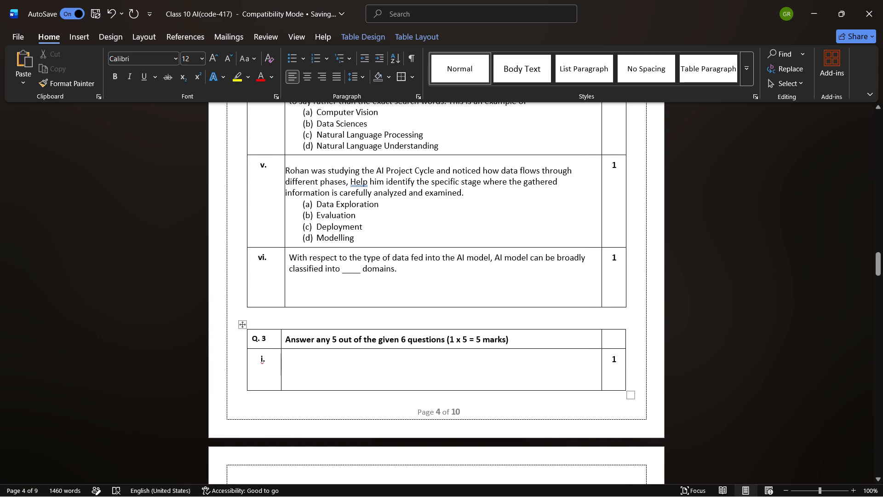
click(352, 291)
key(Down)
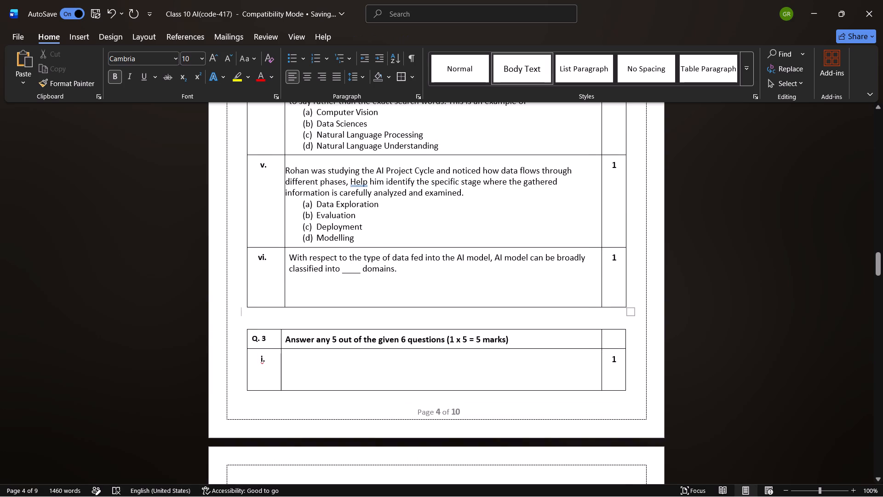
click(332, 300)
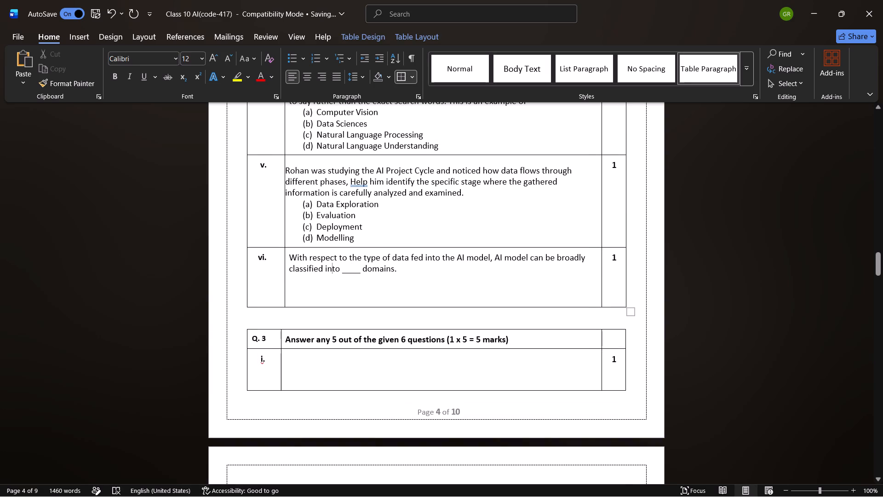
drag(332, 306, 333, 284)
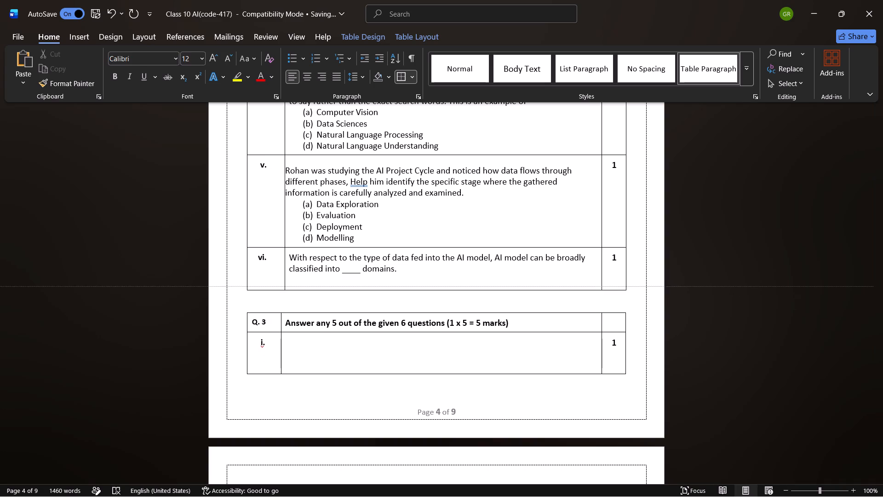
drag(333, 284, 334, 278)
Increase the height of the empty row i in Q. 3 to make room for a question.
scroll(398, 299, down, 1)
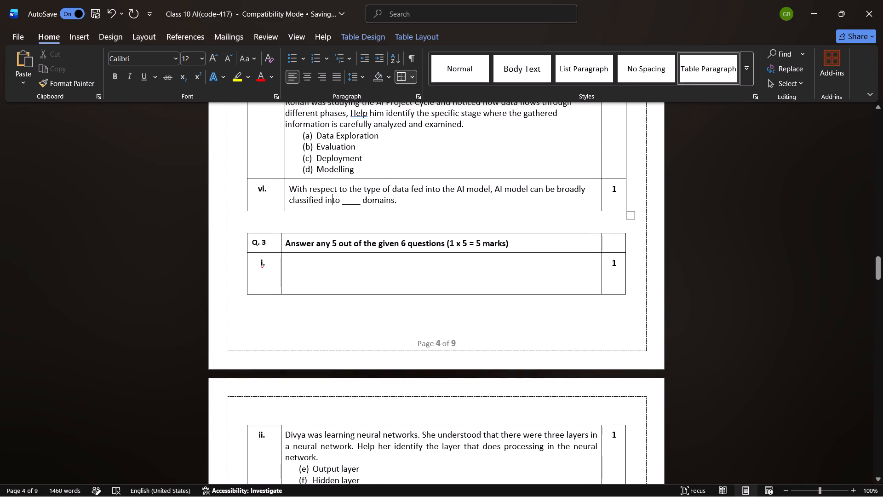
drag(356, 294, 352, 324)
click(310, 268)
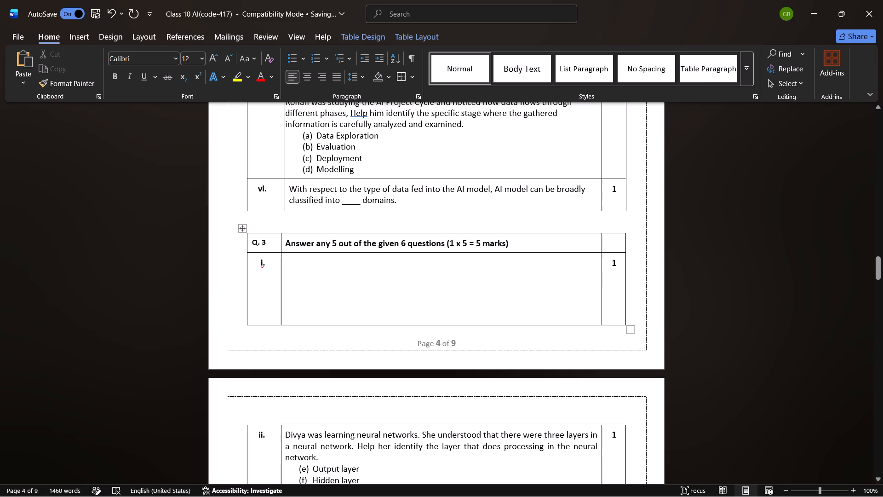
Switch to 417_AI_SQP.pdf in Chrome and read through the Q. 2 and Q. 3 questions for one to reuse.
key(alt+Tab)
key(alt+Tab)
key(alt+Tab)
key(alt+Tab)
key(alt+Tab)
key(alt+Tab)
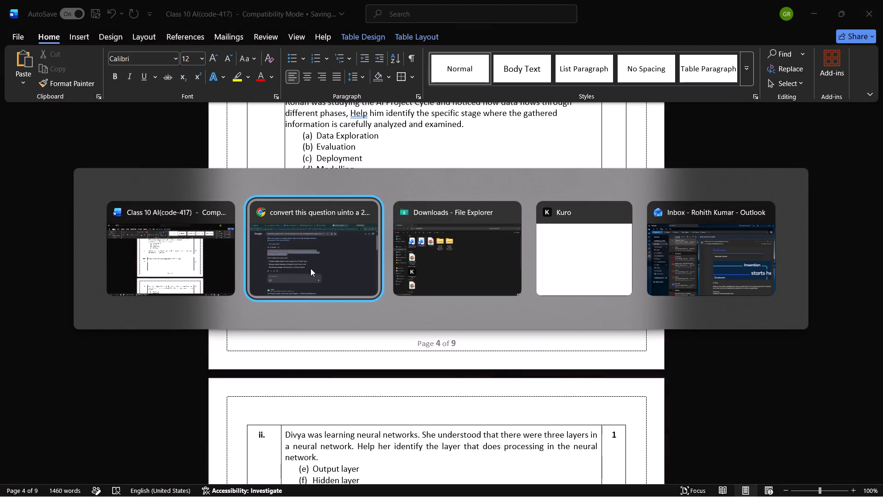
click(504, 0)
scroll(480, 229, down, 1)
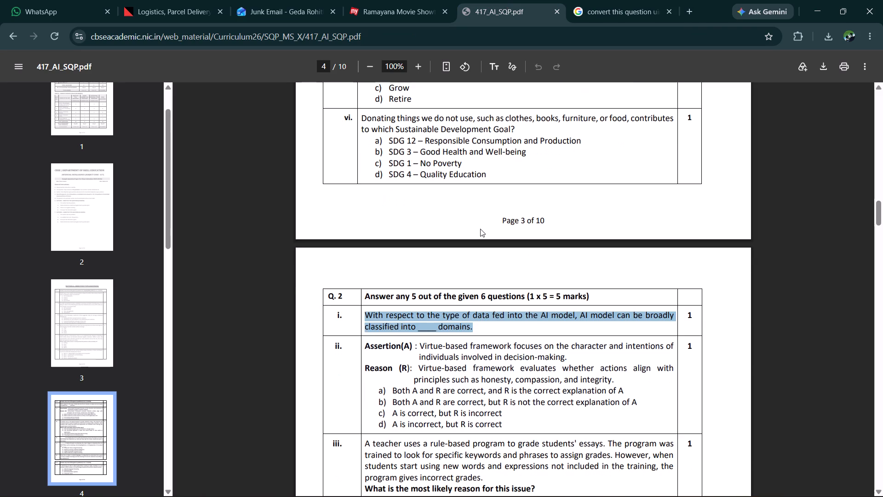
scroll(480, 229, down, 2)
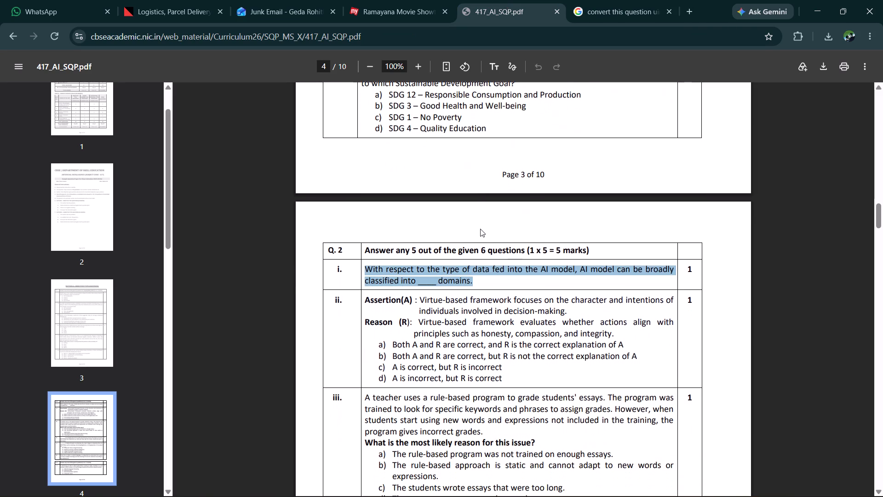
scroll(480, 229, down, 2)
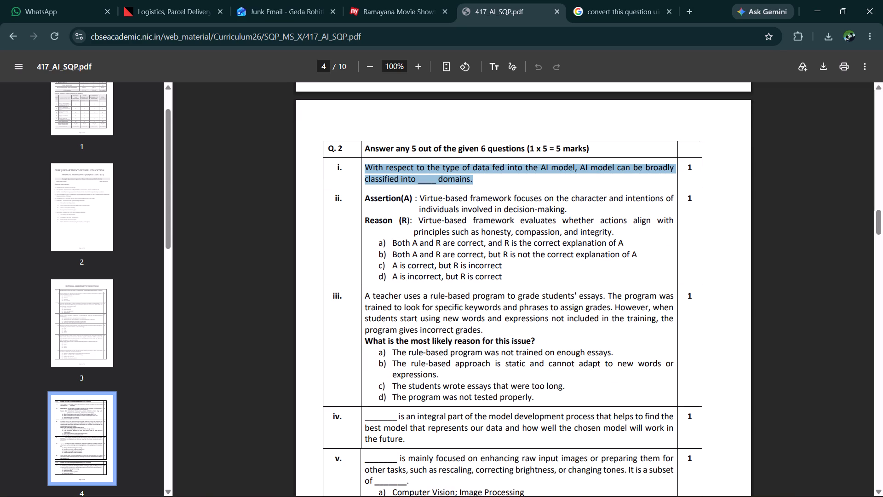
scroll(543, 325, down, 3)
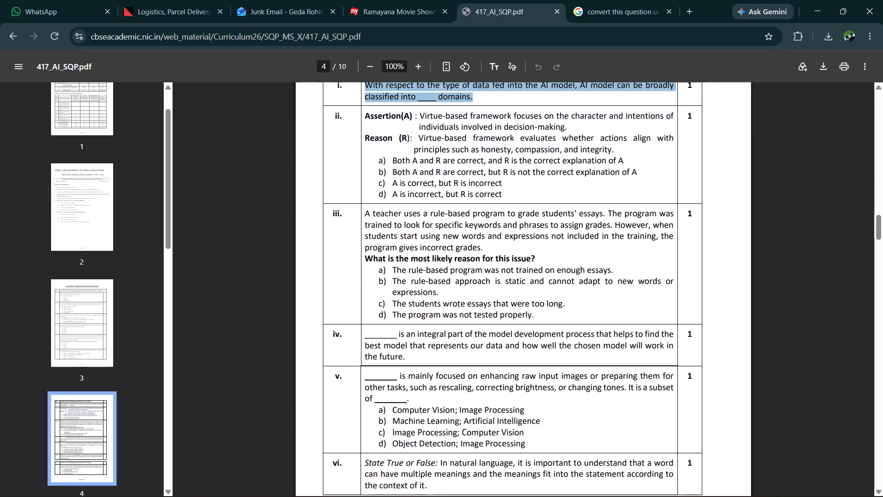
scroll(470, 361, down, 1)
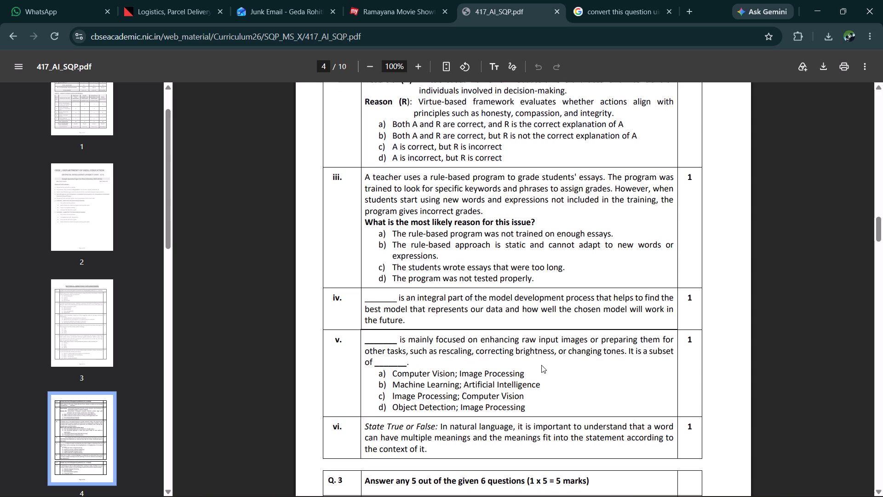
scroll(541, 365, down, 1)
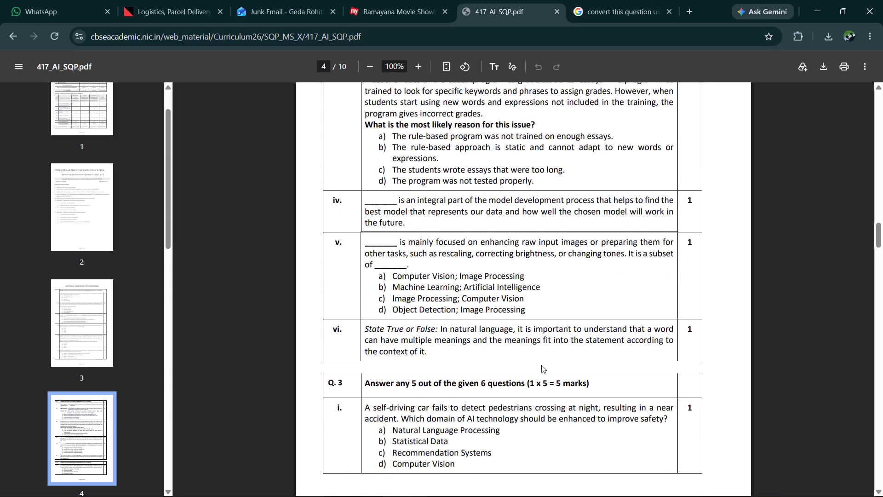
scroll(541, 365, down, 1)
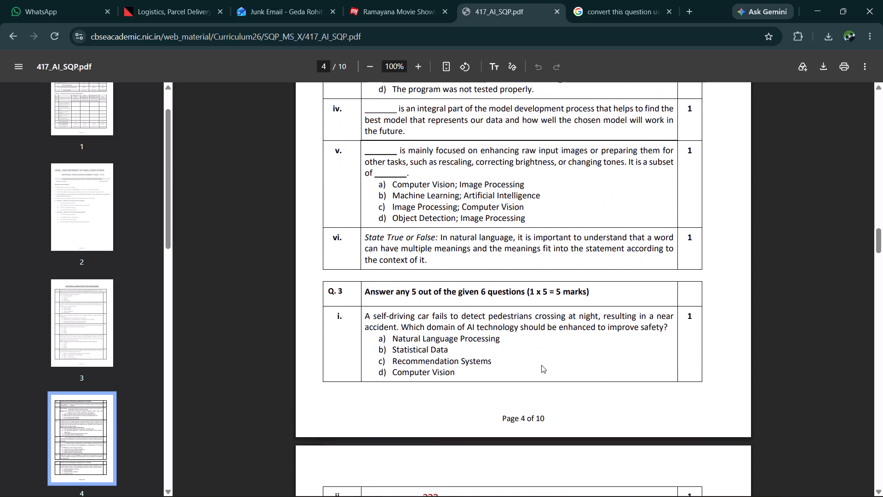
scroll(541, 365, down, 3)
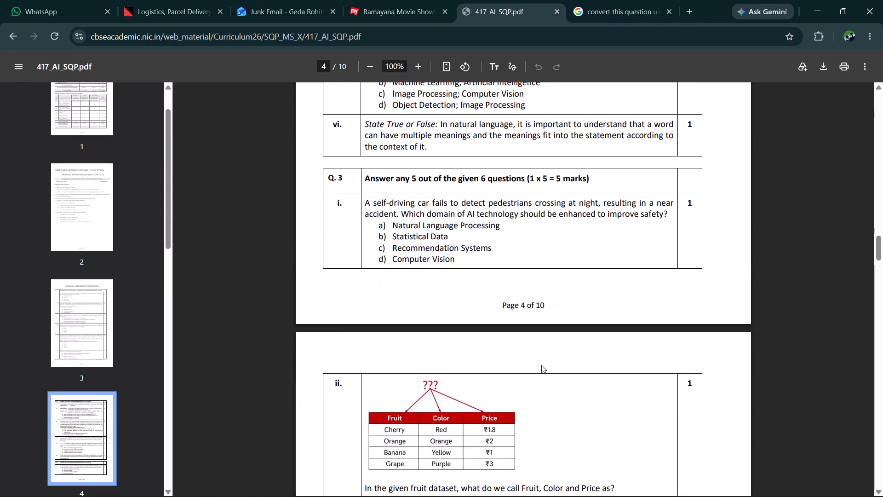
scroll(541, 365, down, 3)
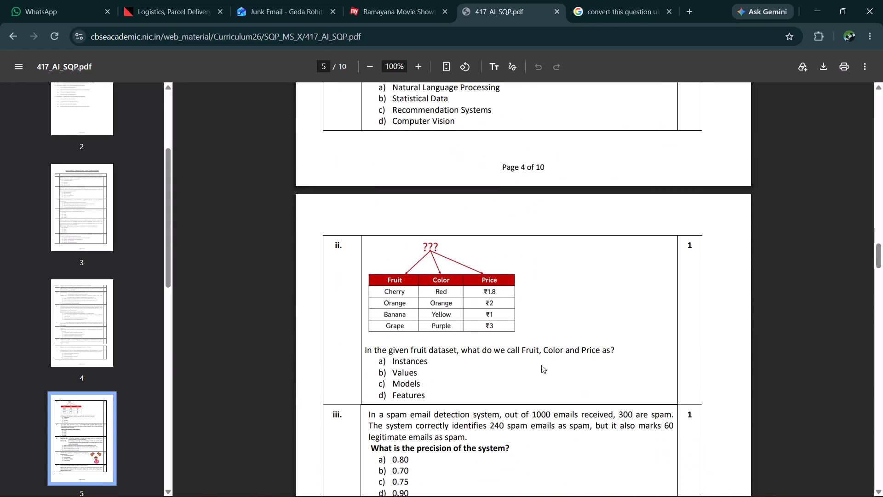
scroll(541, 365, down, 1)
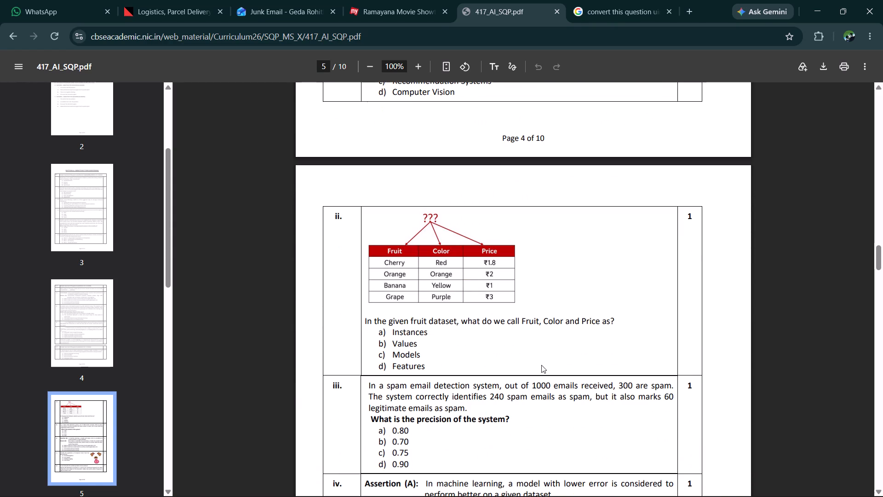
scroll(541, 365, down, 1)
Copy the PDF's question "In the given fruit dataset, what do we call Fruit, Color and Price as?" with its options into Q. 3 row v in Word.
drag(434, 366, 413, 362)
drag(413, 362, 366, 228)
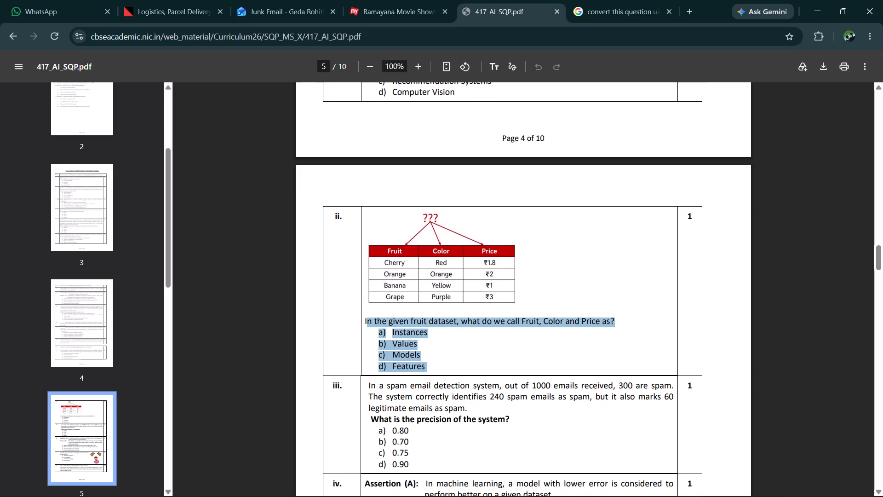
drag(366, 228, 362, 316)
key(ctrl+c)
key(alt+Tab)
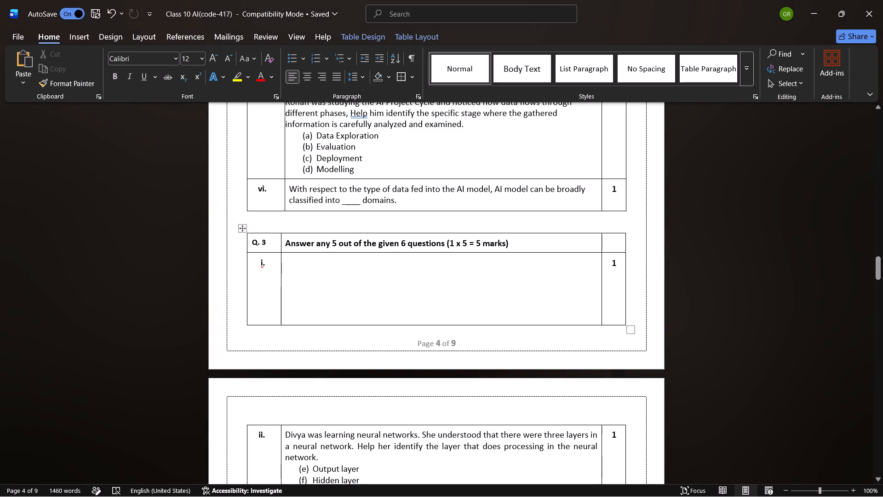
scroll(332, 284, down, 5)
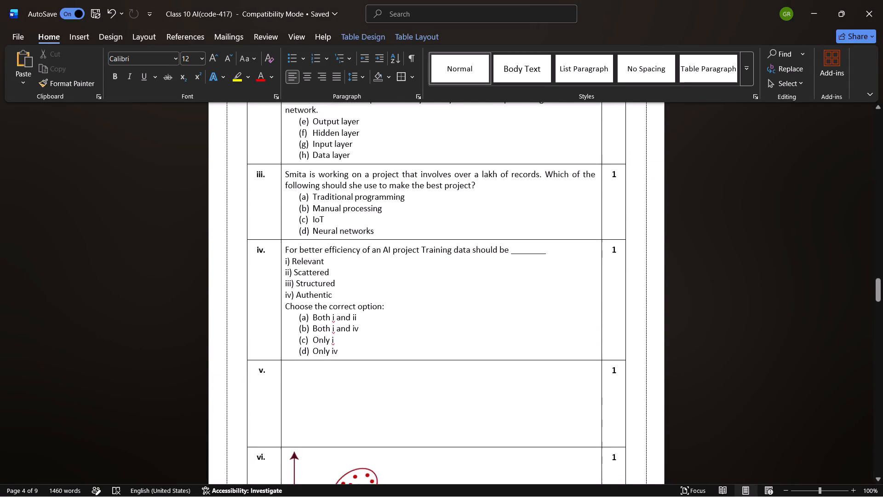
scroll(332, 284, down, 2)
click(304, 299)
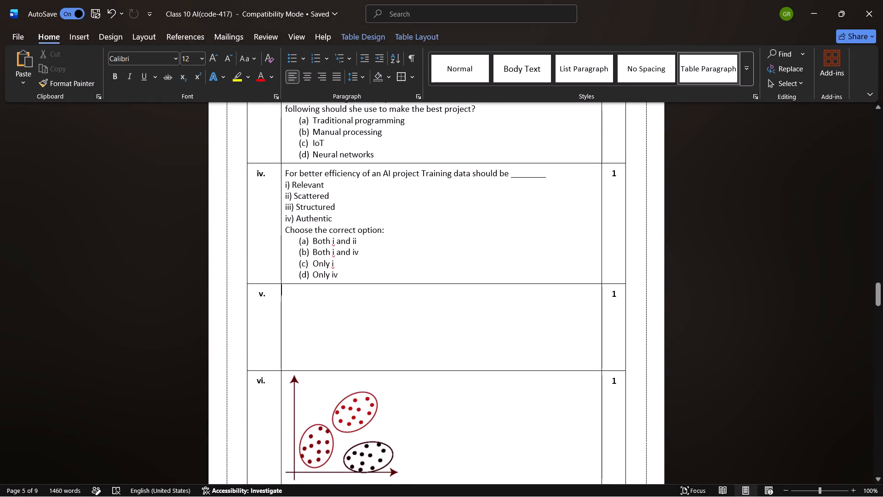
key(ctrl+v)
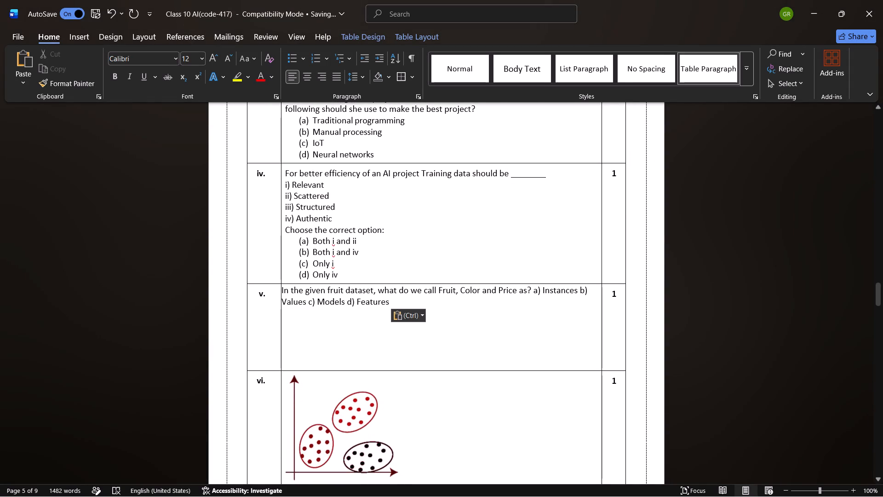
Place options a) to d) of the fruit dataset question in Q. 3 row v on separate lines below the question.
click(534, 292)
key(Return)
click(328, 303)
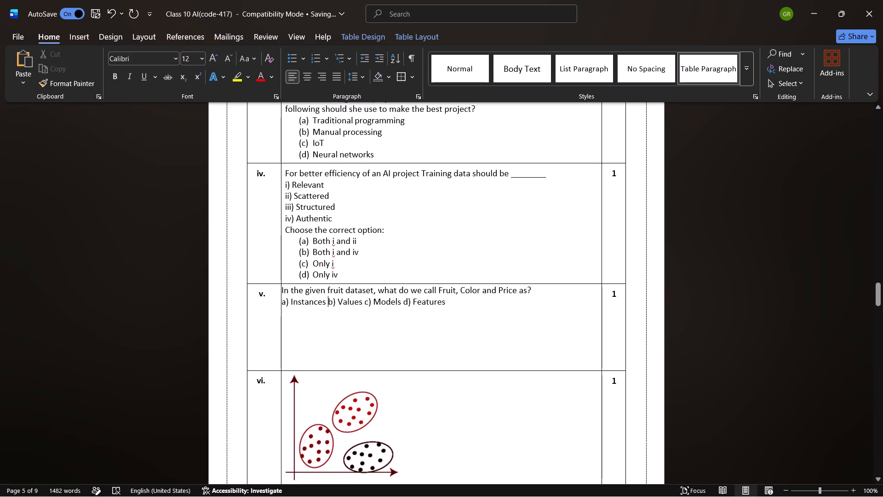
key(Return)
click(321, 313)
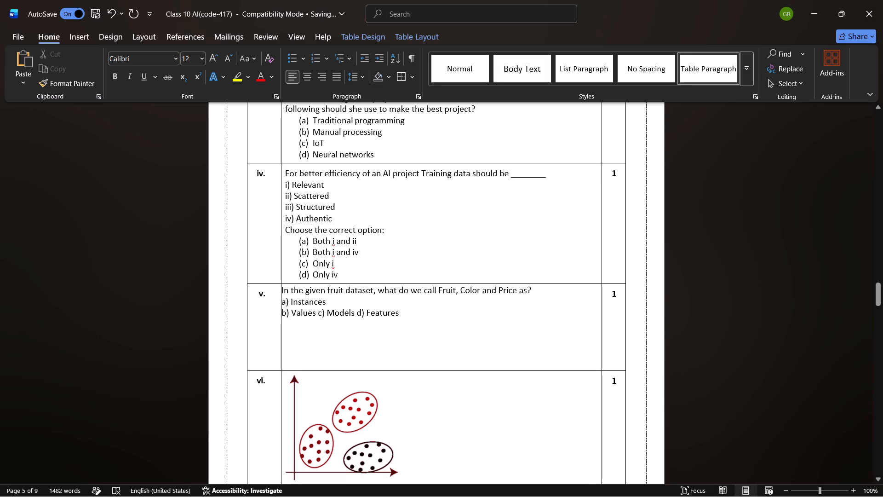
key(Left)
key(Return)
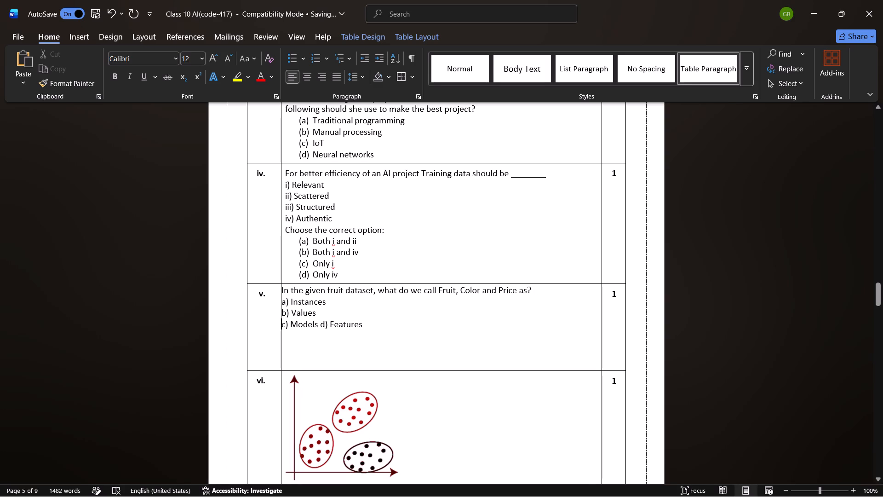
click(321, 324)
key(Return)
Indent options a) Instances, b) Values, c) Models and d) Features in Q. 3 row v by four spaces each.
click(281, 304)
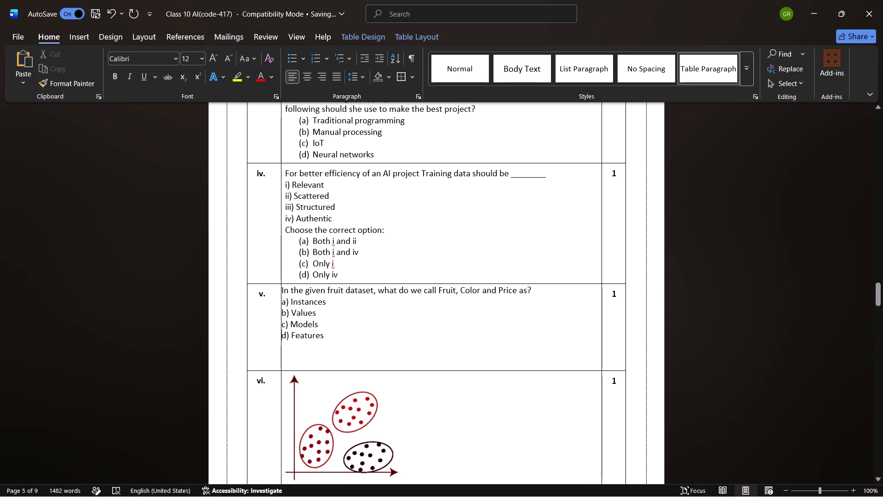
click(282, 303)
key(space)
key(space)
key(space)
key(space)
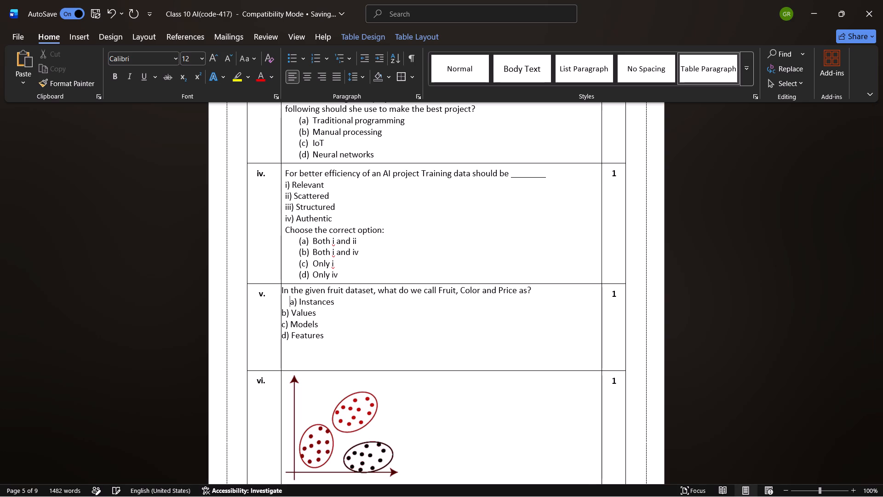
click(281, 307)
key(space)
key(space)
key(space)
key(space)
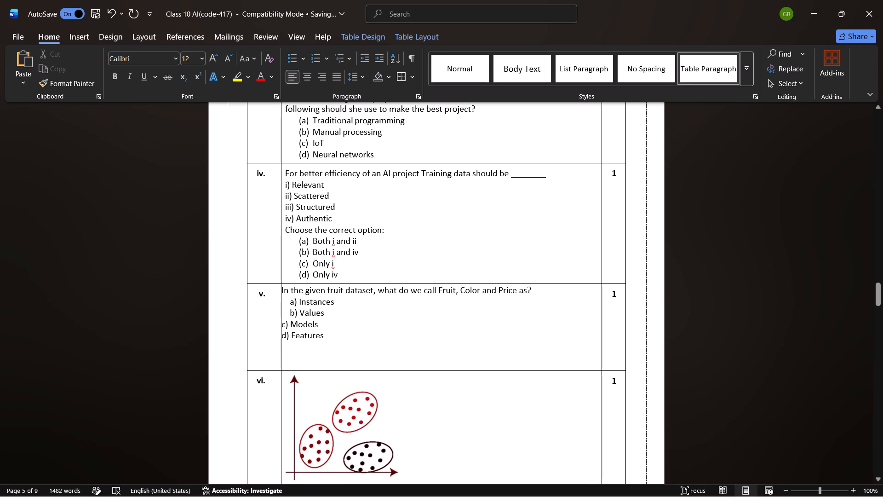
click(282, 325)
key(space)
key(space)
key(space)
key(space)
click(282, 337)
key(space)
key(space)
key(space)
key(space)
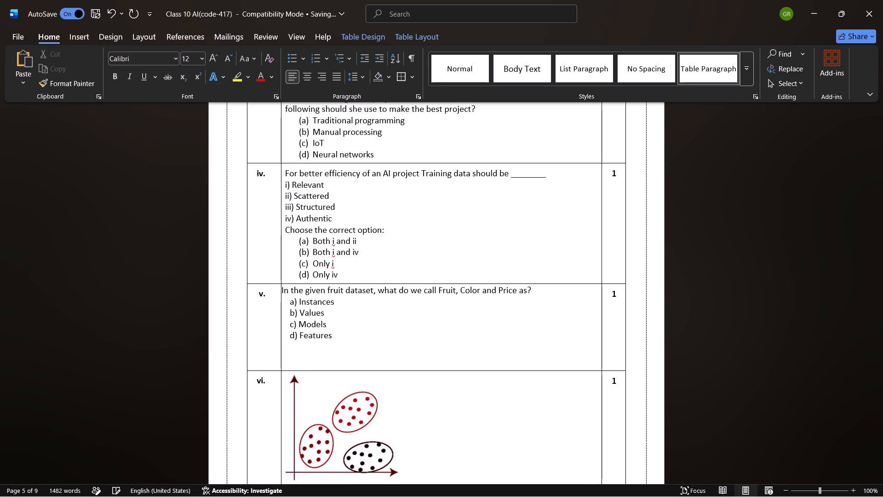
key(BackSpace)
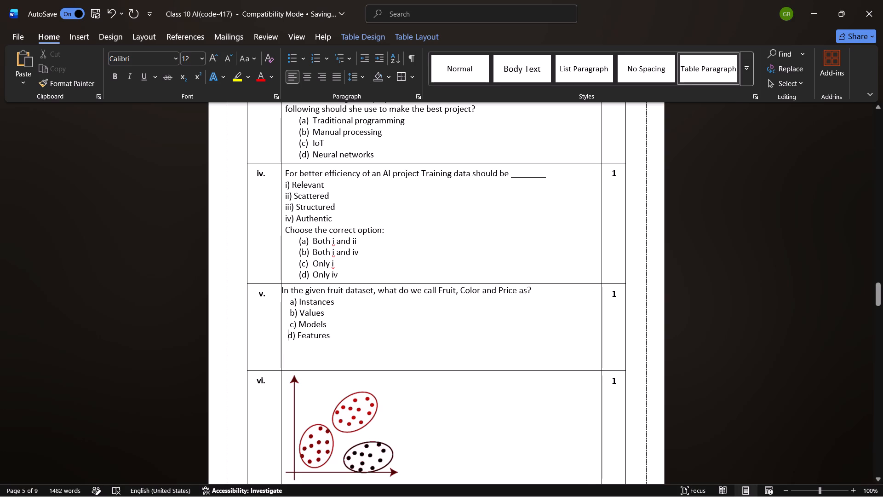
key(space)
Insert two blank lines above the fruit dataset question in Q. 3 row v.
click(281, 291)
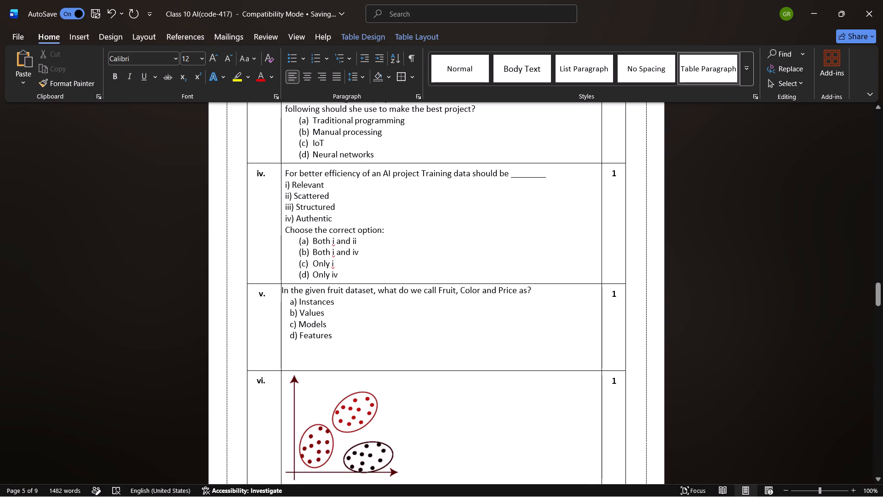
click(282, 291)
key(Return)
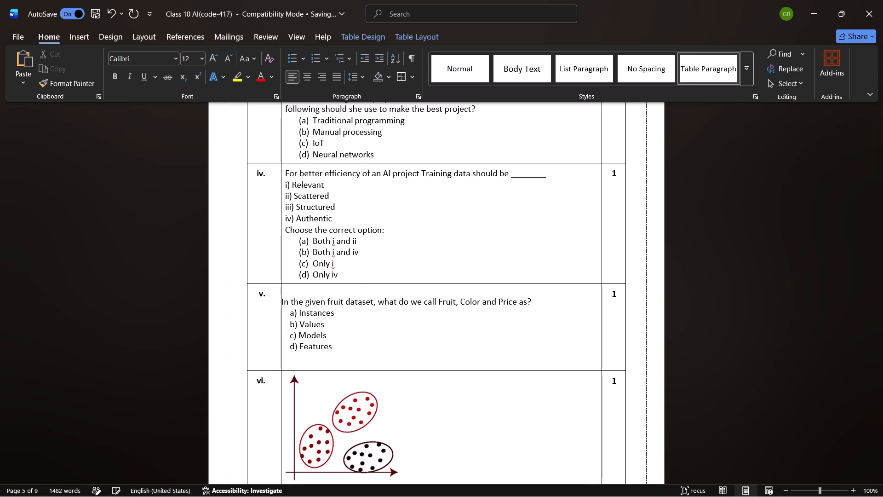
key(Return)
Switch to 417_AI_SQP.pdf in Chrome and clear the text selection around the fruit dataset question.
key(alt+Tab)
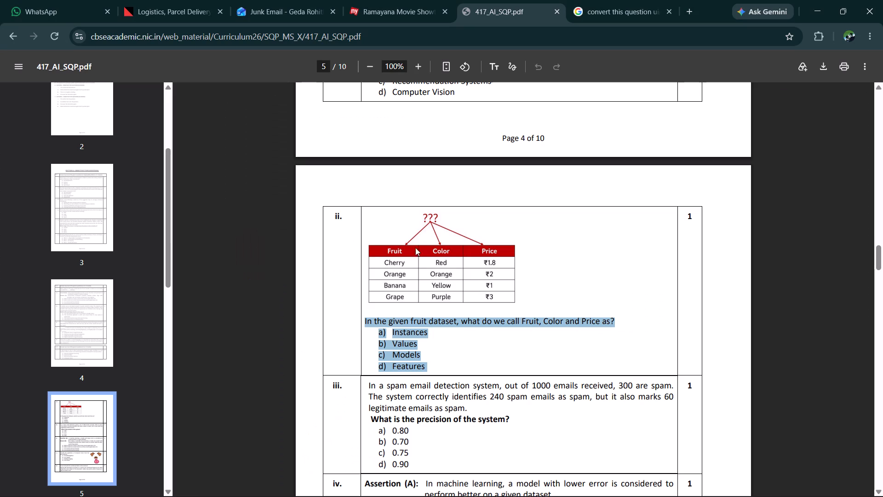
click(530, 298)
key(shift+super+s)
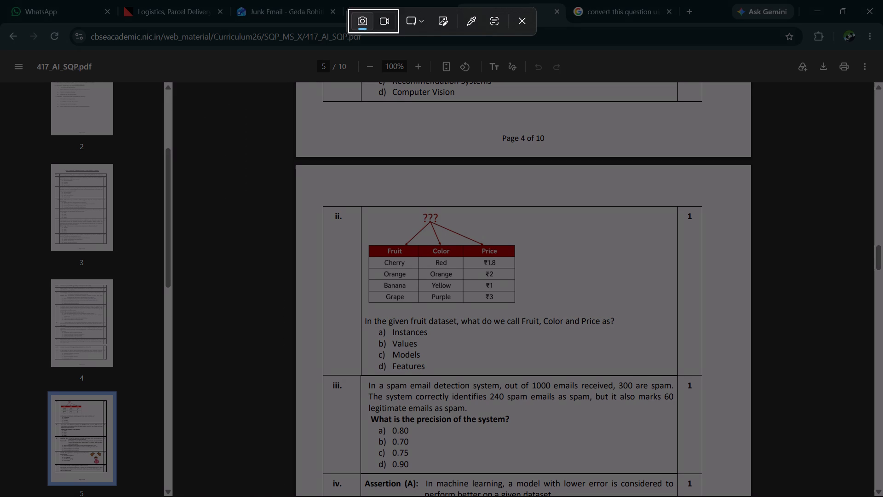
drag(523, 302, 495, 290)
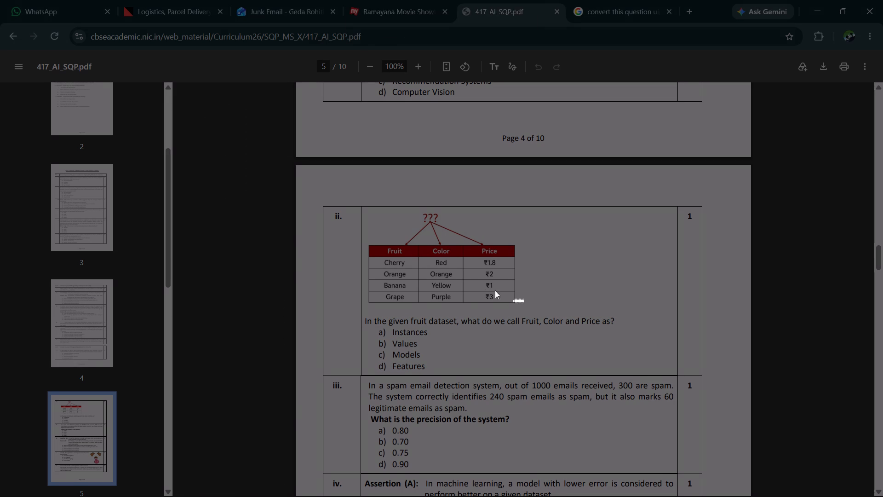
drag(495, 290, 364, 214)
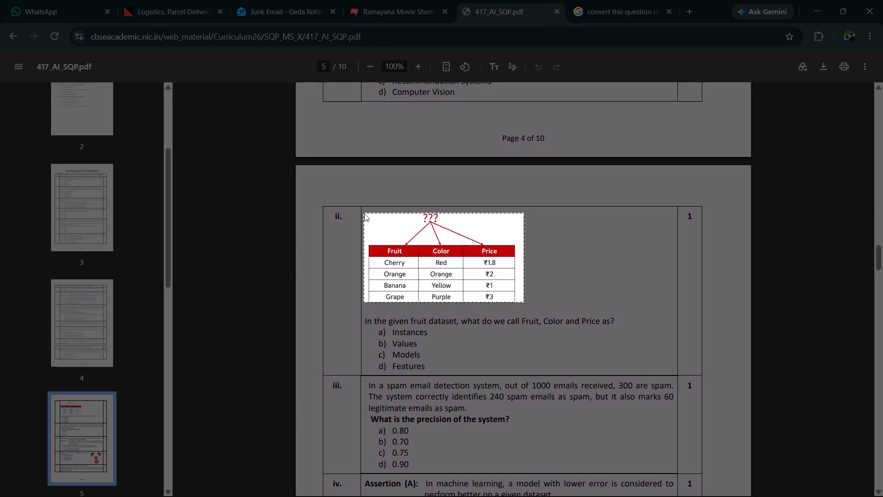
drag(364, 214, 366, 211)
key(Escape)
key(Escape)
Capture the PDF's Fruit, Color and Price table with its ??? arrows and paste it above the question in Q. 3 row v in Word.
key(shift+super+s)
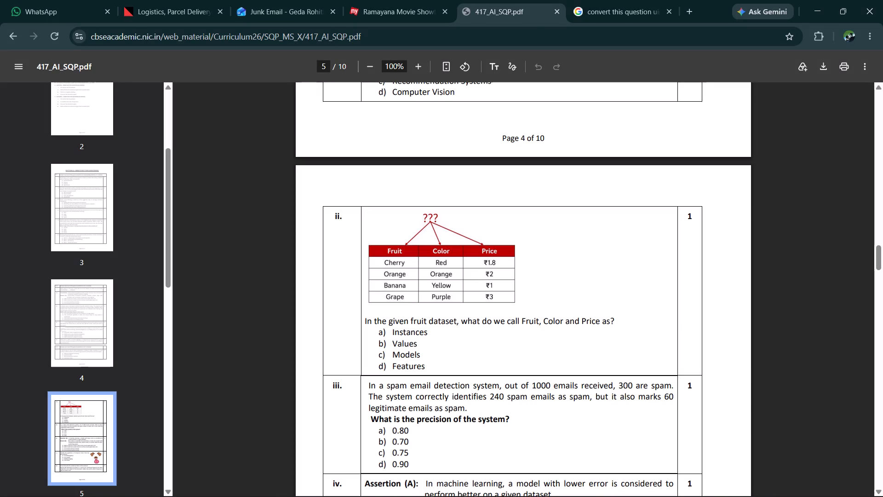
drag(528, 307, 514, 306)
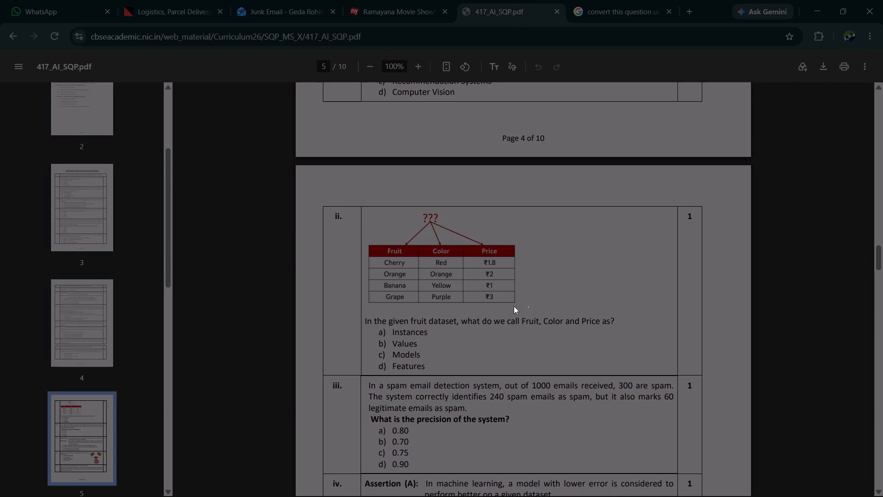
drag(514, 306, 365, 216)
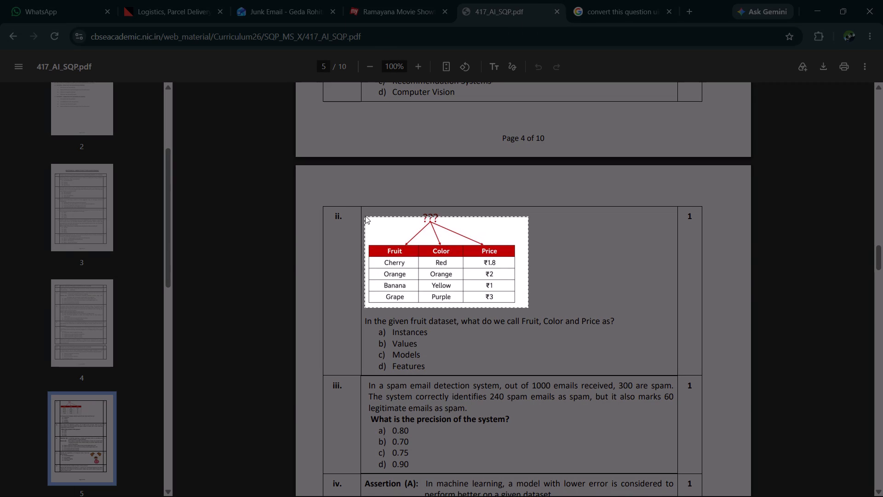
drag(365, 216, 364, 212)
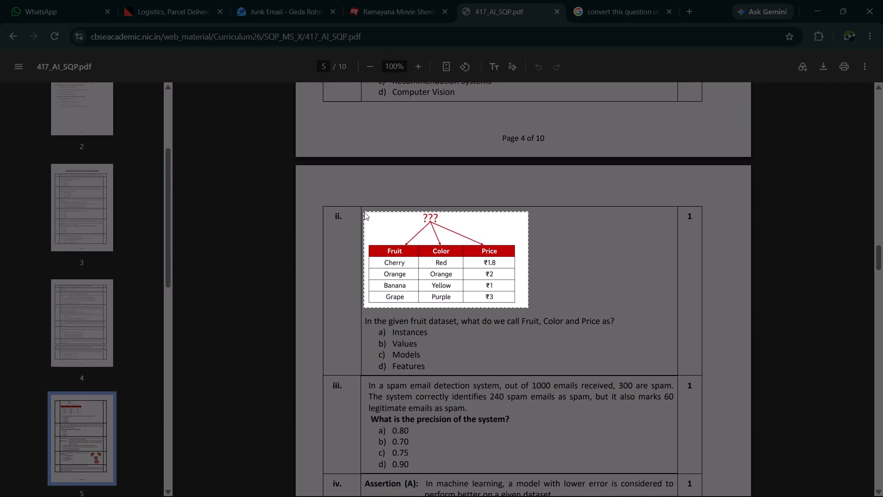
drag(364, 212, 364, 210)
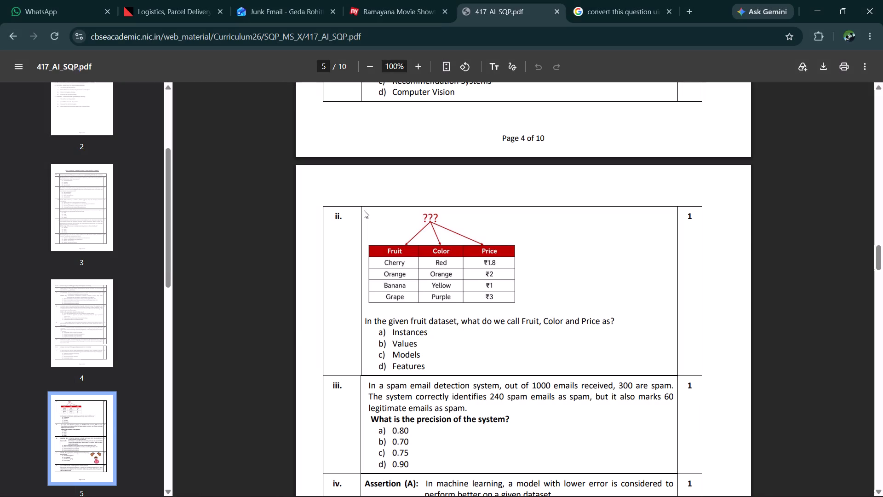
key(alt+Tab)
click(293, 300)
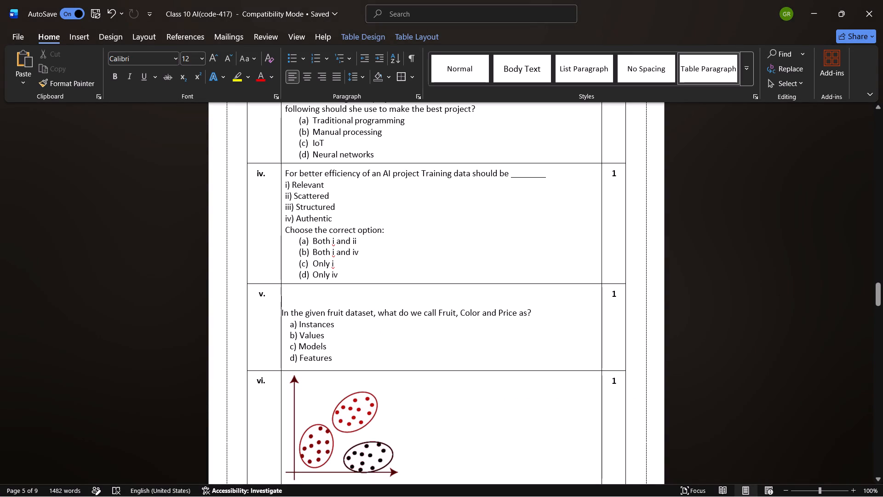
key(ctrl+v)
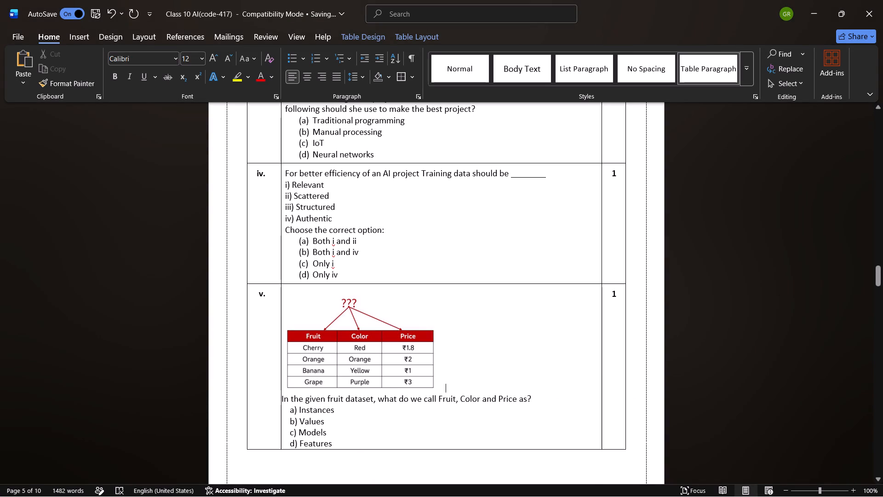
Insert seven blank lines between the Q. 2 table and the Q. 3 heading to push Q. 3 onto the following page.
scroll(405, 376, down, 5)
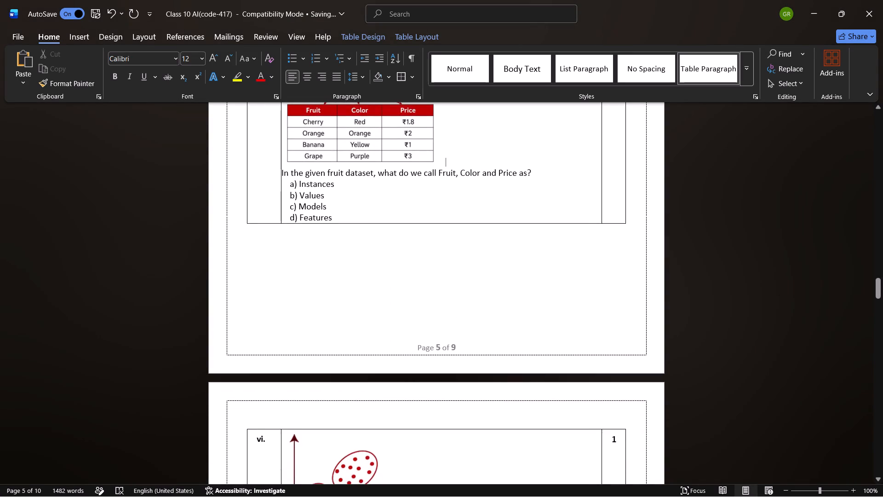
scroll(405, 376, down, 2)
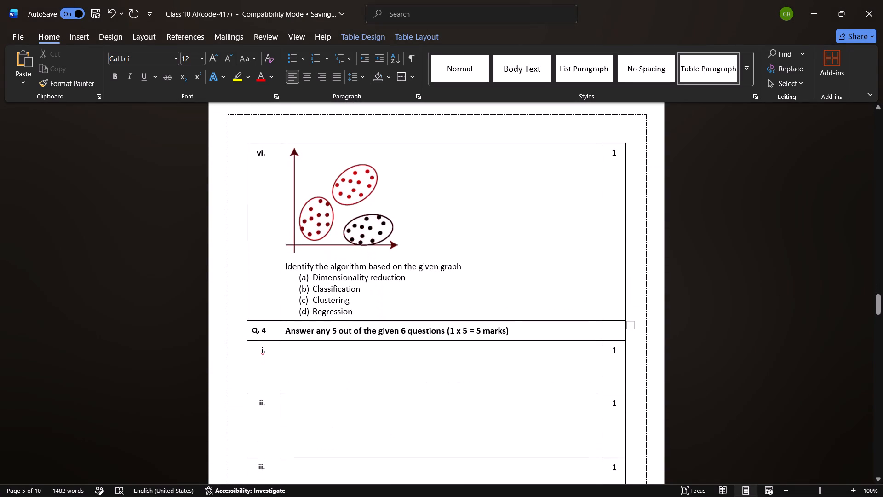
scroll(405, 376, up, 5)
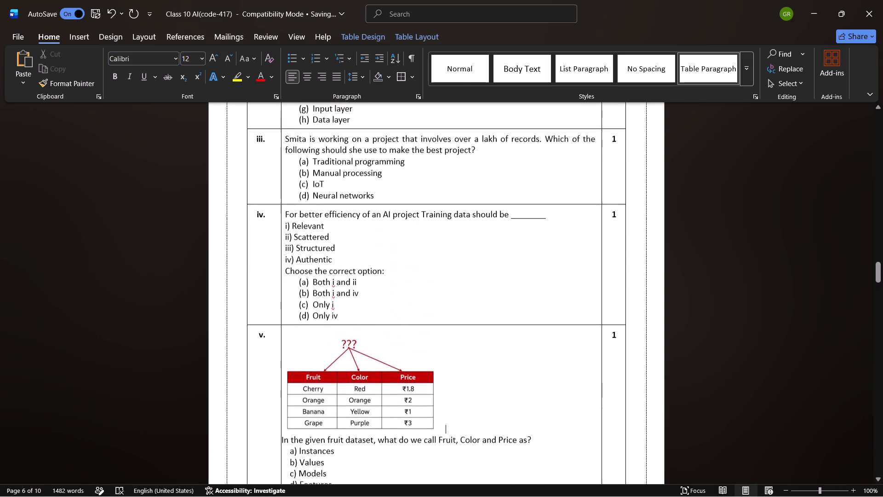
scroll(405, 376, up, 3)
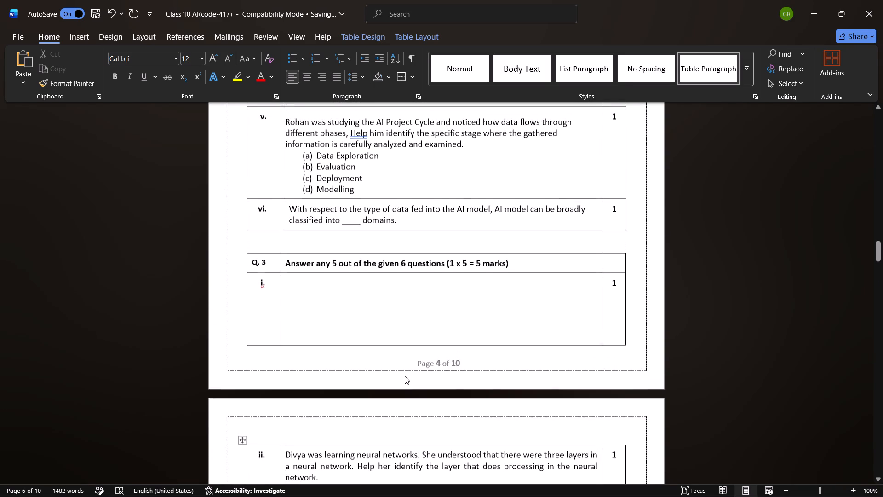
scroll(405, 376, up, 1)
click(246, 279)
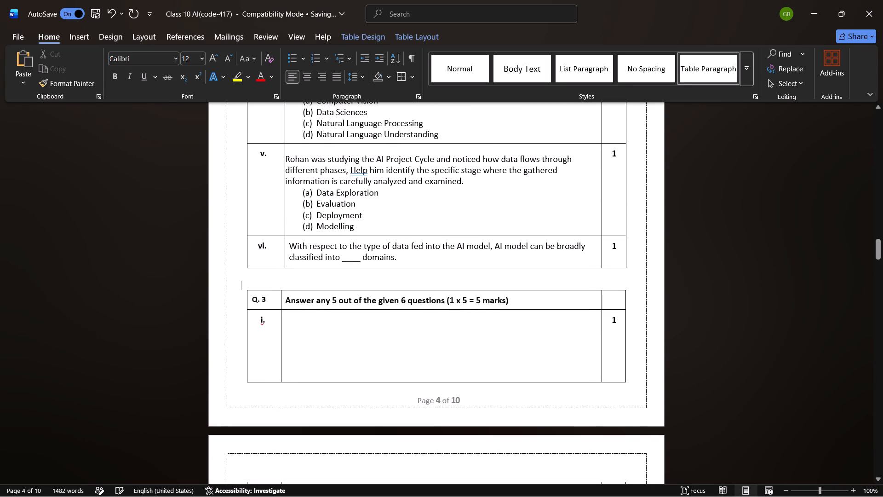
key(Return)
key(Return)
key(Return)
key(Return)
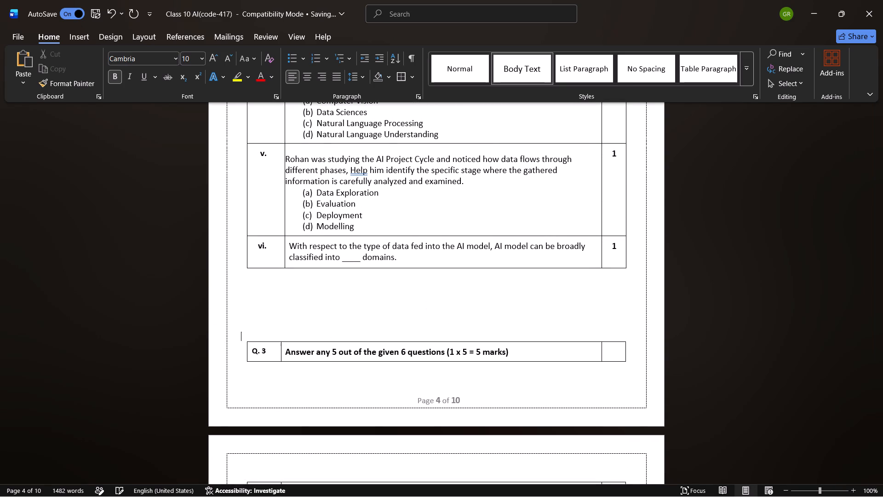
key(Return)
key(Return)
key(Return)
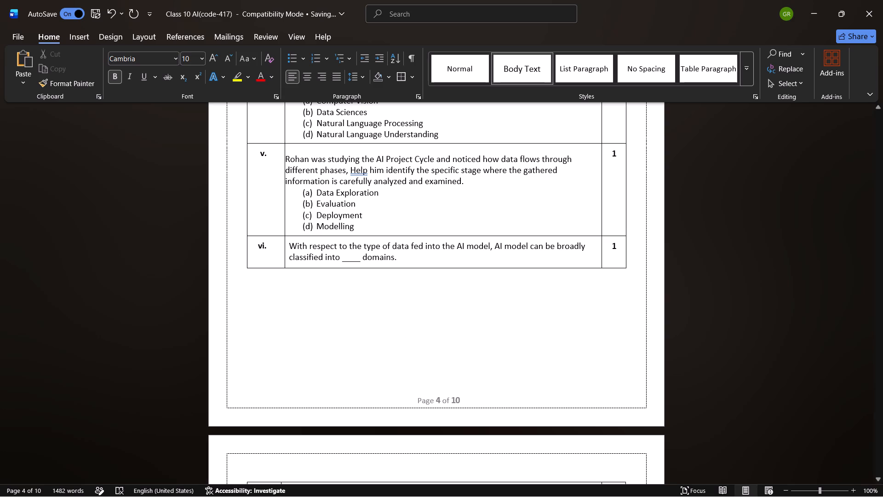
Increase the height of row vi in Q. 2 to leave room below the "domains." line.
drag(355, 267, 348, 304)
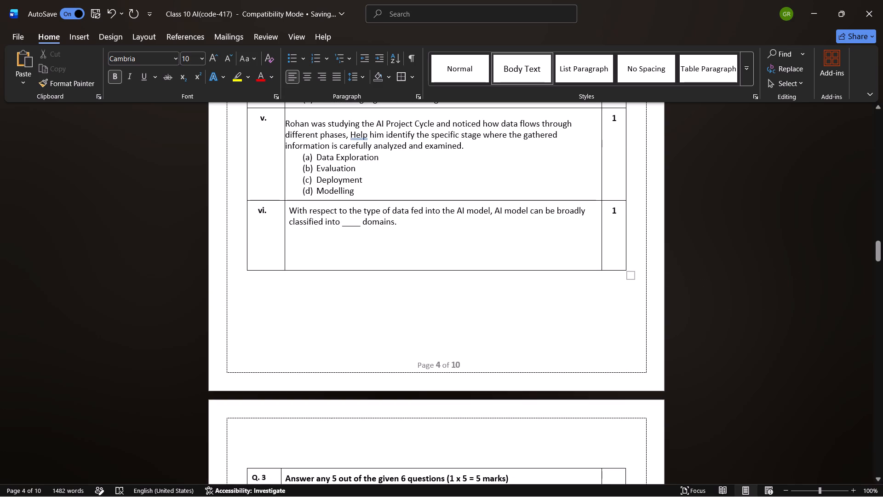
Slightly reduce the height of row vi at the bottom of the Q. 2 table.
drag(373, 269, 376, 258)
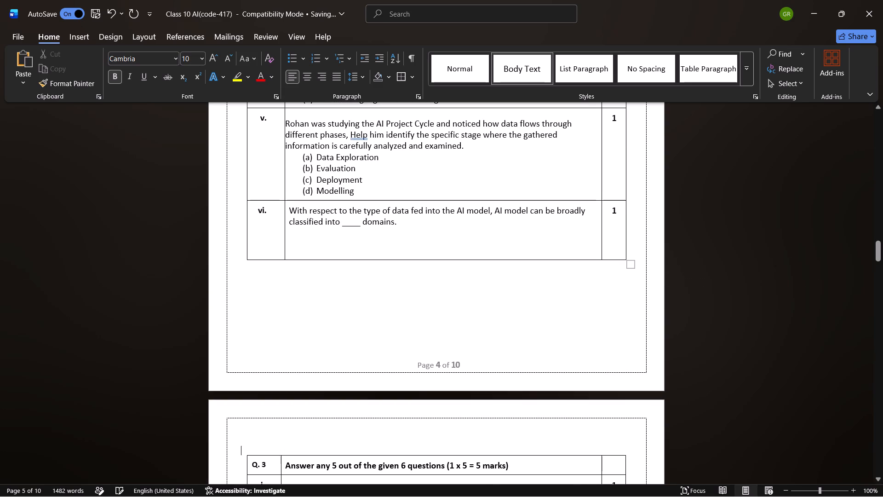
Increase the heights of rows v, iv and iii in the Q. 2 table to leave blank space below their (d) options.
drag(385, 201, 387, 217)
scroll(406, 190, up, 2)
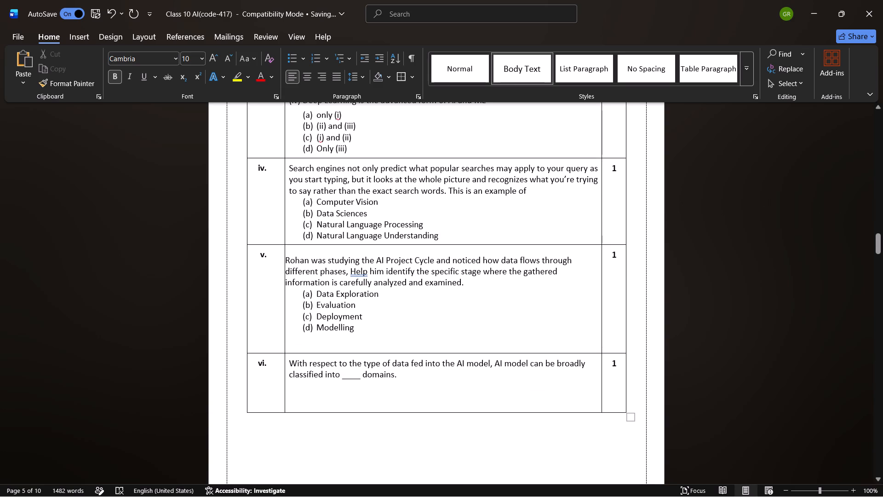
drag(396, 244, 396, 263)
drag(400, 245, 400, 258)
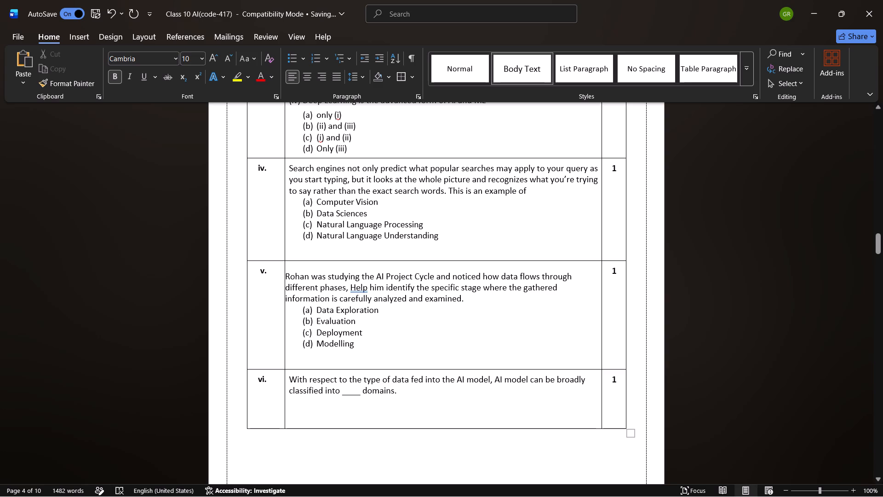
scroll(410, 157, up, 1)
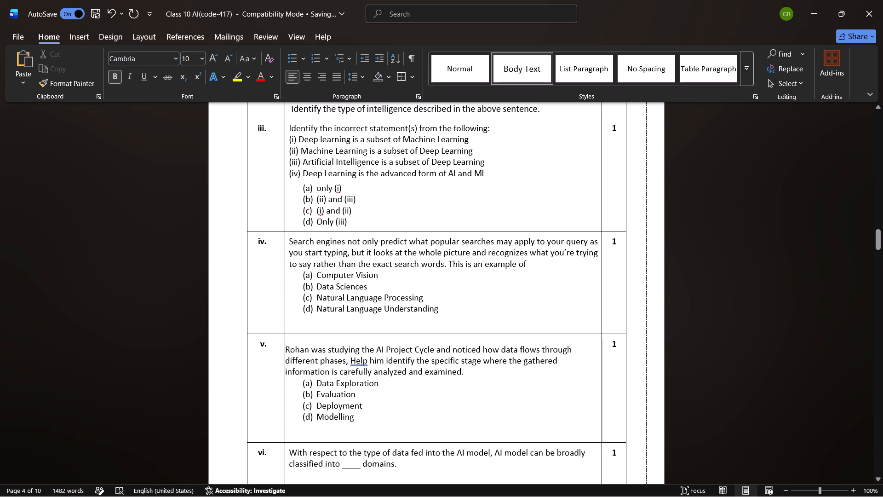
drag(395, 231, 394, 240)
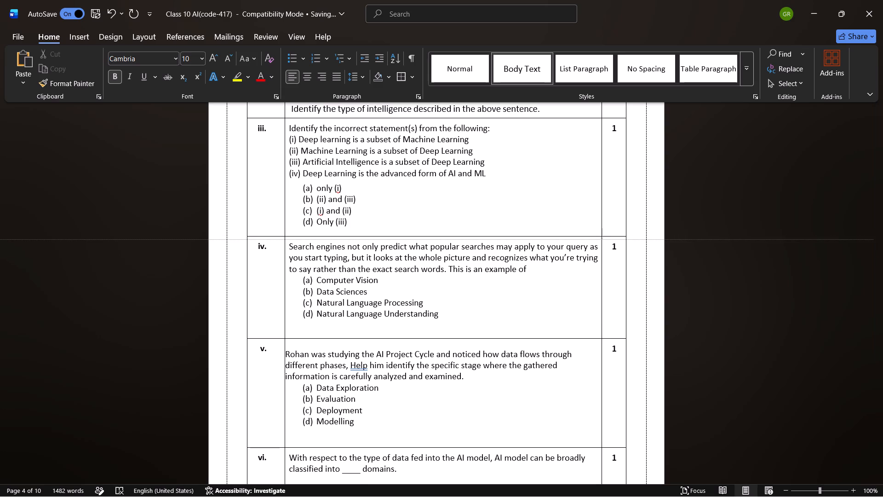
drag(394, 240, 394, 241)
Increase the height of row ii in the Q. 2 table to leave blank space below the type of intelligence question.
scroll(394, 241, up, 2)
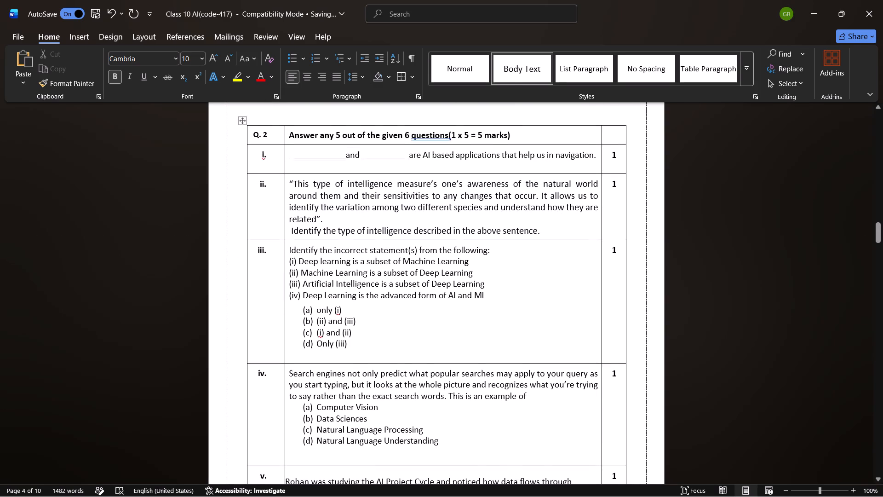
drag(397, 240, 396, 254)
drag(400, 240, 400, 247)
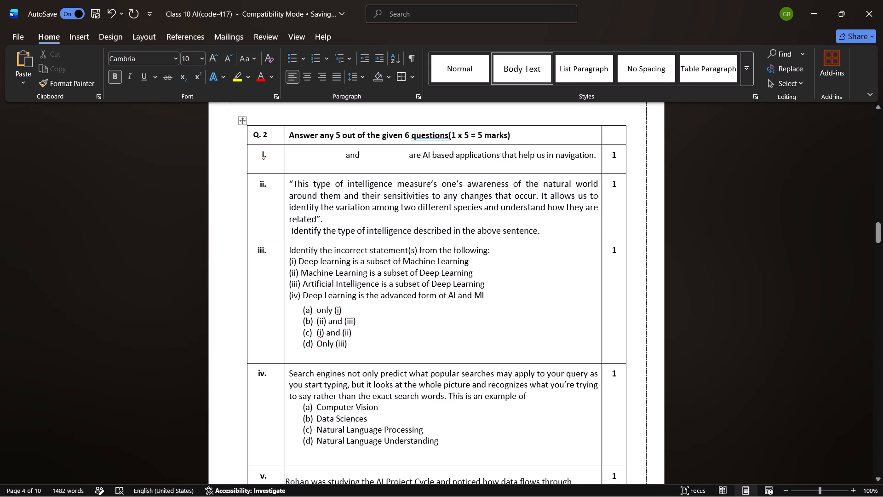
drag(400, 247, 400, 247)
drag(401, 241, 400, 246)
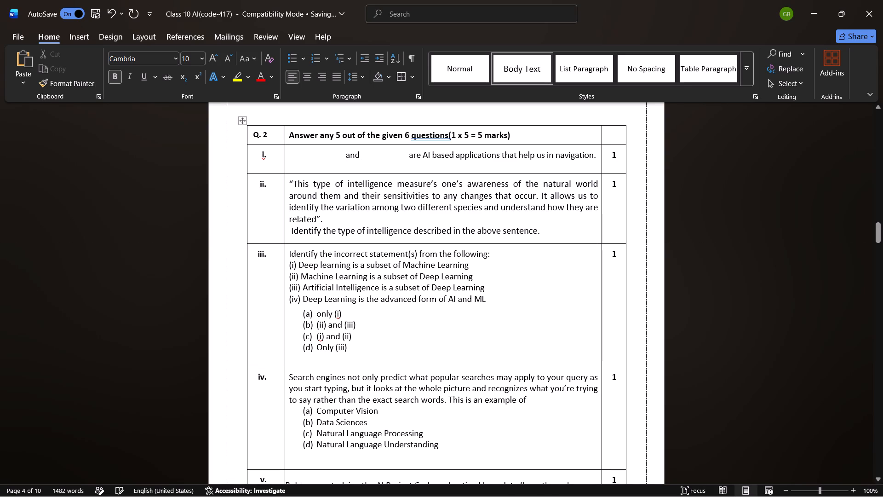
scroll(408, 170, down, 3)
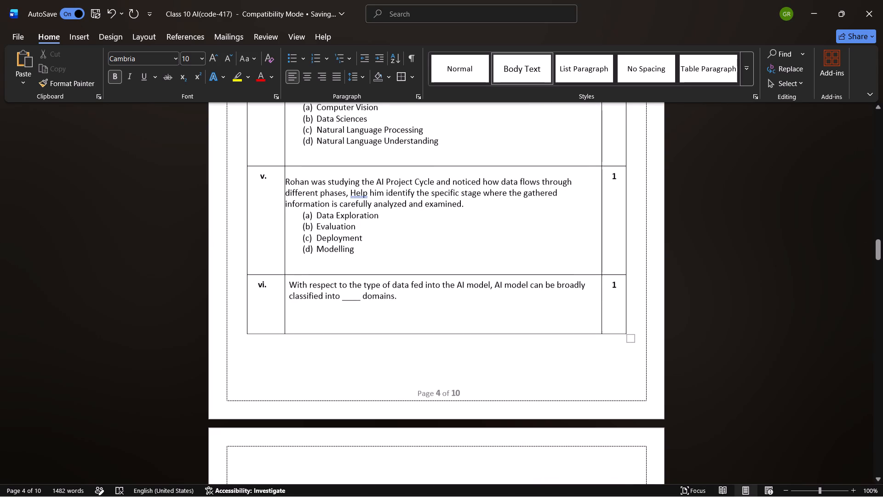
scroll(392, 237, up, 5)
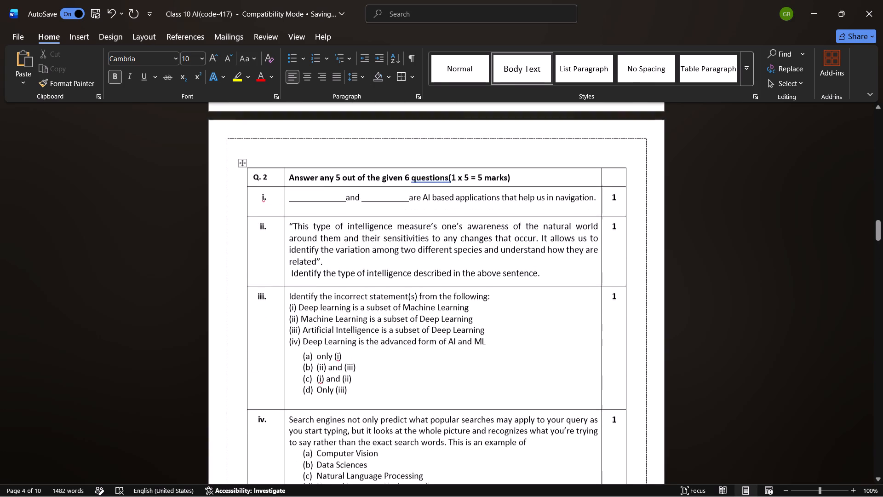
drag(390, 289, 390, 297)
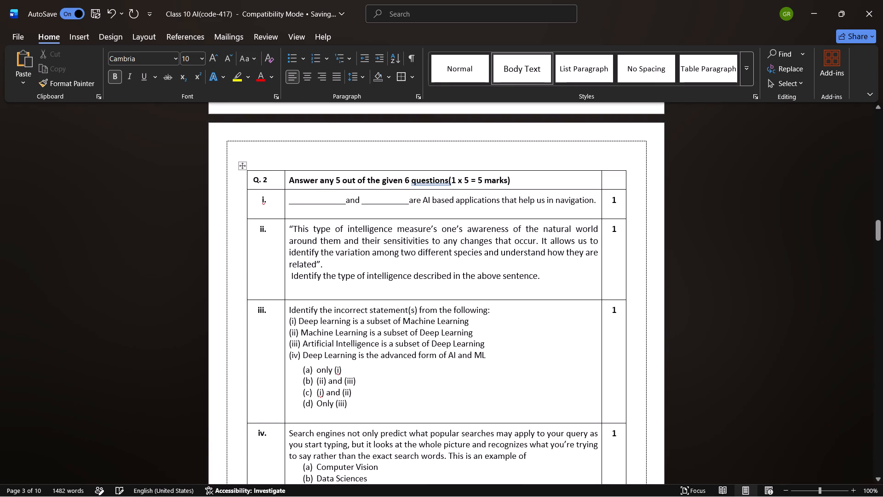
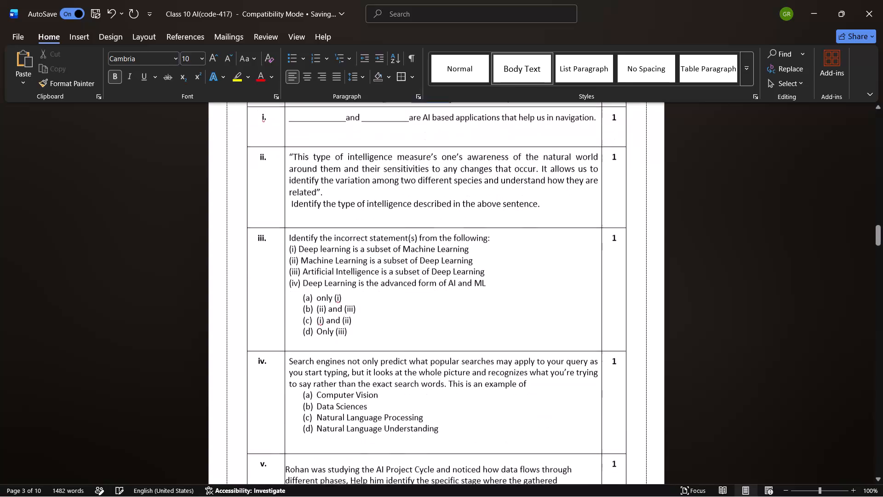
Delete the blank lines before the Q. 3 table so it moves up on page 5.
scroll(414, 226, down, 1)
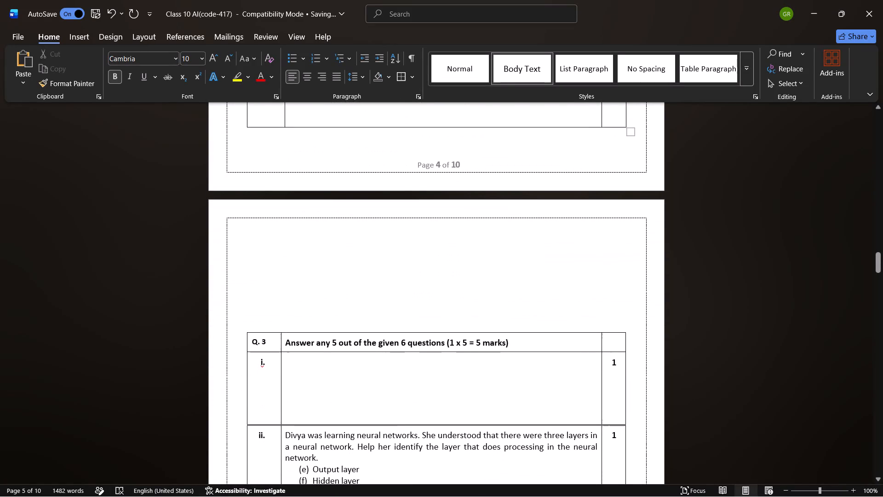
key(BackSpace)
key(BackSpace)
key(BackSpace)
key(BackSpace)
key(BackSpace)
key(BackSpace)
key(BackSpace)
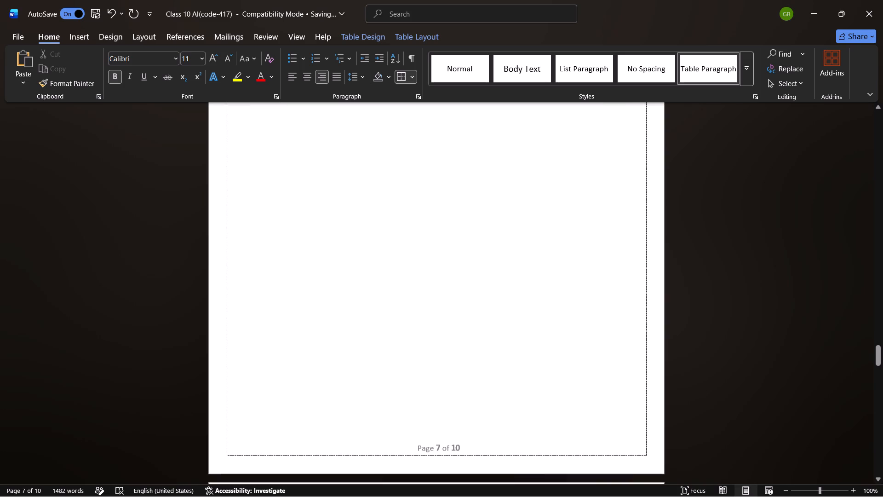
click(269, 434)
key(BackSpace)
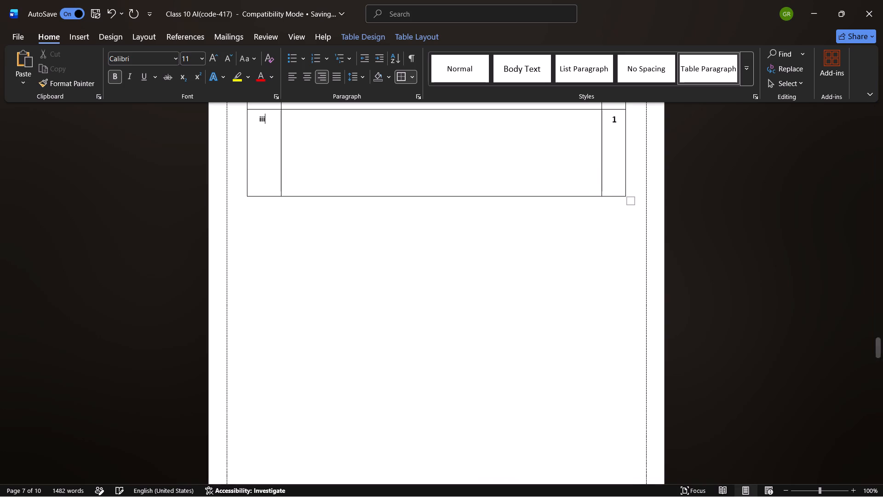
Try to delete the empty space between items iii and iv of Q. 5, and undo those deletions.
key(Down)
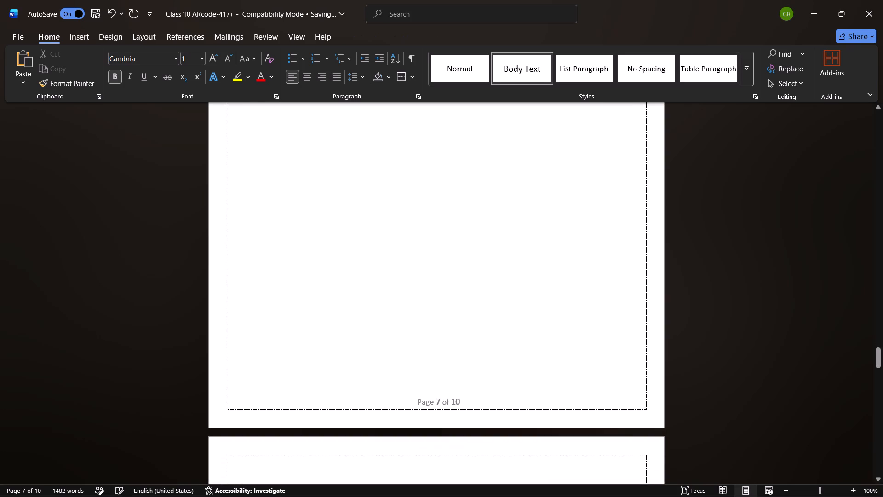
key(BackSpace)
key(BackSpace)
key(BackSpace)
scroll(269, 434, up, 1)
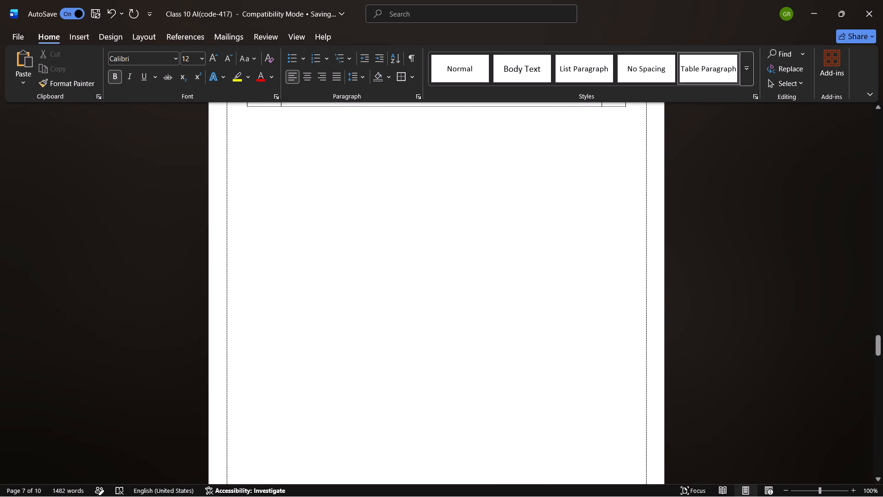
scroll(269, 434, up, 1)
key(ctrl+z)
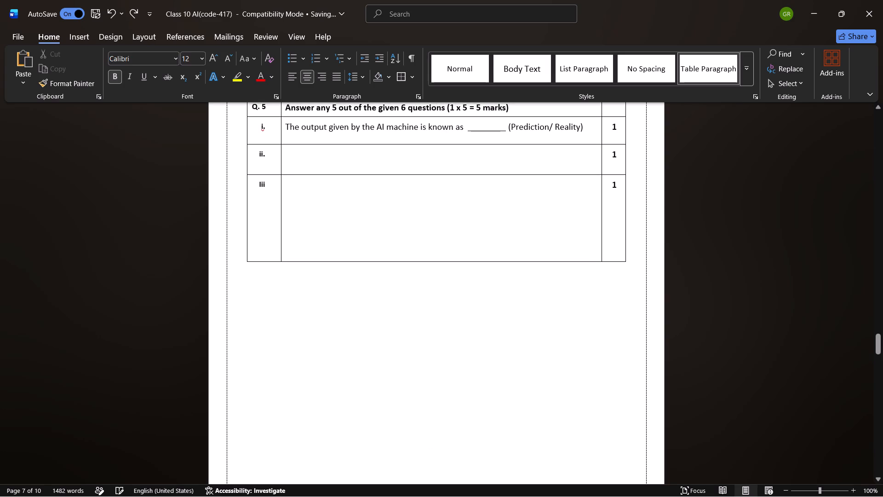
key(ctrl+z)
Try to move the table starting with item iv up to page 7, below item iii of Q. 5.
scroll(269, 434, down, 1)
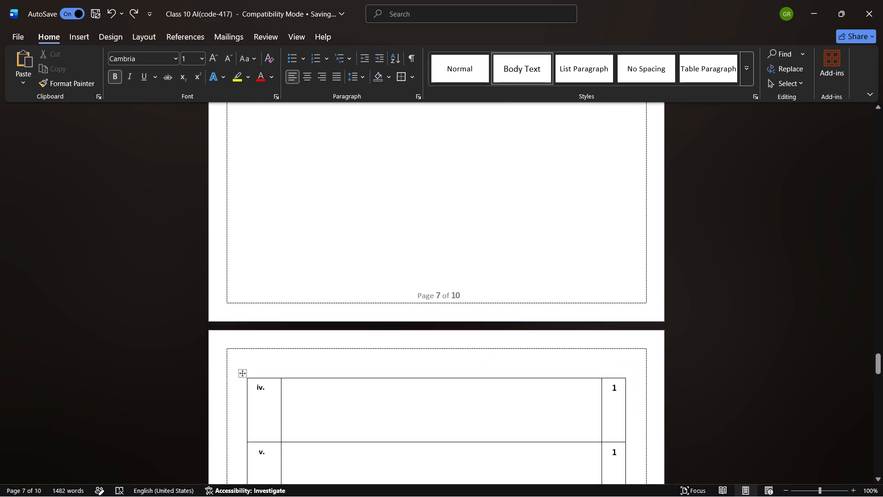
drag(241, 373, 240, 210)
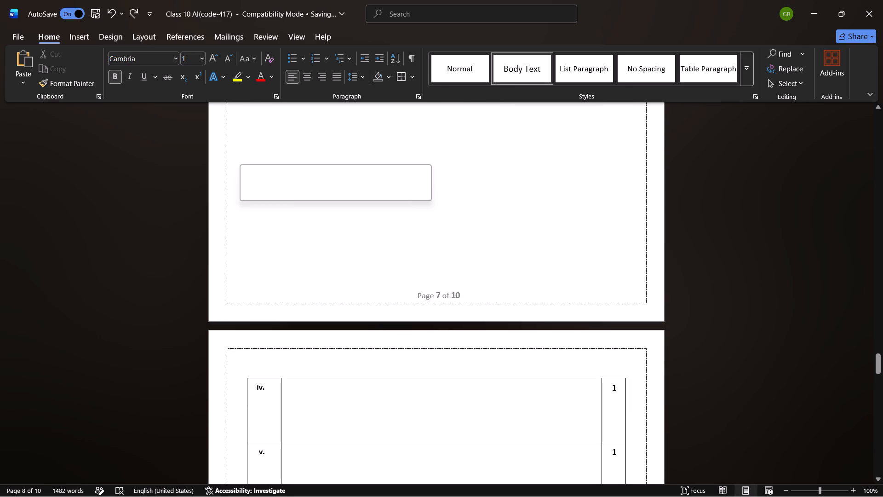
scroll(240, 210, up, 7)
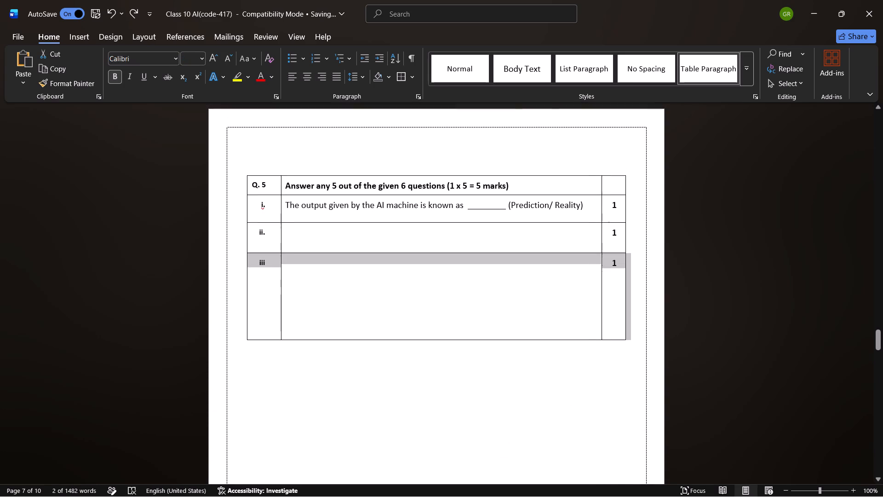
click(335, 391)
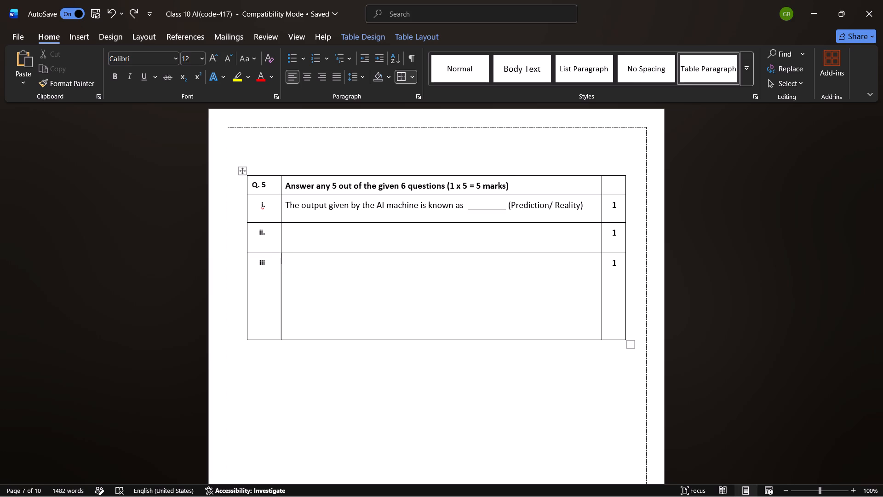
Review the layout of the remaining pages to the end of the paper and return to Q. 5.
scroll(335, 391, down, 10)
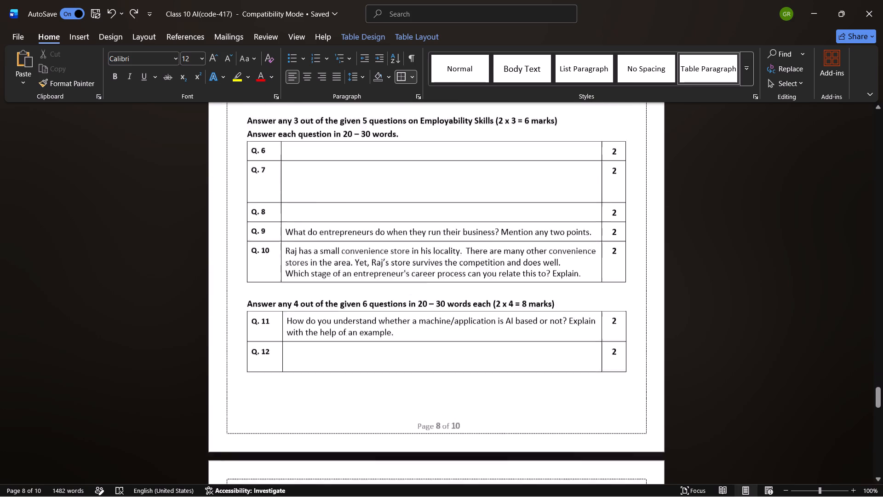
scroll(335, 391, down, 11)
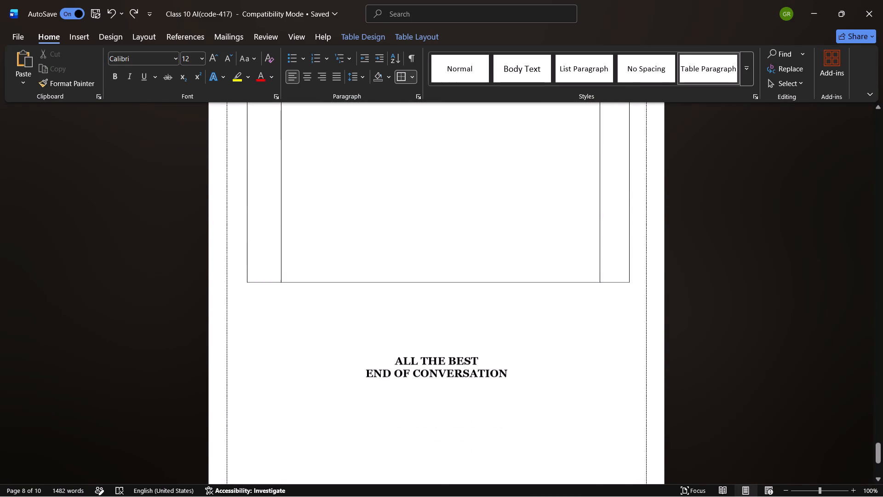
scroll(335, 391, up, 5)
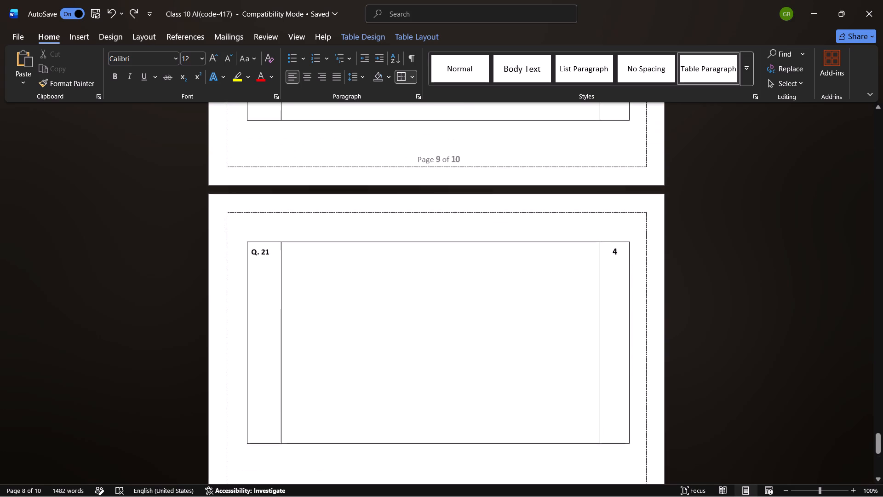
scroll(335, 391, up, 5)
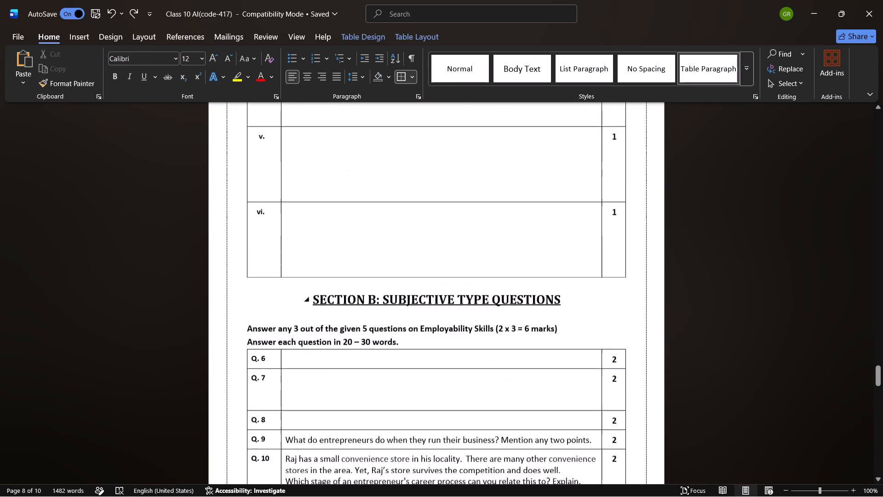
scroll(335, 391, up, 4)
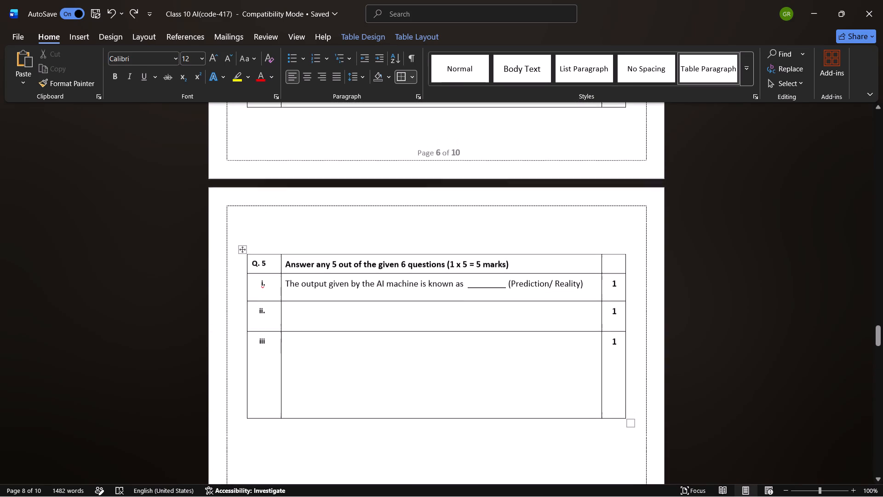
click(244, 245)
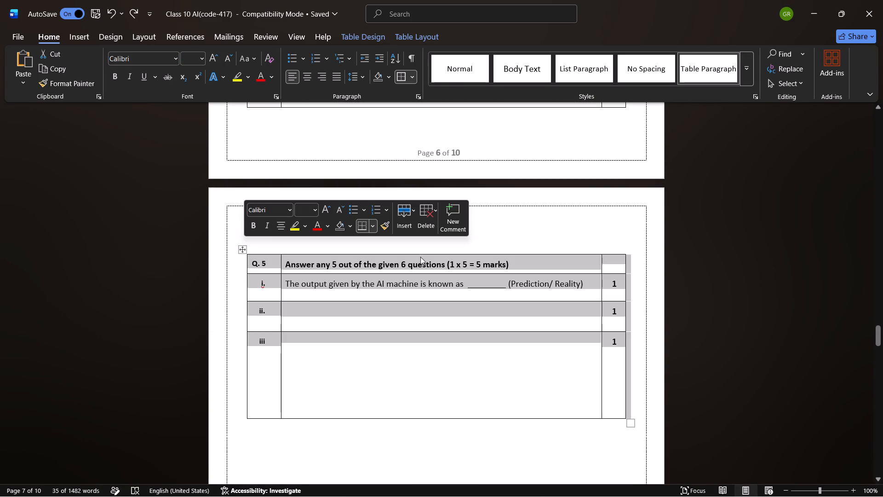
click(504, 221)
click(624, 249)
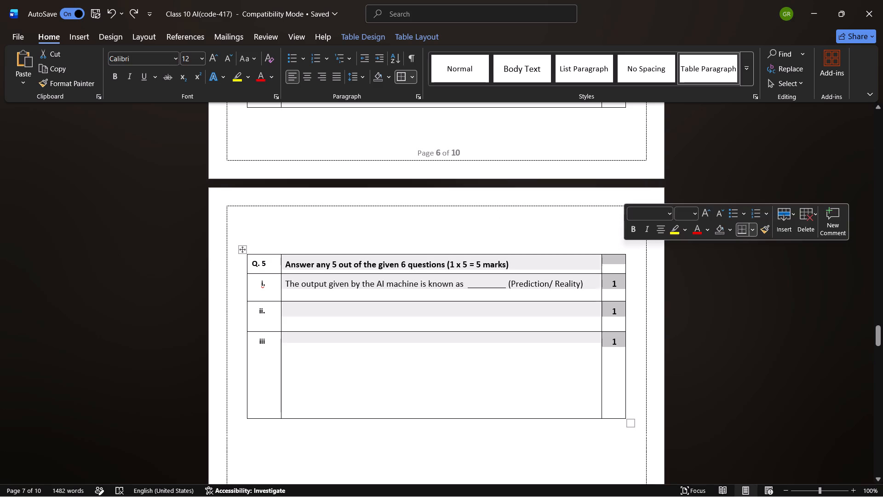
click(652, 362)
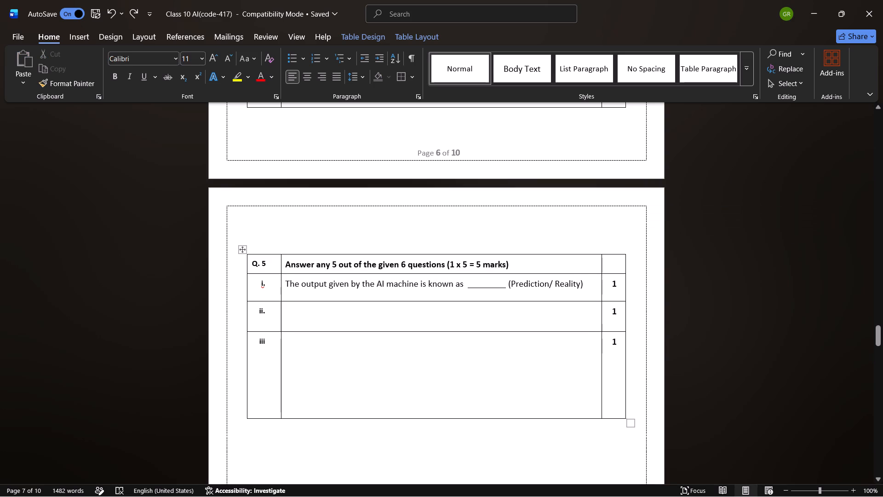
Insert a blank table row between items iv and v on page 8.
scroll(478, 283, down, 3)
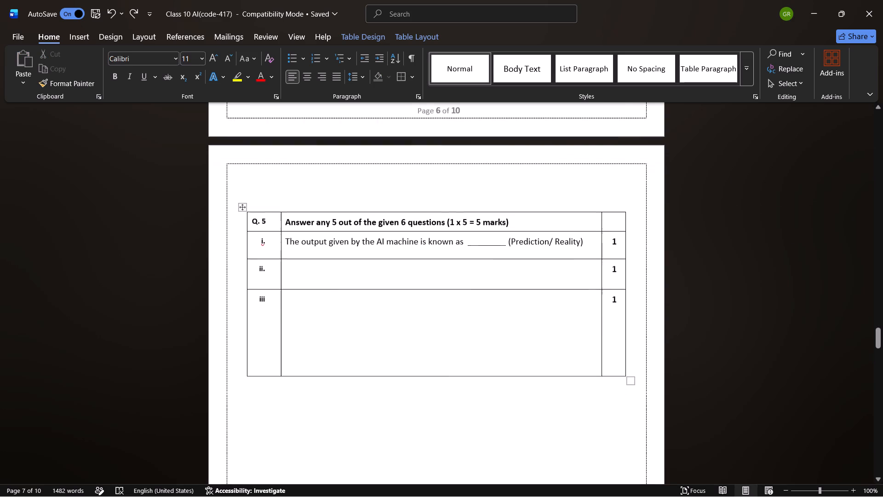
scroll(478, 283, down, 5)
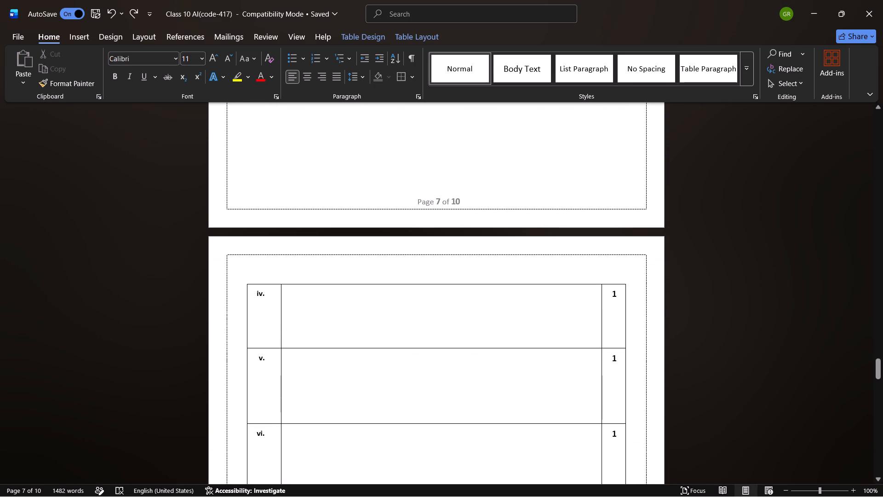
click(248, 282)
click(246, 295)
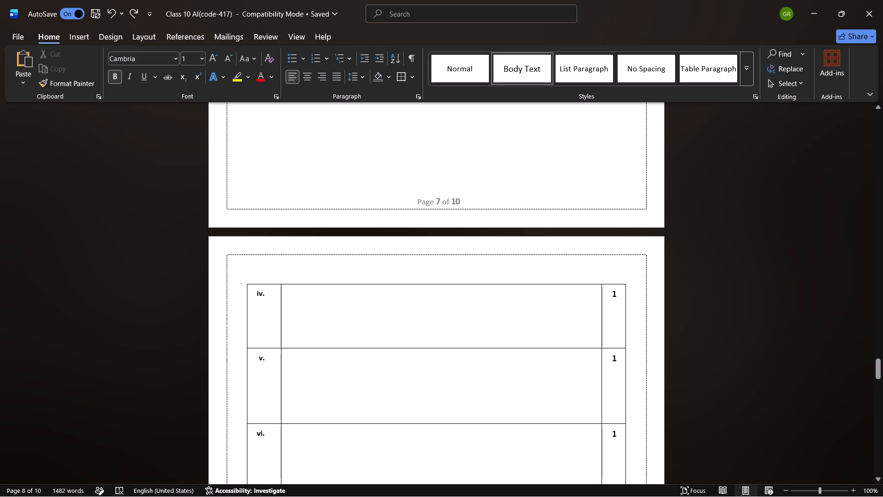
click(252, 297)
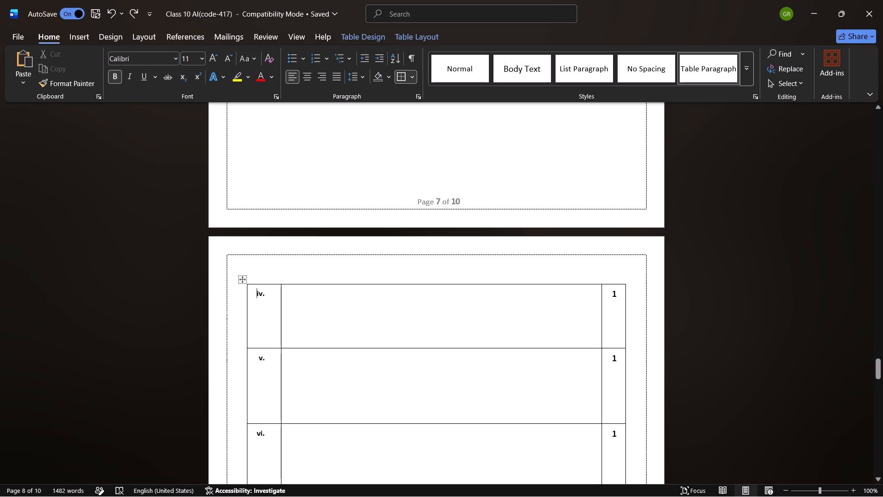
click(246, 349)
Insert a blank row below item iii at the end of the Q. 5 table on page 7.
scroll(287, 404, up, 1)
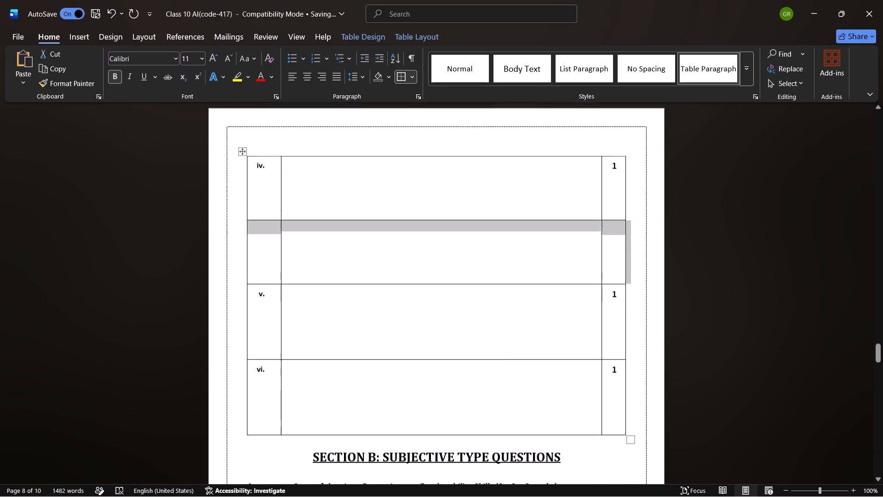
scroll(287, 404, up, 4)
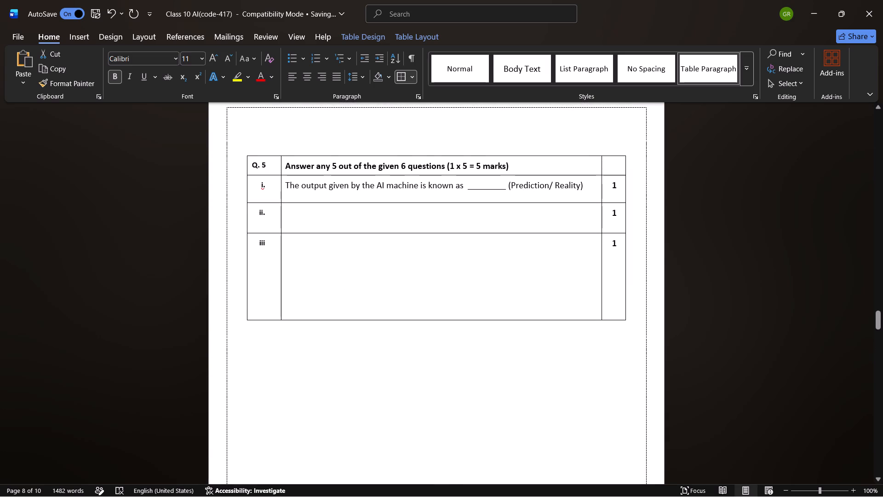
click(246, 319)
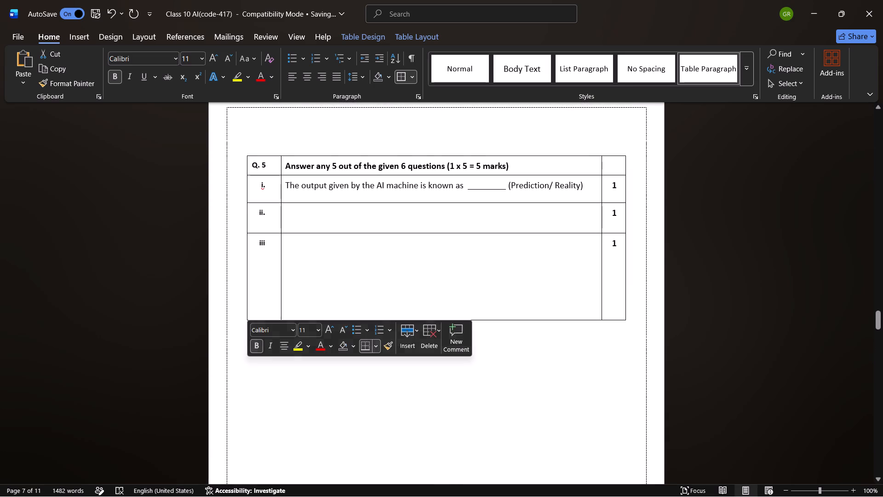
click(256, 274)
click(242, 318)
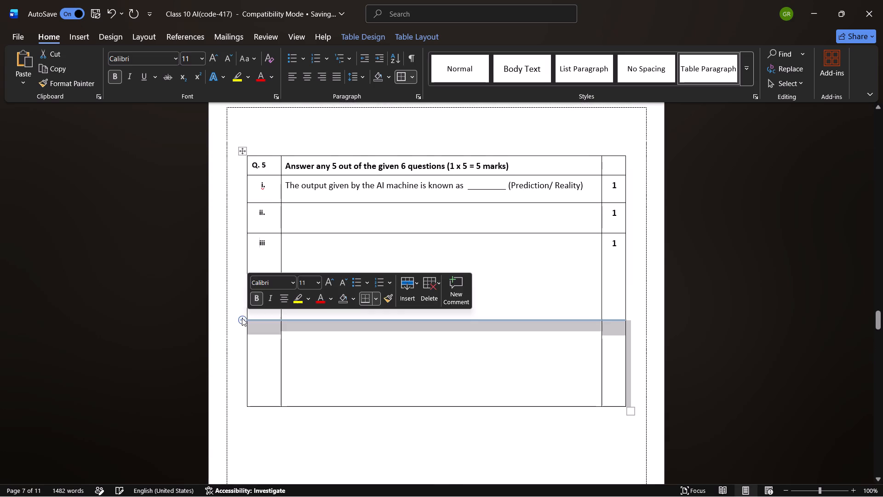
Copy the "iv." label from page 8 into the blank row below item iii of Q. 5 on page 7.
scroll(338, 390, down, 5)
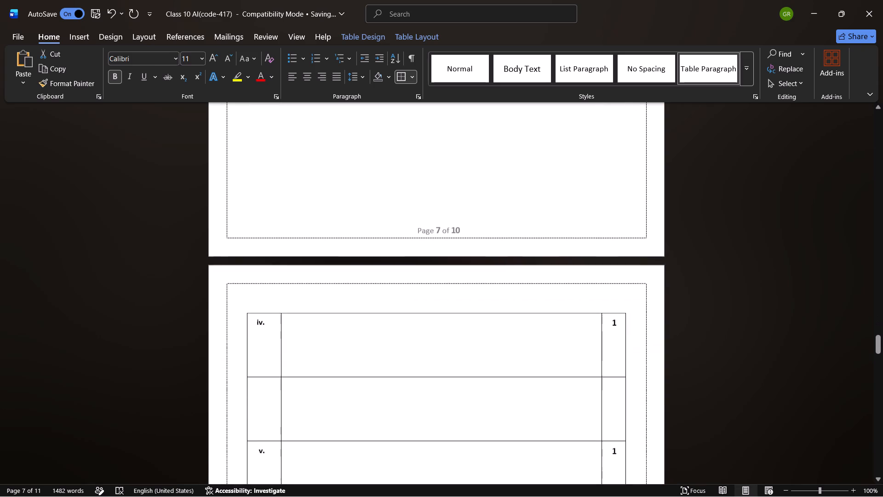
scroll(338, 390, down, 1)
drag(272, 316, 251, 311)
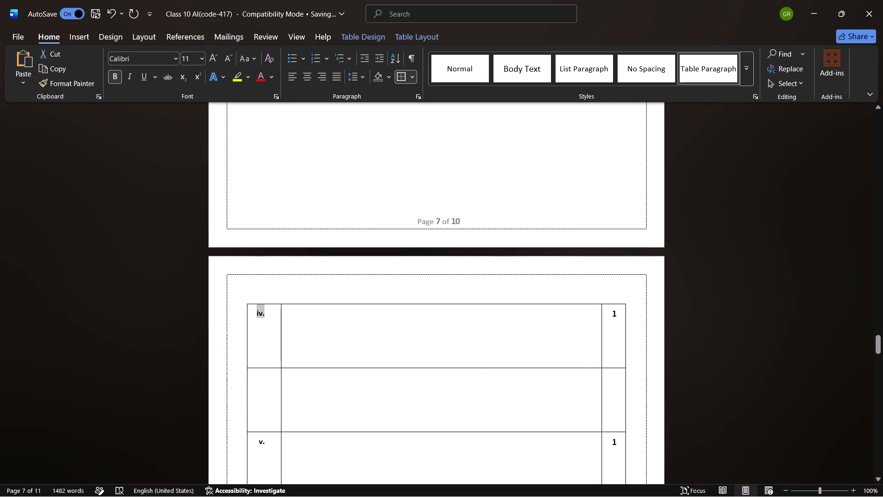
drag(251, 311, 251, 311)
key(ctrl+c)
scroll(251, 311, up, 4)
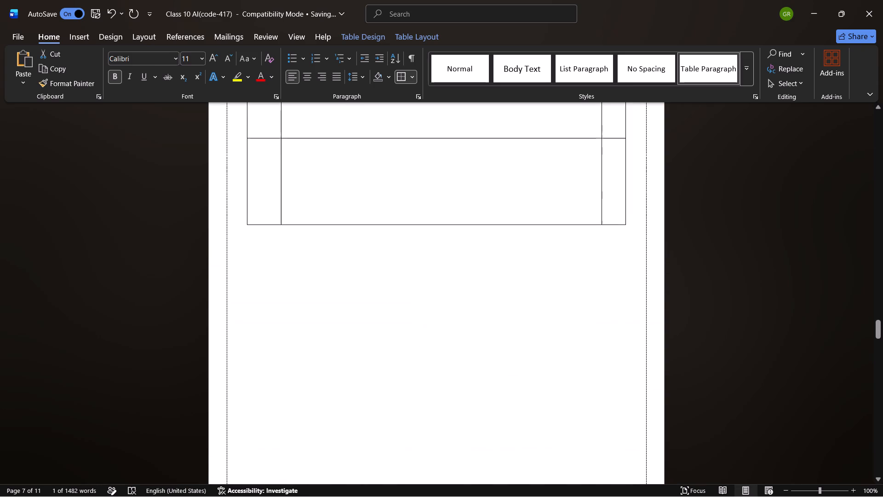
click(258, 150)
key(ctrl+v)
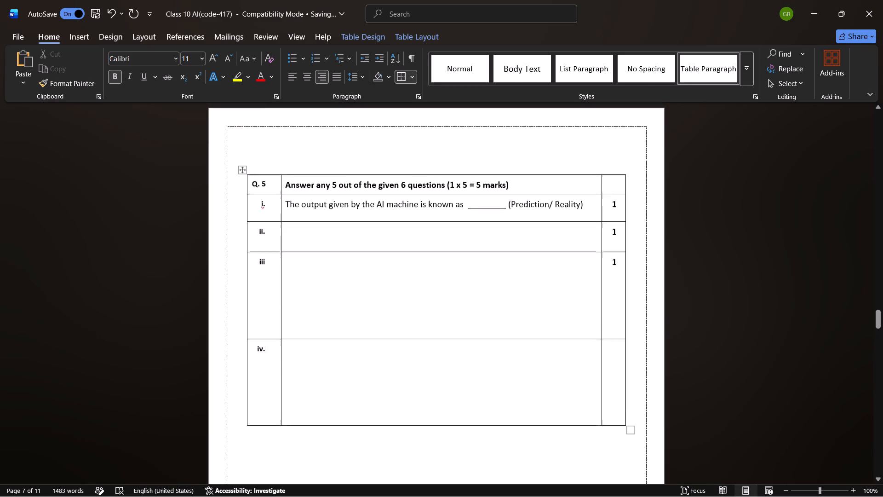
Insert two more blank rows below item iv at the end of the Q. 5 table on page 7.
scroll(550, 201, down, 1)
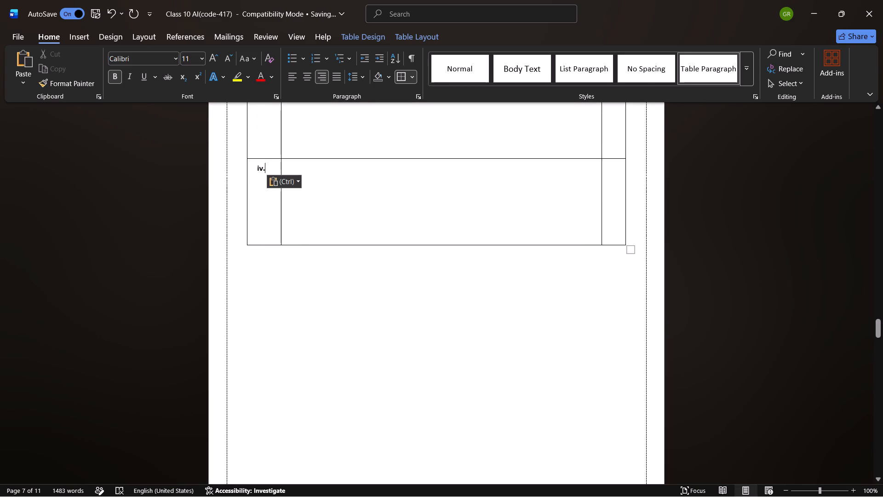
click(242, 243)
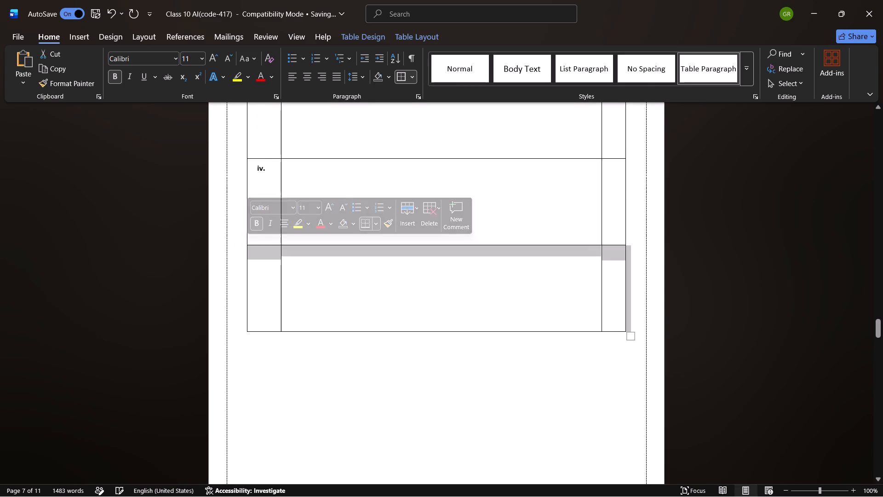
click(246, 330)
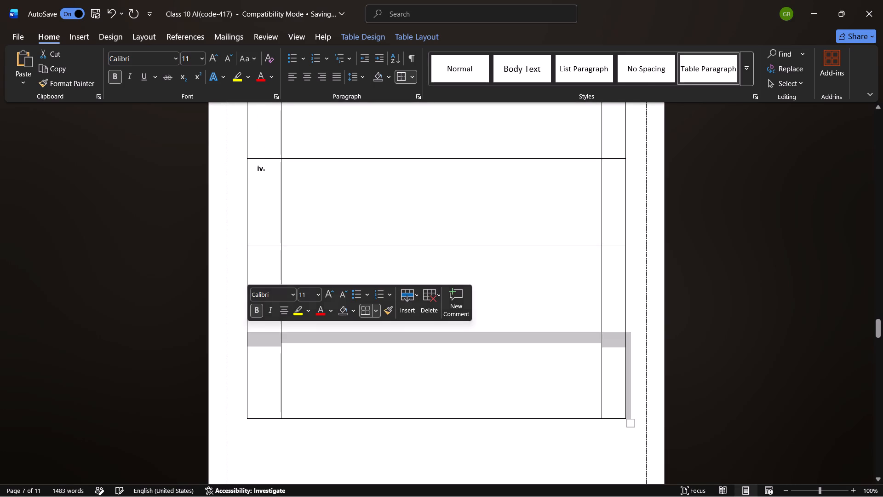
Label the two new Q. 5 rows "v." and "vi." by reusing the copied "iv." label.
click(263, 262)
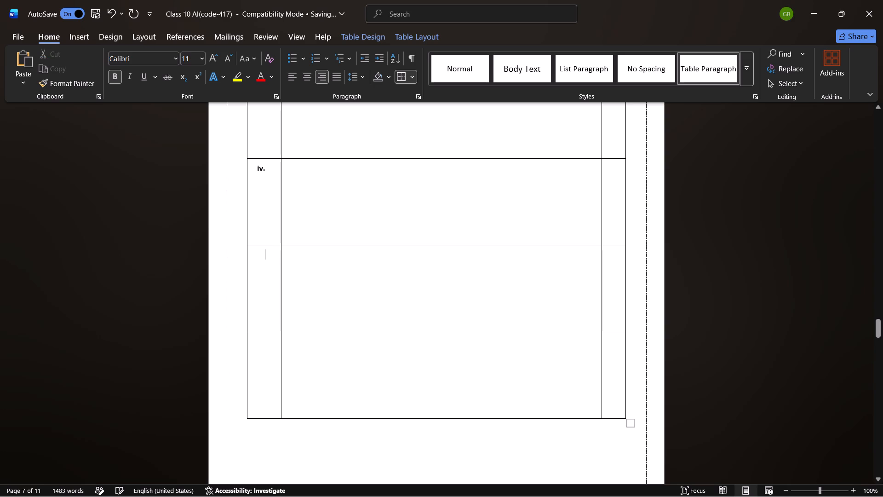
key(ctrl+v)
click(264, 357)
key(ctrl+v)
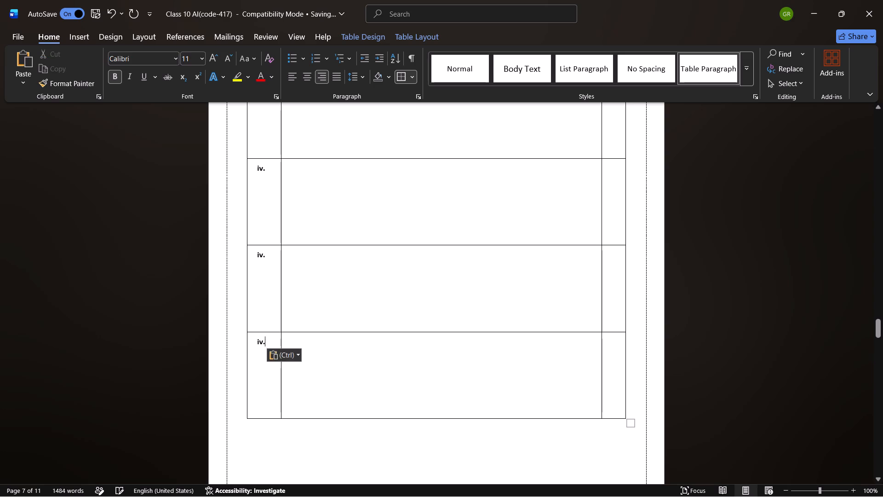
scroll(264, 357, right, 1)
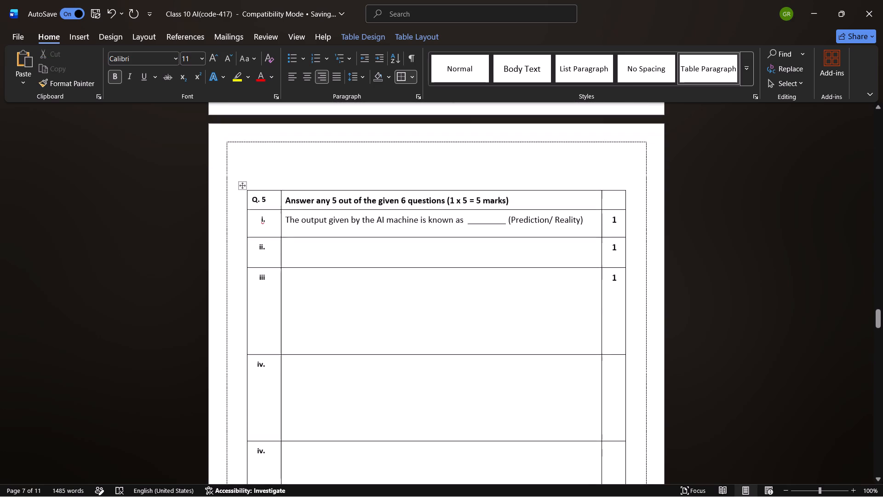
scroll(264, 357, right, 1)
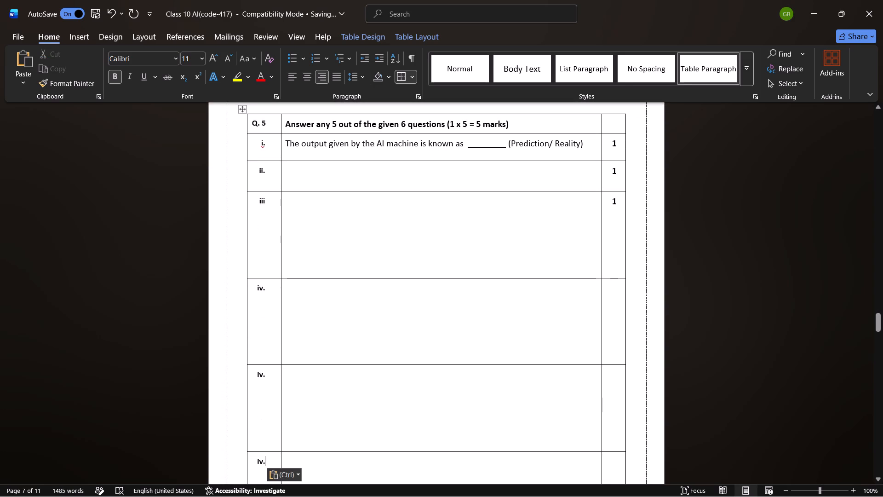
click(259, 377)
key(BackSpace)
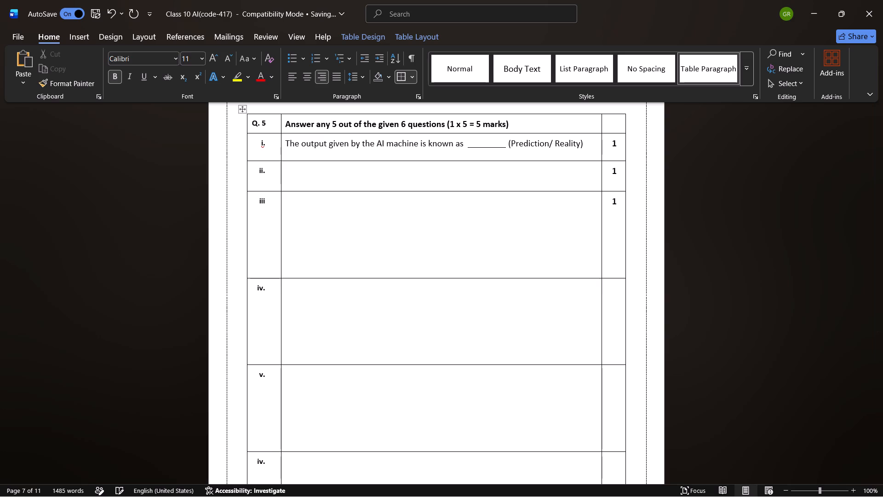
click(258, 460)
key(BackSpace)
key(Right)
key(i)
Delete the duplicate table of items iv to vi on page 8, together with the Section B heading and the empty line below it.
scroll(291, 457, down, 5)
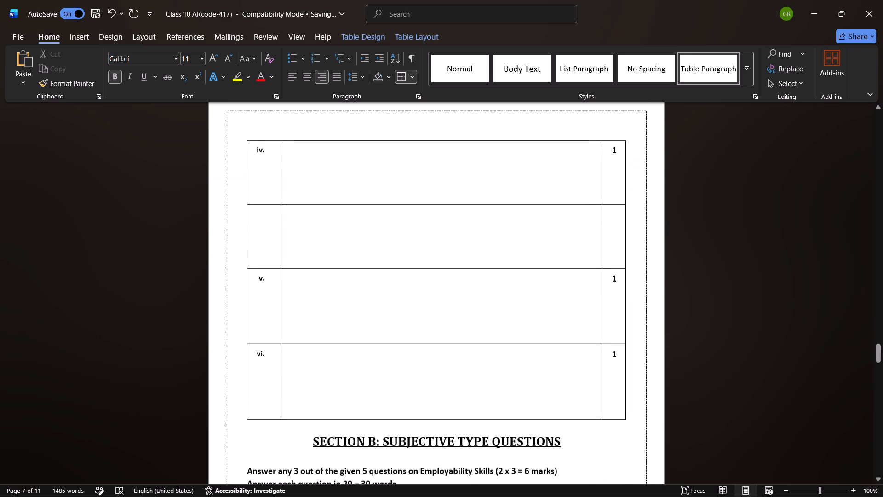
scroll(291, 457, down, 1)
drag(632, 407, 626, 406)
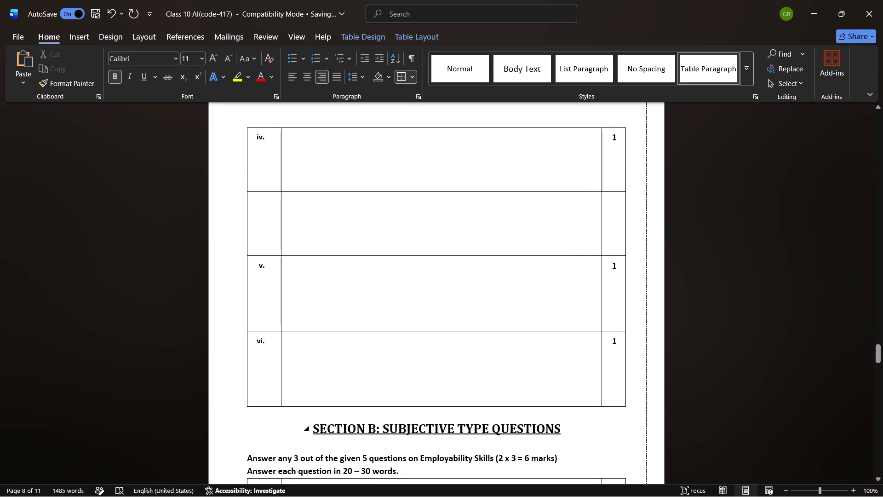
drag(626, 406, 290, 135)
key(BackSpace)
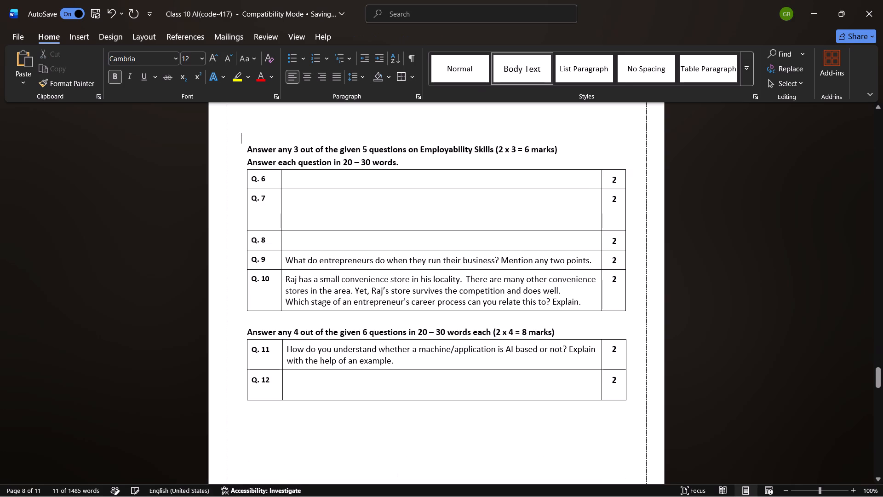
scroll(299, 161, up, 1)
key(BackSpace)
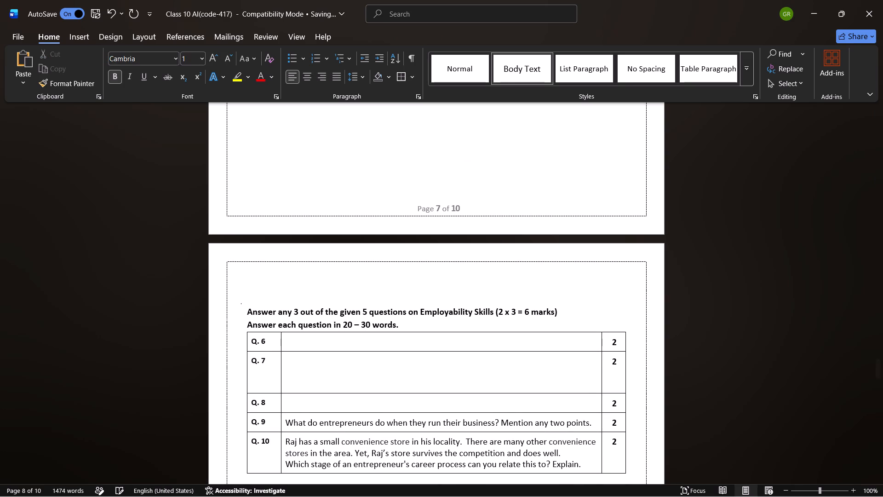
key(BackSpace)
Increase the heights of rows i and ii in the Q. 5 table, making row ii about as tall as row iii.
scroll(301, 216, up, 2)
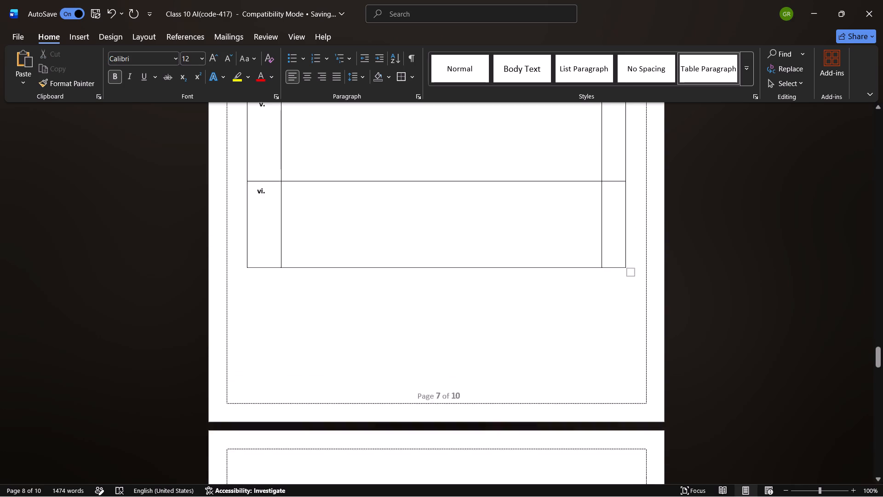
scroll(301, 216, up, 2)
scroll(310, 437, up, 1)
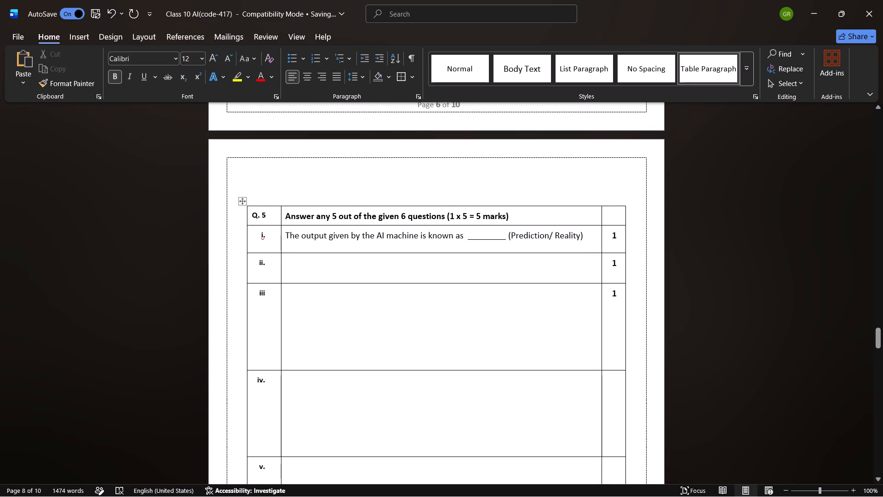
drag(389, 253, 388, 259)
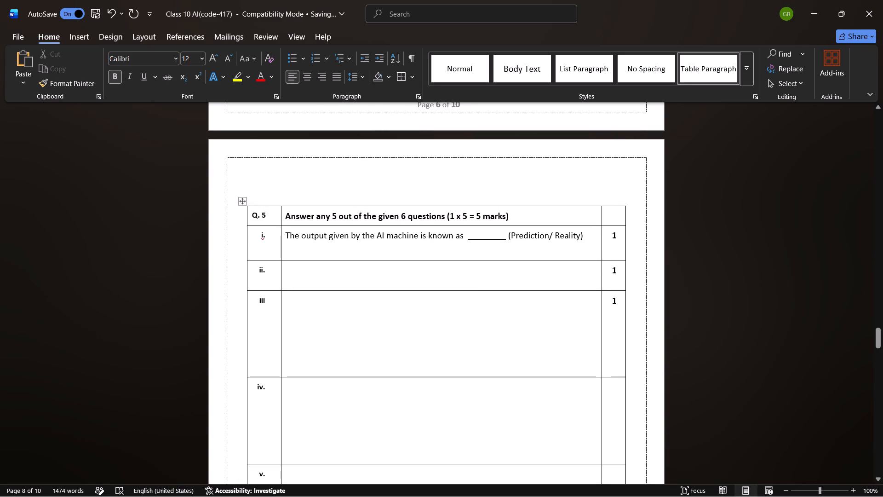
drag(400, 291, 397, 318)
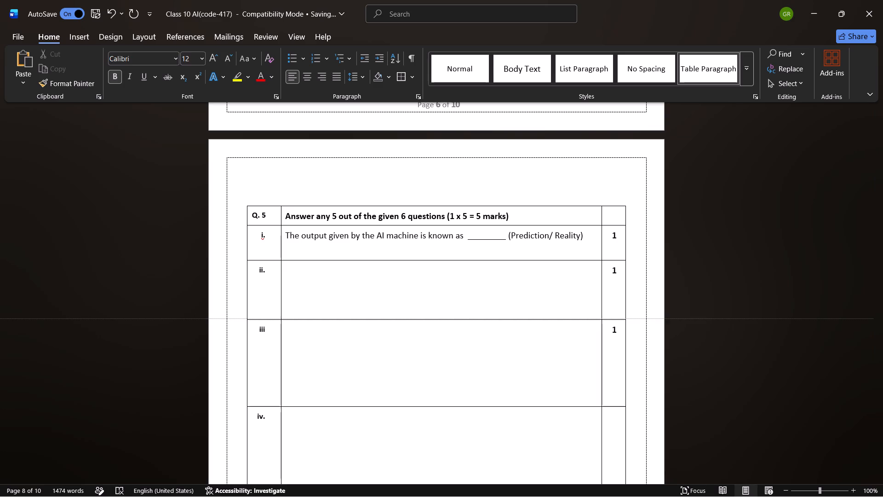
drag(397, 318, 397, 318)
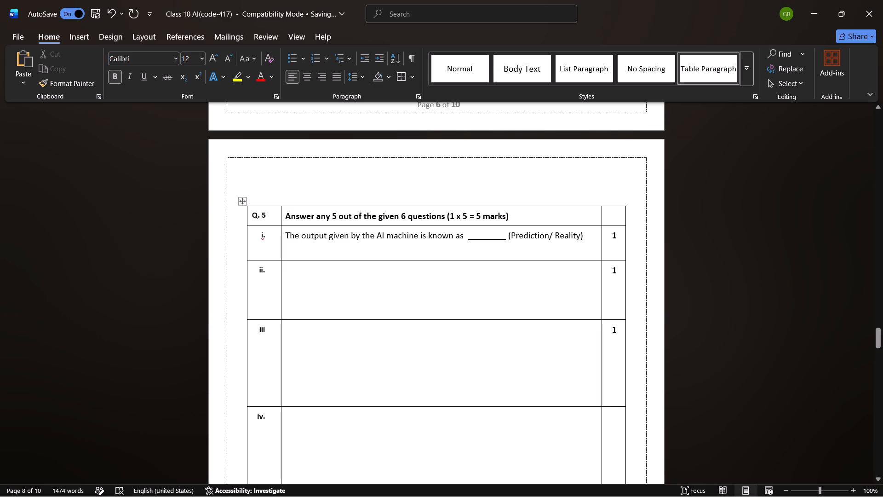
scroll(505, 287, down, 1)
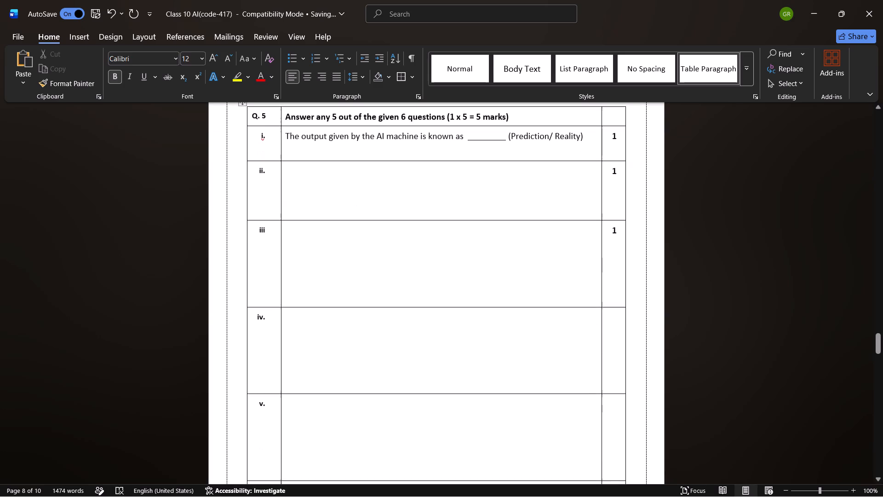
scroll(505, 287, down, 1)
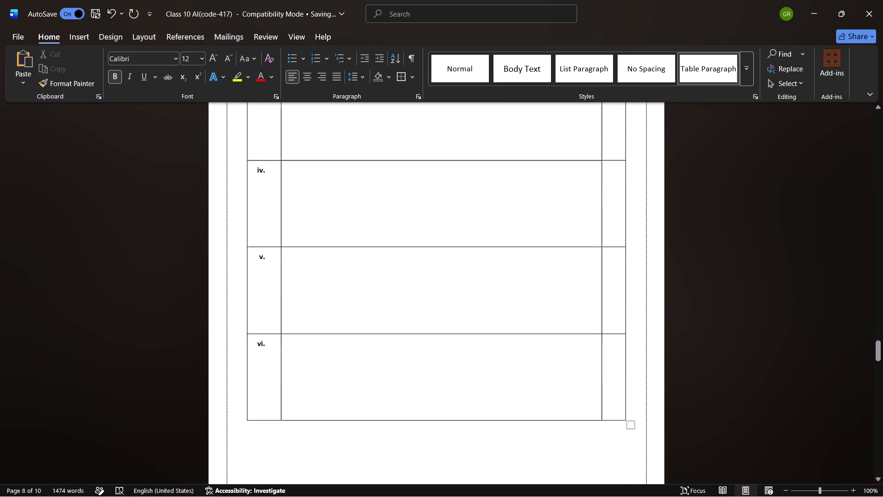
scroll(505, 287, down, 1)
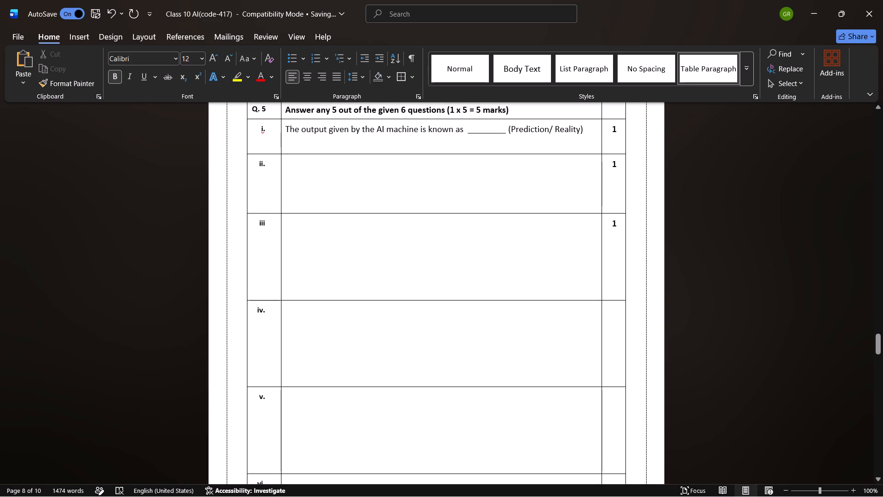
drag(441, 214, 441, 239)
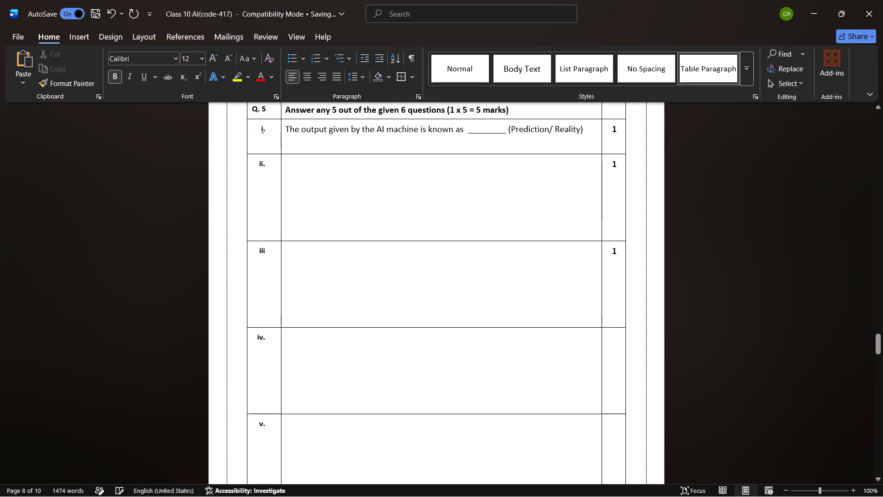
Copy the mark "1" from item iii into the marks cells of items iv, v and vi in Q. 5.
drag(619, 254, 608, 253)
key(ctrl+c)
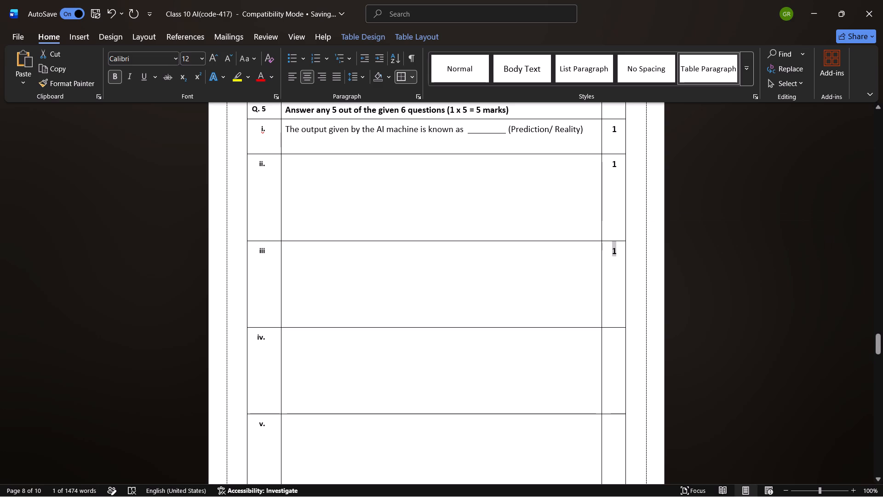
click(607, 344)
key(ctrl+v)
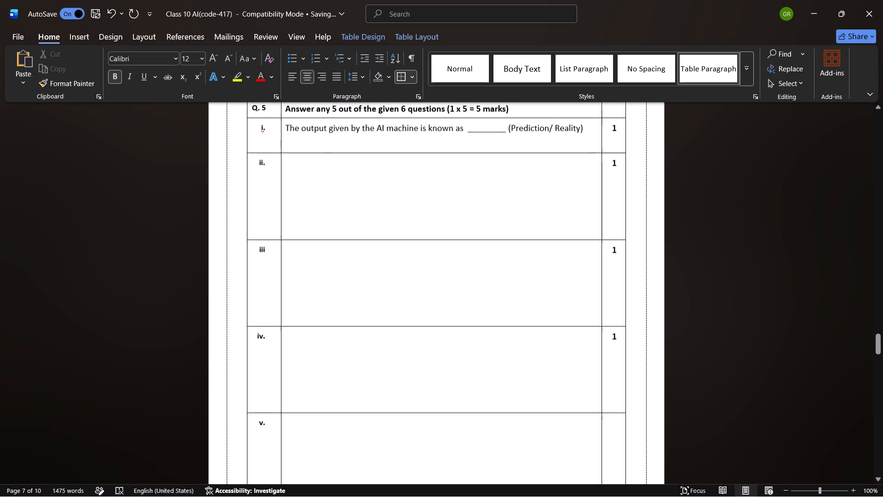
key(Down)
key(ctrl+v)
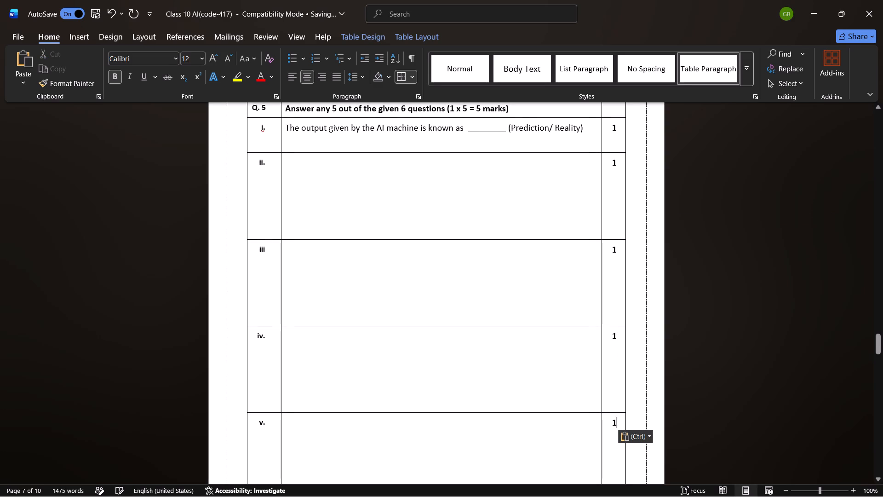
key(Down)
key(ctrl+v)
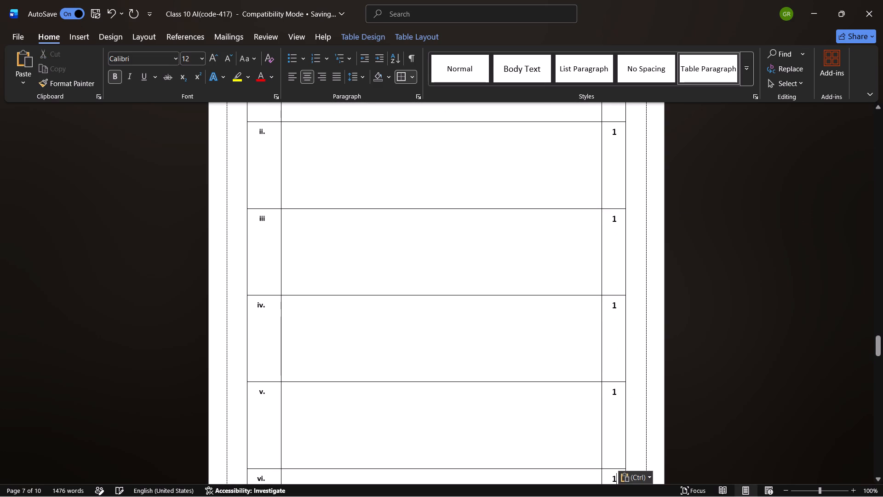
Review the question tables and blank space on pages 8 and 9, from Q. 6 through Q. 16.
scroll(621, 238, down, 7)
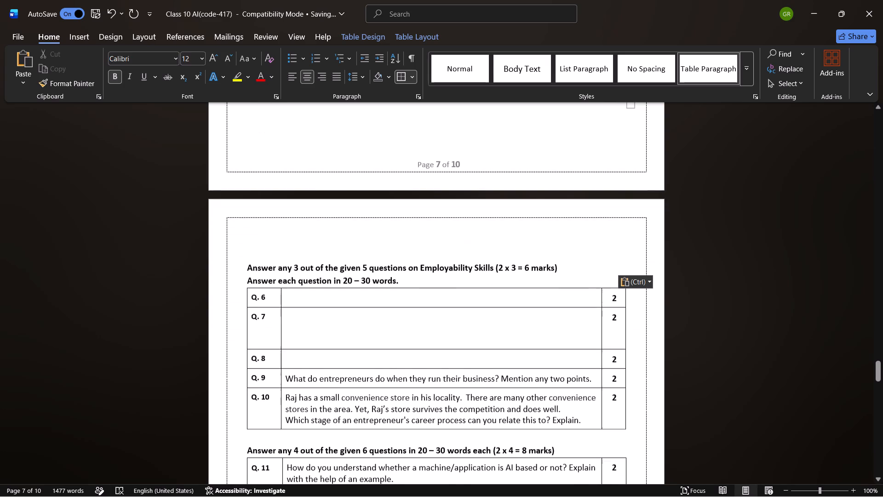
scroll(621, 238, down, 1)
scroll(493, 328, down, 1)
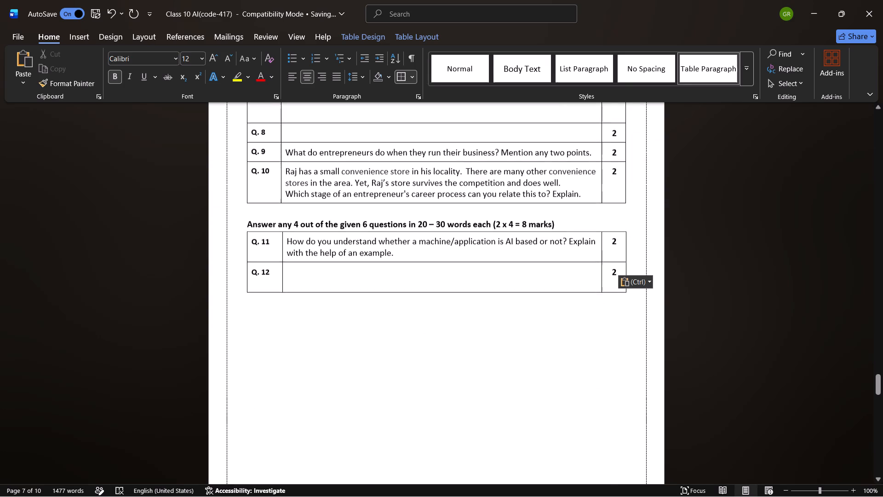
scroll(493, 328, down, 1)
scroll(374, 425, down, 1)
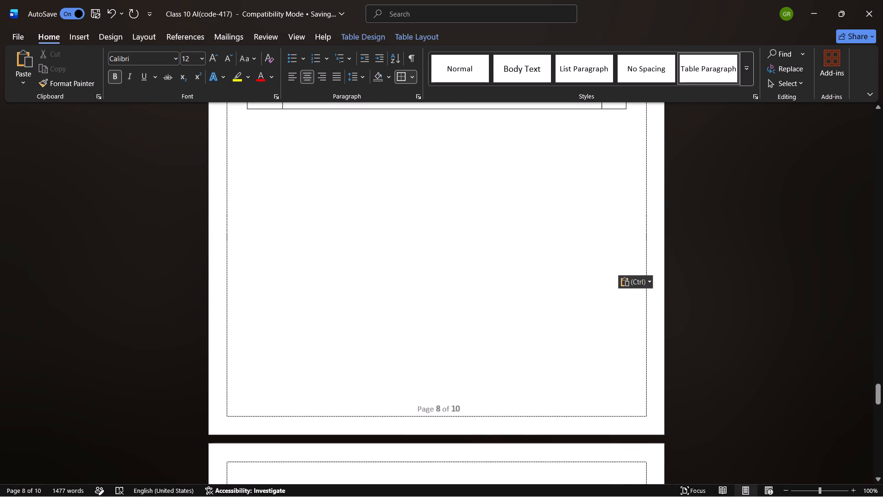
click(275, 393)
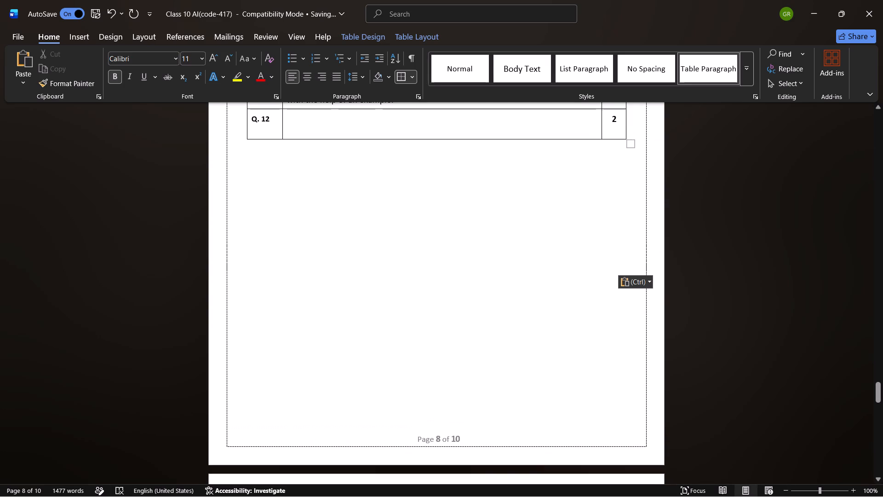
scroll(275, 393, down, 1)
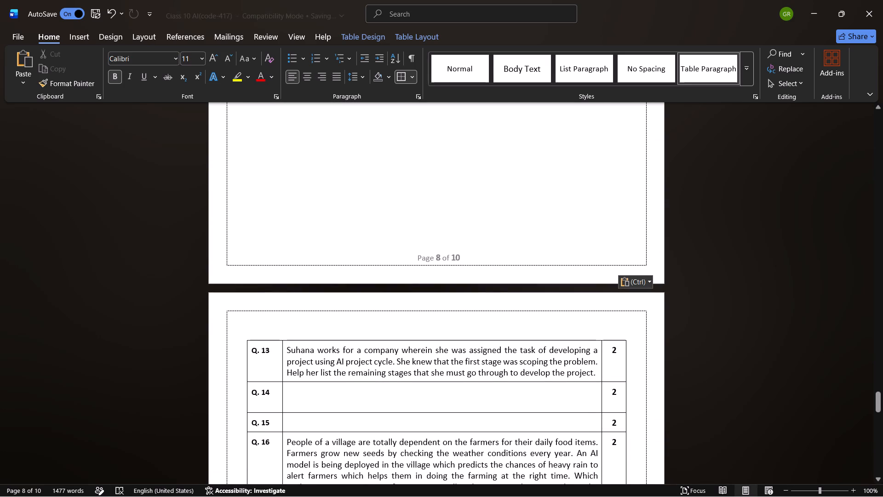
click(247, 342)
Increase the heights of rows Q. 6 to Q. 10 on page 8, making row Q. 6 nearly as tall as row Q. 7.
scroll(247, 342, up, 5)
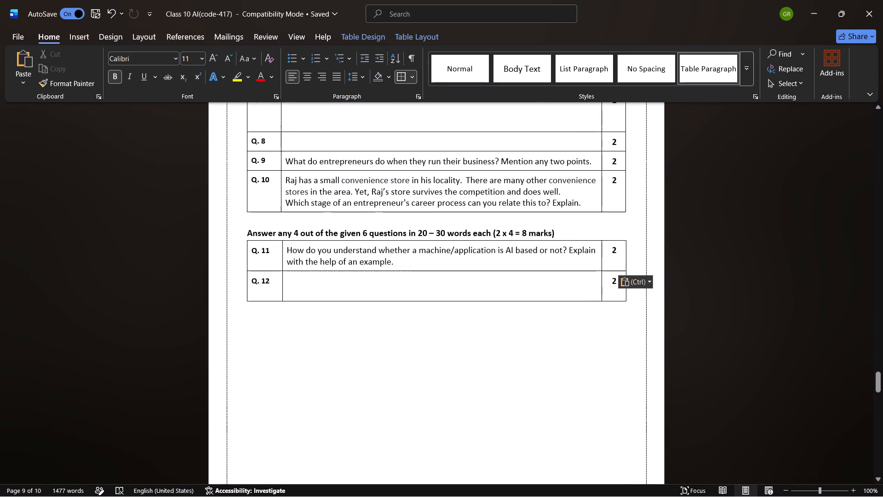
scroll(247, 342, up, 2)
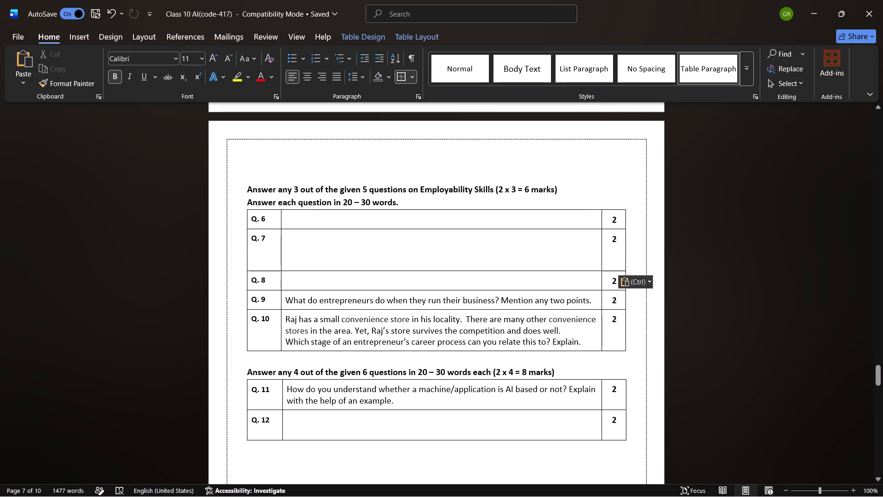
drag(359, 229, 359, 236)
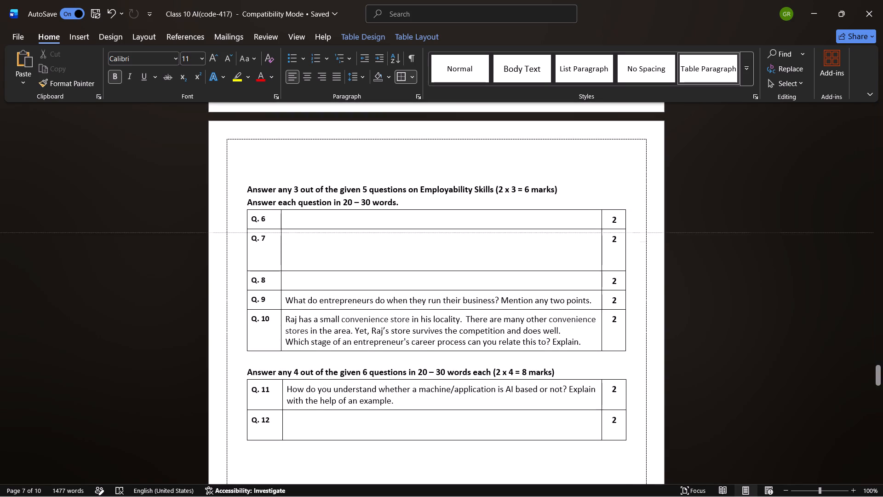
drag(359, 236, 356, 251)
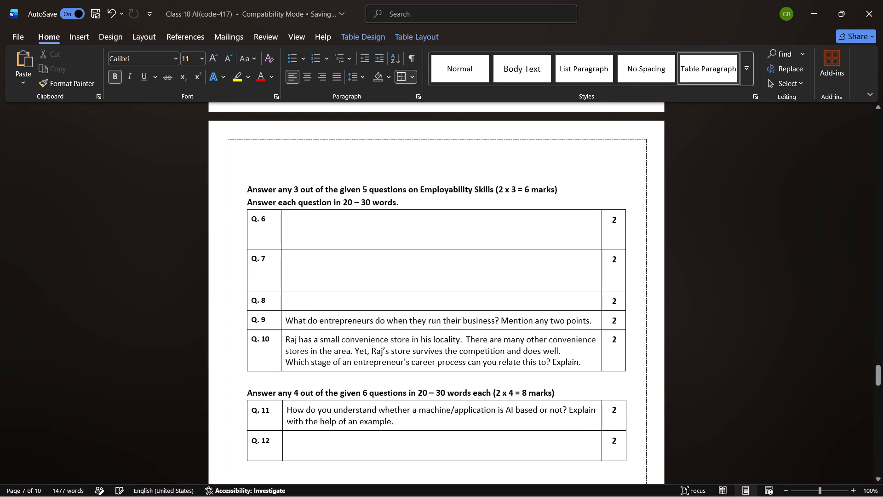
click(364, 292)
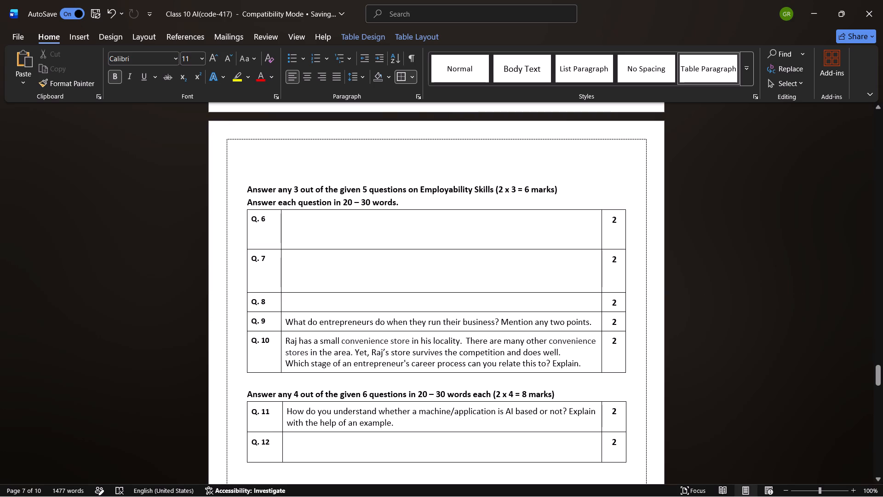
drag(362, 313, 359, 324)
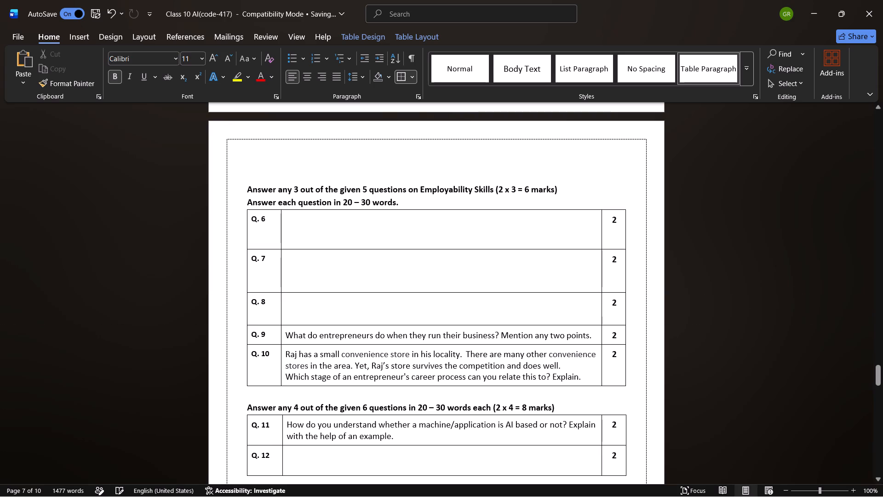
drag(362, 345, 361, 354)
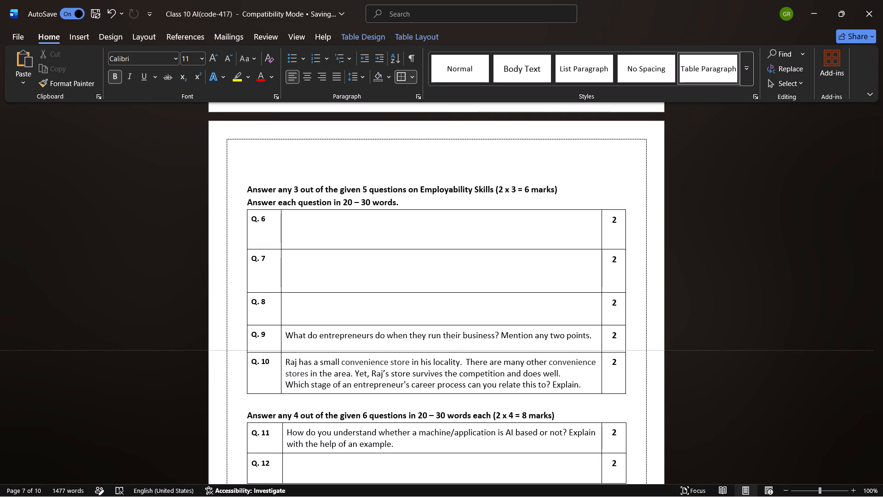
drag(361, 354, 360, 365)
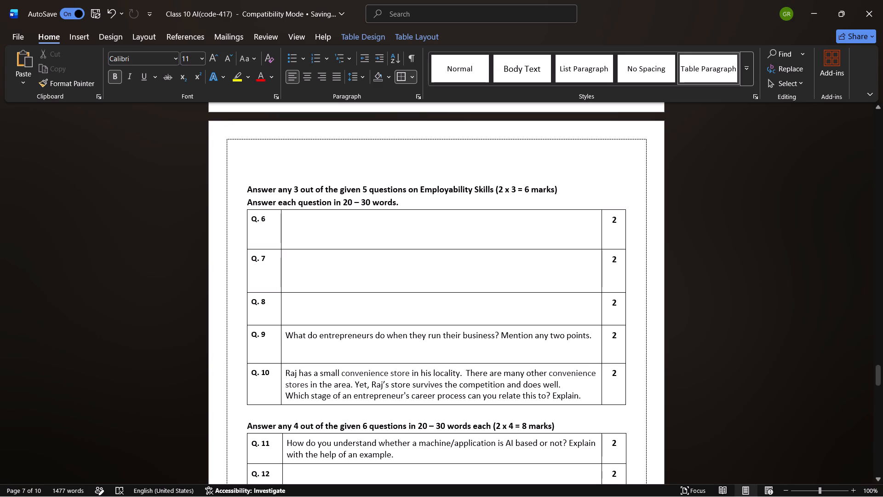
drag(362, 405, 361, 416)
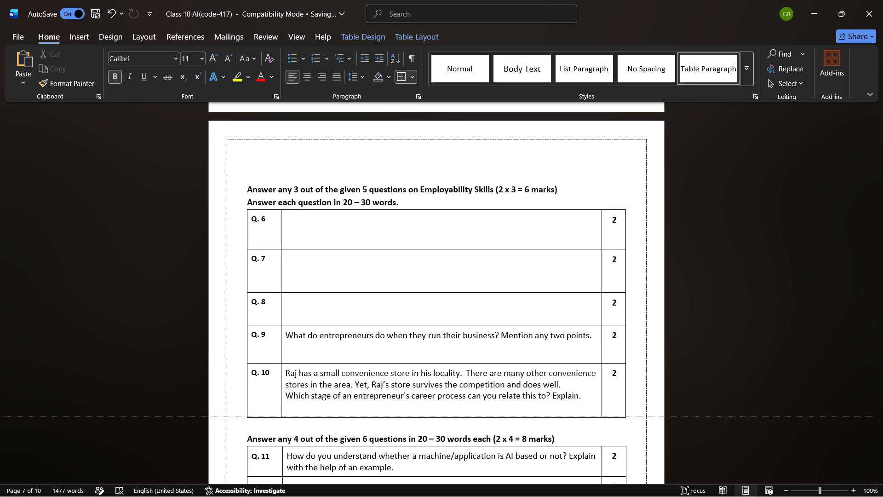
drag(361, 416, 360, 417)
Increase the heights of rows Q. 11 and Q. 12 in the second table on page 8.
scroll(360, 417, down, 2)
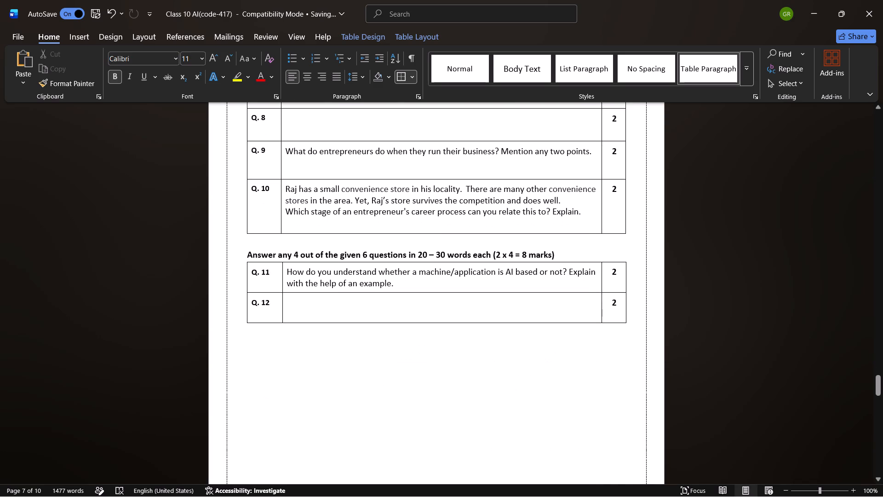
drag(366, 292, 362, 325)
drag(370, 293, 369, 296)
drag(369, 296, 368, 313)
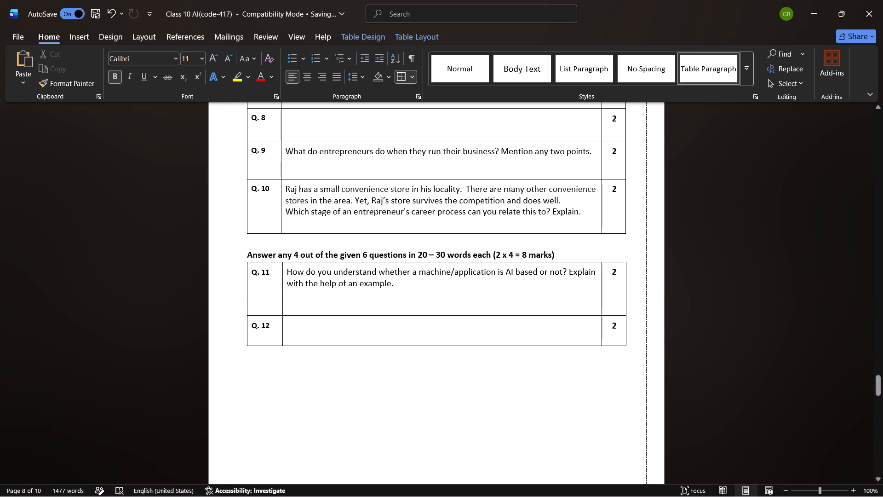
drag(361, 345, 359, 360)
Add four empty rows below Q. 12 in the table on page 8.
scroll(359, 360, down, 1)
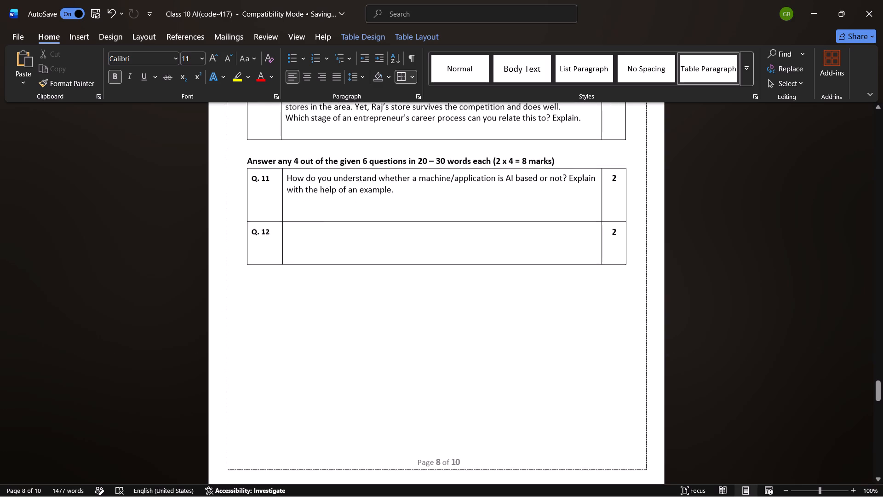
scroll(359, 360, down, 1)
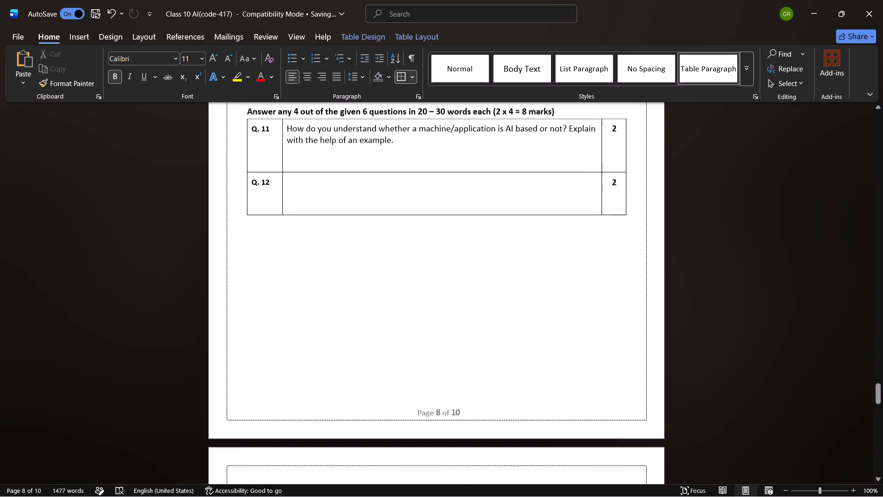
scroll(359, 360, down, 1)
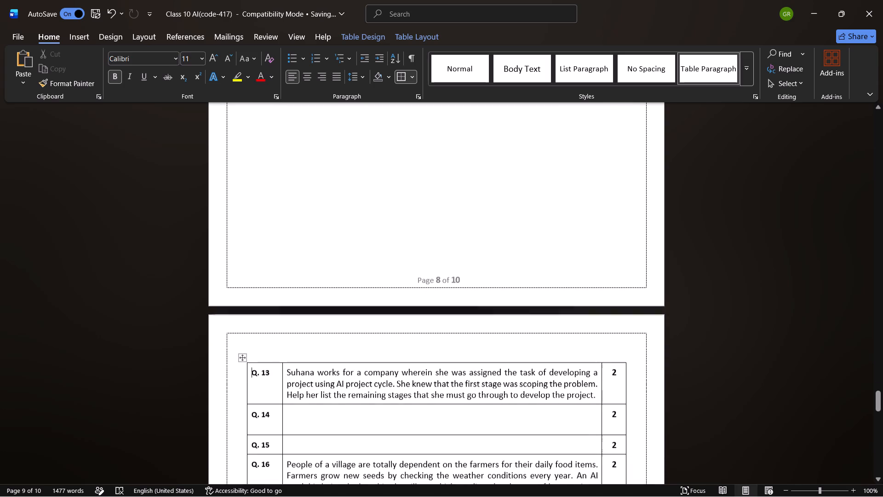
scroll(359, 360, down, 1)
scroll(359, 360, up, 4)
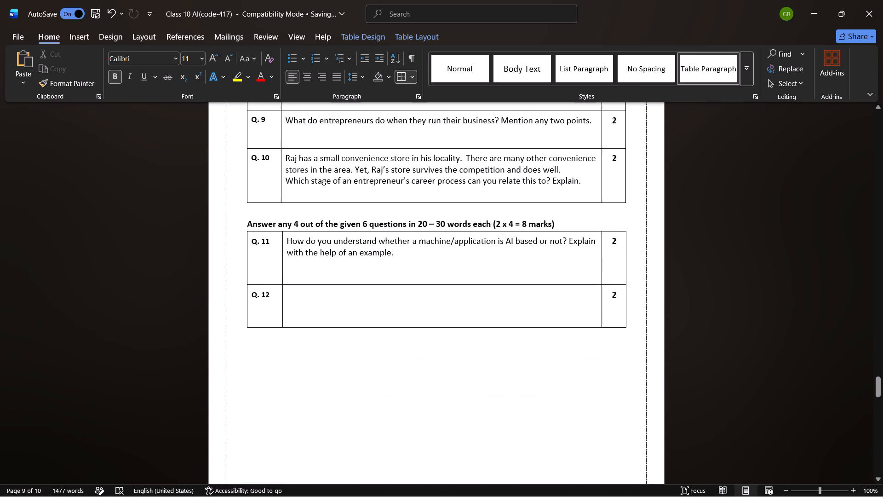
click(274, 335)
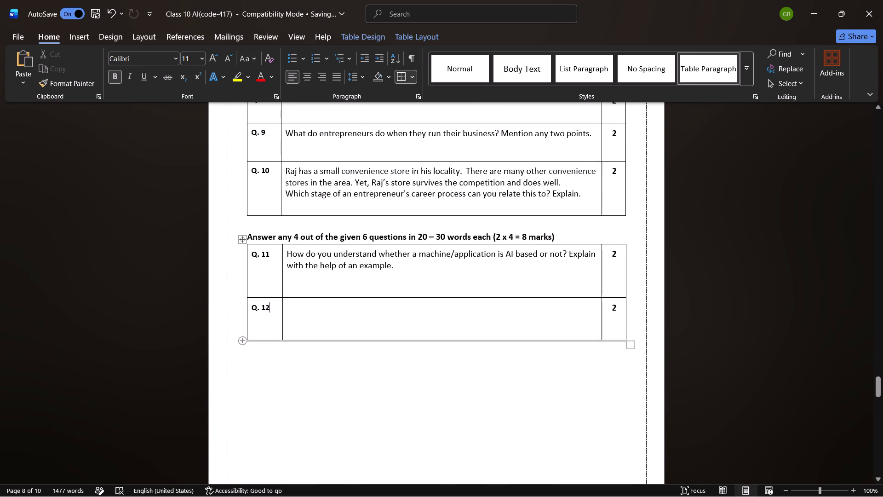
click(244, 340)
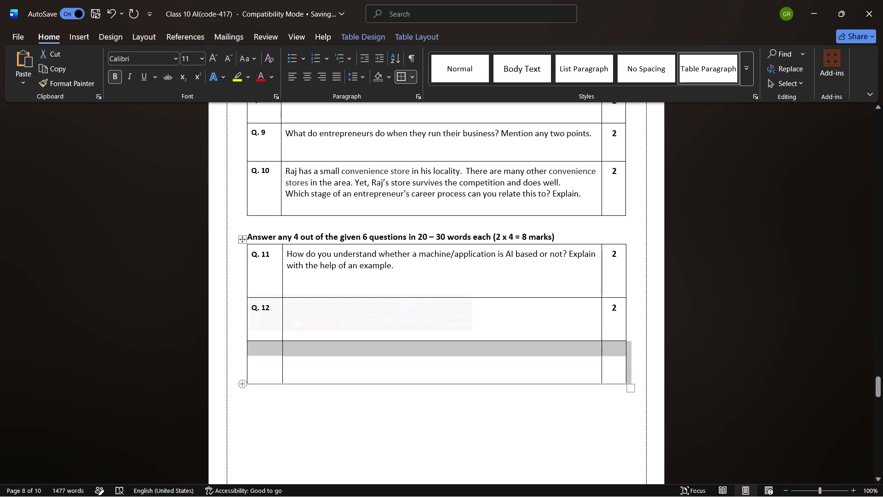
click(244, 381)
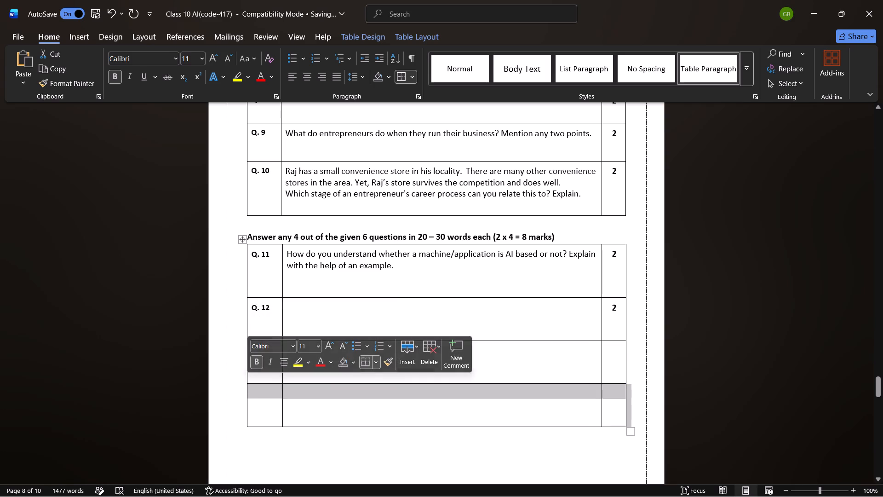
double_click(243, 348)
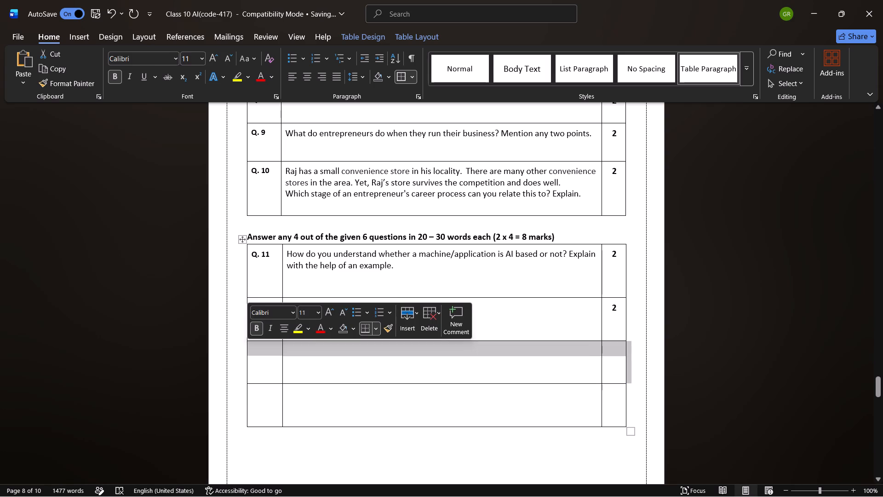
click(243, 341)
scroll(282, 391, down, 4)
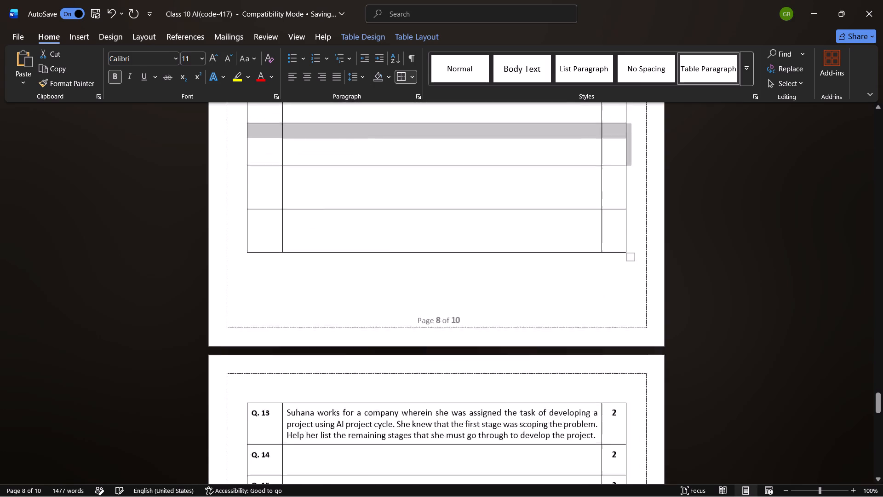
scroll(282, 391, down, 1)
scroll(282, 391, up, 3)
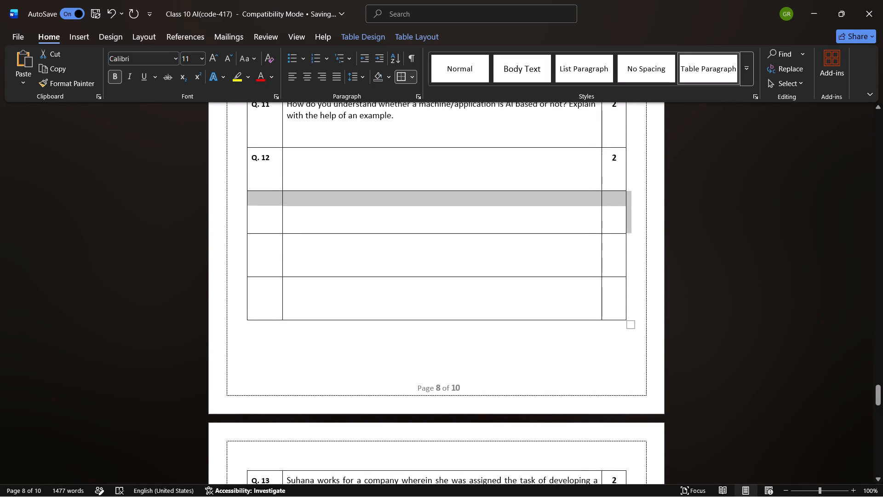
click(241, 192)
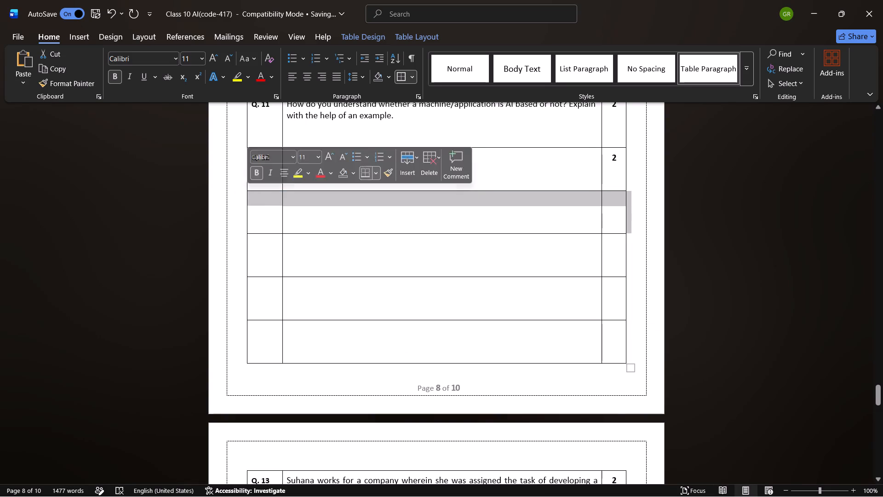
click(354, 241)
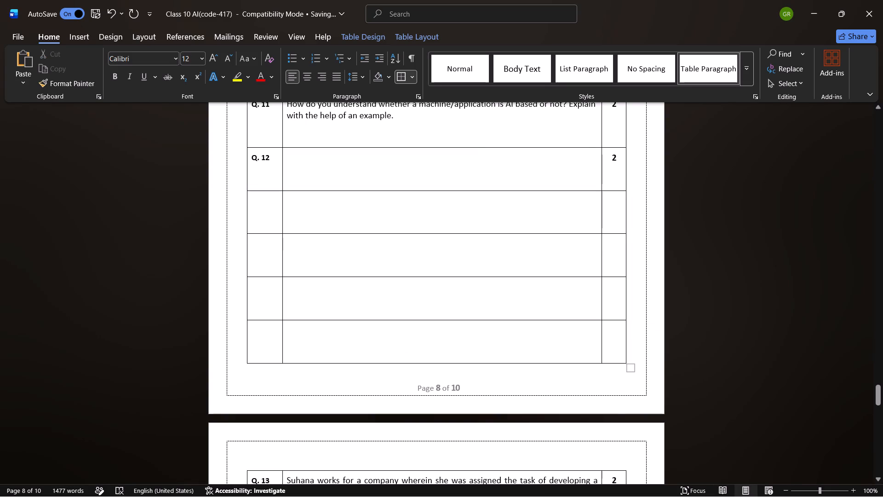
Copy the label "Q. 12" into the question-number cells of the four new rows below it.
drag(273, 158, 252, 159)
key(ctrl+c)
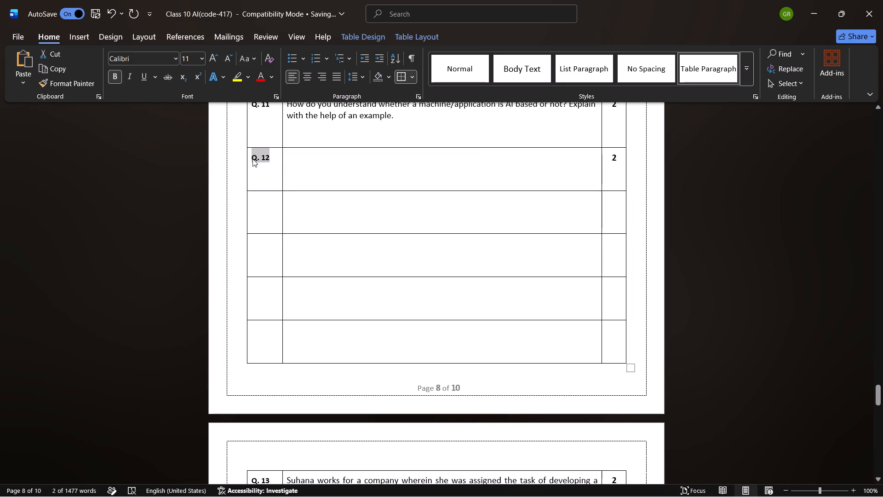
click(264, 201)
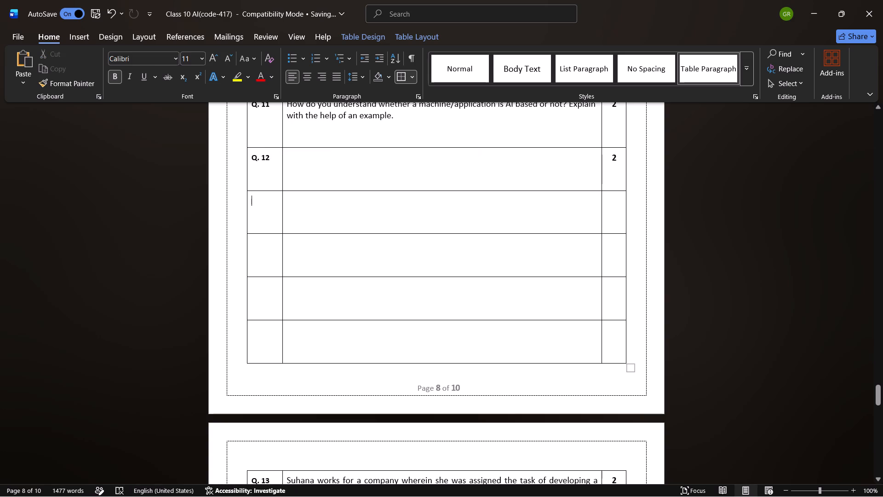
key(ctrl+v)
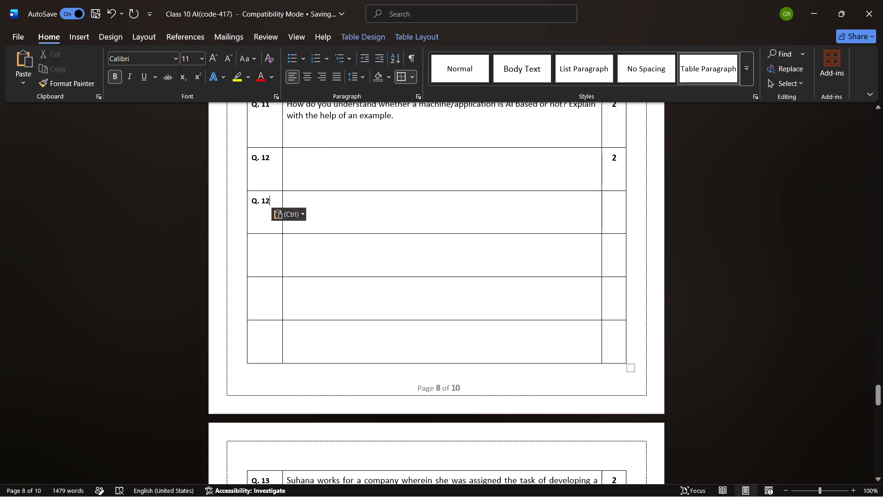
click(262, 258)
key(ctrl+v)
click(261, 289)
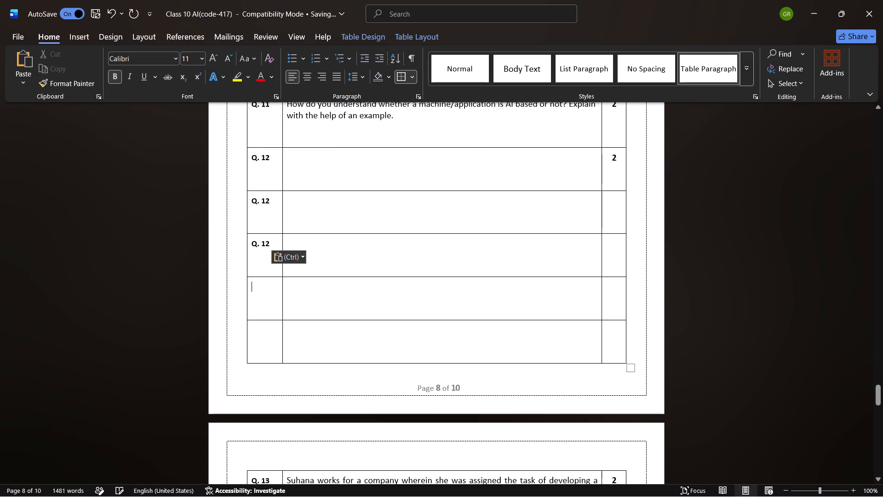
key(ctrl+v)
click(265, 330)
key(ctrl+v)
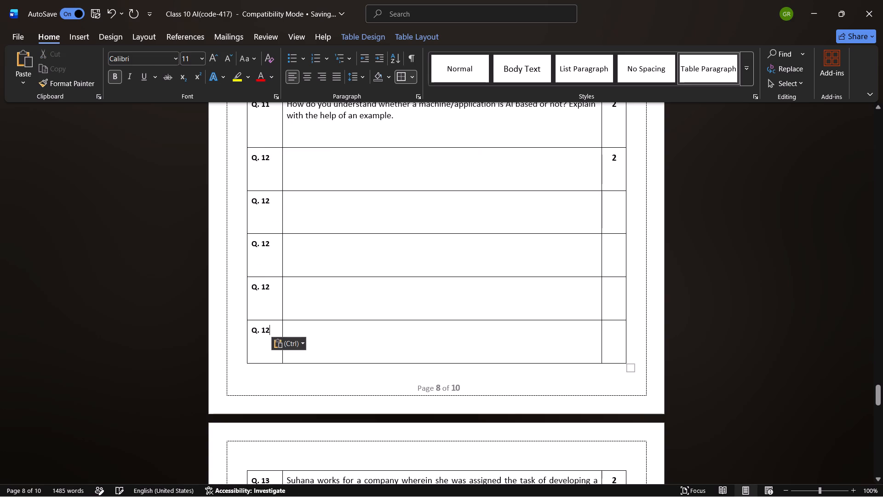
Renumber the four duplicate "Q. 12" labels below row Q. 12 on page 8 as Q. 13, Q. 14, Q. 15 and Q. 16.
key(BackSpace)
key(6)
key(Up)
key(Down)
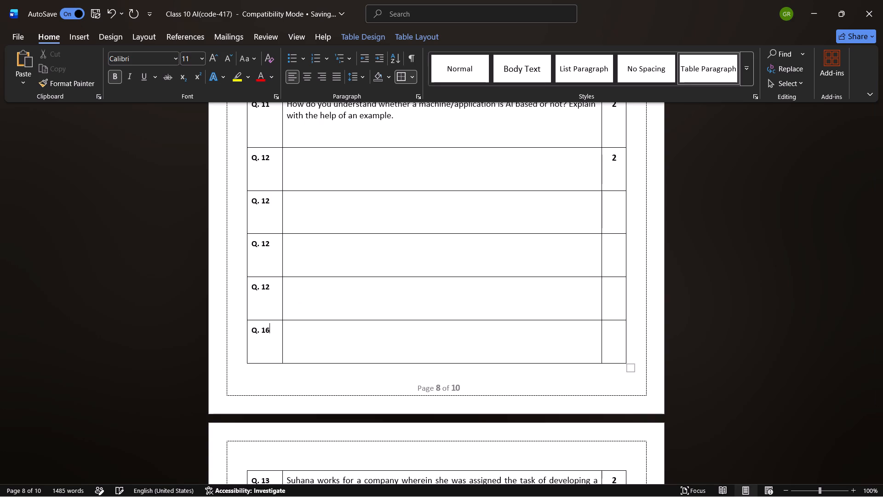
key(Up)
key(BackSpace)
key(5)
key(Up)
key(BackSpace)
key(4)
key(Up)
key(BackSpace)
key(3)
Copy the mark "2" from row Q. 12 into the marks cells of rows Q. 13 to Q. 16 on page 8.
drag(618, 156, 607, 158)
key(ctrl+c)
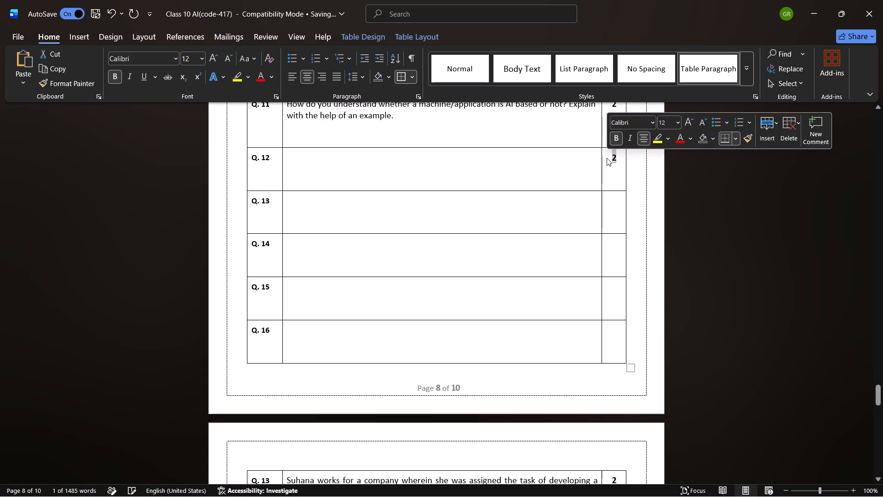
click(613, 208)
key(ctrl+v)
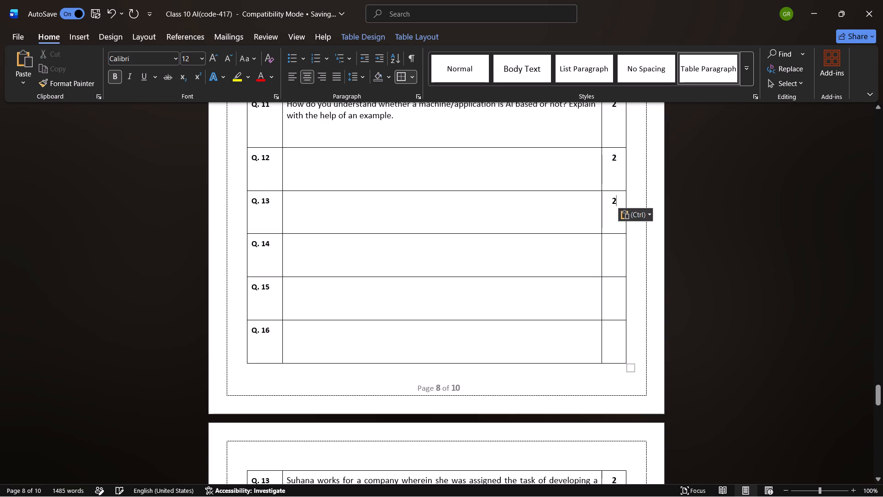
key(Down)
key(ctrl+v)
key(Down)
key(ctrl+v)
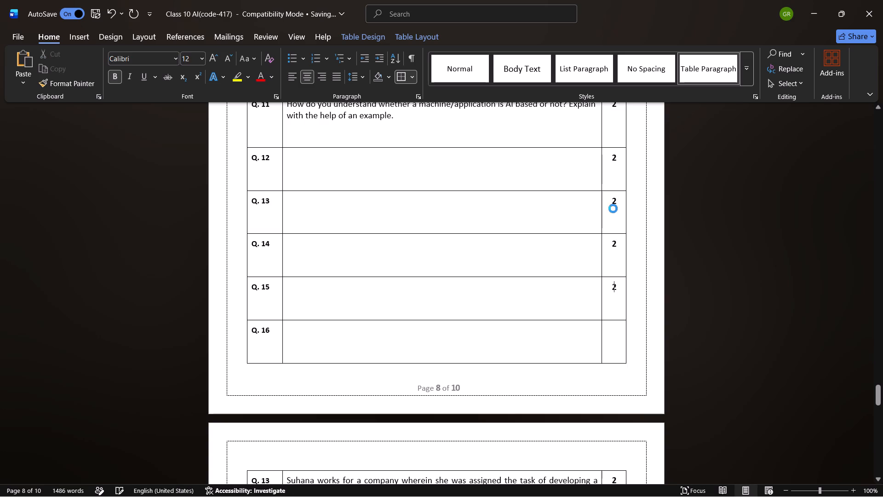
key(Down)
key(ctrl+v)
Copy the village farmers question from row Q. 16 of the old page 9 table into the empty Q. 12 cell on page 8.
scroll(613, 208, down, 1)
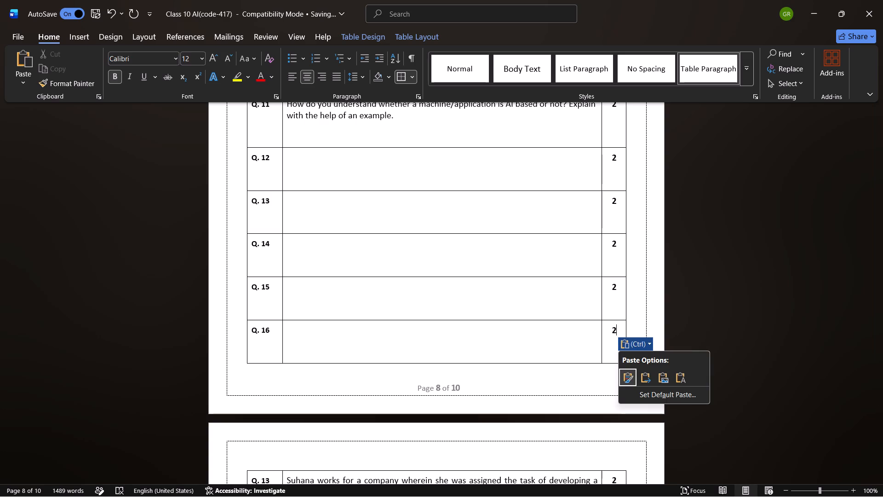
scroll(499, 127, down, 2)
scroll(468, 266, down, 1)
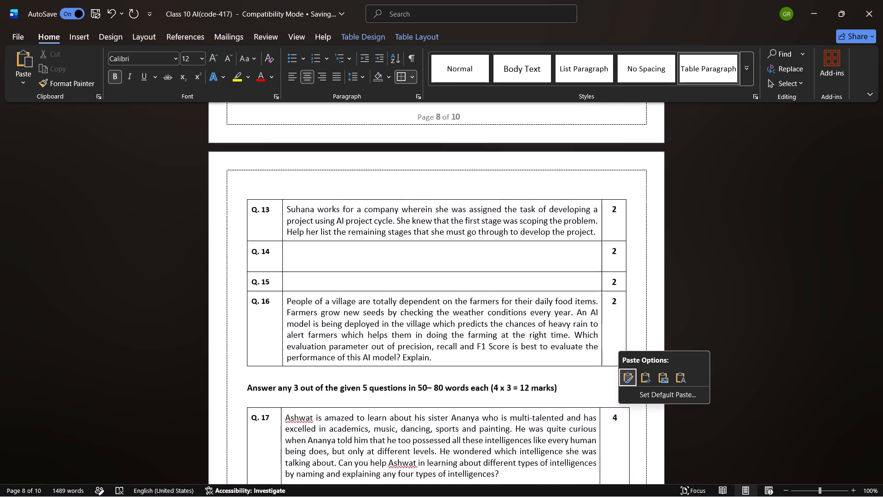
scroll(468, 266, down, 1)
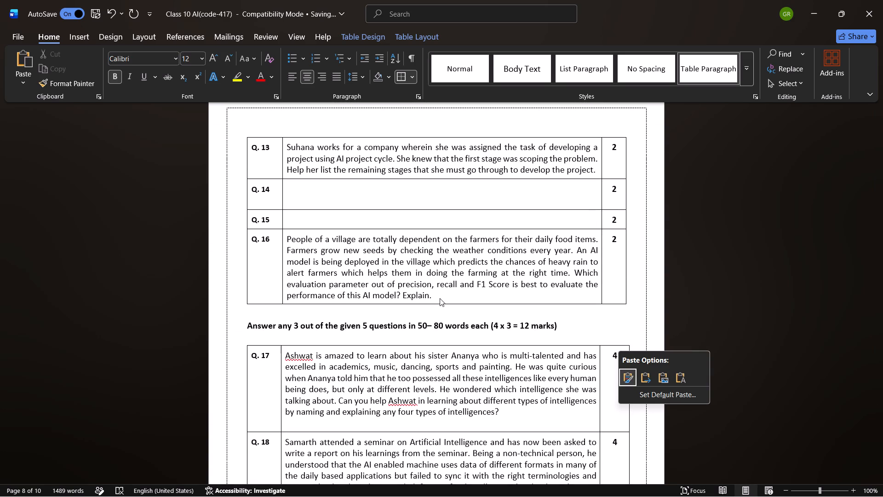
drag(439, 296, 435, 298)
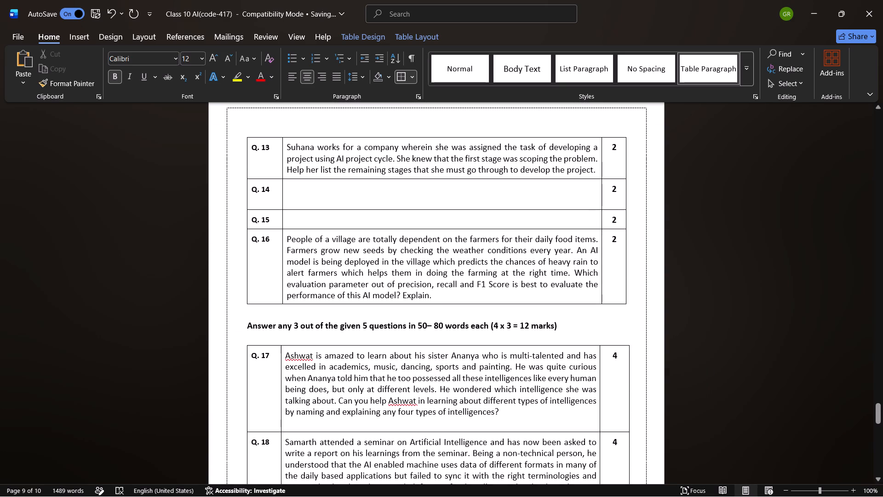
drag(435, 298, 435, 297)
drag(435, 297, 286, 241)
key(ctrl+c)
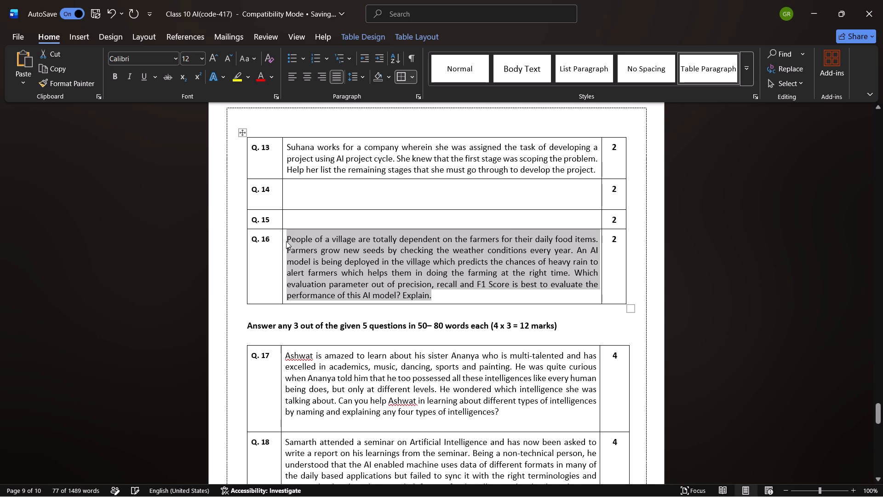
scroll(286, 241, up, 4)
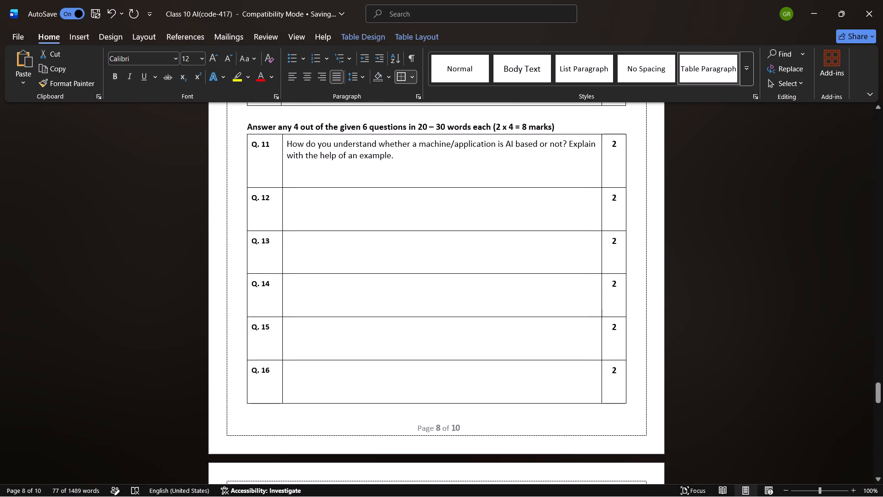
click(300, 197)
key(ctrl+v)
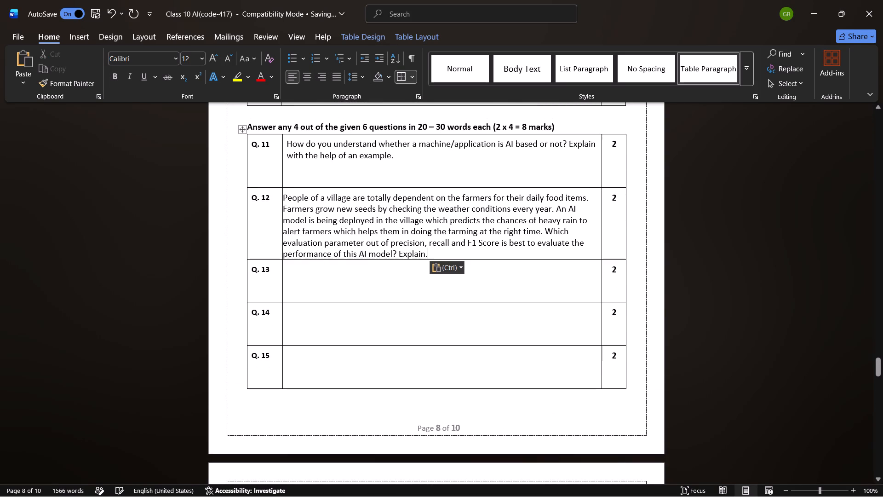
Copy the question about Suhana's AI project cycle from the old Q. 13 row into the empty Q. 13 cell on page 8.
scroll(361, 301, down, 3)
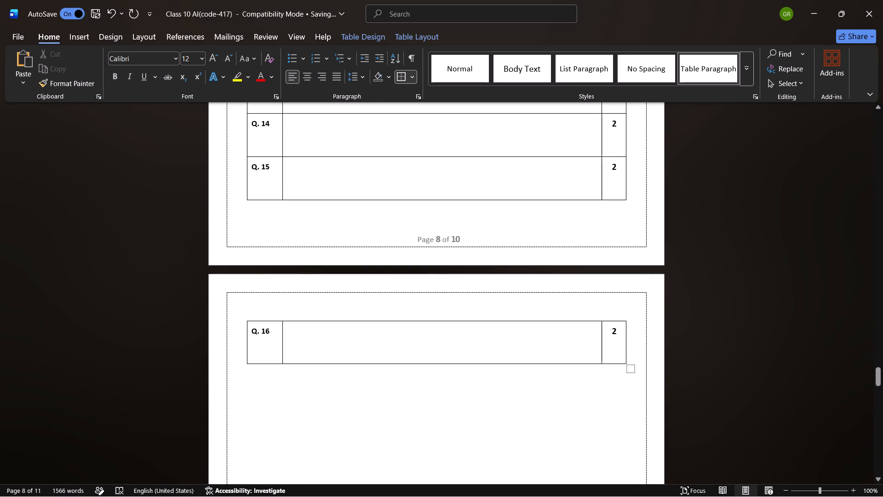
scroll(364, 351, down, 1)
scroll(385, 308, down, 6)
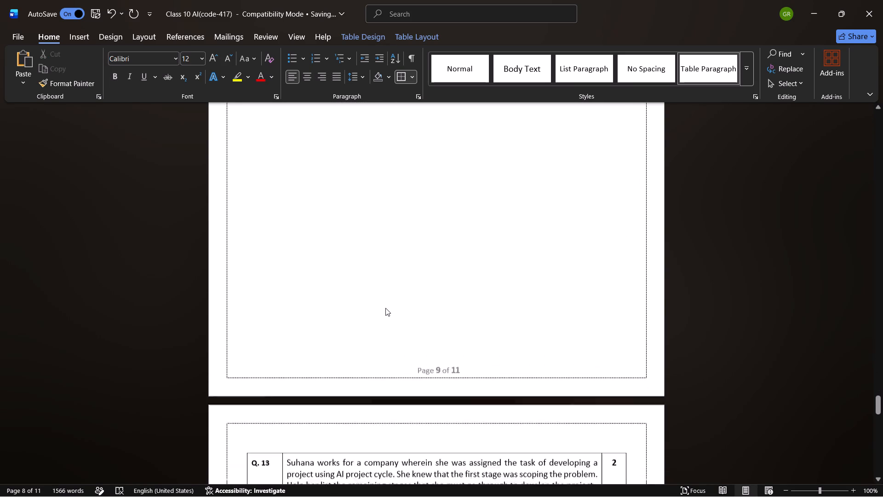
scroll(385, 308, down, 1)
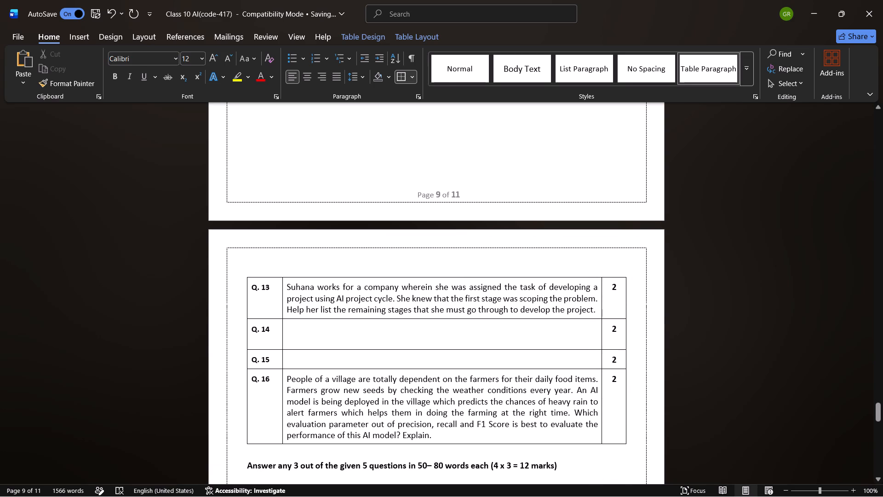
drag(597, 311, 295, 290)
key(ctrl+c)
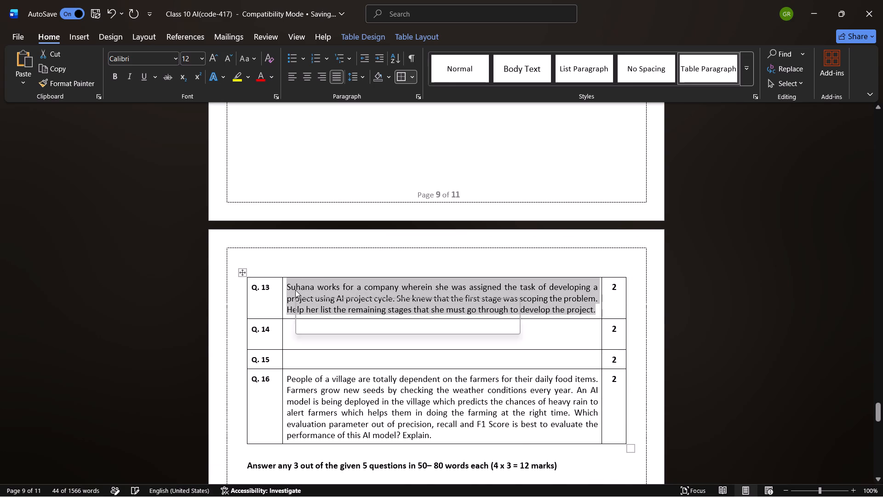
scroll(295, 290, up, 12)
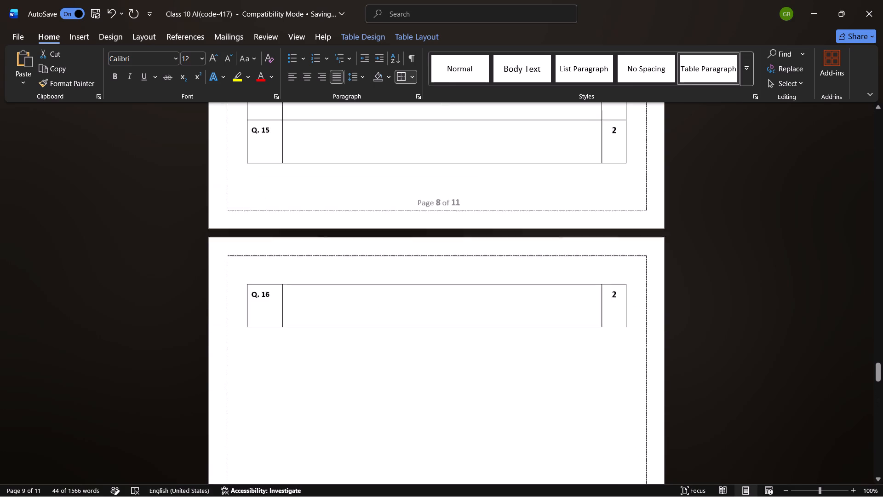
scroll(295, 290, up, 1)
click(296, 216)
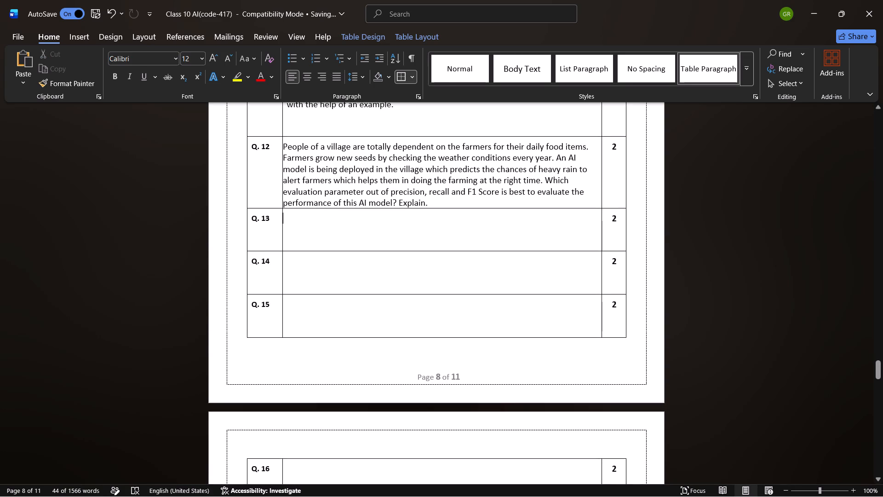
key(ctrl+v)
Reduce the height of row Q. 11 so that row Q. 16 fits on page 8.
scroll(365, 259, up, 1)
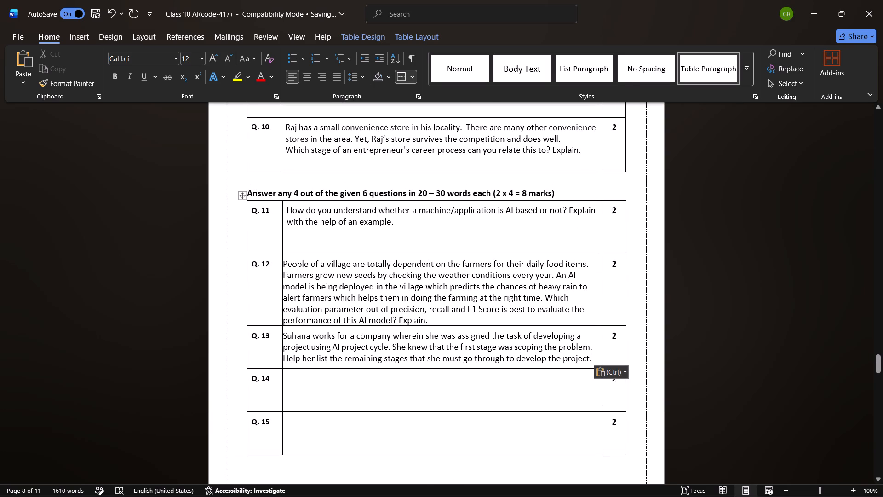
drag(374, 254, 374, 254)
drag(374, 254, 376, 234)
Delete the old table with rows Q. 13 to Q. 16 at the top of page 9.
scroll(425, 315, down, 1)
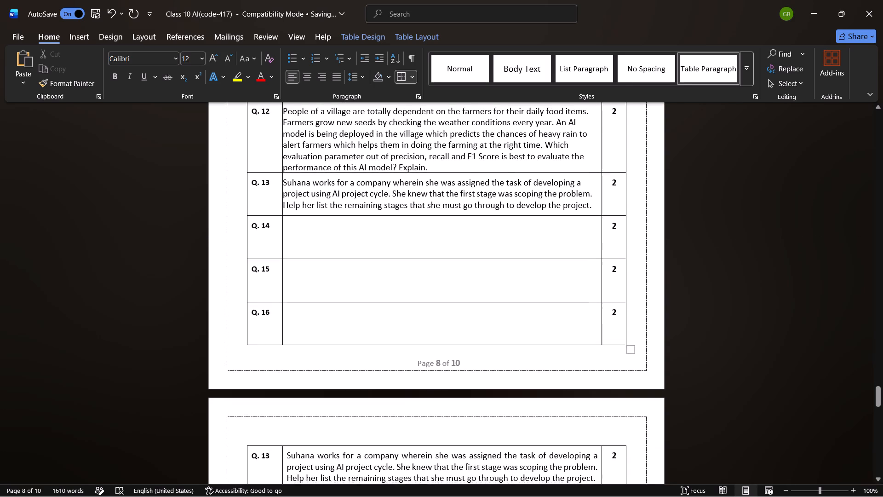
scroll(425, 315, down, 4)
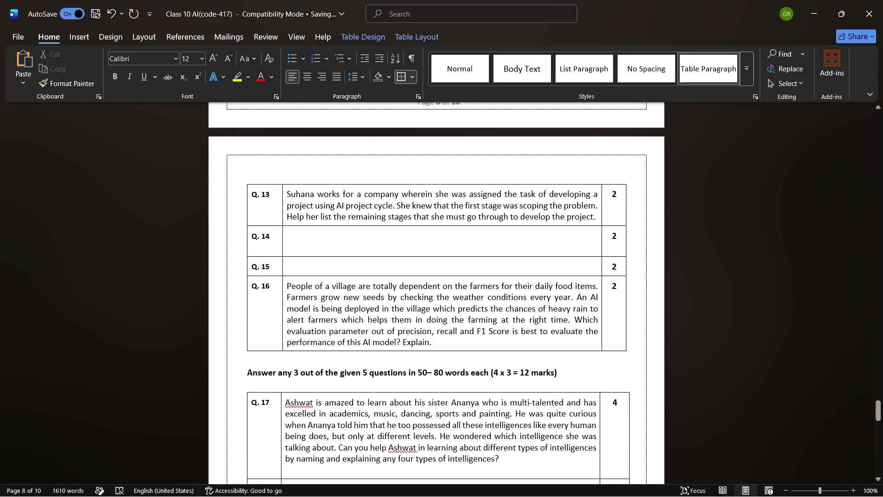
drag(635, 349, 259, 196)
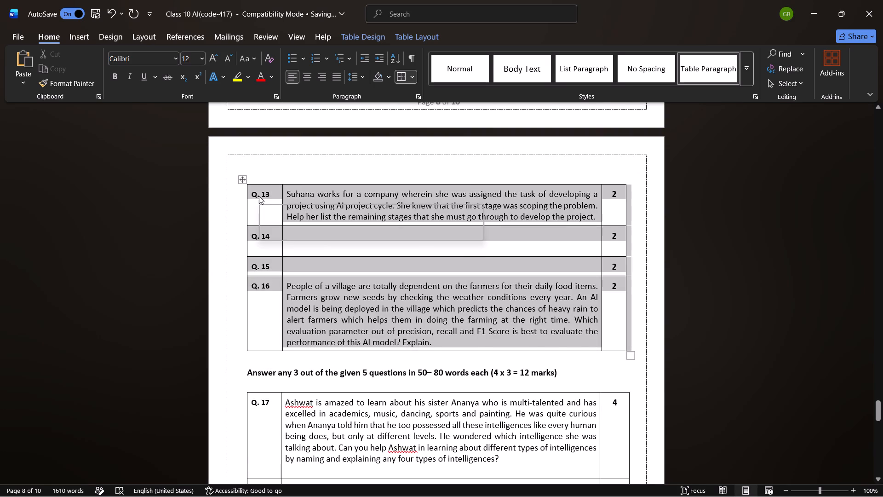
key(BackSpace)
Remove the blank space above the heading "Answer any 3 out of the given 5 questions" on page 9 and insert one leading space before it.
key(Down)
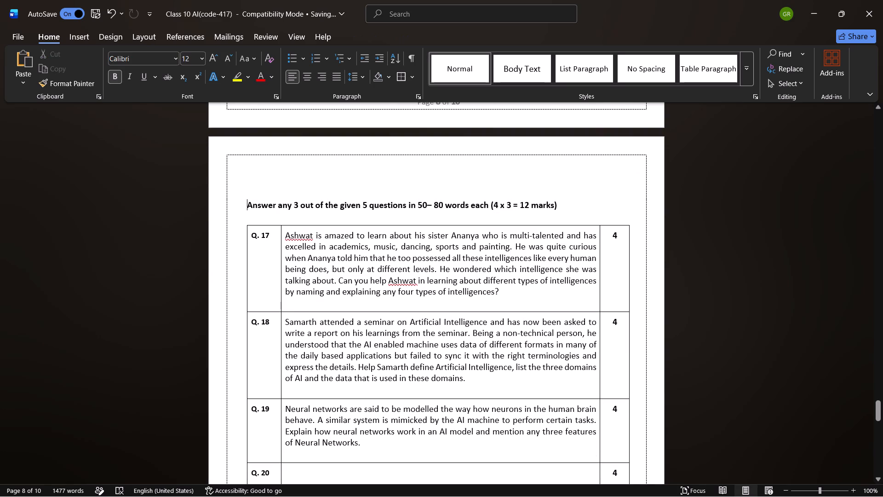
key(BackSpace)
key(BackSpace)
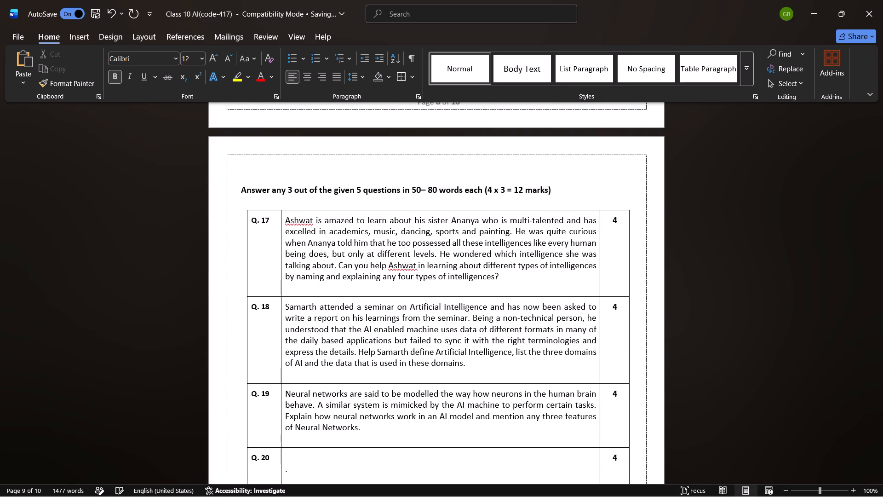
key(space)
key(space)
key(BackSpace)
key(BackSpace)
key(BackSpace)
key(BackSpace)
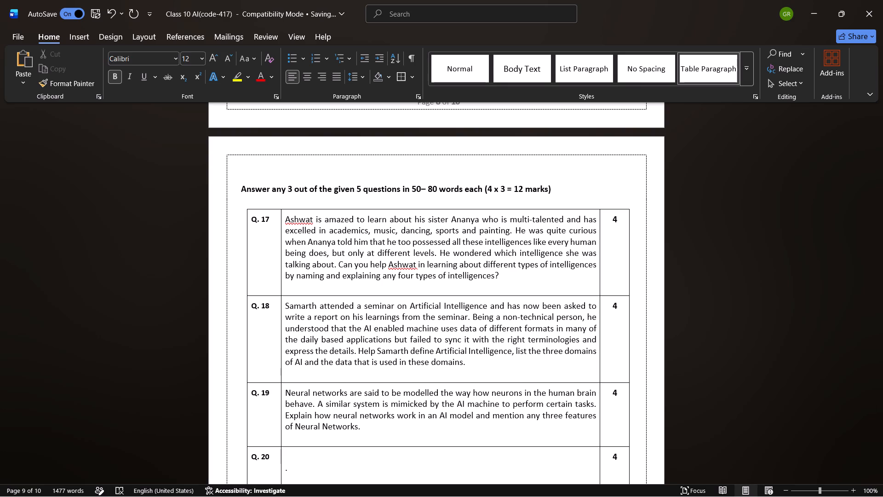
key(space)
key(ctrl+z)
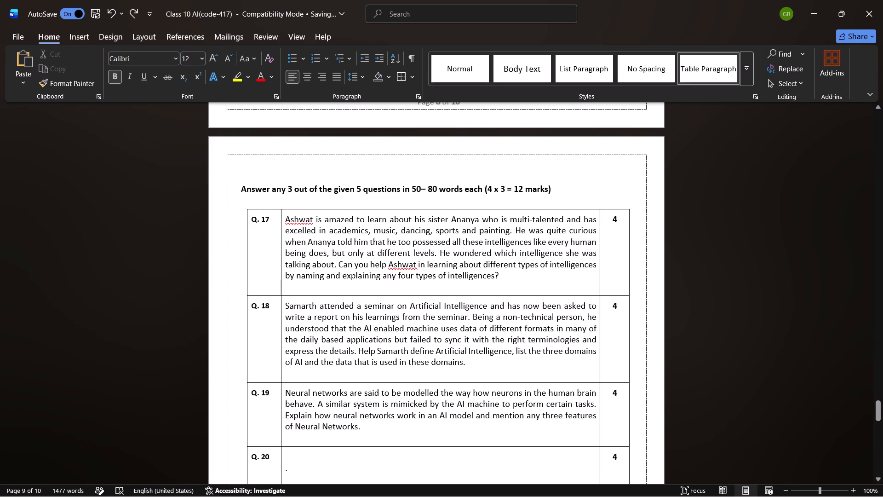
click(241, 190)
key(space)
Add an empty row below Q. 20 in the table on page 9.
scroll(265, 204, down, 1)
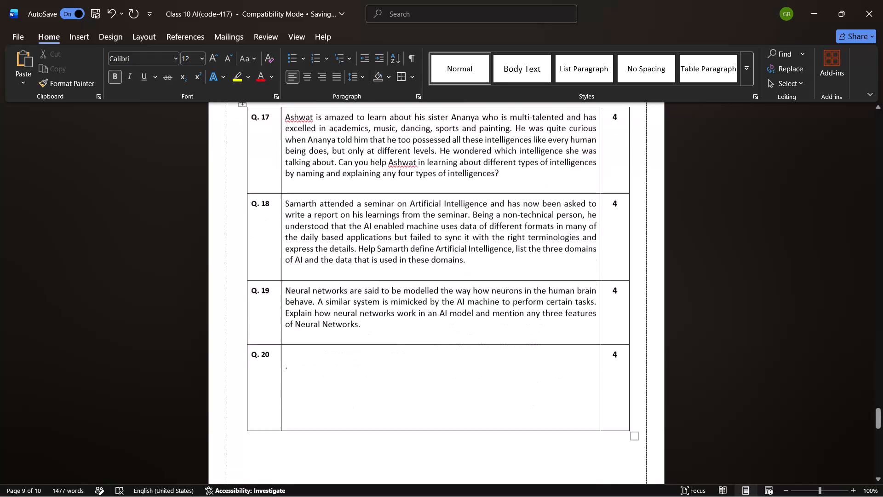
scroll(265, 204, down, 3)
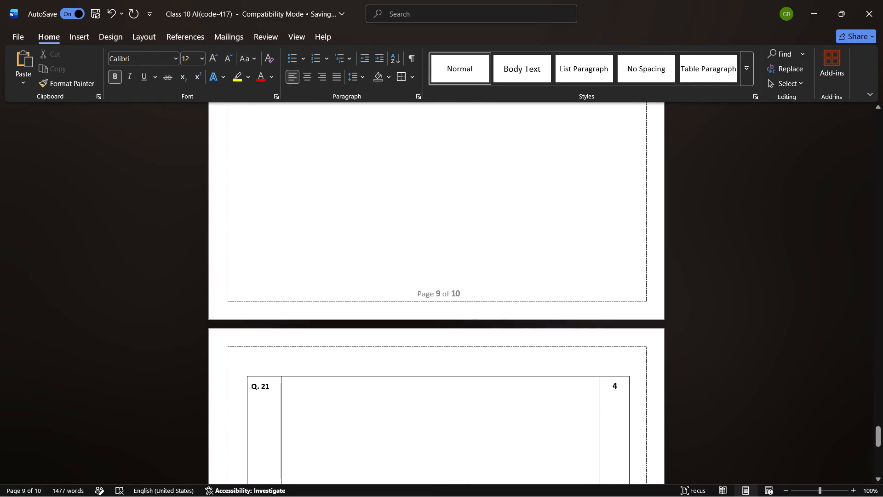
scroll(281, 273, up, 1)
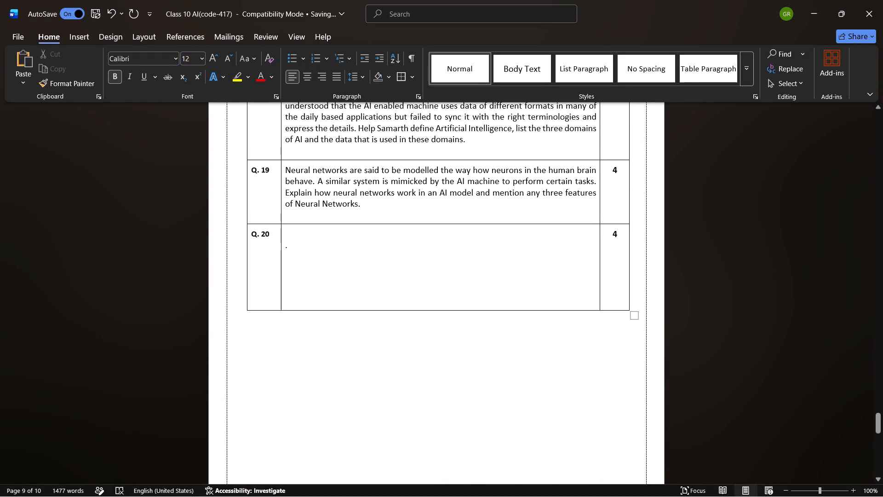
click(243, 310)
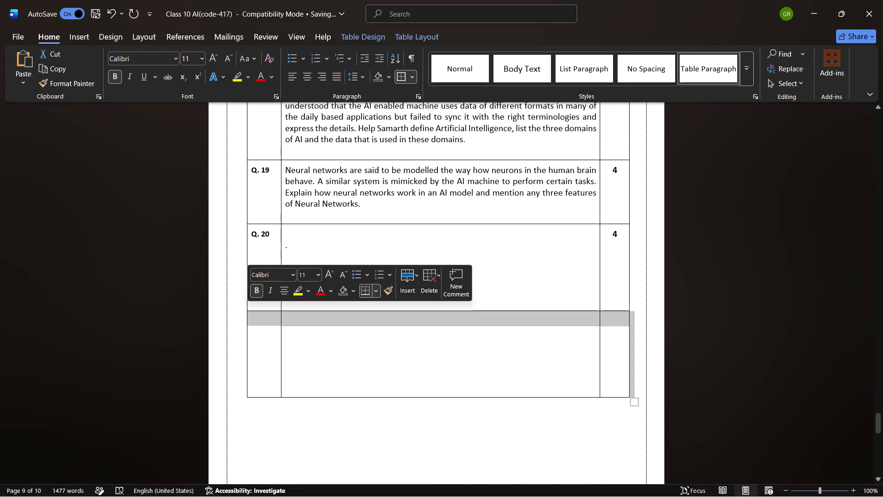
click(259, 320)
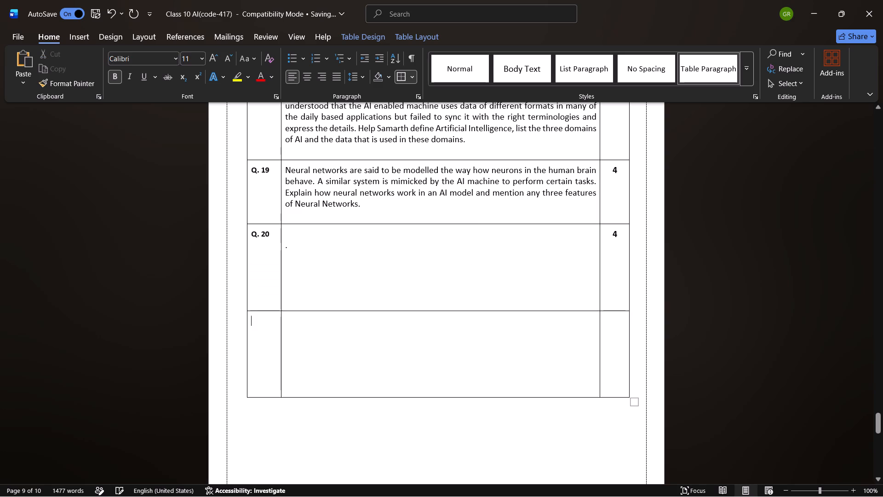
Label the new row below Q. 20 on page 9 as Q. 21.
key(super+v)
scroll(331, 265, down, 1)
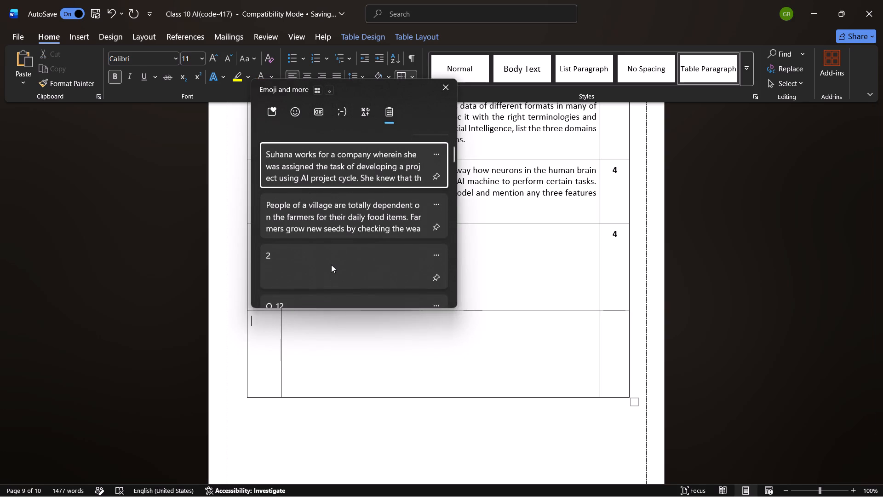
scroll(331, 265, down, 1)
click(310, 302)
key(ctrl+v)
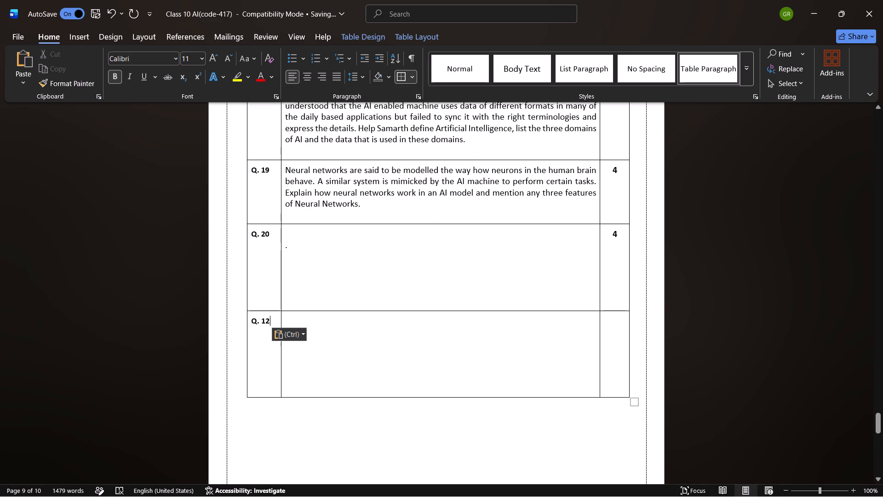
key(Left)
key(BackSpace)
key(Right)
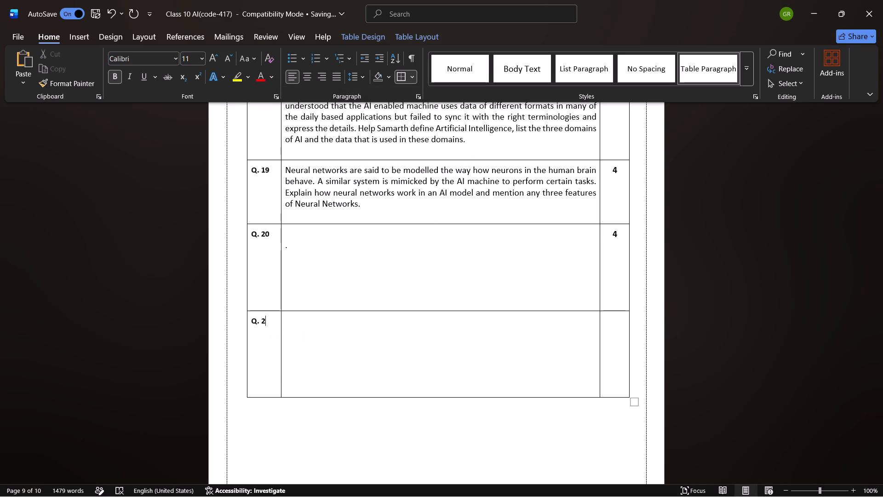
key(1)
Enter 4 in the marks column of row Q. 21.
click(615, 318)
key(super+v)
click(682, 294)
key(ctrl+v)
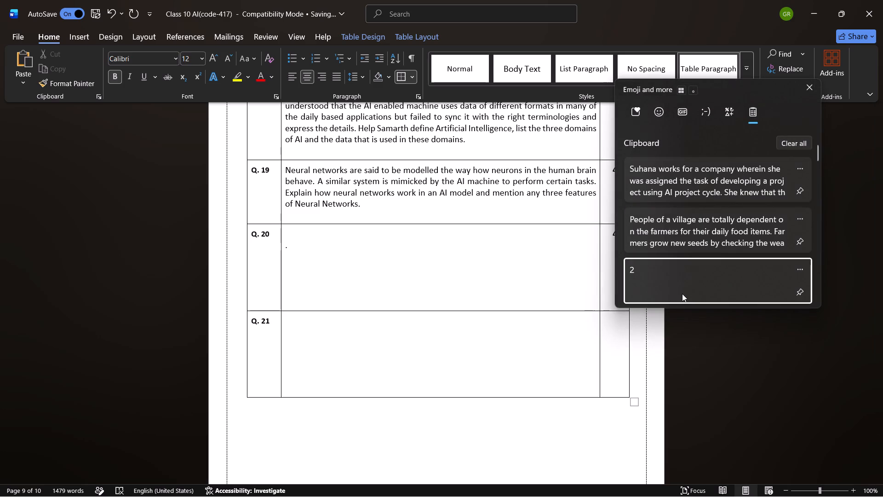
key(BackSpace)
key(4)
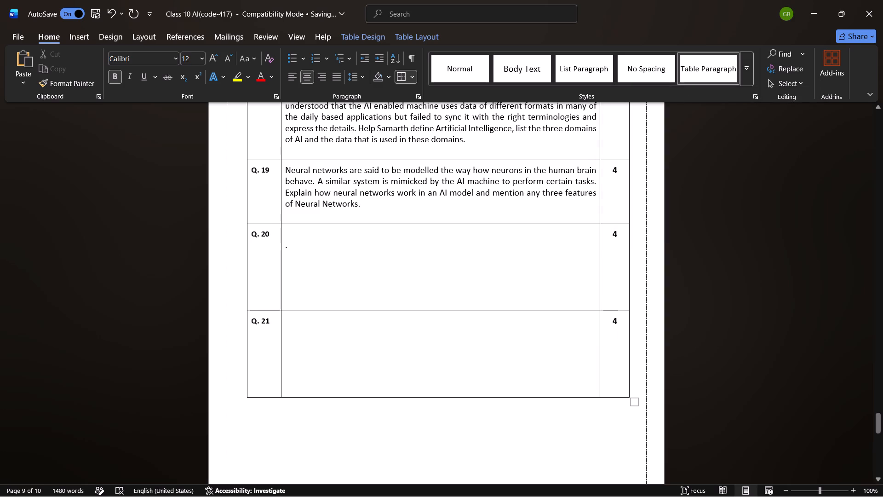
Delete the old Q. 21 table at the top of page 10.
scroll(489, 347, up, 1)
scroll(489, 347, down, 6)
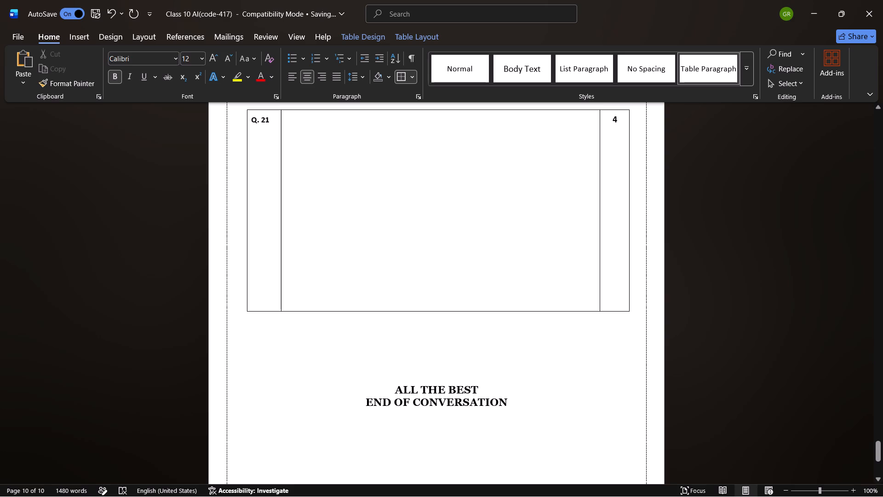
drag(636, 309, 226, 120)
key(BackSpace)
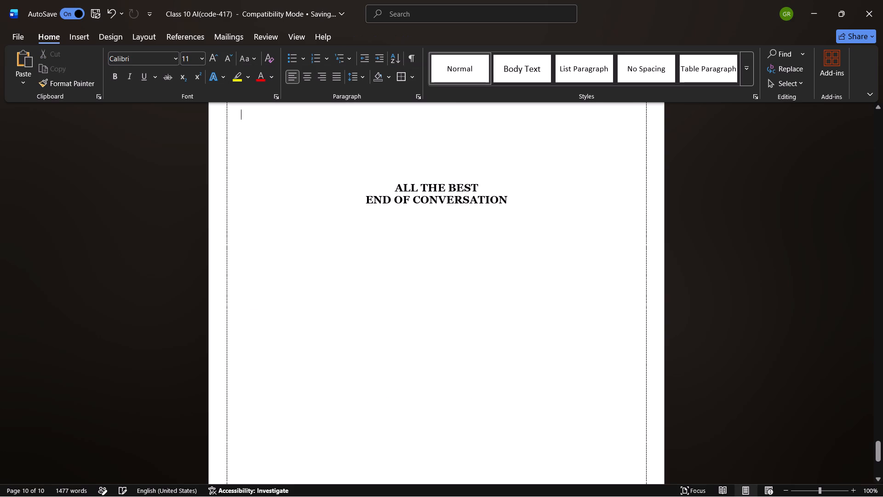
Copy the closing lines "ALL THE BEST / END OF CONVERSATION", then remove them and the blank lines above them from page 10.
scroll(226, 120, up, 3)
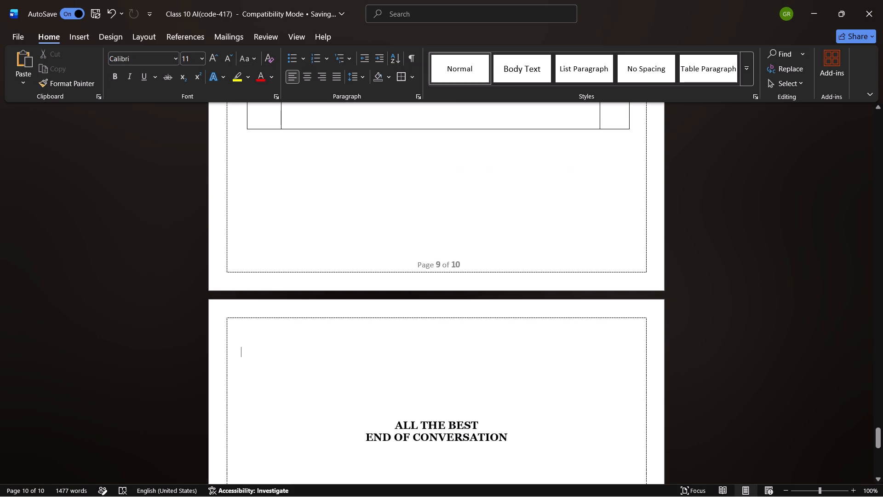
drag(515, 436, 399, 425)
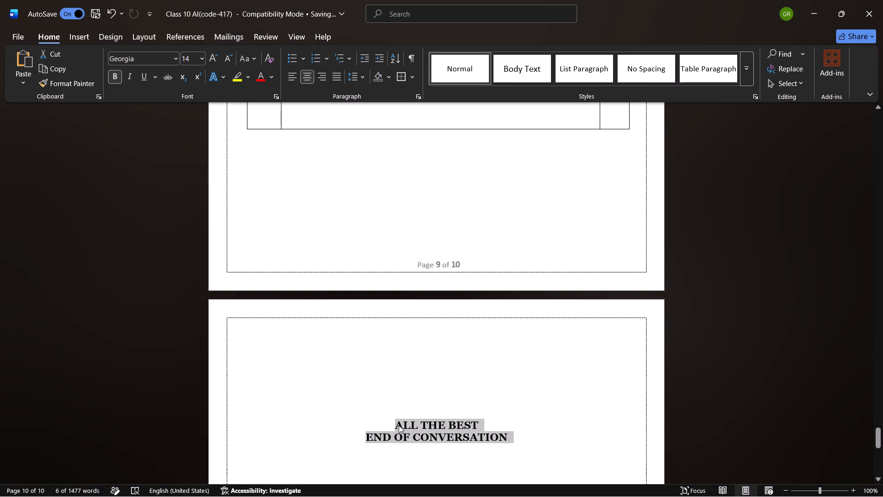
key(ctrl+c)
key(BackSpace)
key(BackSpace)
key(BackSpace)
key(BackSpace)
key(BackSpace)
key(BackSpace)
key(BackSpace)
key(BackSpace)
key(BackSpace)
key(BackSpace)
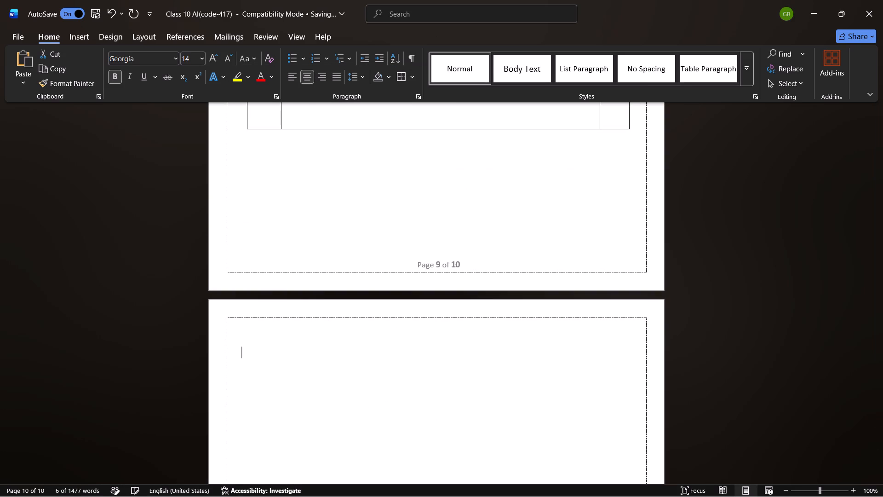
key(BackSpace)
key(BackSpace)
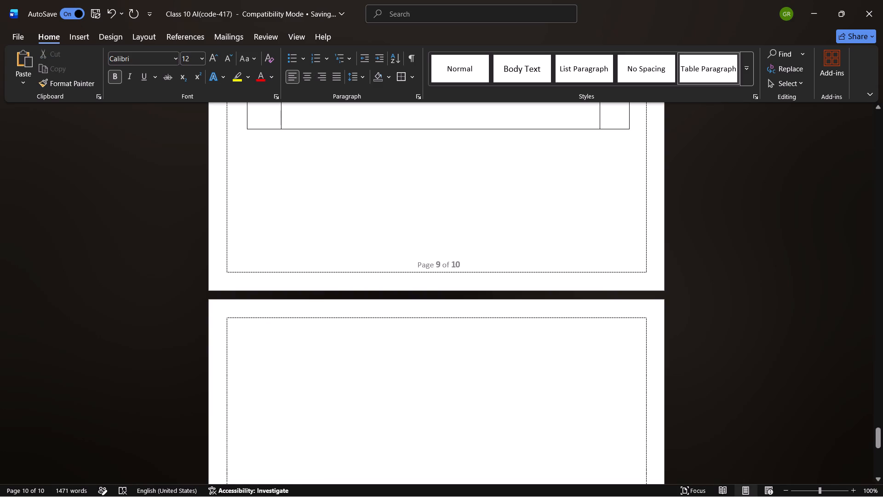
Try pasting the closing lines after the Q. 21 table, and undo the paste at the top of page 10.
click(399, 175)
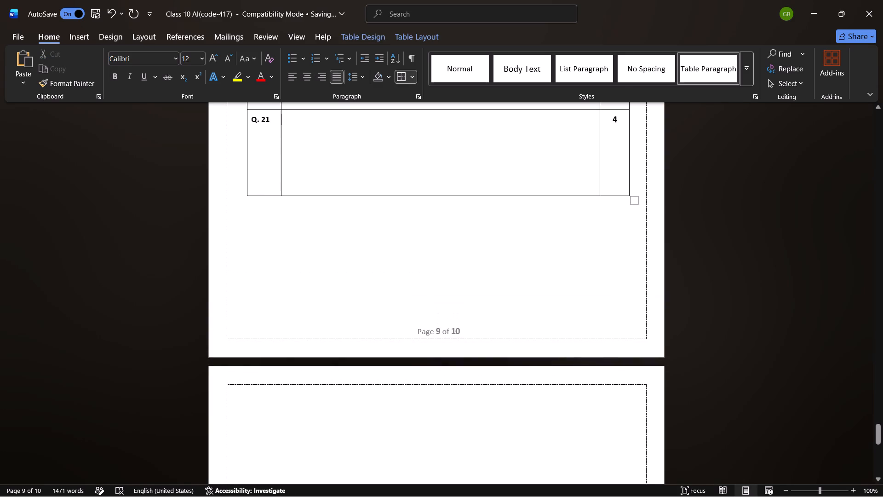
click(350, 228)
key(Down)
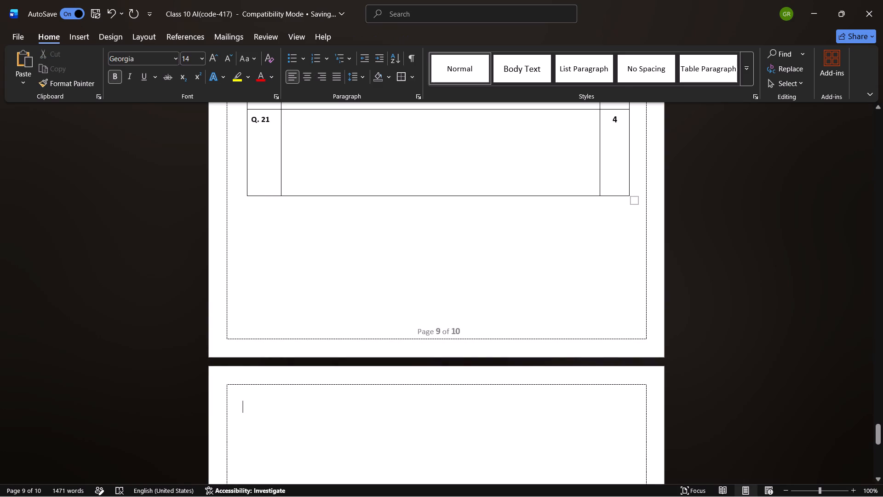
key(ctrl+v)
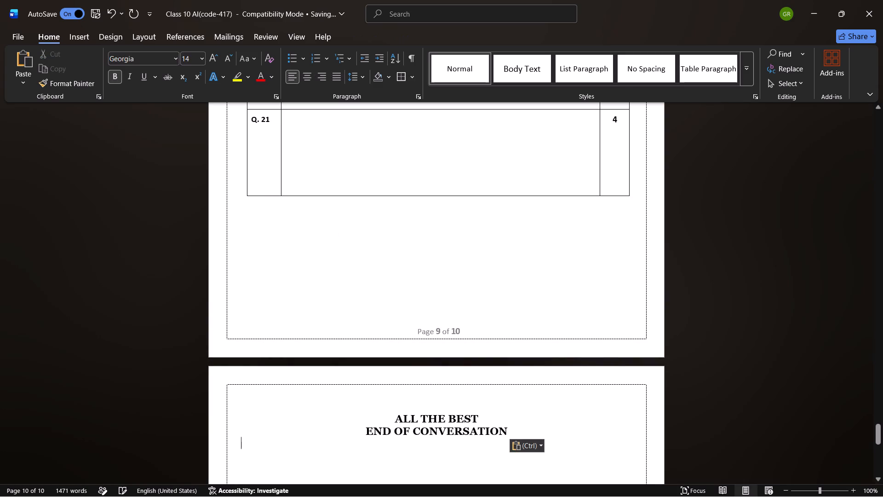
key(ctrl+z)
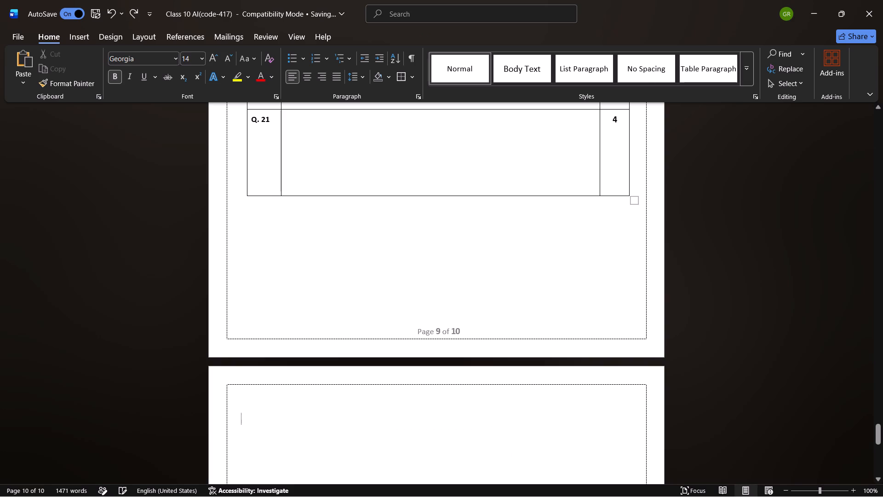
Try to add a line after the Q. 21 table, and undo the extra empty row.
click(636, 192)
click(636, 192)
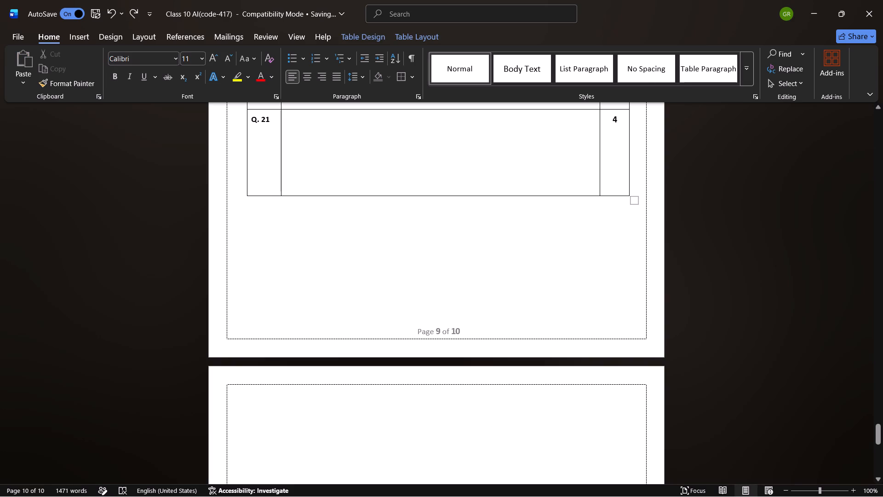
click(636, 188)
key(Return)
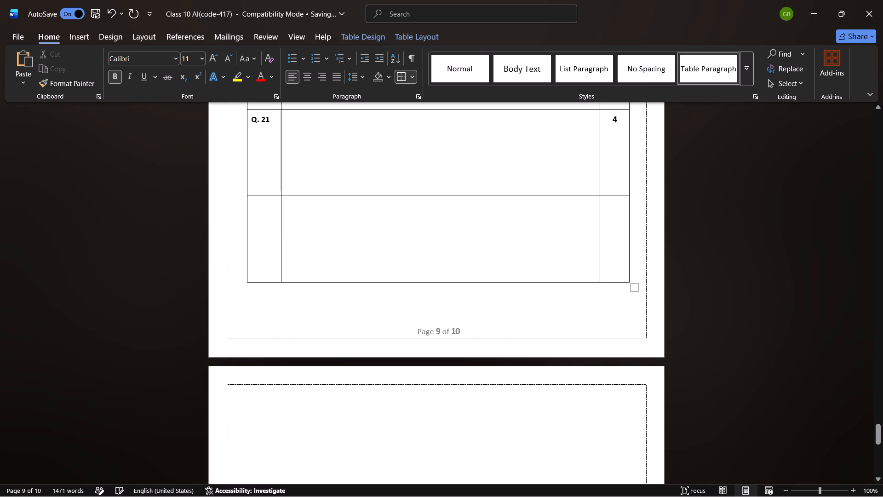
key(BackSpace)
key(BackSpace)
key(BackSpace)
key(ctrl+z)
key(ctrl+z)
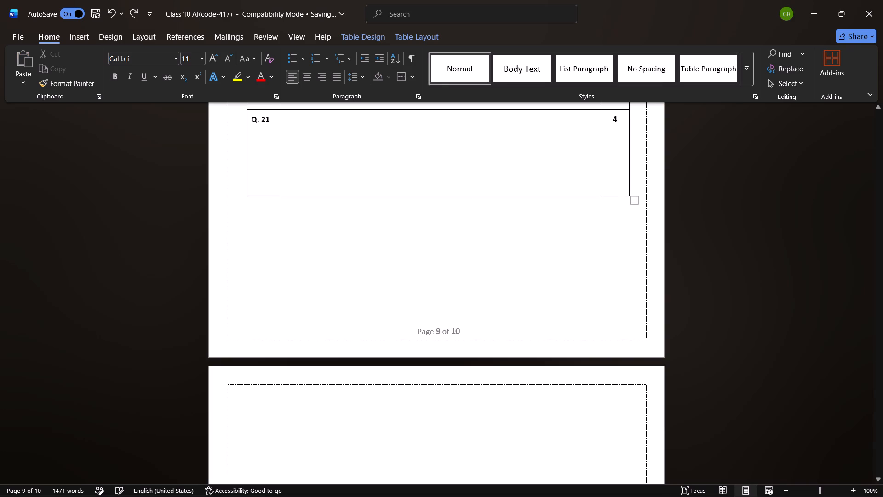
Paste the closing lines "ALL THE BEST / END OF CONVERSATION" in the space below the Q. 21 table on page 9.
click(603, 225)
click(608, 225)
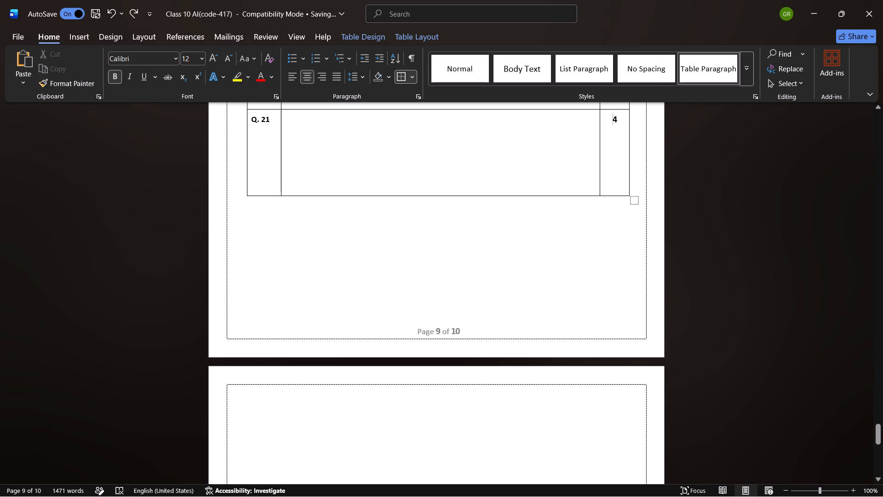
triple_click(310, 246)
scroll(308, 246, right, 1)
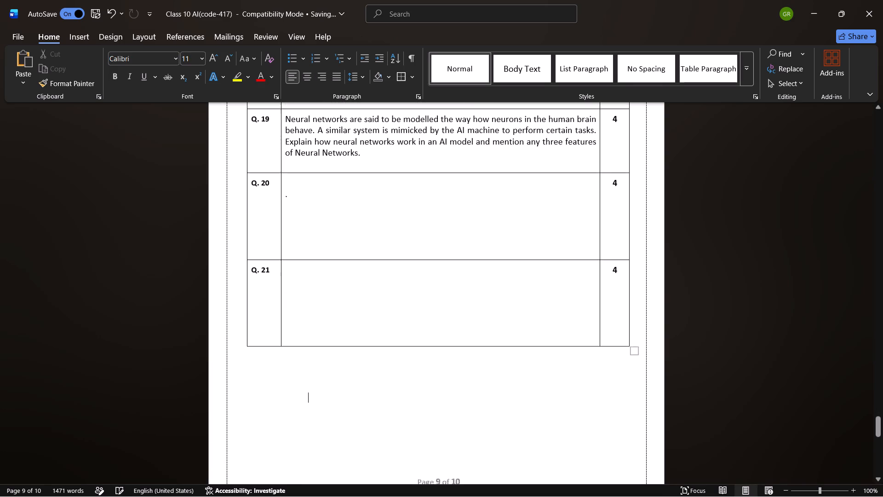
scroll(308, 246, right, 1)
key(ctrl+v)
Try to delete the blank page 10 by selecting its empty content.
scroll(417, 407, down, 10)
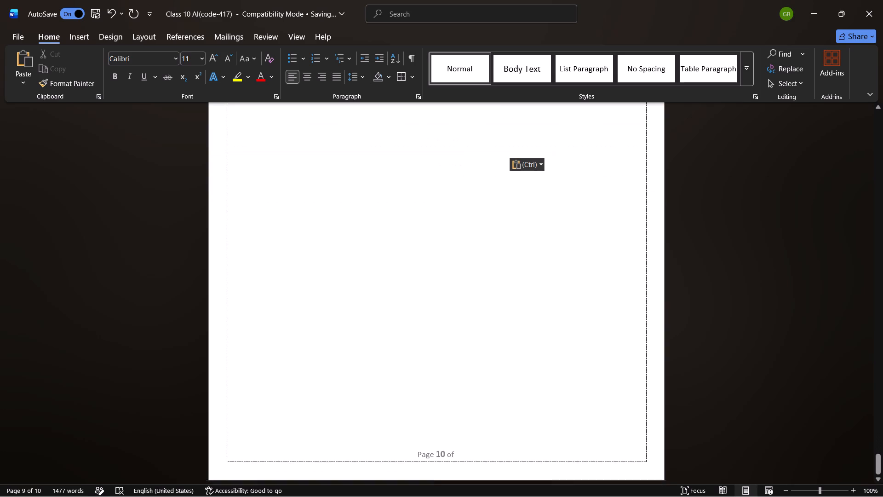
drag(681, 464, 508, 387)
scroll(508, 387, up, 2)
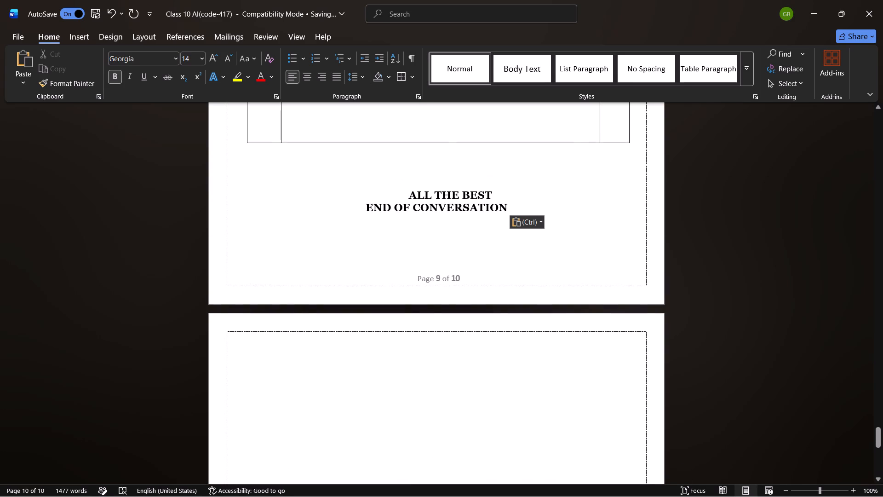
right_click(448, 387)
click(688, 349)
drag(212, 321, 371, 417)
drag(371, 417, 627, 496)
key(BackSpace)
Change the total page number in the footer of page 9 to 9, so it reads "Page 9 of 9".
scroll(627, 496, up, 6)
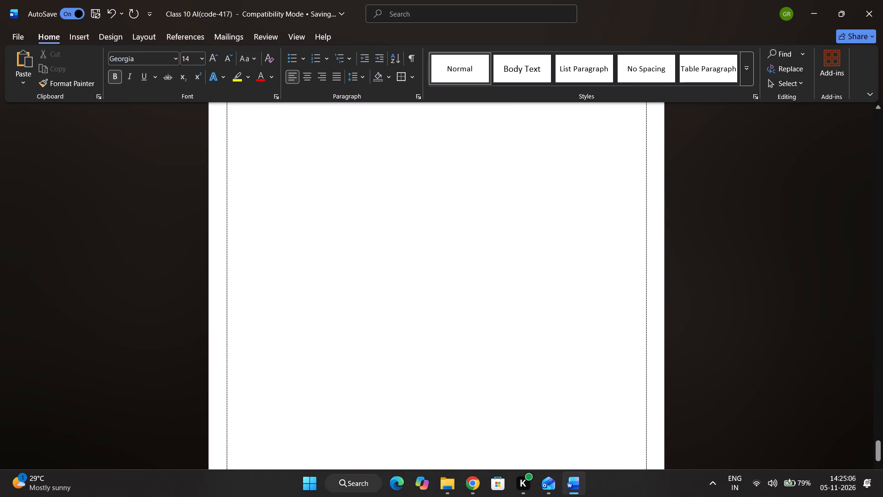
scroll(627, 496, up, 2)
scroll(459, 312, up, 2)
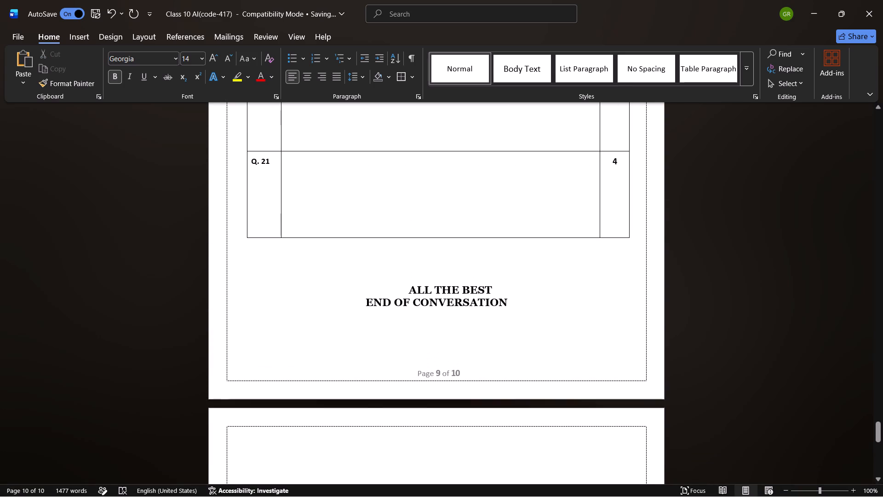
click(465, 373)
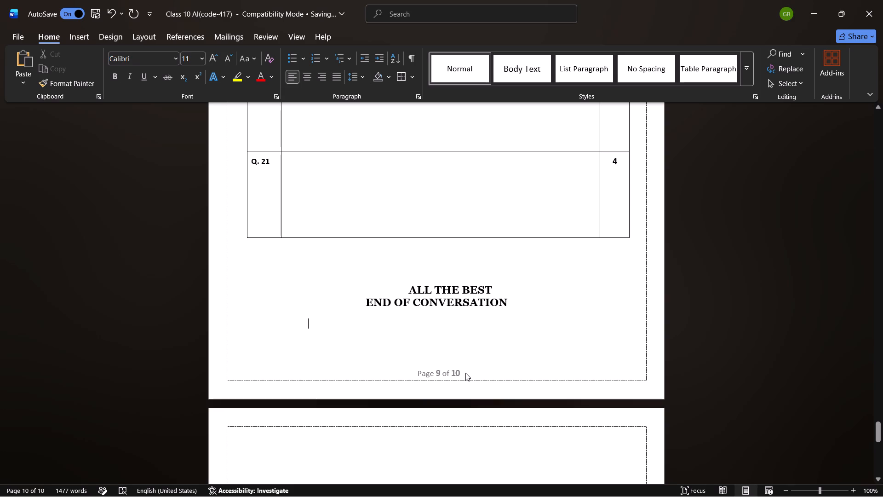
click(463, 373)
drag(463, 373, 458, 372)
double_click(458, 372)
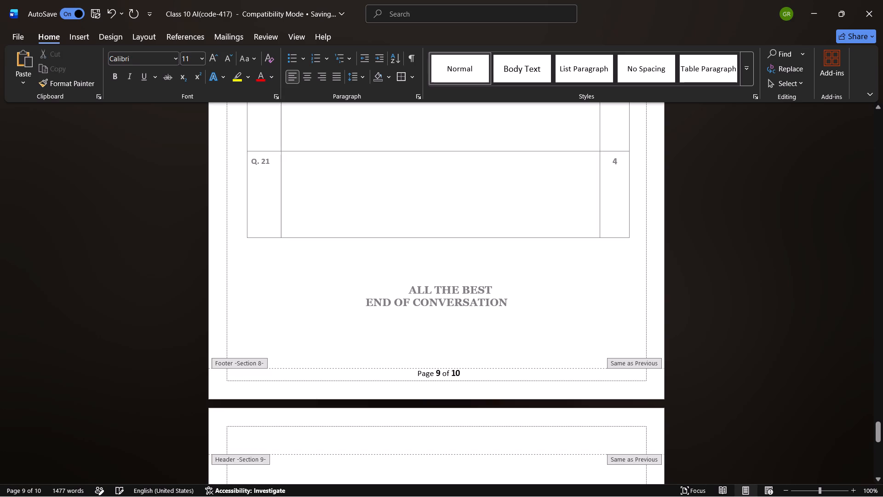
key(BackSpace)
key(BackSpace)
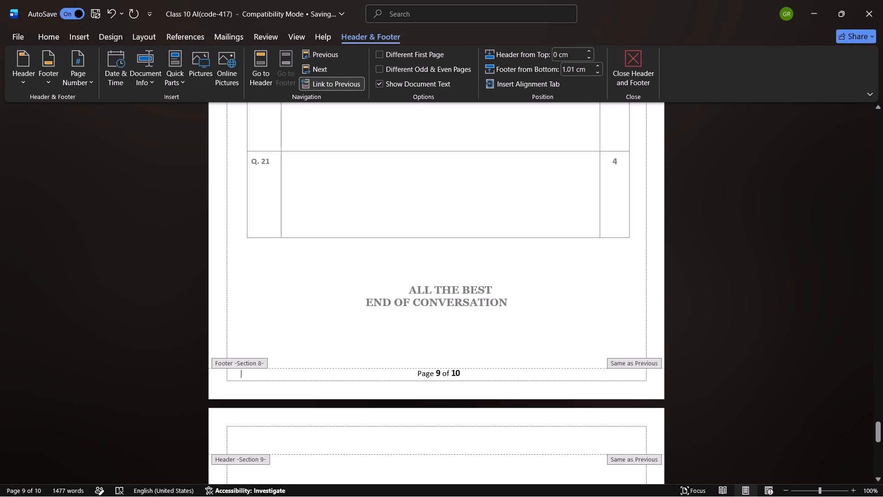
click(463, 373)
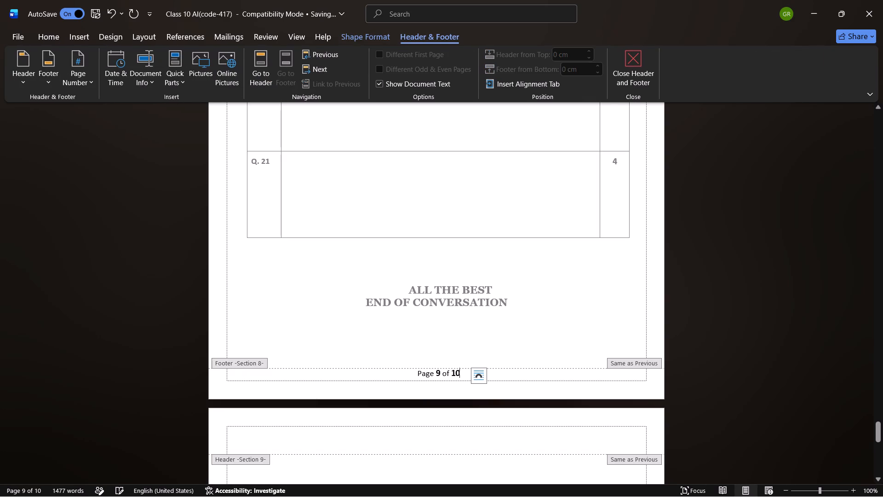
key(BackSpace)
key(9)
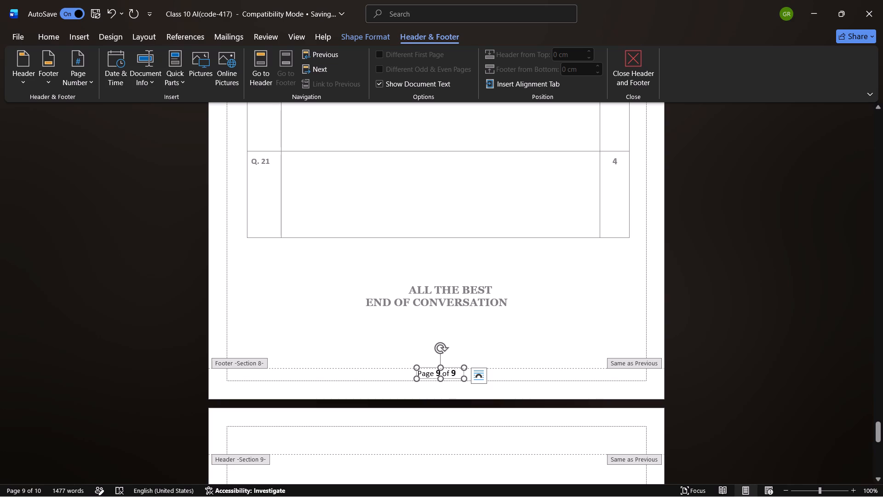
Check the page-number footers on the earlier pages against the corrected footer on page 9.
click(450, 368)
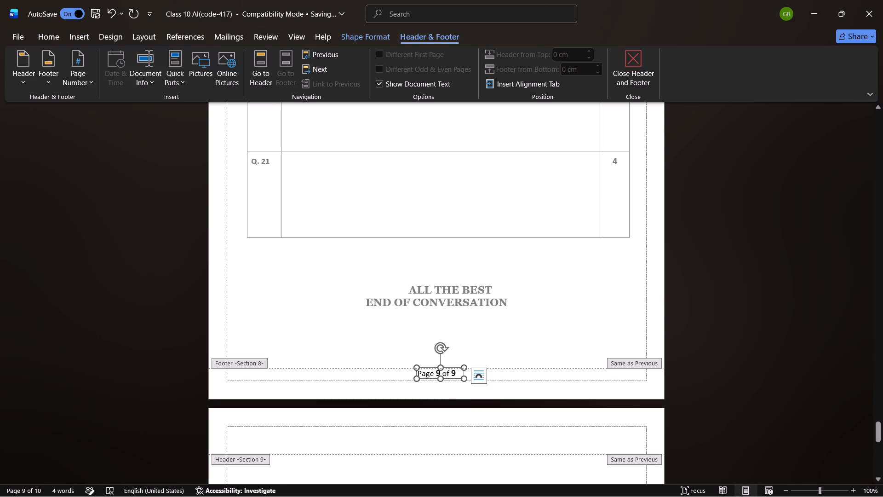
key(ctrl+c)
scroll(450, 368, up, 6)
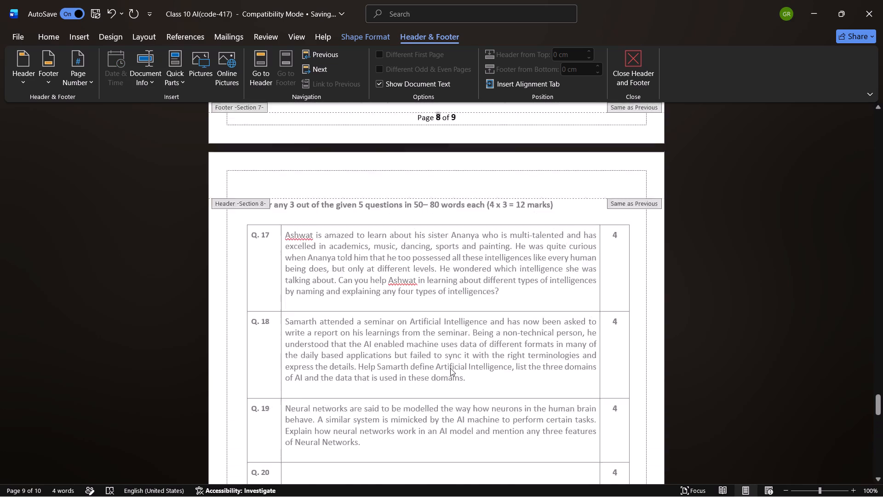
scroll(450, 368, up, 1)
click(460, 359)
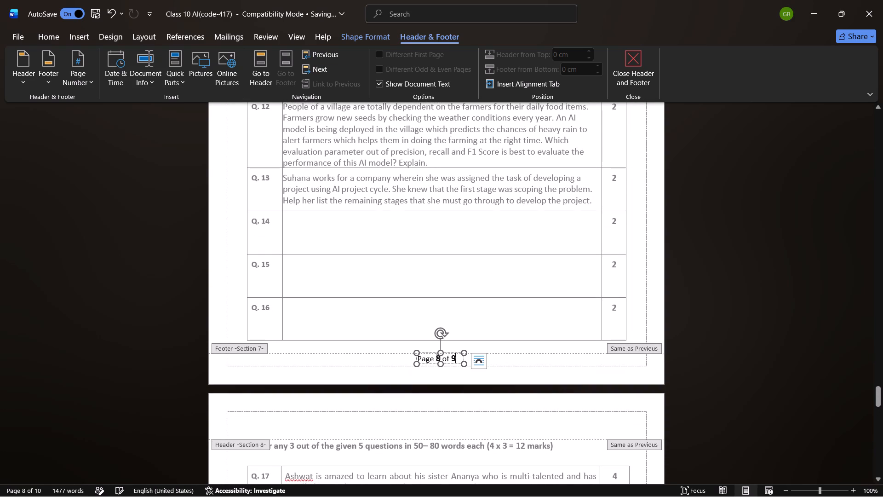
scroll(460, 359, up, 13)
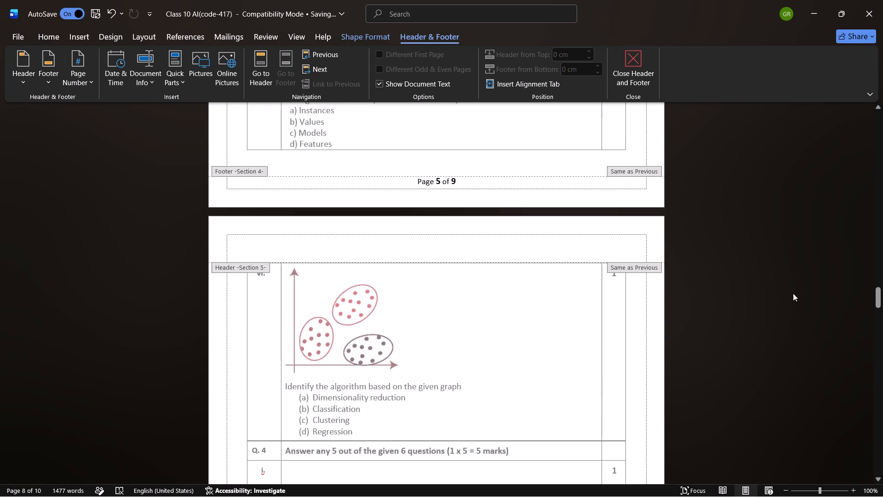
click(792, 292)
click(520, 333)
scroll(520, 333, down, 15)
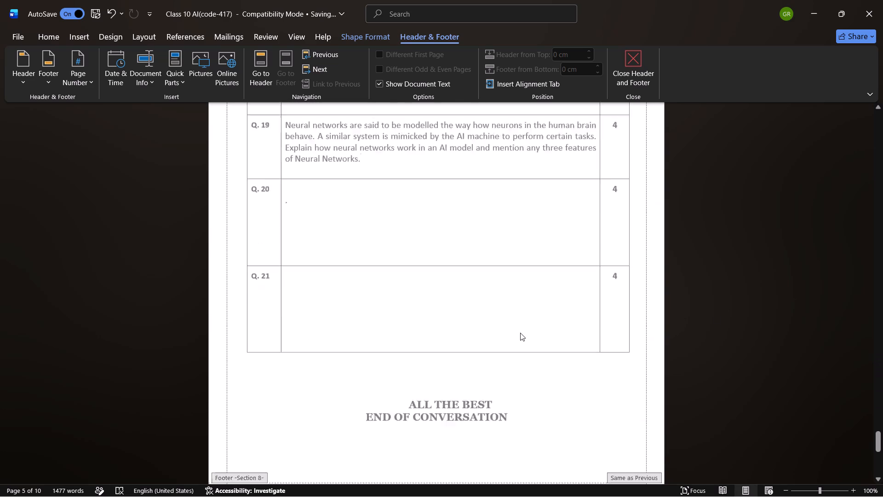
scroll(520, 333, up, 1)
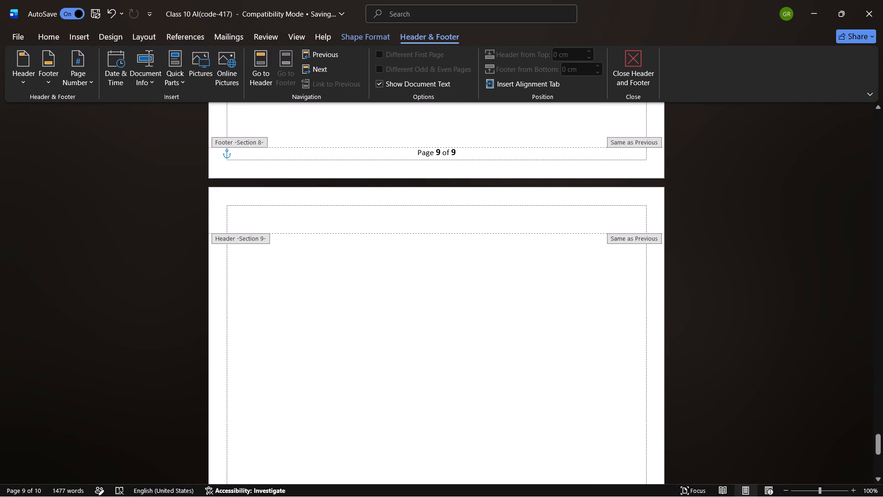
Close header and footer editing and return to the body text below the closing lines on page 9.
click(235, 239)
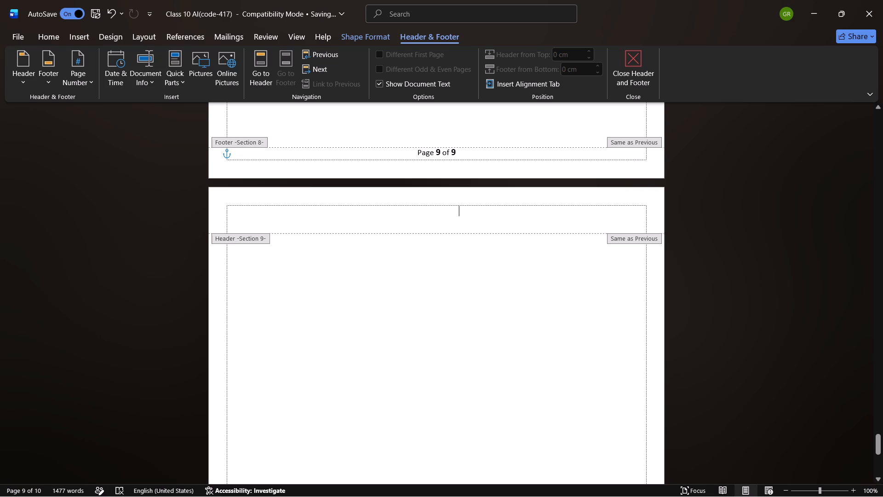
click(475, 155)
click(481, 125)
double_click(481, 125)
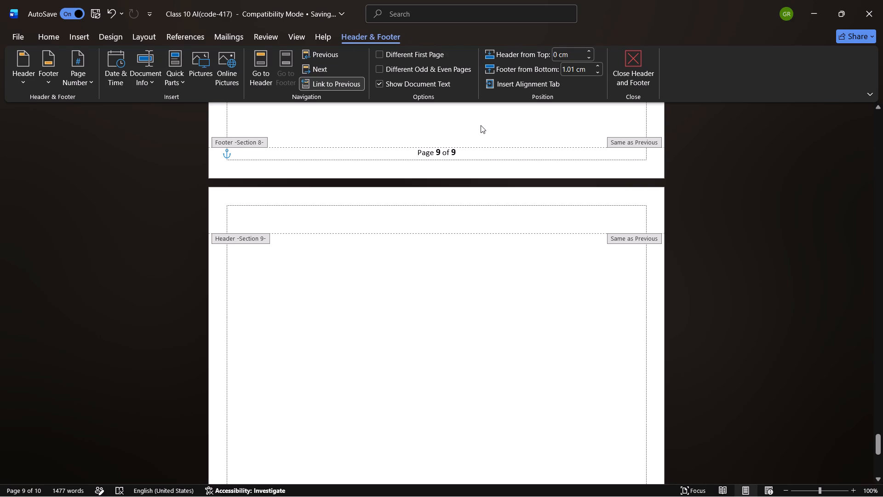
scroll(333, 159, up, 1)
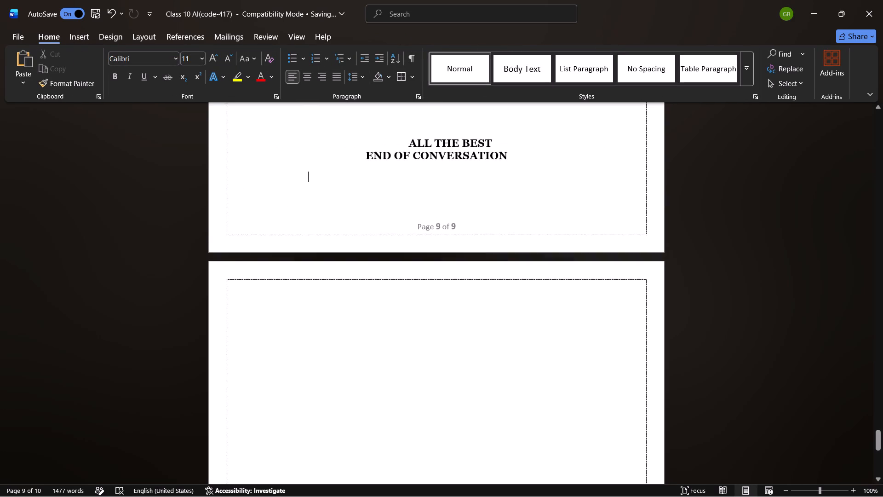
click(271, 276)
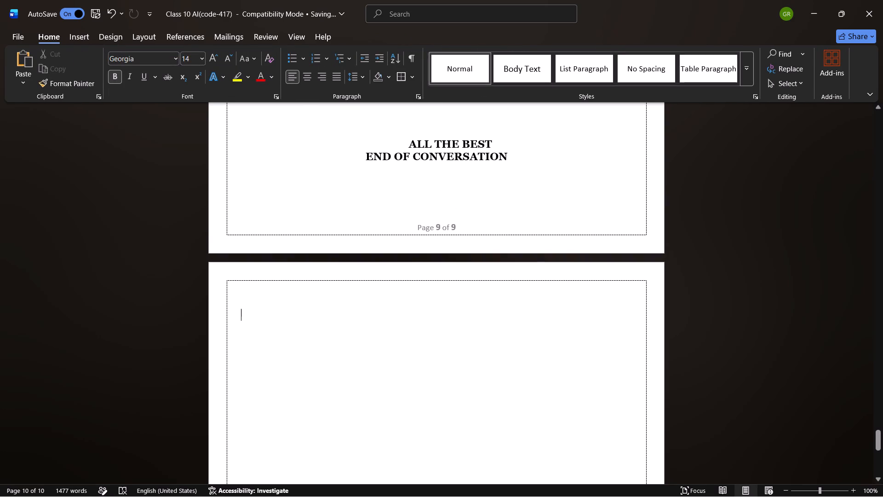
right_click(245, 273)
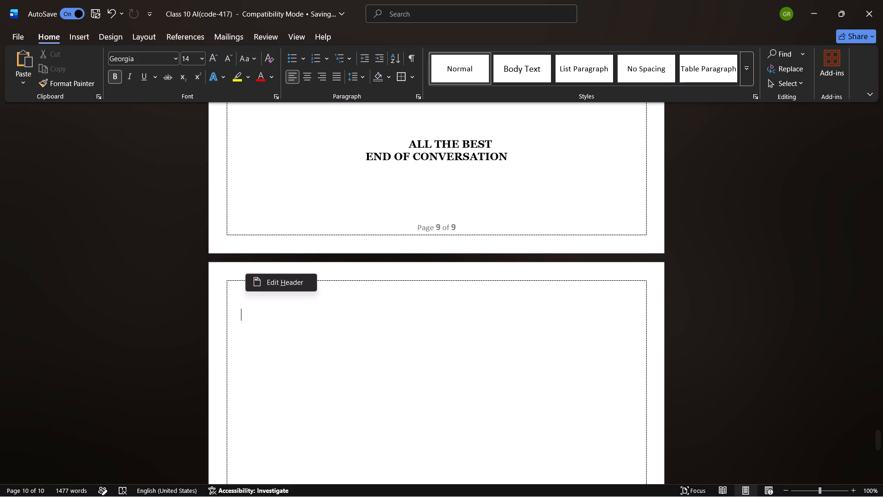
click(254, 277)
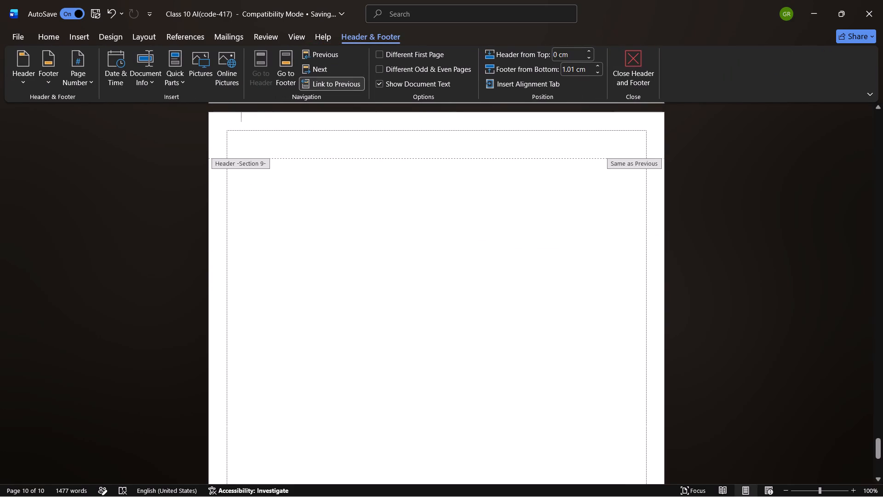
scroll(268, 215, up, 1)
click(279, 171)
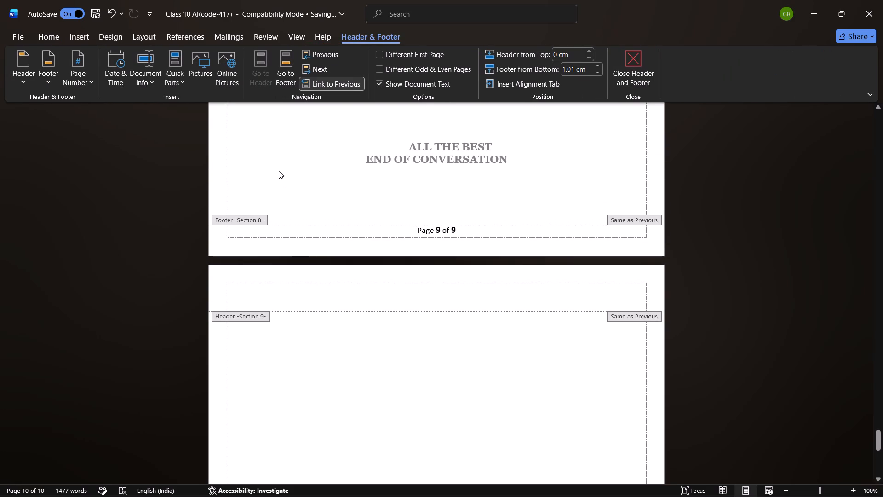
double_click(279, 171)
scroll(283, 262, down, 7)
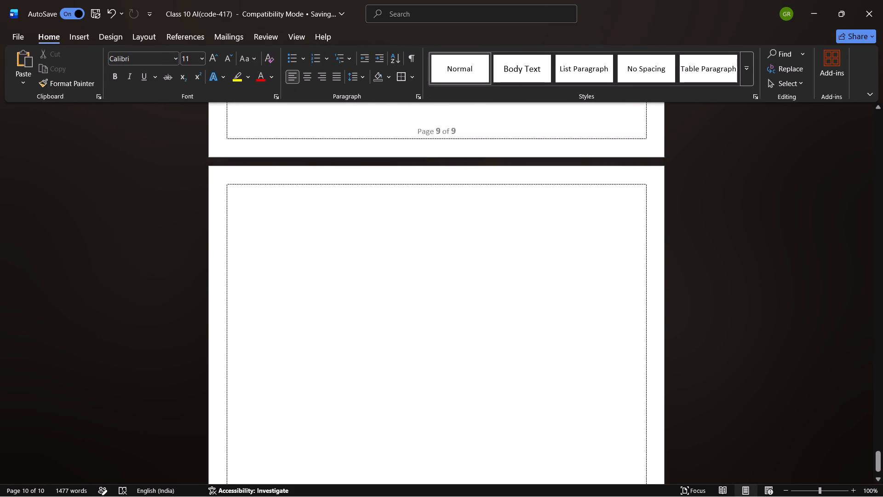
scroll(283, 262, down, 2)
scroll(413, 333, up, 6)
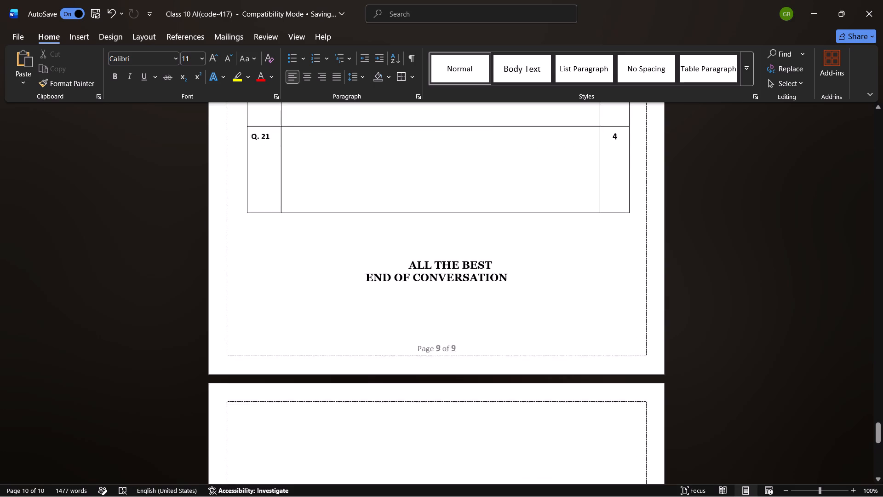
scroll(413, 333, up, 1)
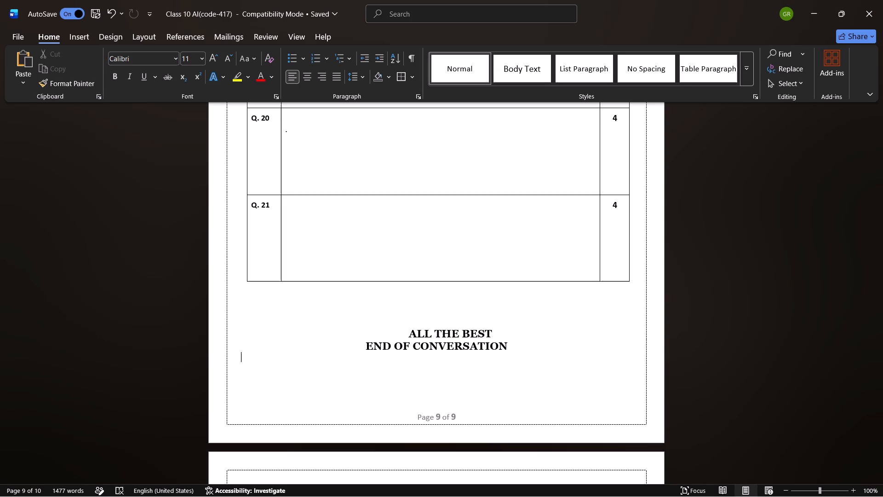
scroll(520, 429, up, 2)
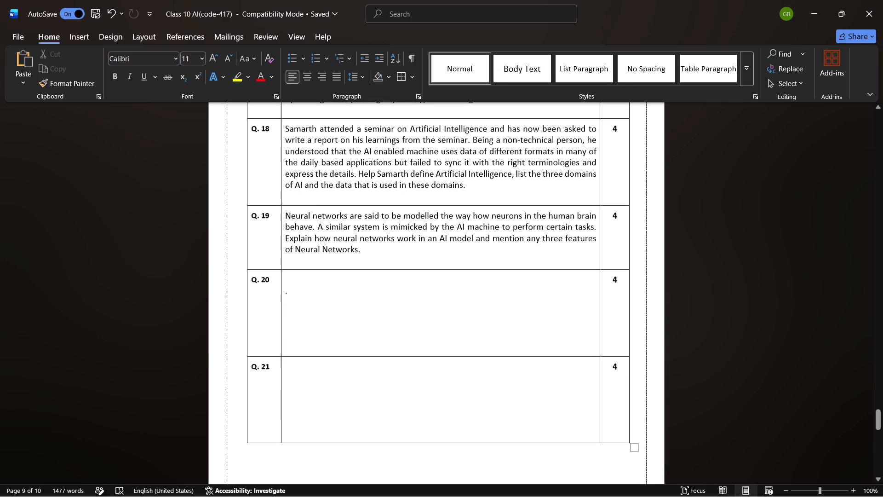
scroll(520, 429, up, 2)
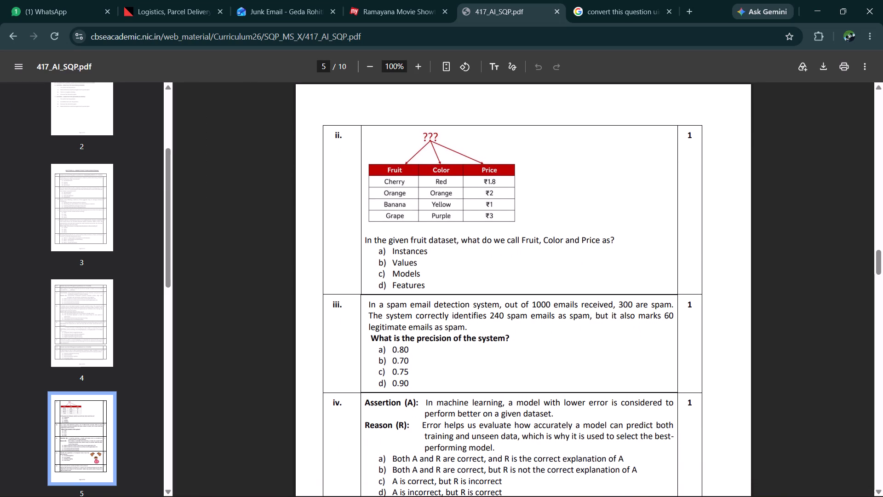
scroll(522, 379, down, 2)
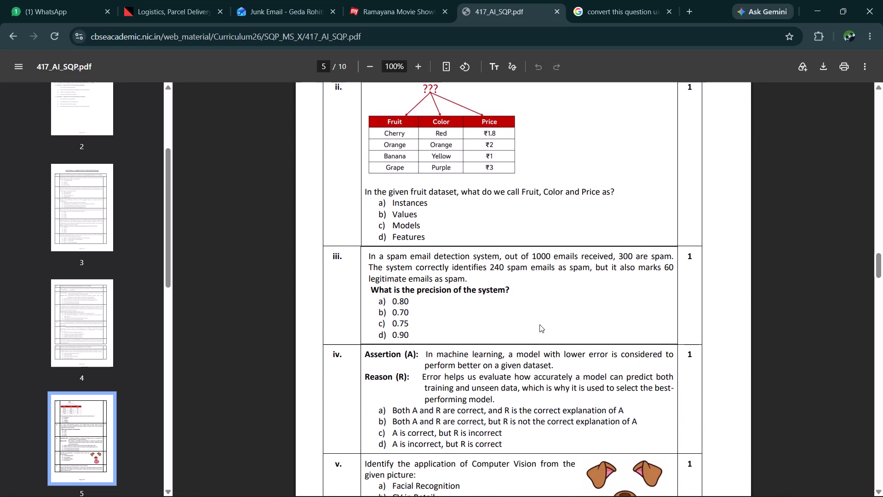
scroll(539, 324, down, 1)
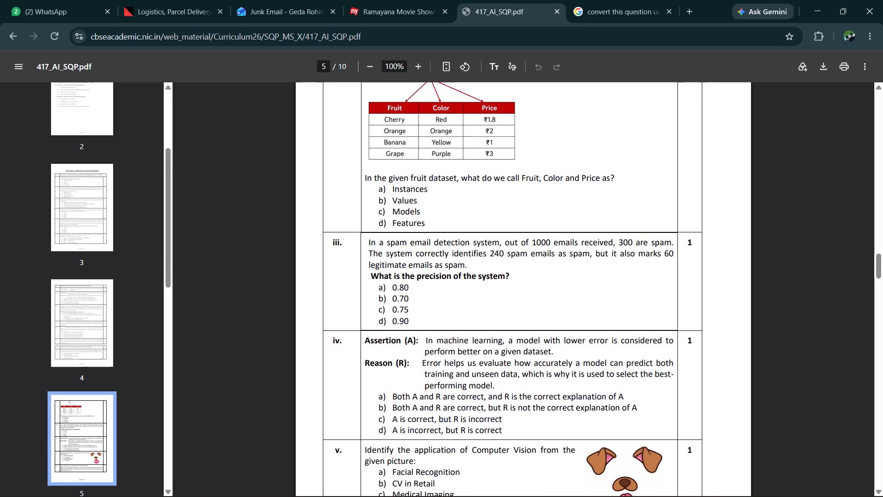
scroll(556, 383, down, 3)
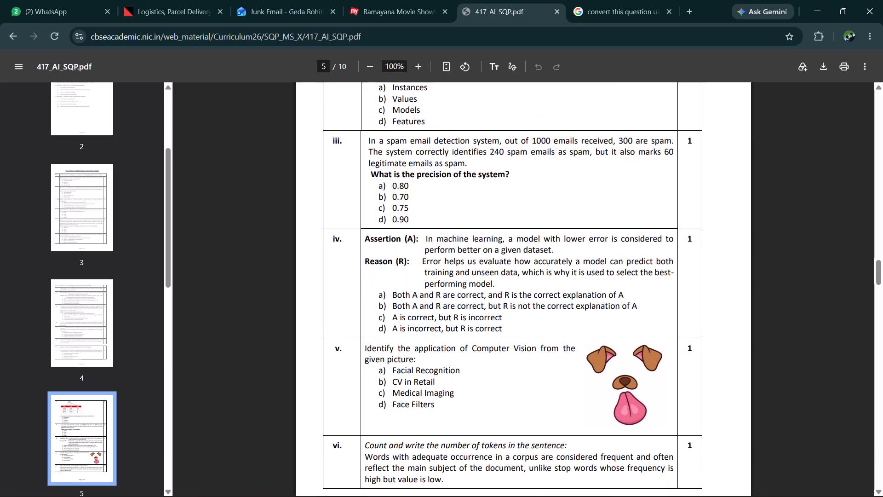
scroll(556, 383, down, 1)
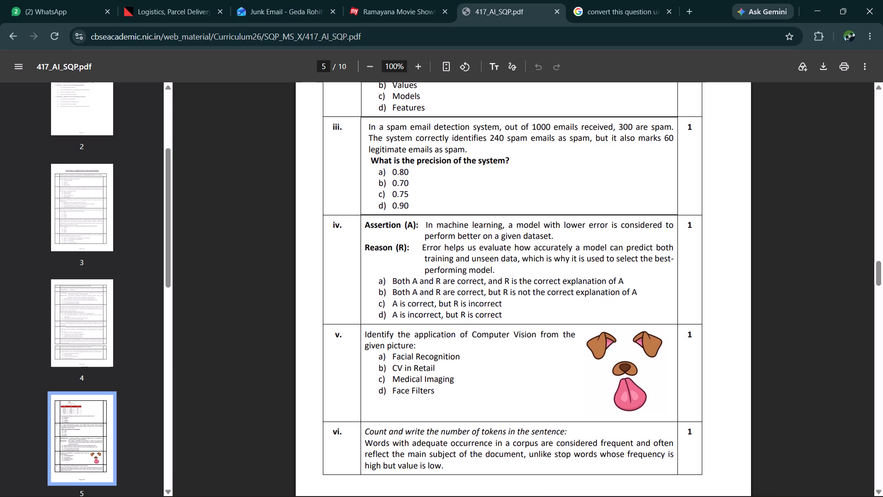
scroll(556, 383, down, 1)
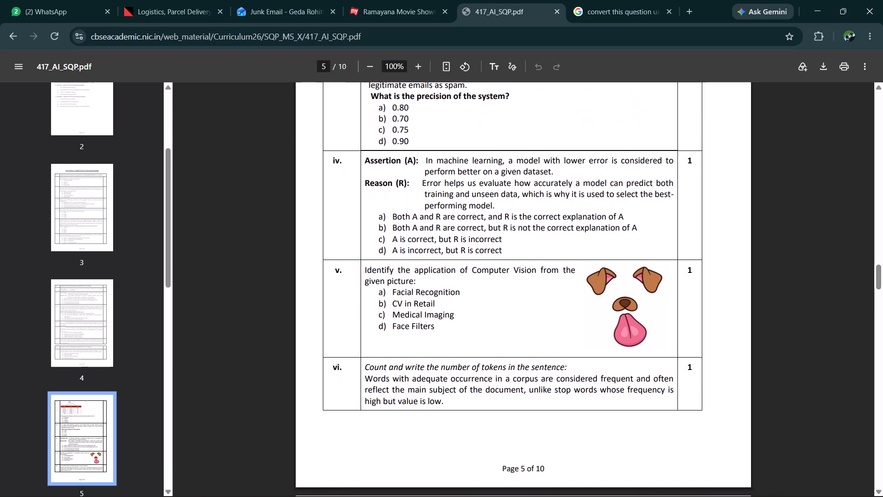
scroll(556, 383, down, 1)
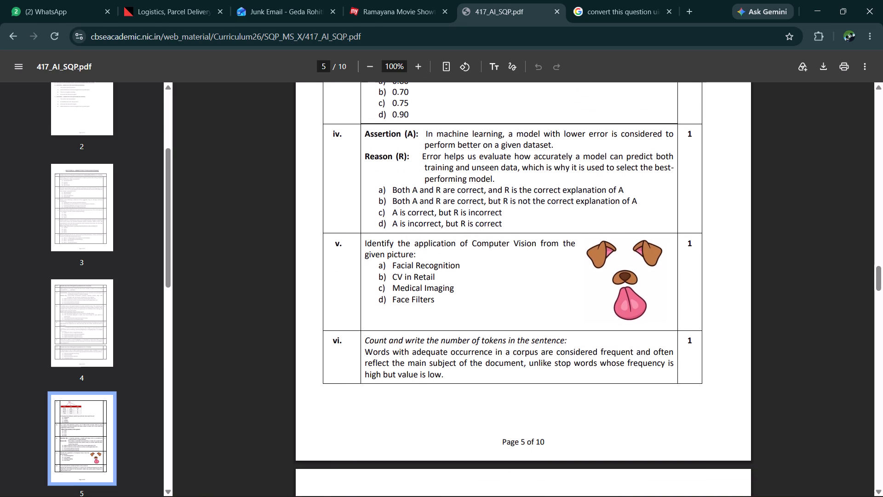
scroll(556, 383, down, 5)
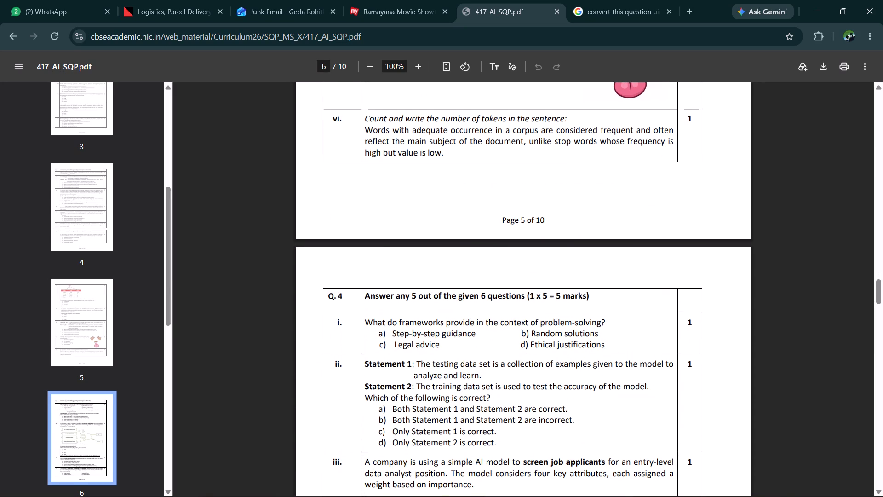
drag(613, 348, 366, 321)
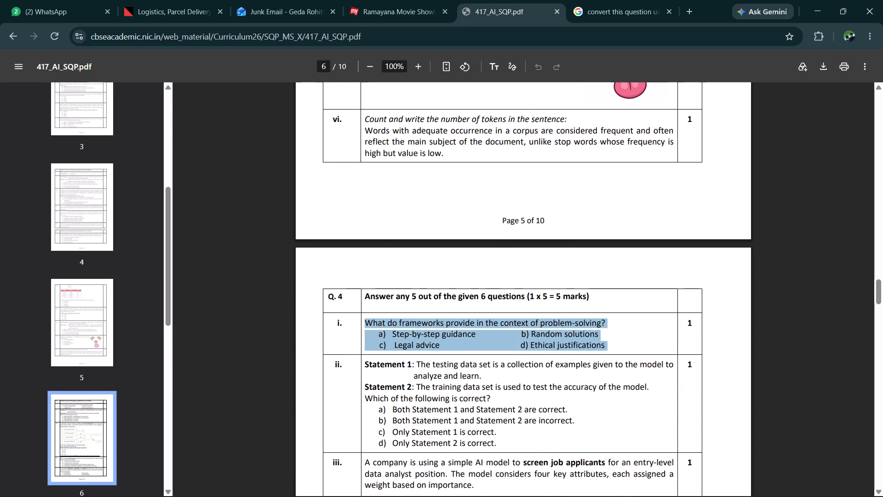
key(ctrl+c)
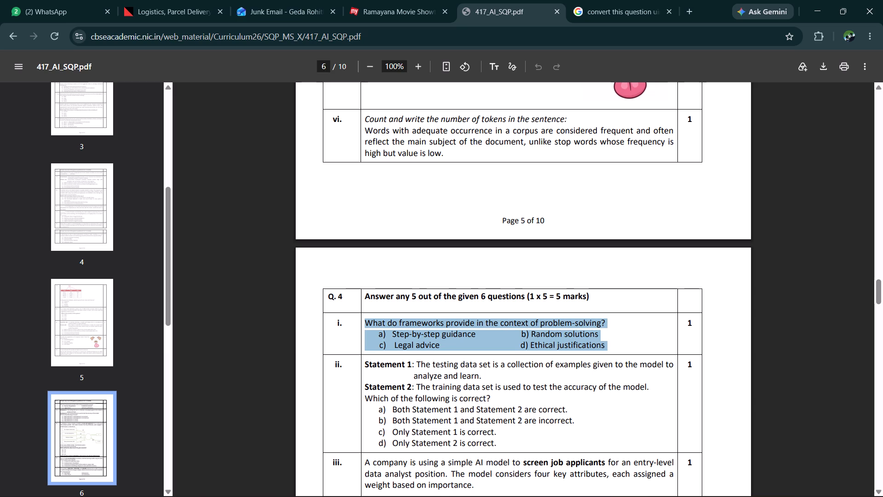
scroll(366, 321, up, 2)
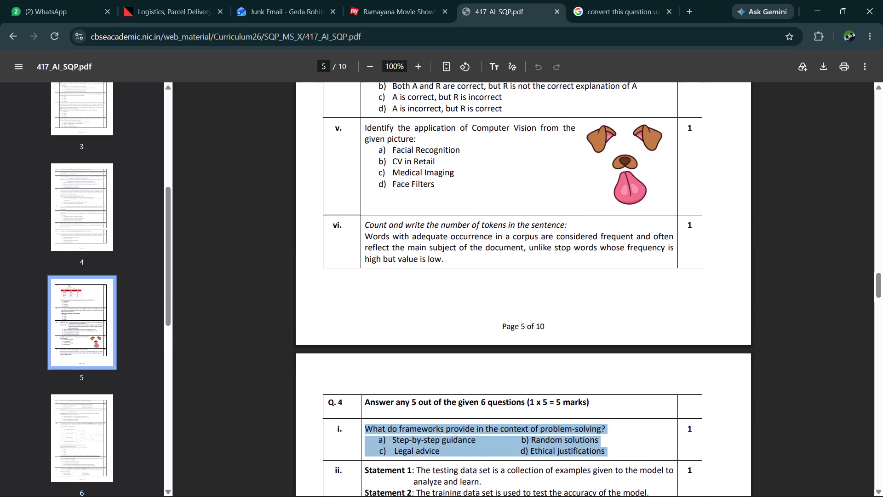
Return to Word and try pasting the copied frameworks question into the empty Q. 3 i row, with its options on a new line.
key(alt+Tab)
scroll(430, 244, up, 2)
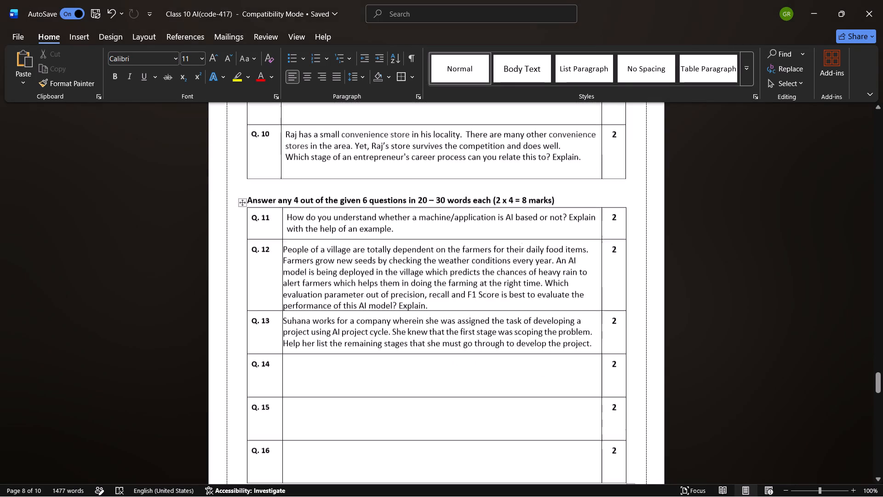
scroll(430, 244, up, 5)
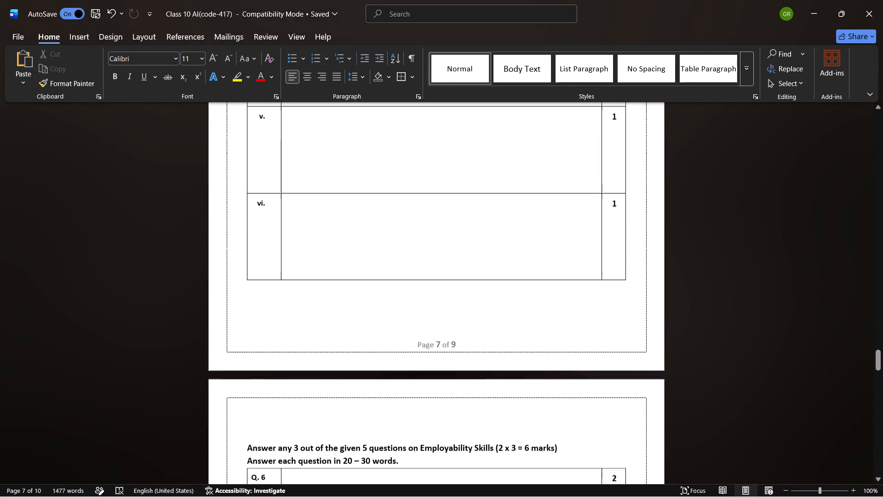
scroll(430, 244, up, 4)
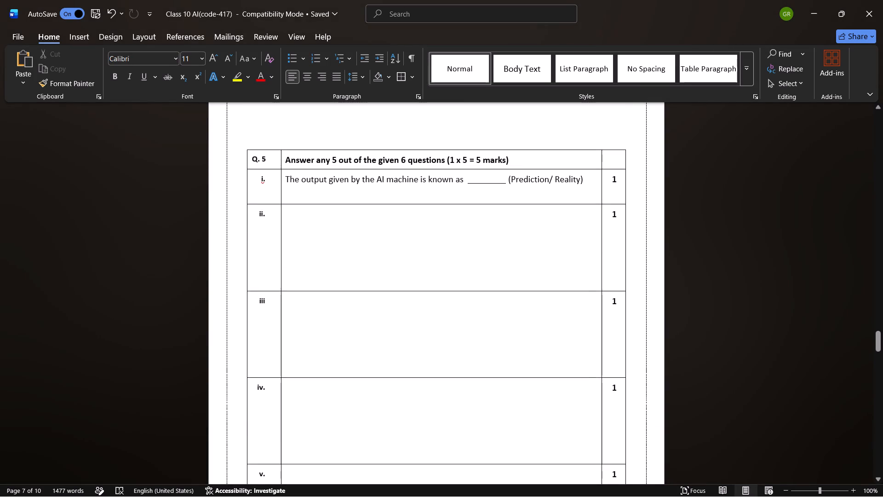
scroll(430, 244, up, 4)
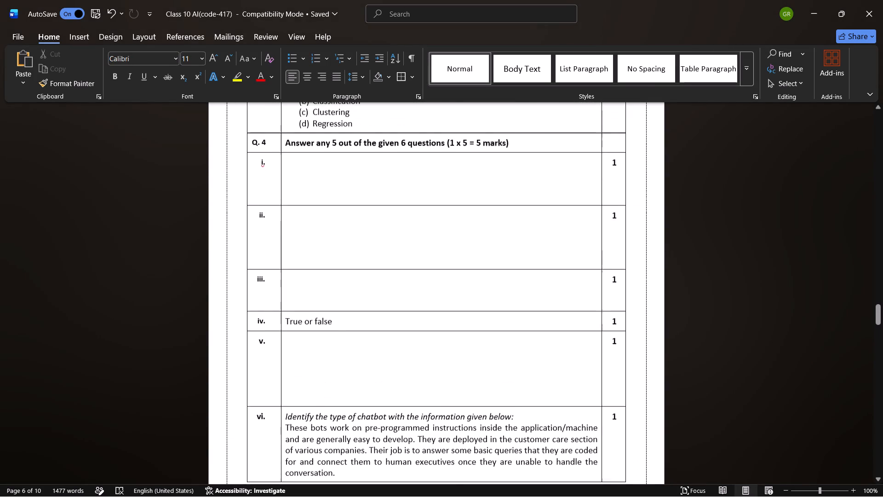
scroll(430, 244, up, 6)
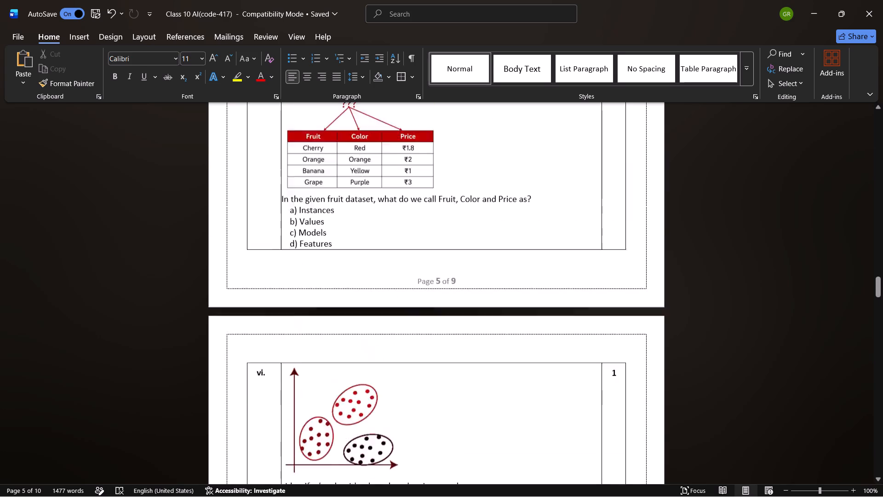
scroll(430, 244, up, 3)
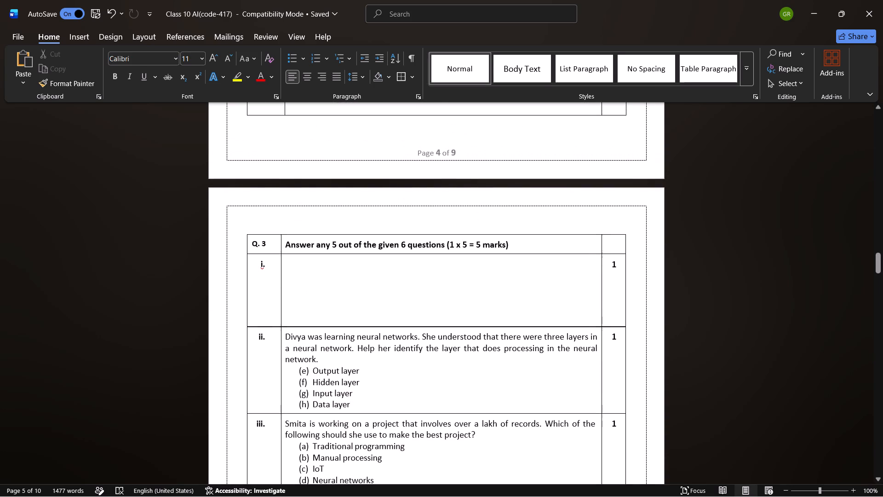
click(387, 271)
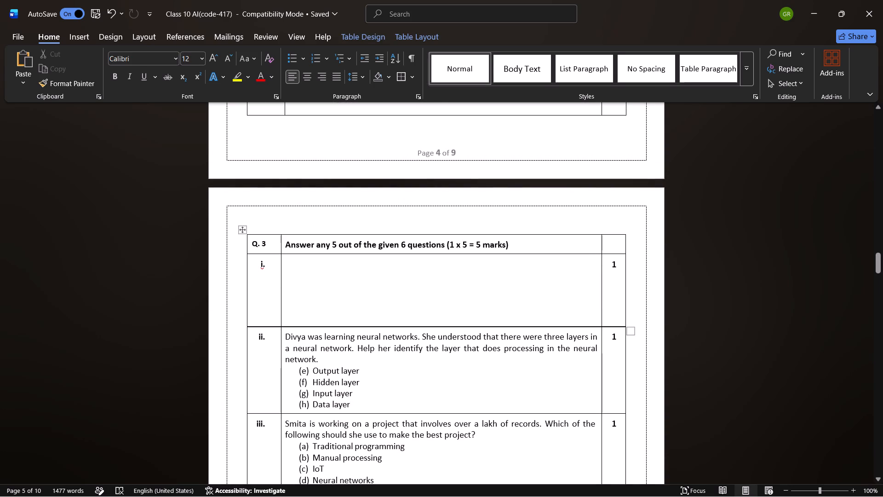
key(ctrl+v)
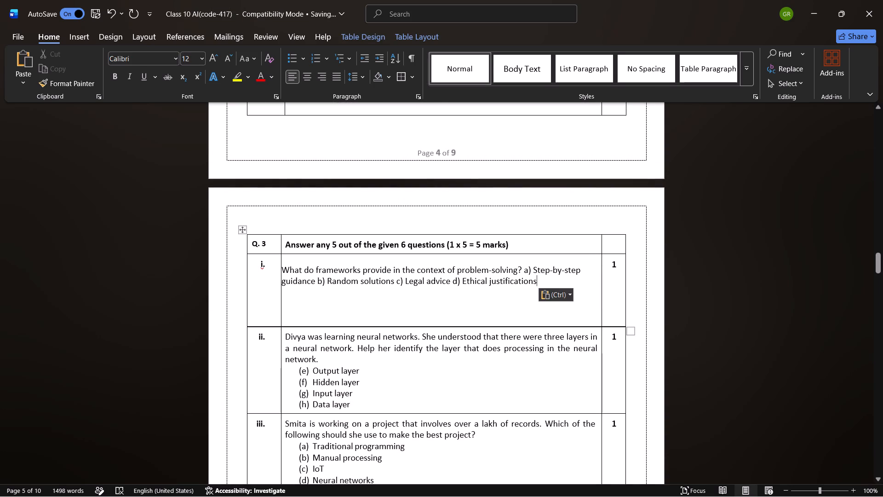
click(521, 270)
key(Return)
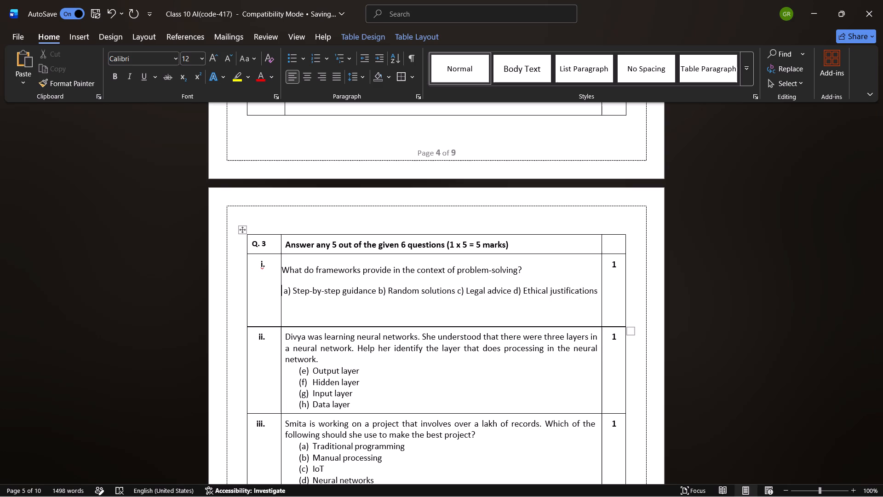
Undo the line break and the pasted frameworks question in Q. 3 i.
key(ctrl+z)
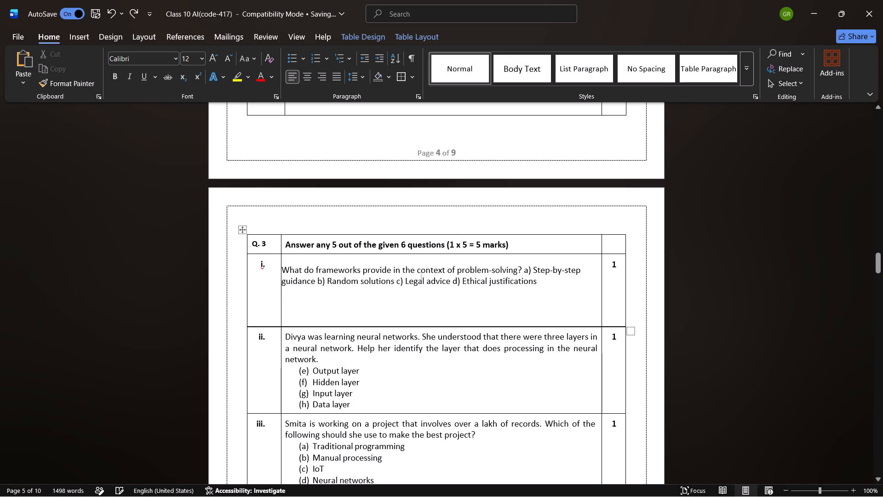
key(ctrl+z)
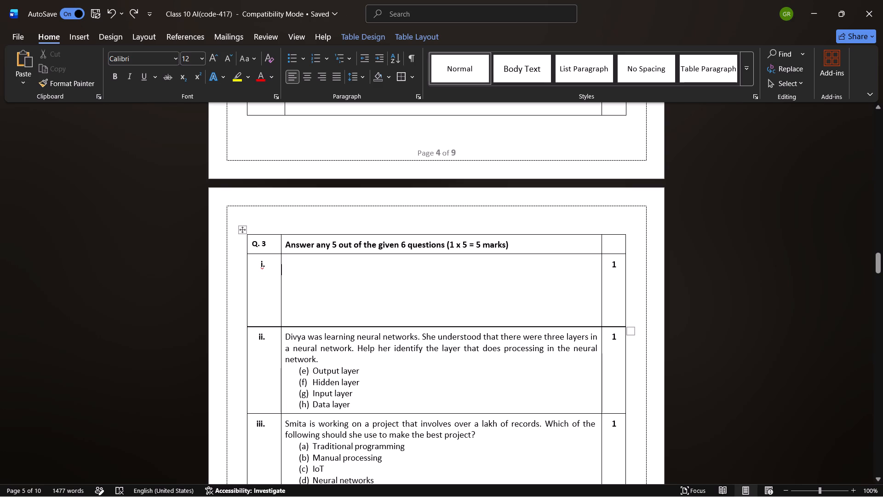
Copy the Q. 3 ii question about neural network layers, with its lettered options, into the empty Q. 3 i row as a formatting template.
drag(359, 406, 287, 339)
key(ctrl+c)
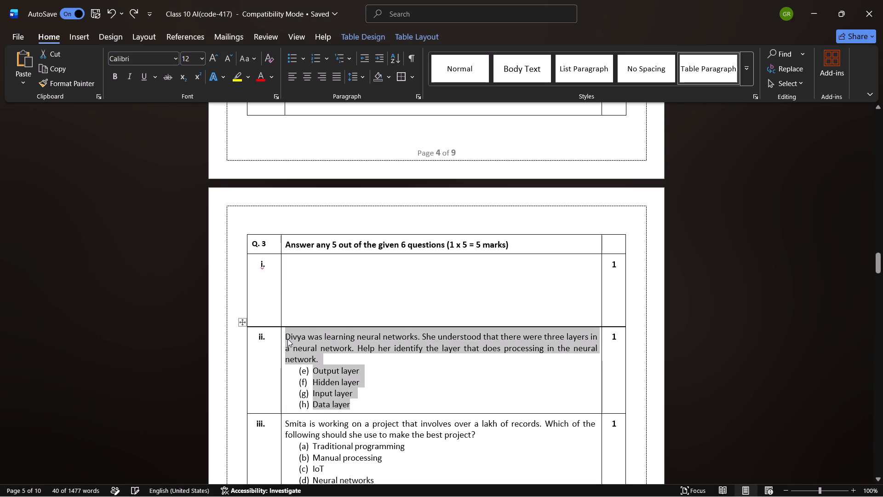
click(293, 265)
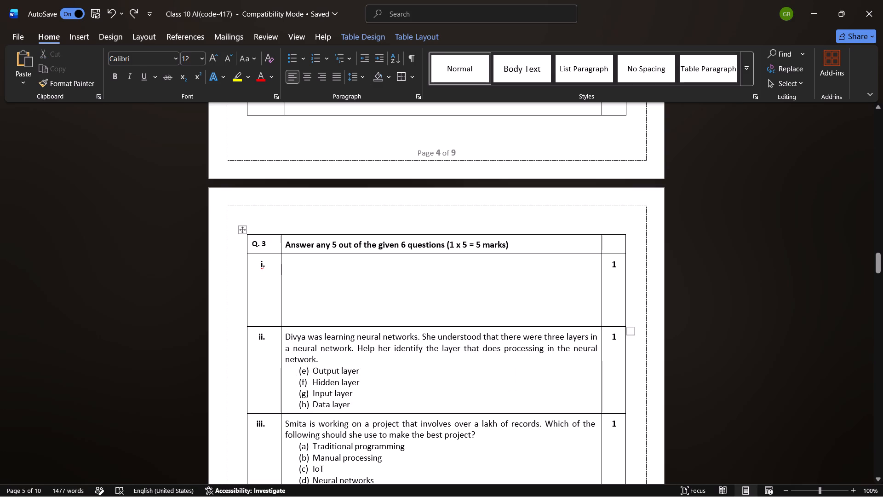
key(BackSpace)
key(ctrl+v)
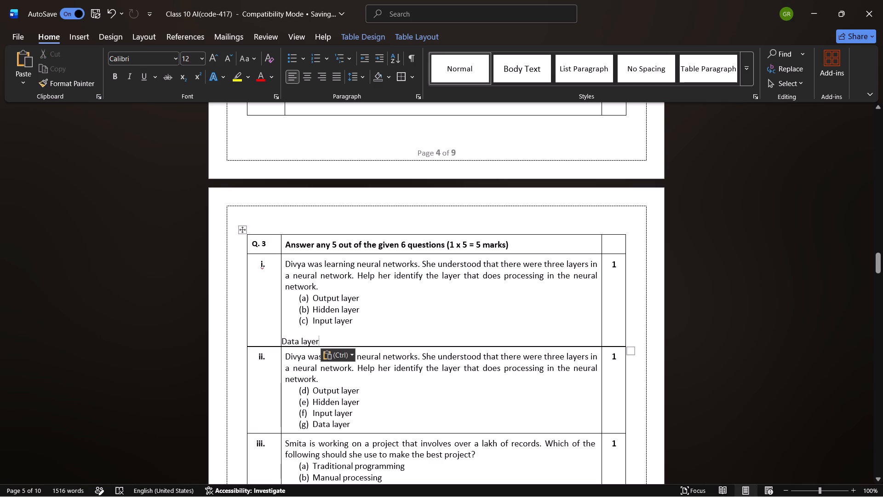
Delete the unformatted "Data layer" line in Q. 3 i and add an empty option (d) after "Input layer".
click(330, 340)
key(BackSpace)
key(BackSpace)
key(BackSpace)
key(BackSpace)
key(BackSpace)
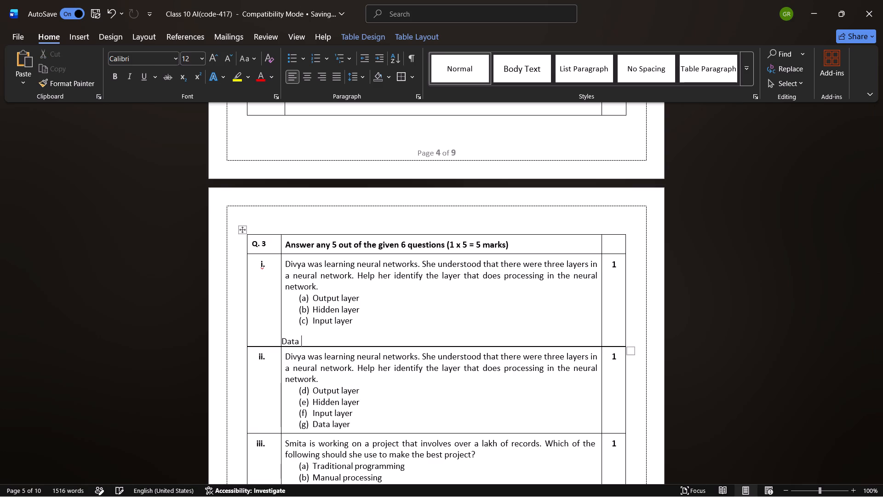
key(BackSpace)
key(BackSpace)
key(BackSpace)
key(BackSpace)
key(BackSpace)
key(BackSpace)
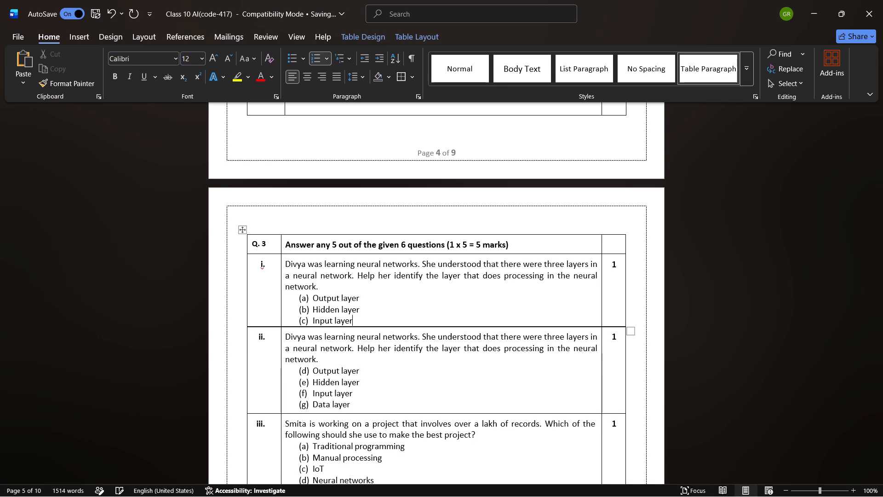
key(Return)
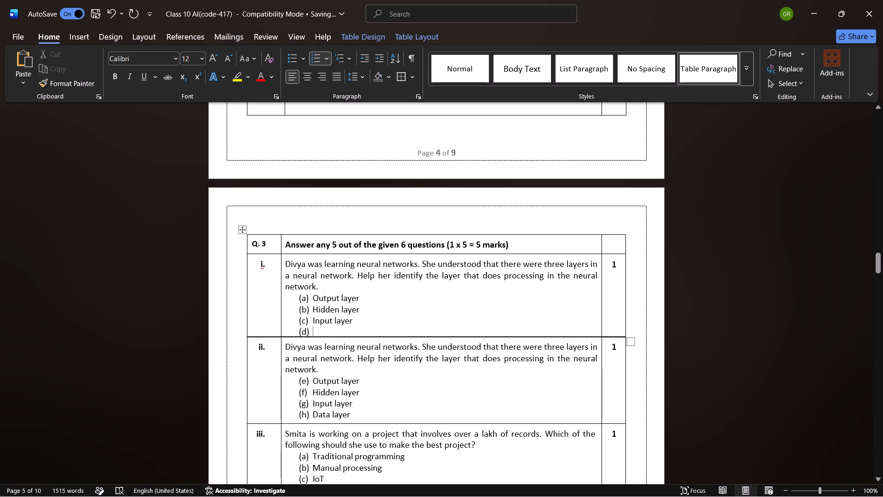
Make the Q. 3 i row slightly taller by lowering its bottom border below option (d), and check the rest of page 5.
click(361, 334)
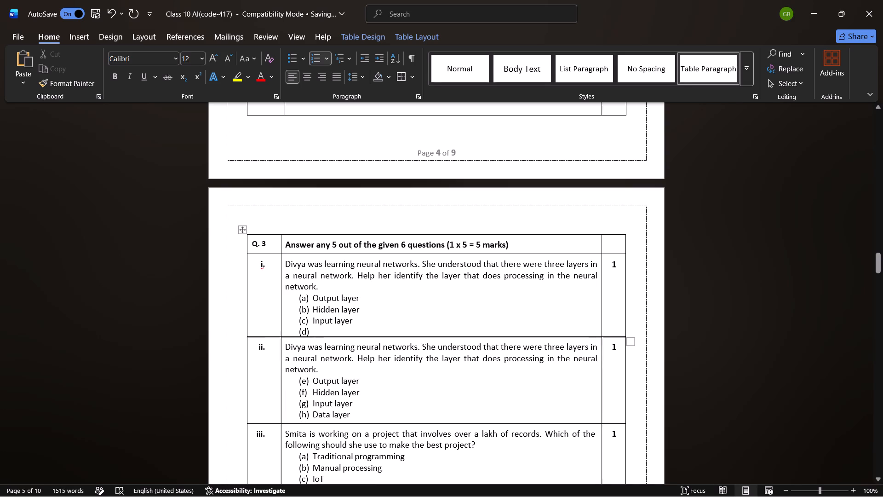
drag(373, 336, 372, 341)
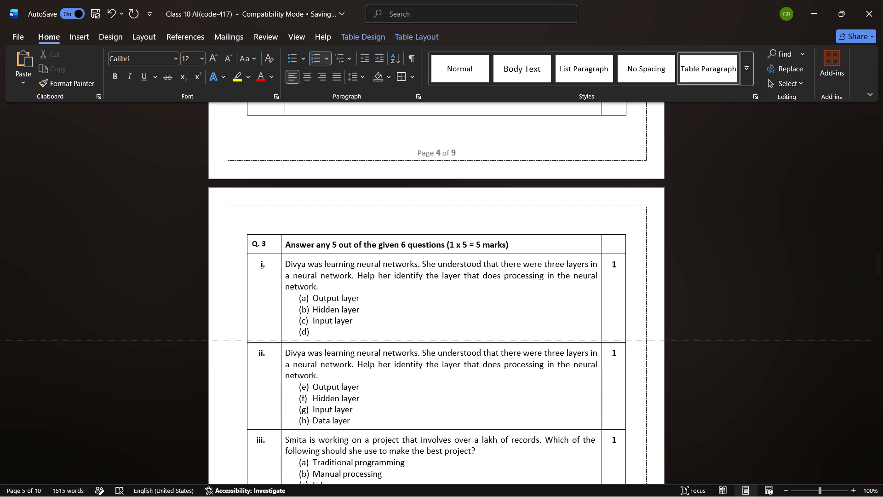
drag(372, 341, 372, 341)
scroll(372, 341, down, 3)
scroll(372, 341, up, 1)
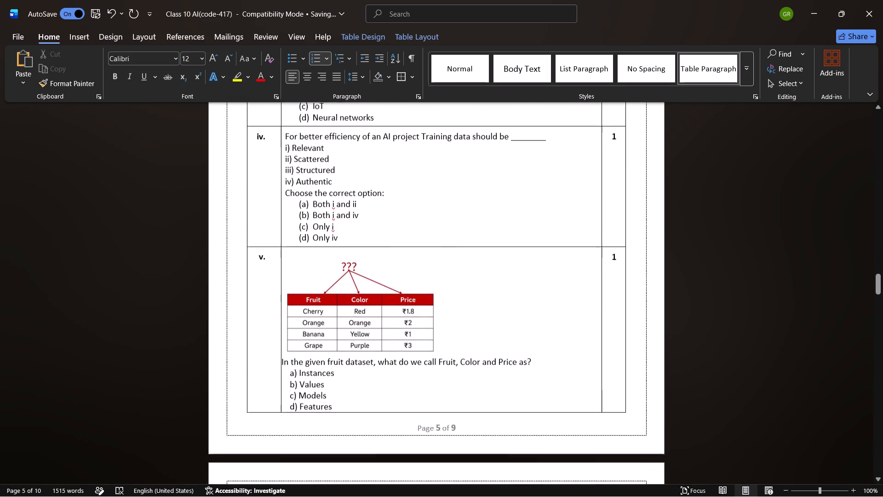
scroll(372, 341, up, 2)
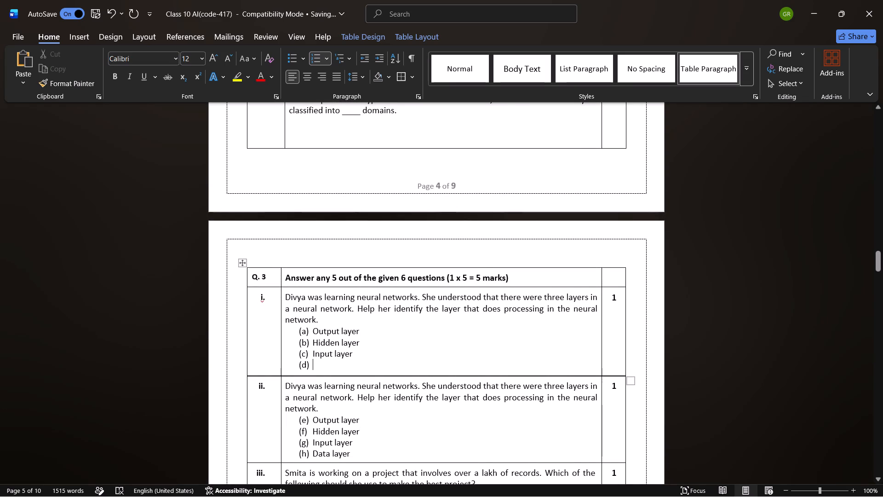
Switch to Chrome and copy only the question line "What do frameworks provide in the context of problem-solving?" from Q. 4 i of the PDF.
key(alt+Tab)
scroll(442, 387, down, 1)
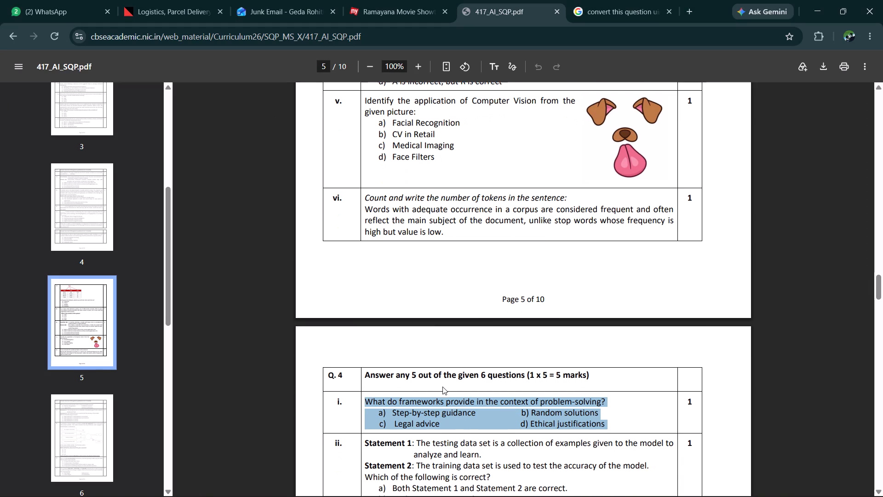
click(614, 398)
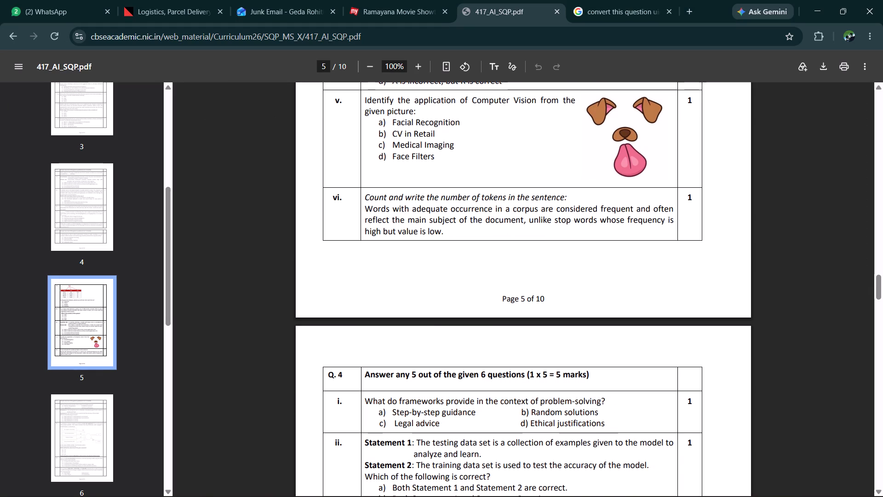
drag(608, 401, 371, 400)
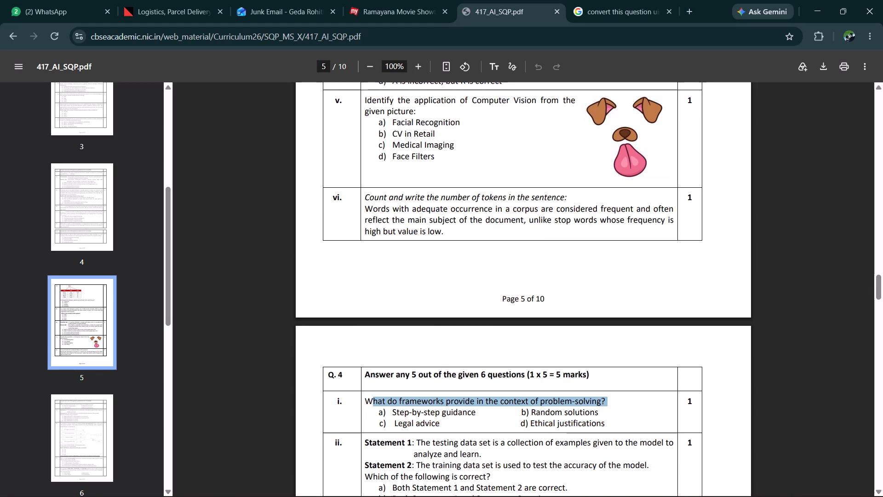
drag(371, 400, 367, 400)
key(ctrl+c)
Back in Word, replace the Divya question text in Q. 3 i with the copied frameworks question, removing the leftover word "Divya" and its space.
key(alt+Tab)
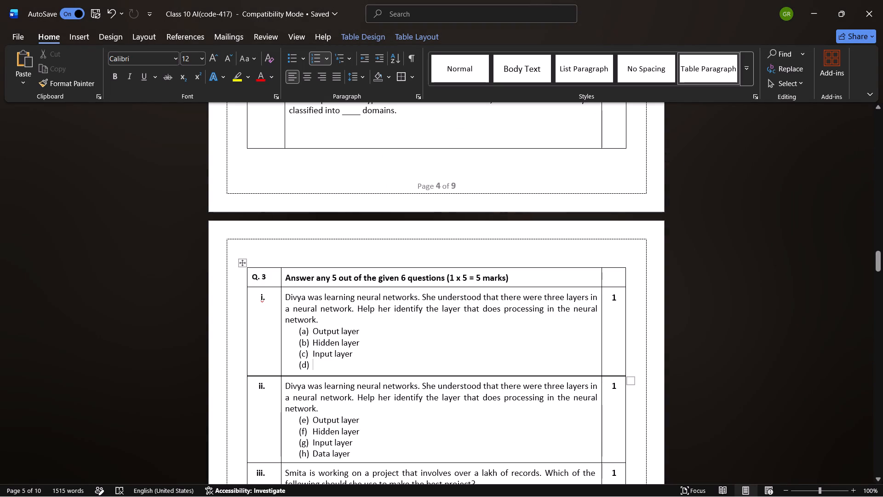
drag(316, 320, 307, 300)
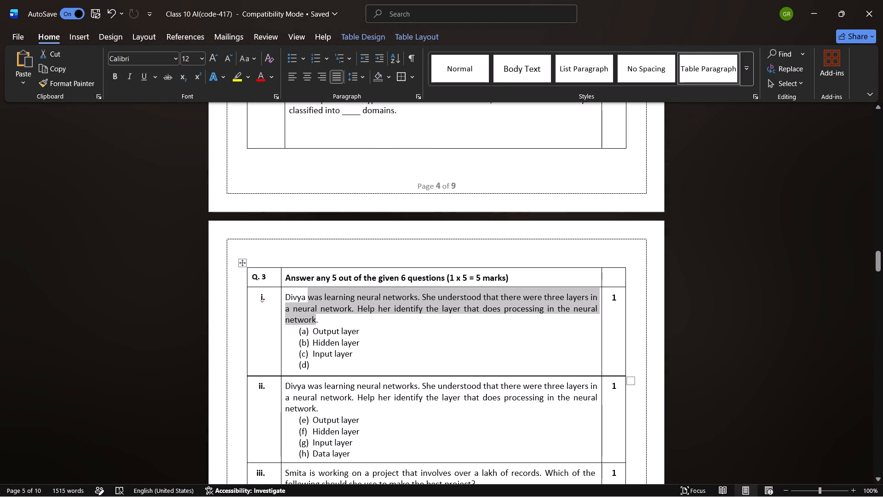
key(ctrl+v)
key(BackSpace)
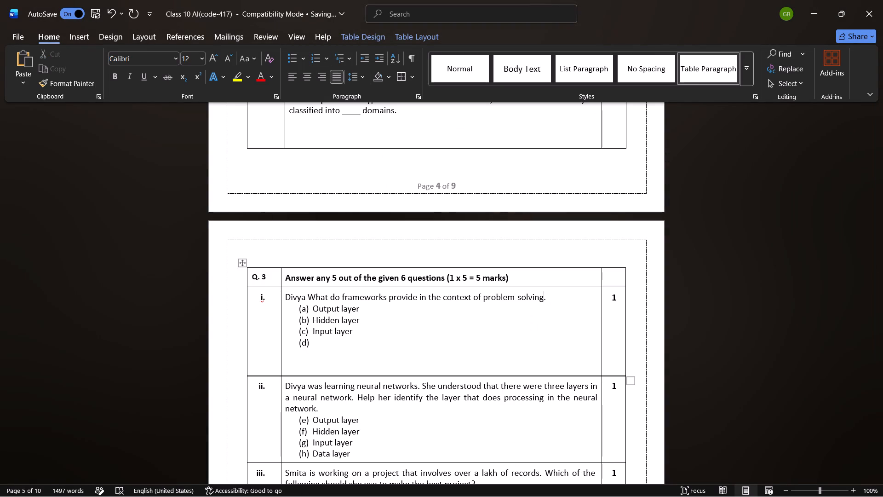
key(ctrl+z)
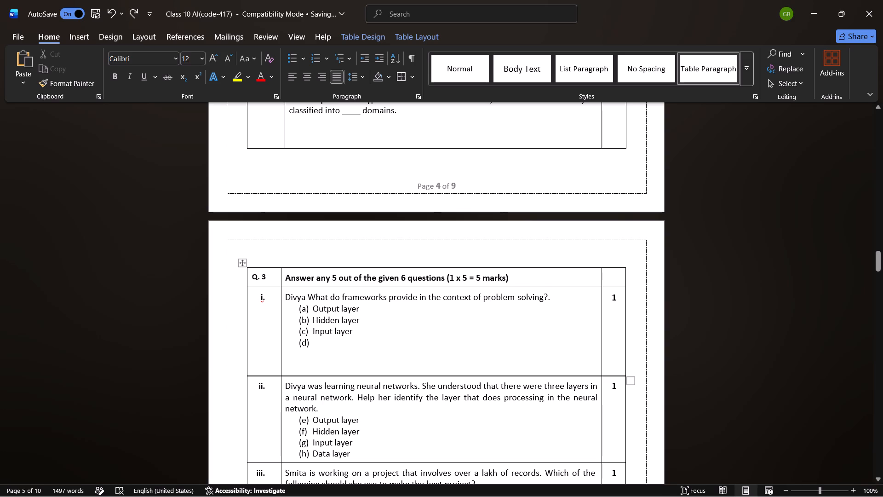
key(Right)
click(305, 298)
key(BackSpace)
key(BackSpace)
key(BackSpace)
key(BackSpace)
key(BackSpace)
key(Right)
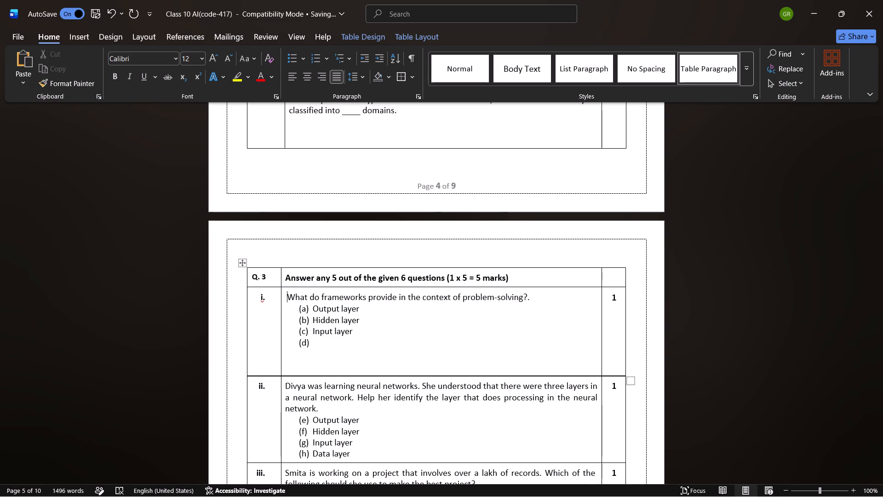
key(BackSpace)
Switch to Chrome and locate the option "Step-by-step guidance" under Q. 4 i in the PDF for copying.
key(alt+Tab)
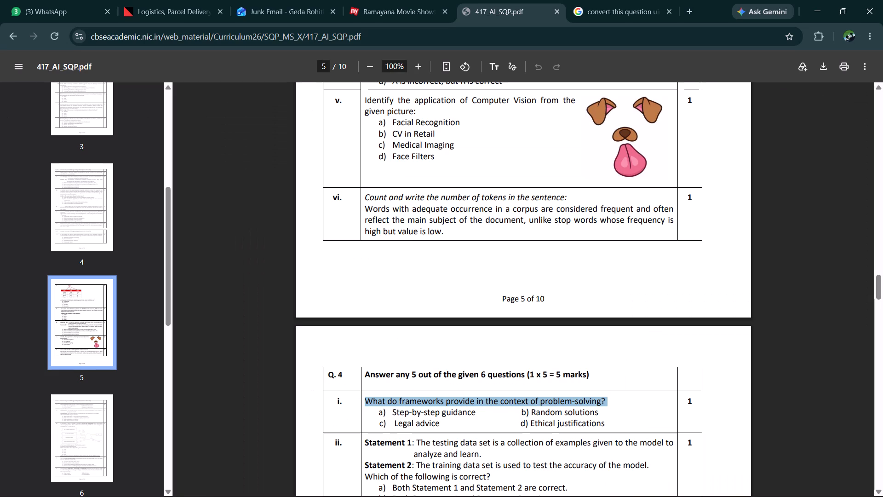
scroll(466, 405, down, 1)
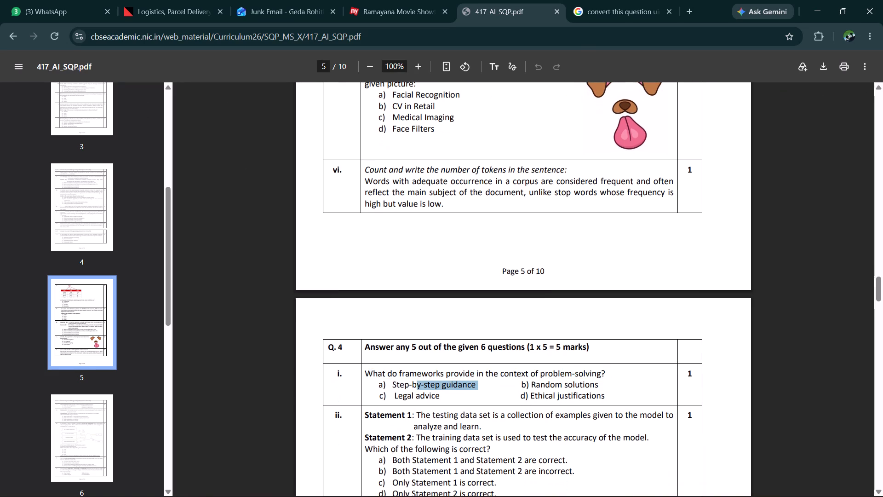
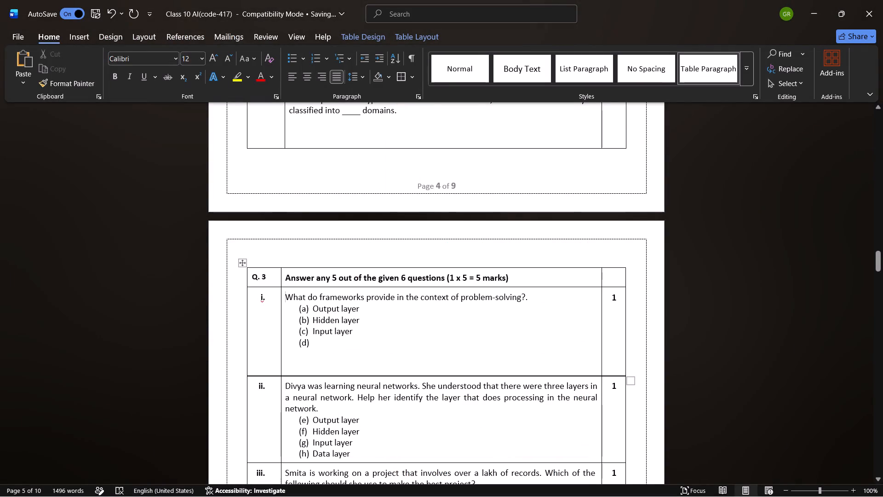
Replace "Output layer" in option (a) of Q. 3 i with the copied "Step-by-step guidance", and switch to Chrome for the option "Random solutions".
drag(361, 309, 320, 306)
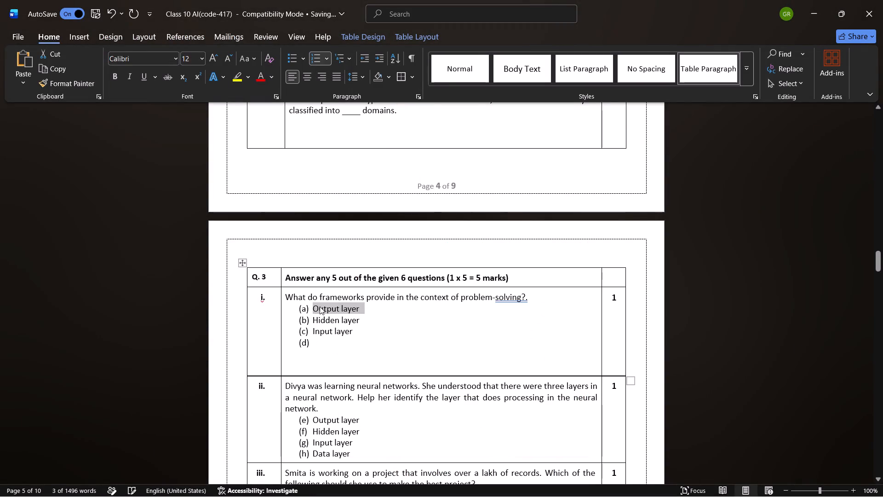
key(ctrl+v)
key(Return)
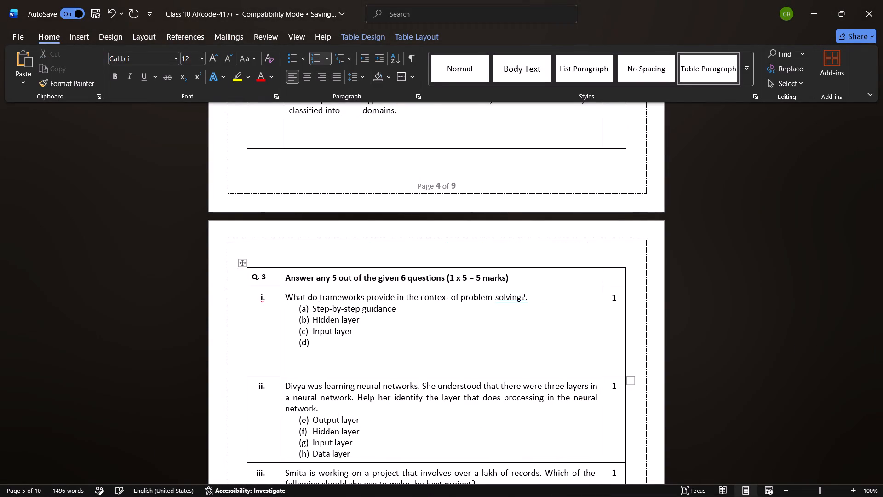
key(alt+Tab)
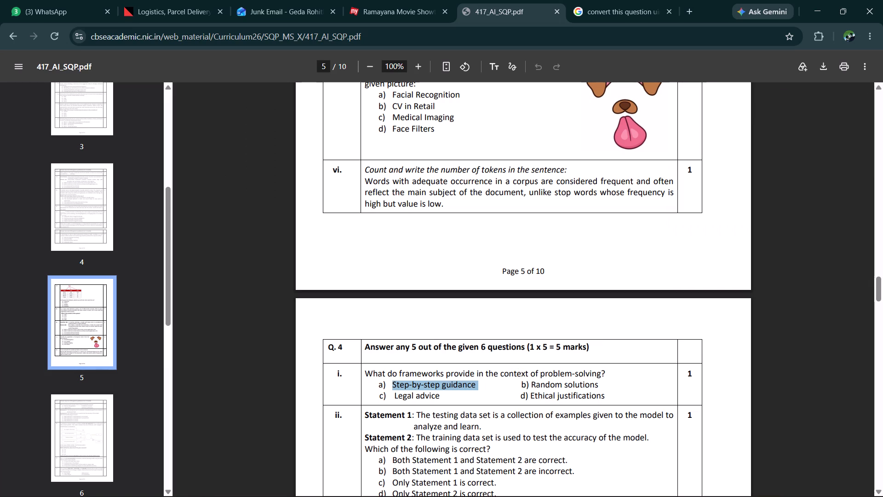
Copy the option "Random solutions" from Q. 4 i of the PDF and, back in Word, replace "Hidden layer" with it as option (b) of Q. 3 i.
drag(599, 383, 533, 383)
key(ctrl+c)
key(super+Tab)
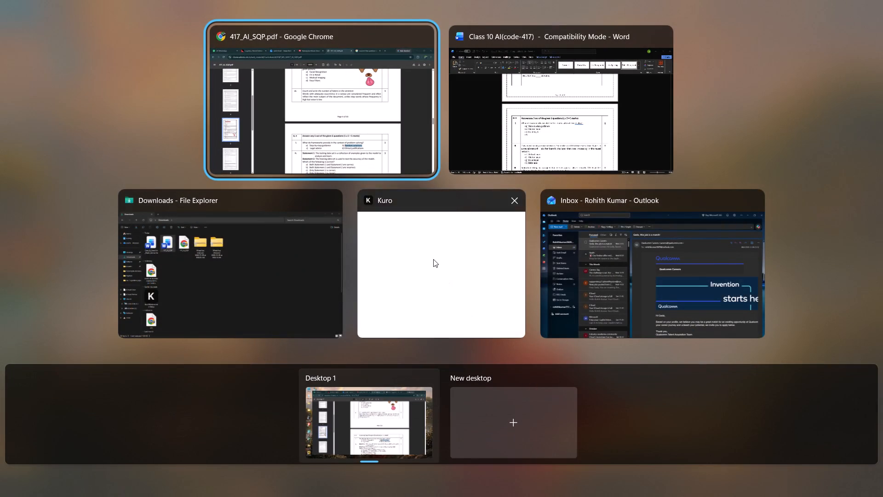
key(alt+Tab)
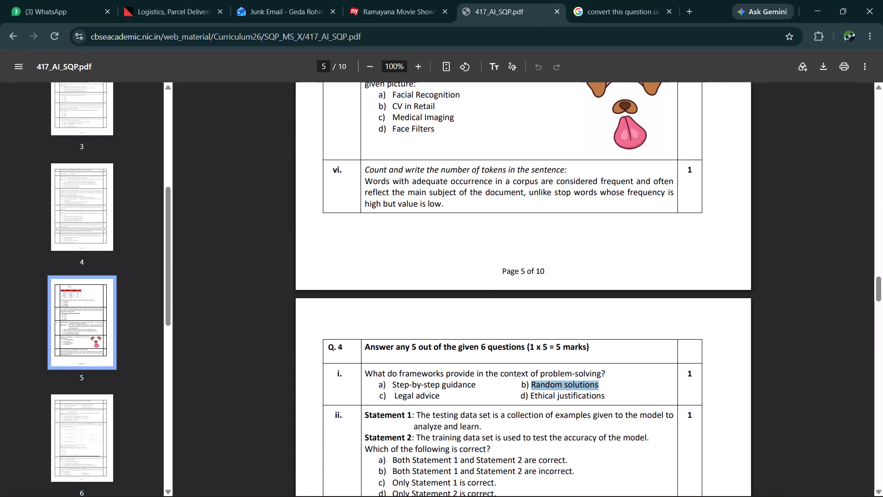
key(alt+Tab)
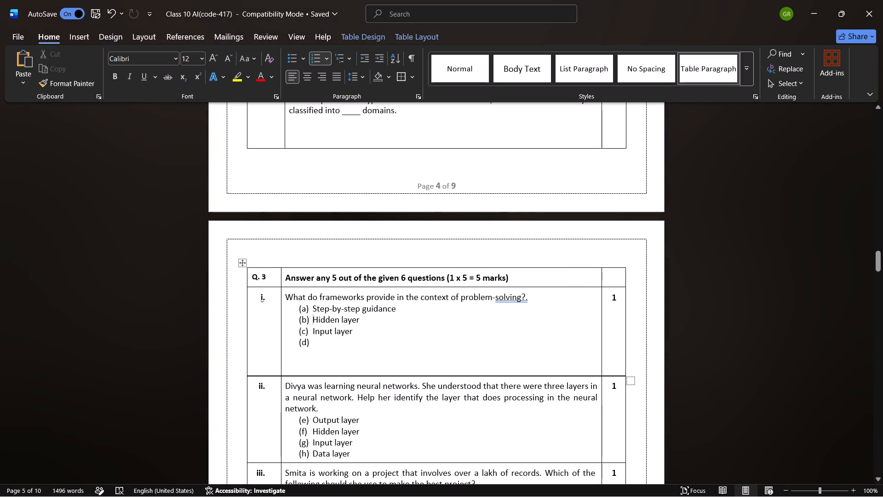
drag(362, 322, 318, 318)
key(ctrl+v)
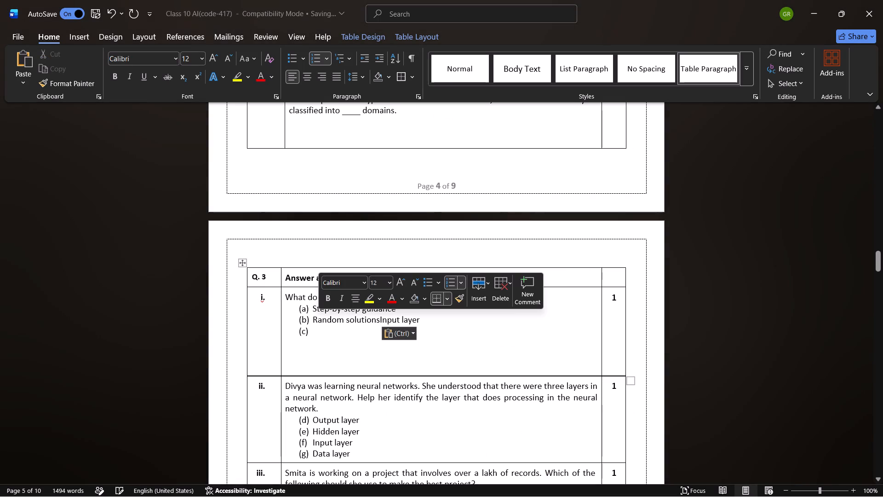
key(Return)
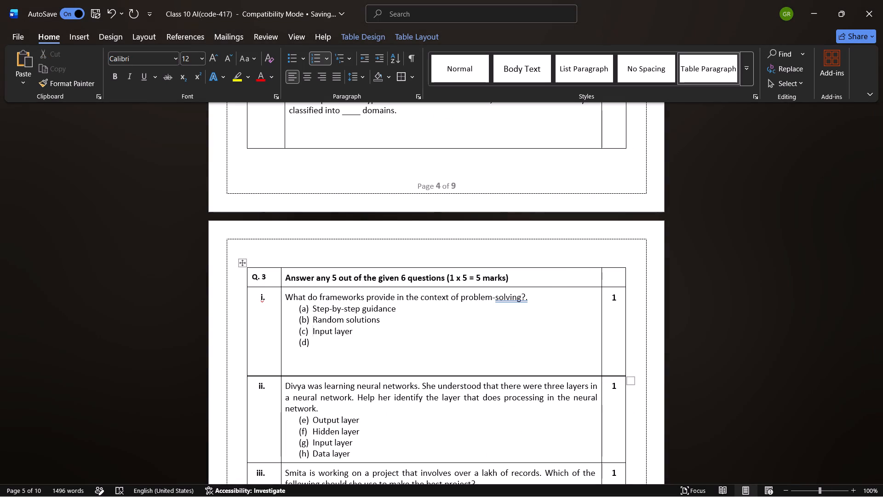
Select the option lettering at (e), beside "Output layer" in Q. 3 ii, for adjustment.
scroll(327, 344, down, 1)
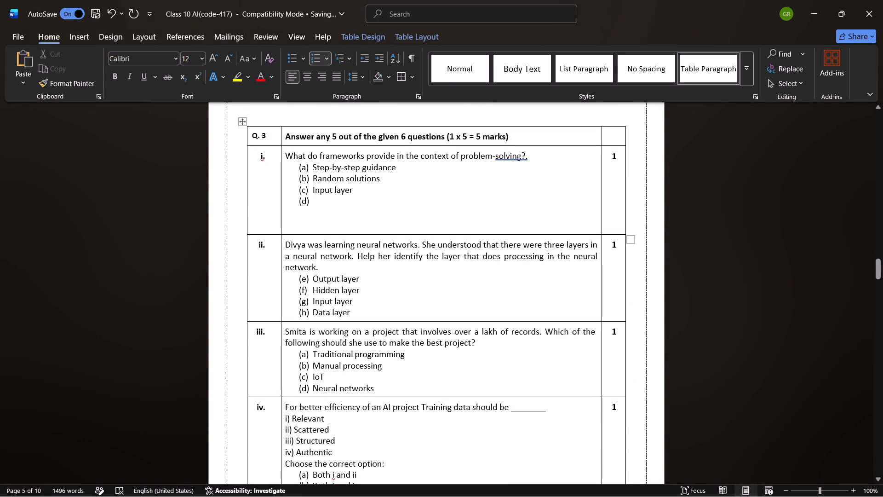
click(303, 280)
click(304, 280)
double_click(304, 280)
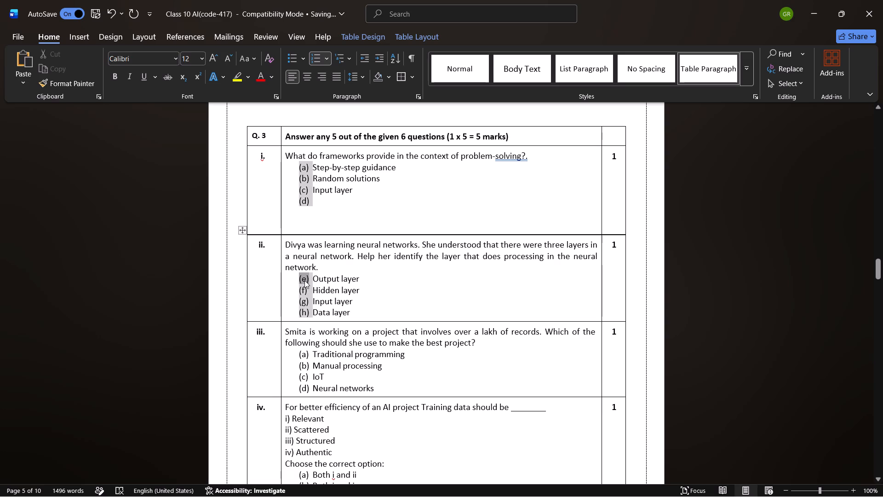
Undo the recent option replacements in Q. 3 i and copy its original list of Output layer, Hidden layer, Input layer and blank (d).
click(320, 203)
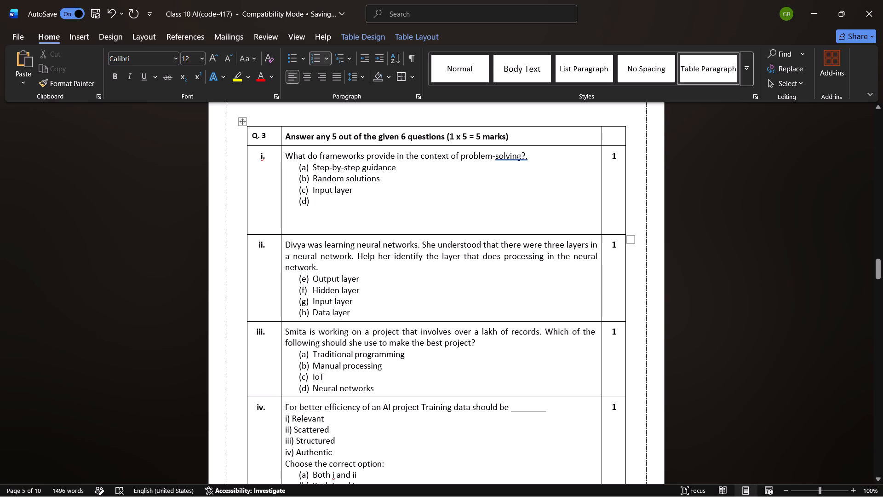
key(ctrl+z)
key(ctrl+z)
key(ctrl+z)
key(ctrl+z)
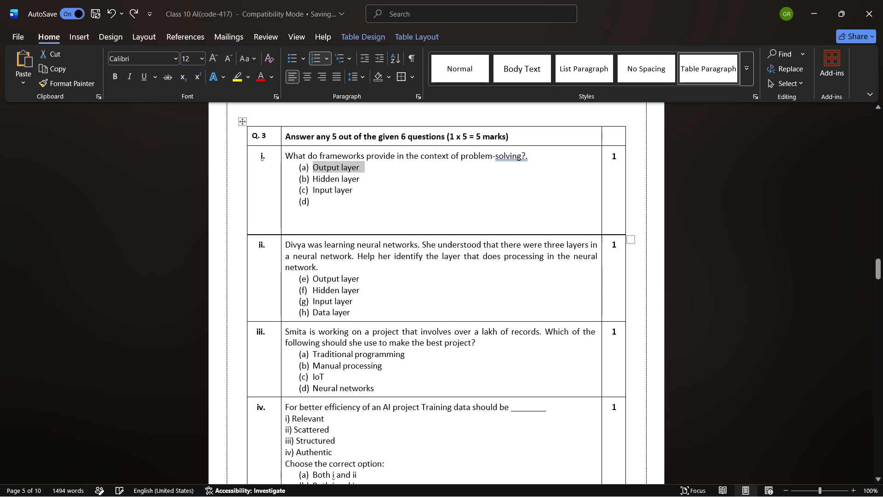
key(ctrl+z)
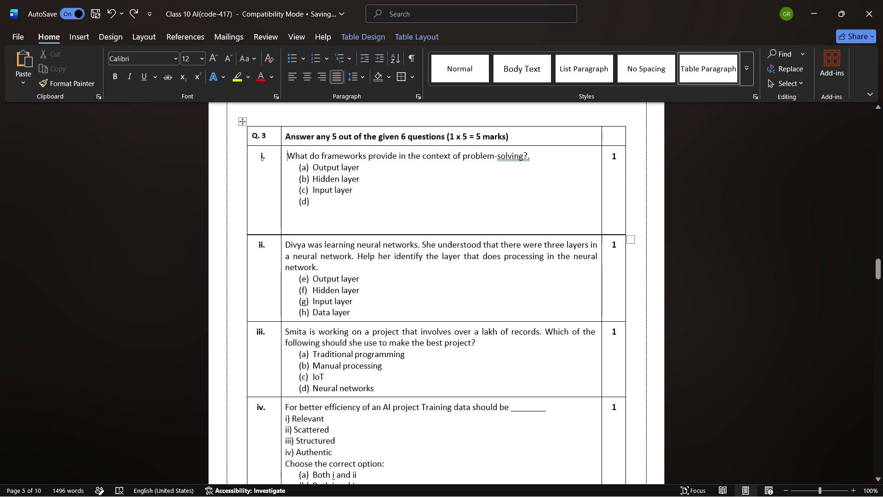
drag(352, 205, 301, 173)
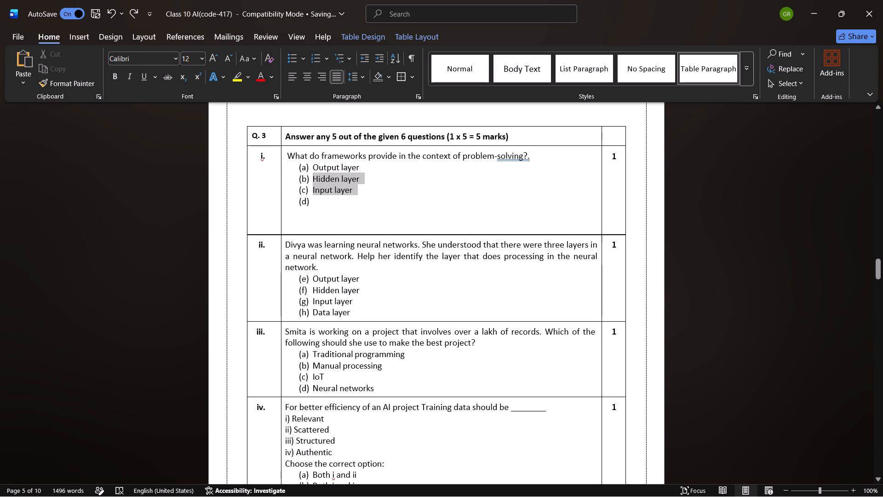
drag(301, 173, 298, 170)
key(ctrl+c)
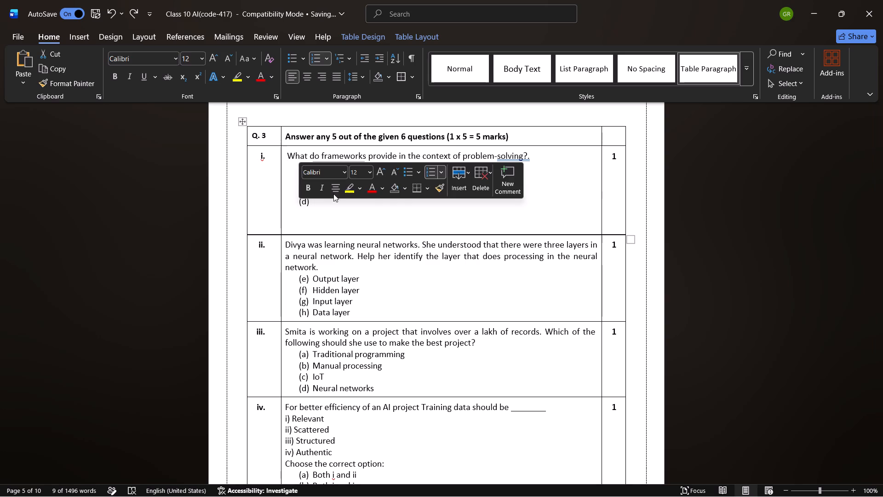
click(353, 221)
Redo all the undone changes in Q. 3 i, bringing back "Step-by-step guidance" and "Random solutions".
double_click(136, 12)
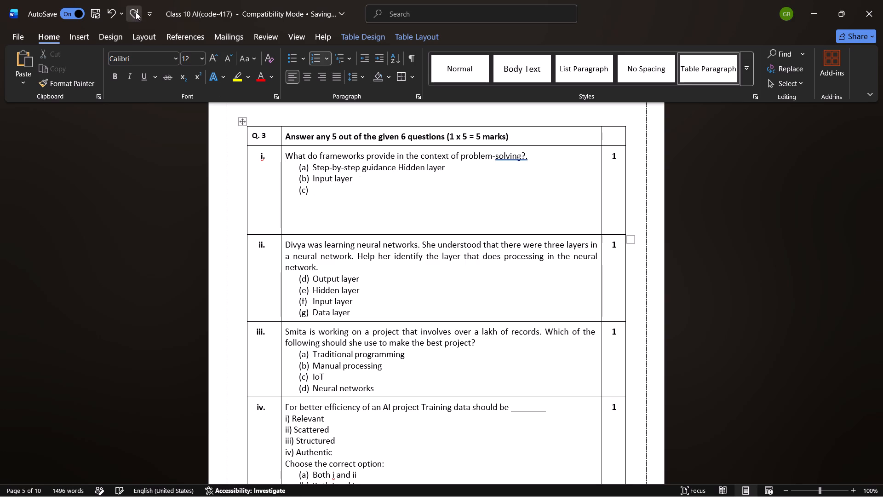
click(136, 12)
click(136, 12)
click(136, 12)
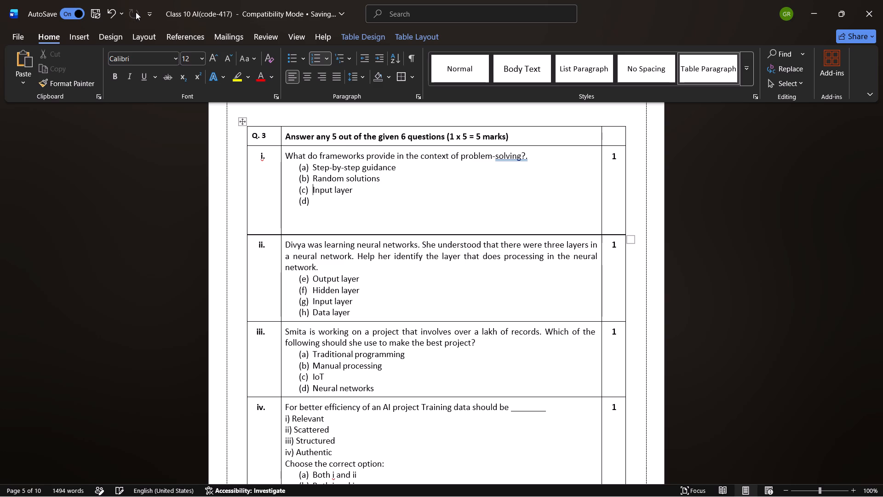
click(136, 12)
Copy "Legal advice" from Q. 4 i of the PDF in Chrome and paste it in Word over option (c) of Q. 3 i.
key(alt+Tab)
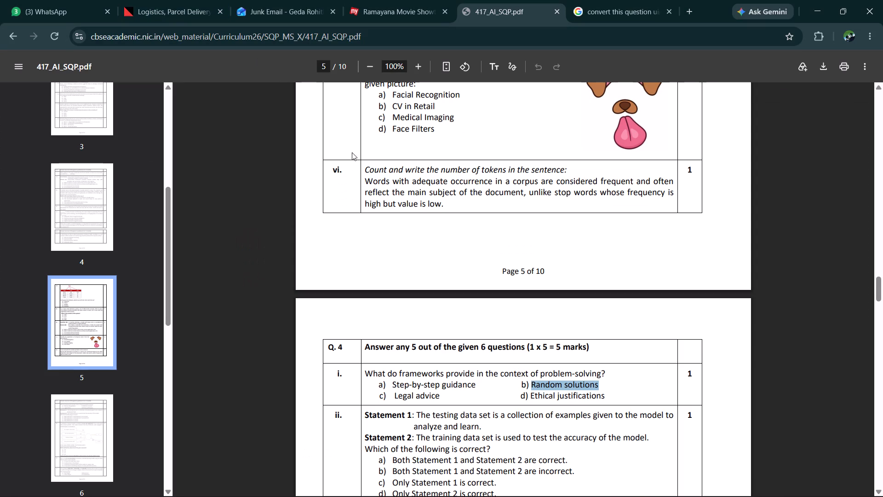
drag(445, 397, 396, 398)
key(ctrl+c)
key(alt+Tab)
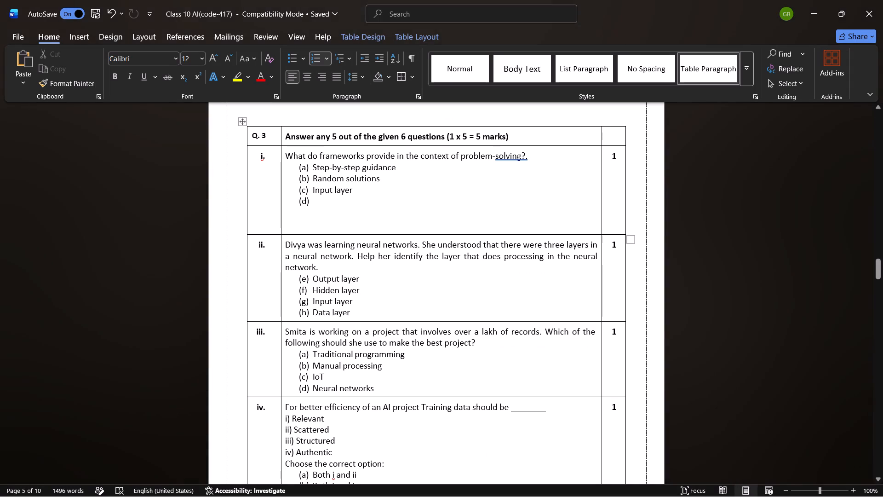
drag(355, 191, 320, 190)
key(ctrl+v)
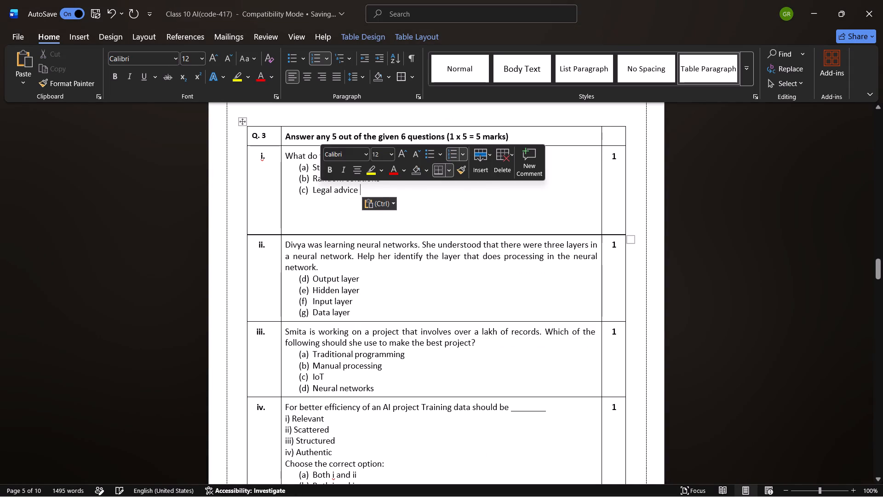
key(Return)
Copy "Ethical justifications" from Q. 4 i of the PDF in Chrome and paste it in Word as option (d) of Q. 3 i.
key(alt+Tab)
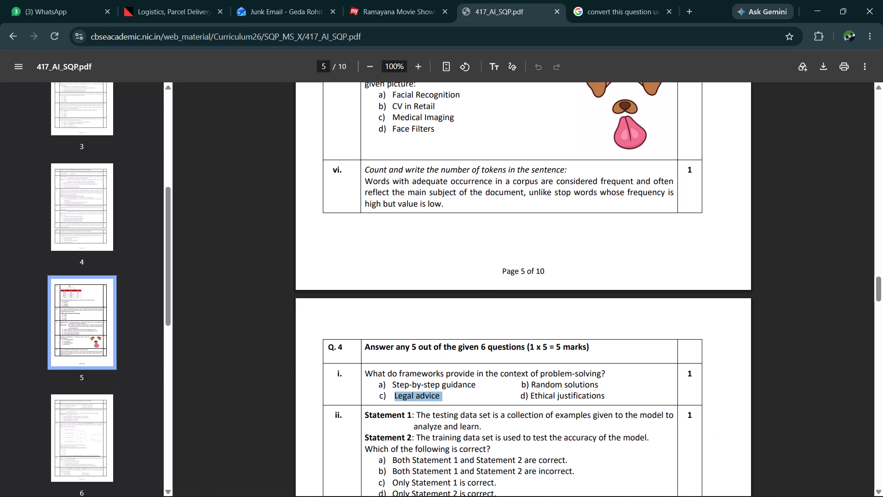
drag(608, 398, 570, 403)
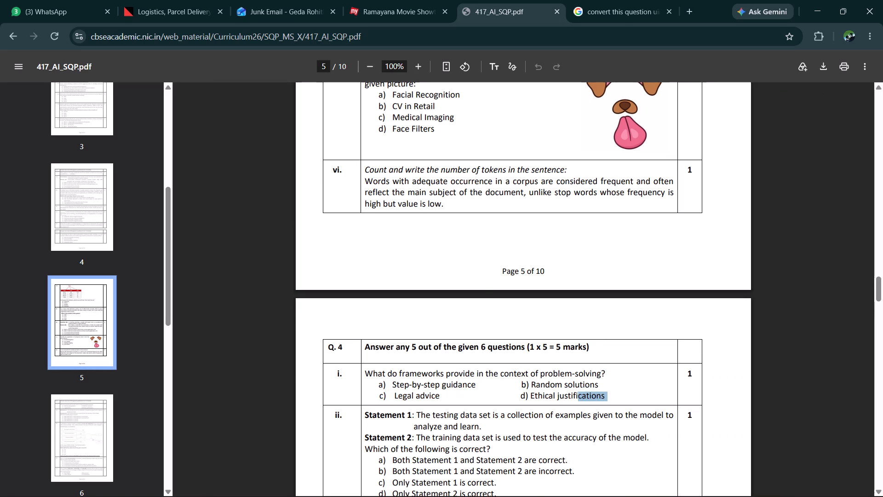
drag(570, 403, 534, 398)
drag(534, 398, 532, 398)
key(ctrl+c)
key(alt+Tab)
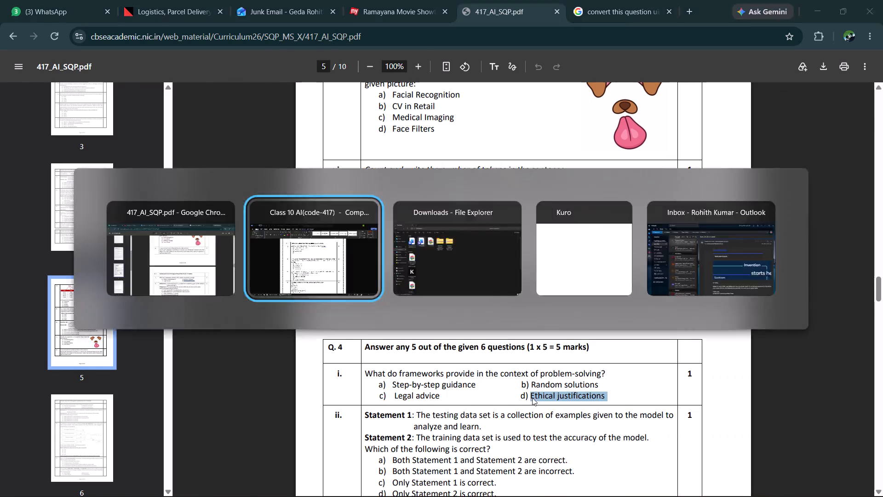
key(ctrl+v)
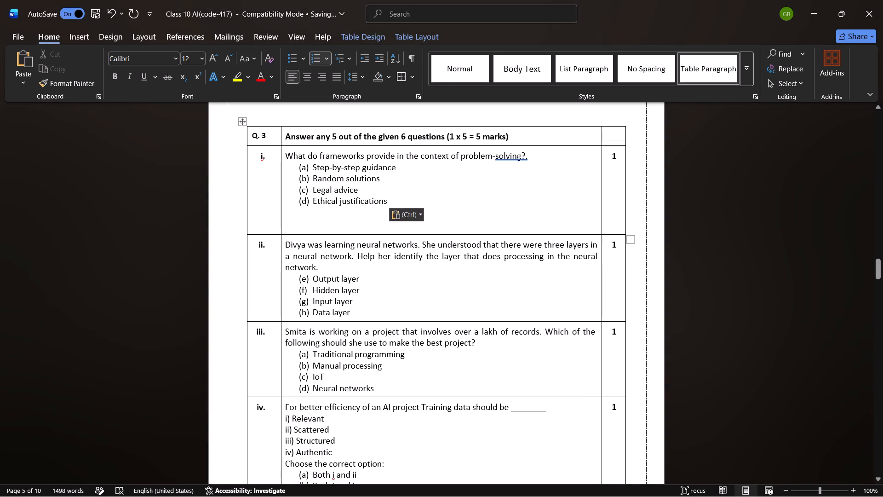
Shorten the Q. 3 i row by raising its bottom border closer to option (d).
click(369, 232)
key(Down)
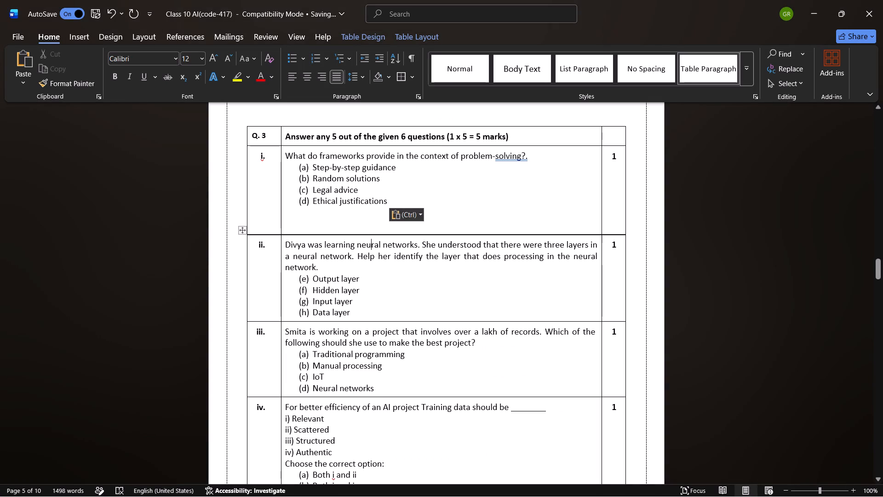
drag(368, 234, 369, 218)
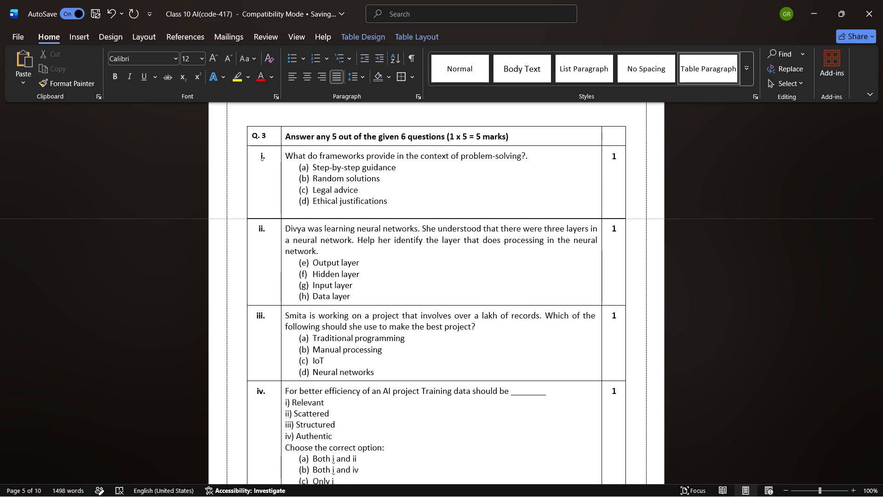
drag(369, 218, 369, 219)
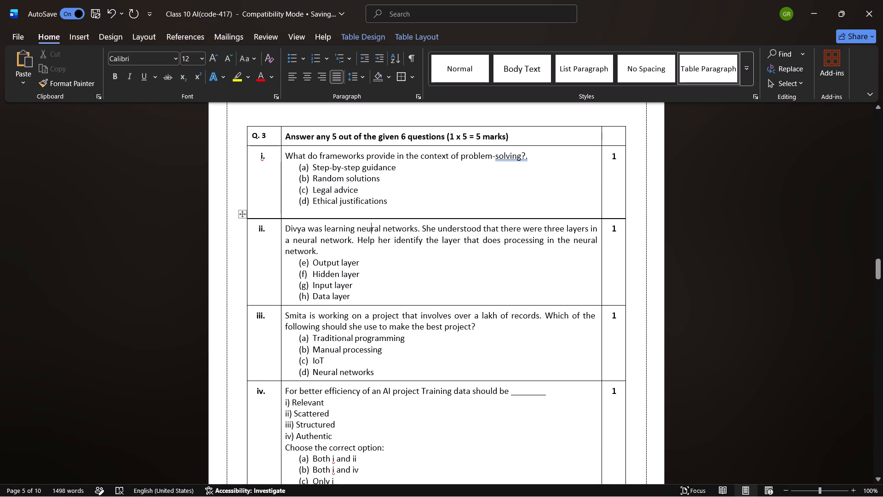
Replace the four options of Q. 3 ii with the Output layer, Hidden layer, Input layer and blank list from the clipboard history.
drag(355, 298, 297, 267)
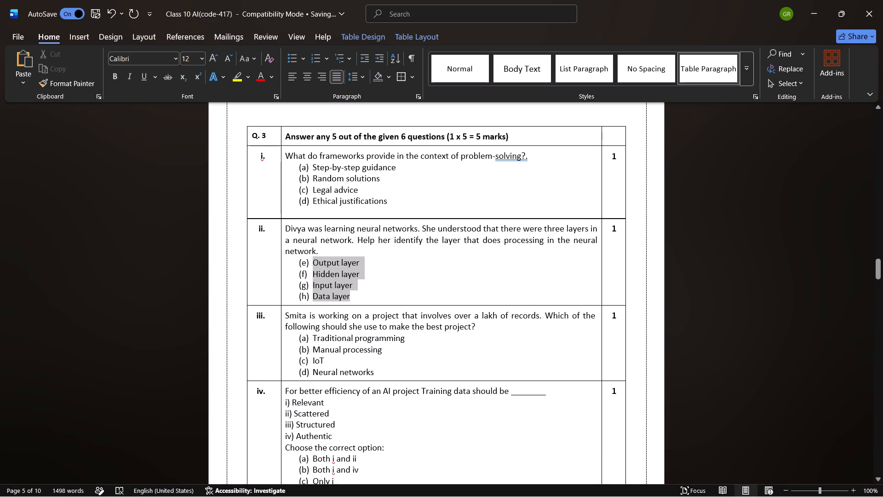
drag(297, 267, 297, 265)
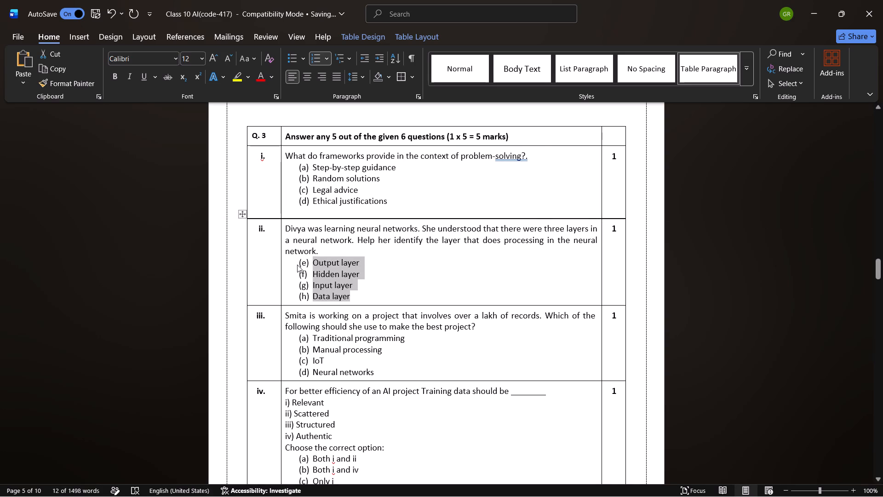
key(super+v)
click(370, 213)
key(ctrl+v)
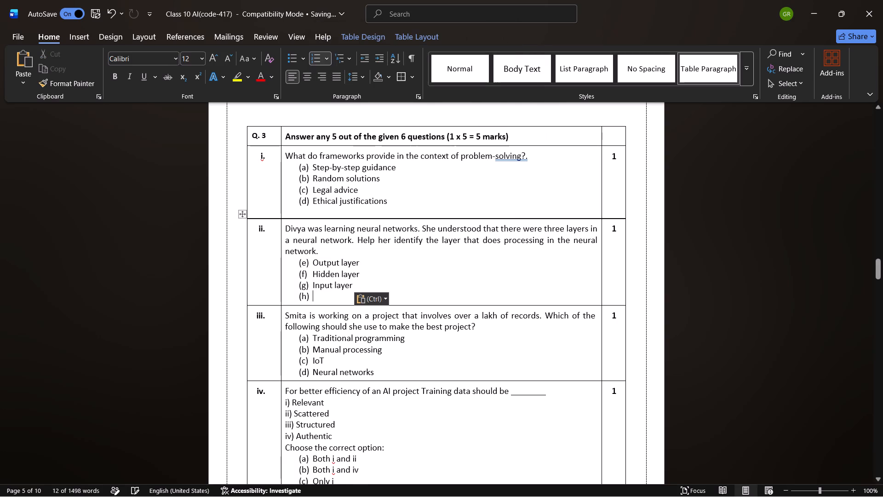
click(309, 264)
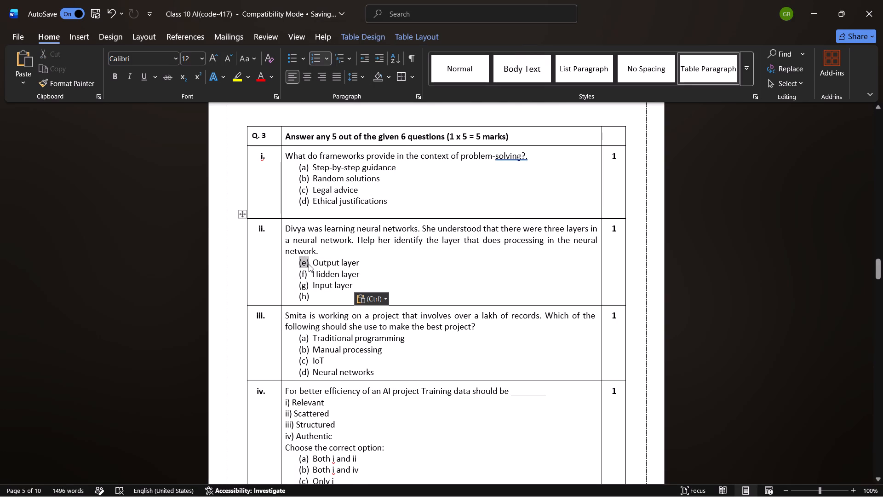
Look through the remaining pages for question rows that are still empty, and return to Q. 3 ii.
scroll(309, 264, down, 5)
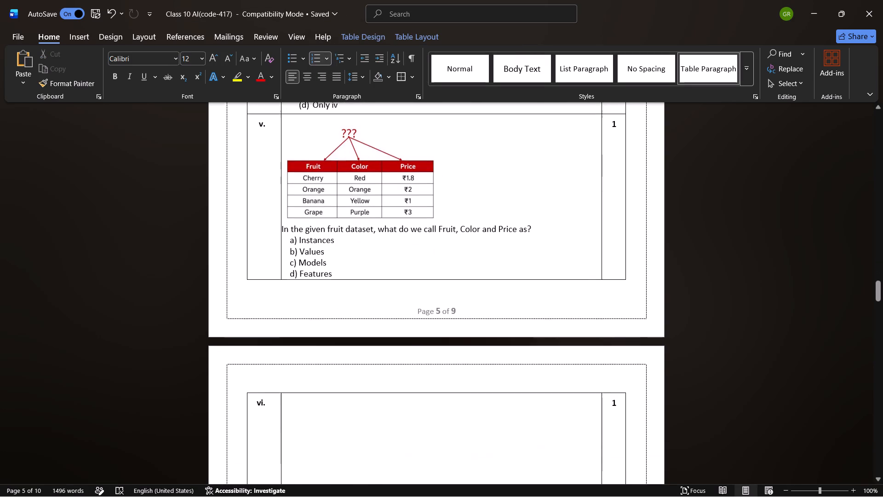
scroll(309, 264, down, 5)
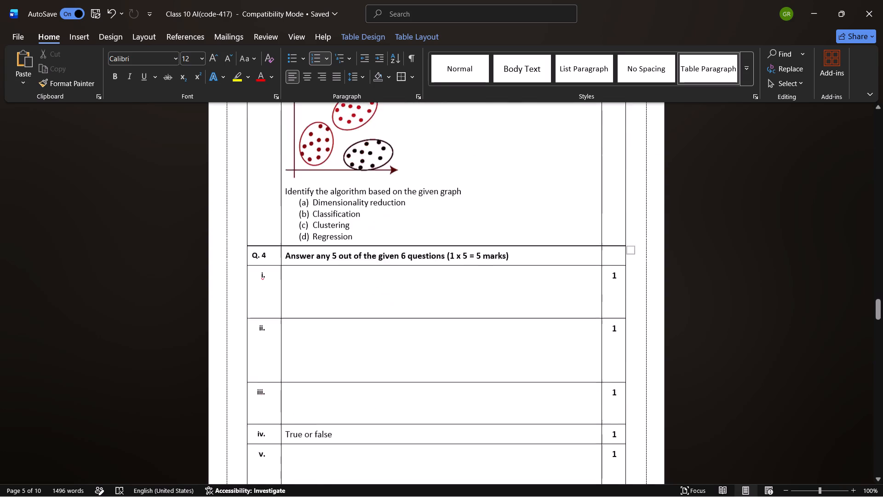
scroll(309, 264, down, 5)
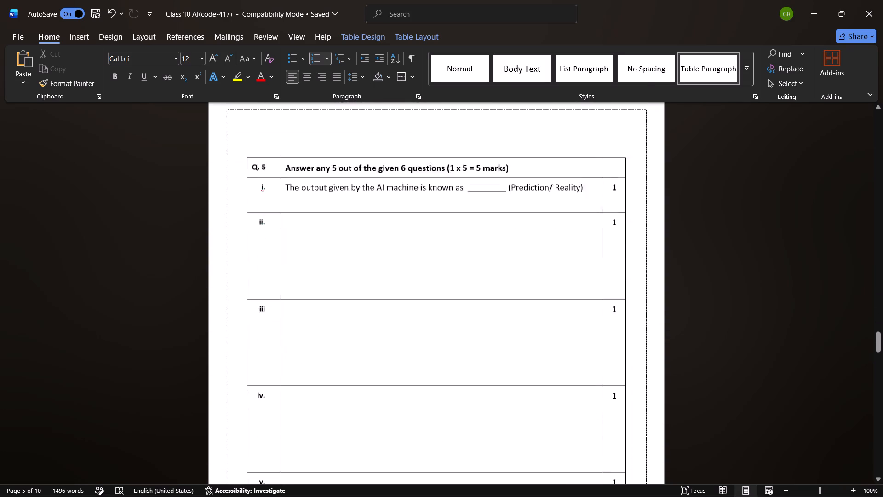
scroll(309, 264, down, 6)
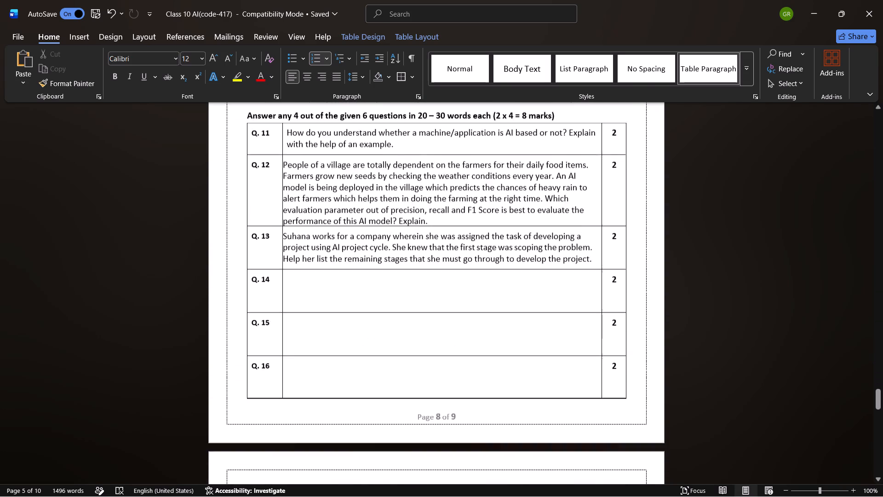
scroll(309, 264, down, 1)
scroll(309, 264, up, 13)
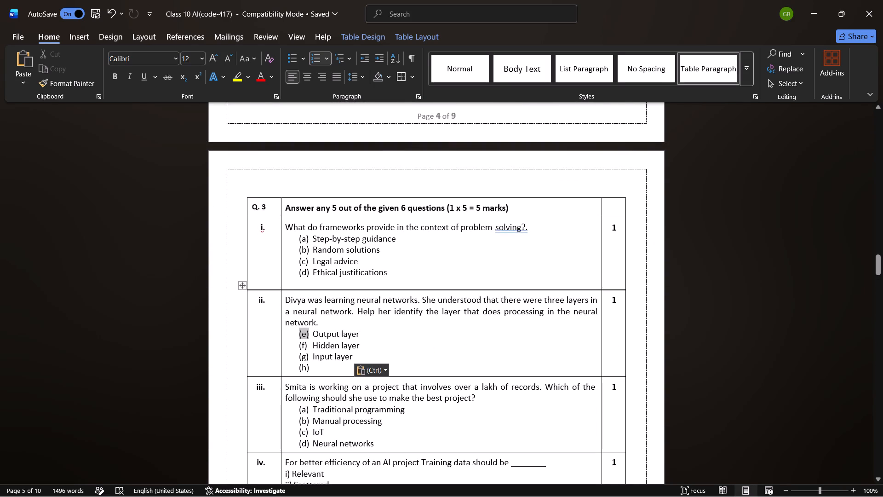
scroll(309, 264, up, 2)
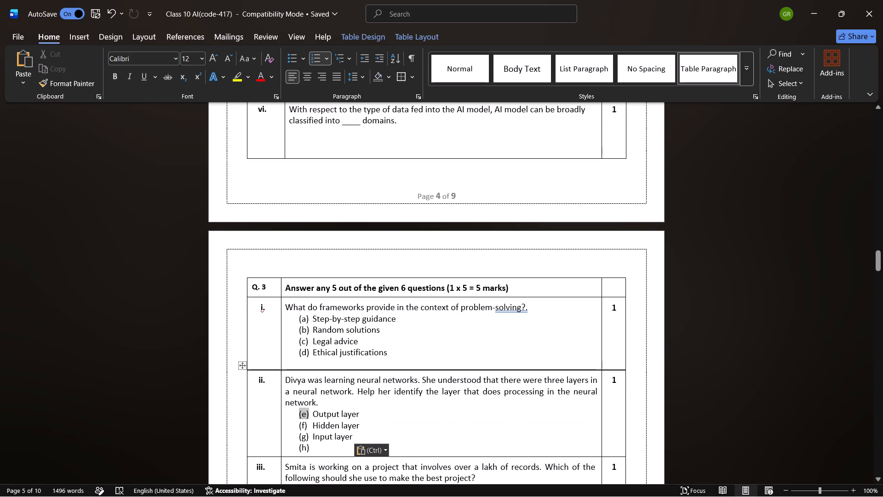
Delete the option list of Q. 3 ii, keeping only the empty lettered item (e).
click(368, 411)
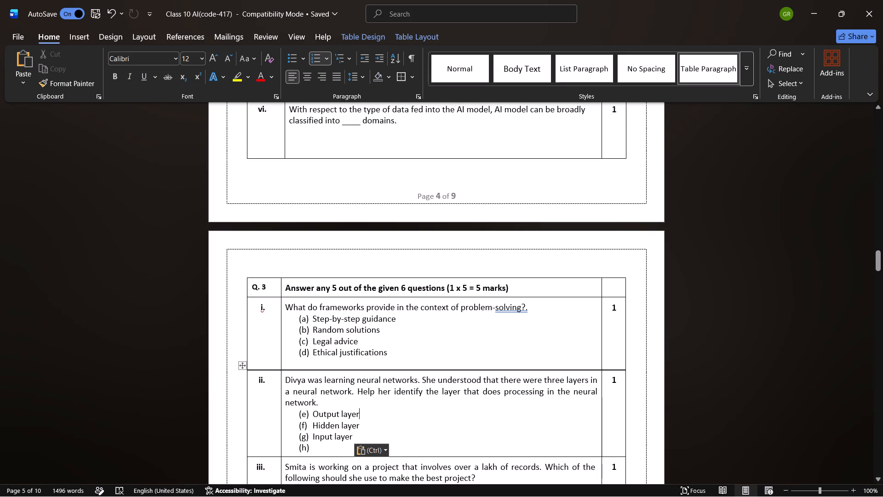
drag(338, 445, 286, 422)
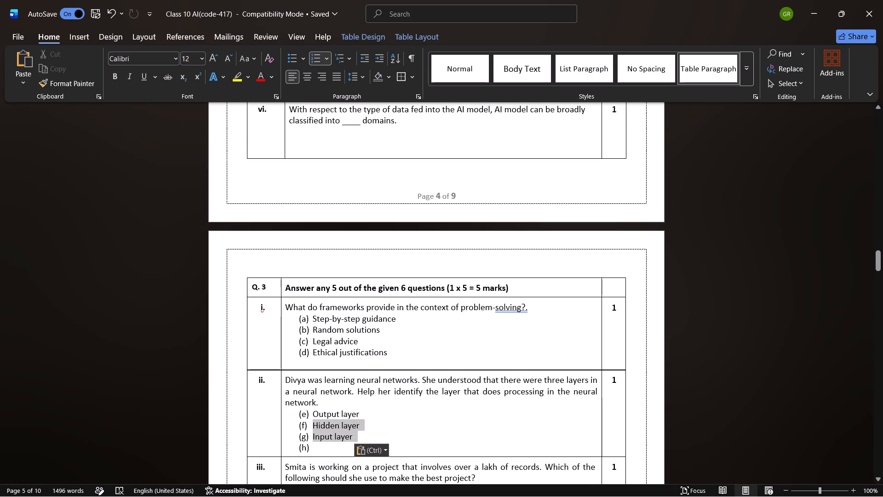
drag(286, 422, 292, 413)
key(BackSpace)
key(BackSpace)
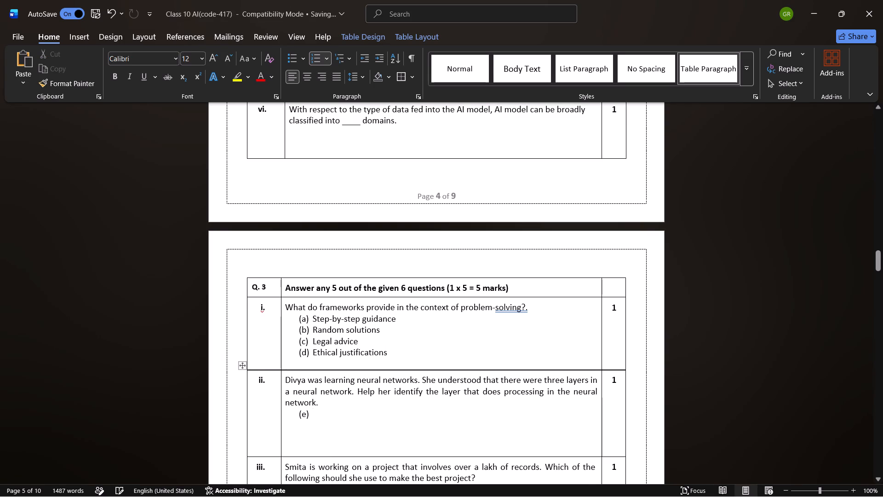
Remove the empty lettered item (e) below the Q. 3 ii question, leaving a plain blank line.
key(BackSpace)
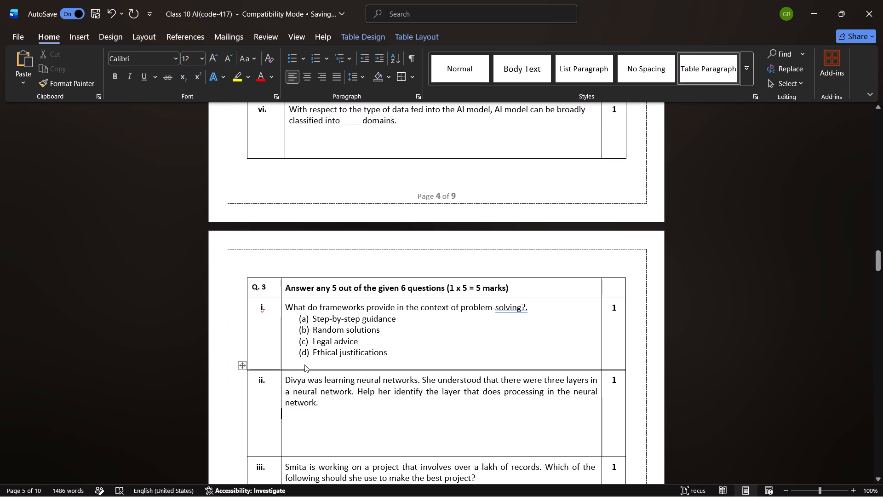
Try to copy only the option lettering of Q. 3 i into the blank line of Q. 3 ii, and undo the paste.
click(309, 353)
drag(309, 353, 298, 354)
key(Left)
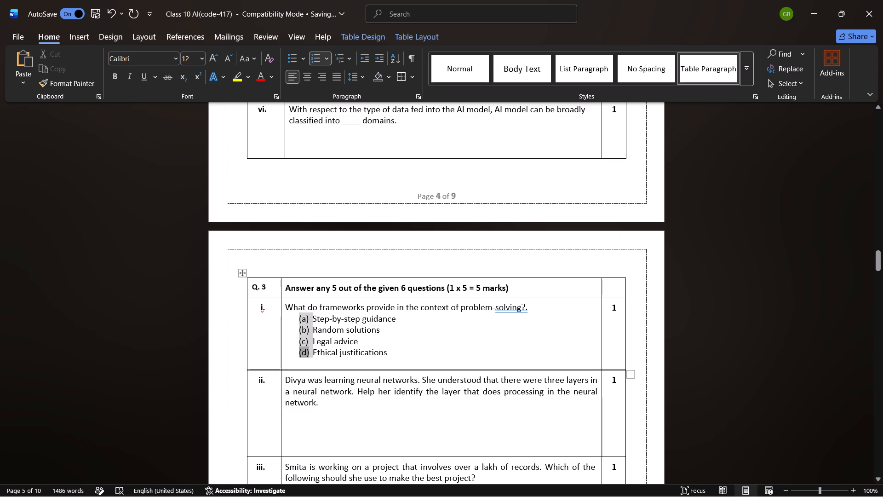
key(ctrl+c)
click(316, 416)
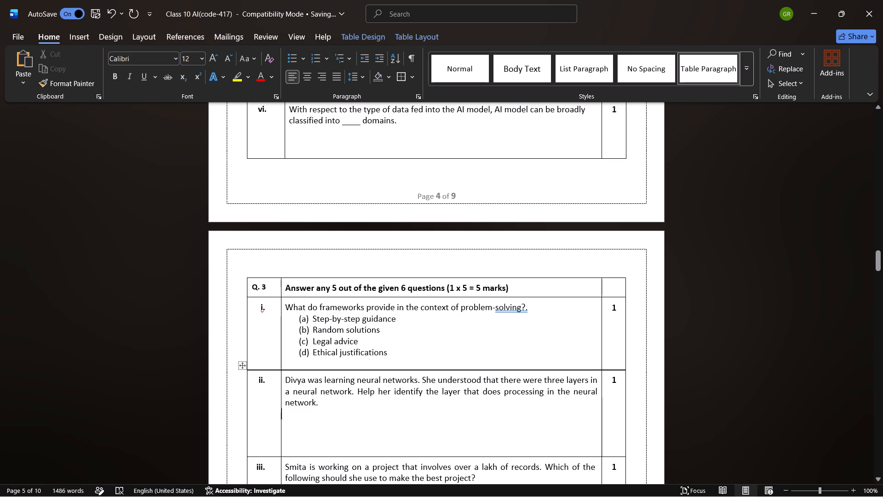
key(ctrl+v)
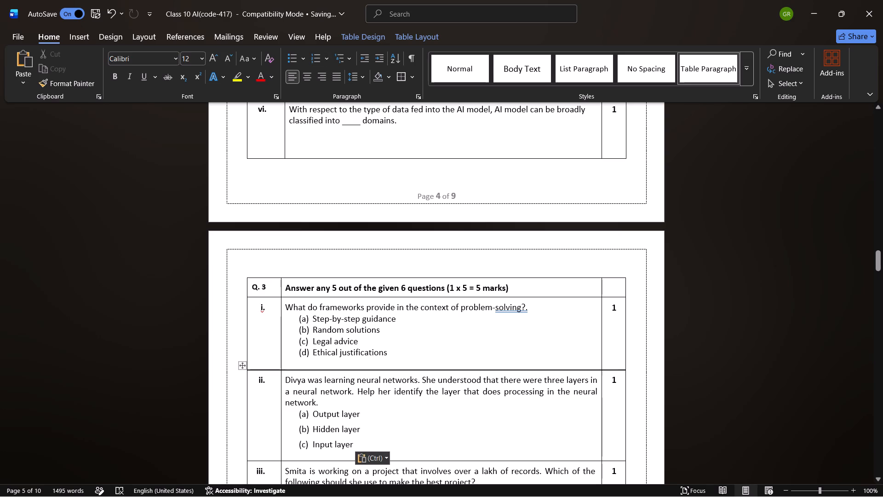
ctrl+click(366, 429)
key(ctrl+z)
Copy the four lettered options of Q. 3 iv into the blank line below the Q. 3 ii question.
scroll(366, 429, down, 2)
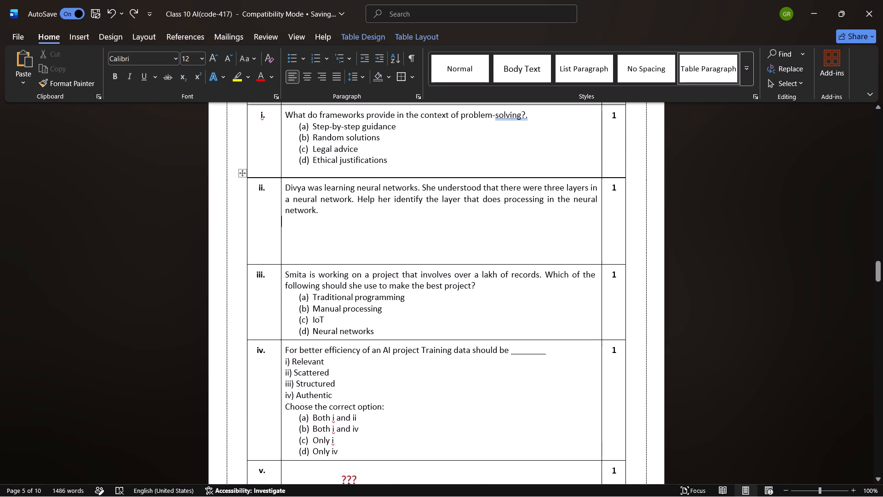
drag(348, 454, 304, 424)
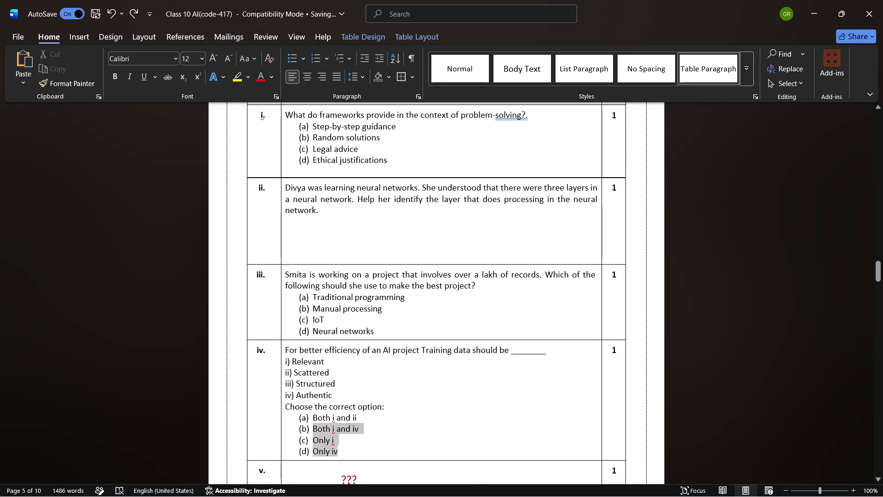
drag(304, 424, 303, 422)
key(ctrl+c)
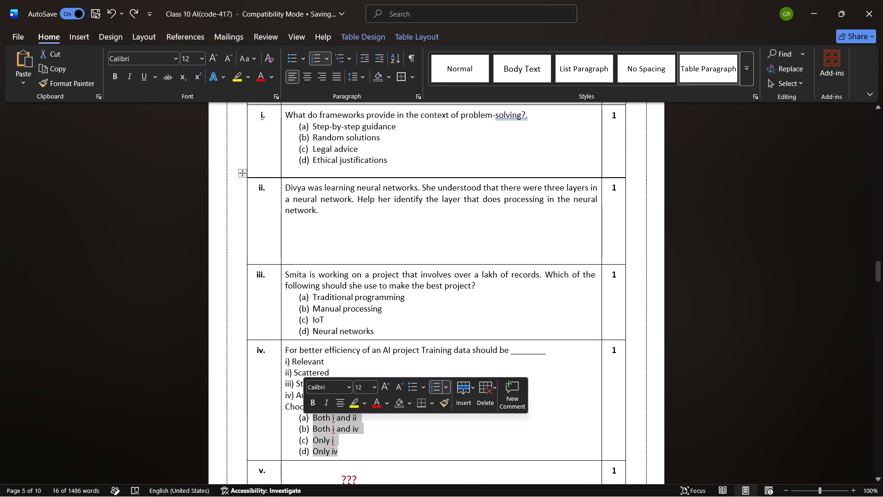
click(309, 218)
key(ctrl+v)
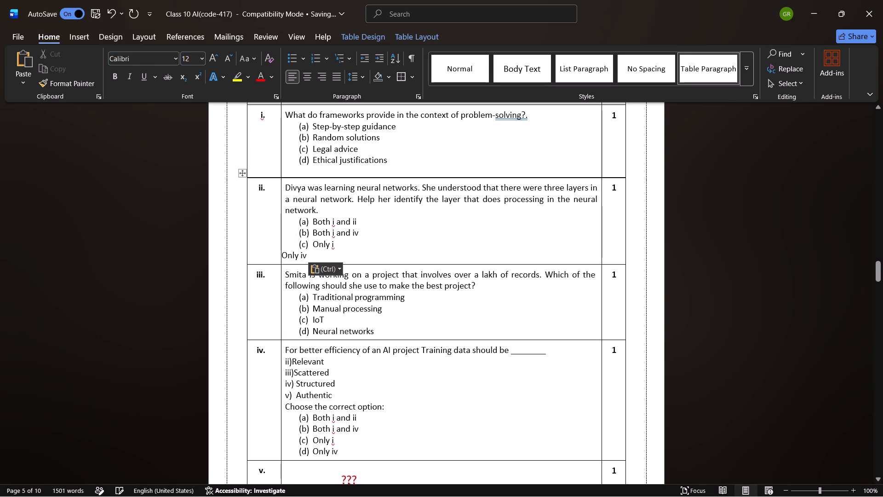
Replace the unlettered "Only iv" line in Q. 3 ii with an empty lettered item (d).
key(BackSpace)
key(BackSpace)
key(BackSpace)
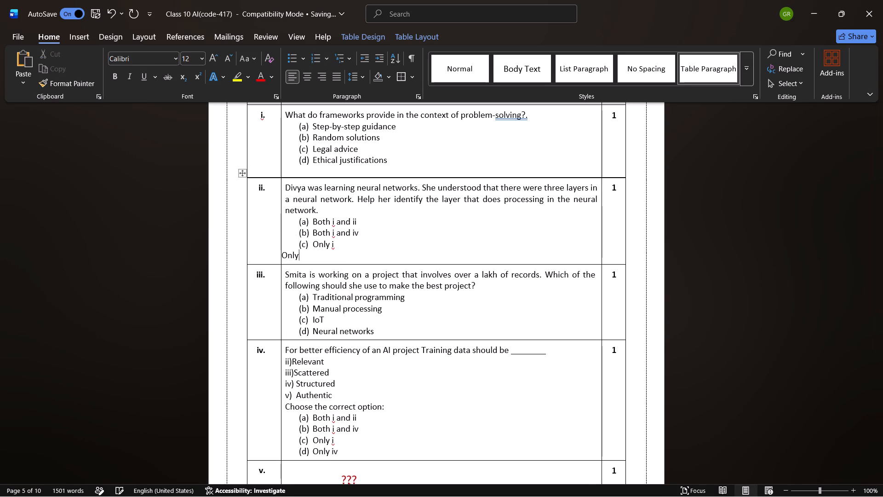
key(BackSpace)
key(BackSpace)
key(BackSpace)
key(BackSpace)
key(BackSpace)
key(Return)
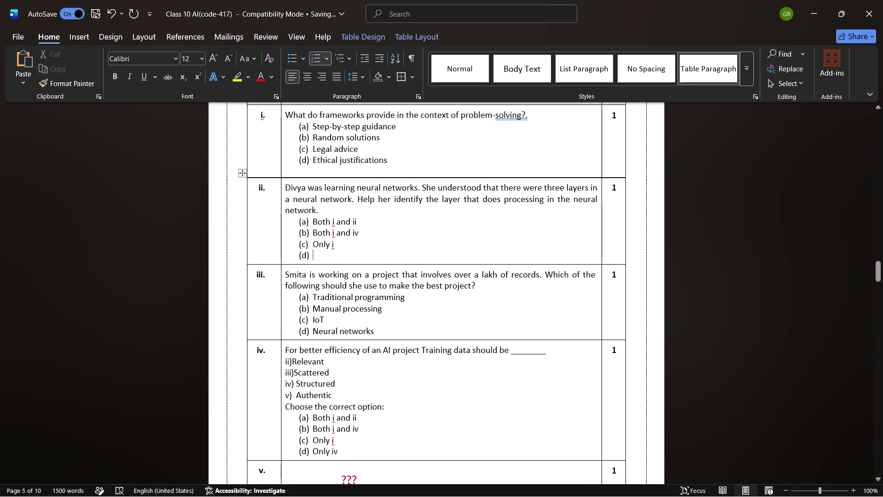
Replace the text of option (a) in Q. 3 ii with "Output Layer".
drag(360, 221, 317, 224)
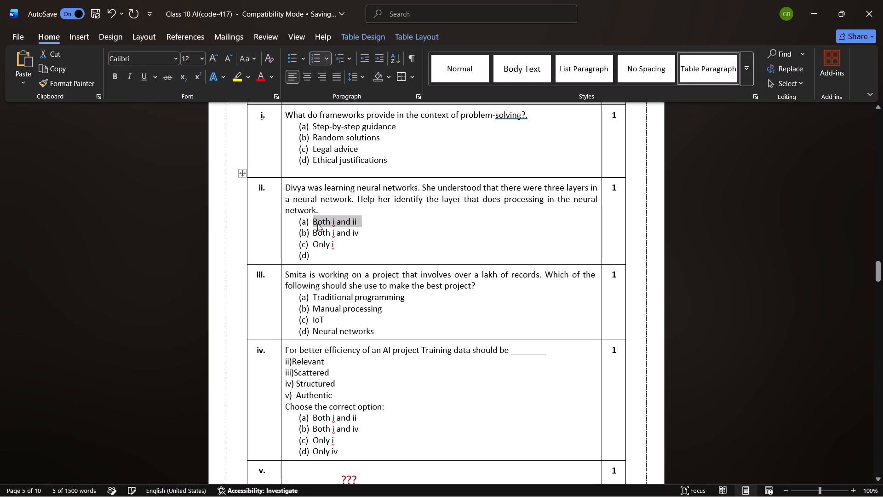
text(Output Layer)
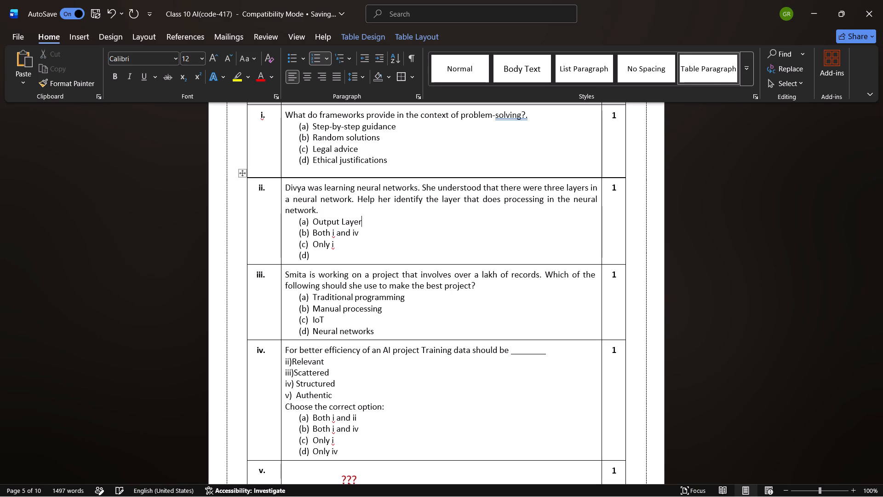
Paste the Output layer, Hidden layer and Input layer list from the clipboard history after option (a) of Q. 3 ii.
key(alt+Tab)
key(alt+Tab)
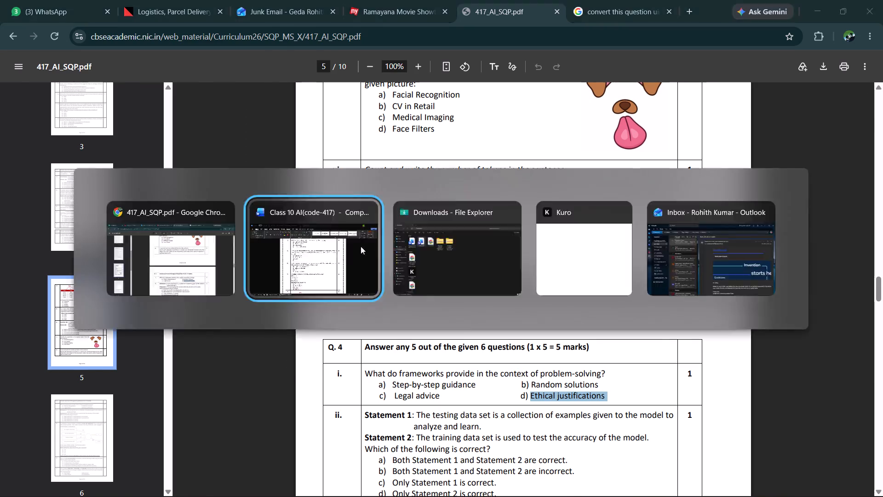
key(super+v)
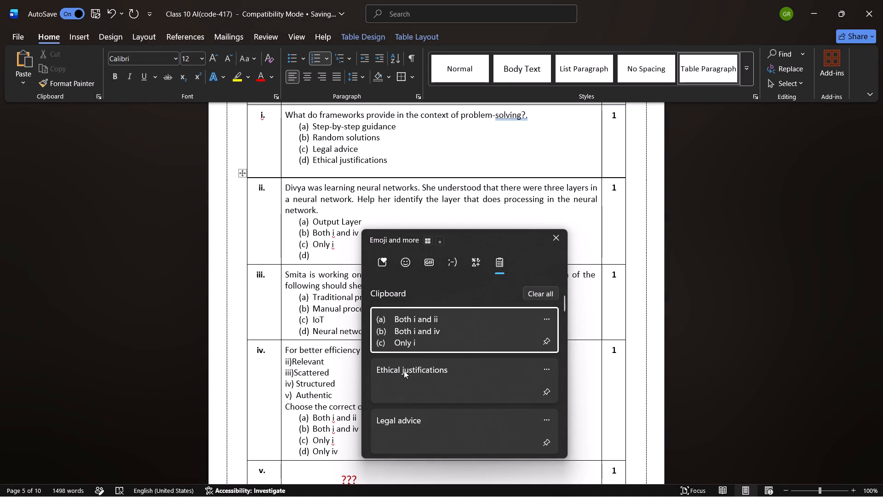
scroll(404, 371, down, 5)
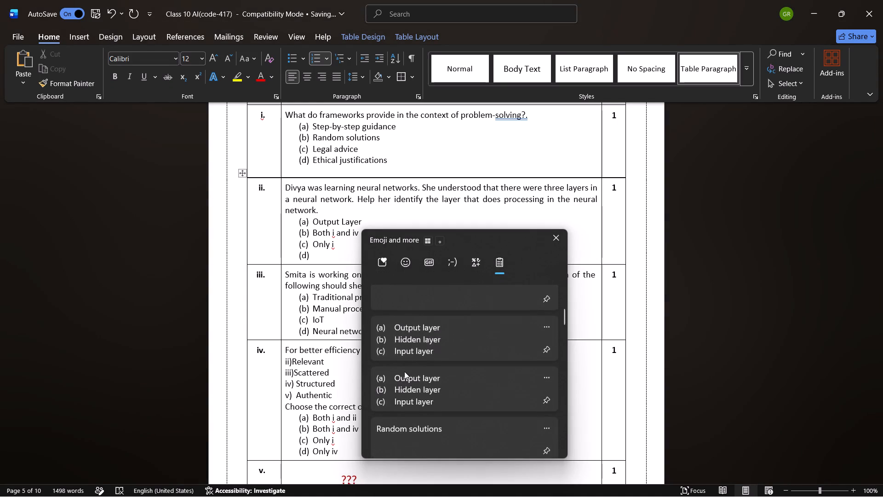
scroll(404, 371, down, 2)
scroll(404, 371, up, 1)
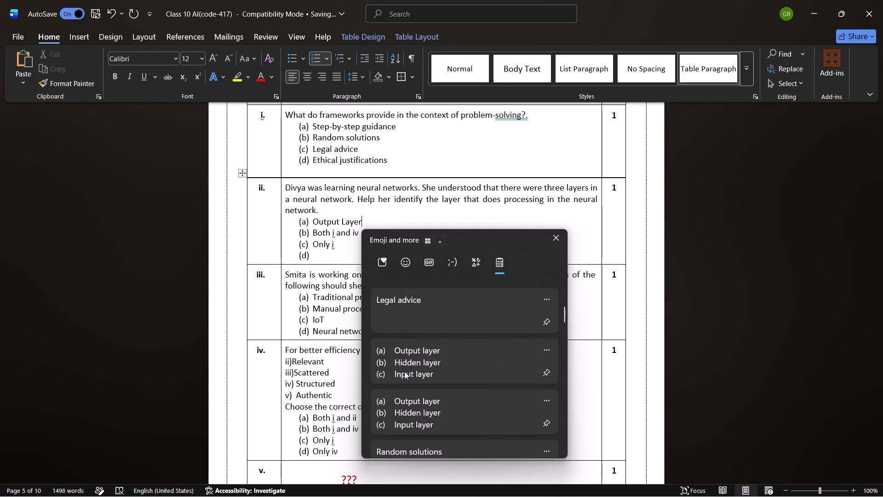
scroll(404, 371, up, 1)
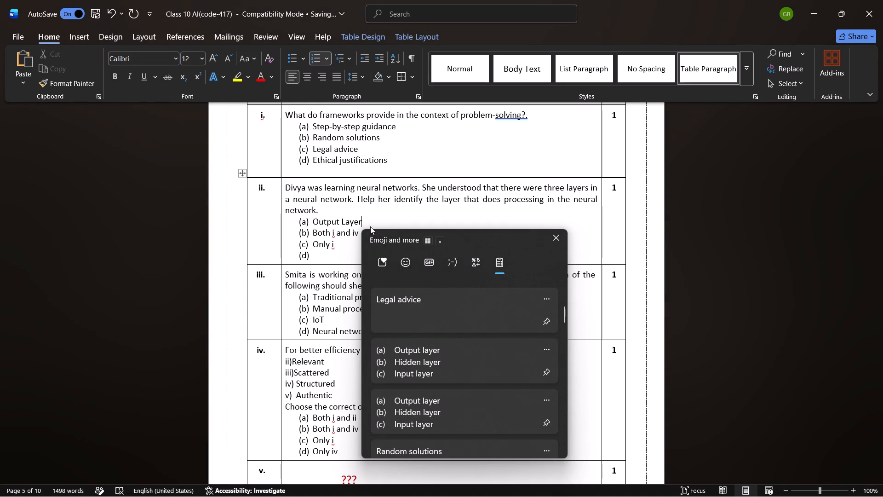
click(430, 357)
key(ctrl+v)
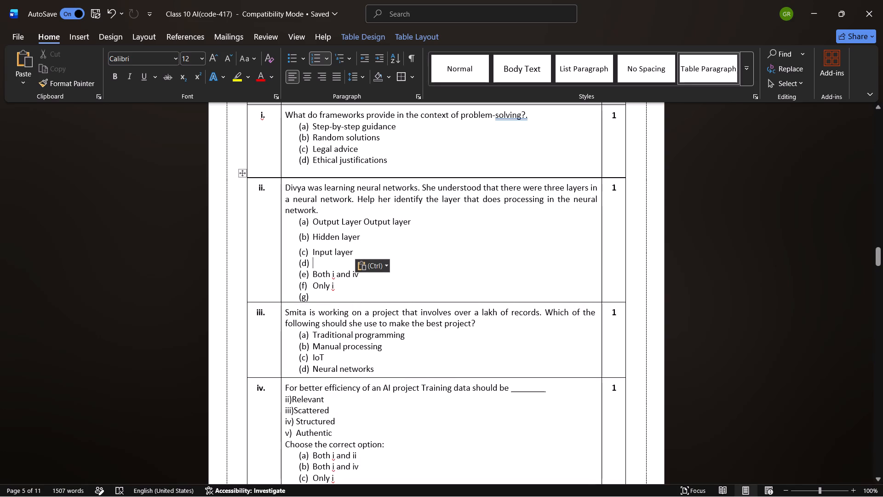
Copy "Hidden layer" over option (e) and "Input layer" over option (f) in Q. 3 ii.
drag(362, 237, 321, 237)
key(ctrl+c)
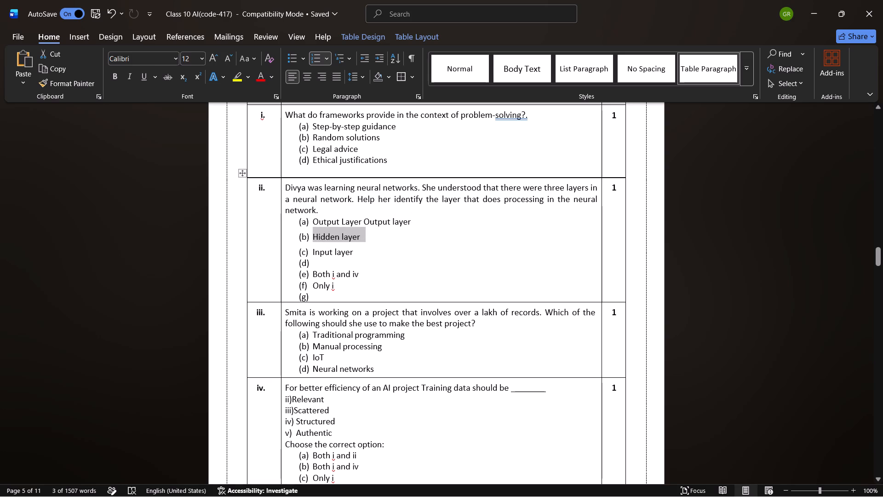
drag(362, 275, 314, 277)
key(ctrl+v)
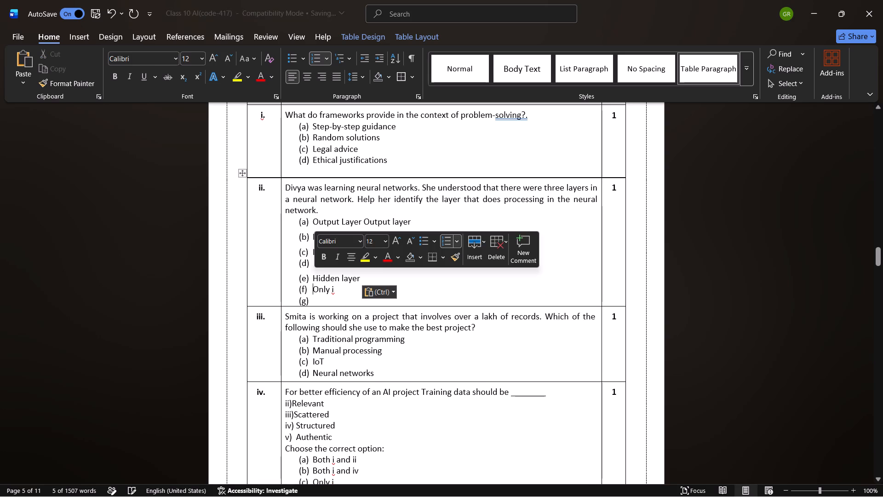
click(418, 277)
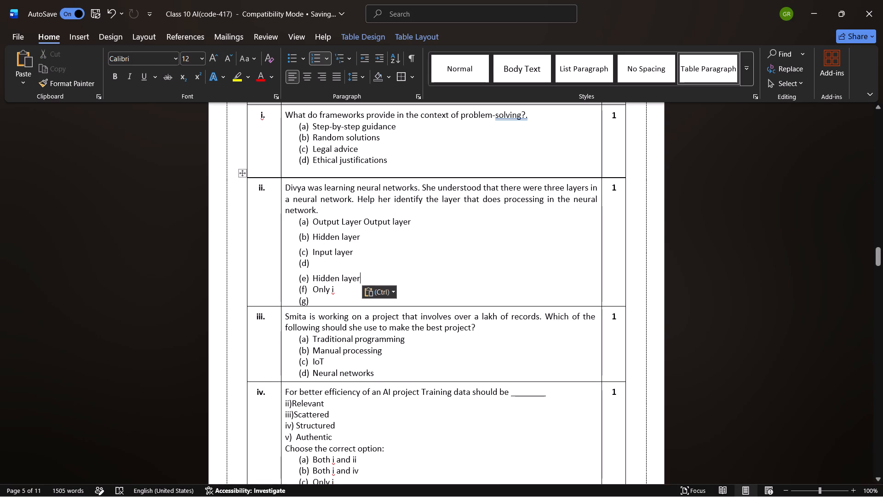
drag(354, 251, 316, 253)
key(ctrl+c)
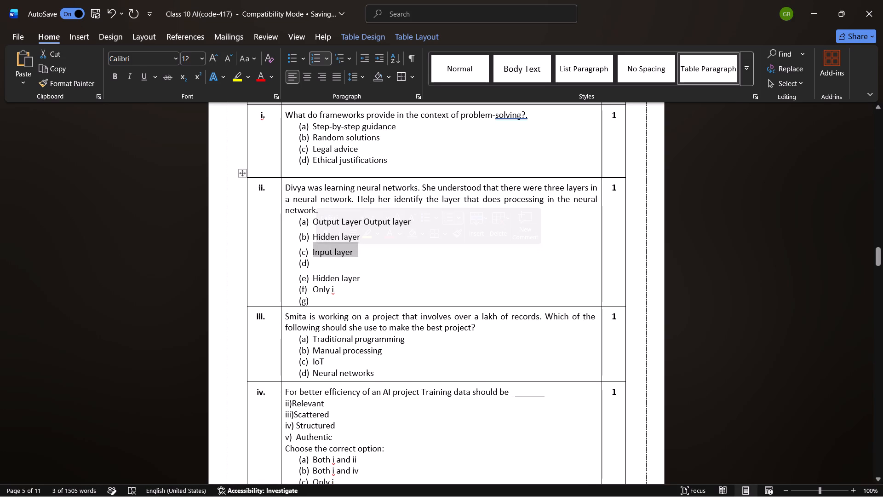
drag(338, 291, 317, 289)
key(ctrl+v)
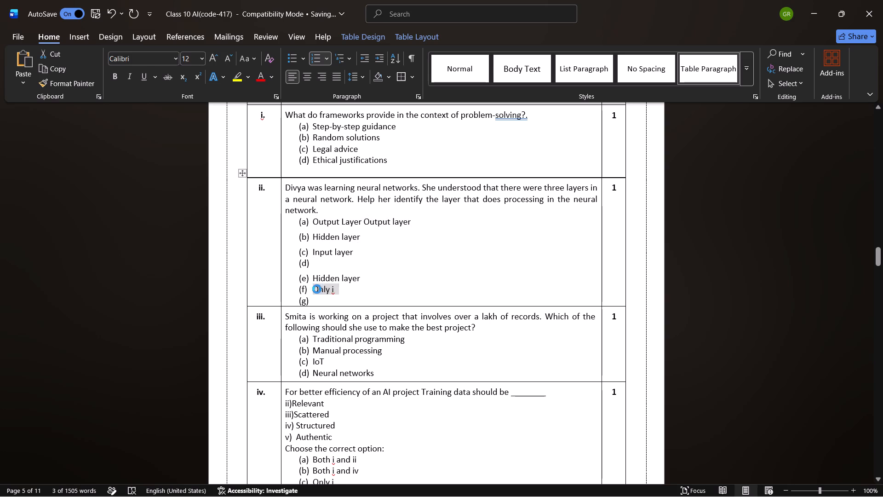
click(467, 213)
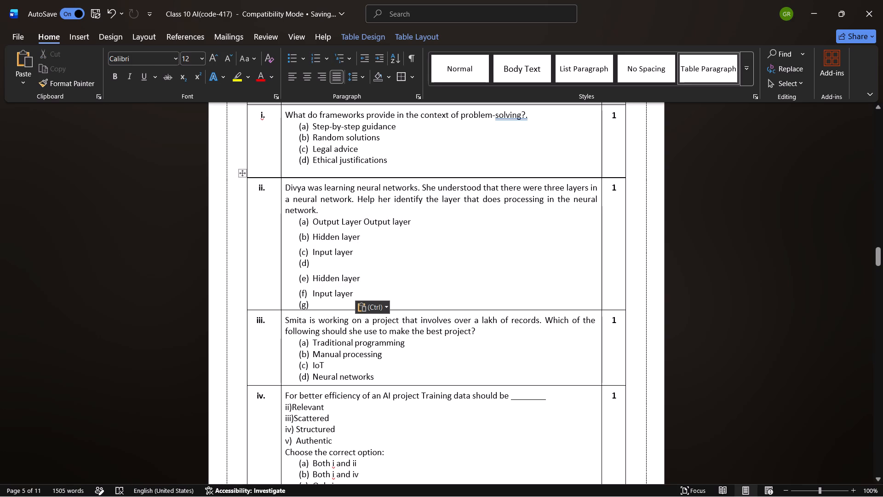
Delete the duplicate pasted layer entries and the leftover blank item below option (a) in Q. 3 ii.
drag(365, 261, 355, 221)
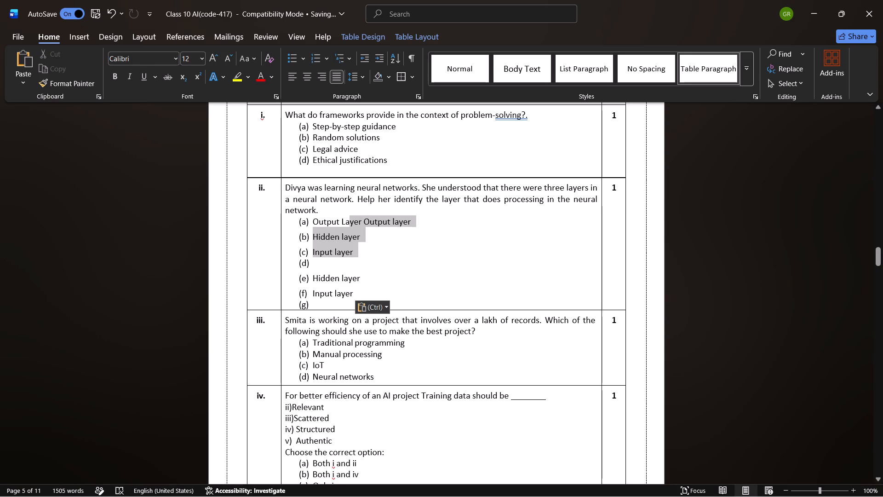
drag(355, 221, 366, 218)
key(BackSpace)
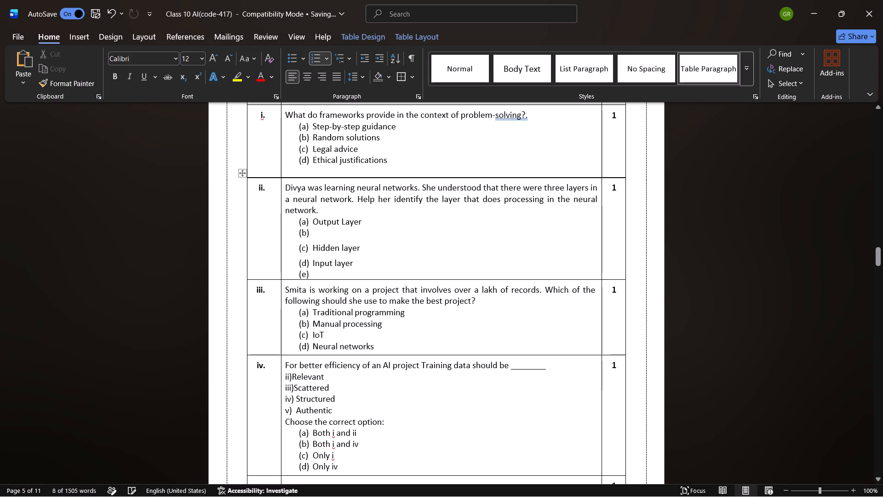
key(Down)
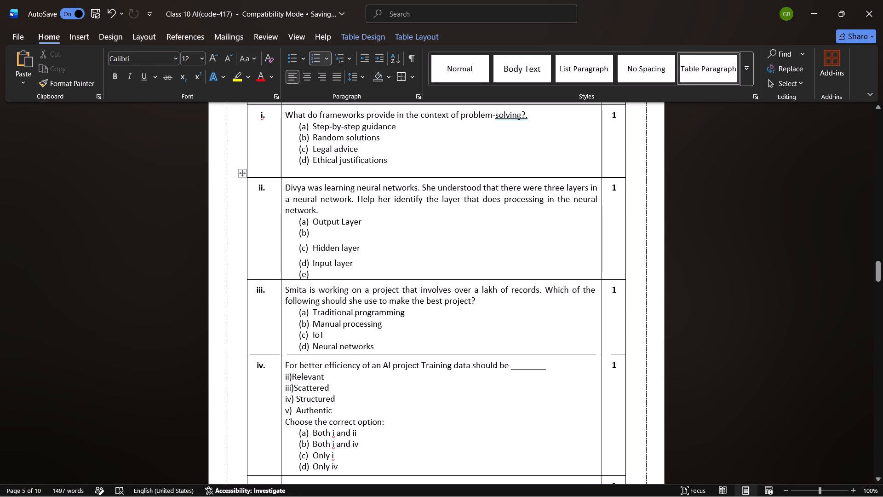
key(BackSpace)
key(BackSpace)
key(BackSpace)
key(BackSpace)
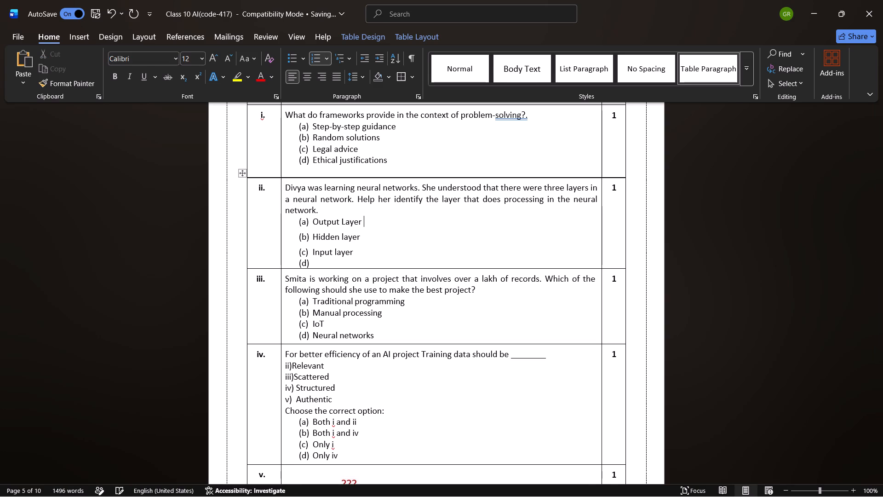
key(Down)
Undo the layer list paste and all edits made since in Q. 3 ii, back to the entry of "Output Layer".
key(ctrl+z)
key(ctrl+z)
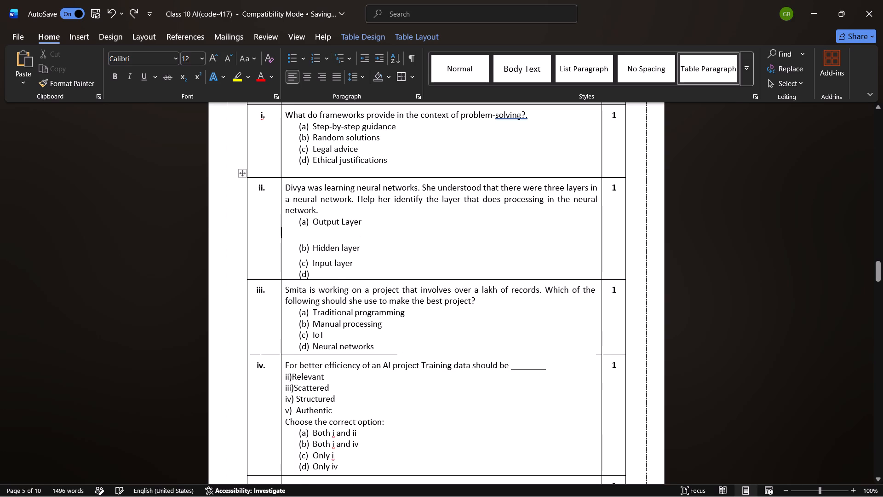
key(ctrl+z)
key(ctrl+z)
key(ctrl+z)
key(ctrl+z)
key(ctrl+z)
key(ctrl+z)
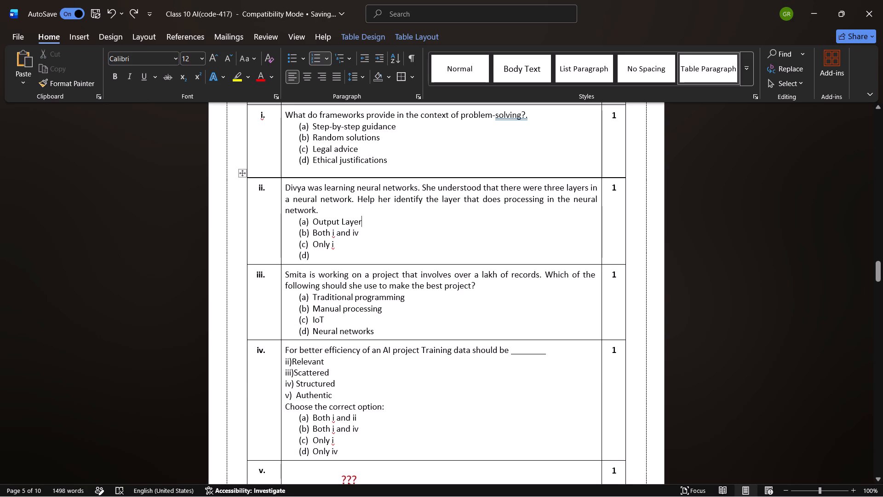
Clear the old text from options (b) and (c) in Q. 3 ii, keeping their letters.
click(362, 233)
key(BackSpace)
key(BackSpace)
key(BackSpace)
key(BackSpace)
key(BackSpace)
key(BackSpace)
key(BackSpace)
key(BackSpace)
key(BackSpace)
key(BackSpace)
key(BackSpace)
key(BackSpace)
key(BackSpace)
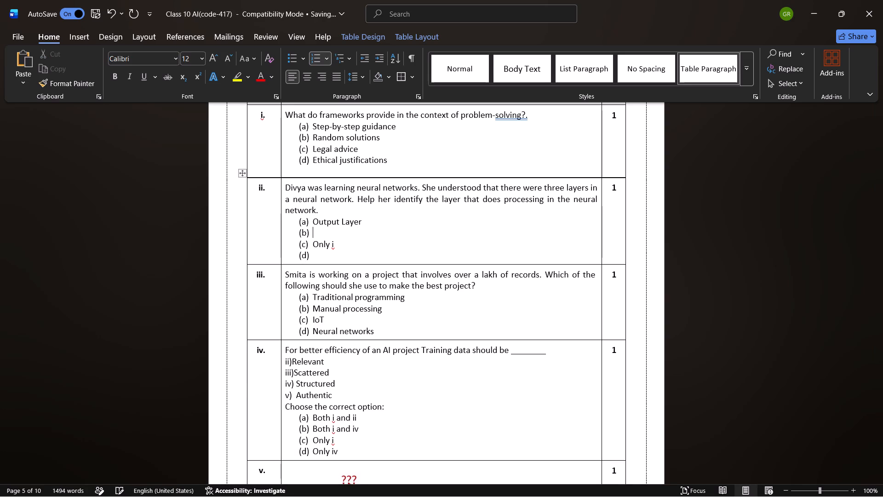
click(339, 244)
key(BackSpace)
key(BackSpace)
key(BackSpace)
key(BackSpace)
key(BackSpace)
key(BackSpace)
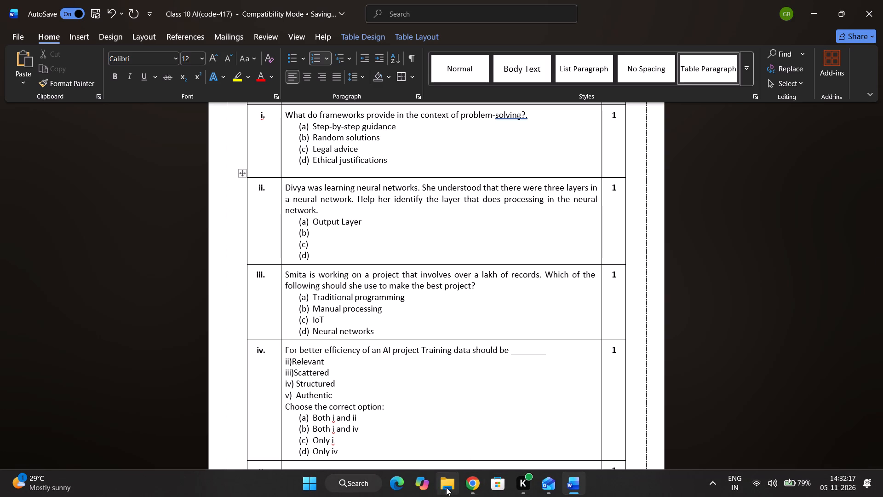
Switch to Chrome and paste the Divya neural networks question from the clipboard history into a new tab's address bar.
click(476, 487)
click(690, 9)
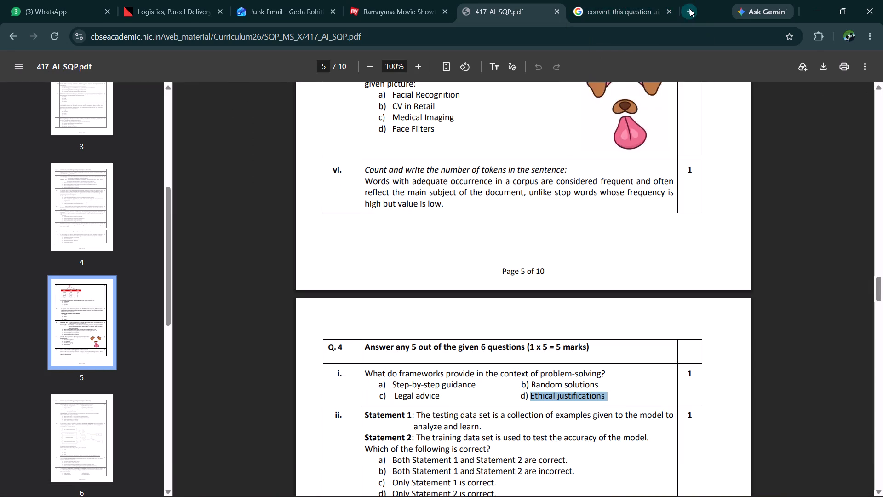
key(super+v)
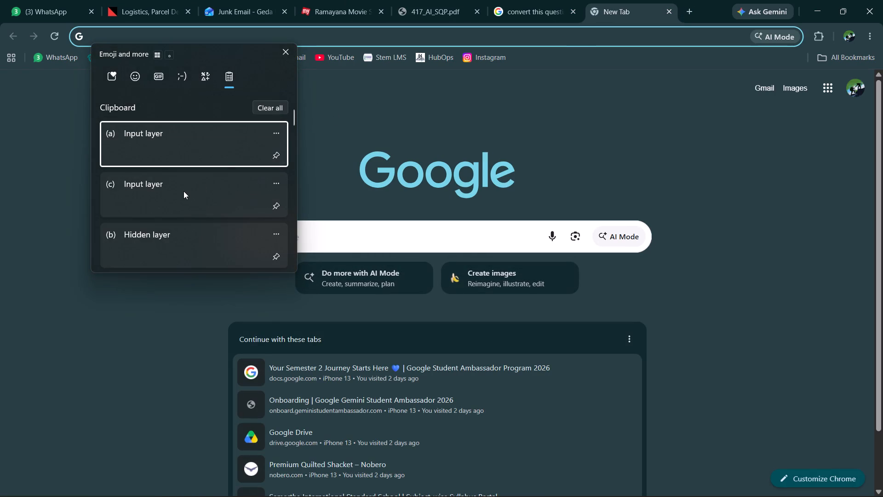
scroll(183, 191, down, 9)
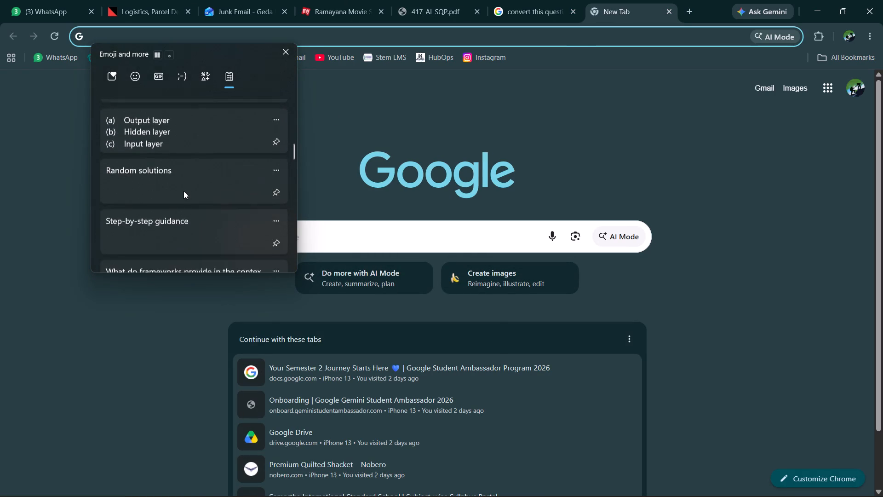
scroll(183, 191, down, 3)
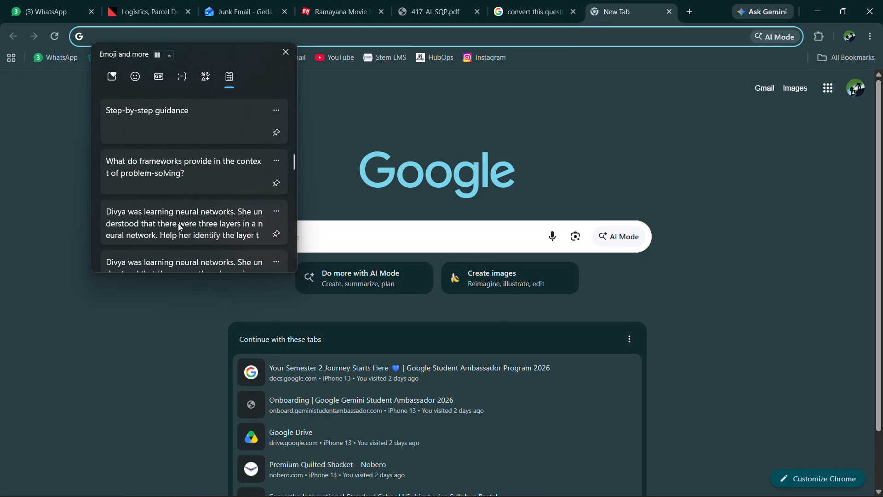
click(178, 223)
key(ctrl+v)
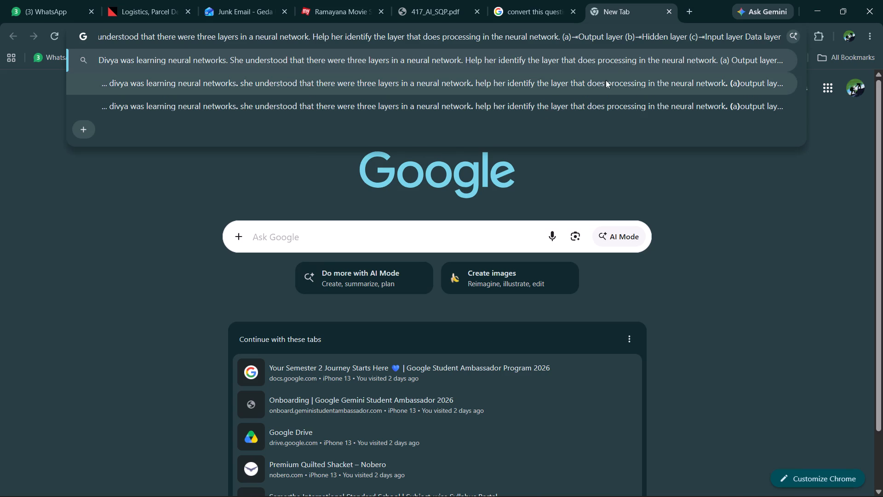
Copy "Hidden layer" from the pasted question text into option (b) of Q. 3 ii in the Word paper.
drag(686, 36, 665, 39)
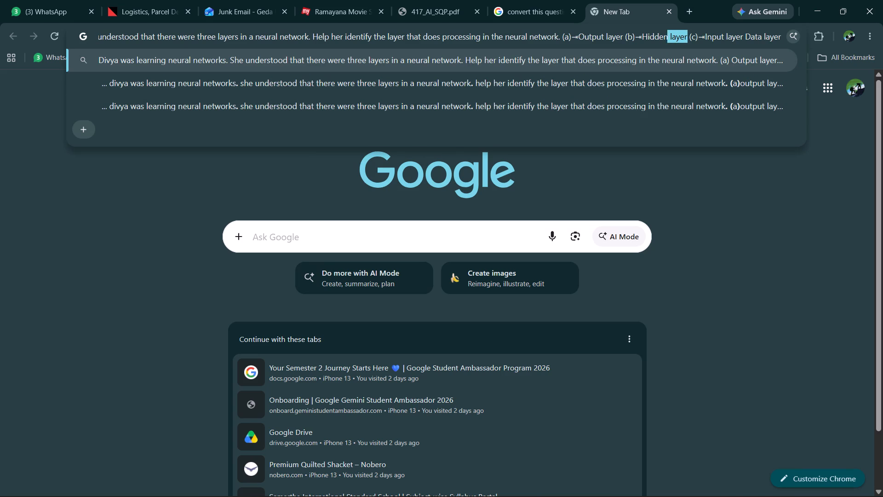
drag(665, 39, 644, 40)
key(ctrl+c)
key(alt+Tab)
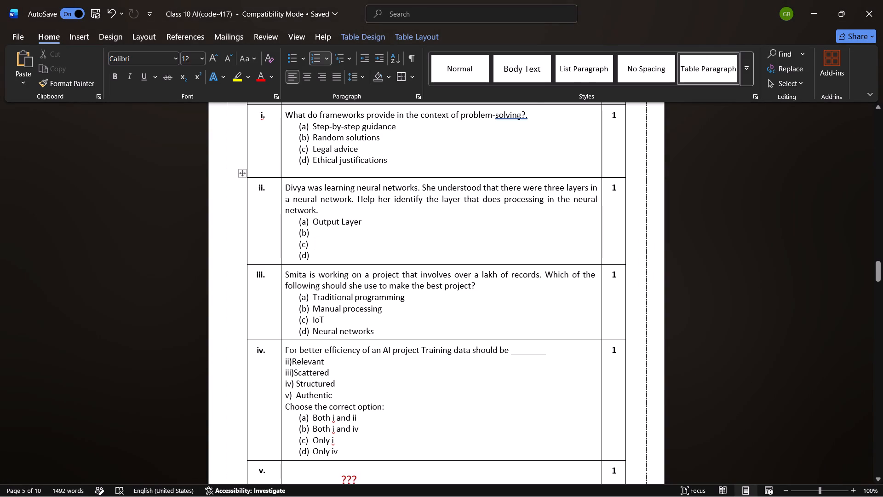
key(Up)
key(ctrl+v)
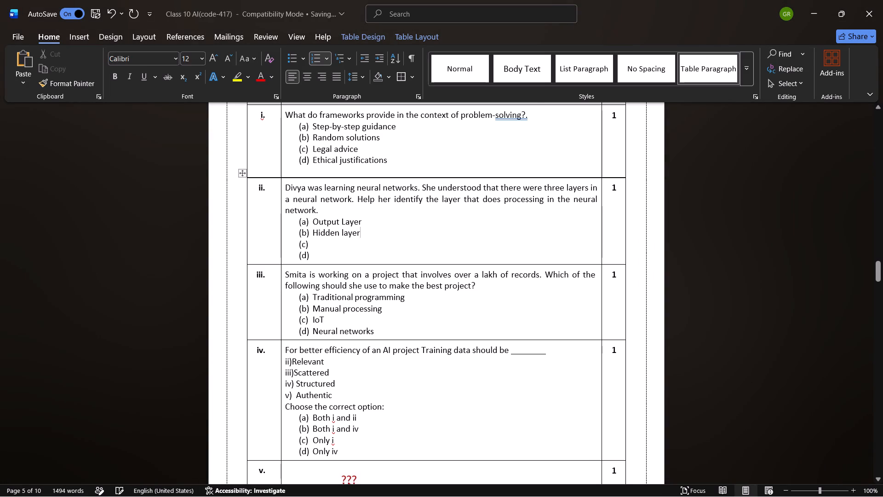
Copy "Input layer" from the question text in Chrome into option (c) of Q. 3 ii in the Word paper.
key(alt+Tab)
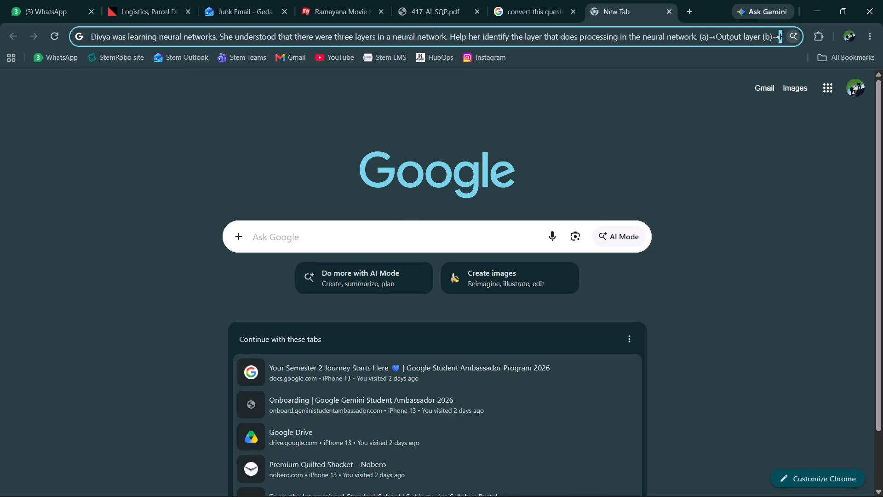
click(746, 35)
key(Right)
key(Right)
key(Right)
key(Right)
key(Right)
key(Right)
key(Right)
key(Right)
key(Right)
key(Right)
key(Right)
key(Right)
key(Right)
key(Right)
key(Right)
key(Right)
key(Right)
key(Right)
key(Right)
key(Right)
key(Right)
key(Right)
key(Right)
key(Right)
key(Right)
key(Right)
key(Right)
key(Right)
key(Right)
key(Right)
key(Right)
key(Right)
key(Right)
key(Right)
key(Right)
key(Right)
key(Right)
key(Right)
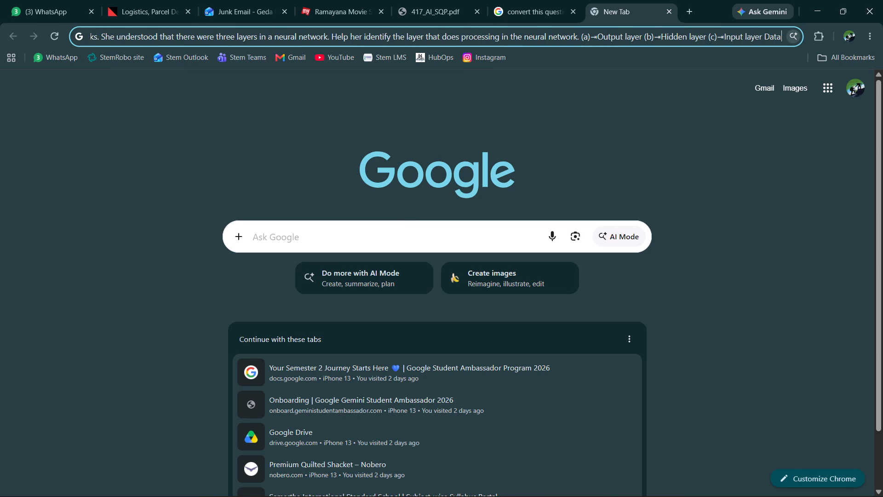
drag(760, 37, 744, 40)
key(Right)
drag(762, 36, 728, 36)
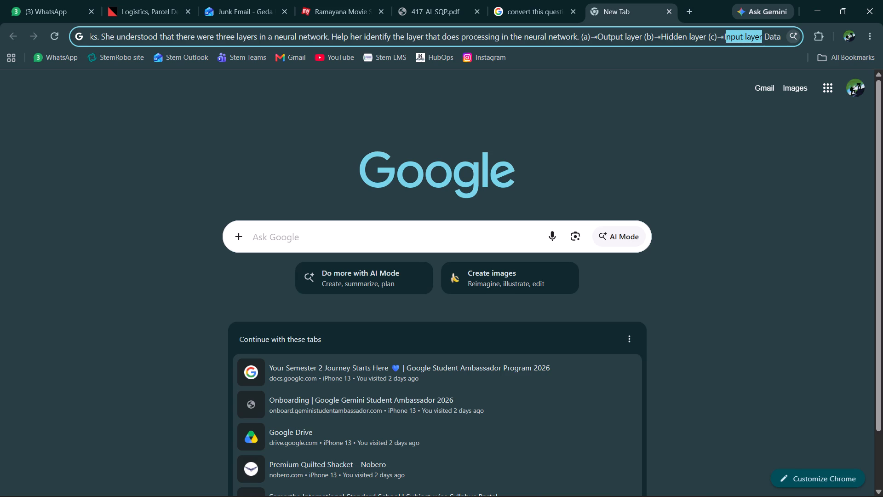
drag(728, 36, 725, 37)
key(ctrl+c)
key(alt+Tab)
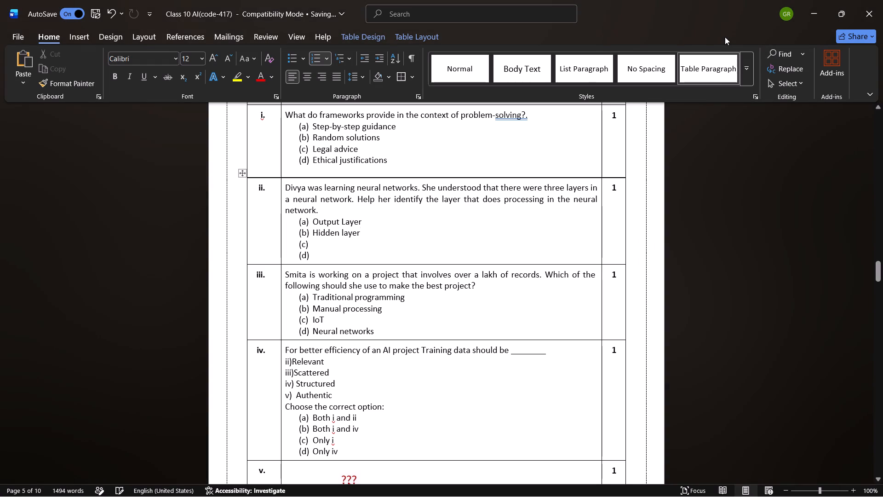
key(Down)
key(ctrl+v)
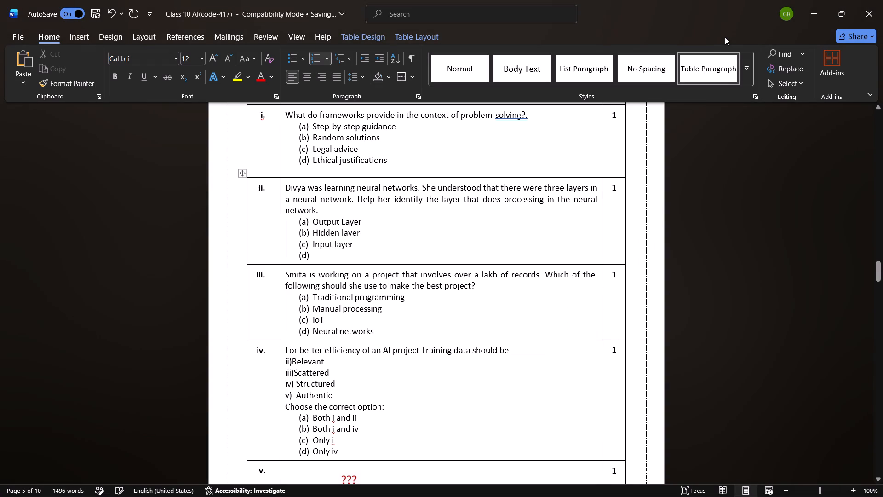
Copy "Data layer" from the end of the question text in Chrome into option (d) of Q. 3 ii in Word.
key(alt+Tab)
key(Right)
key(Right)
key(Right)
key(Right)
key(Right)
key(Right)
key(Right)
key(Right)
key(Right)
key(Right)
key(Right)
key(Right)
key(Right)
key(Right)
key(Right)
key(Right)
key(Right)
key(Right)
key(Right)
key(Right)
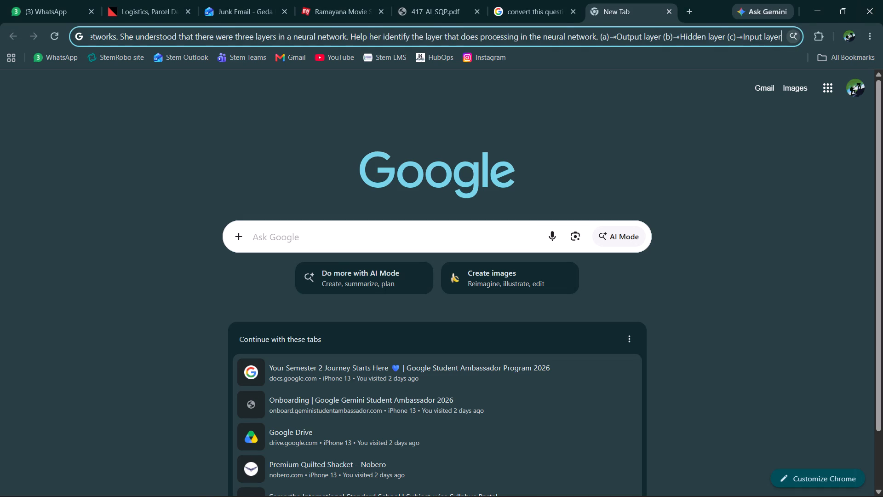
key(ctrl+shift+Left)
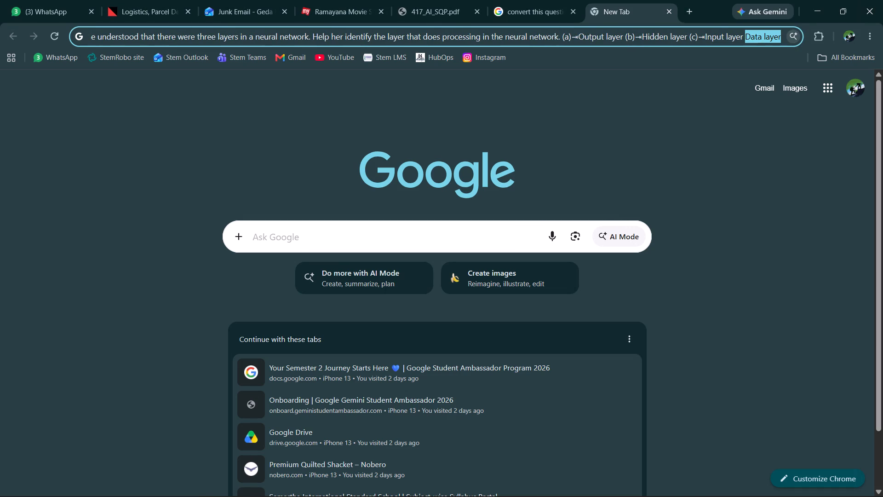
key(ctrl+shift+Left)
key(ctrl+c)
key(alt+Tab)
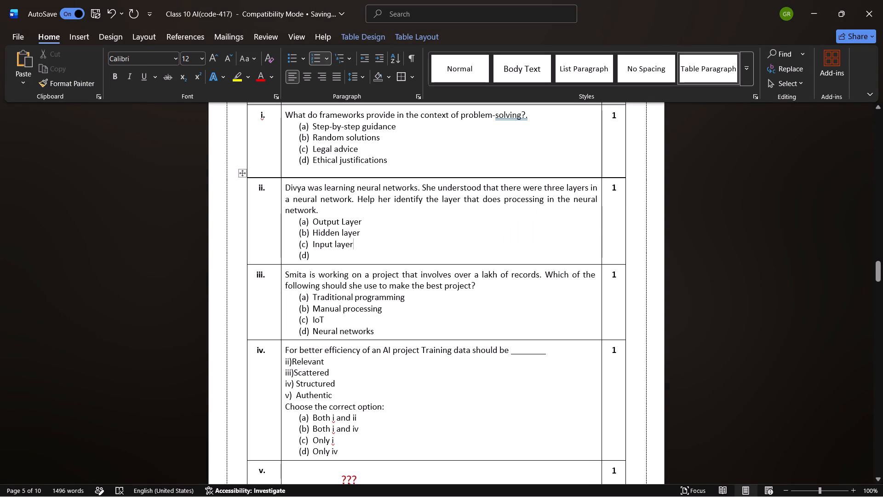
click(323, 260)
key(ctrl+v)
Review the paper from Q. 2 through Q. 4 for question rows that still need content.
scroll(415, 233, right, 1)
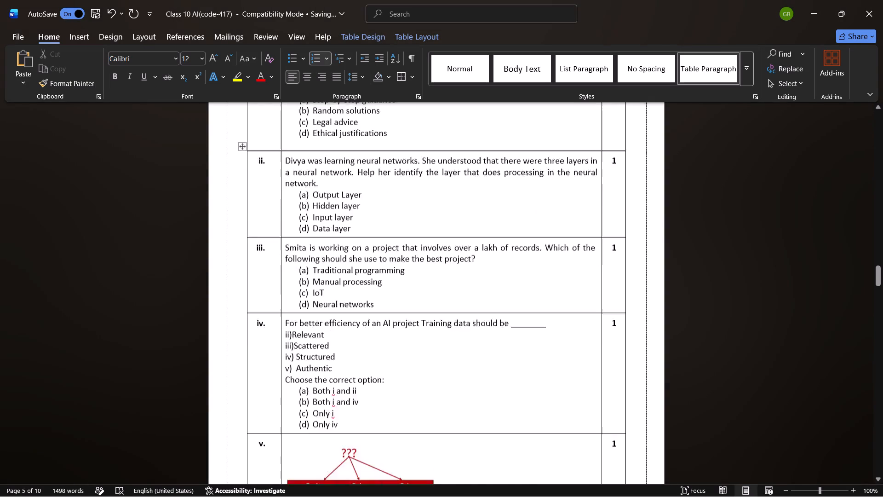
scroll(415, 233, right, 1)
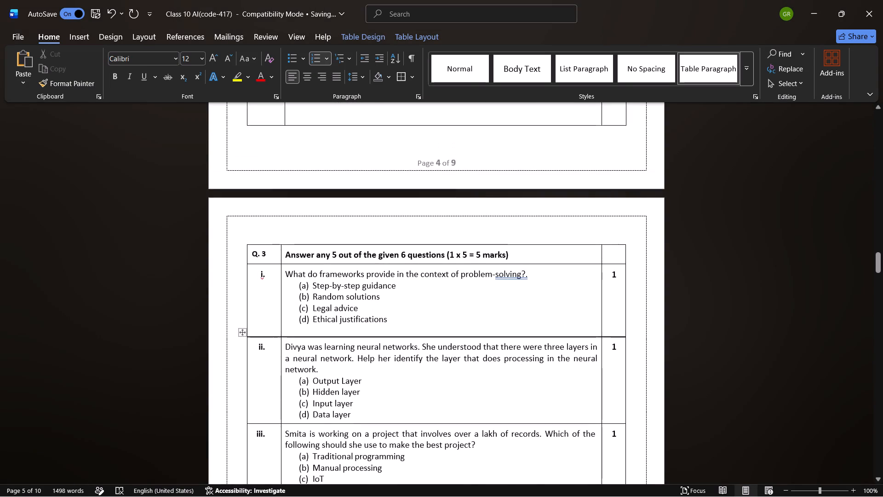
scroll(415, 233, up, 4)
scroll(412, 272, up, 2)
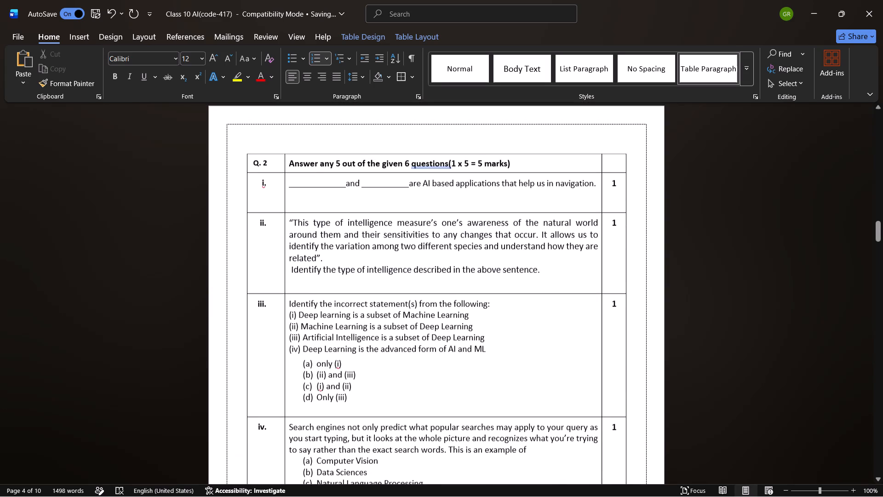
scroll(412, 272, up, 2)
scroll(412, 272, down, 1)
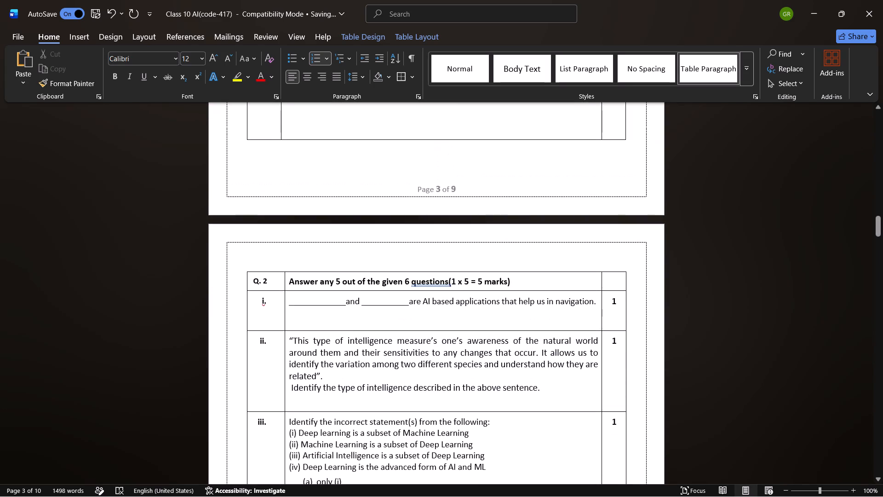
scroll(412, 272, down, 6)
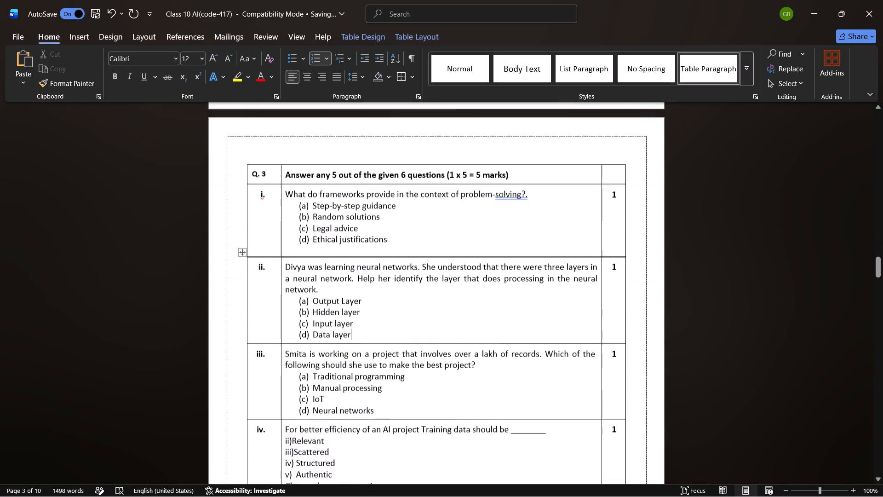
scroll(412, 272, down, 6)
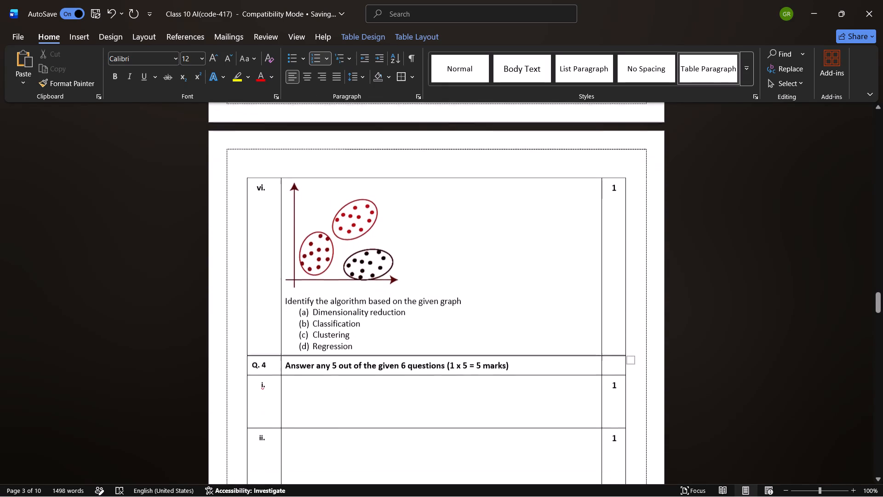
scroll(412, 272, down, 2)
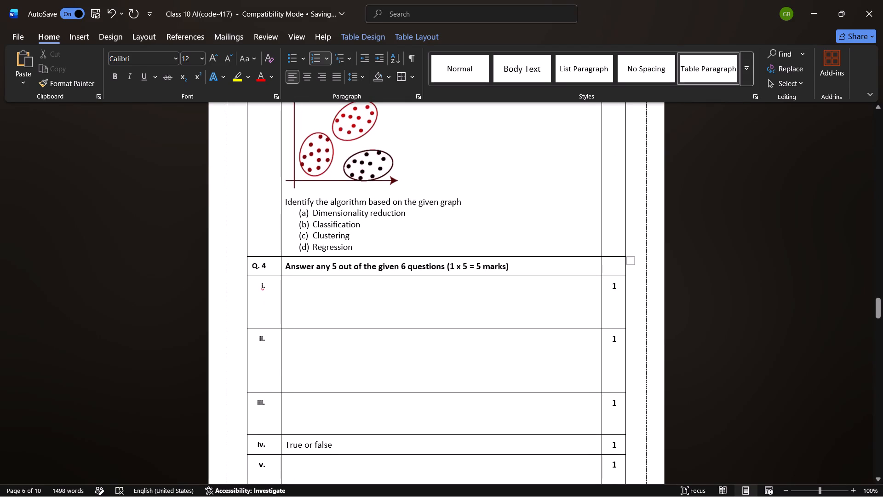
scroll(412, 272, down, 3)
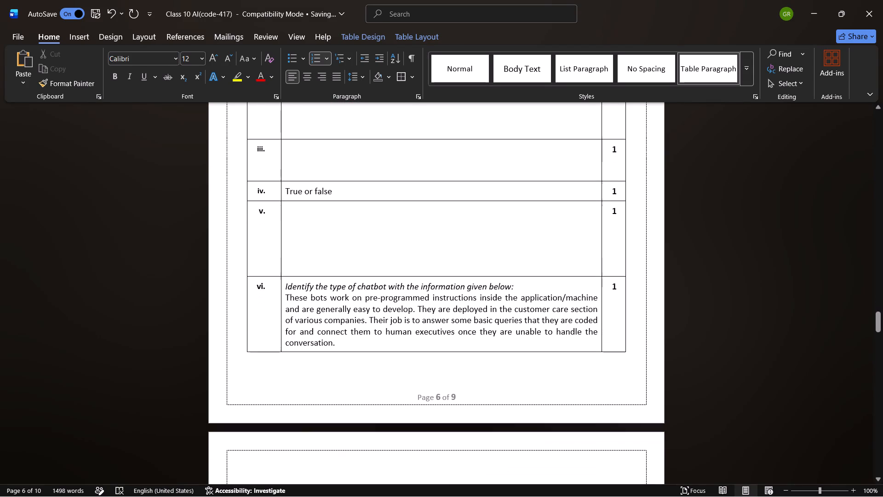
scroll(412, 272, down, 1)
Switch to Chrome and examine the Q. 4 questions in the 417_AI_SQP.pdf sample paper as reference for the Word paper's Q. 4 rows.
click(345, 191)
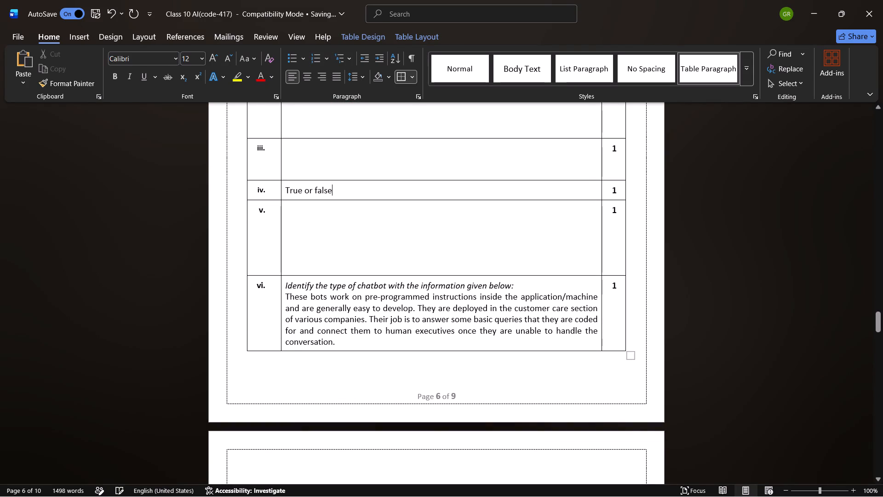
key(alt+Tab)
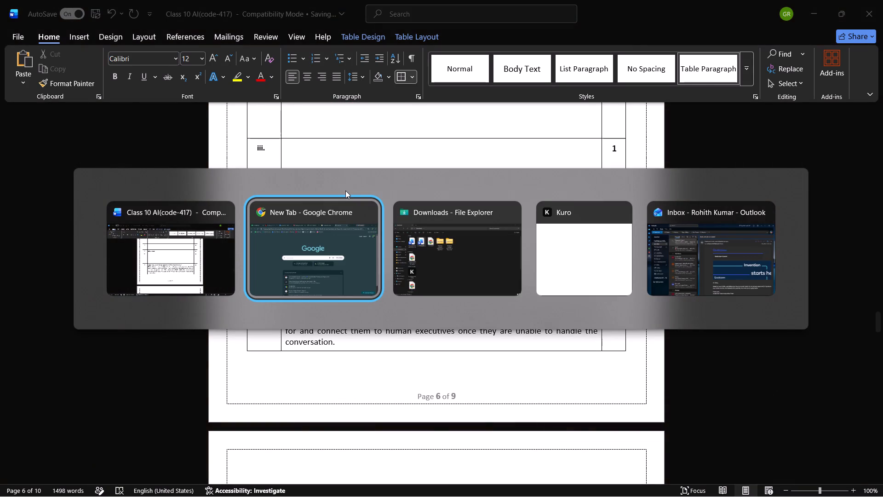
click(671, 11)
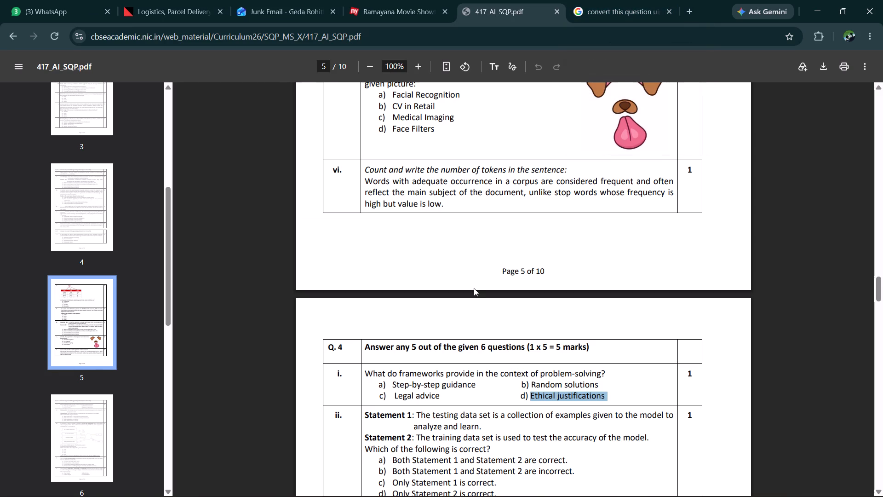
scroll(474, 288, down, 3)
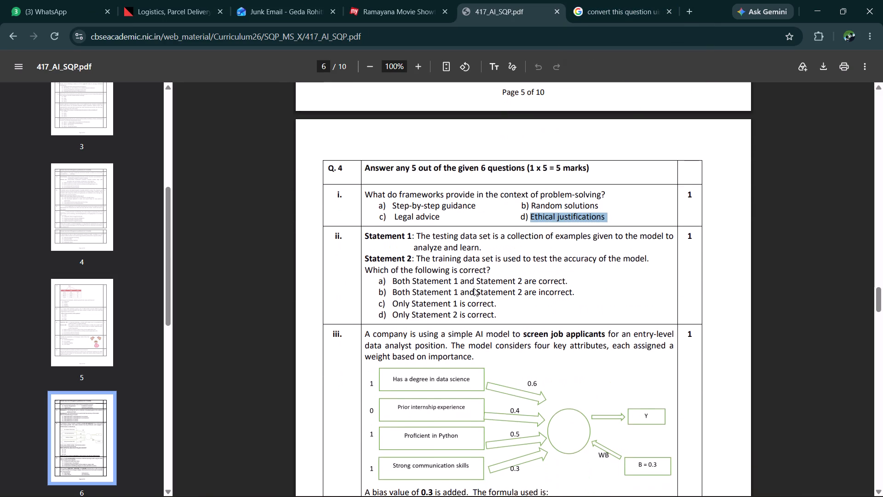
scroll(474, 288, down, 2)
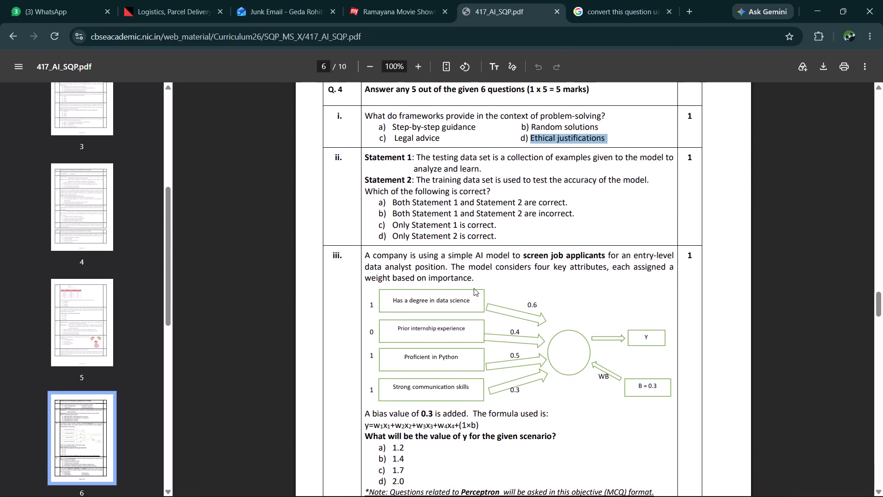
scroll(474, 288, down, 1)
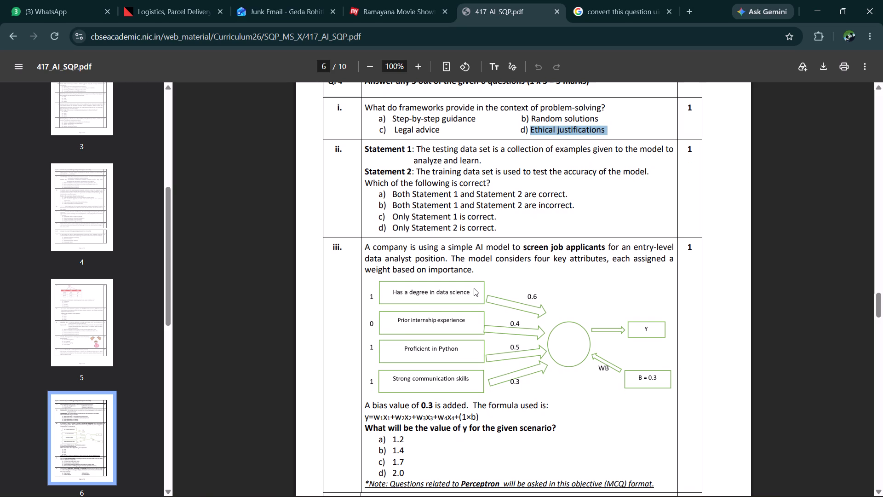
scroll(476, 356, down, 1)
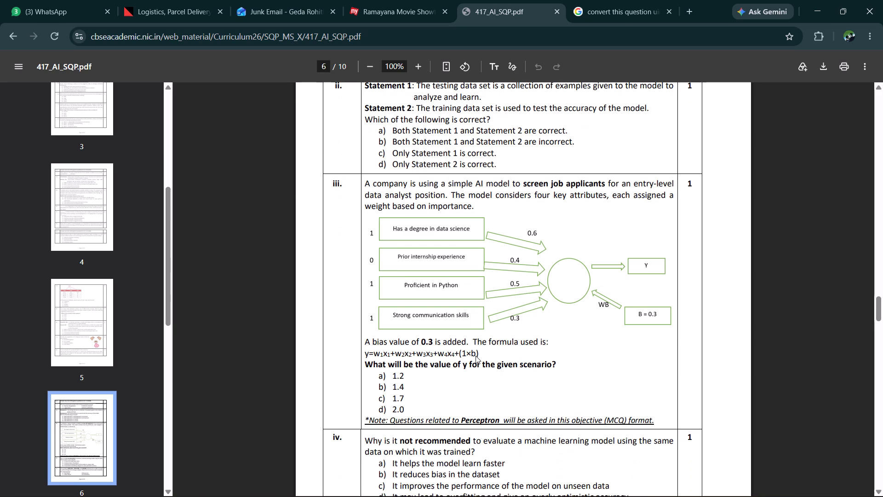
scroll(476, 356, down, 1)
scroll(573, 353, down, 1)
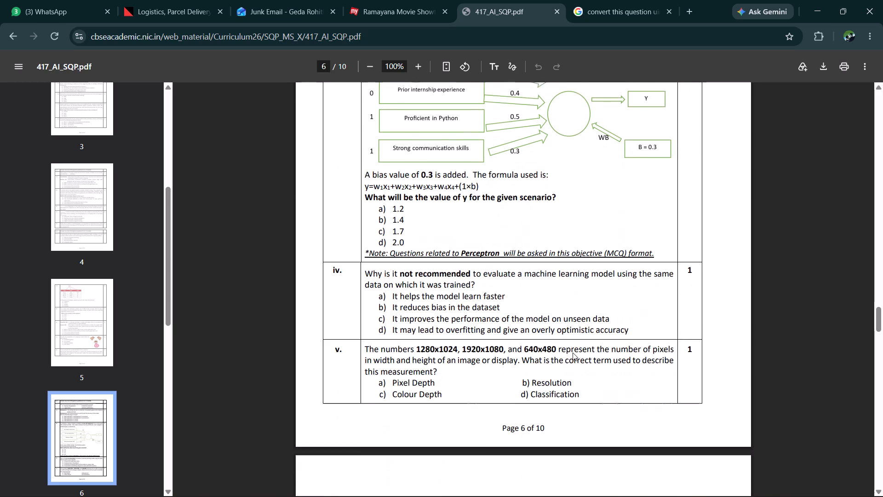
scroll(573, 353, down, 1)
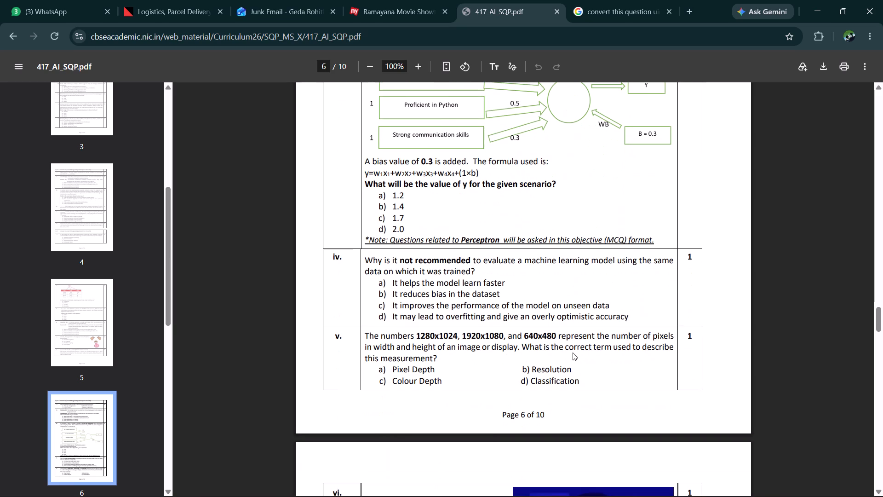
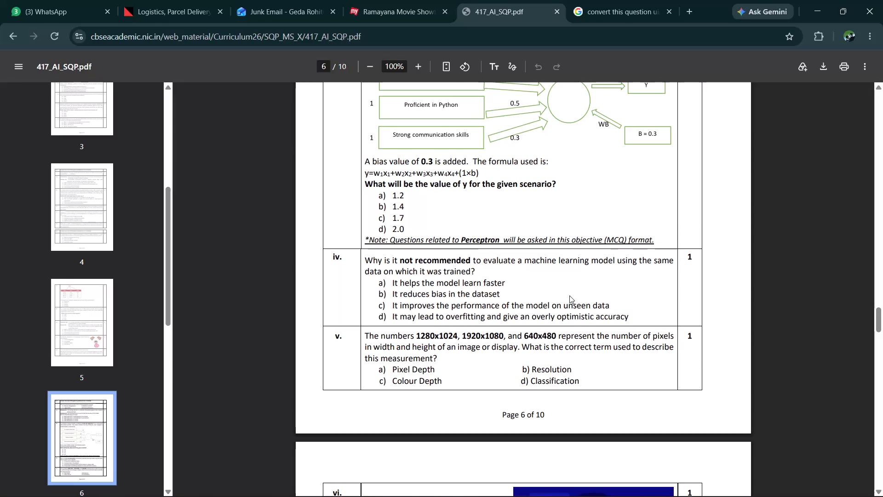
Copy sample-paper Q. 4 iv, on evaluating a model with its training data, including its four options, and switch to the Word paper.
scroll(569, 295, down, 3)
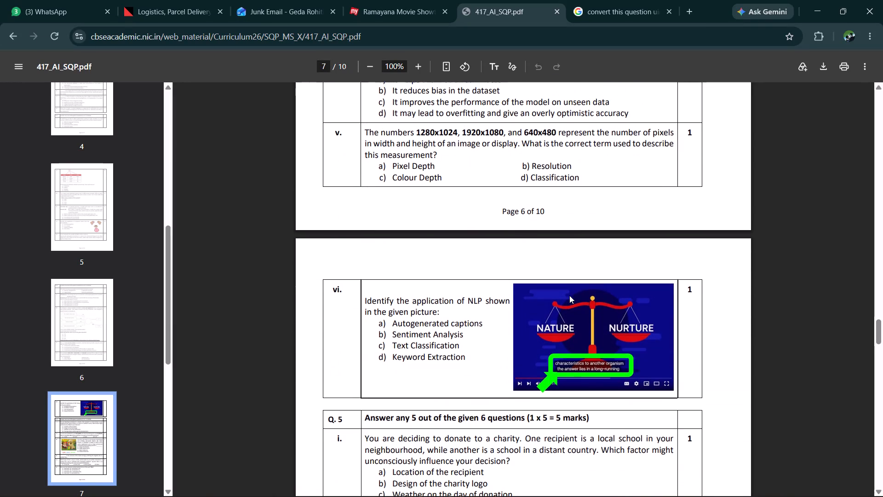
scroll(569, 295, down, 1)
scroll(569, 295, up, 1)
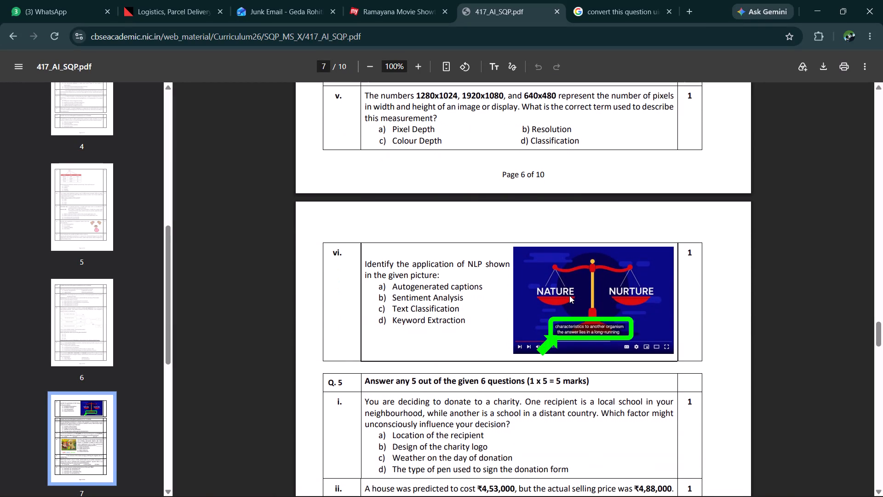
scroll(569, 295, up, 1)
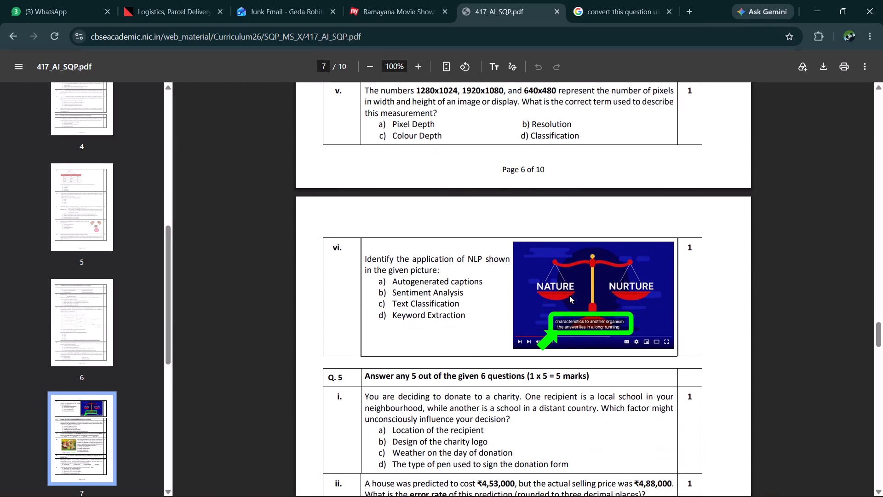
scroll(569, 295, up, 1)
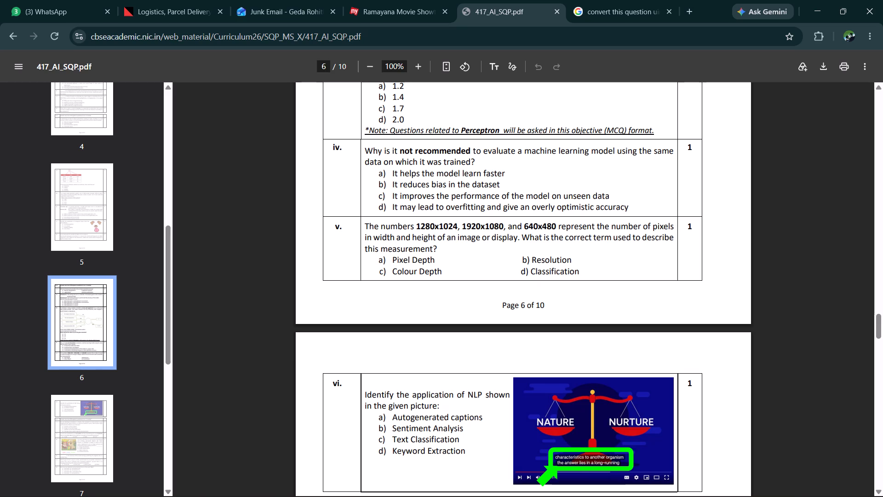
drag(630, 208, 375, 155)
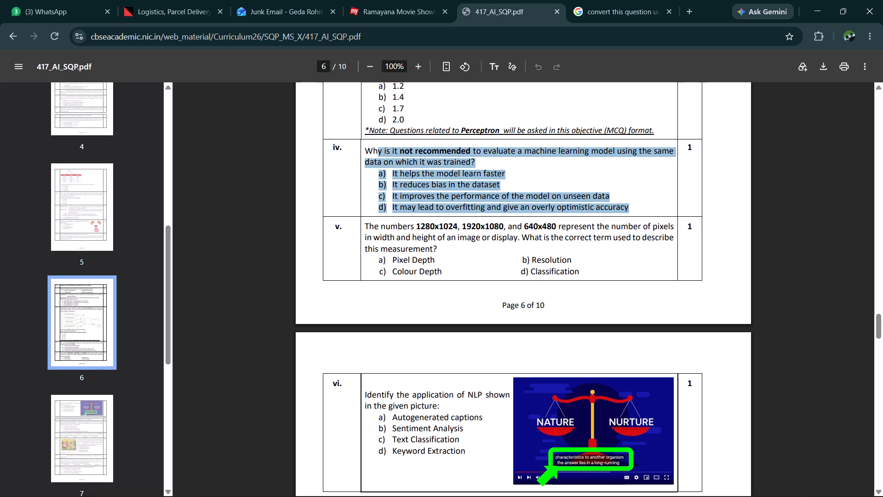
drag(375, 155, 365, 150)
key(ctrl+c)
key(alt+Tab)
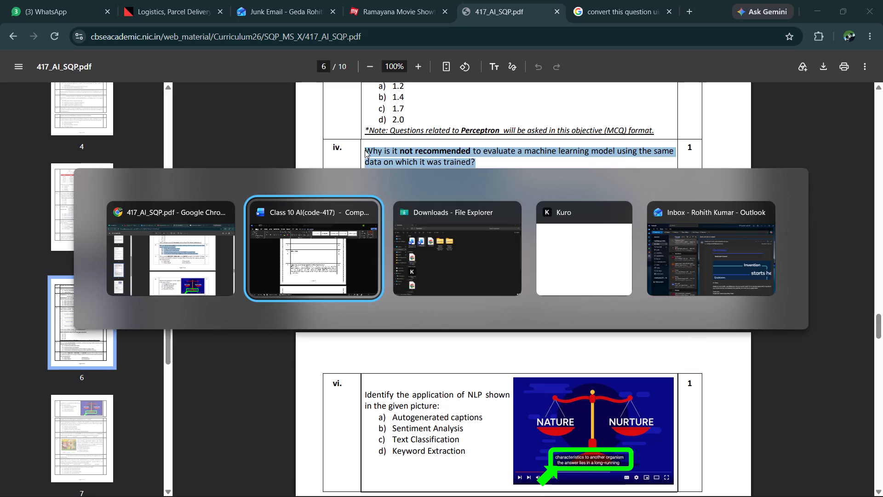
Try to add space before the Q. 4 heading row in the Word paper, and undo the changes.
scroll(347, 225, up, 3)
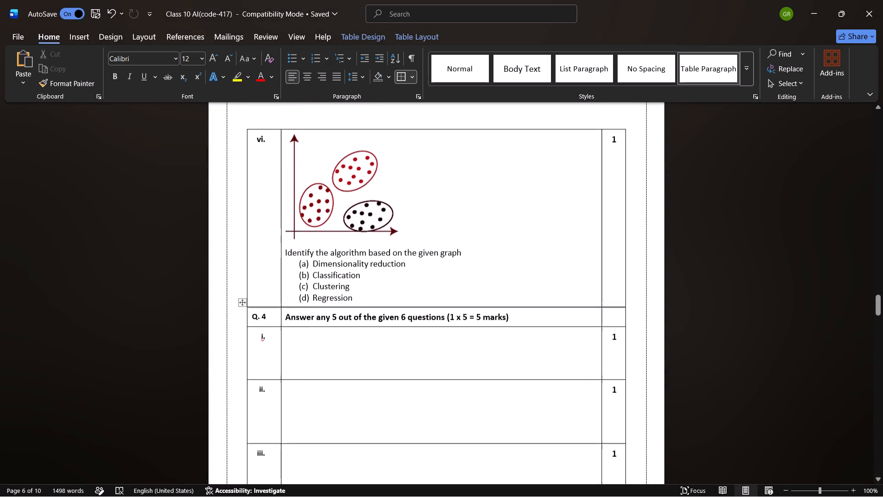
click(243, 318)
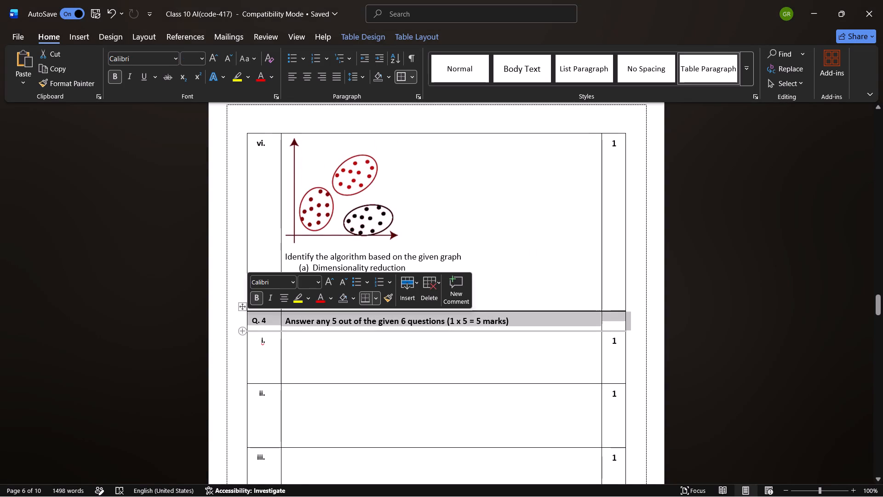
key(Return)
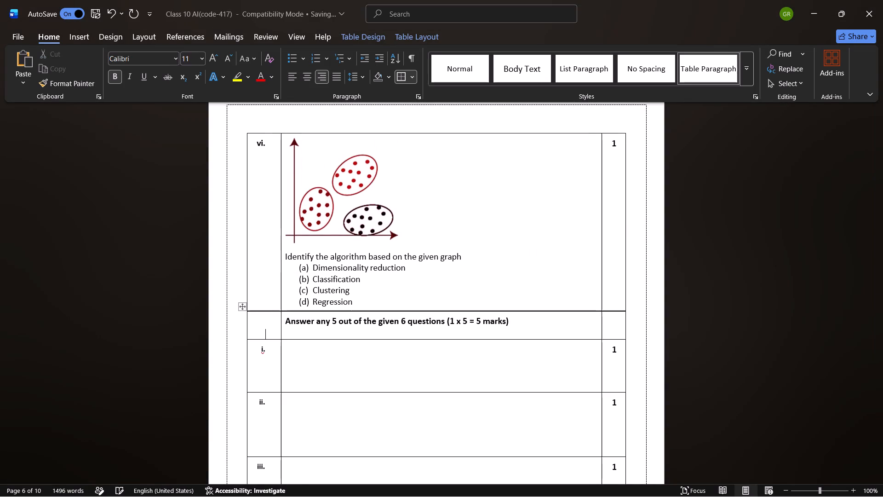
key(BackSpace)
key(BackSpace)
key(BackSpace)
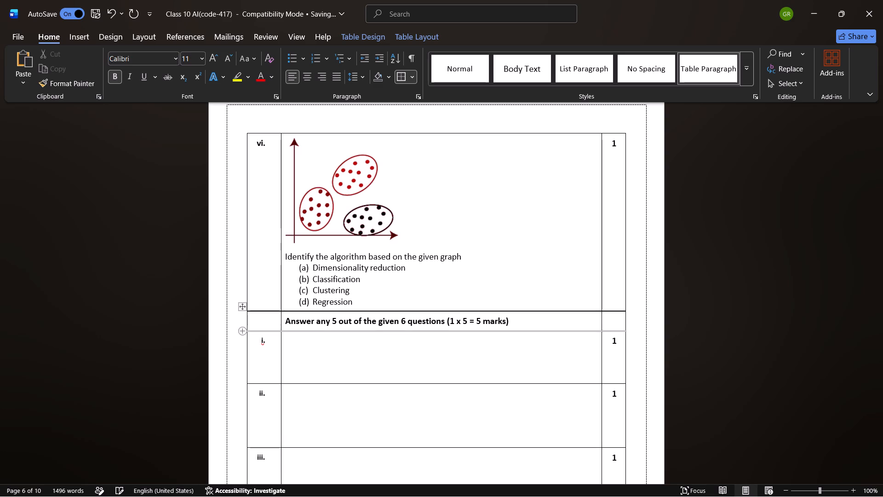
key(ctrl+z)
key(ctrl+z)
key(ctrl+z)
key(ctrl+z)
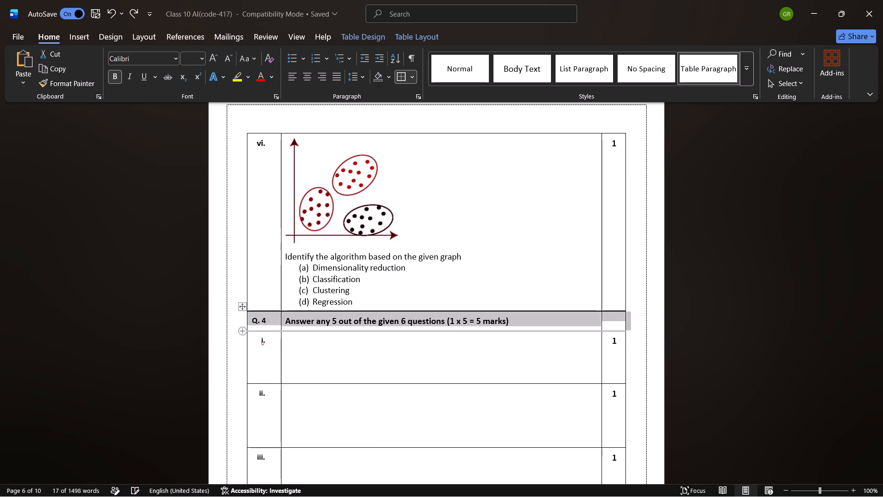
Remove all borders from the Q. 4 heading row.
click(412, 78)
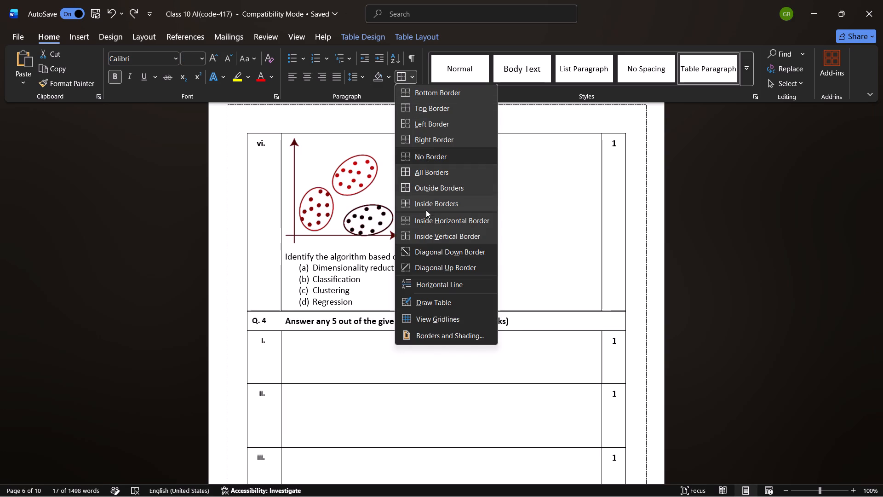
click(429, 157)
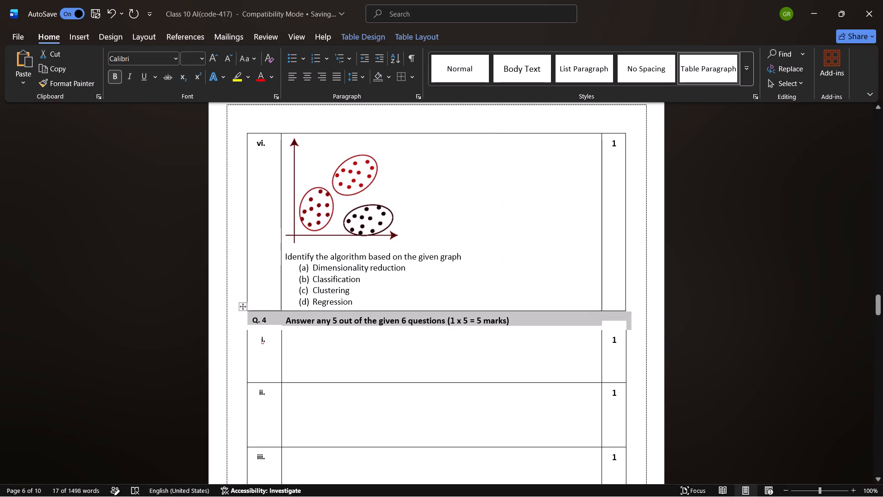
click(660, 302)
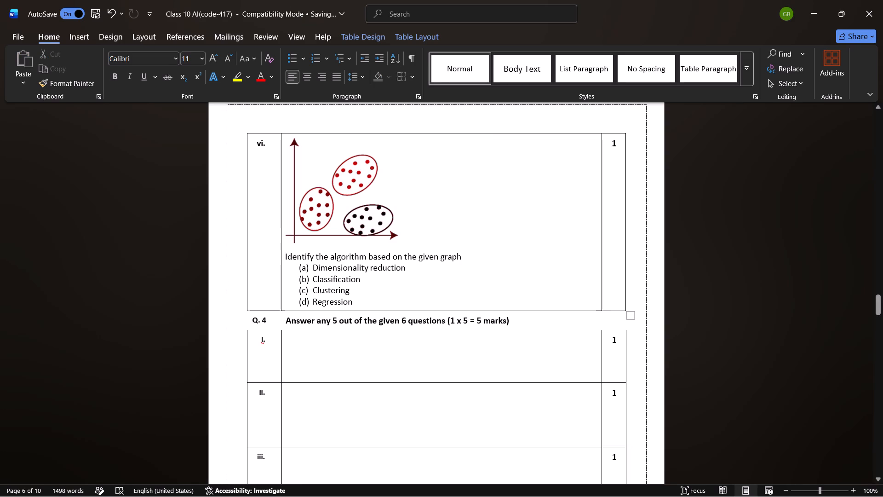
Apply a top border to row i of Q. 4, directly below the heading row.
drag(633, 335, 253, 349)
click(412, 77)
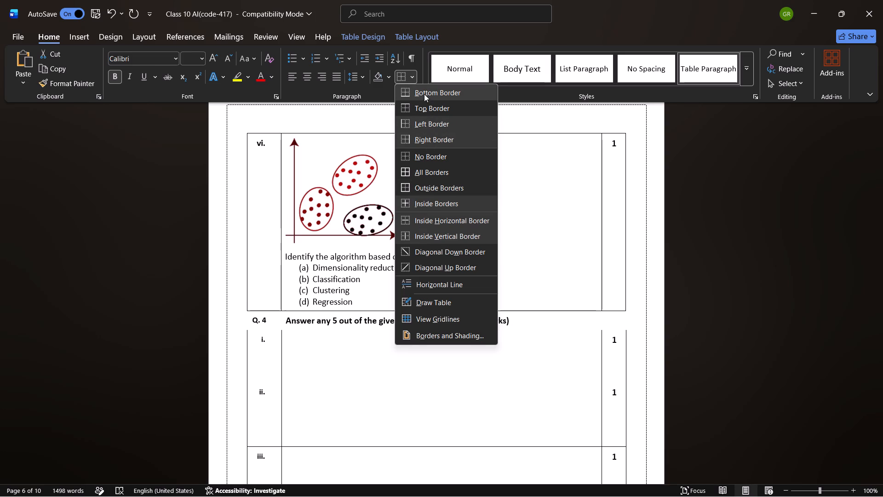
click(421, 108)
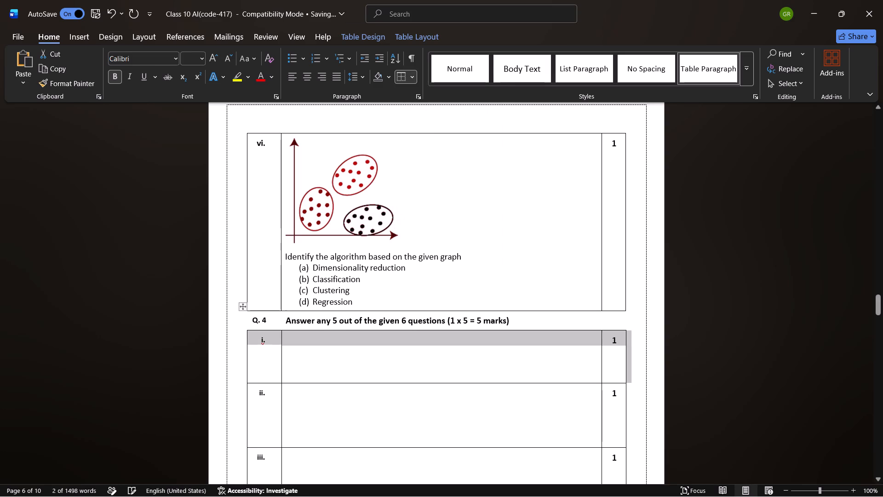
click(674, 268)
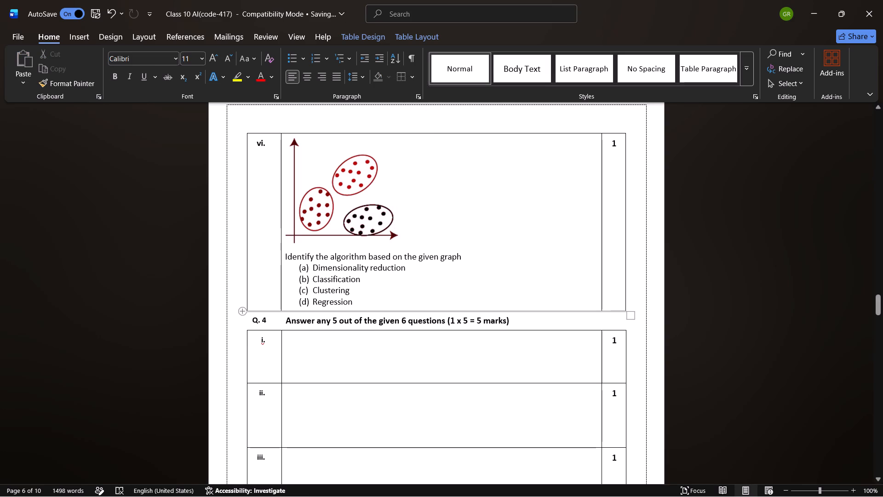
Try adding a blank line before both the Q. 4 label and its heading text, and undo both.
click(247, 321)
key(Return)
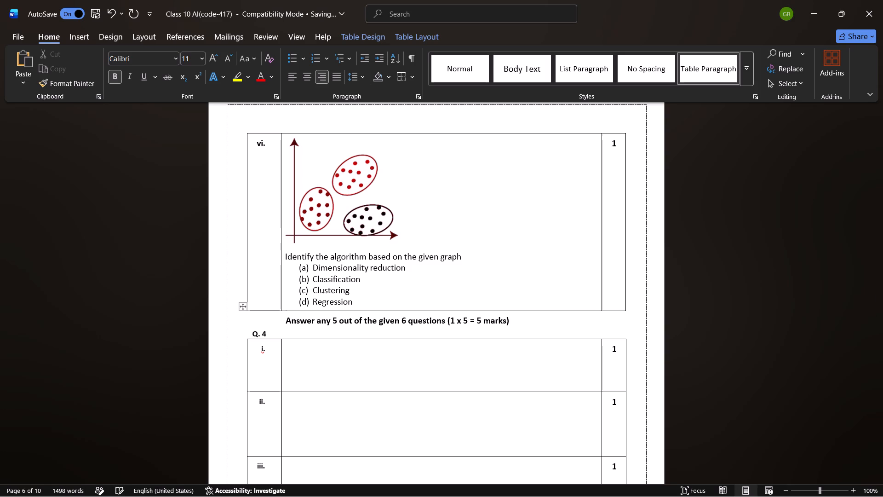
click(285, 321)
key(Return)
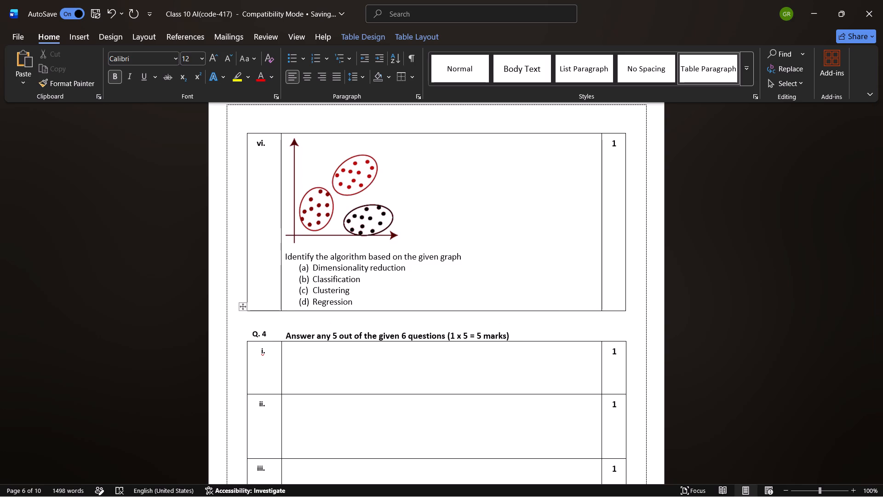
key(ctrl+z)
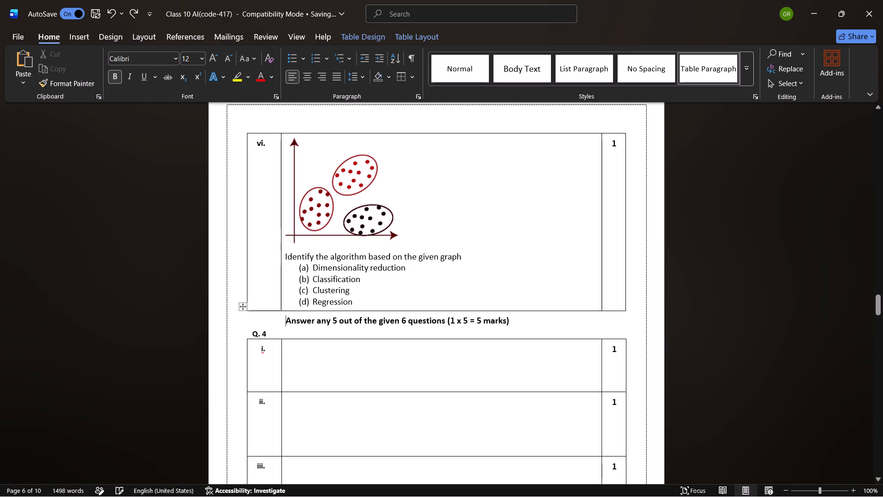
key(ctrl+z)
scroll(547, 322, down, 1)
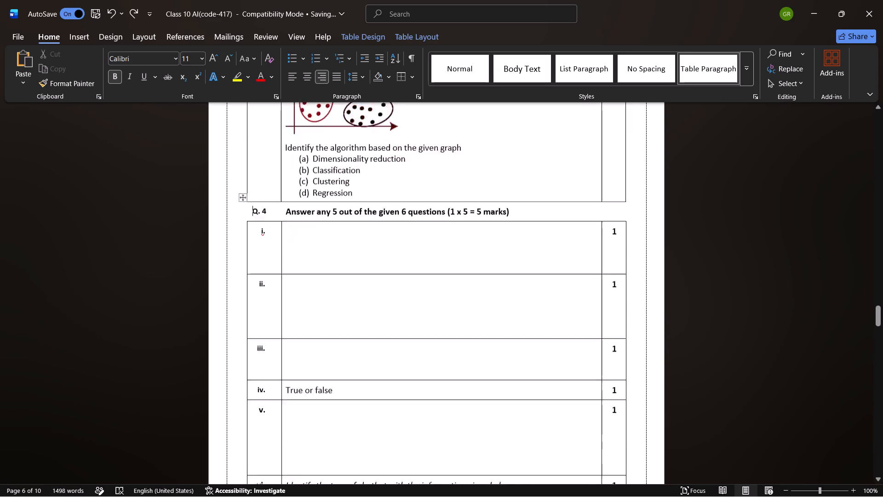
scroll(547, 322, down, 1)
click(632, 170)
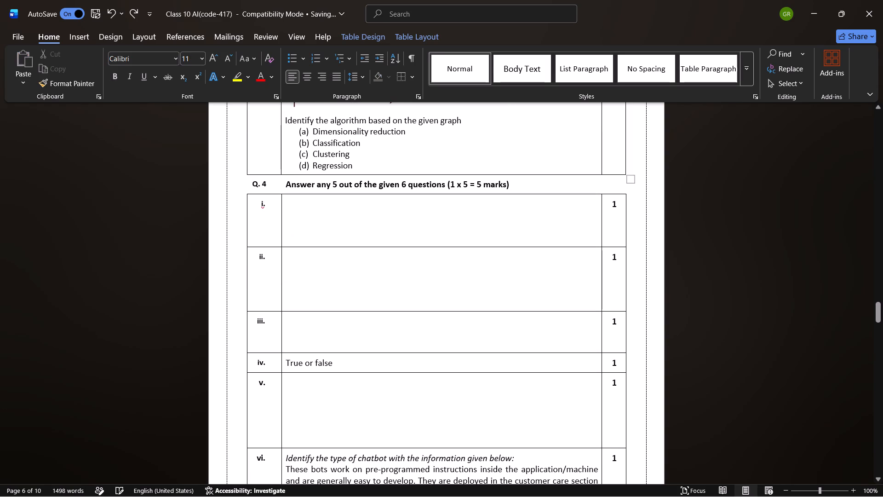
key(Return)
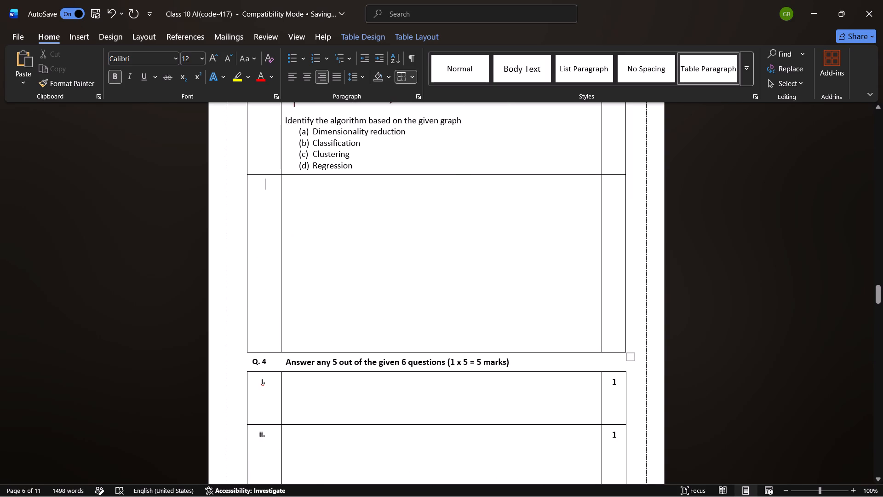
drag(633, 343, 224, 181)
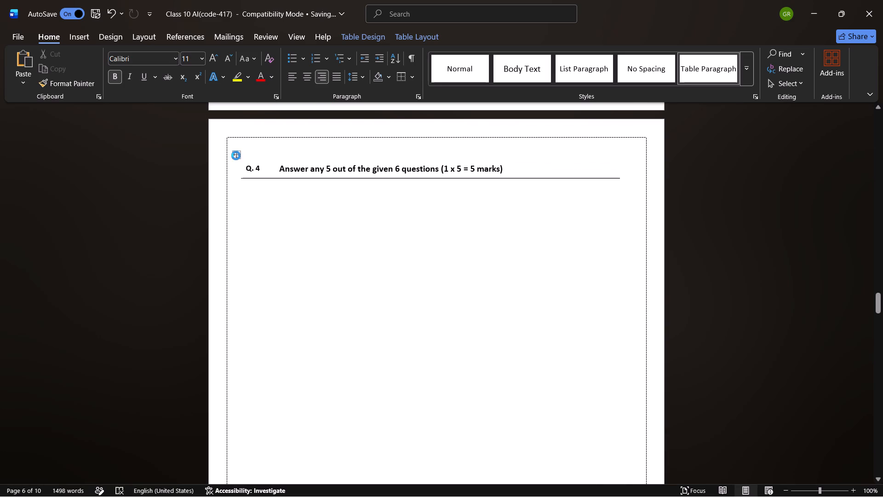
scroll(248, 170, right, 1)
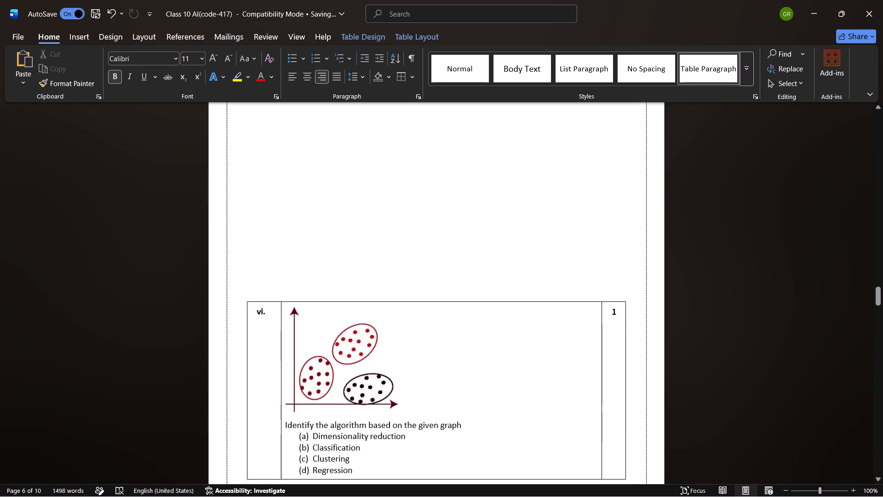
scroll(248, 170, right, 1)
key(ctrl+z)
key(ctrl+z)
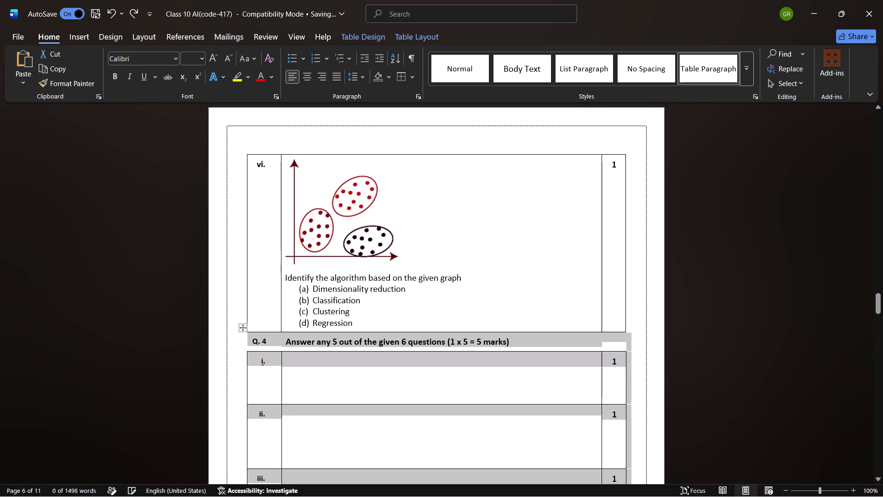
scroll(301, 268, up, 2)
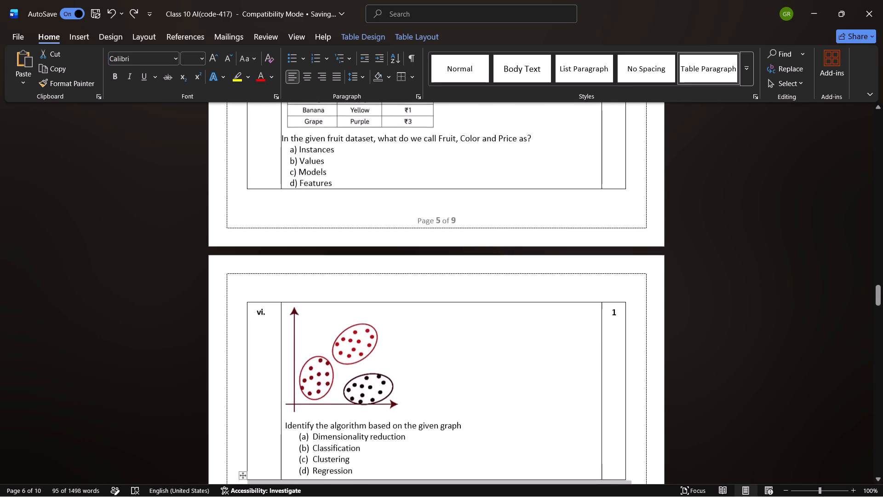
Shrink the clustering graph in Q. 3 vi to about 70% of its size and reduce its row height to fit.
scroll(301, 268, up, 3)
scroll(301, 268, down, 1)
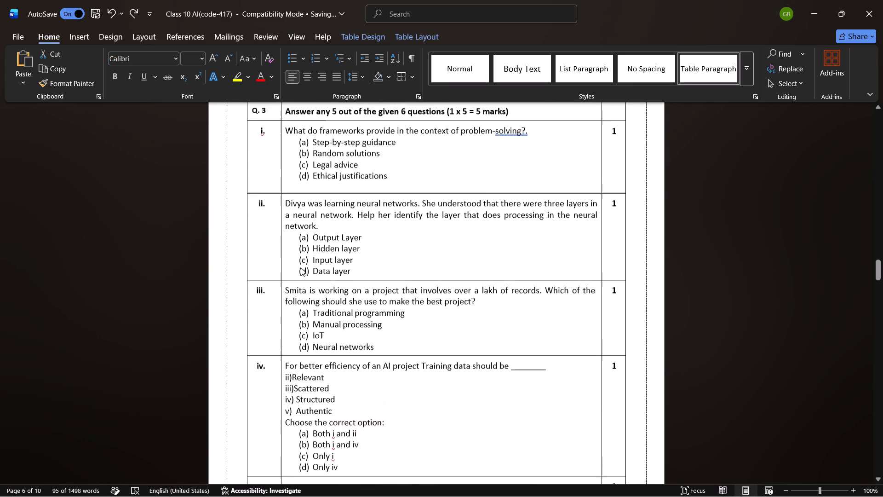
scroll(301, 268, down, 3)
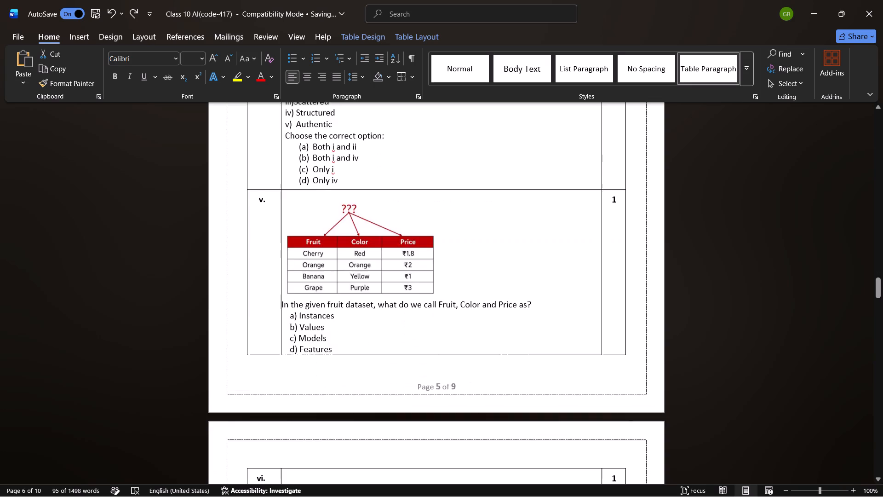
scroll(301, 268, down, 3)
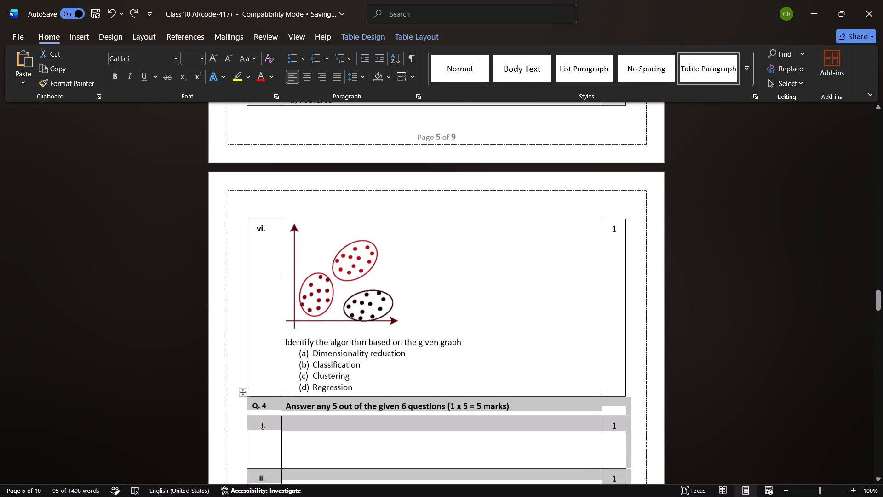
scroll(301, 268, down, 1)
click(357, 292)
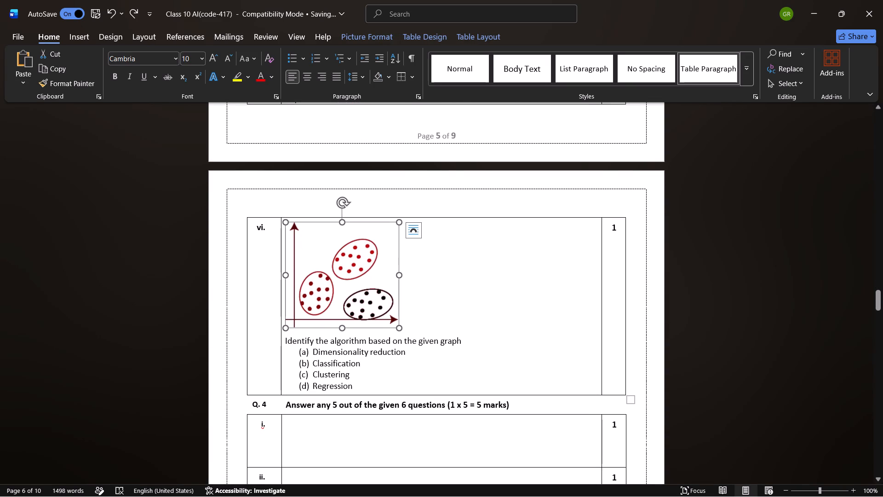
drag(399, 330, 365, 295)
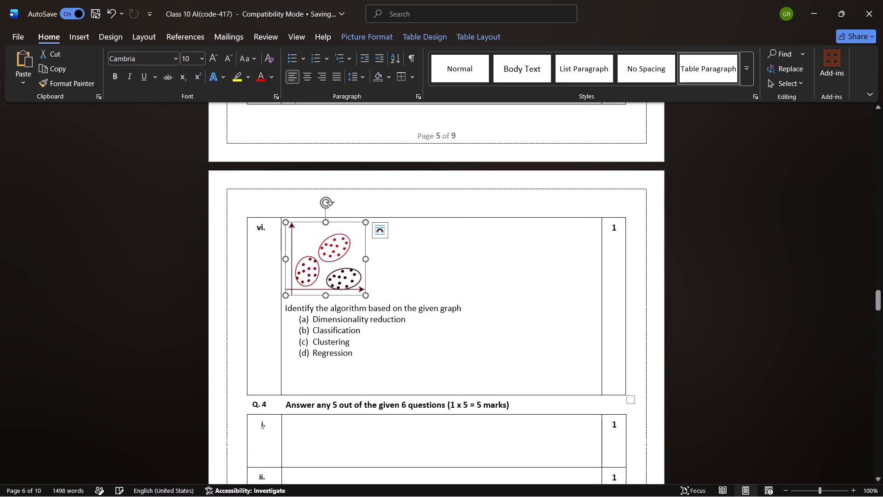
drag(397, 393, 396, 362)
click(481, 323)
Shrink the fruit dataset picture in Q. 3 v proportionally to about three quarters of its size.
scroll(481, 323, up, 1)
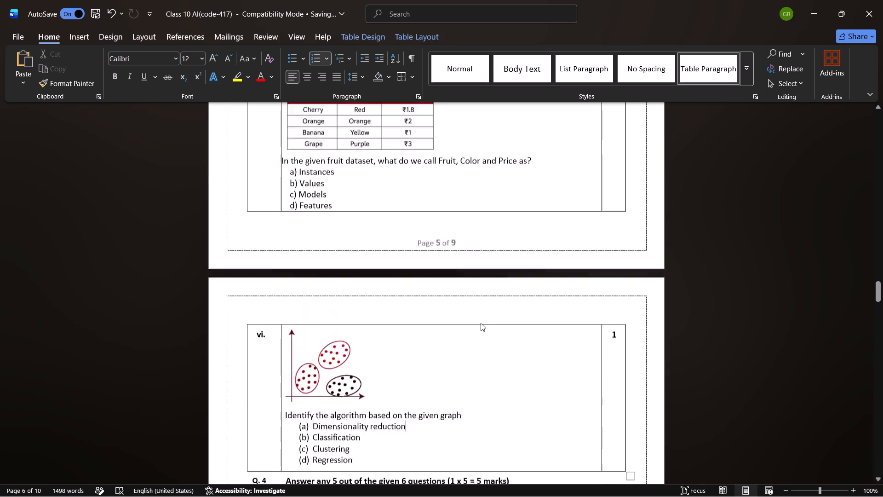
scroll(481, 323, up, 2)
click(387, 260)
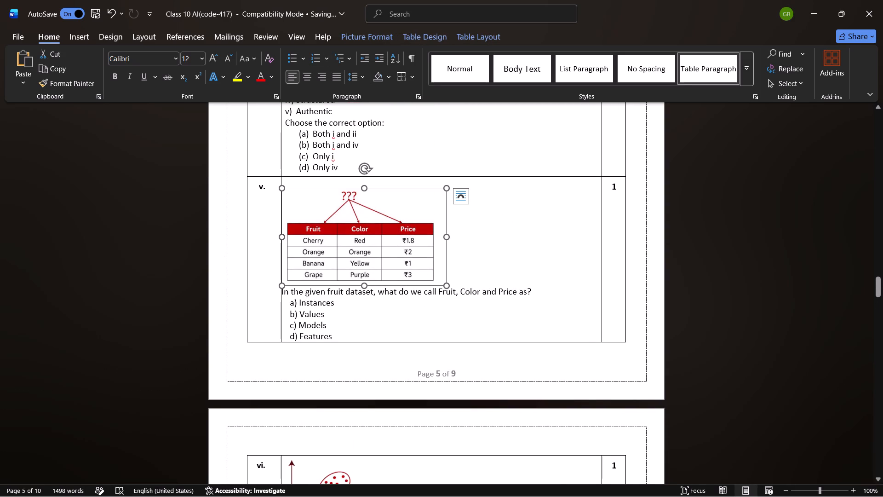
drag(446, 283, 409, 253)
drag(367, 207, 373, 202)
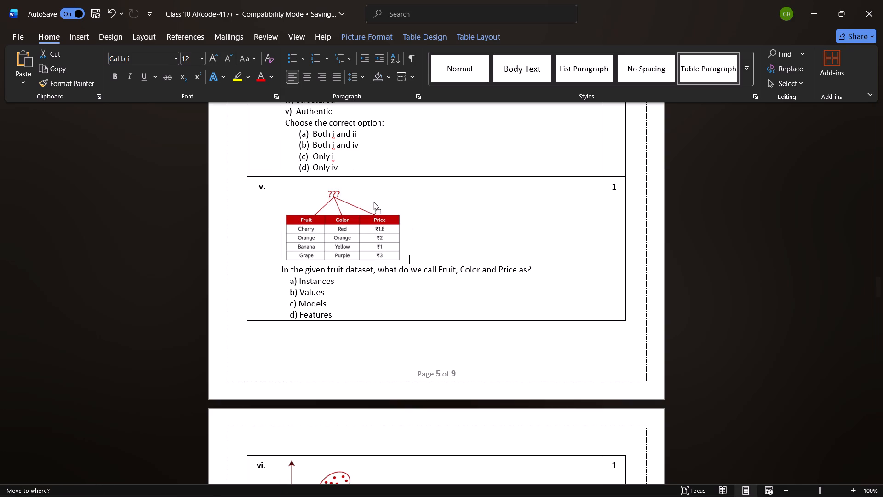
drag(373, 202, 373, 202)
Apply Square text wrapping to the fruit dataset picture so the question and options sit beside it.
click(422, 197)
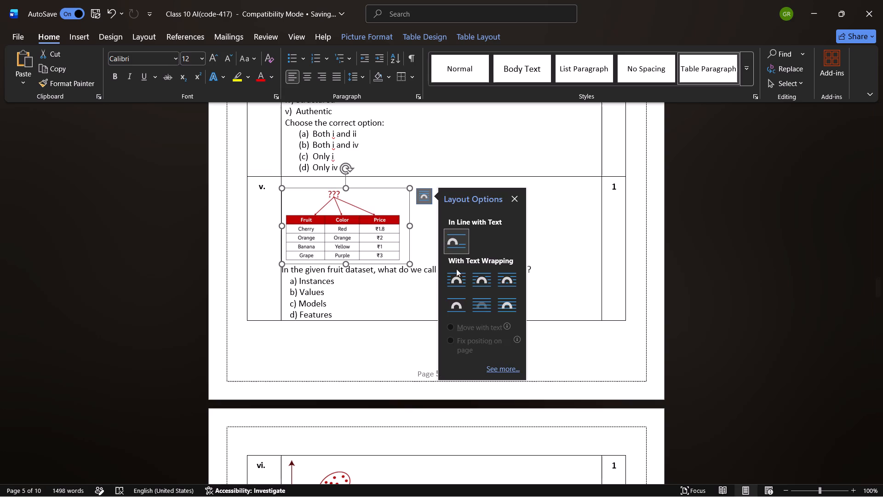
click(458, 273)
click(557, 245)
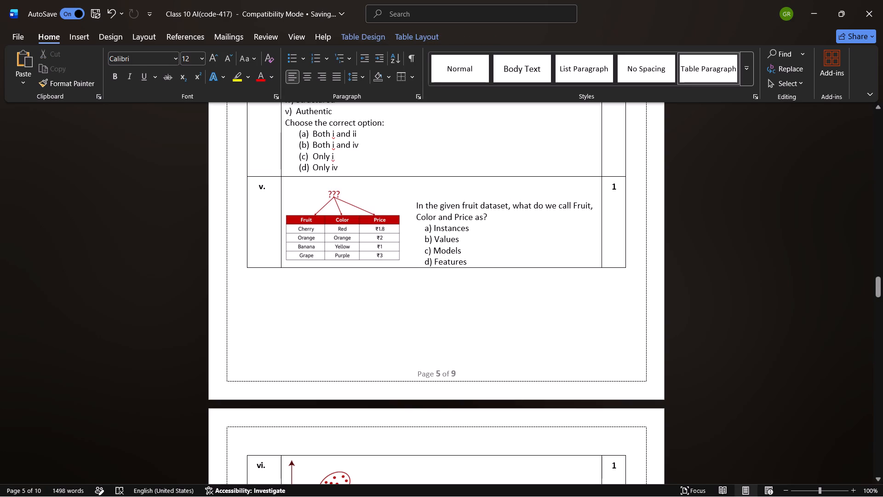
Apply Square text wrapping to the clustering graph in Q. 3 vi so the question and options sit beside it.
scroll(399, 258, down, 2)
click(338, 387)
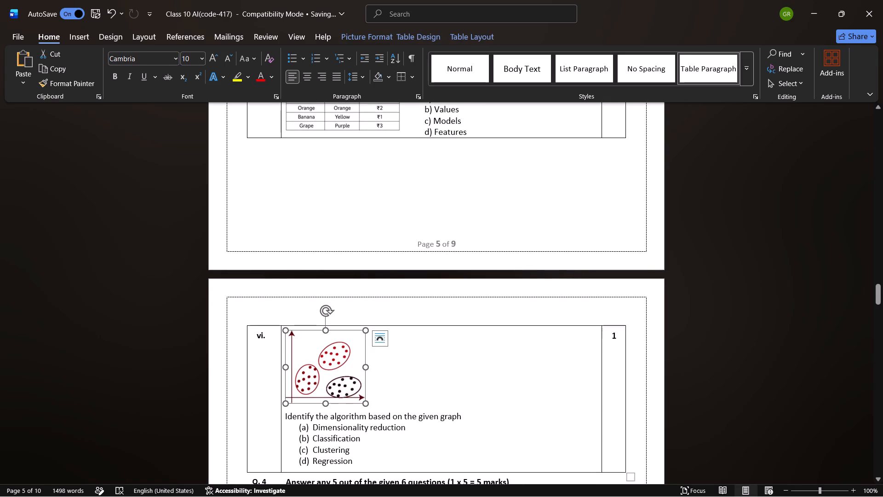
click(376, 343)
click(411, 389)
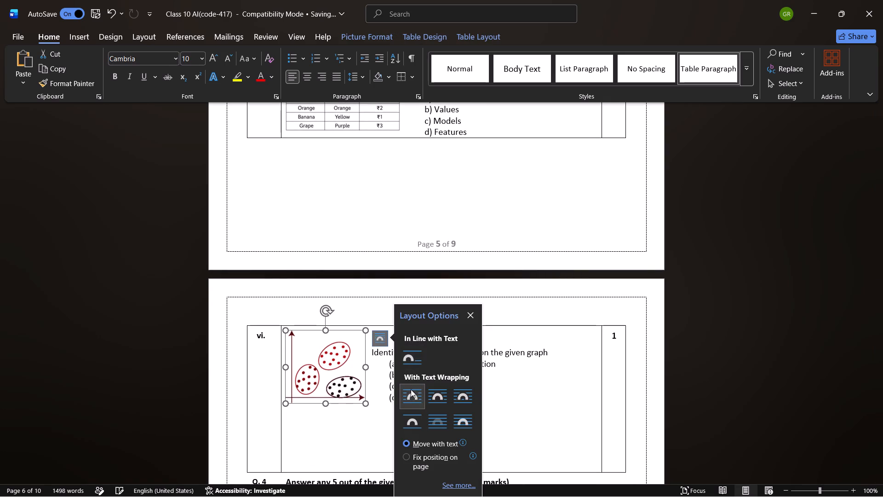
click(574, 372)
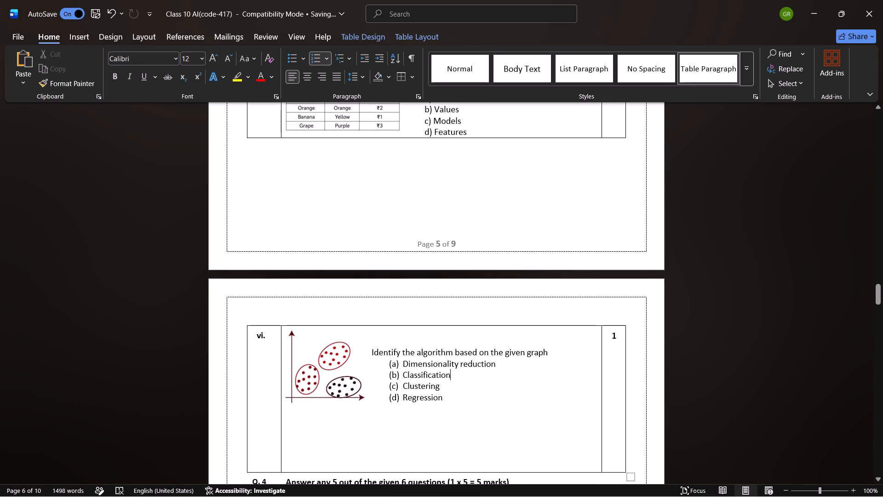
Reduce the height of the Q. 3 vi row so that it fits on page 5 below question v.
click(484, 472)
drag(484, 472, 489, 411)
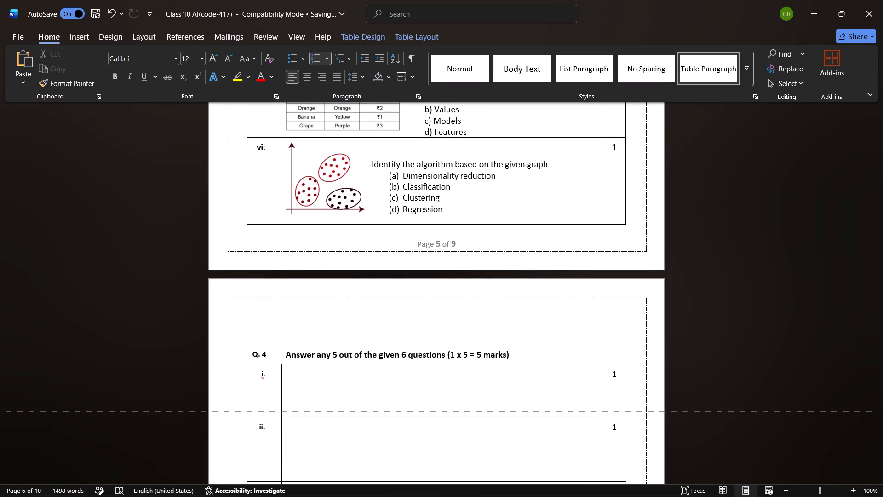
drag(489, 411, 489, 413)
scroll(489, 413, up, 1)
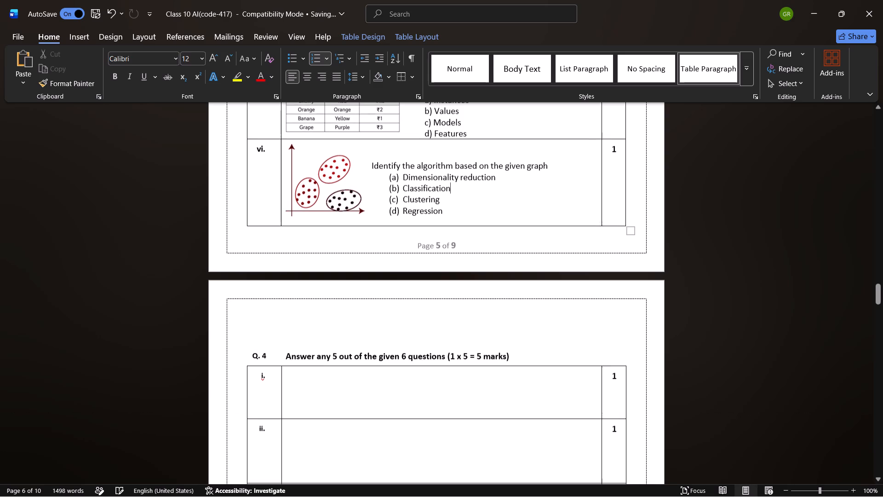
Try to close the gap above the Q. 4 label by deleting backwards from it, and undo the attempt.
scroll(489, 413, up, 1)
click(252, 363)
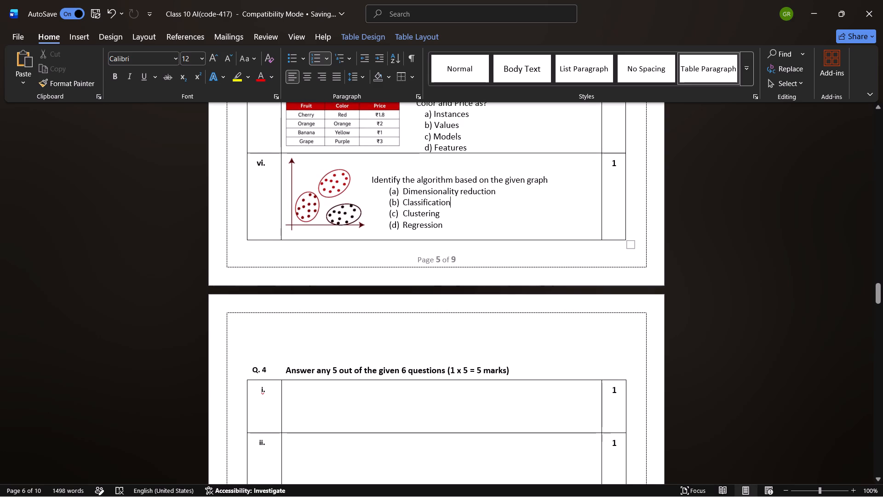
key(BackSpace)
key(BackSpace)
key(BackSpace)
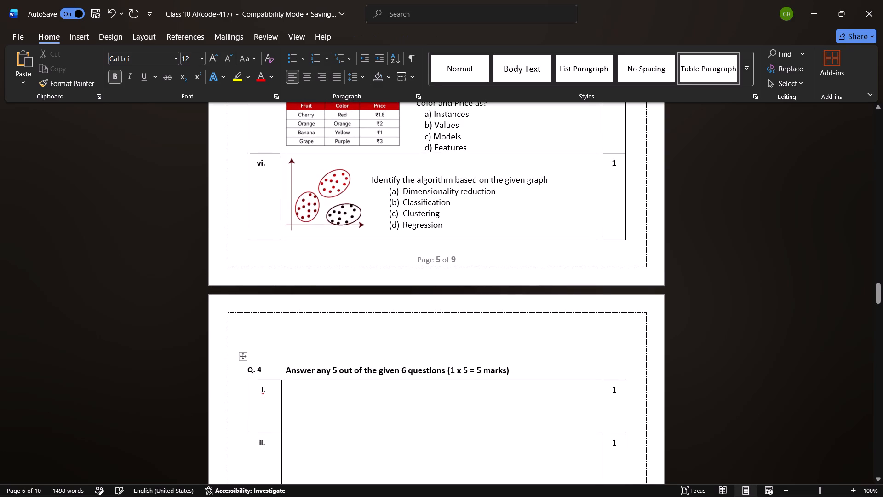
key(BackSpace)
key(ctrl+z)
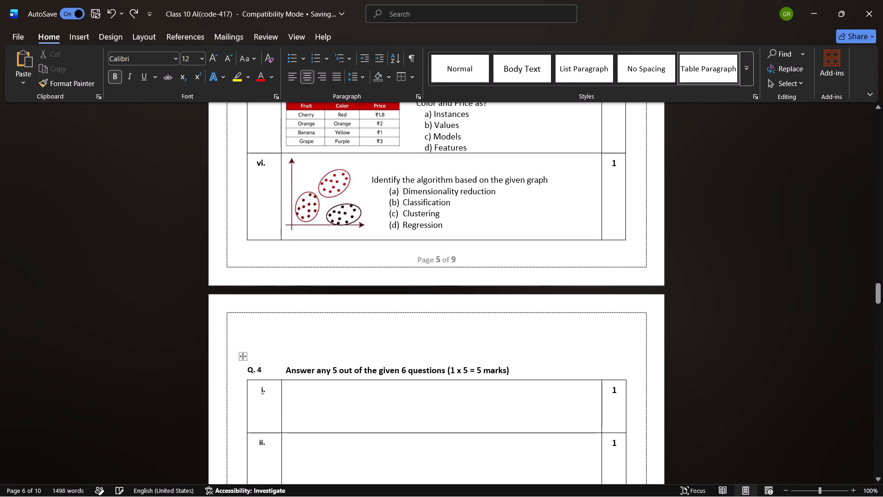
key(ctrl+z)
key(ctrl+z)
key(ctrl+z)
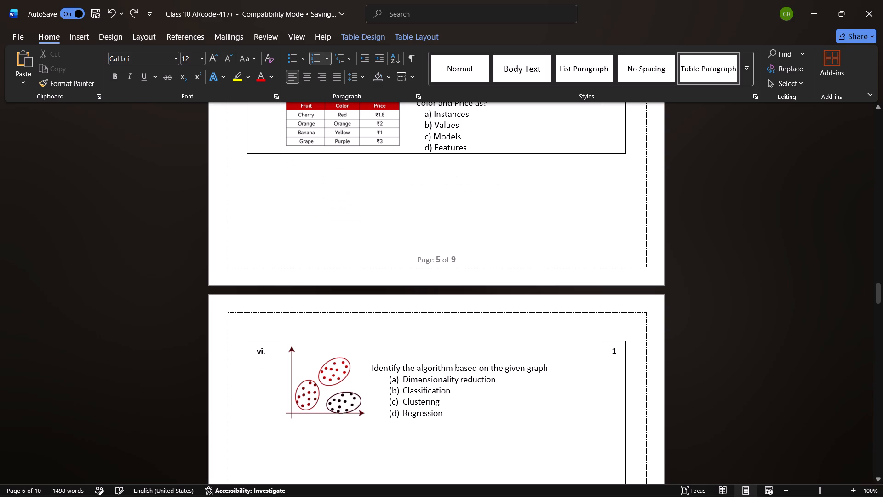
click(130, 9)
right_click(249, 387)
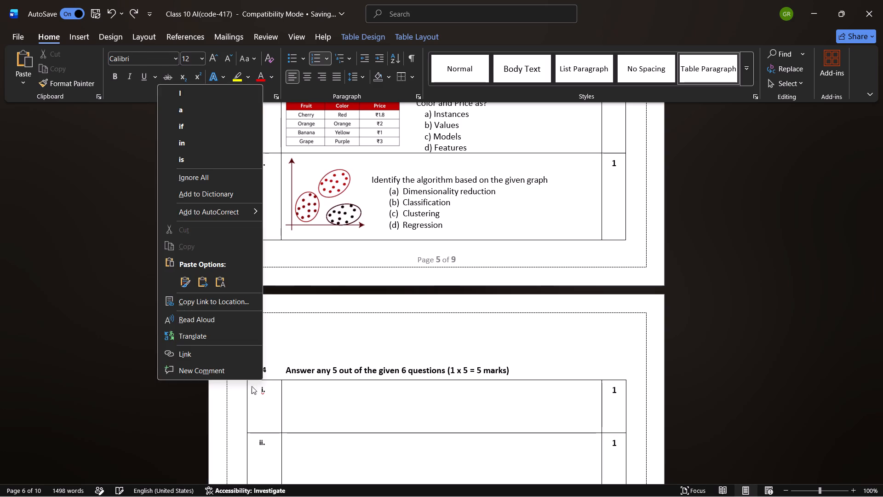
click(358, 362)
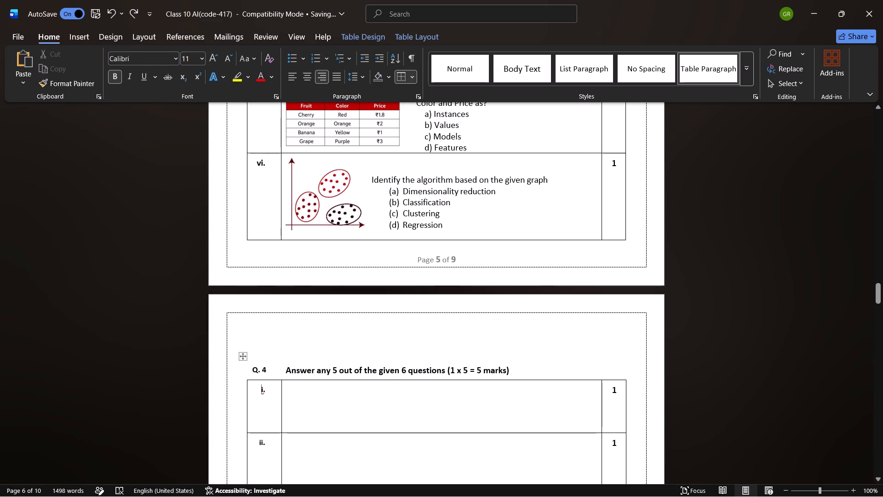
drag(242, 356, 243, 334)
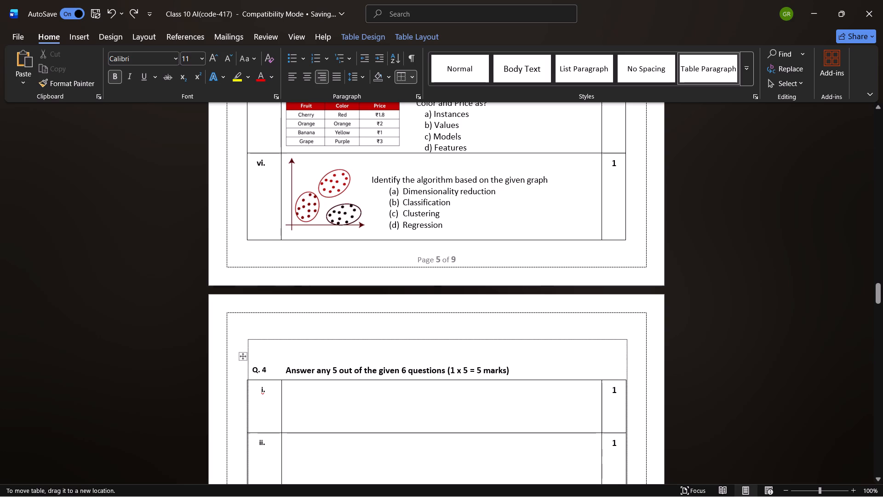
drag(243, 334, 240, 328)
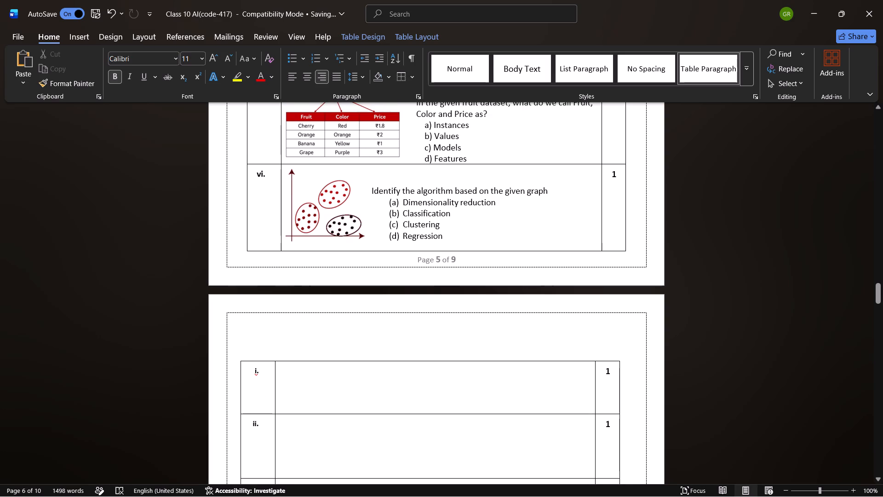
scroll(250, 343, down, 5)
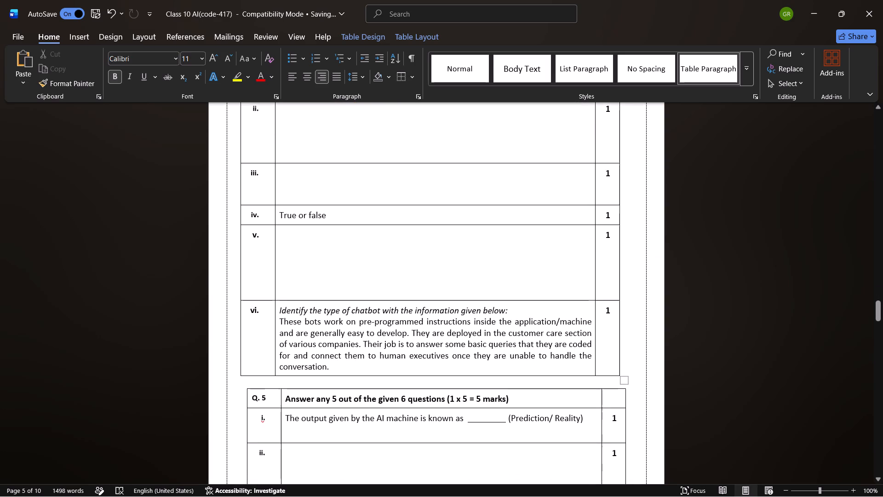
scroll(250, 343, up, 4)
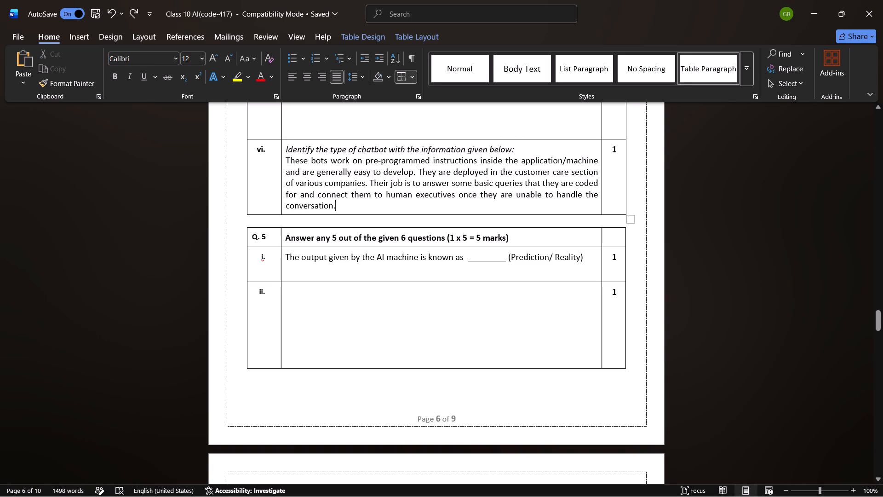
Delete the whole Q. 4 table between Q. 3 and Q. 5.
scroll(463, 169, up, 4)
click(242, 274)
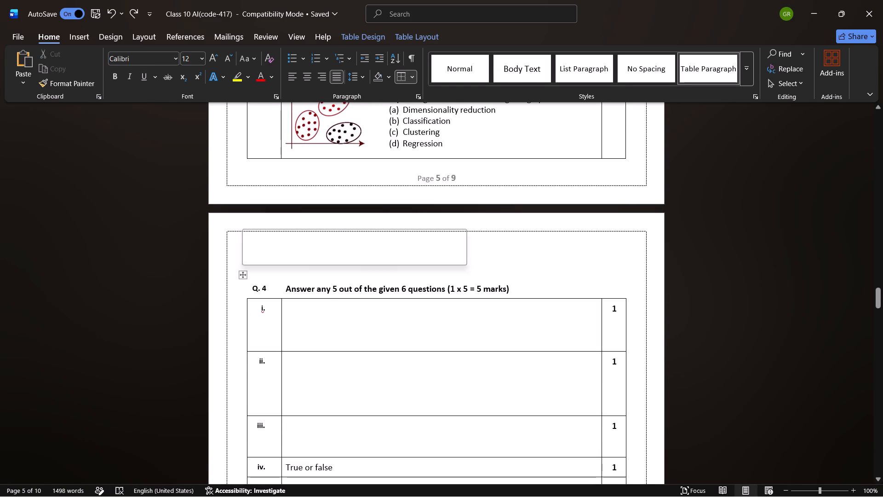
key(BackSpace)
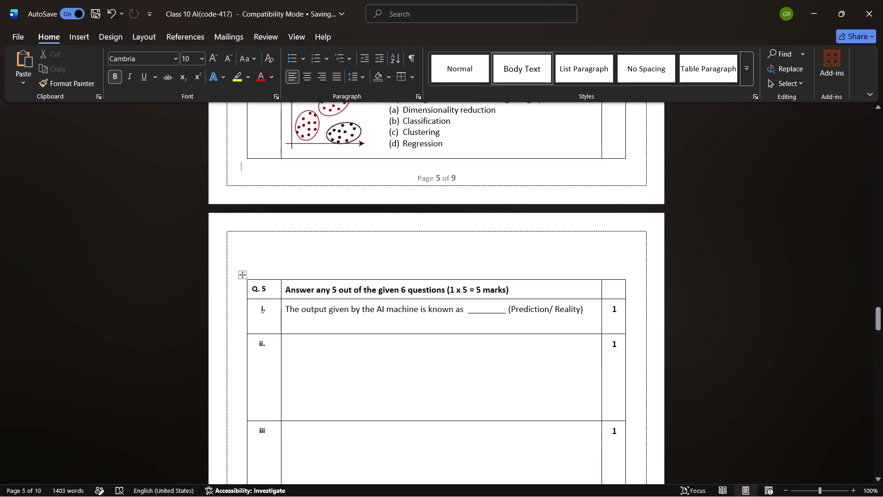
scroll(281, 302, down, 5)
scroll(281, 302, up, 1)
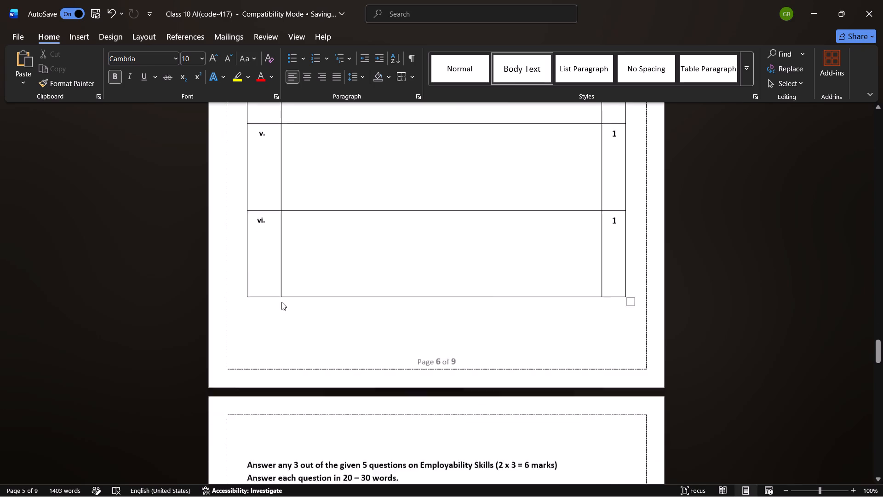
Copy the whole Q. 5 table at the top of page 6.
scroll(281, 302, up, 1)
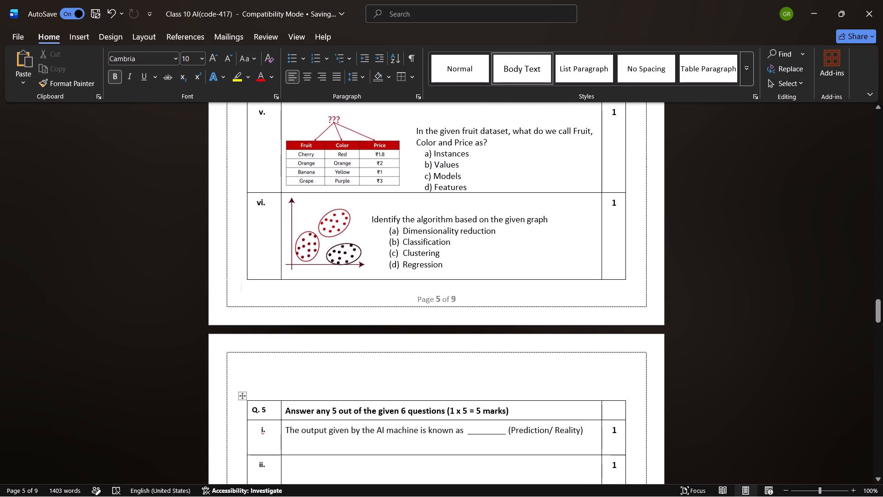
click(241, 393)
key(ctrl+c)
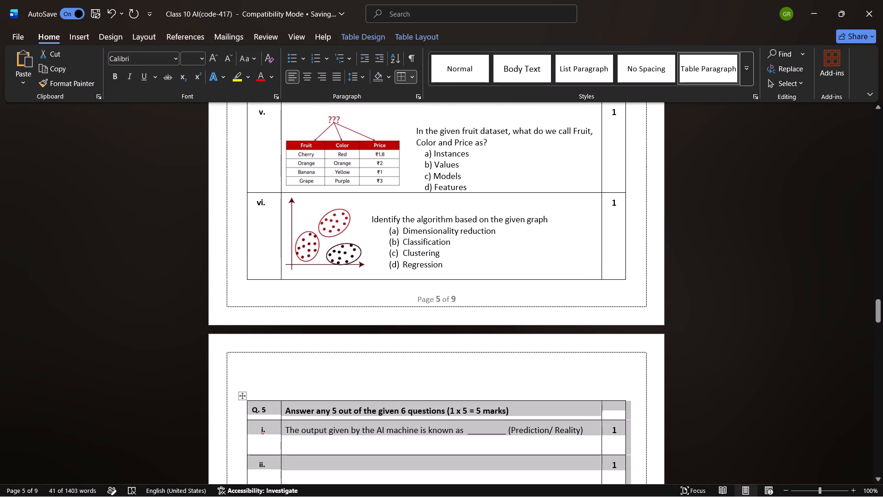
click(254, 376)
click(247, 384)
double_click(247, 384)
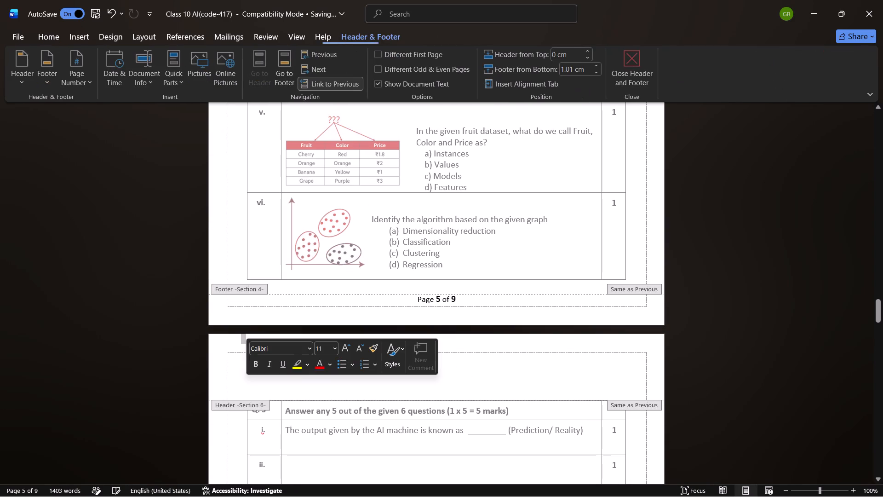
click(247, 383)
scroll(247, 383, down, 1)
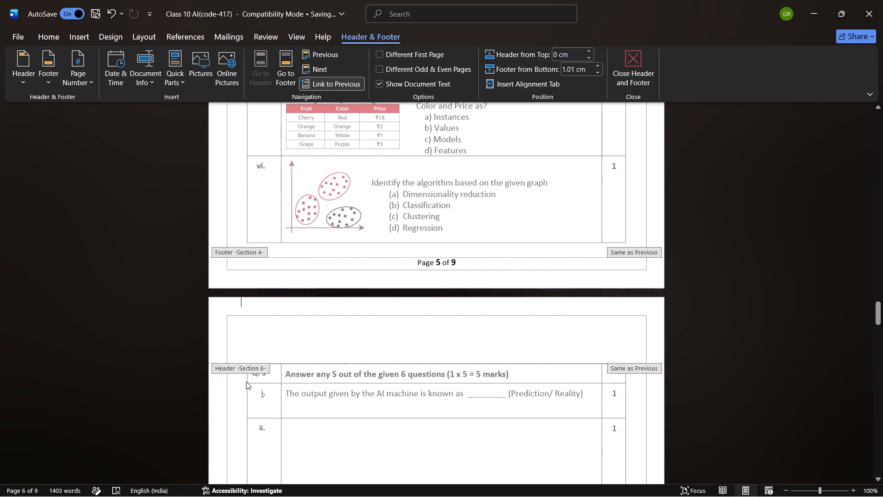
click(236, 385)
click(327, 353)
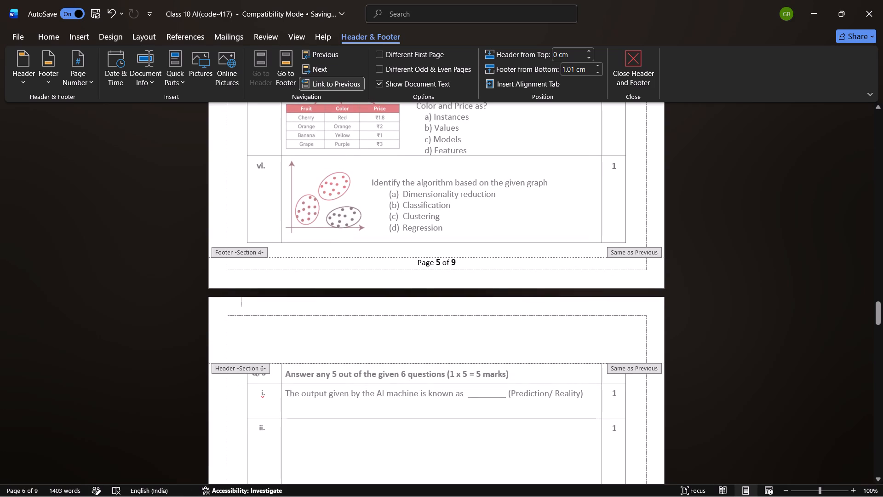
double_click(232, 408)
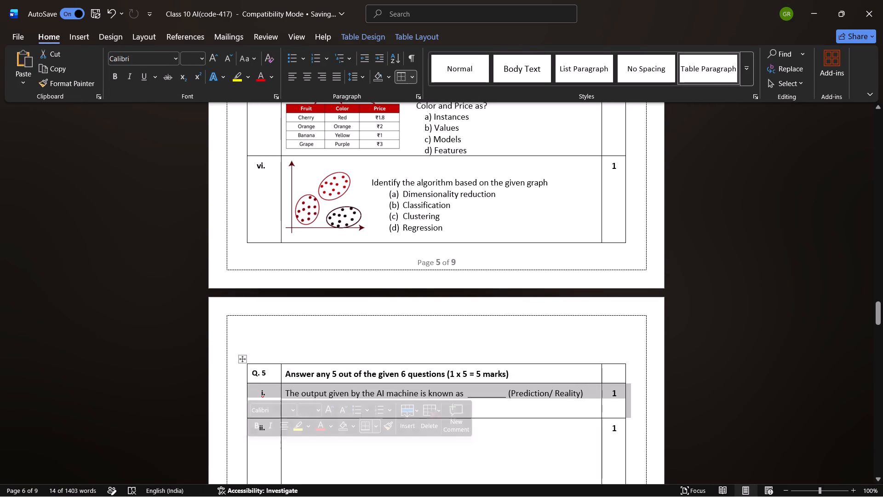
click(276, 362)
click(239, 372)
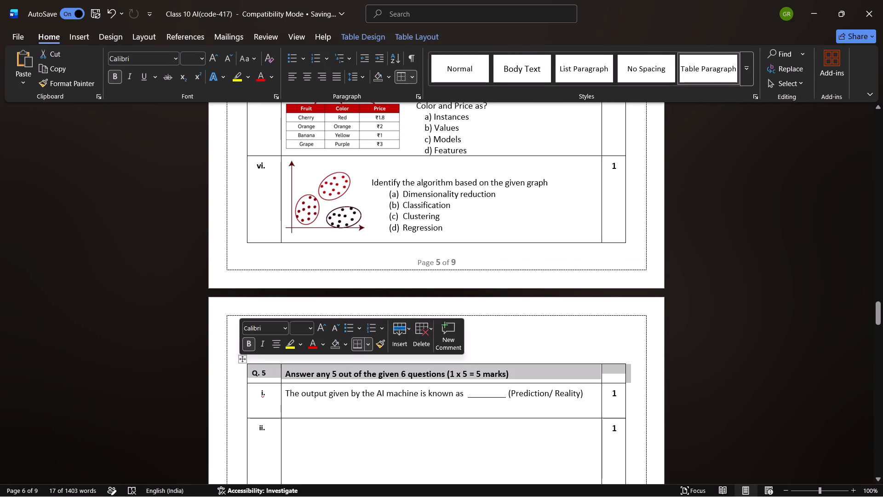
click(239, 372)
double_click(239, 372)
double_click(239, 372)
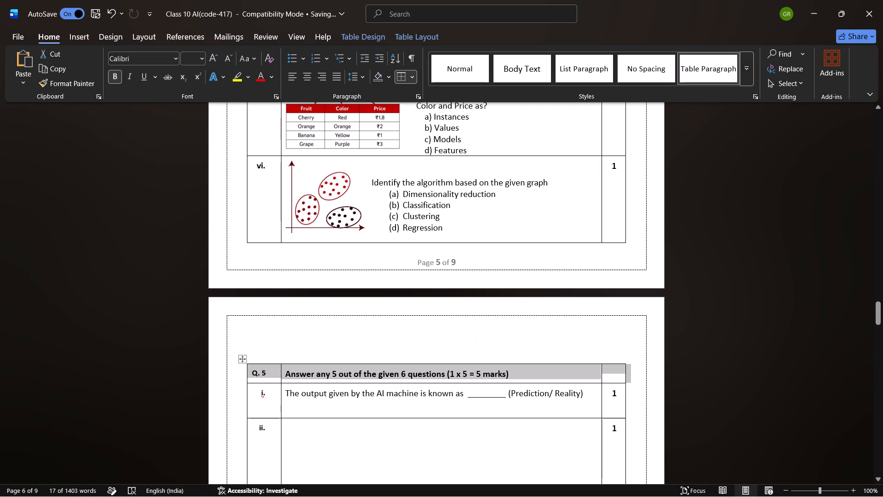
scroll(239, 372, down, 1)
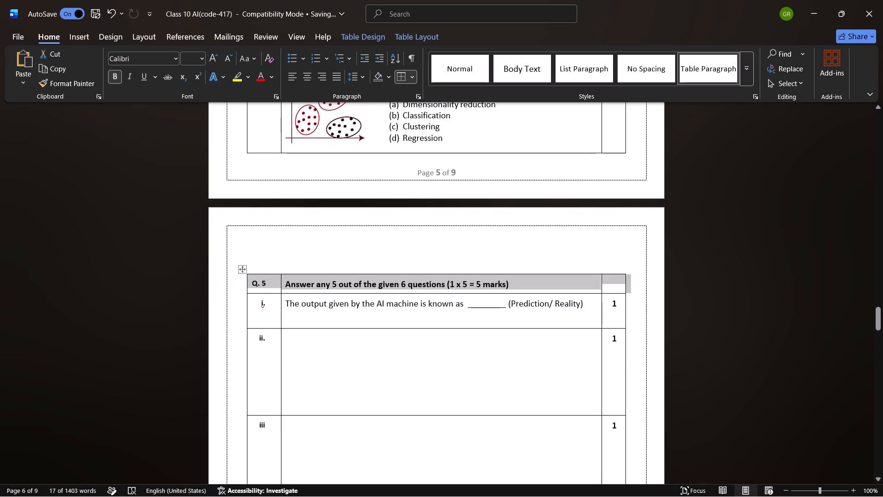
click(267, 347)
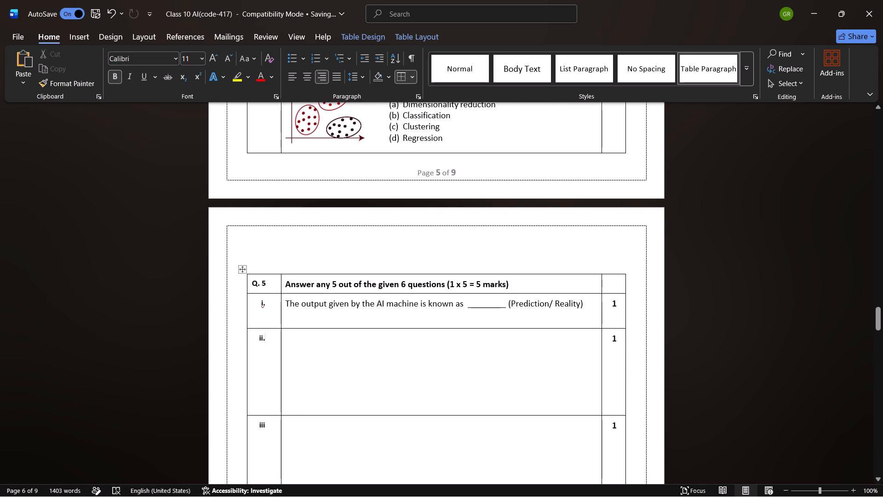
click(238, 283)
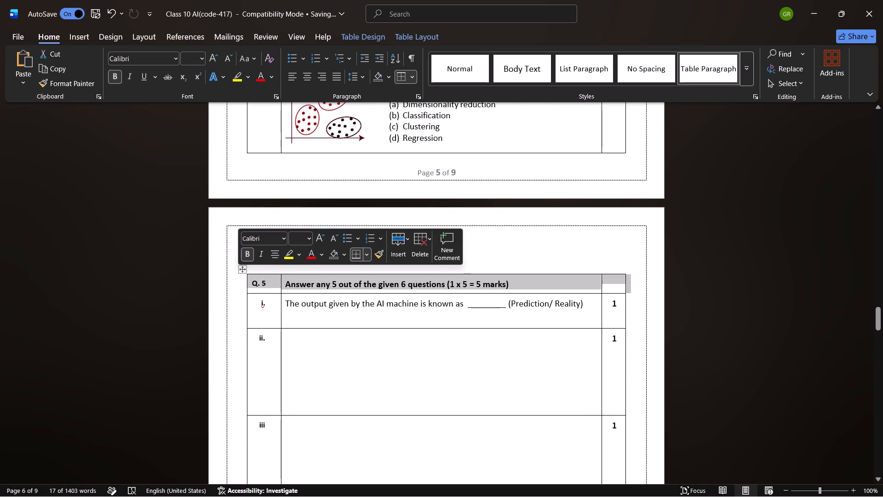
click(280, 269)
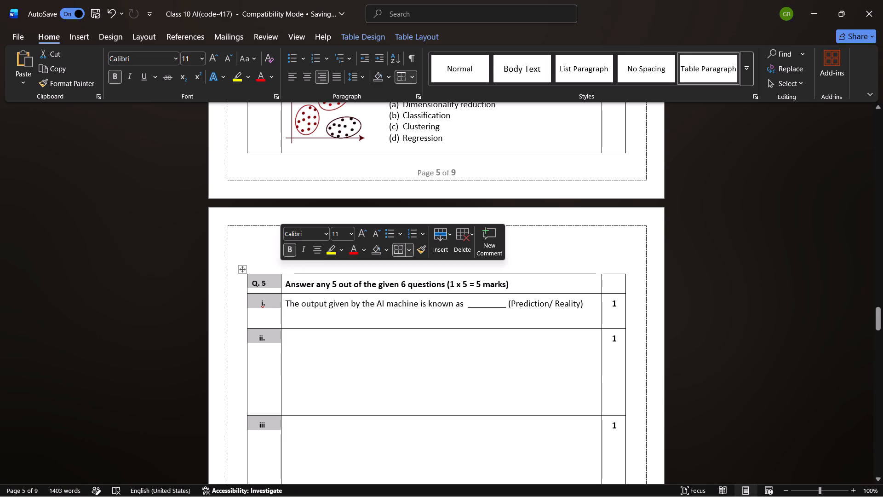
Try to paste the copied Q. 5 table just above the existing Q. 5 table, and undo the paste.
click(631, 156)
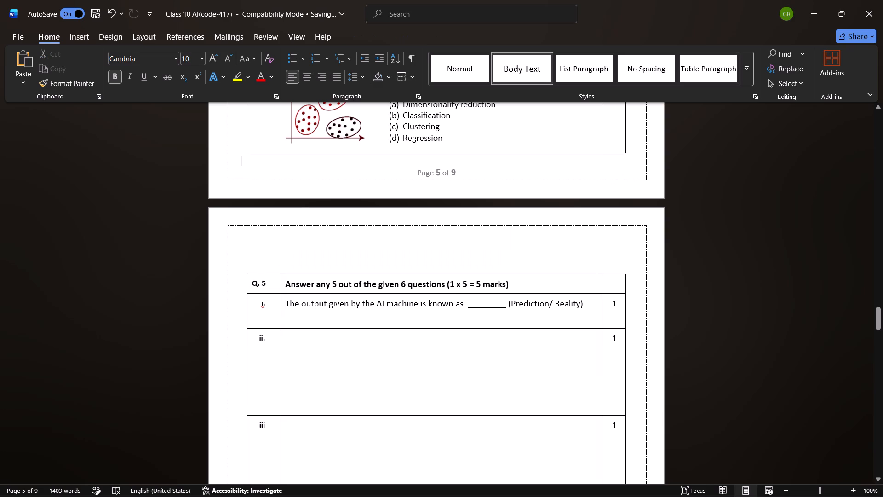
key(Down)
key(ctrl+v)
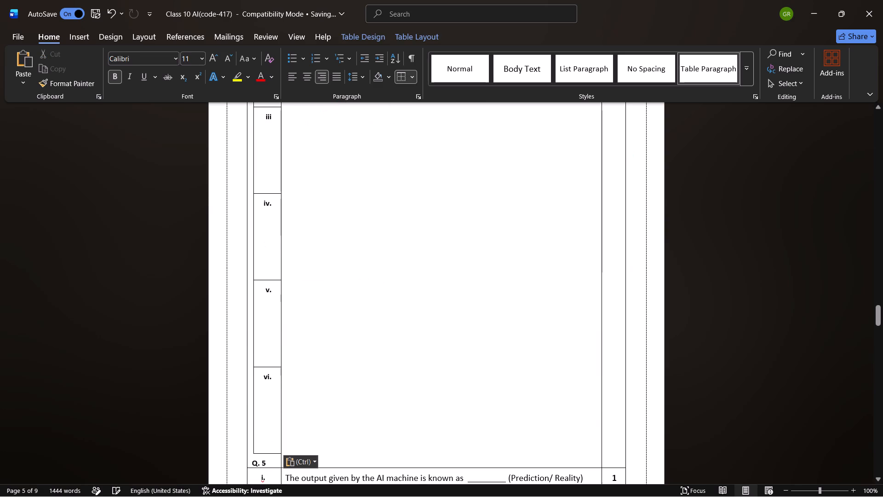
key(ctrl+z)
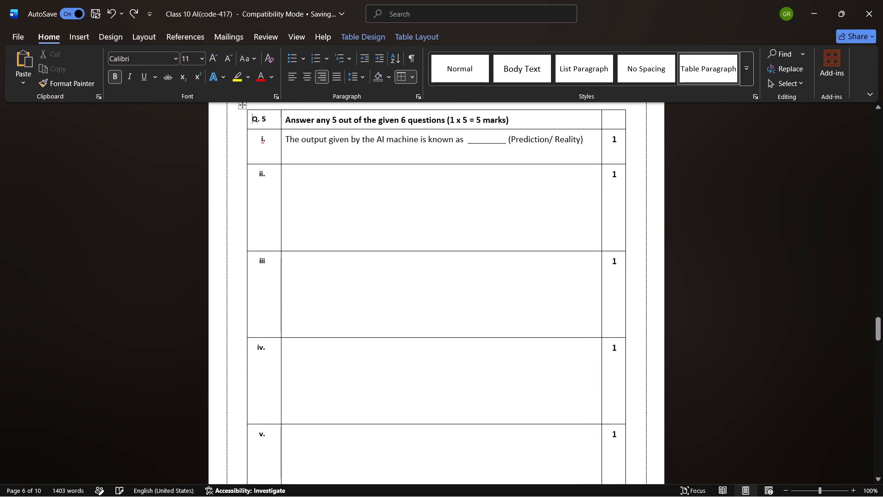
Undo the deletion of the Q. 4 table between Q. 3 and Q. 5.
key(ctrl+z)
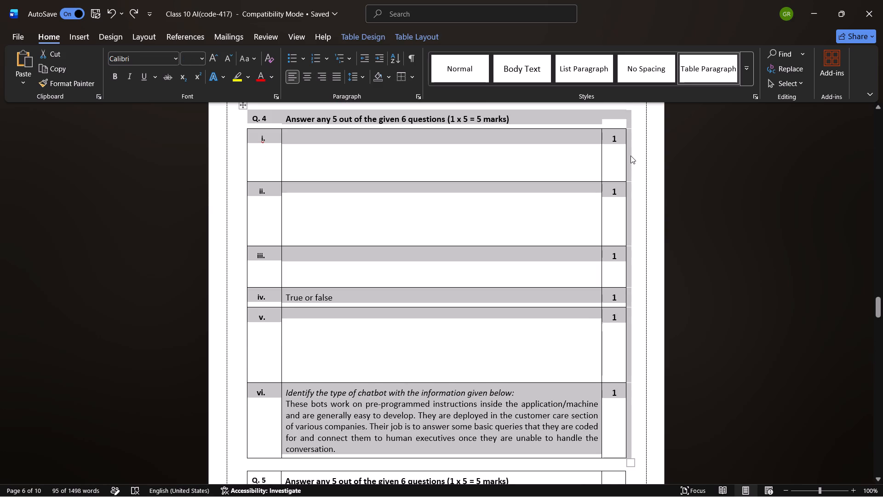
Compare the placement of the Q. 4 table at the top of page 6 with the Q. 3 table on page 5, including the header area.
scroll(642, 104, up, 3)
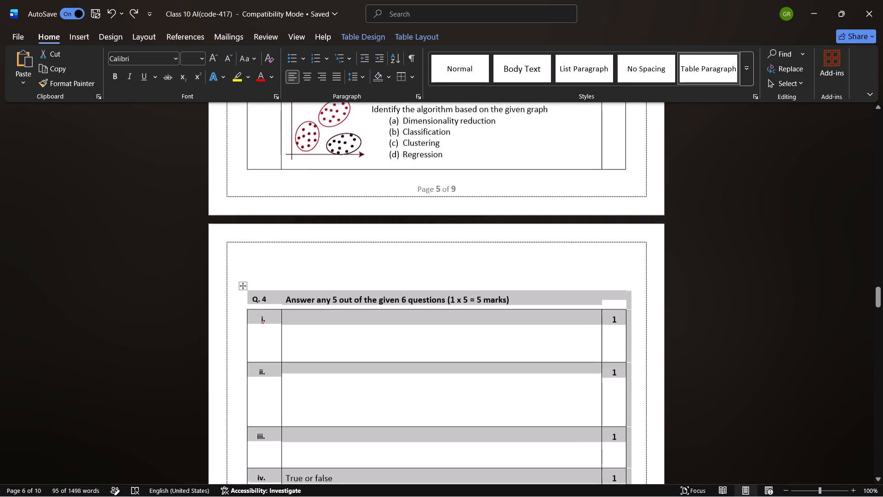
click(786, 260)
scroll(574, 369, up, 1)
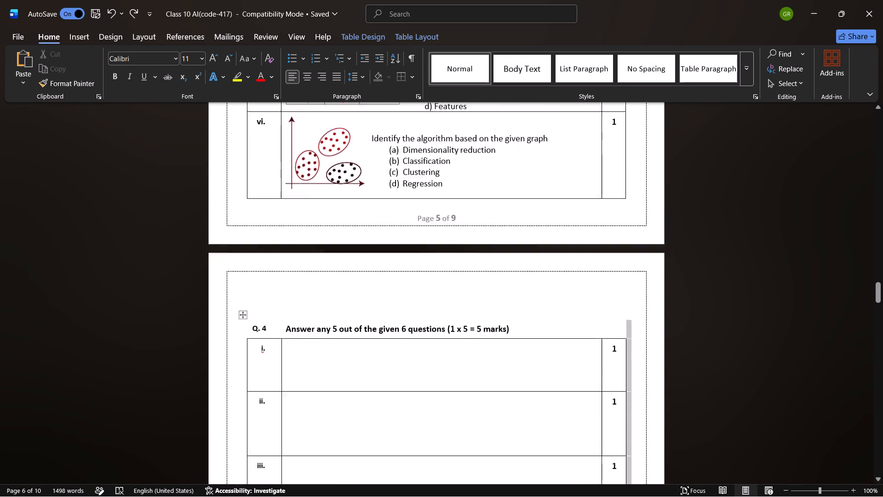
scroll(574, 369, up, 5)
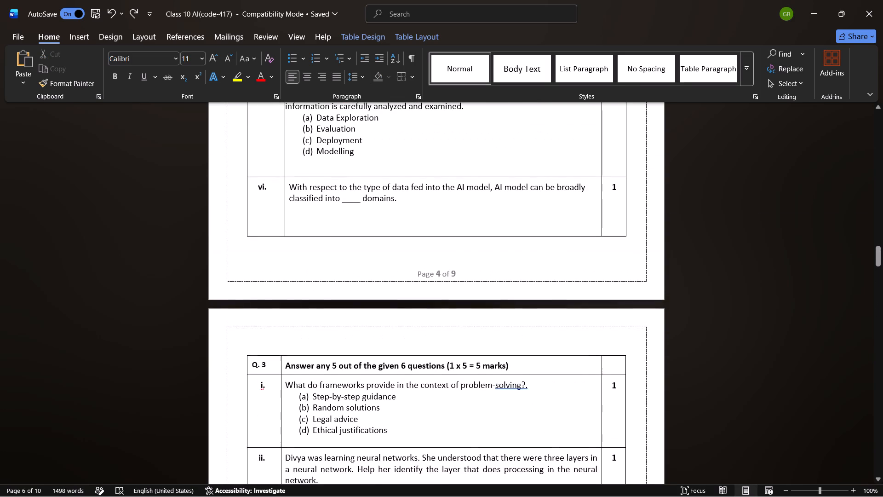
scroll(574, 369, up, 1)
scroll(574, 369, down, 3)
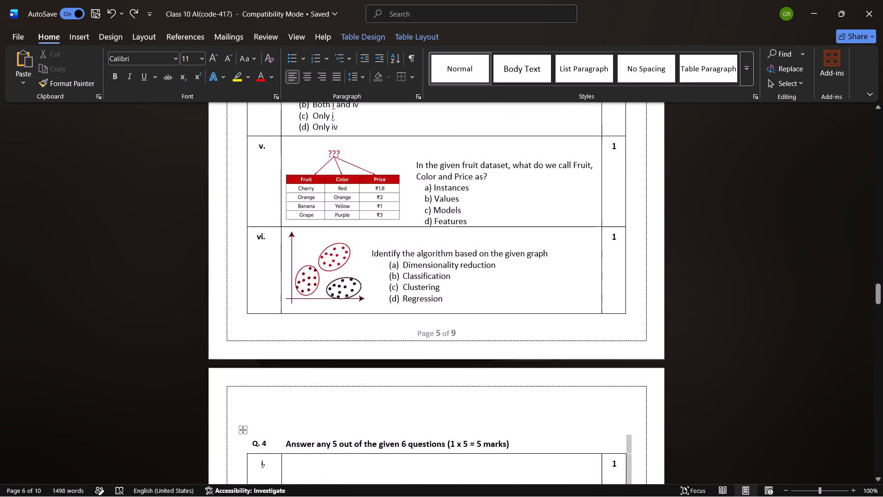
scroll(574, 369, down, 2)
double_click(439, 260)
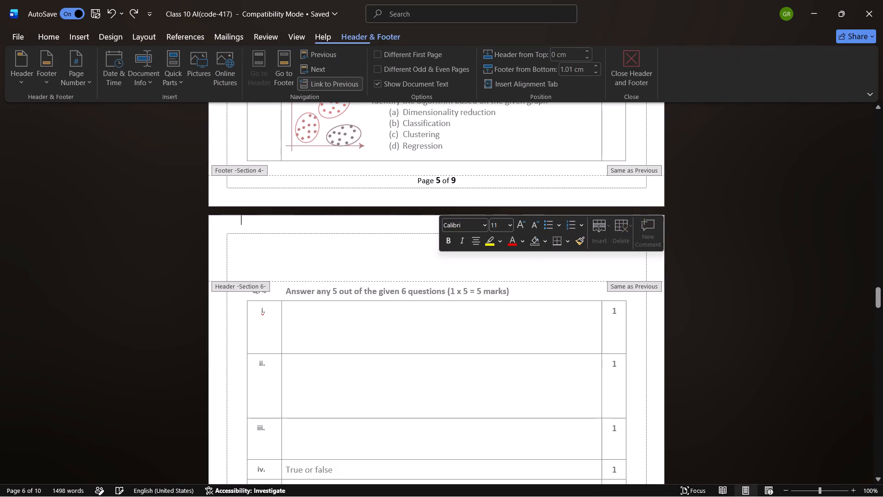
click(279, 281)
click(255, 284)
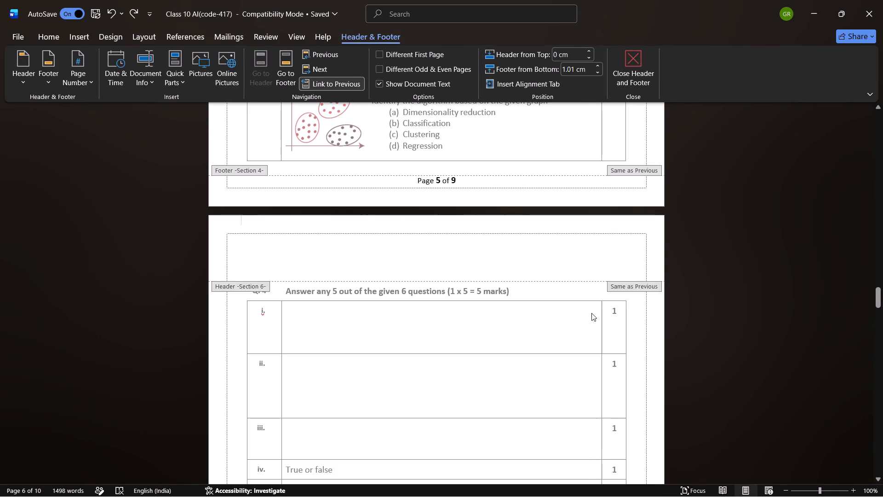
click(631, 285)
scroll(631, 285, up, 3)
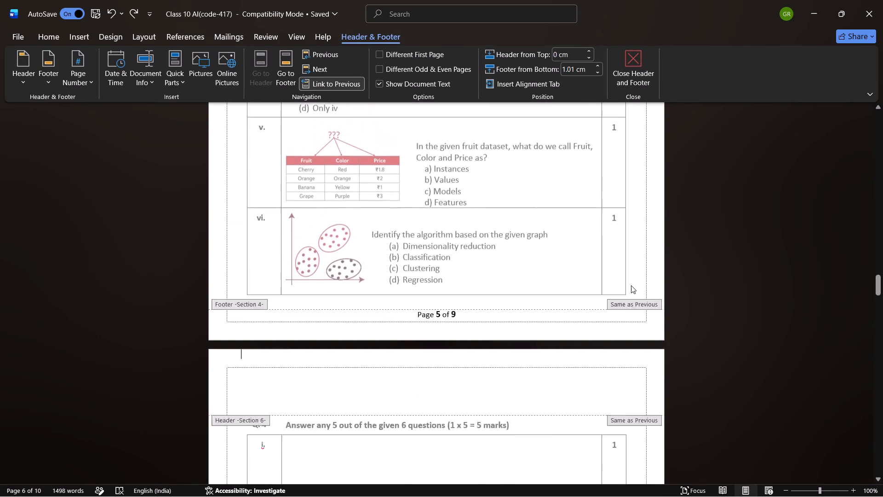
scroll(631, 285, up, 1)
scroll(631, 285, down, 1)
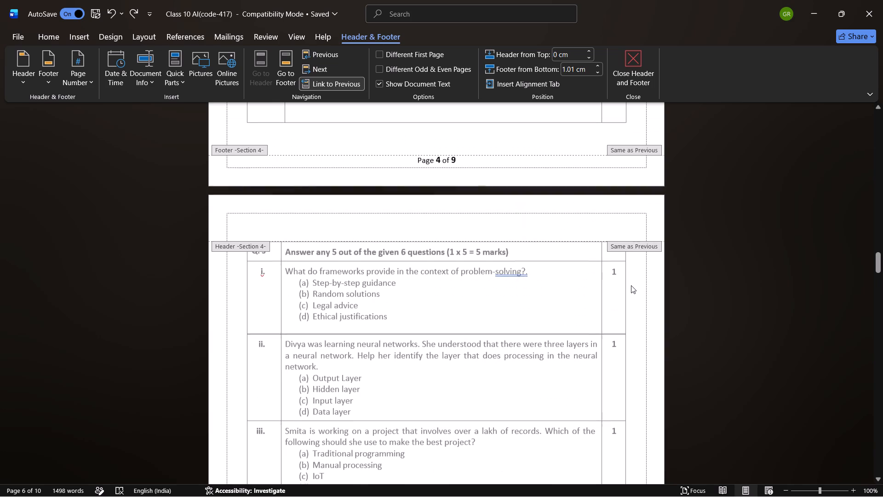
scroll(631, 285, down, 2)
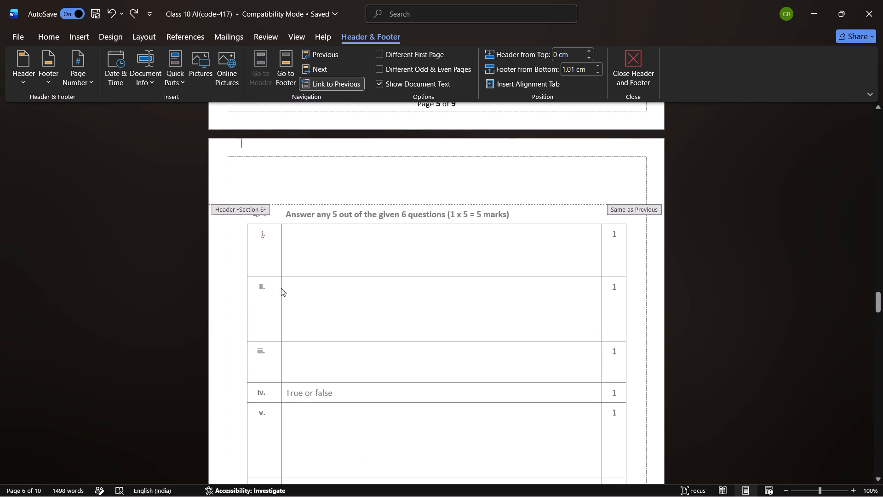
click(264, 269)
double_click(228, 248)
Move the whole Q. 4 table slightly up and slightly toward the left margin of page 6.
click(240, 202)
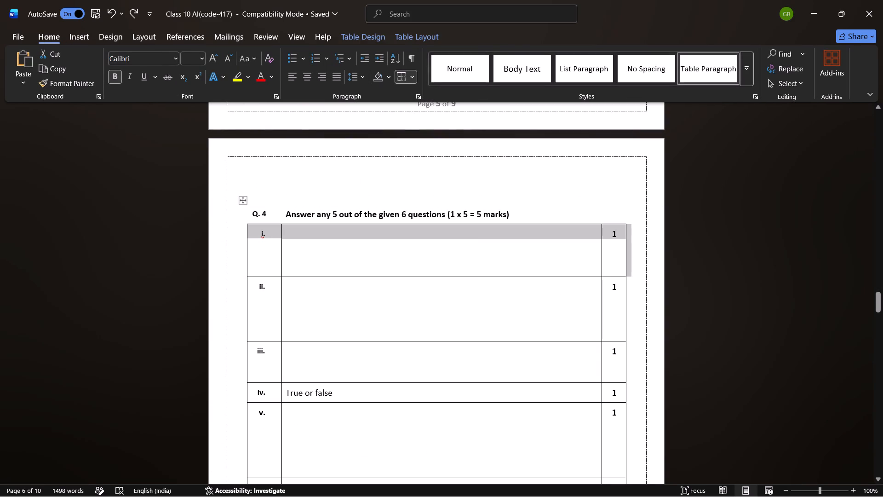
drag(240, 202, 239, 193)
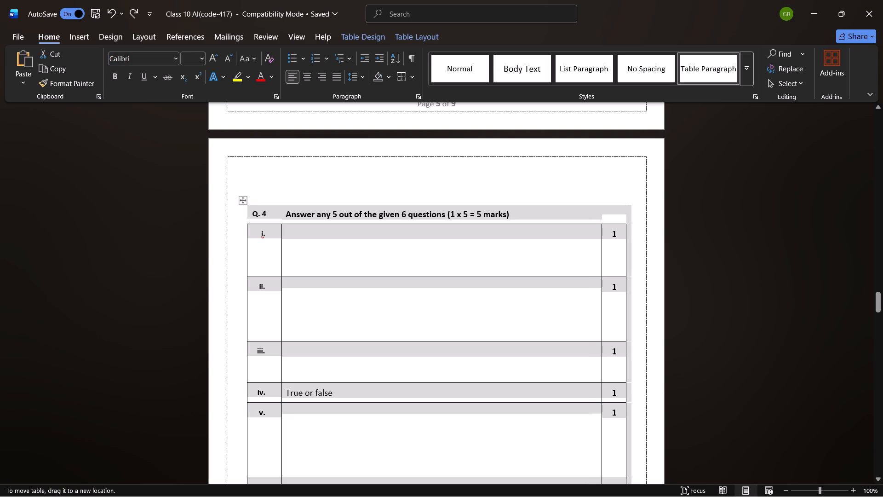
drag(239, 193, 236, 192)
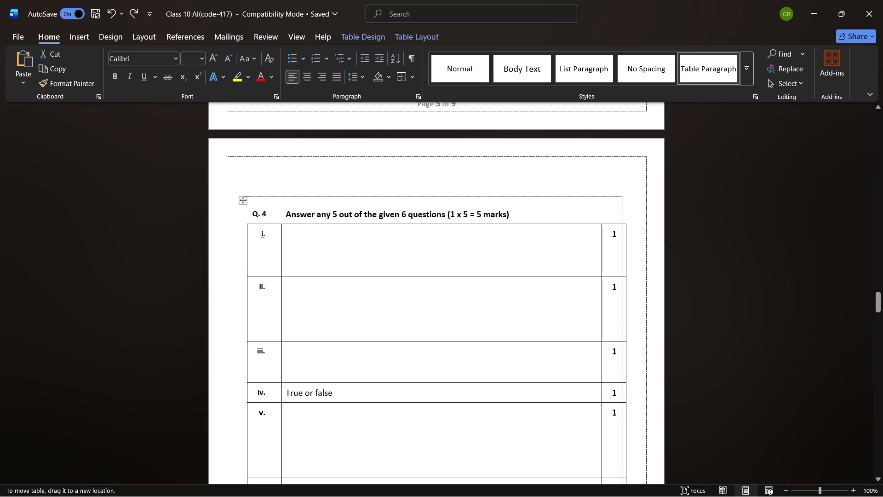
drag(236, 192, 239, 192)
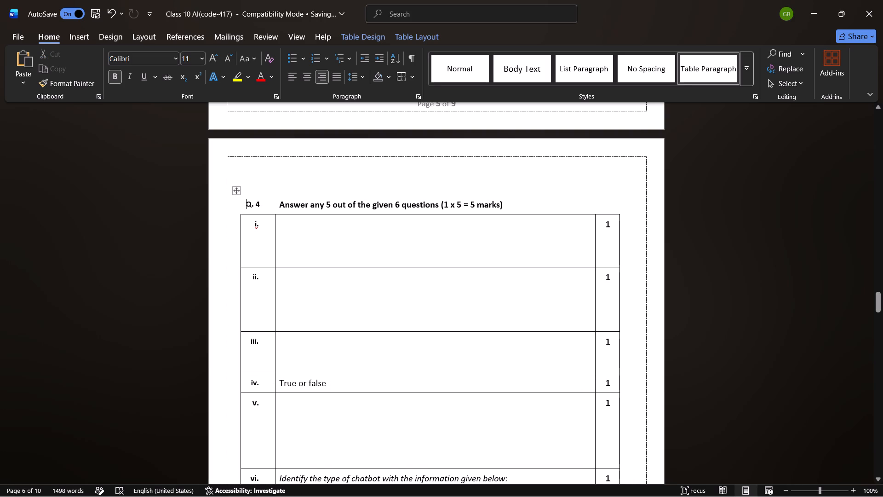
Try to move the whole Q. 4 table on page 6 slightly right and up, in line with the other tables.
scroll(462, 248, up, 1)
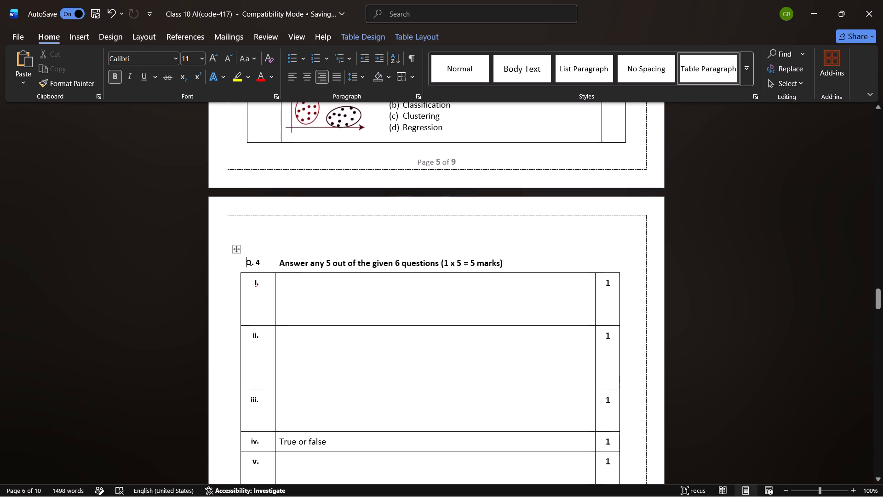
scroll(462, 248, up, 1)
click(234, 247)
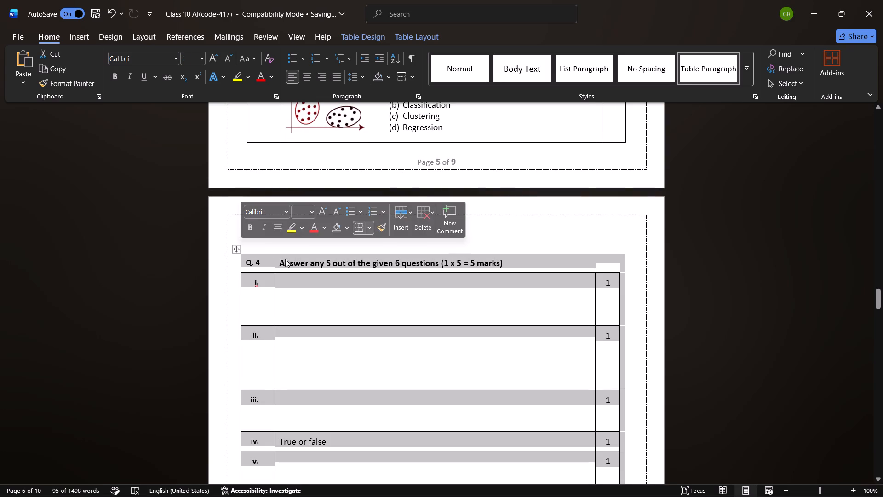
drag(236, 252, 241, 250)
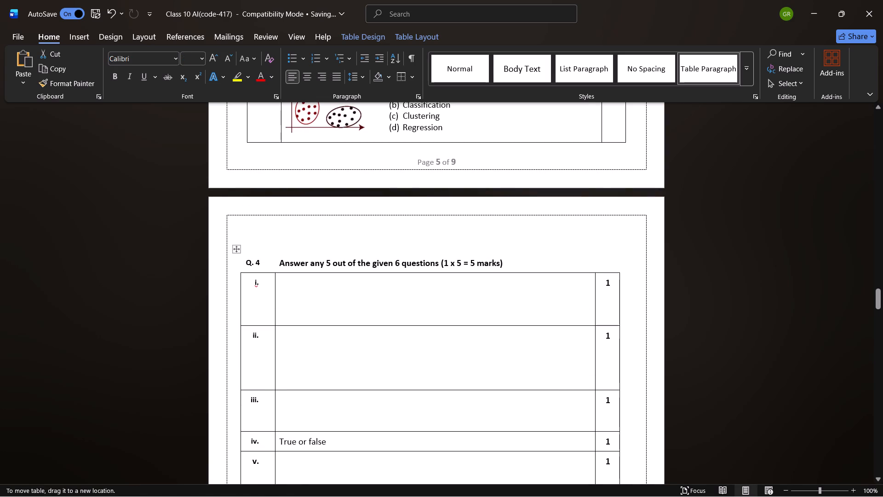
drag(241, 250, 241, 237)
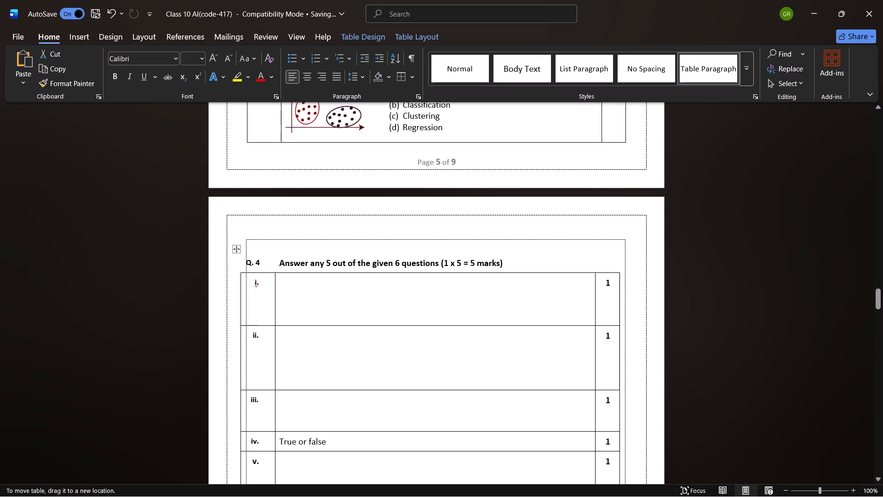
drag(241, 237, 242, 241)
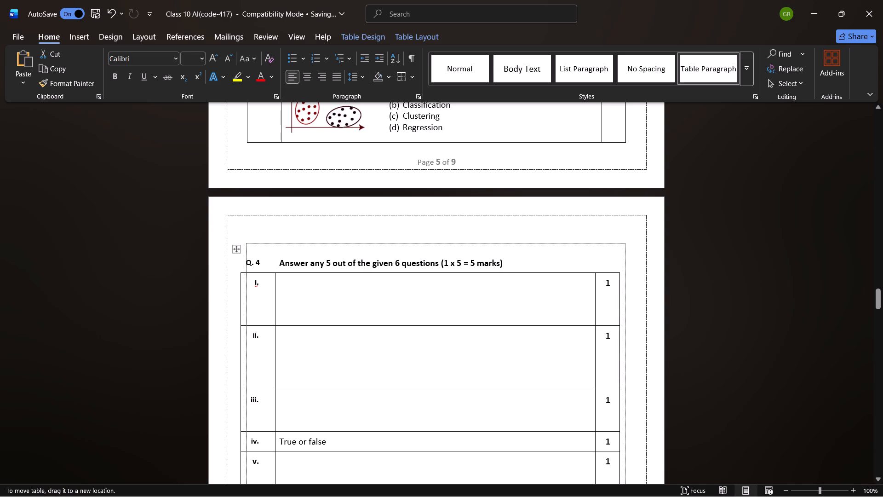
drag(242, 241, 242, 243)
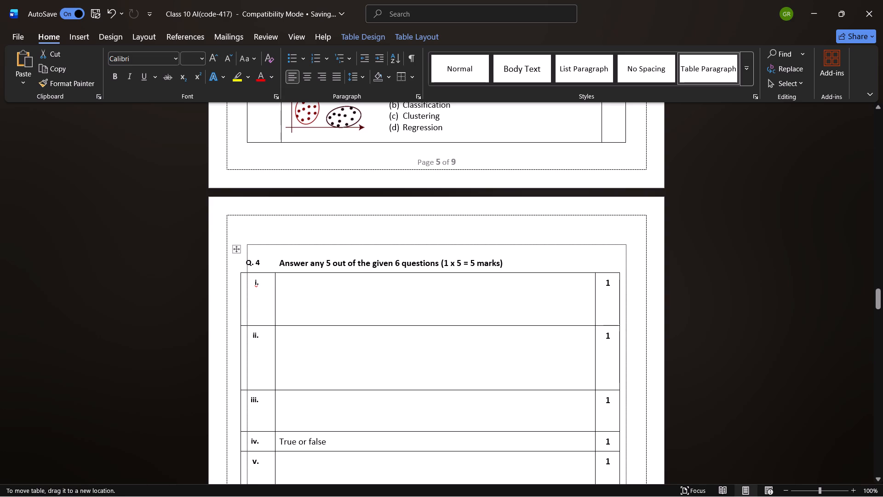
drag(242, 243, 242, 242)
Add blank lines between the Q. 4 and Q. 5 tables on page 6 until the Q. 5 table moves to the next page.
scroll(302, 299, down, 5)
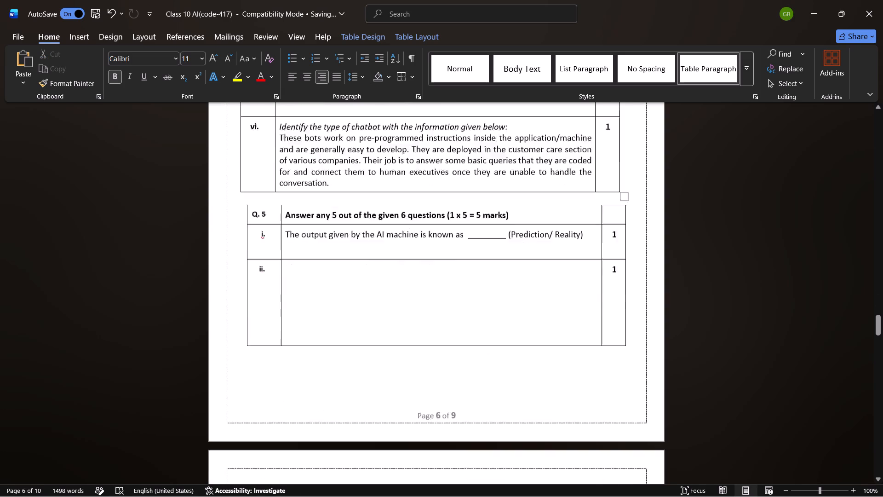
scroll(302, 299, up, 6)
scroll(302, 299, down, 2)
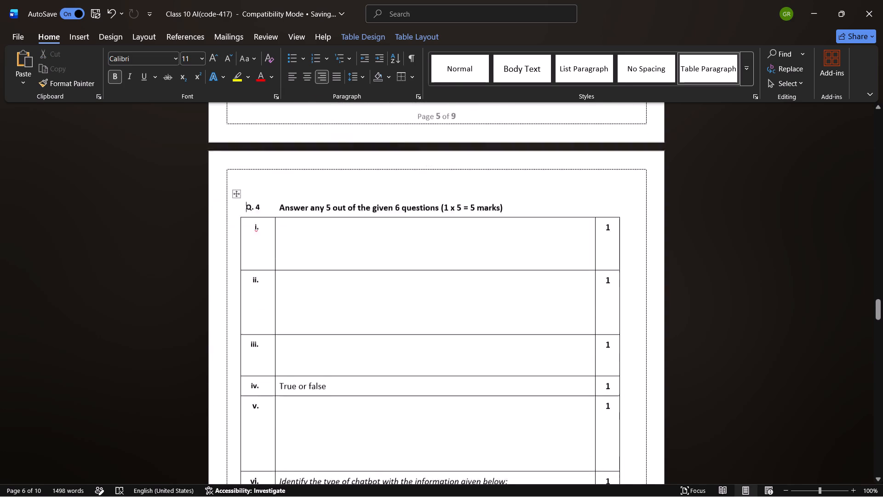
scroll(302, 299, down, 8)
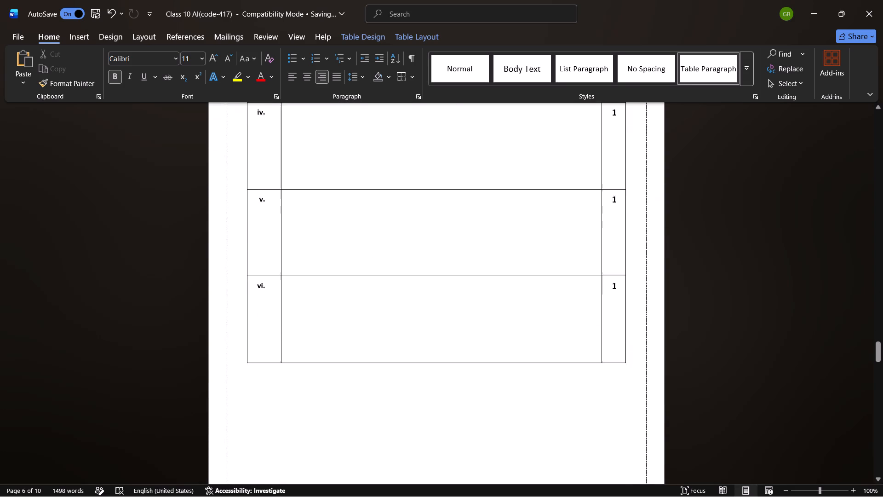
scroll(302, 299, down, 1)
scroll(302, 299, up, 1)
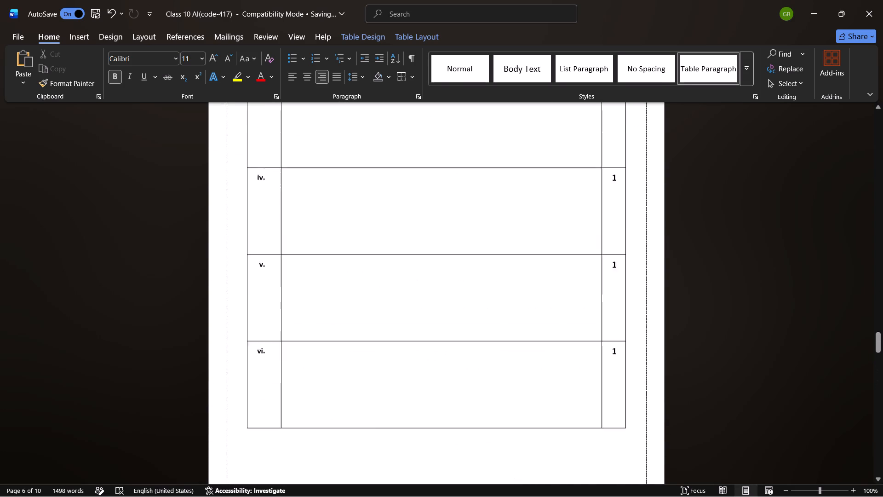
scroll(302, 299, up, 1)
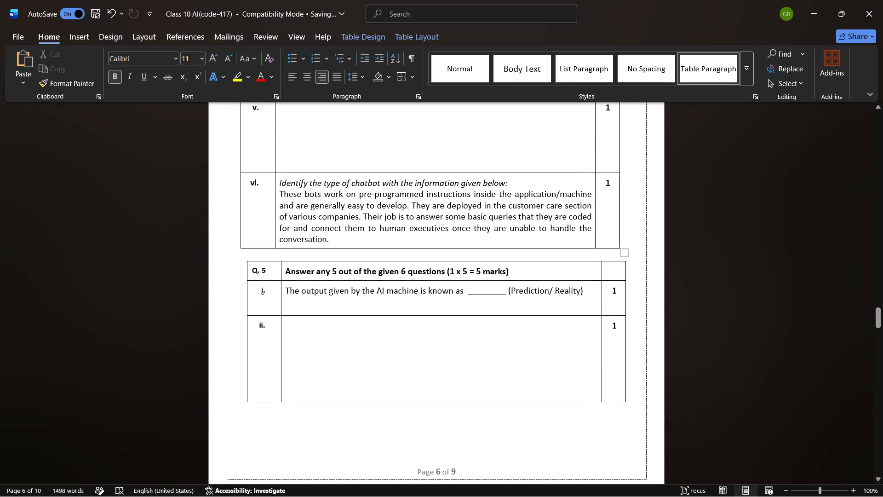
click(244, 259)
key(Return)
key(Return)
key(Return)
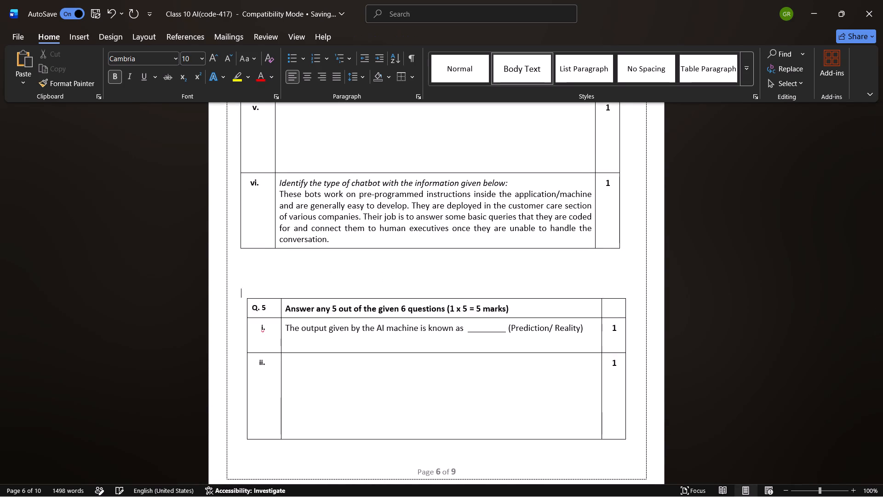
key(Return)
key(Return)
key(Return)
key(Return)
key(Return)
key(Return)
key(Return)
key(Return)
key(Return)
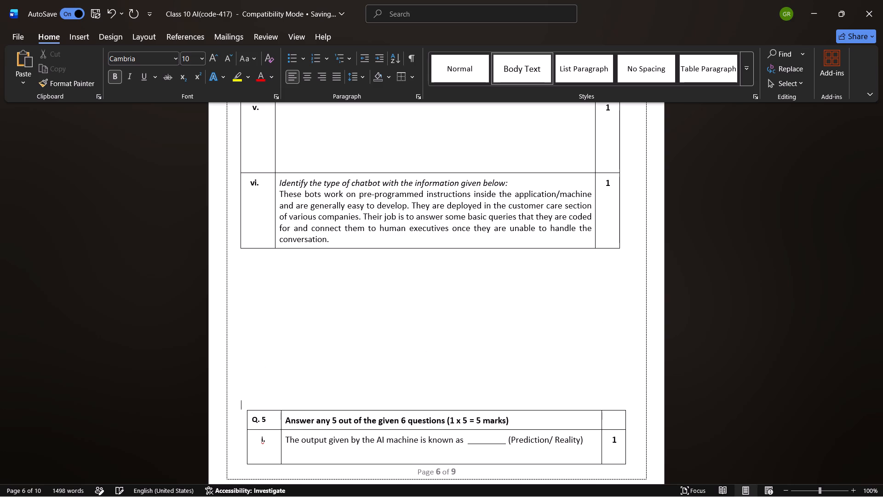
key(Return)
key(Return)
key(Return)
key(Return)
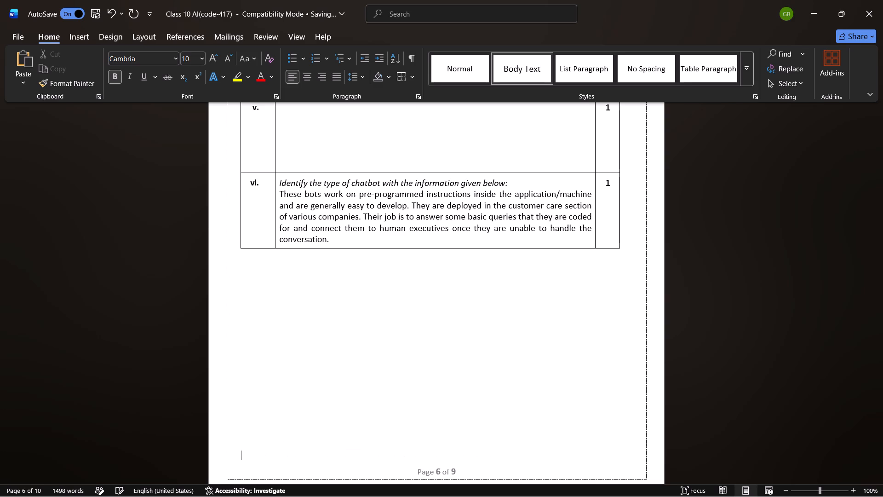
Paste the copied Q. 5 table from the clipboard history into the blank space just below the Q. 4 table.
key(Up)
key(Up)
key(Up)
key(Up)
key(Up)
key(Up)
key(Up)
key(Up)
key(Up)
key(Up)
key(Up)
key(Up)
key(Up)
key(Up)
key(Up)
key(super+v)
click(332, 138)
key(ctrl+v)
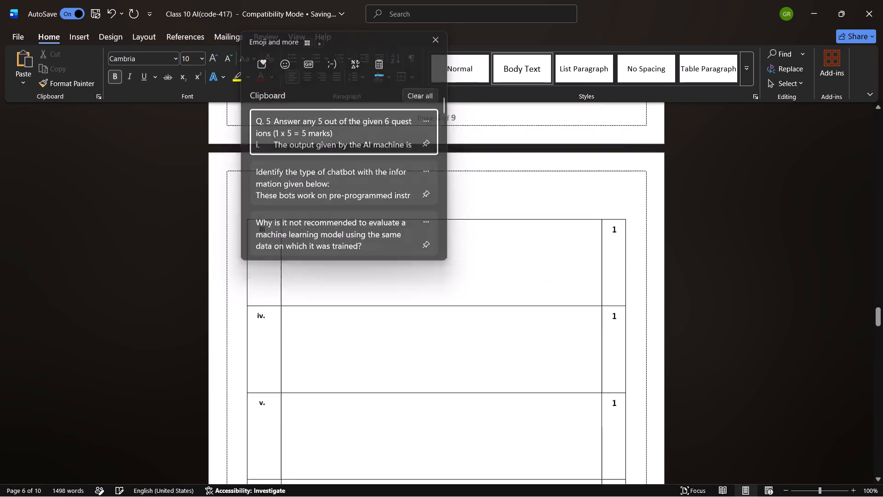
Delete the misaligned old Q. 4 table at the top of page 6.
scroll(372, 292, up, 1)
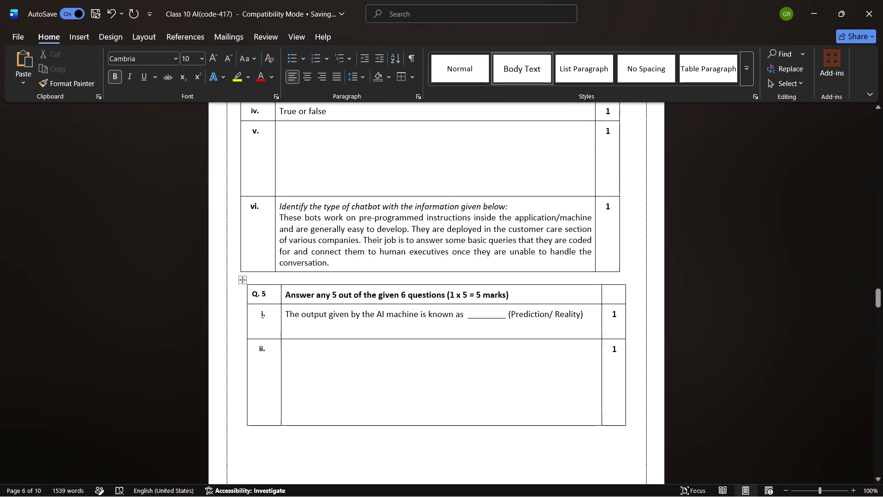
scroll(372, 292, up, 1)
scroll(372, 292, down, 6)
scroll(372, 292, up, 1)
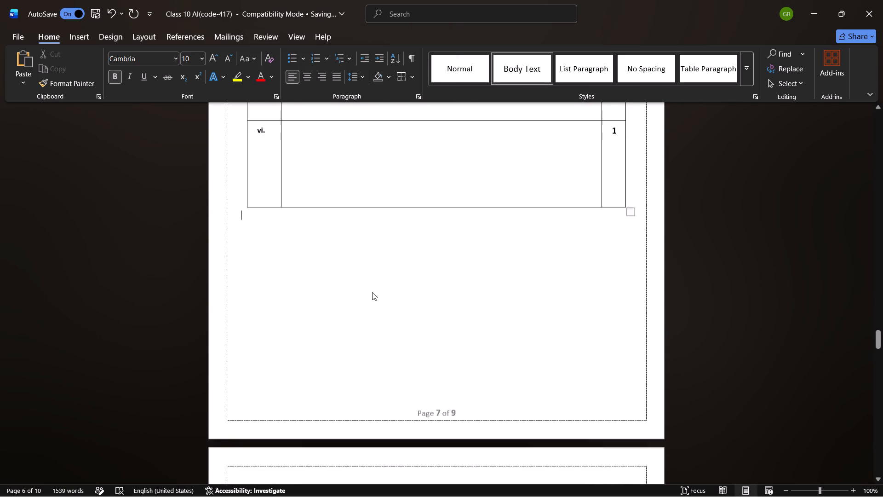
scroll(372, 292, up, 3)
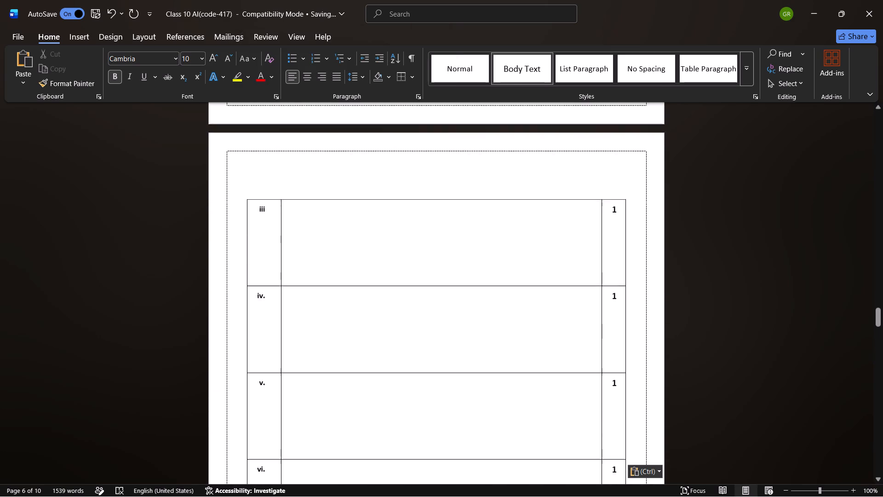
scroll(372, 292, up, 3)
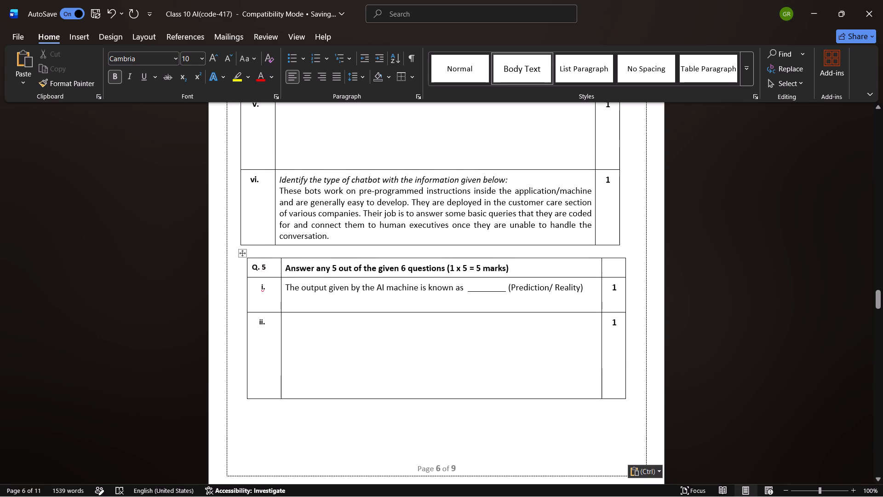
scroll(475, 251, up, 3)
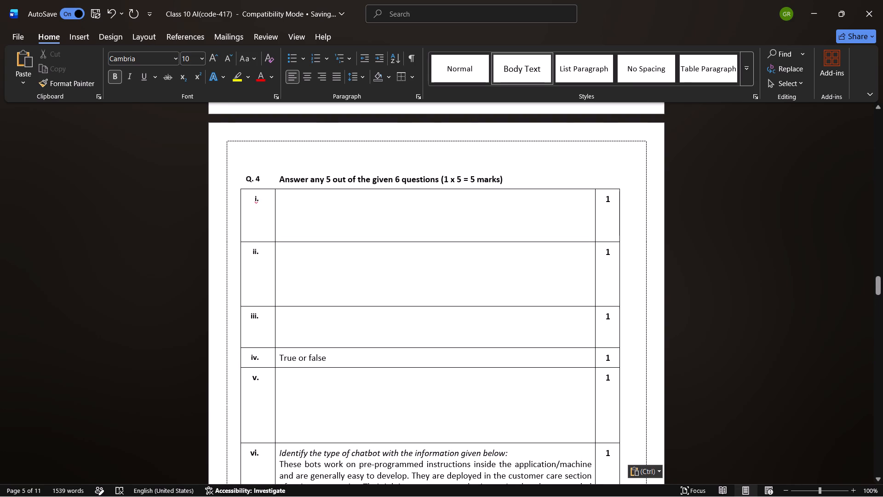
click(244, 179)
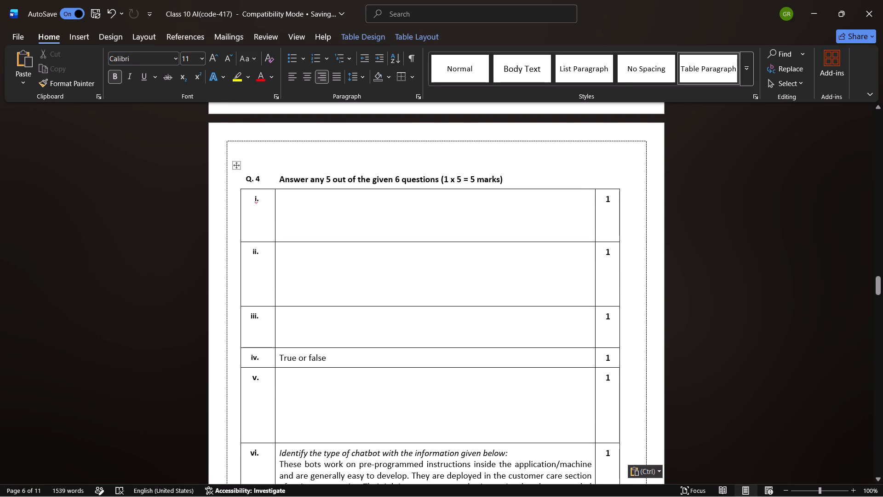
click(235, 166)
key(BackSpace)
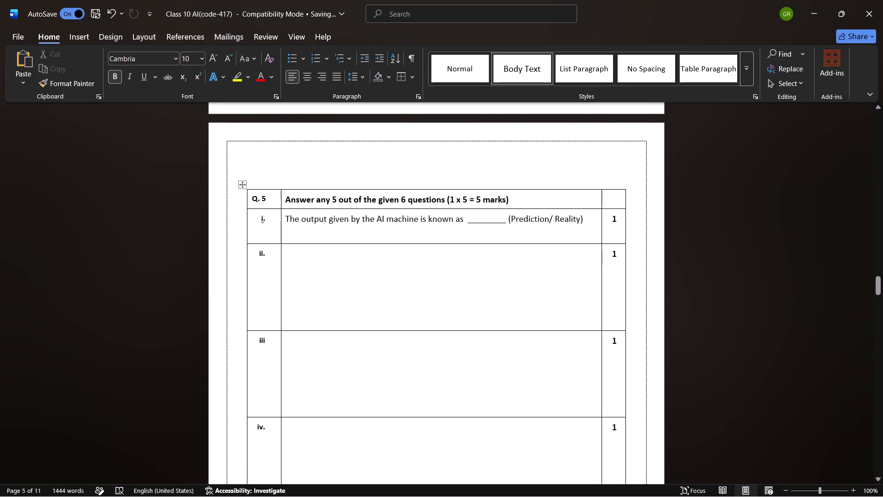
Renumber the pasted table at the top of page 6 as Q. 4.
click(269, 200)
key(BackSpace)
key(4)
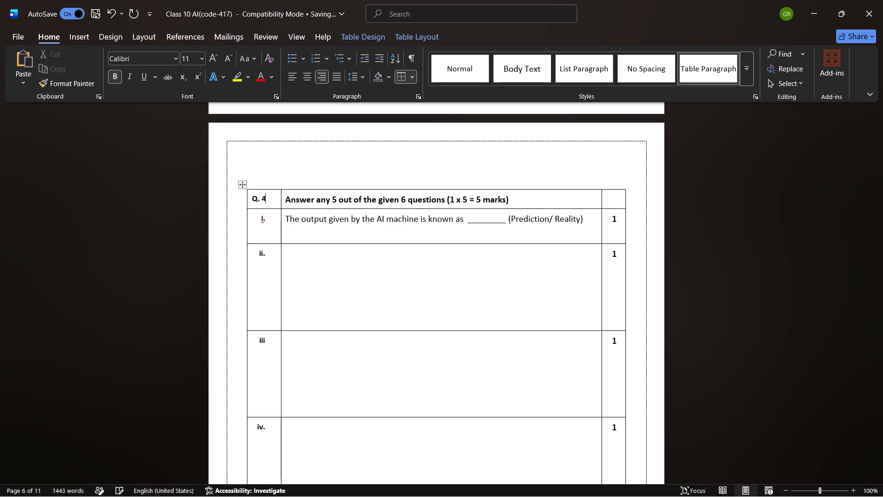
Remove the surplus blank lines between the new Q. 4 table and Q. 5, keeping the whole Q. 5 table at the top of page 7.
scroll(379, 225, down, 1)
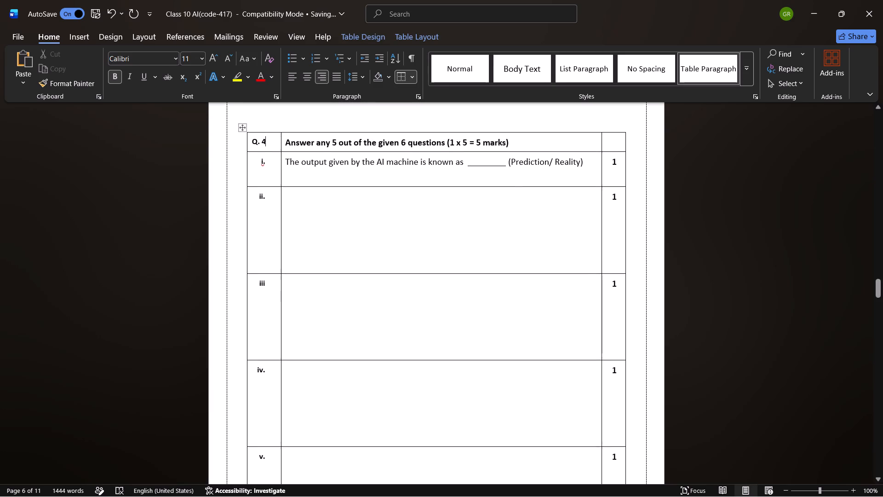
scroll(379, 225, down, 6)
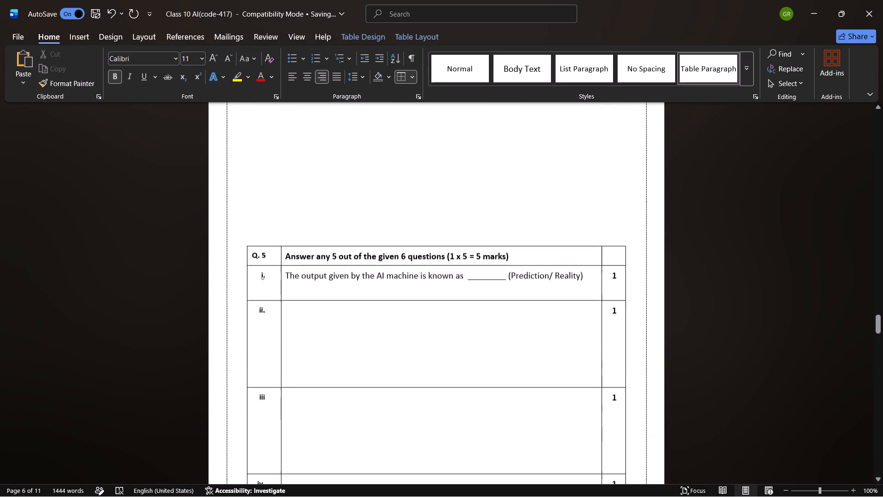
scroll(379, 225, down, 1)
click(250, 175)
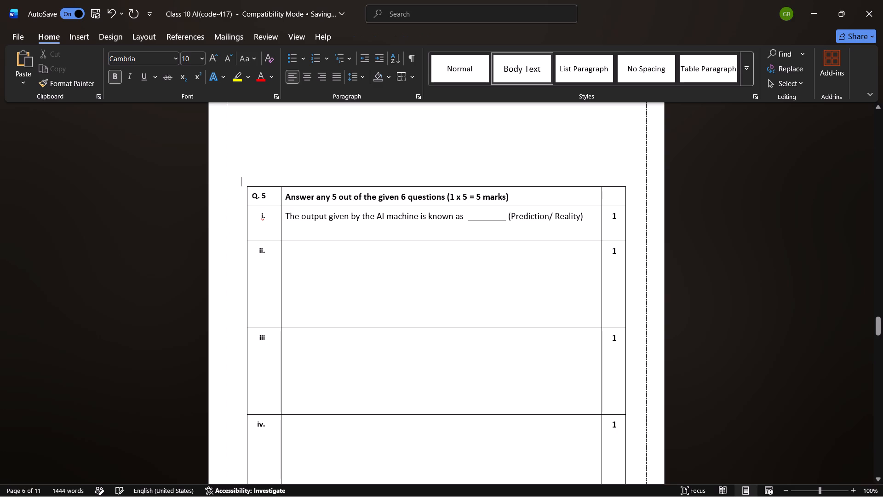
key(BackSpace)
key(BackSpace)
key(BackSpace)
key(BackSpace)
key(BackSpace)
key(BackSpace)
scroll(250, 175, up, 1)
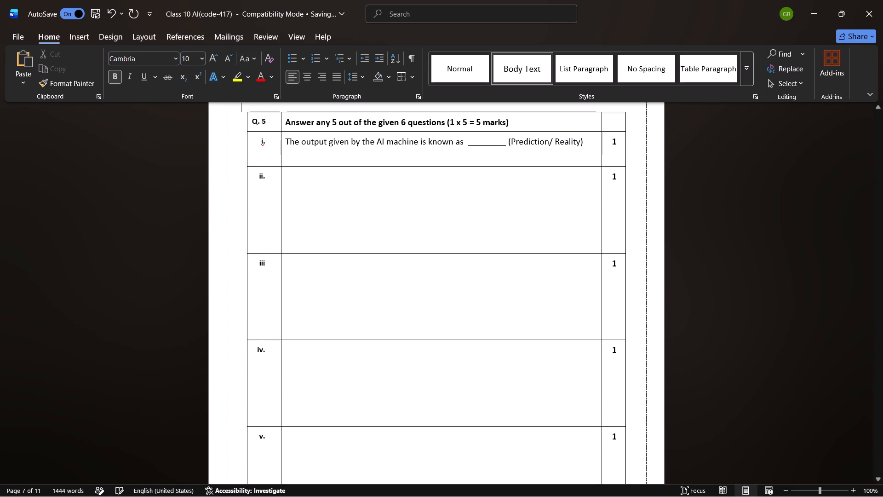
scroll(250, 175, up, 2)
key(BackSpace)
key(BackSpace)
key(BackSpace)
key(BackSpace)
key(BackSpace)
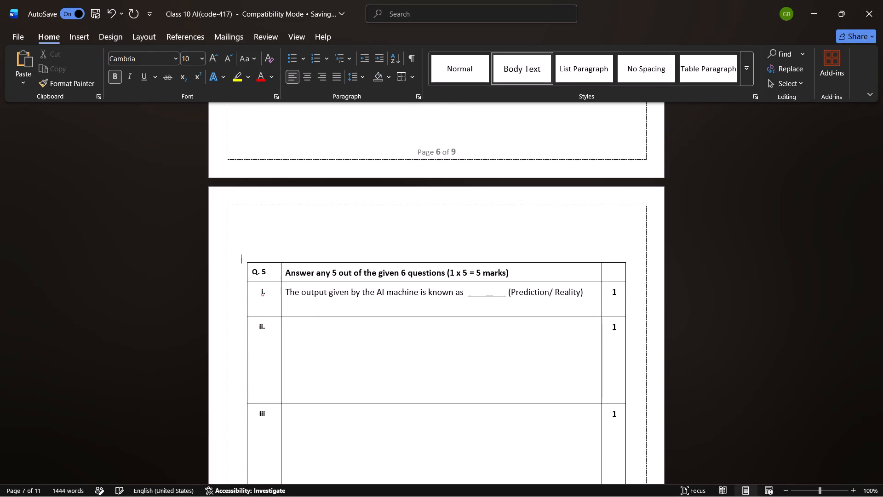
key(BackSpace)
key(BackSpace)
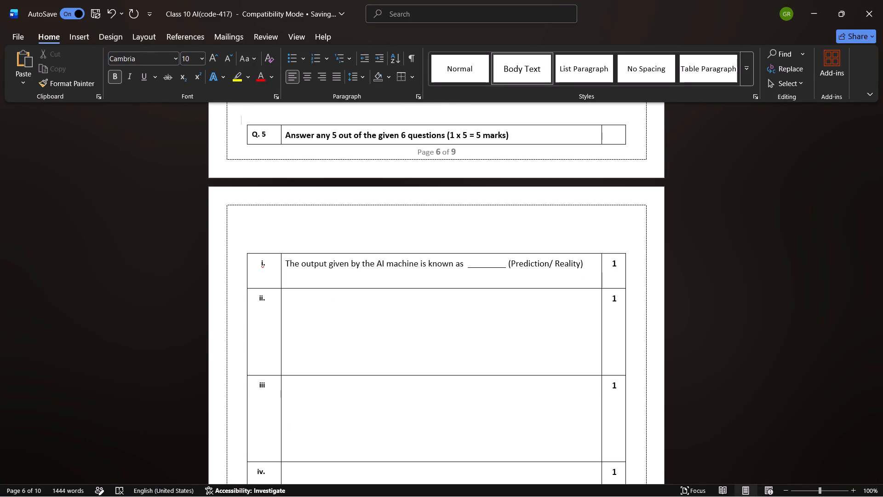
scroll(250, 175, up, 1)
key(Return)
Check the layout of the new Q. 4 table on page 6 and its spacing from the Q. 5 table.
scroll(250, 175, up, 2)
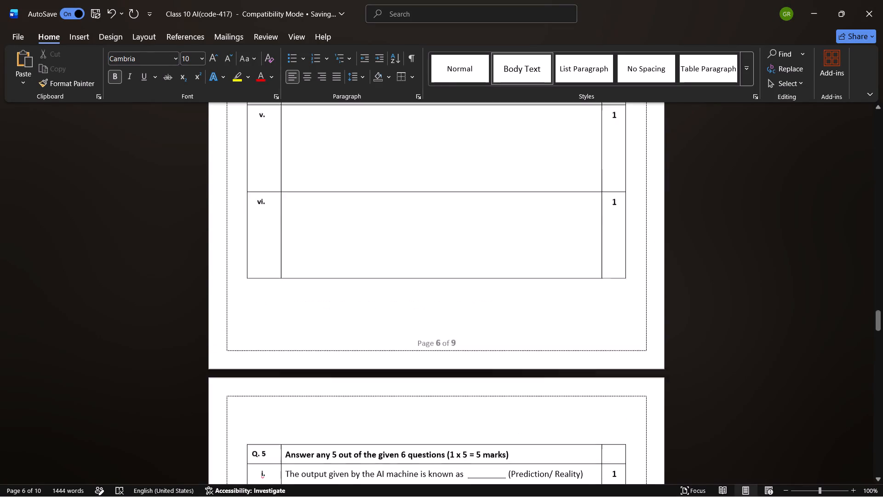
scroll(250, 175, up, 5)
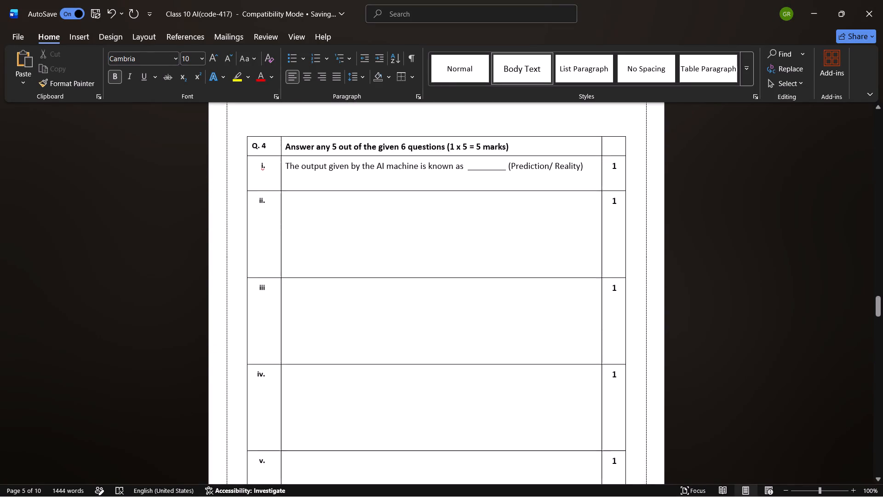
scroll(250, 175, up, 1)
scroll(250, 175, down, 6)
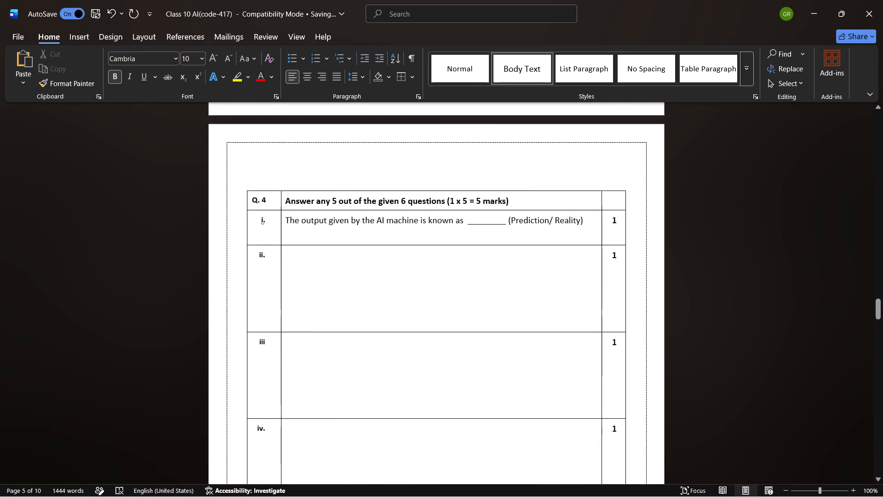
scroll(250, 175, down, 8)
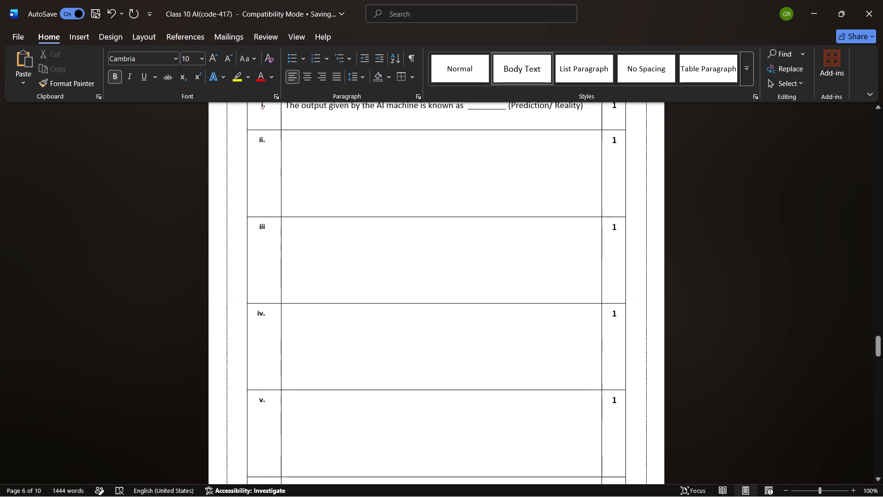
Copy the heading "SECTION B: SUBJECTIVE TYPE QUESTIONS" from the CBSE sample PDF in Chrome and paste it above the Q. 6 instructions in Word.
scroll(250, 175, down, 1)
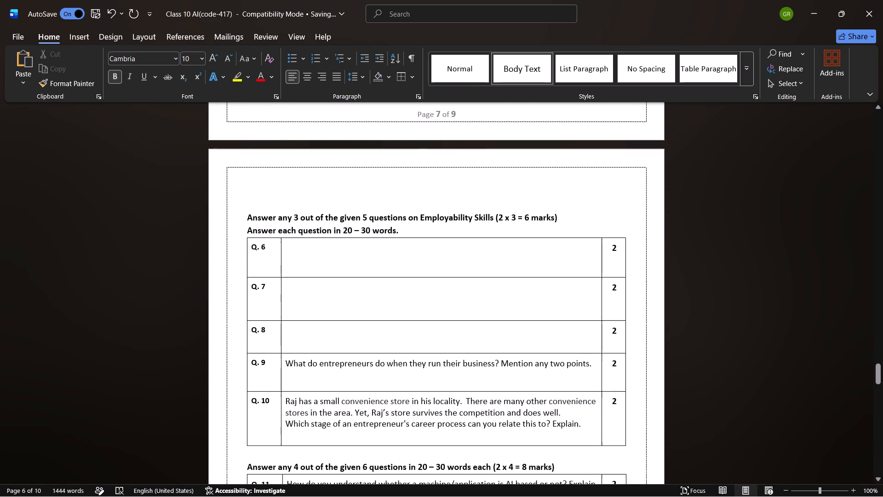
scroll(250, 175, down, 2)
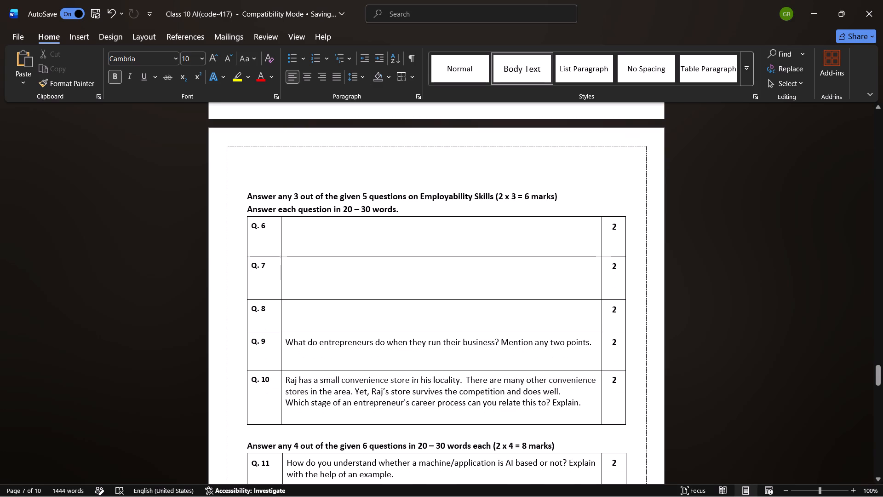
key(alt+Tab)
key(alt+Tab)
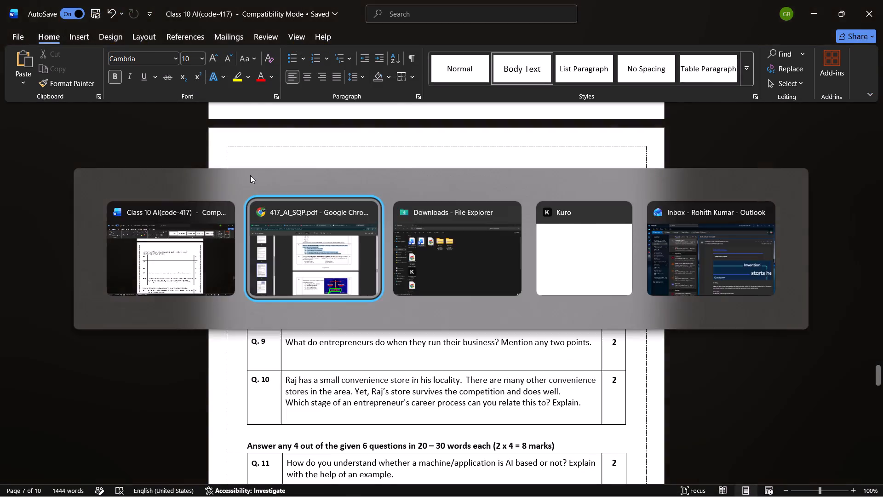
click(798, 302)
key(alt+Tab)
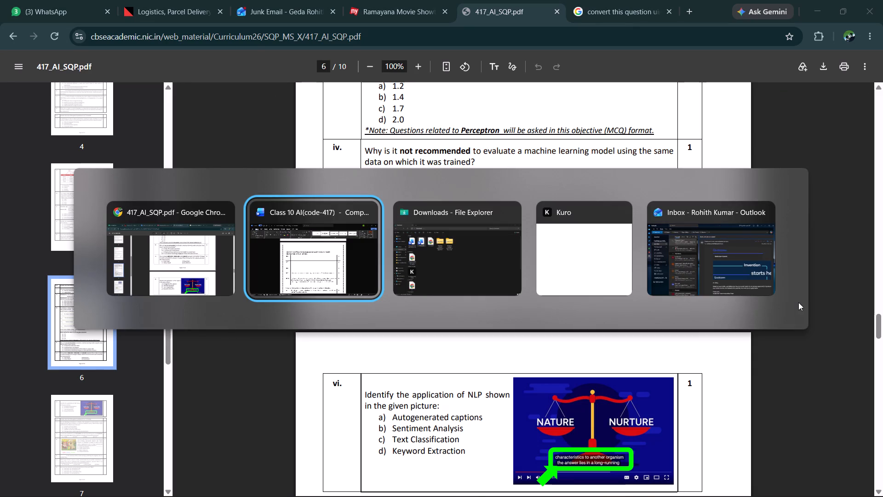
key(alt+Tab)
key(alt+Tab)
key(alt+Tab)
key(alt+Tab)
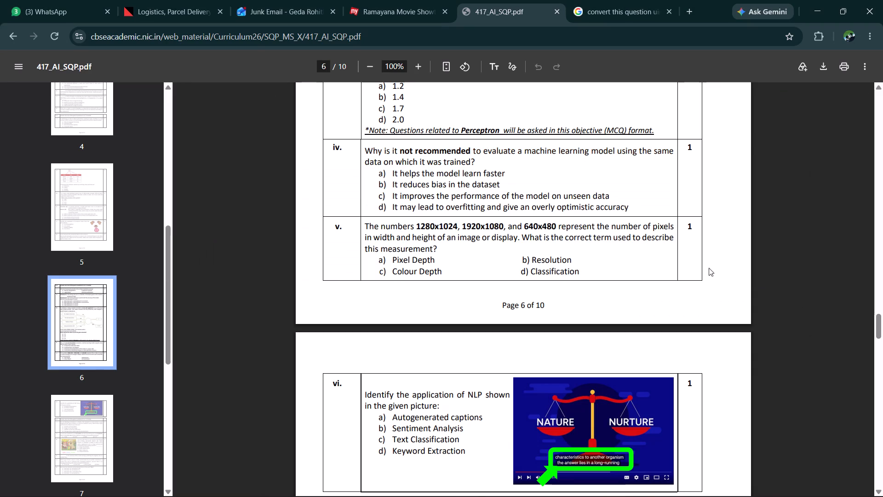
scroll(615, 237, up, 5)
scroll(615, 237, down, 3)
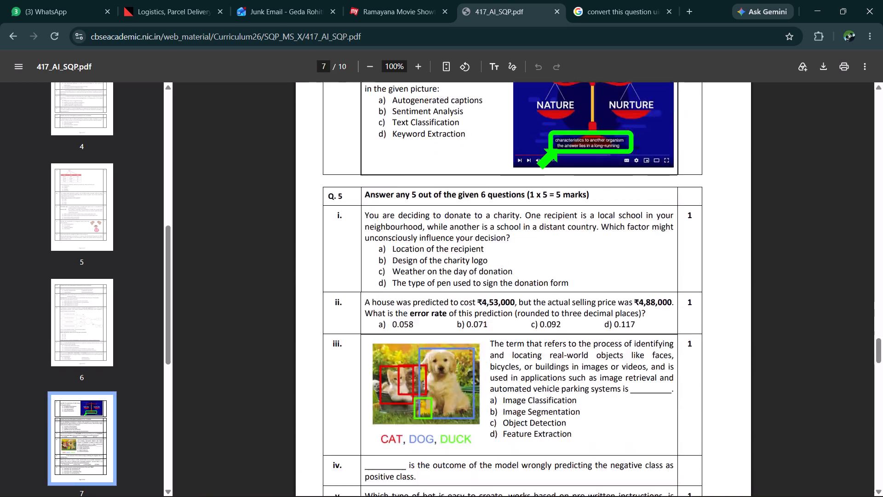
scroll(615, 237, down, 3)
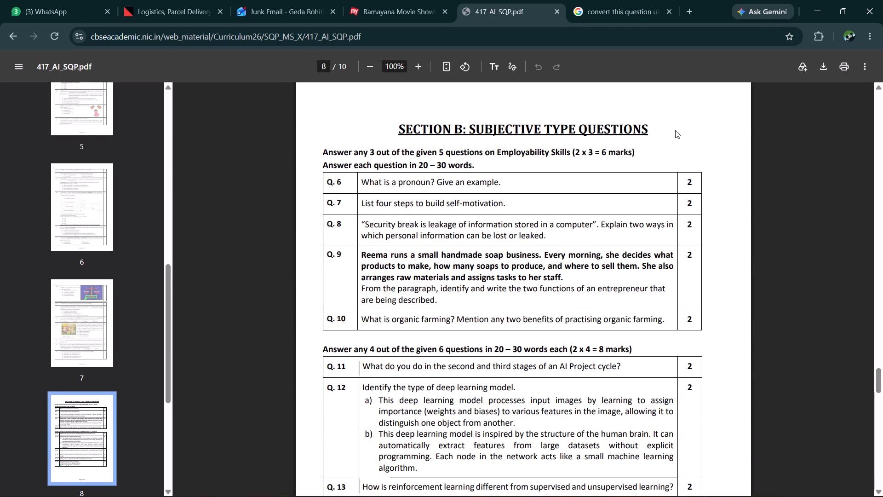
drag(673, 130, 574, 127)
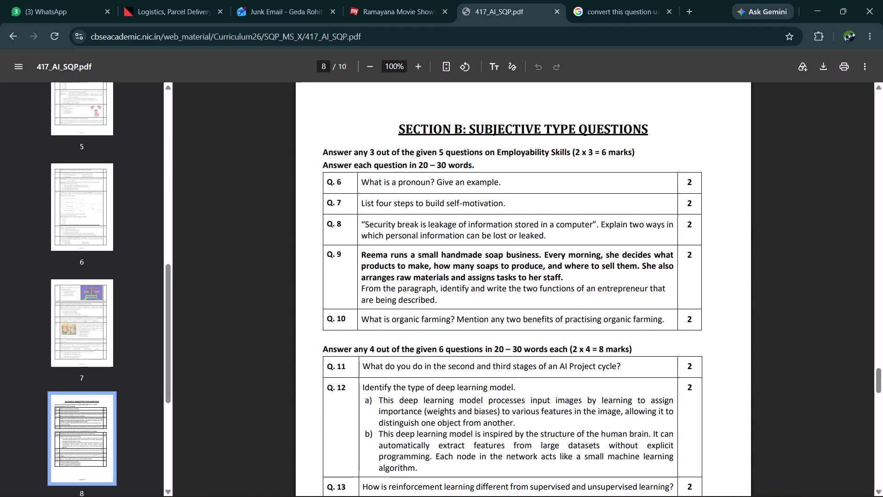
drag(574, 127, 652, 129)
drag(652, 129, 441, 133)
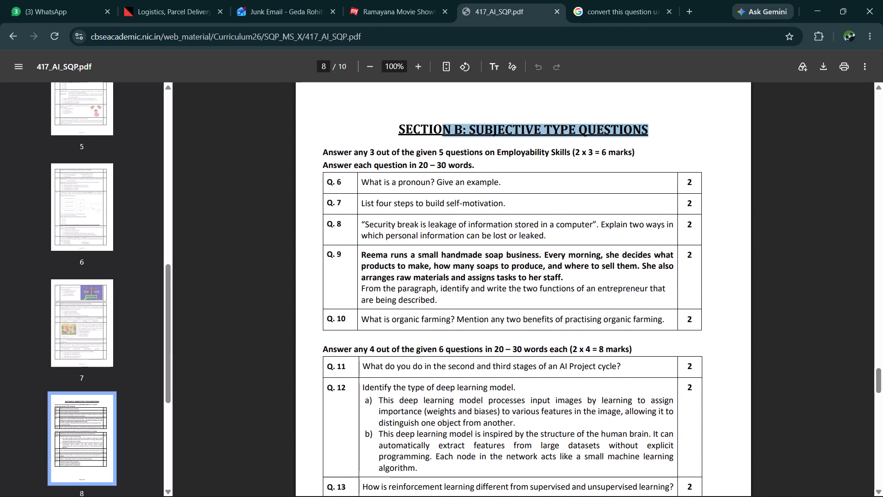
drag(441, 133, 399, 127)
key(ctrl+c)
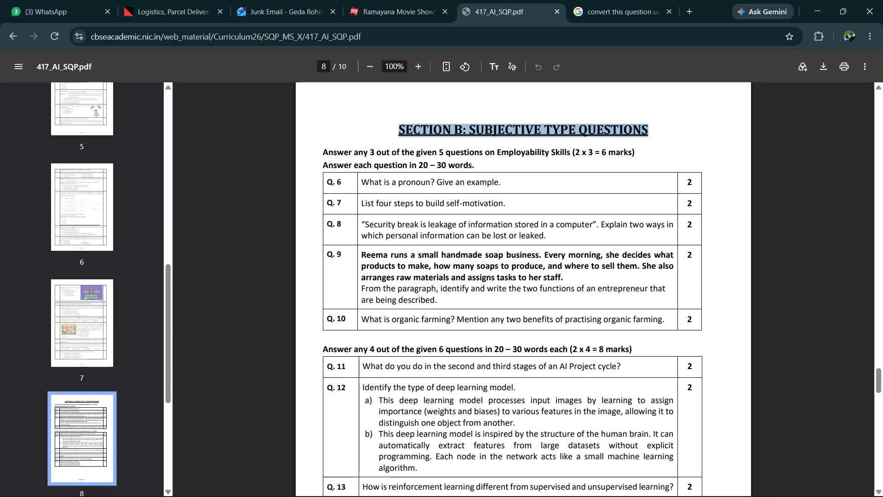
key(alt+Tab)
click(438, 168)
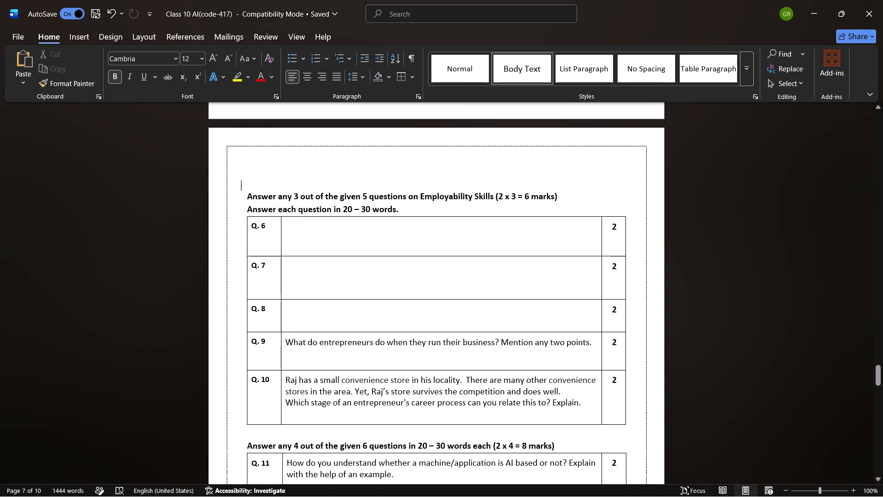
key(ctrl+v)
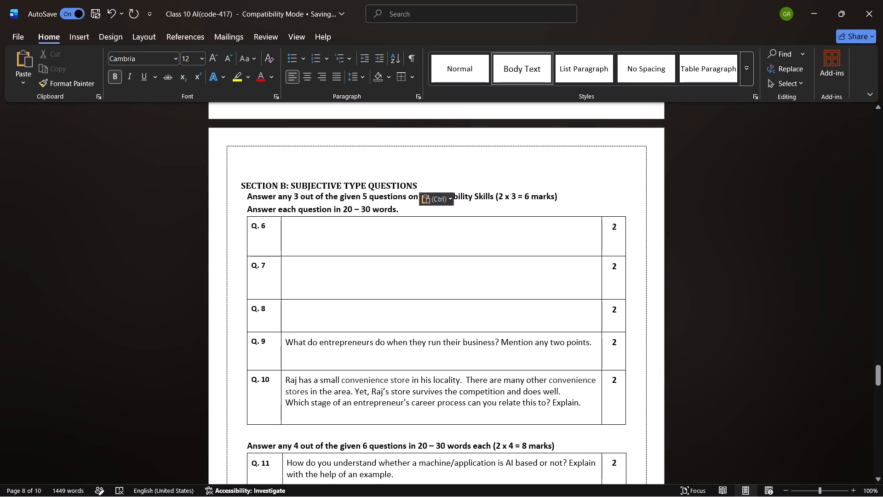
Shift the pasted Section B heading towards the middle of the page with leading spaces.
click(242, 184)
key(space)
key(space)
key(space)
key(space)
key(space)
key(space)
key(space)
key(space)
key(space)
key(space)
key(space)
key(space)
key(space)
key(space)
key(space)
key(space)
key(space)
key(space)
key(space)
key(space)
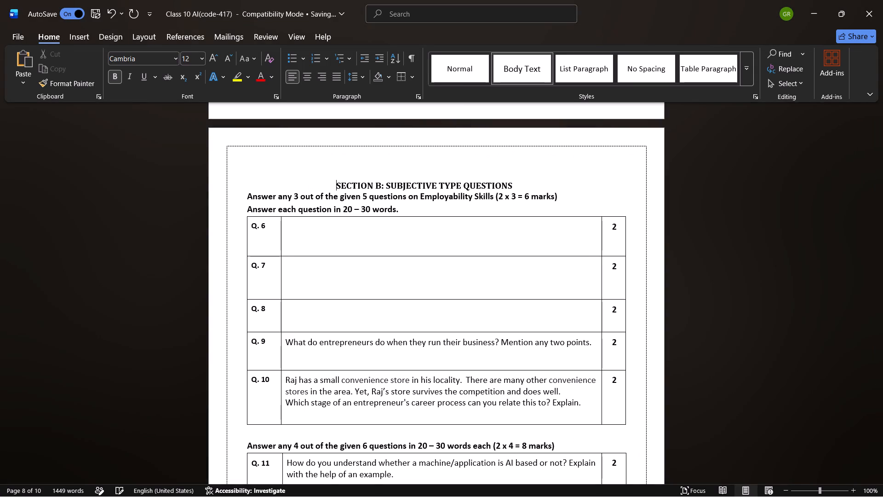
Copy the formatted "SECTION A: OBJECTIVE TYPE QUESTIONS" heading above Q. 1 and paste it over the Section B heading text on page 8.
key(alt+Tab)
key(alt+Tab)
scroll(513, 185, up, 17)
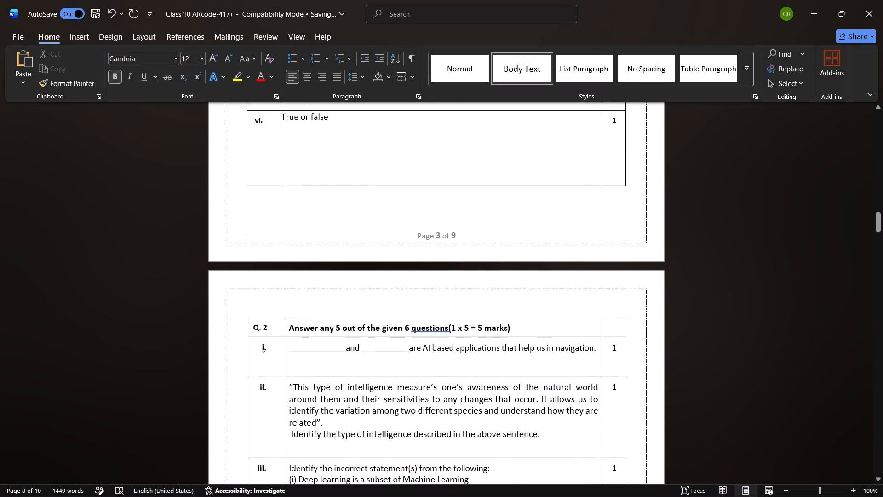
scroll(513, 185, up, 6)
scroll(513, 185, down, 3)
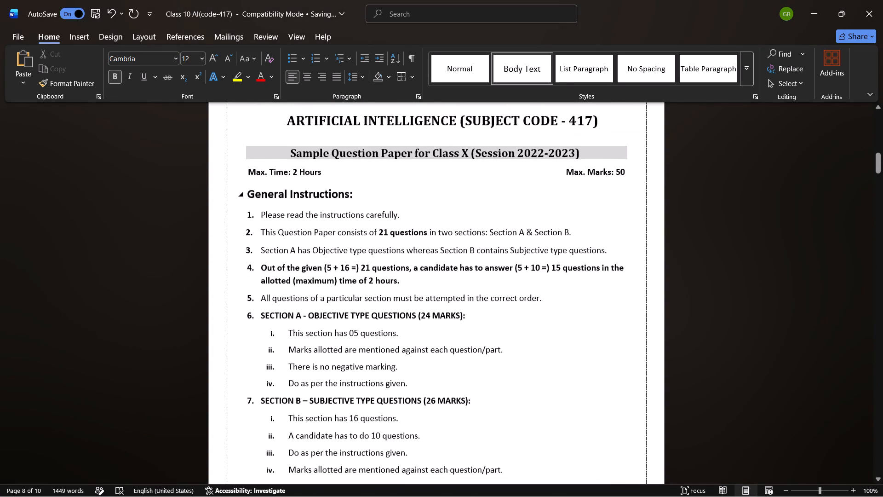
scroll(513, 185, down, 4)
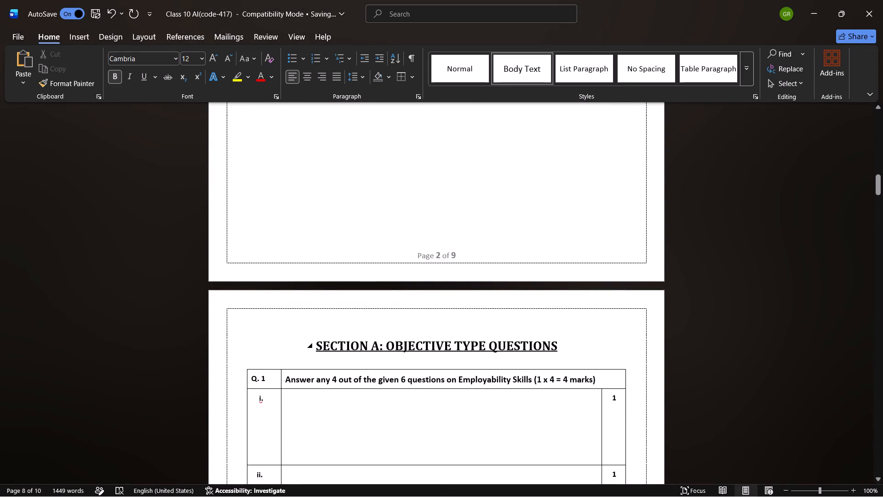
drag(562, 347, 330, 336)
key(ctrl+c)
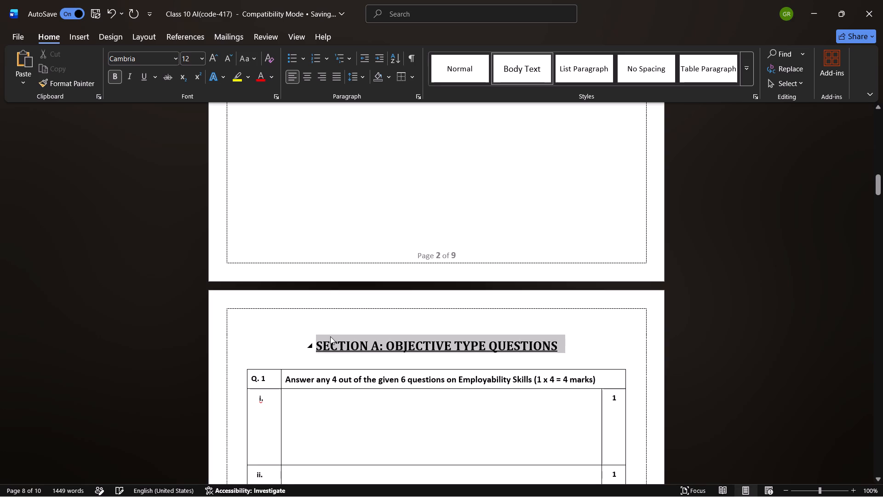
scroll(330, 336, down, 12)
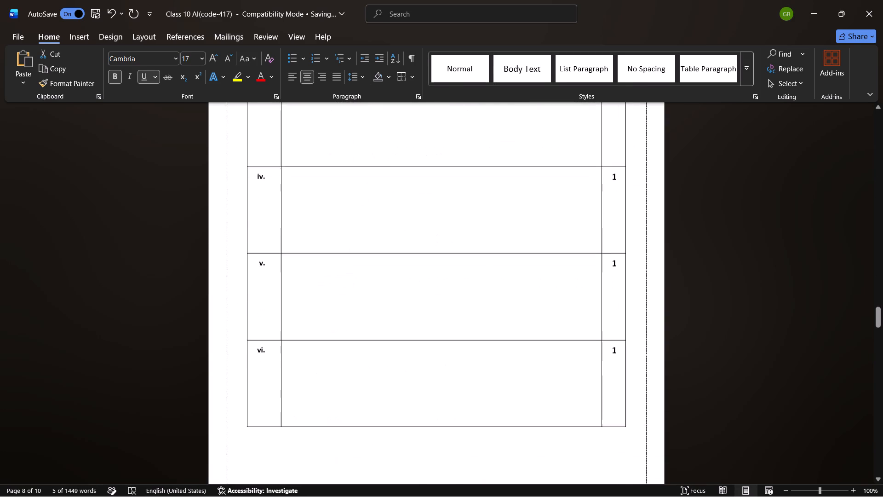
scroll(330, 336, down, 5)
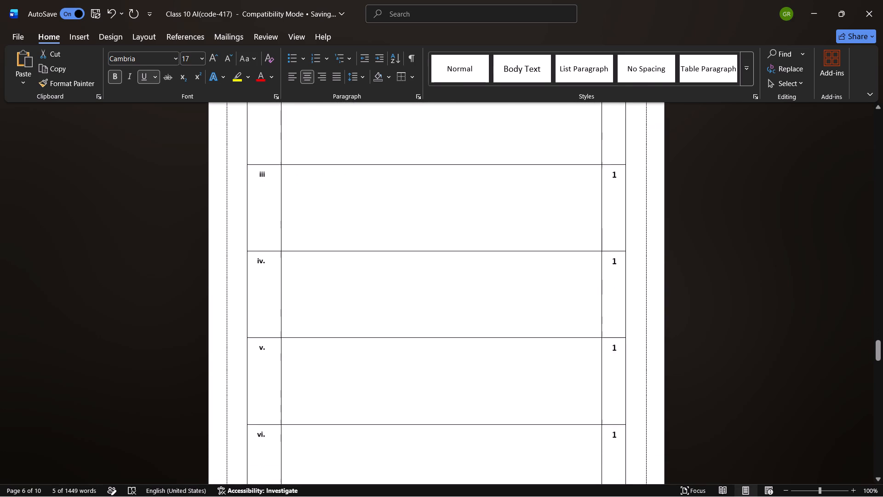
scroll(330, 336, down, 1)
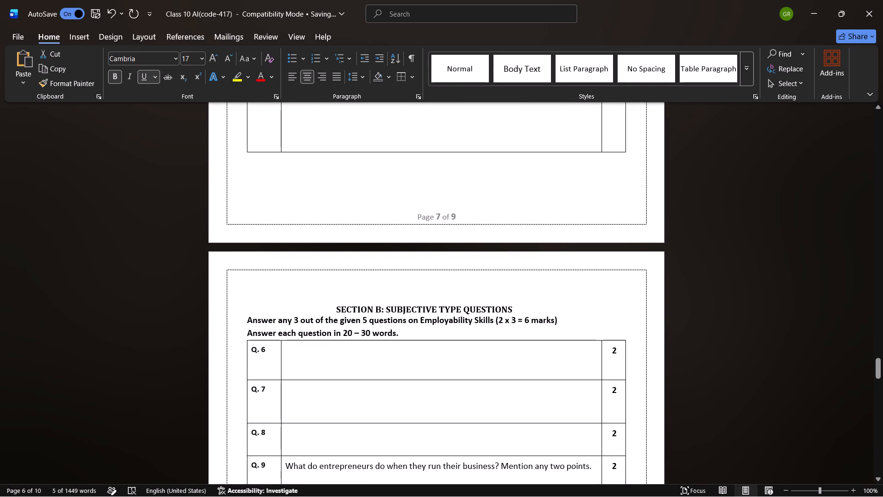
drag(517, 308, 349, 305)
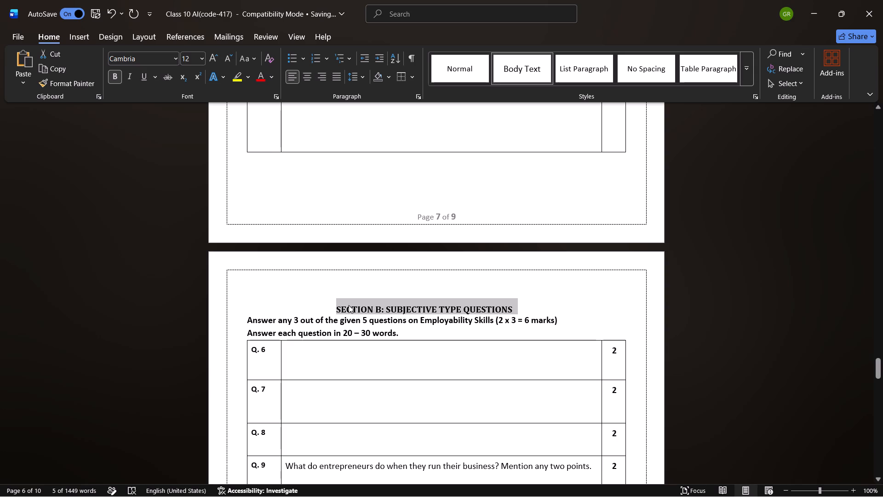
key(ctrl+v)
Remove all the leading spaces before the pasted "SECTION A: OBJECTIVE TYPE QUESTIONS" heading on page 8.
click(383, 310)
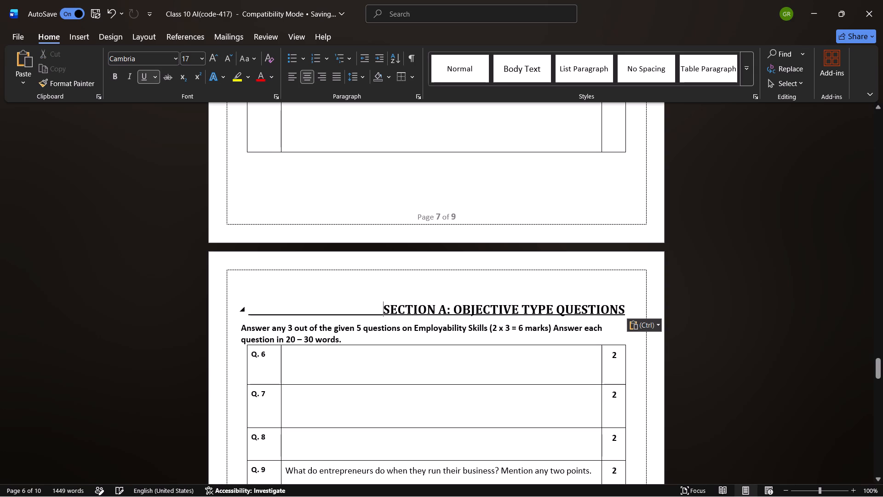
key(BackSpace)
key(BackSpace)
key(BackSpace)
key(BackSpace)
key(BackSpace)
key(BackSpace)
key(BackSpace)
key(BackSpace)
key(BackSpace)
key(BackSpace)
key(BackSpace)
key(BackSpace)
key(BackSpace)
key(BackSpace)
key(BackSpace)
key(BackSpace)
key(BackSpace)
key(BackSpace)
key(BackSpace)
key(BackSpace)
key(BackSpace)
key(BackSpace)
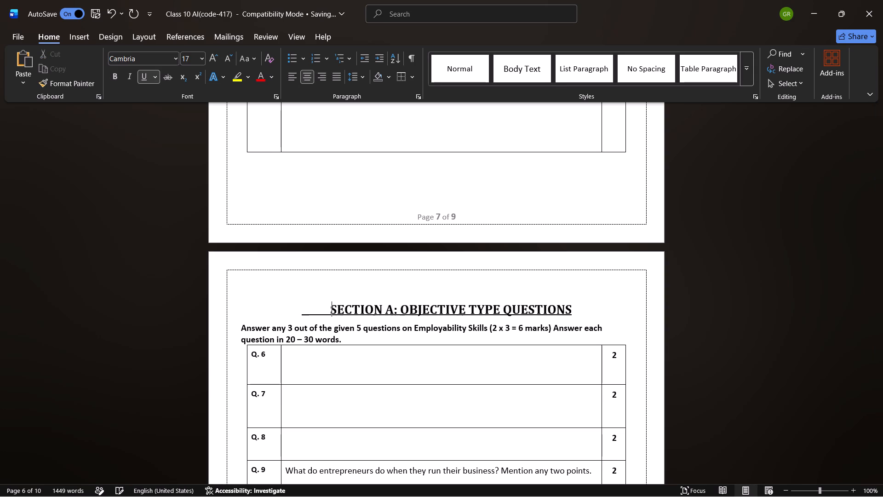
key(BackSpace)
key(BackSpace)
key(BackSpace)
key(BackSpace)
key(BackSpace)
key(BackSpace)
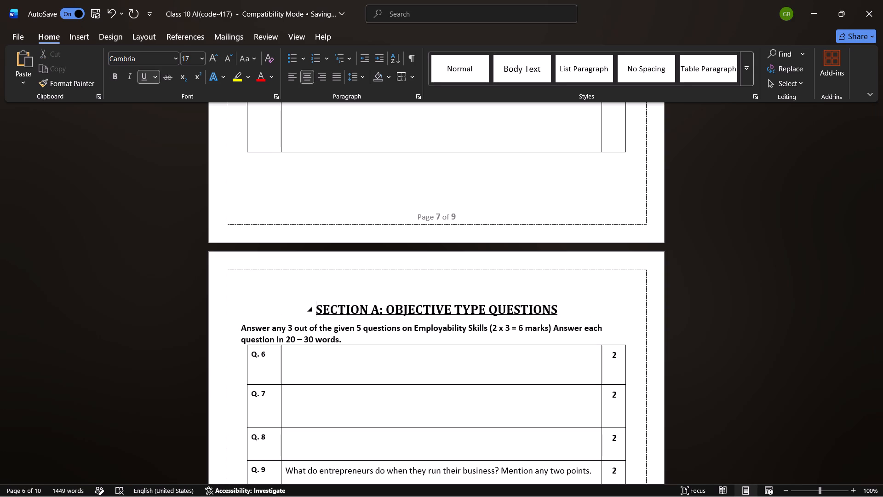
key(Left)
key(space)
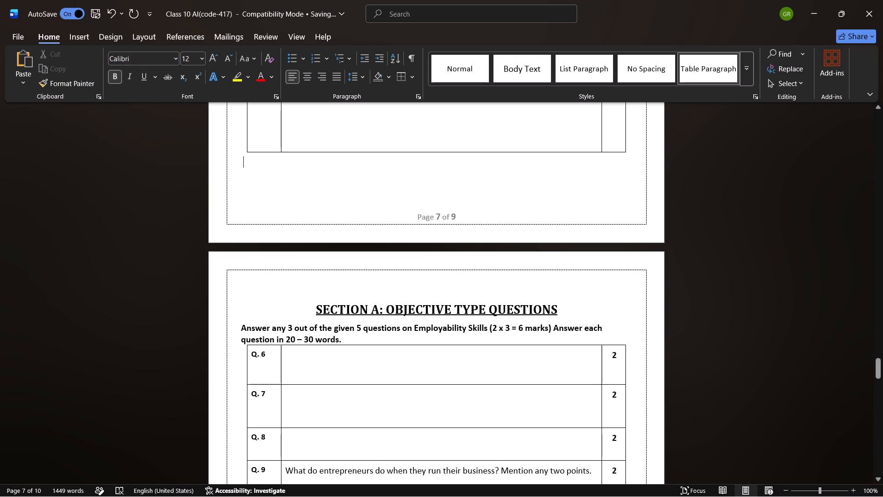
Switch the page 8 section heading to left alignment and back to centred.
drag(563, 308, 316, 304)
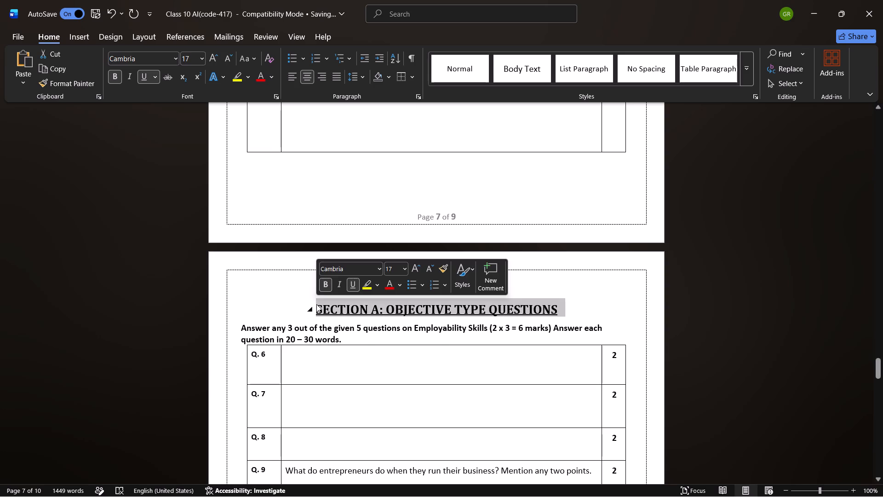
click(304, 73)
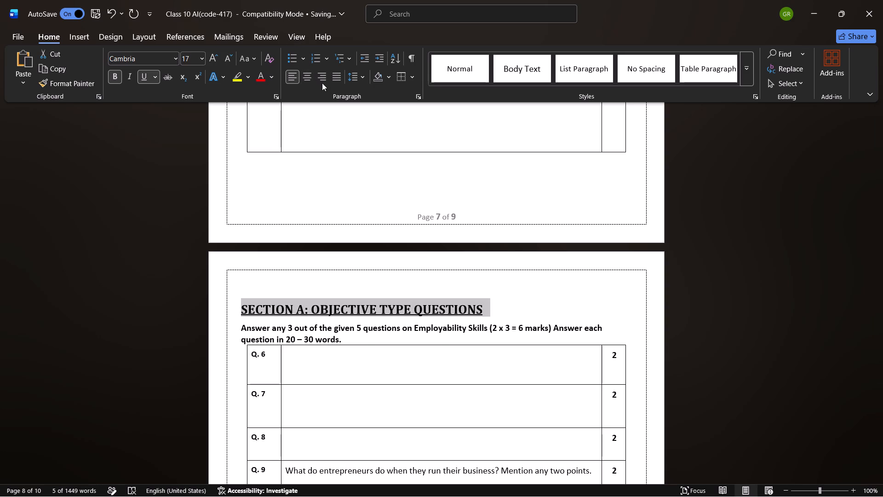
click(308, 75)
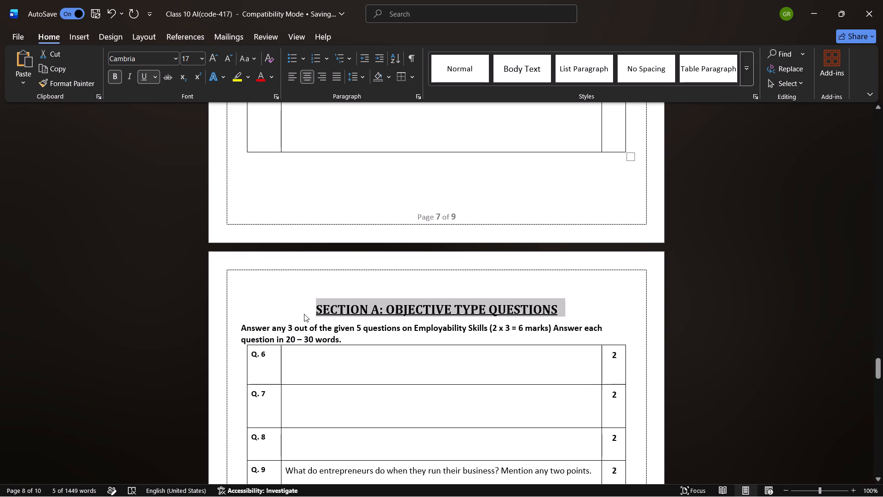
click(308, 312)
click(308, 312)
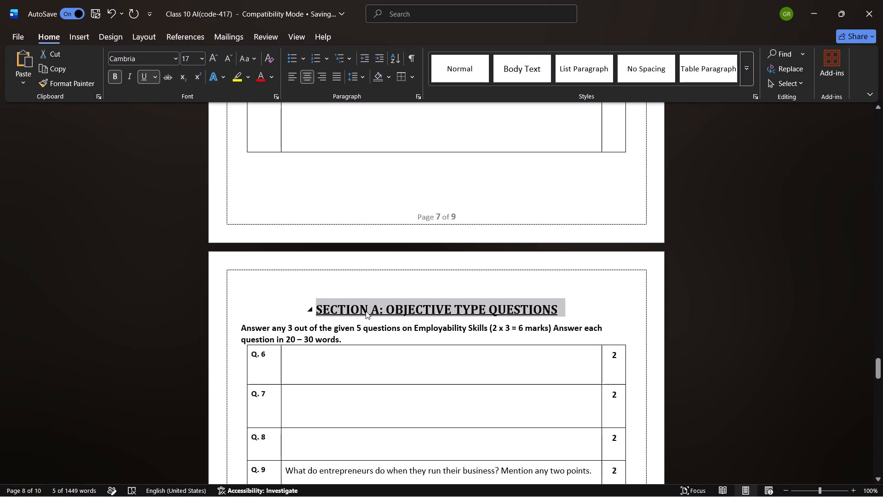
Change the section letter in the page 8 heading from A to B.
click(383, 307)
click(379, 310)
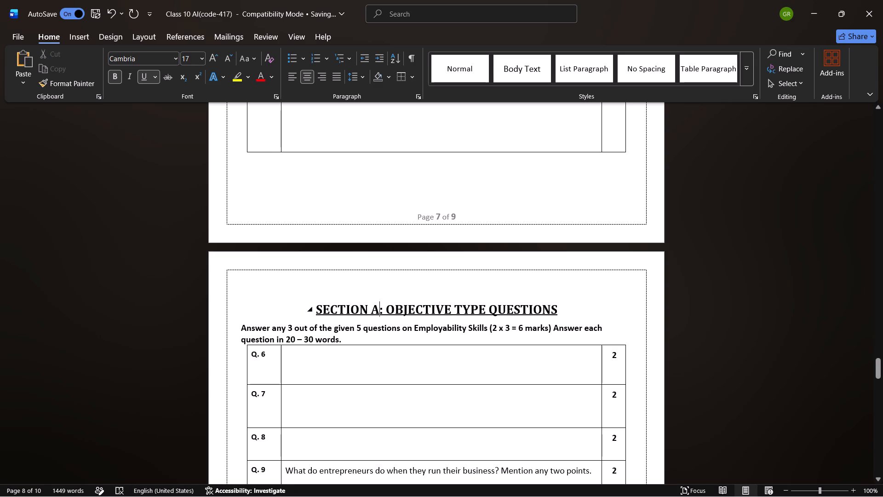
key(BackSpace)
key(shift+b)
Check the Section B title in the CBSE sample PDF and change "OBJECTIVE" to "SUBJECTIVE" in the page 8 heading of the Word paper.
key(alt+Tab)
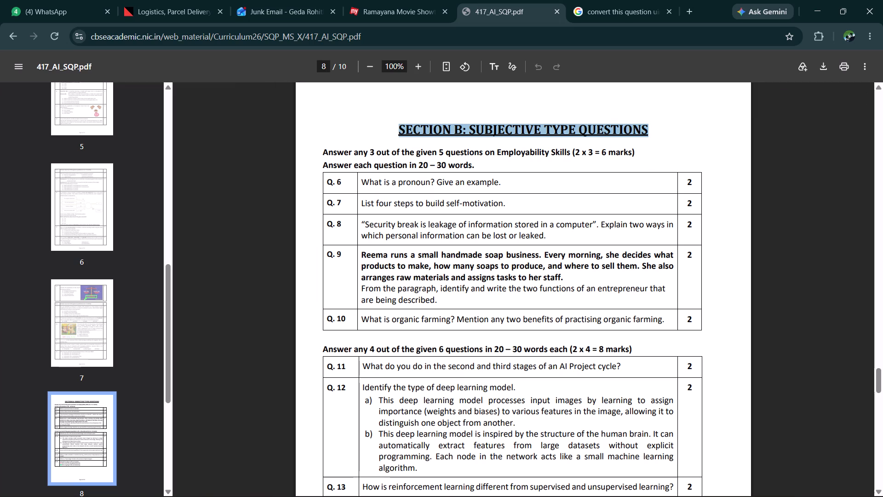
click(652, 133)
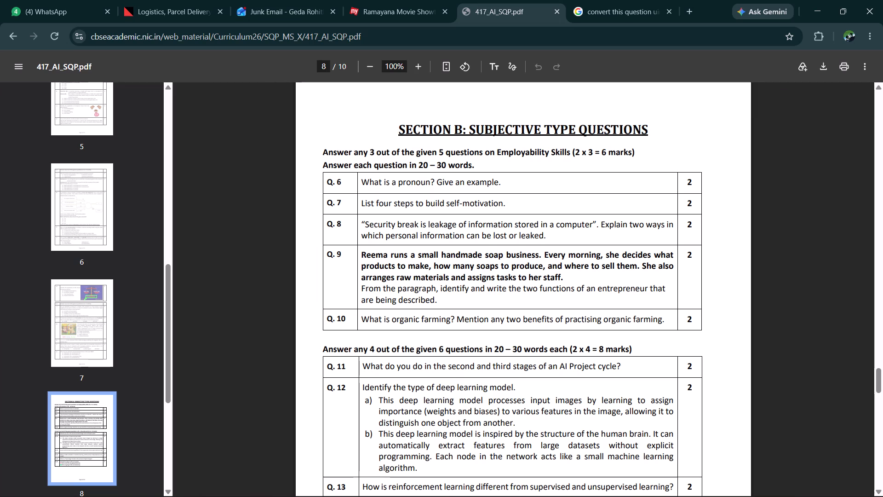
drag(649, 127, 472, 130)
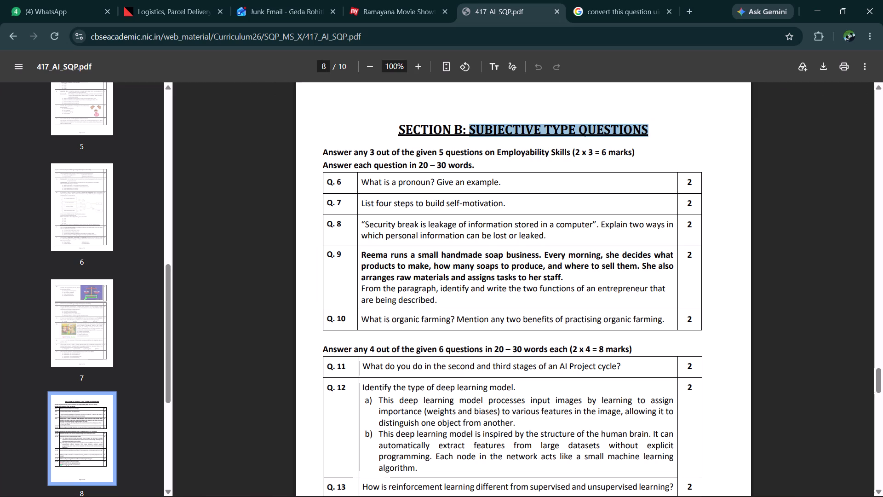
drag(472, 130, 530, 129)
click(546, 127)
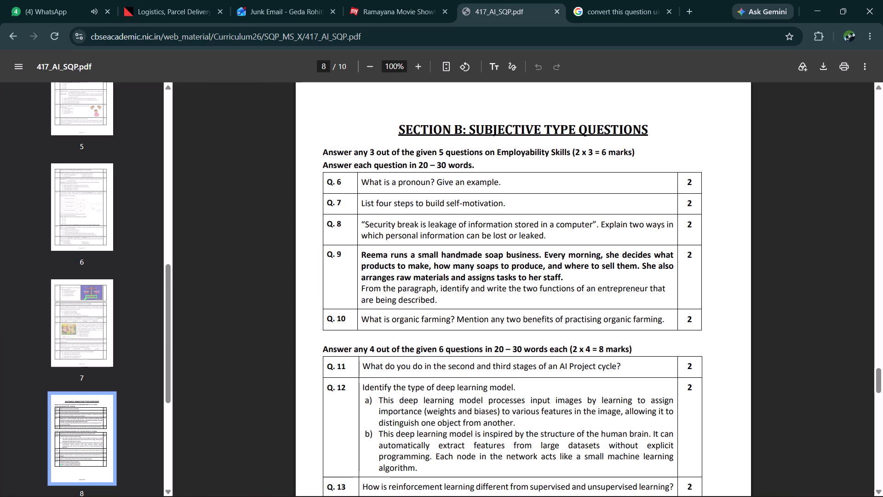
drag(540, 127, 474, 128)
key(alt+Tab)
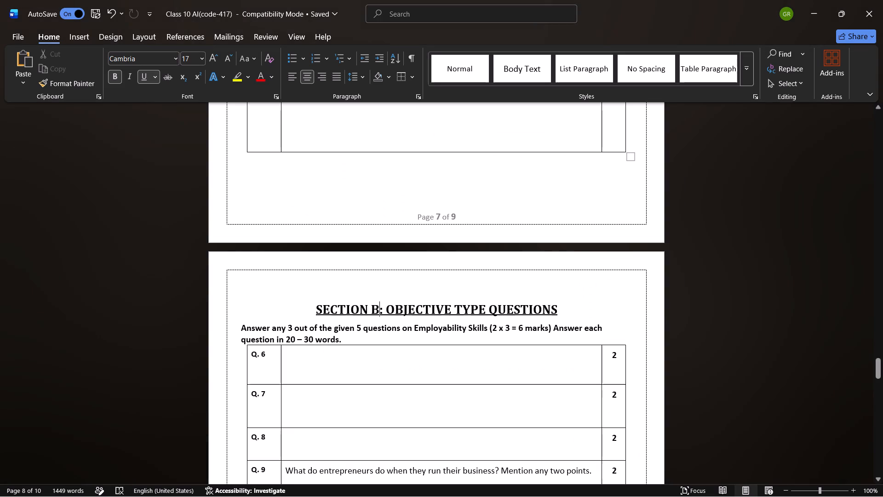
click(404, 309)
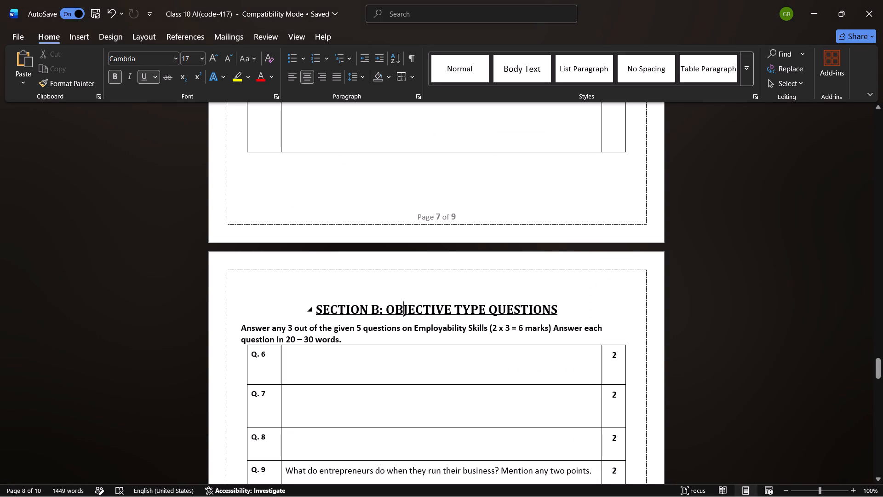
key(Left)
key(BackSpace)
text(SU)
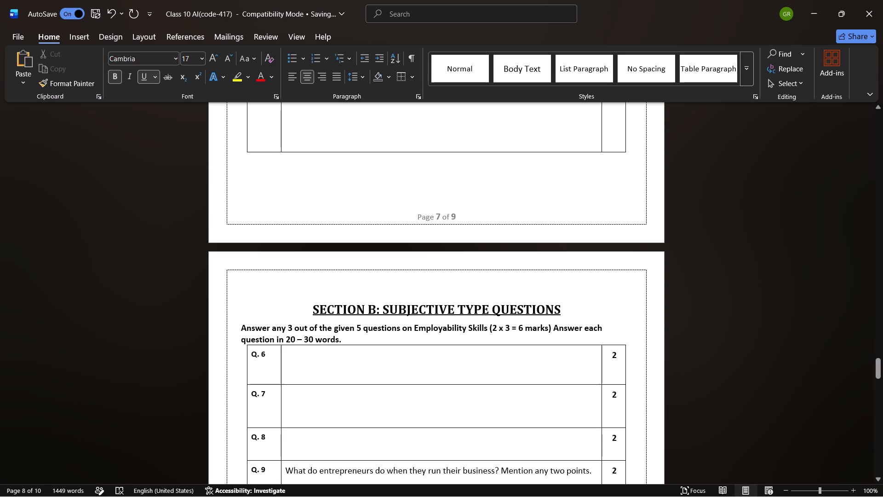
Look through the rest of the paper from Section B to the last page for question rows still empty.
scroll(592, 334, down, 2)
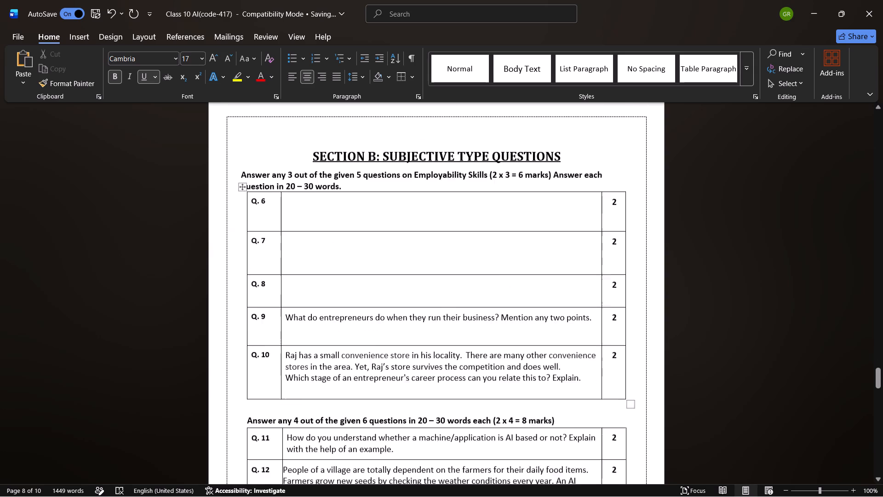
scroll(592, 334, down, 4)
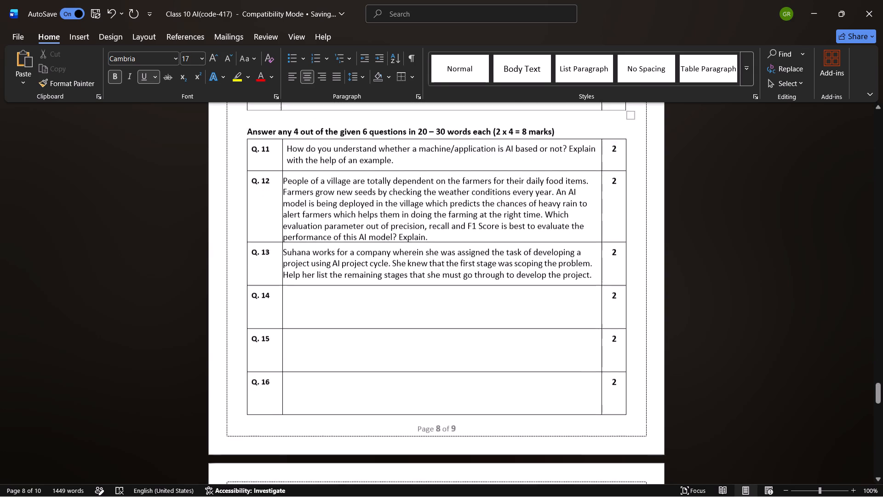
scroll(592, 334, down, 5)
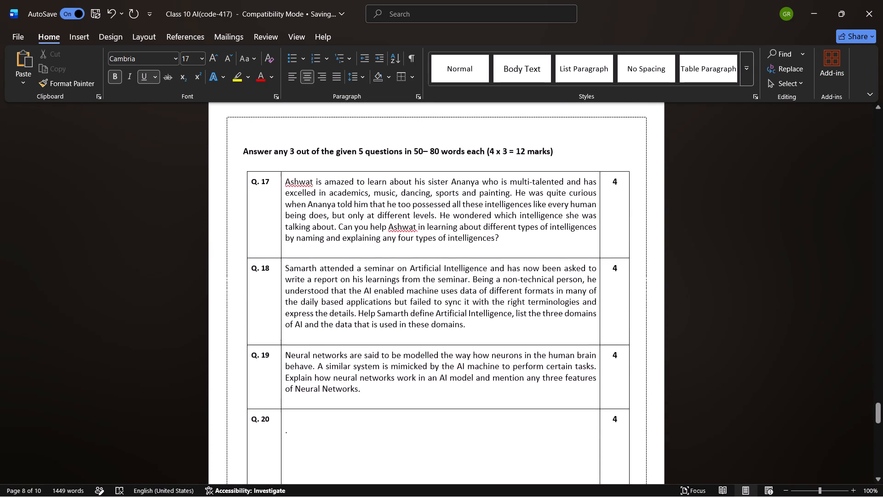
scroll(592, 334, down, 3)
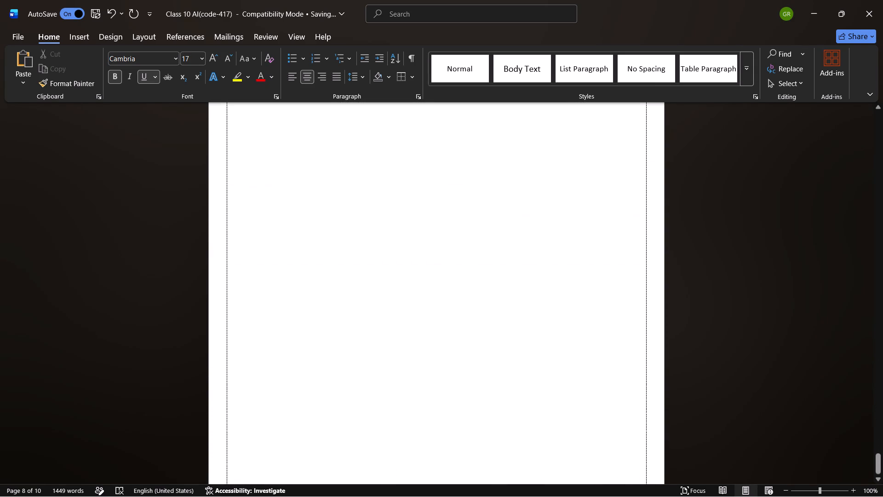
scroll(592, 334, down, 2)
scroll(592, 334, up, 1)
Copy the Q. 14 question on model evaluation in machine learning from the sample PDF into the empty Q. 14 row of the Word paper.
key(alt+Tab)
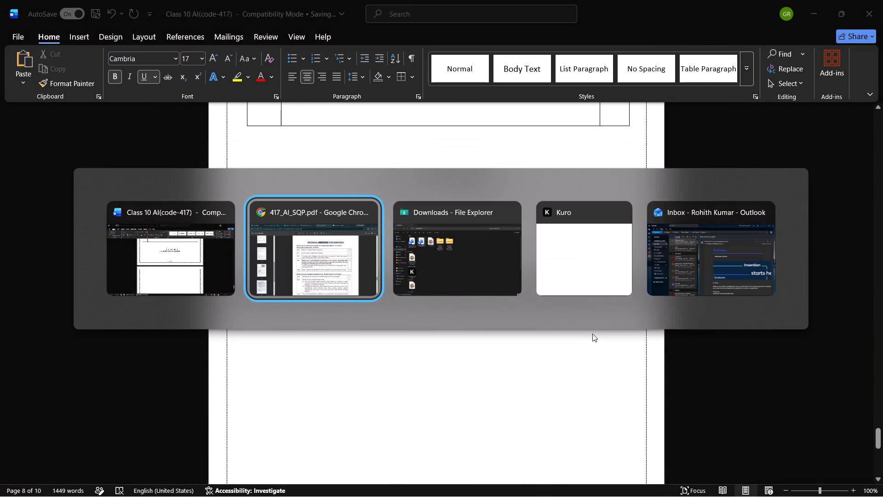
scroll(522, 348, down, 3)
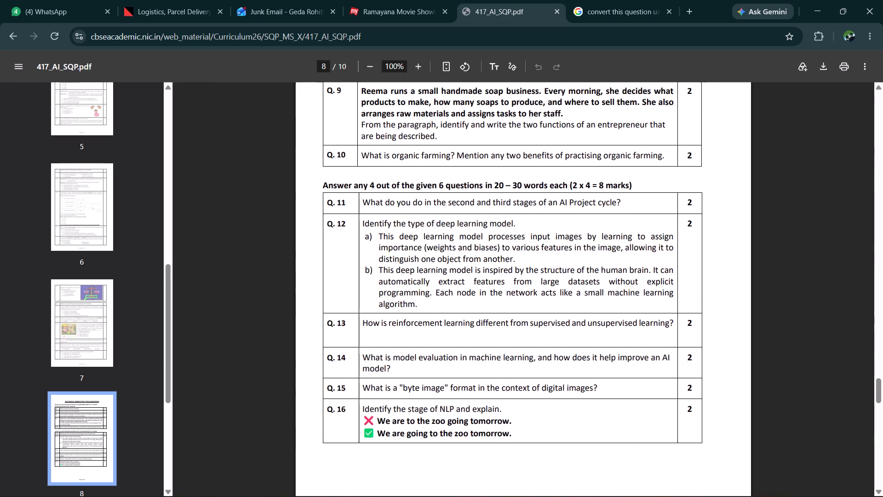
scroll(522, 348, down, 3)
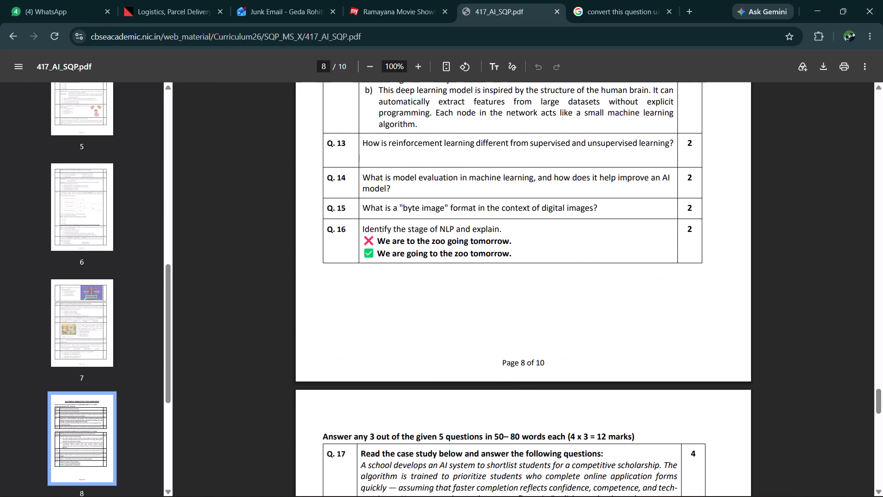
click(399, 188)
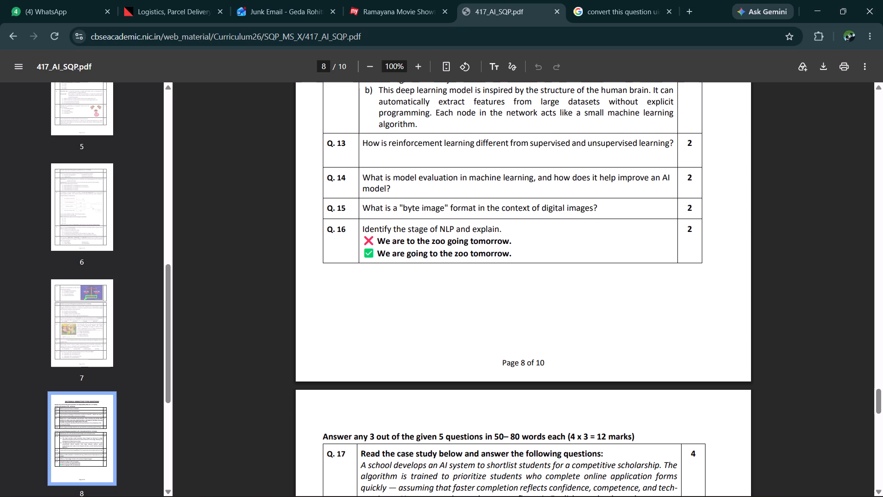
drag(396, 186, 363, 173)
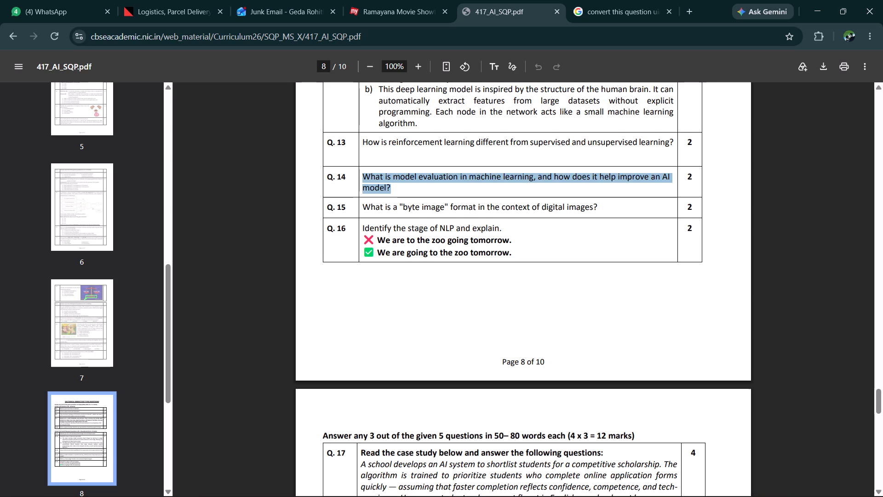
key(ctrl+c)
key(alt+Tab)
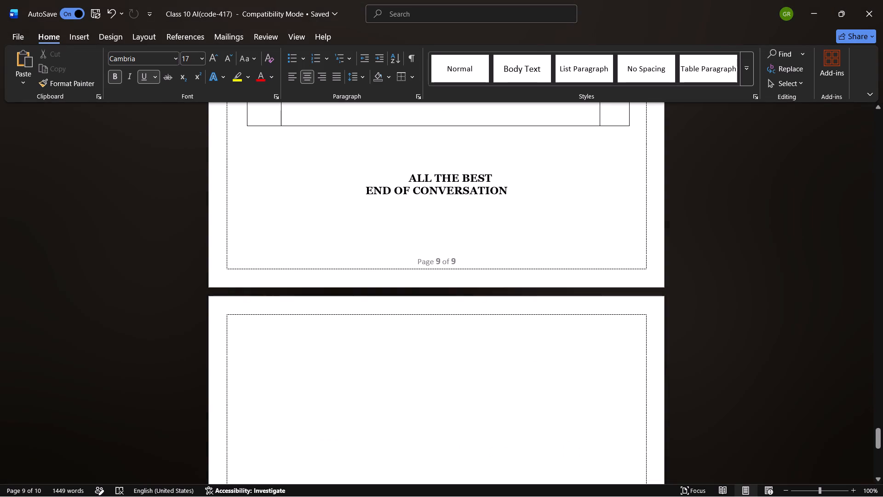
scroll(391, 241, up, 7)
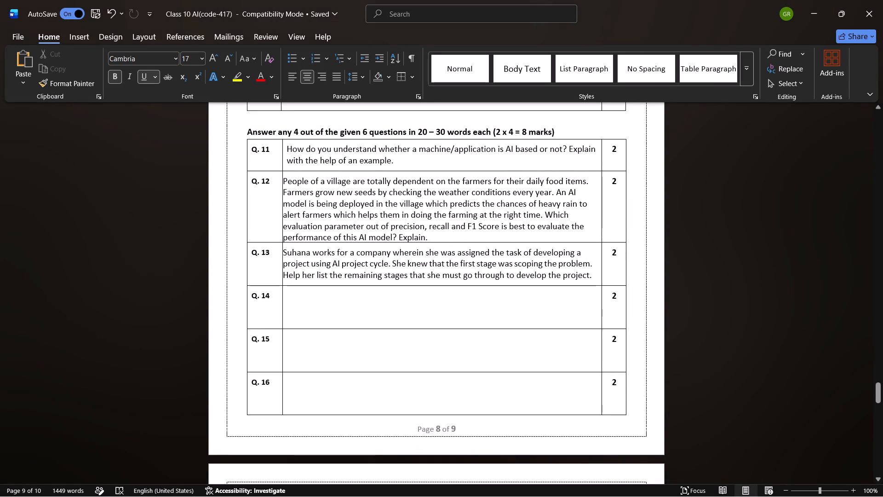
scroll(330, 295, up, 3)
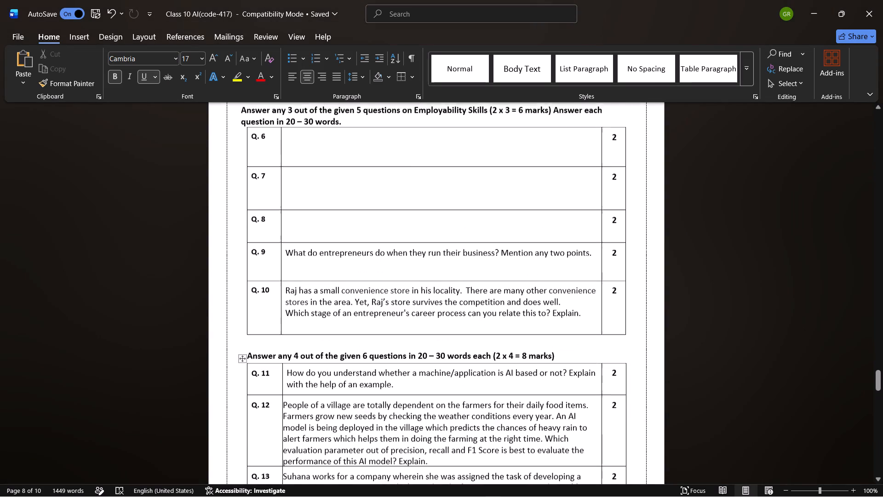
scroll(330, 295, up, 1)
click(298, 217)
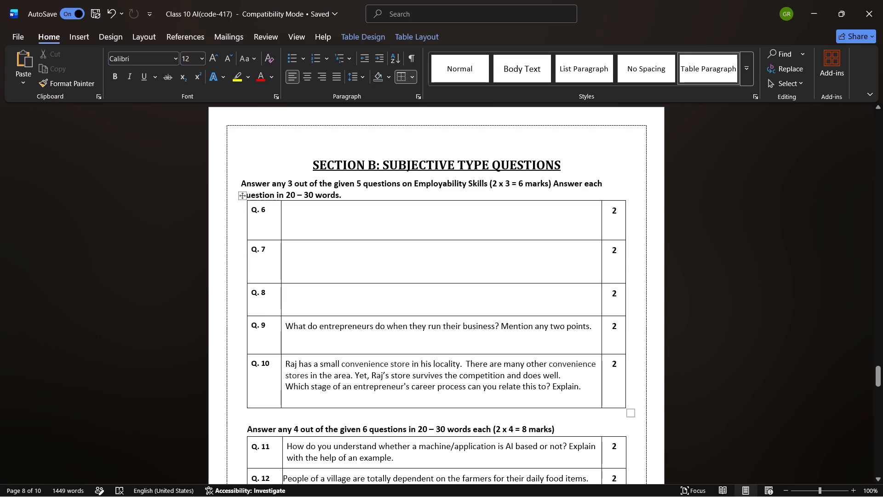
scroll(298, 217, down, 3)
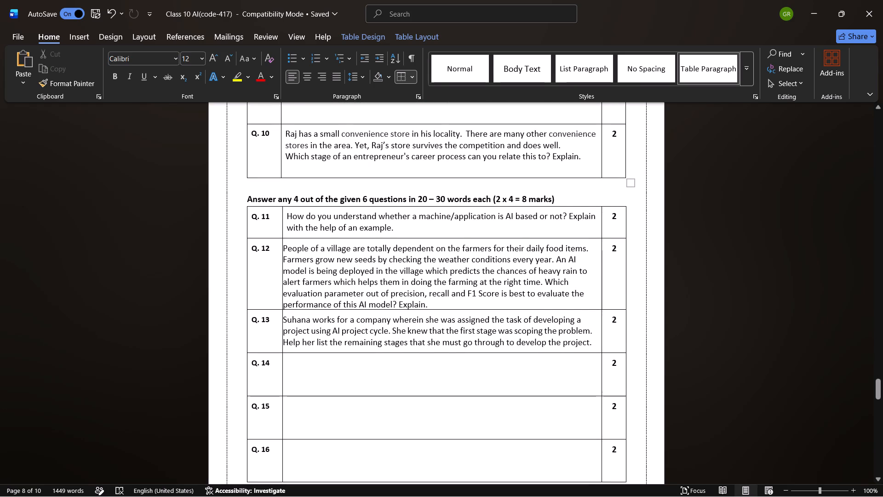
click(297, 362)
key(ctrl+v)
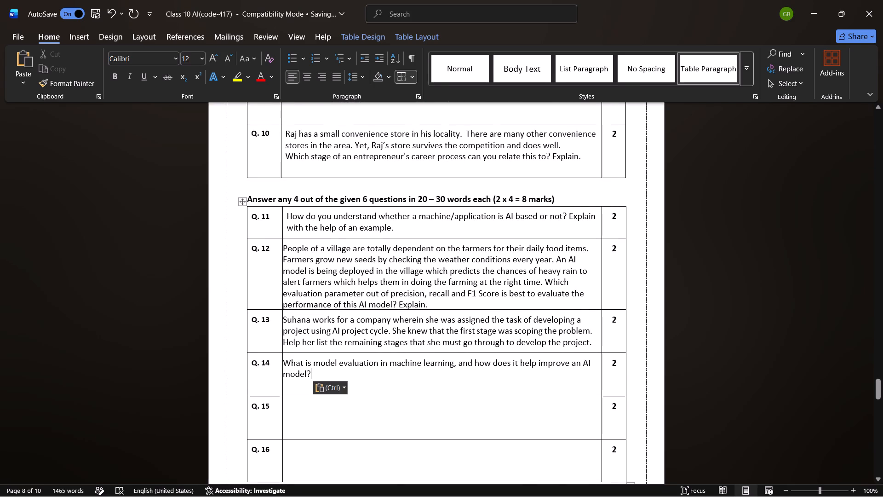
Copy the whole Q. 12 question on identifying the type of deep learning model from the sample PDF into the paper's Q. 15 row.
key(alt+Tab)
scroll(390, 347, up, 1)
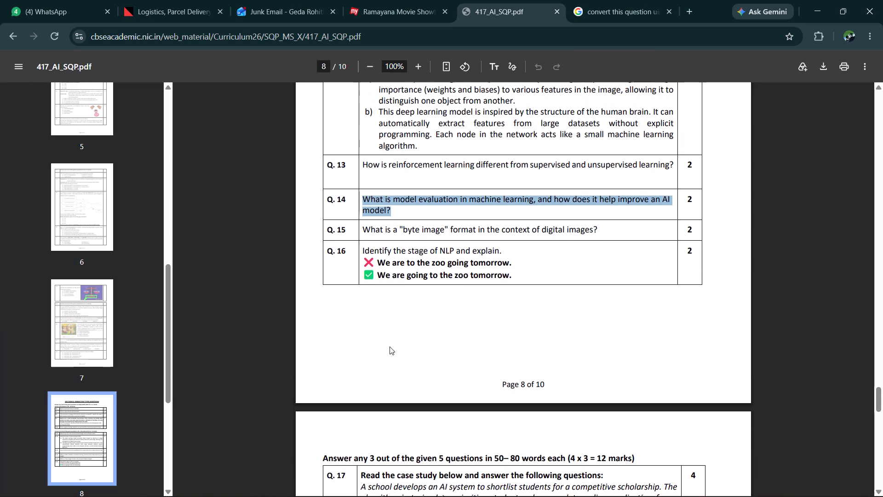
scroll(390, 347, up, 2)
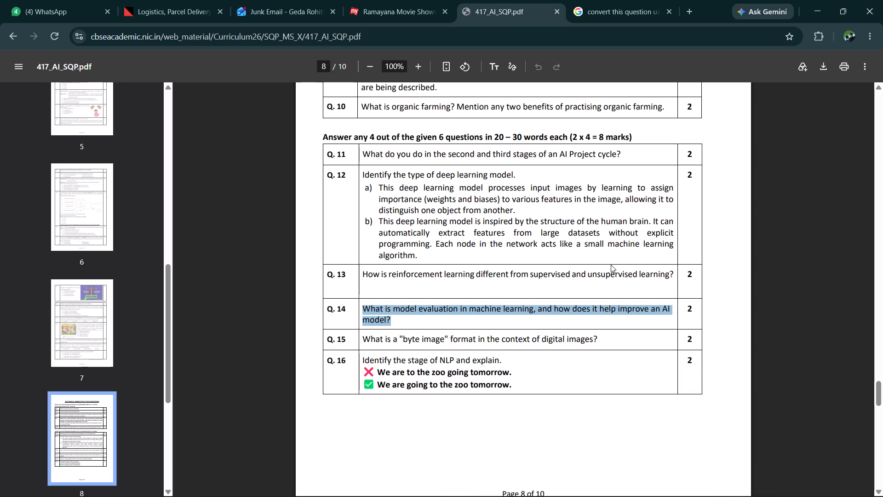
drag(426, 254, 363, 174)
click(433, 258)
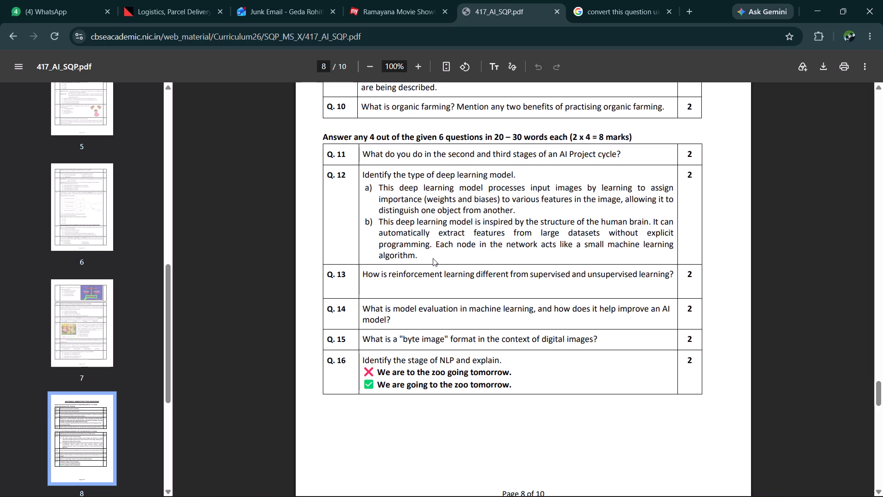
drag(433, 258, 383, 251)
drag(383, 251, 419, 257)
drag(419, 257, 361, 223)
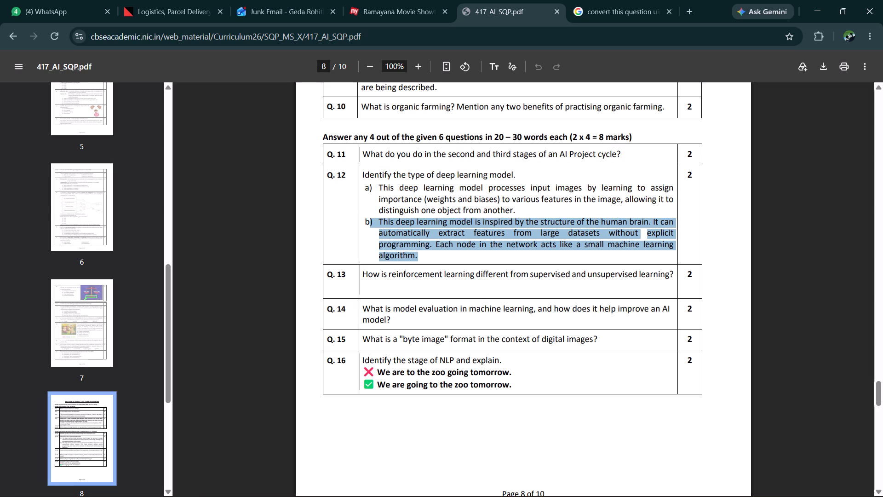
drag(361, 223, 360, 175)
key(ctrl+c)
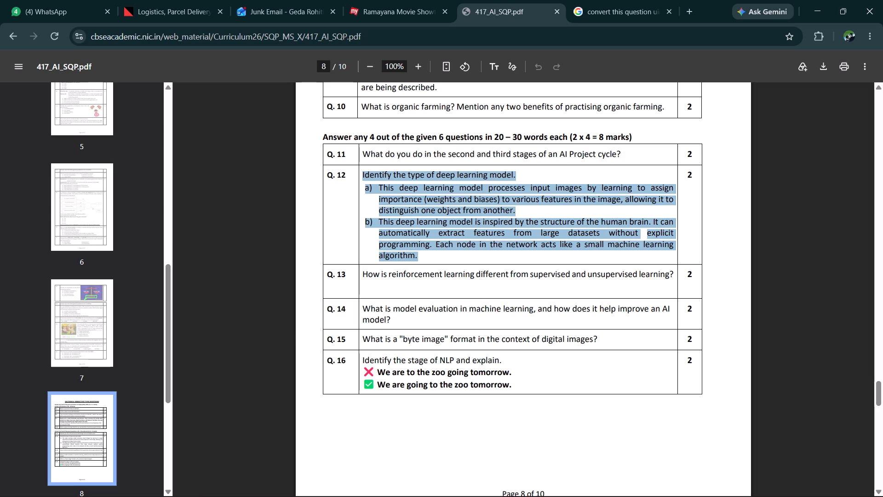
key(alt+Tab)
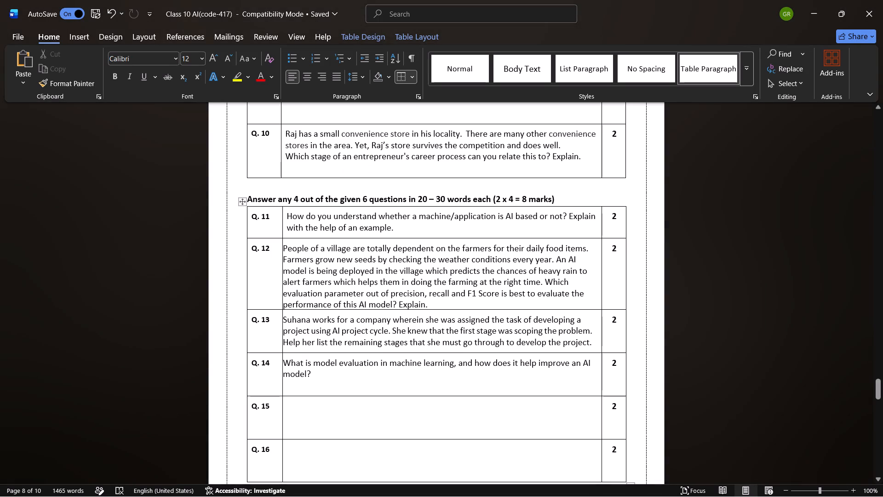
click(305, 405)
key(ctrl+v)
Copy the sample PDF's Q. 11 question on the second and third AI Project cycle stages into the paper's Q. 16 row.
scroll(305, 405, down, 2)
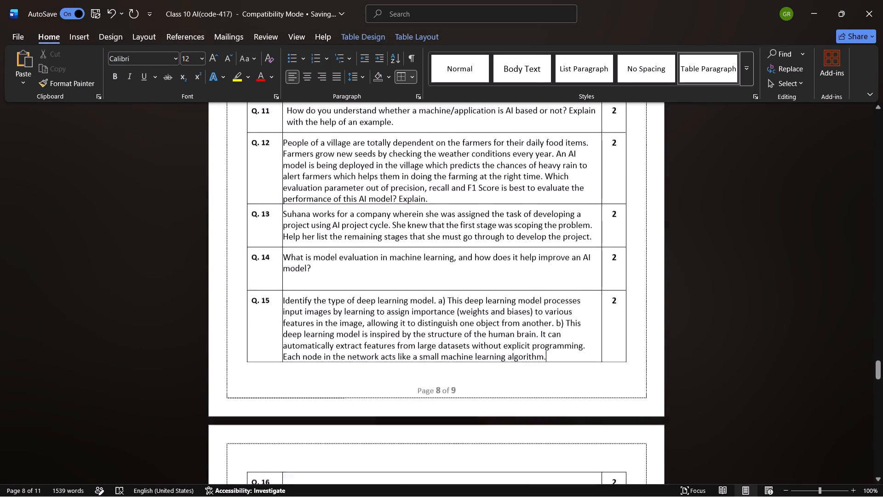
scroll(305, 405, down, 3)
key(alt+Tab)
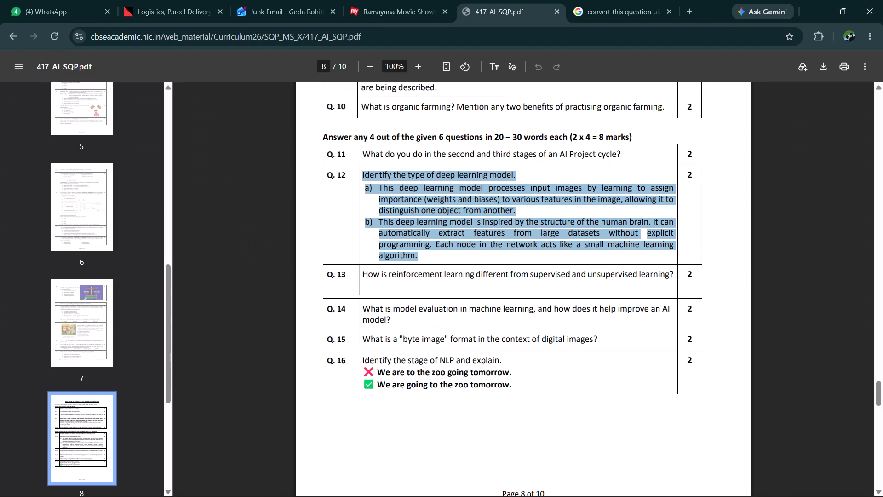
scroll(401, 217, up, 1)
drag(628, 175, 363, 175)
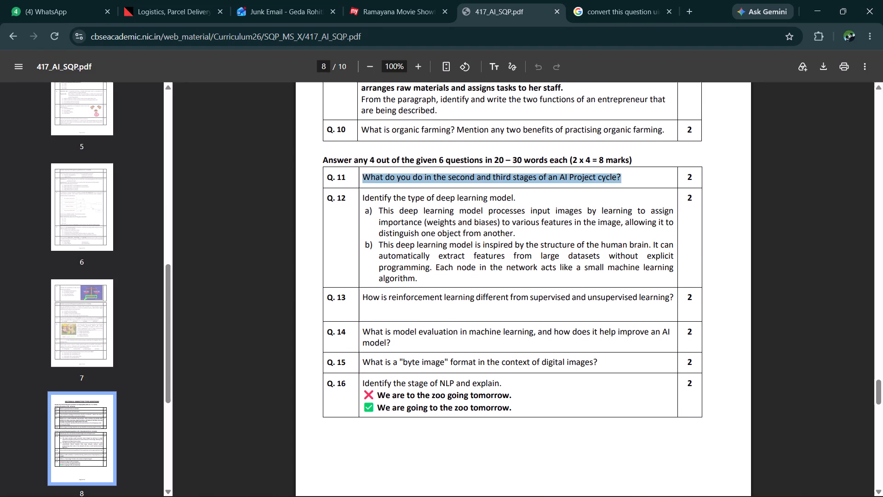
key(ctrl+c)
key(alt+Tab)
click(326, 349)
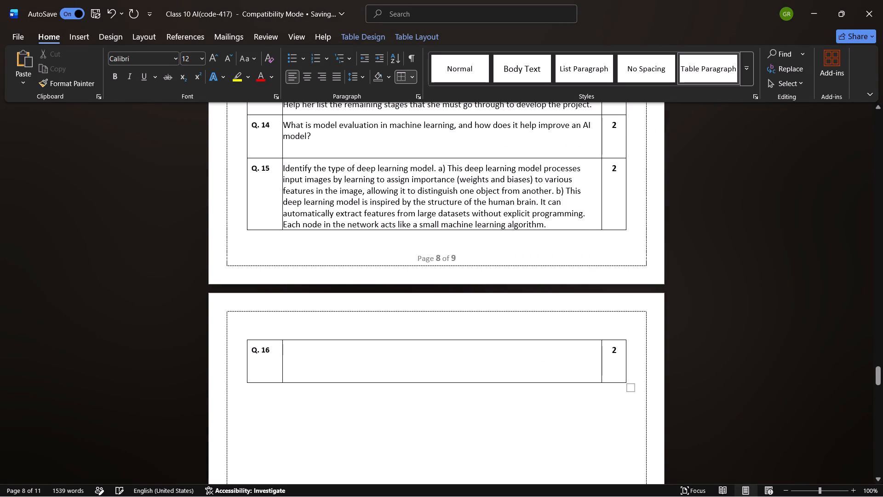
key(ctrl+v)
Review the layout of the filled Q. 11 to Q. 16 table across pages 8 and 9.
scroll(326, 349, down, 10)
scroll(326, 349, up, 3)
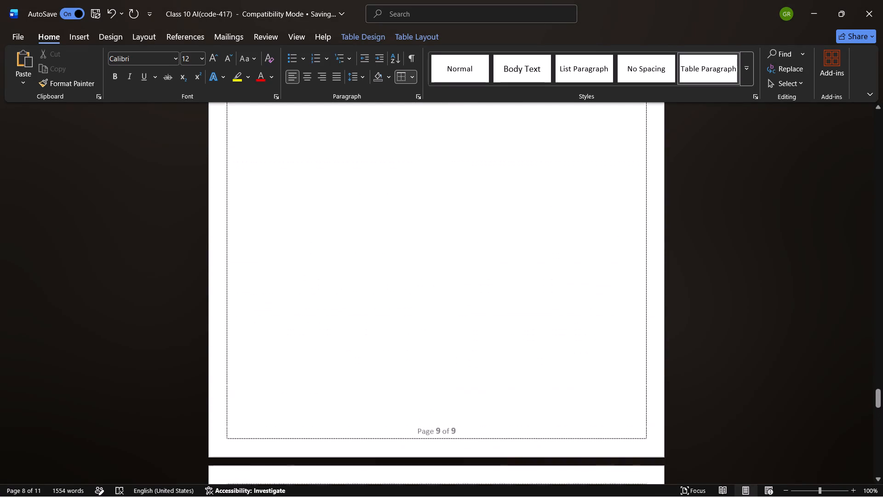
scroll(326, 349, up, 3)
scroll(326, 349, down, 1)
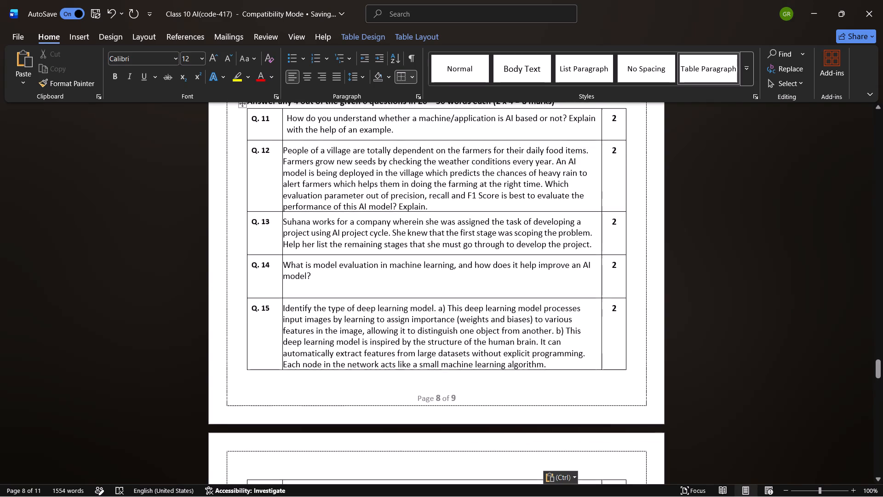
Undo the Q. 15 and Q. 16 pastes, and put the copied question on the second and third AI Project cycle stages in Q. 15.
scroll(326, 349, down, 1)
key(ctrl+z)
key(ctrl+z)
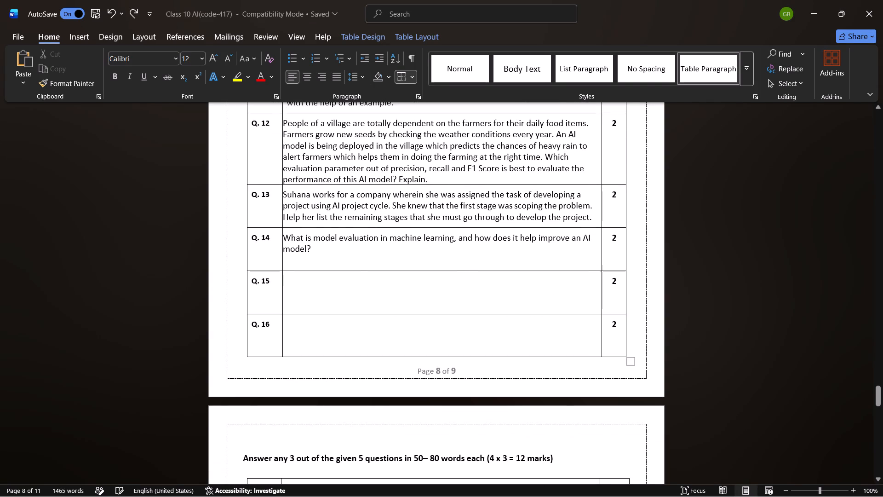
key(super+v)
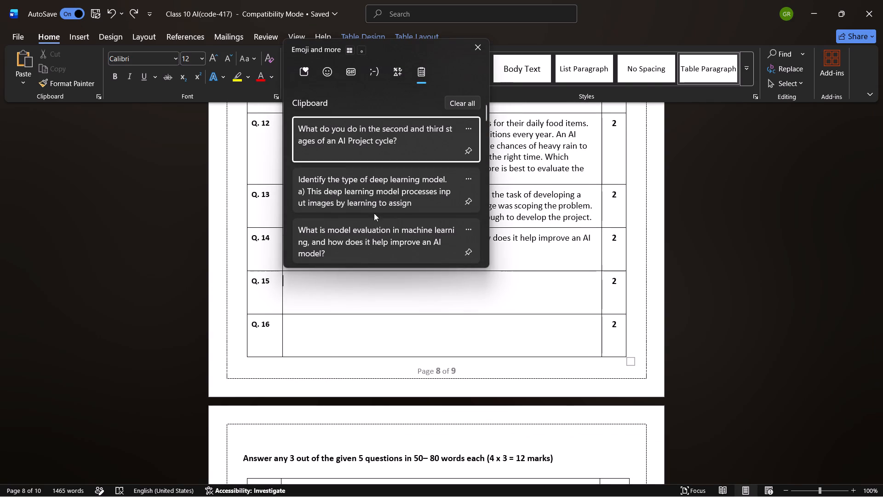
click(373, 142)
key(ctrl+v)
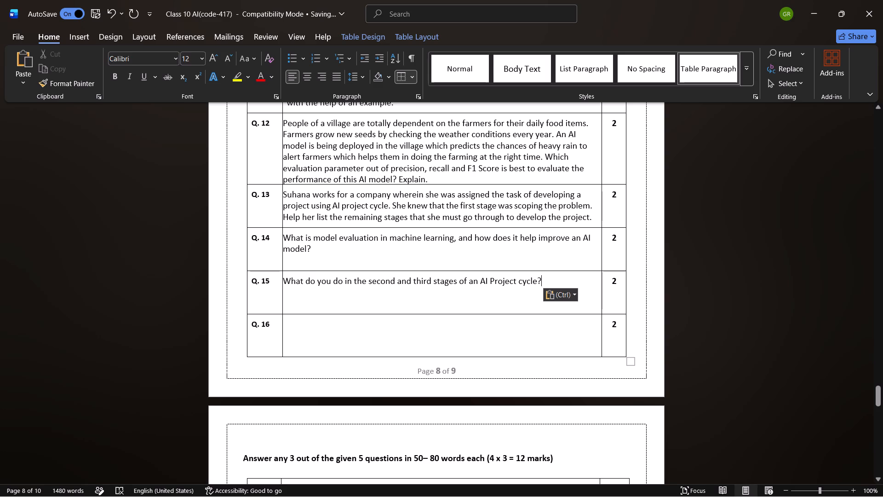
Reduce the heights of the Q. 14 and Q. 15 rows to fit their question text more closely.
drag(433, 272, 433, 258)
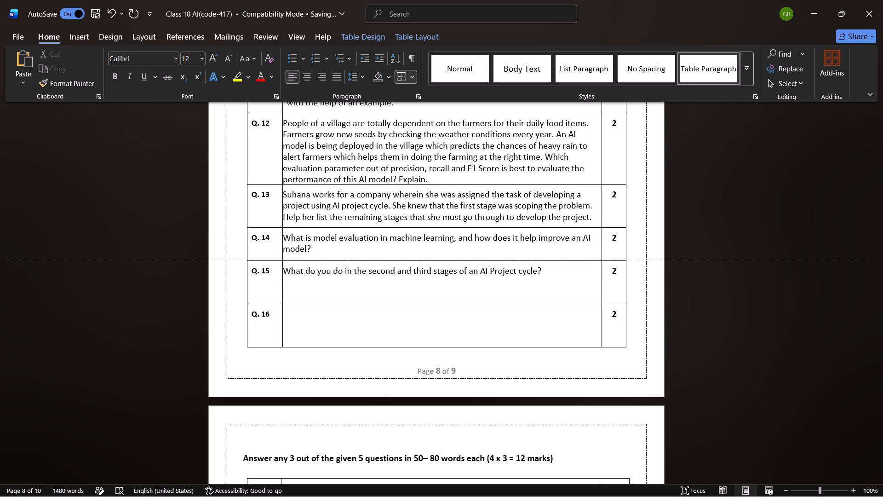
drag(433, 258, 433, 259)
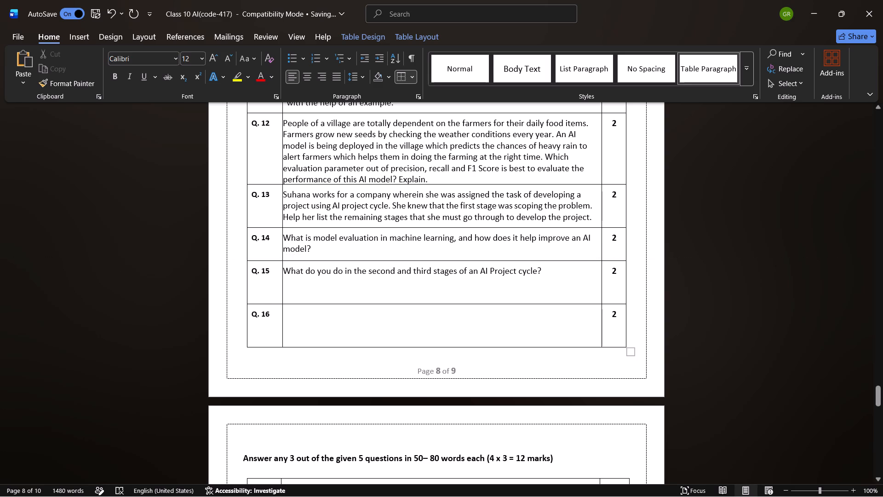
click(426, 304)
drag(424, 304, 424, 285)
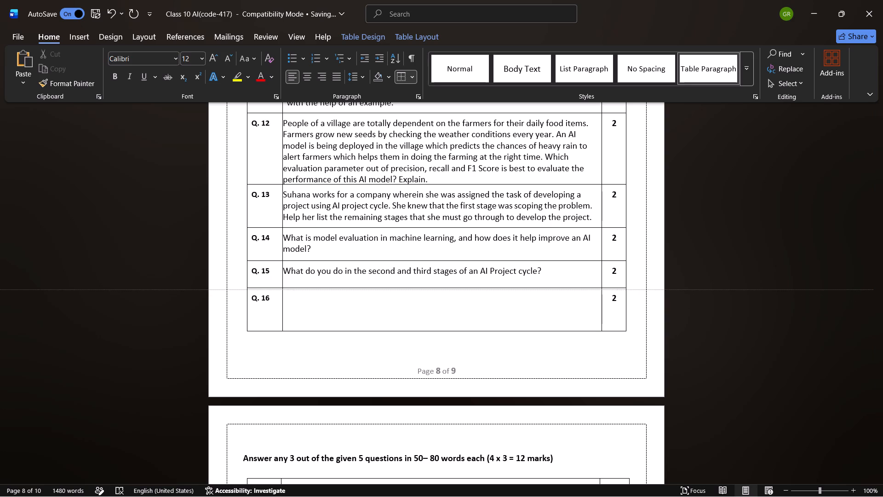
drag(424, 285, 423, 280)
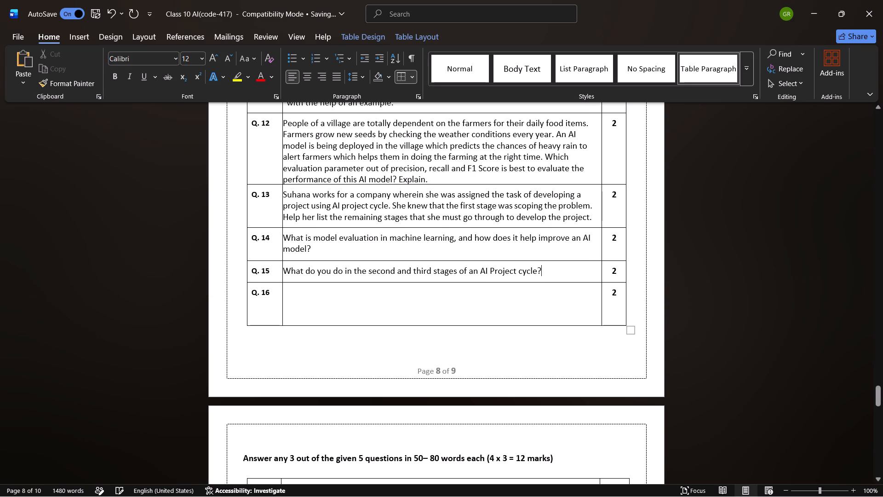
Paste the copied question on identifying the type of deep learning model into the empty Q. 16 row.
click(399, 293)
key(super+v)
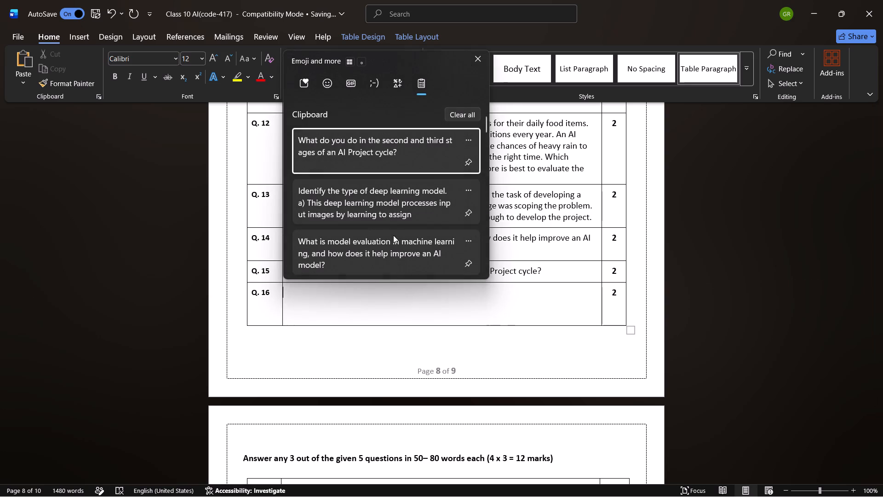
click(382, 200)
key(ctrl+v)
Reduce the heights of the Q. 10 and Q. 9 rows in the Employability Skills table to remove spare space.
scroll(506, 334, up, 1)
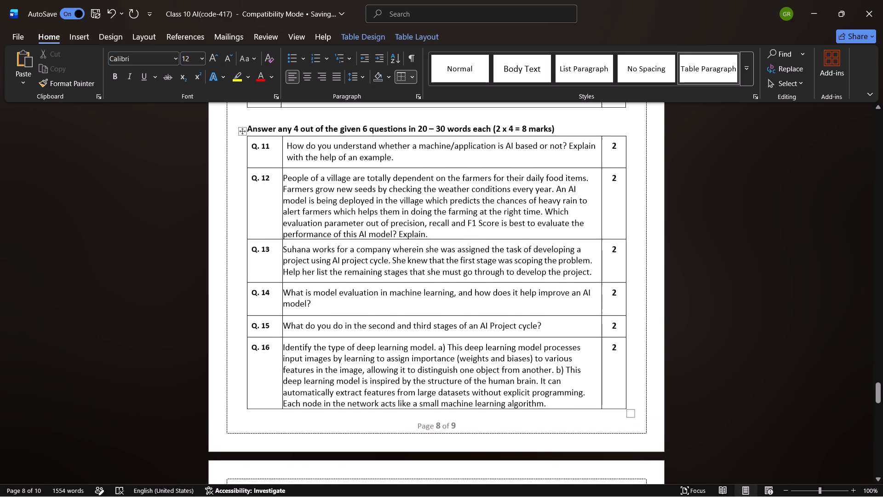
scroll(506, 334, up, 1)
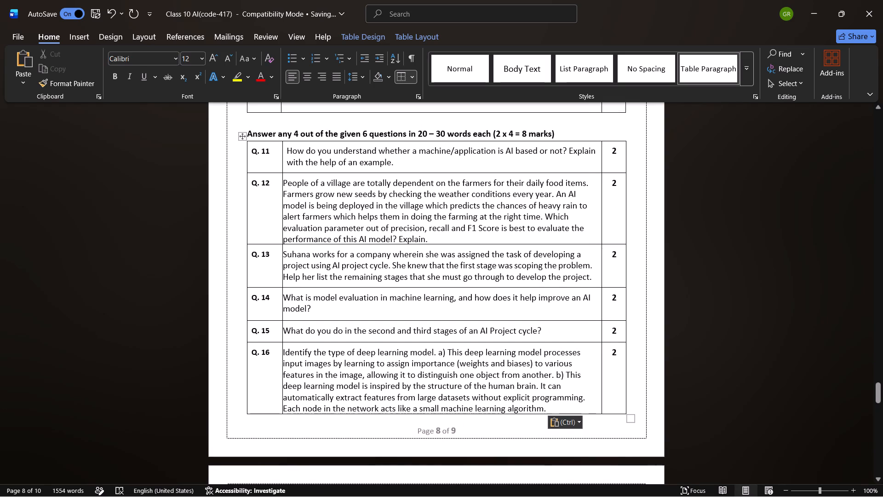
scroll(414, 302, up, 1)
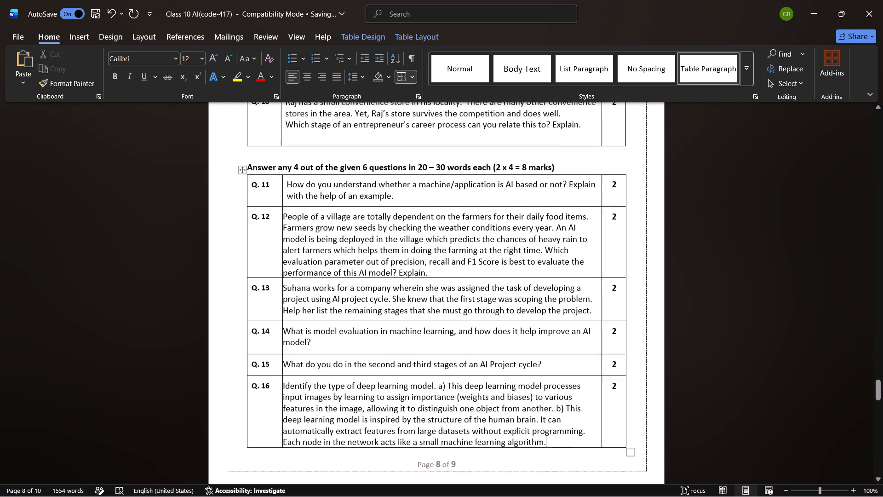
scroll(414, 302, up, 2)
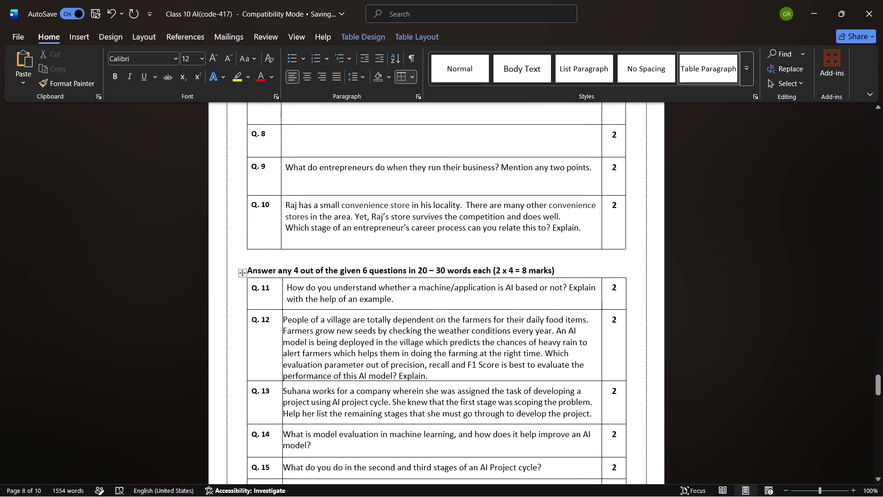
drag(415, 248, 415, 238)
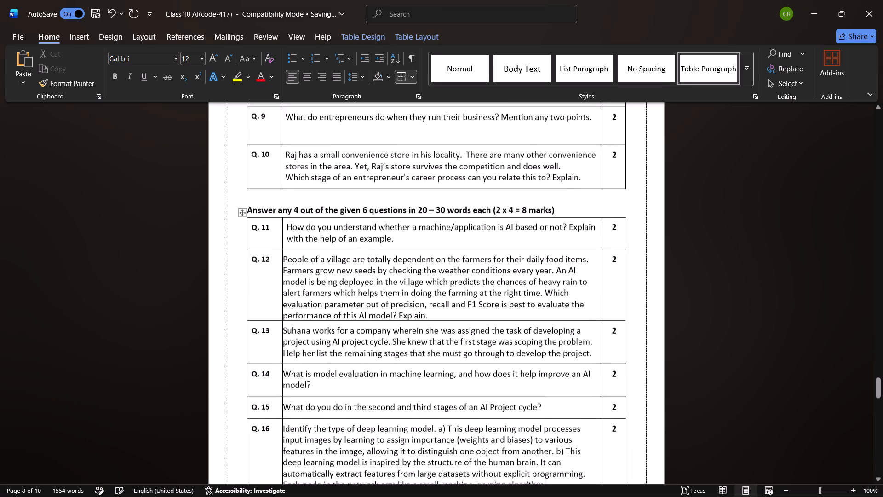
scroll(415, 238, up, 2)
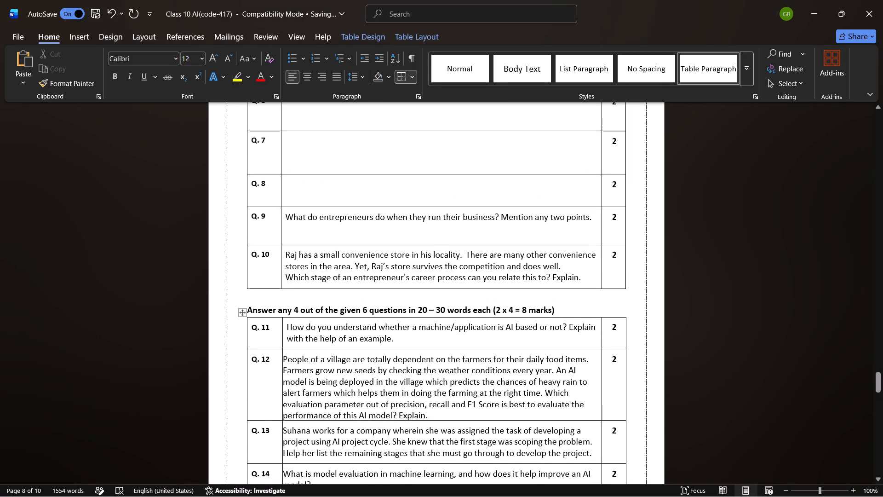
click(413, 245)
drag(412, 246, 413, 232)
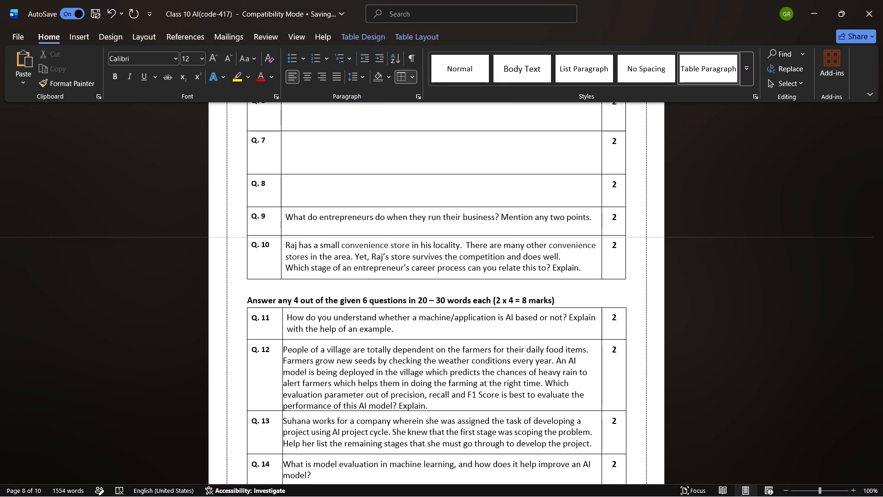
drag(413, 232, 413, 232)
Move part a) of the Q. 16 deep learning question onto its own line and indent it by seven spaces.
scroll(419, 281, down, 3)
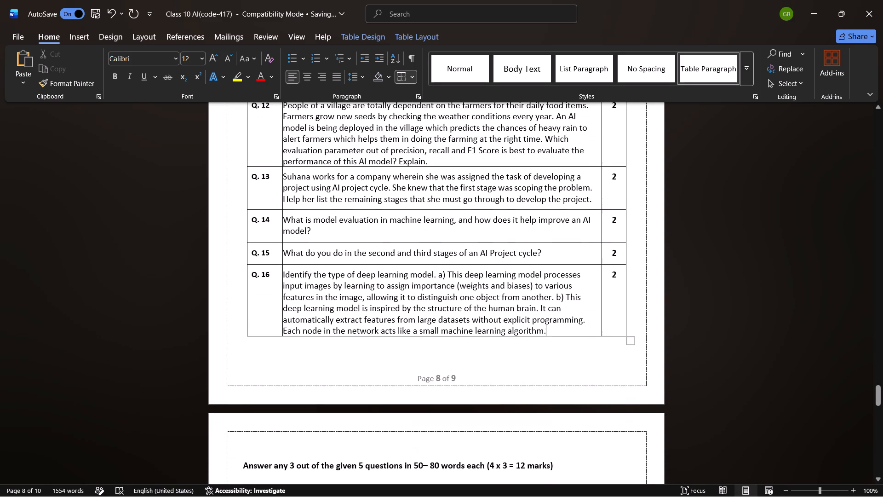
click(438, 275)
key(Return)
key(Tab)
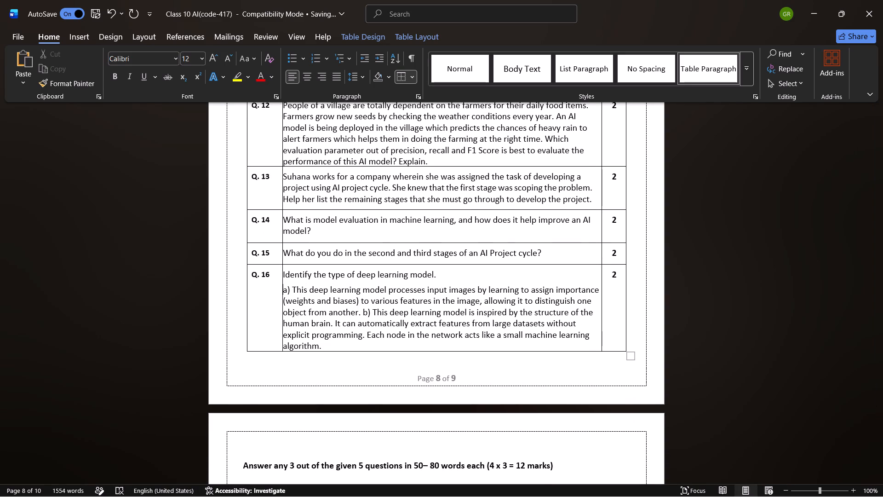
click(283, 292)
key(space)
key(space)
key(space)
key(space)
key(space)
key(space)
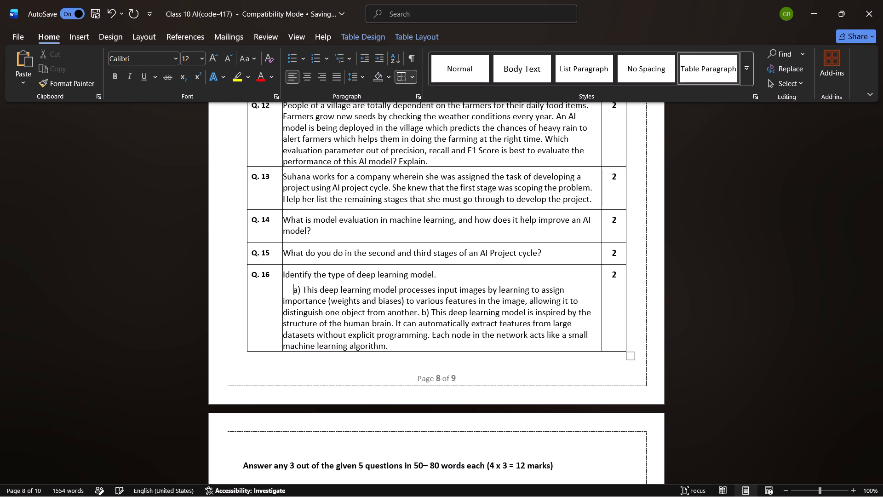
key(space)
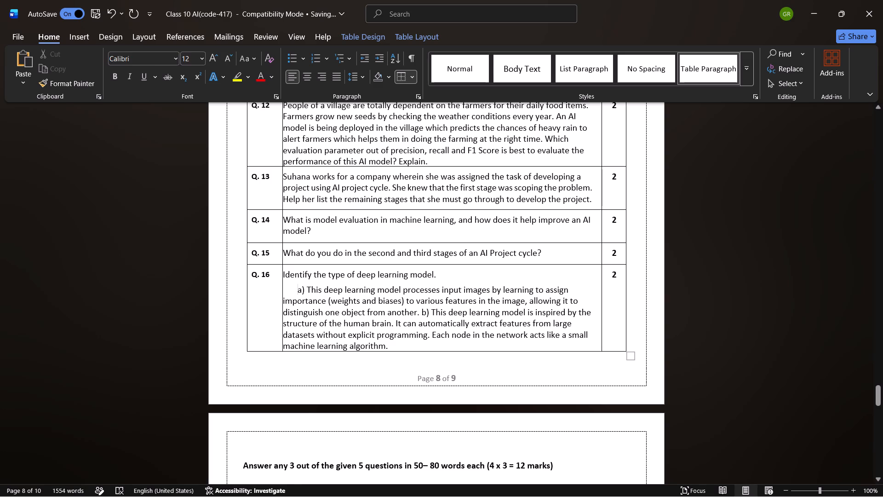
Move part b) of the Q. 16 question onto its own line and indent it by seven spaces to match part a).
click(421, 312)
key(Return)
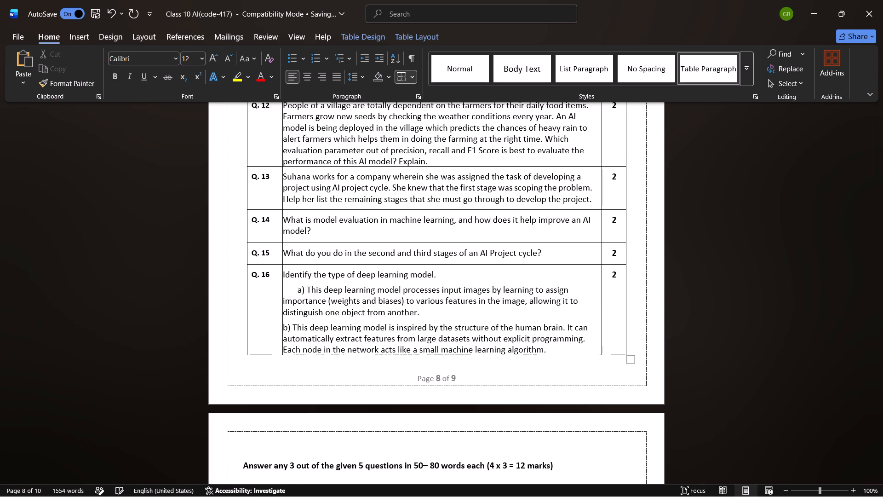
key(space)
key(space)
key(space)
key(space)
key(space)
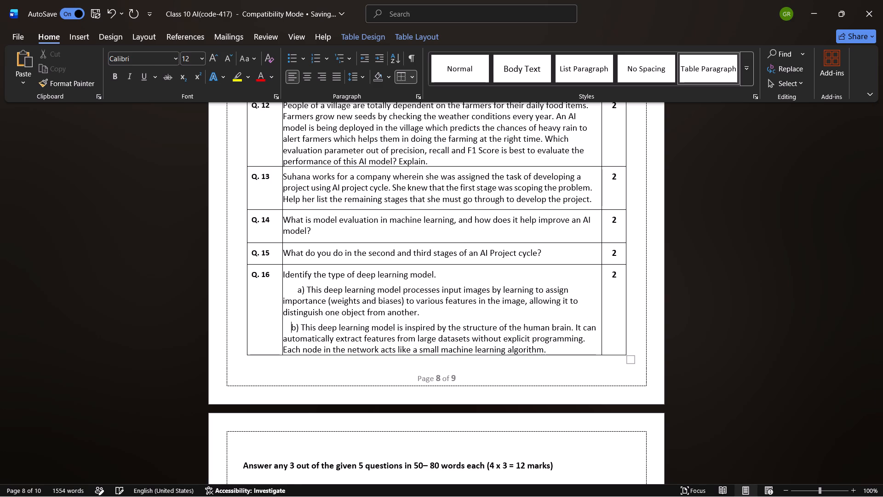
key(space)
key(space)
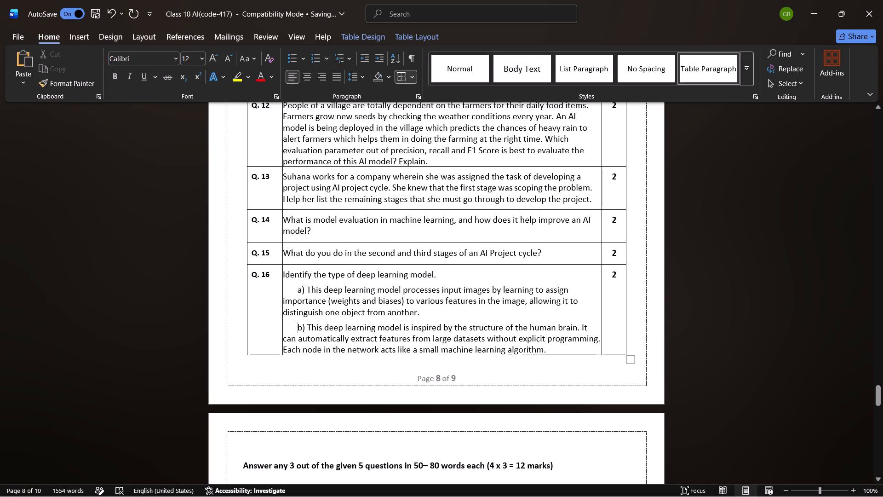
Increase the Q. 16 row's height slightly to leave a small gap below its last text line.
drag(545, 354, 544, 361)
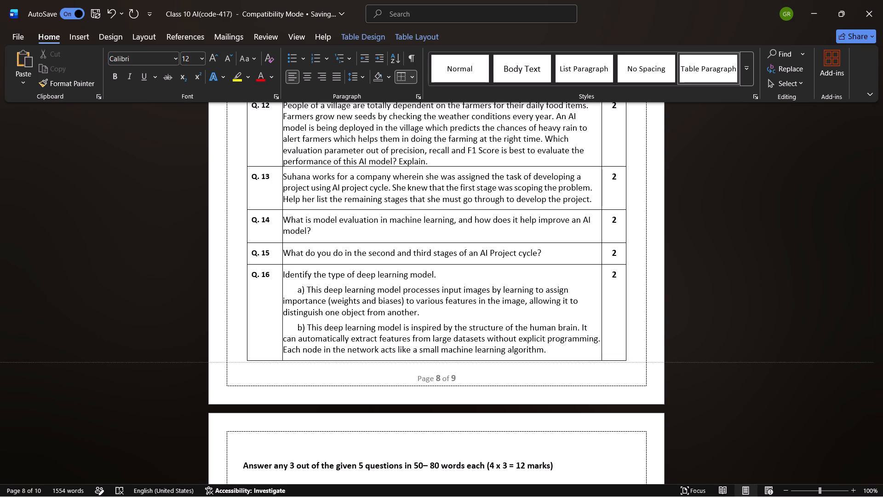
drag(544, 361, 544, 361)
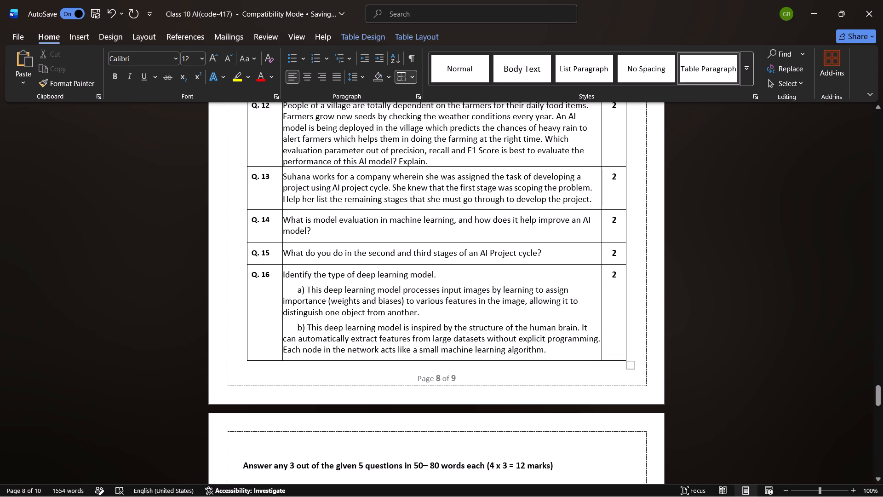
Replace the Q. 12 village farmers question with the sample paper's Q. 13, "How is reinforcement learning different from supervised and unsupervised learning?".
key(alt+Tab)
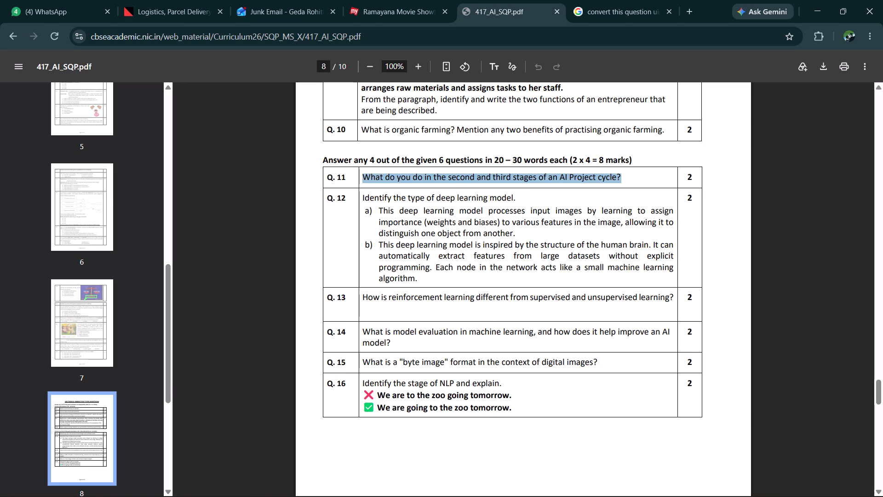
scroll(480, 268, down, 1)
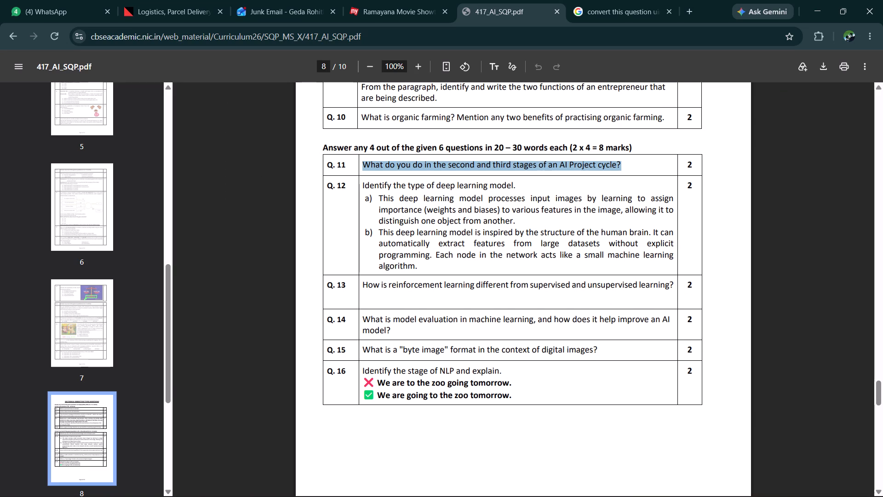
drag(672, 285, 362, 283)
key(ctrl+c)
key(alt+Tab)
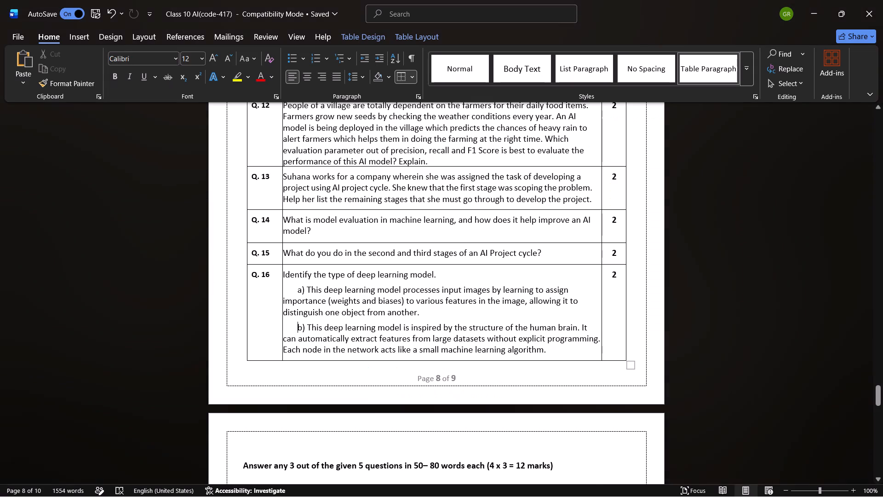
scroll(433, 335, down, 4)
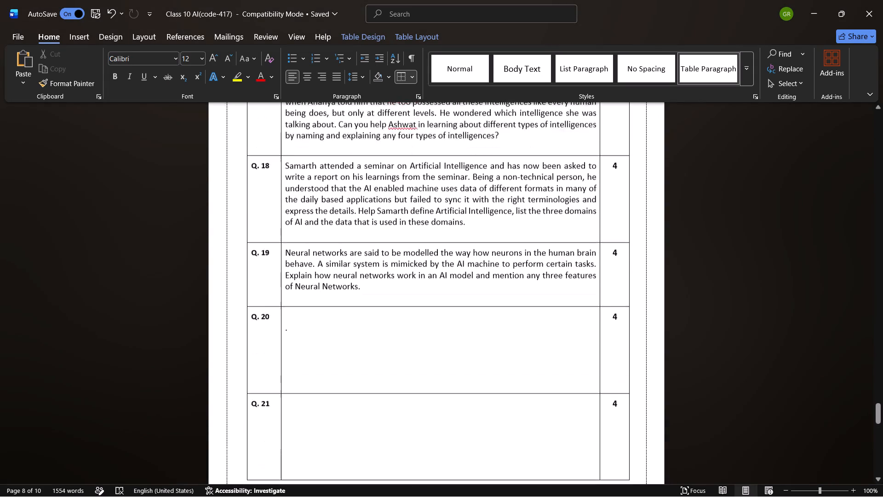
scroll(433, 335, up, 5)
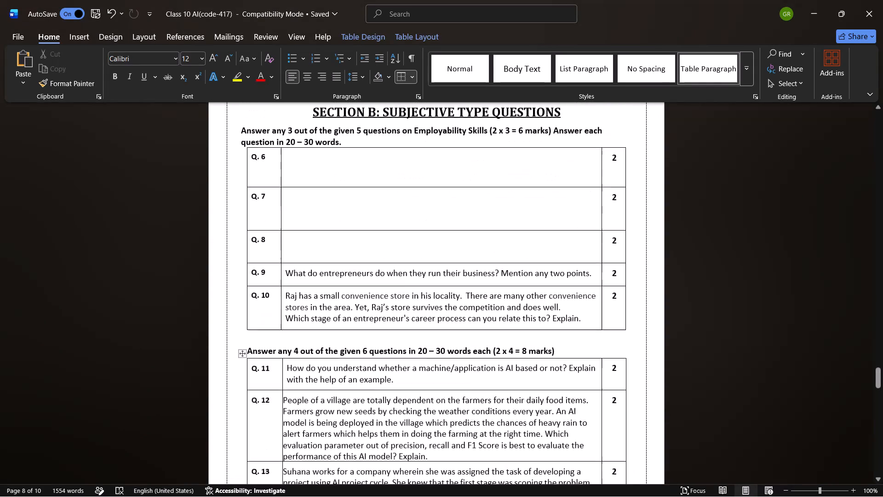
scroll(433, 335, up, 1)
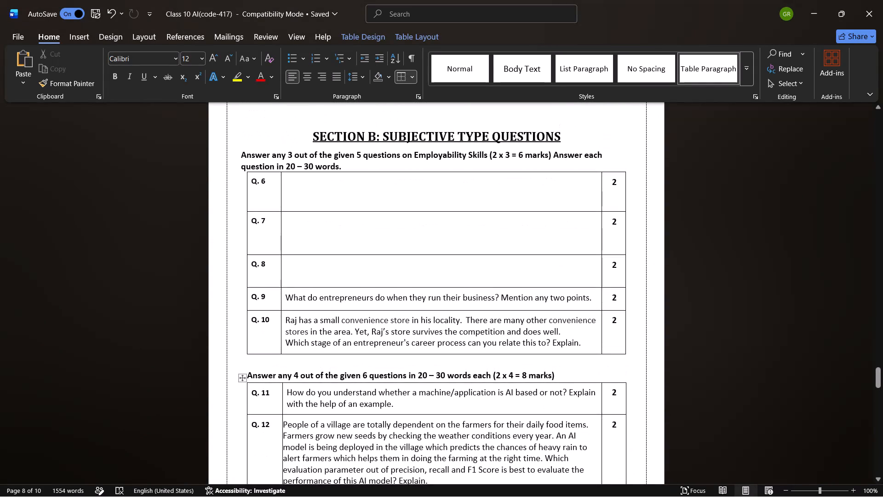
scroll(433, 335, down, 1)
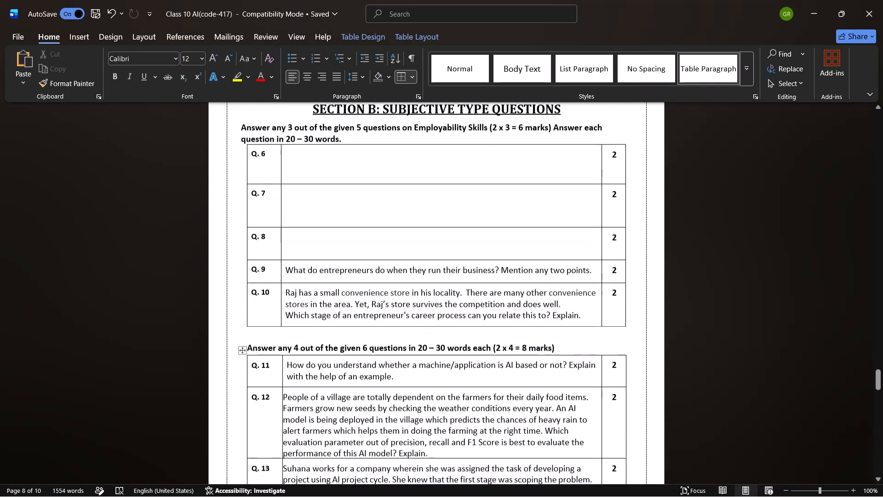
scroll(433, 335, down, 3)
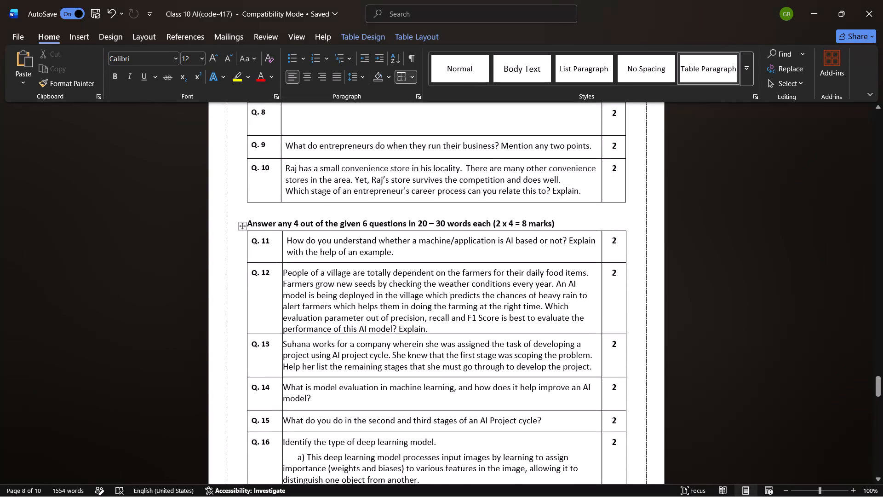
scroll(433, 335, down, 2)
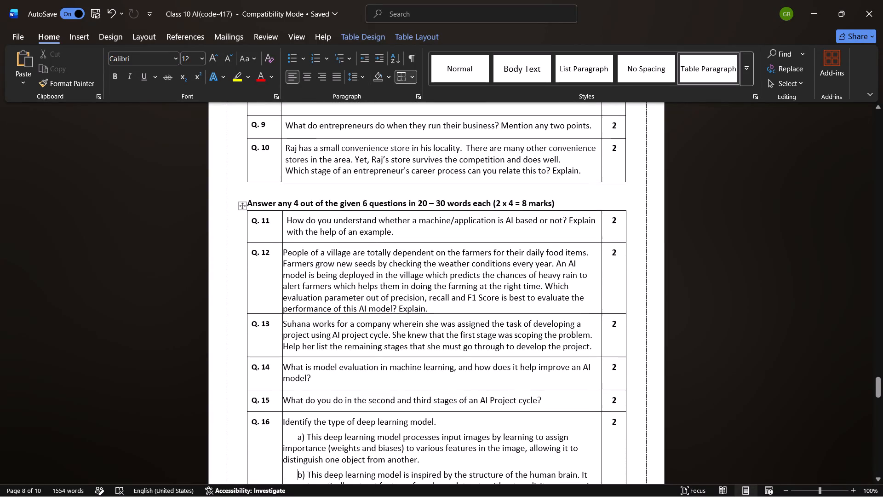
scroll(433, 335, down, 2)
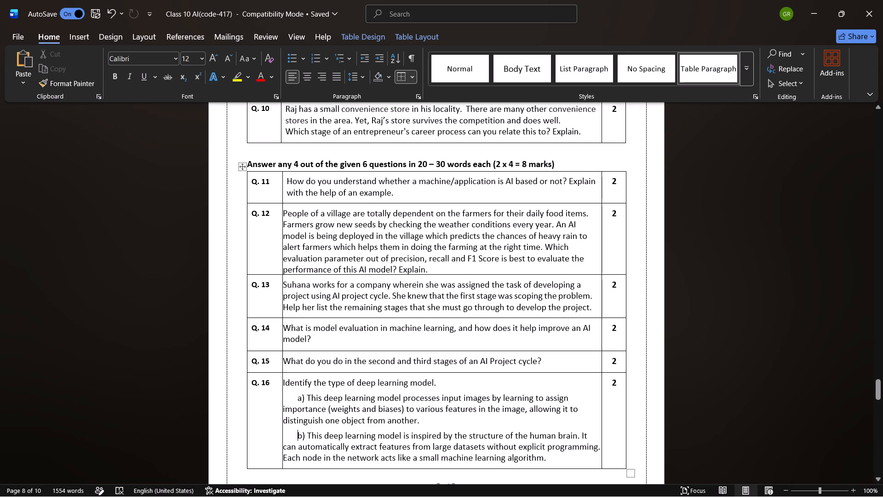
drag(434, 269, 291, 209)
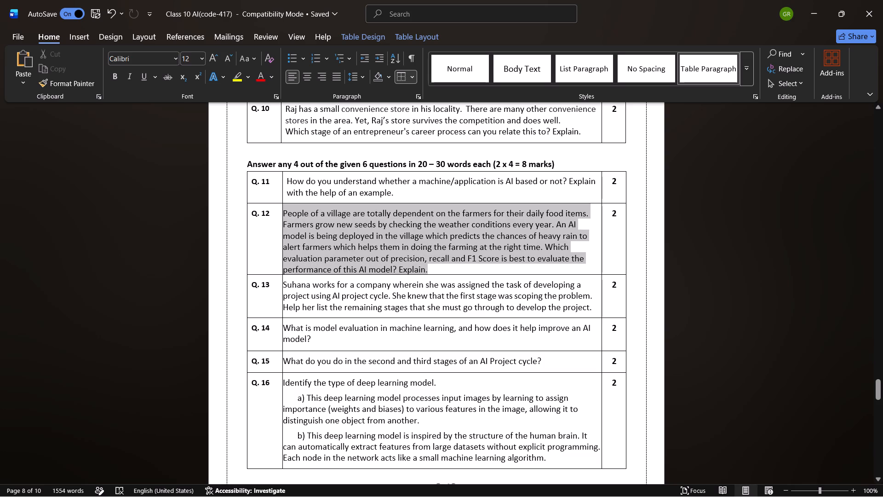
drag(291, 209, 289, 210)
key(ctrl+v)
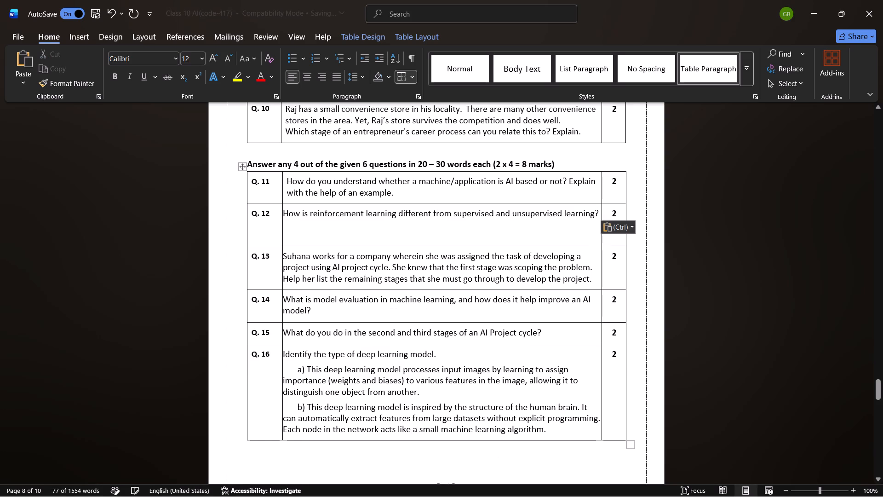
Reduce the Q. 12 row's height to remove the spare space below its one-line question.
click(361, 239)
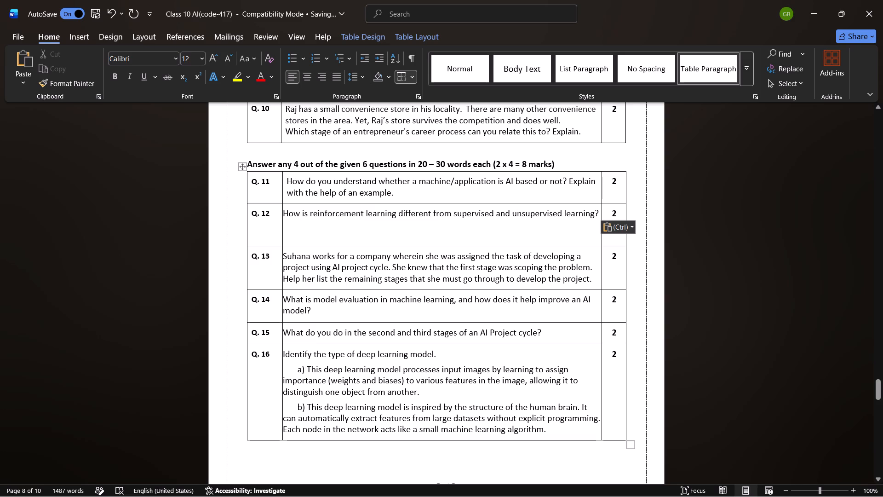
drag(373, 246, 373, 241)
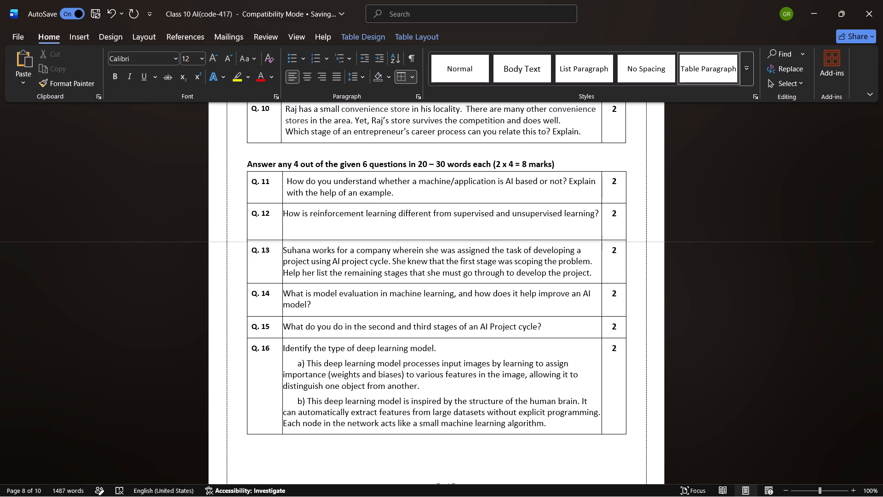
drag(373, 241, 373, 229)
Review Section B's question tables from Q. 6 through Q. 21 for rows that still need questions.
scroll(406, 232, up, 1)
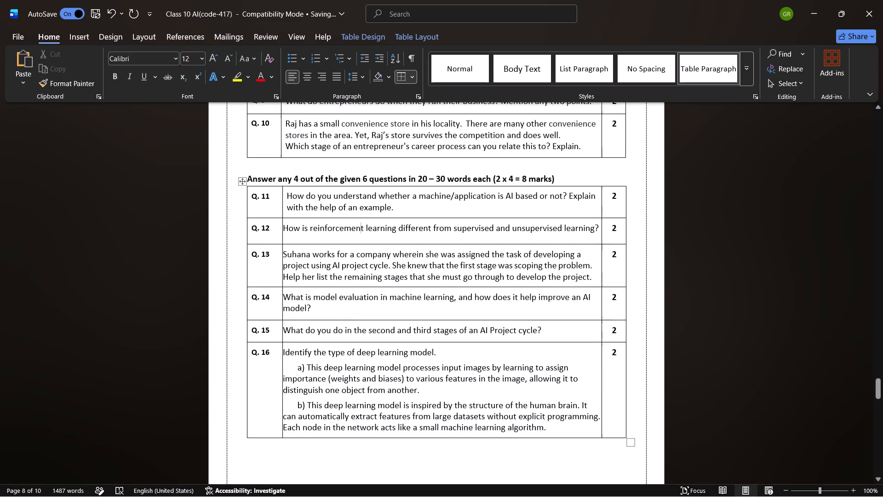
scroll(406, 232, up, 1)
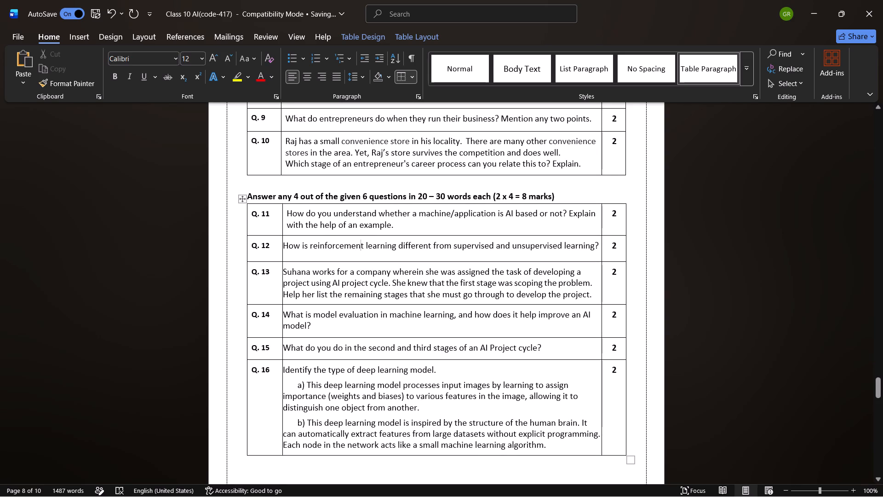
scroll(406, 283, up, 1)
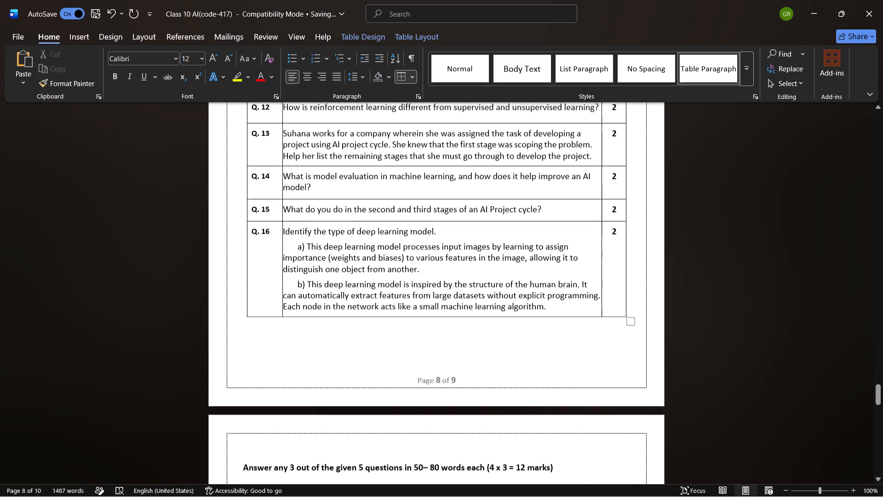
scroll(406, 283, up, 2)
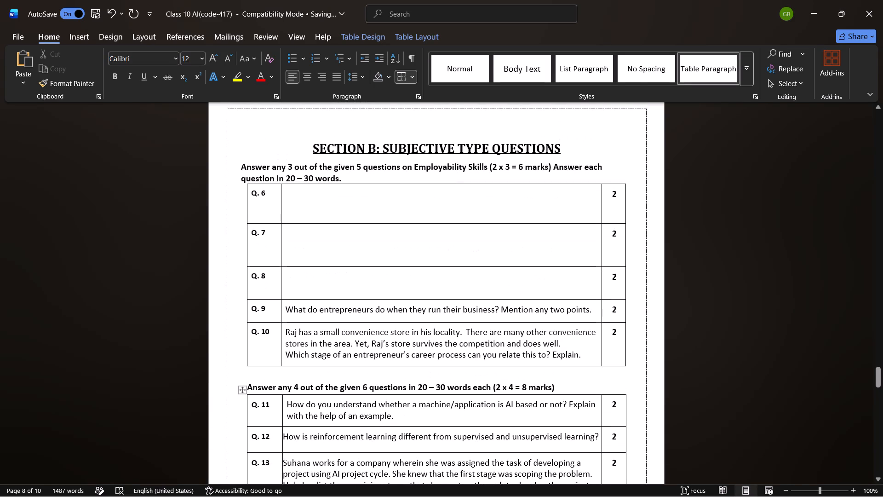
scroll(406, 283, down, 2)
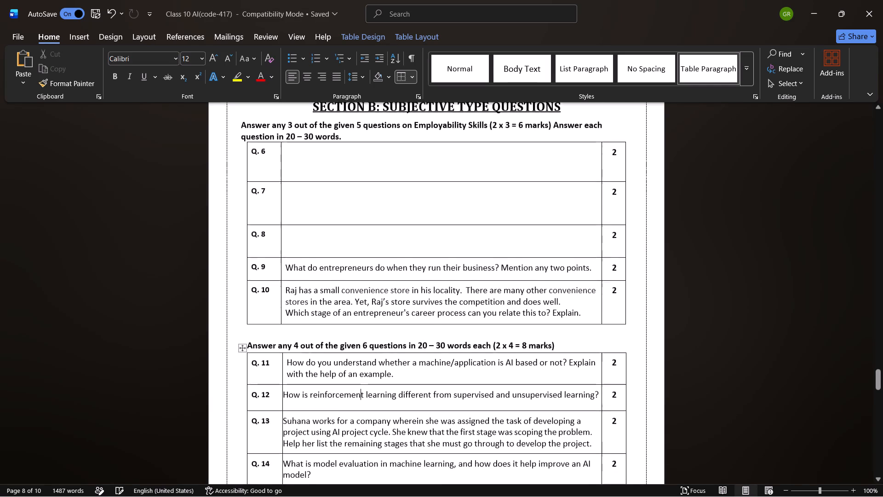
scroll(406, 283, down, 3)
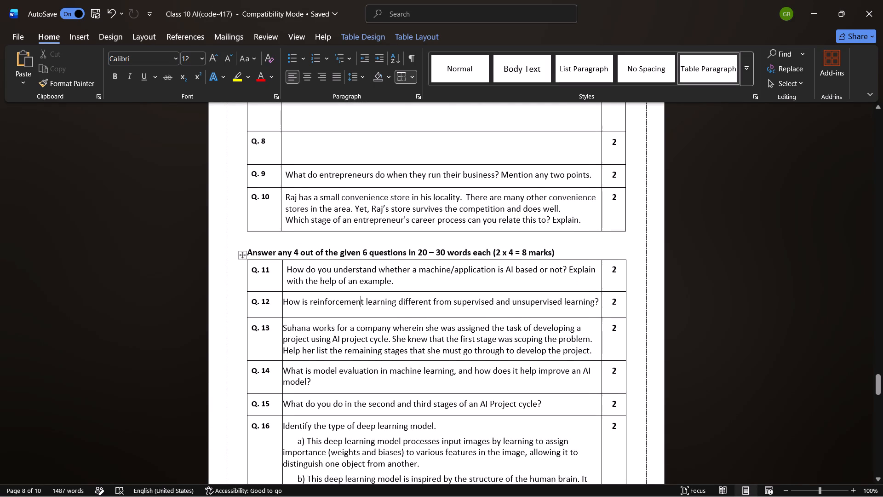
scroll(406, 283, down, 3)
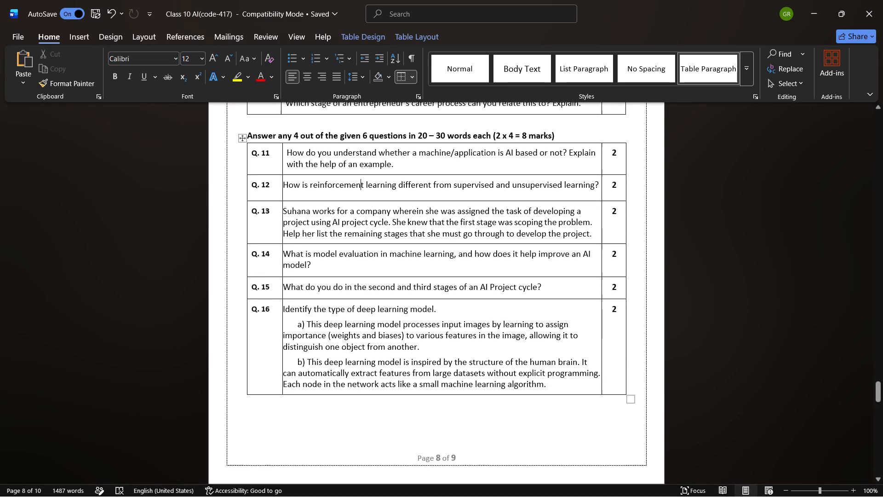
scroll(406, 283, down, 5)
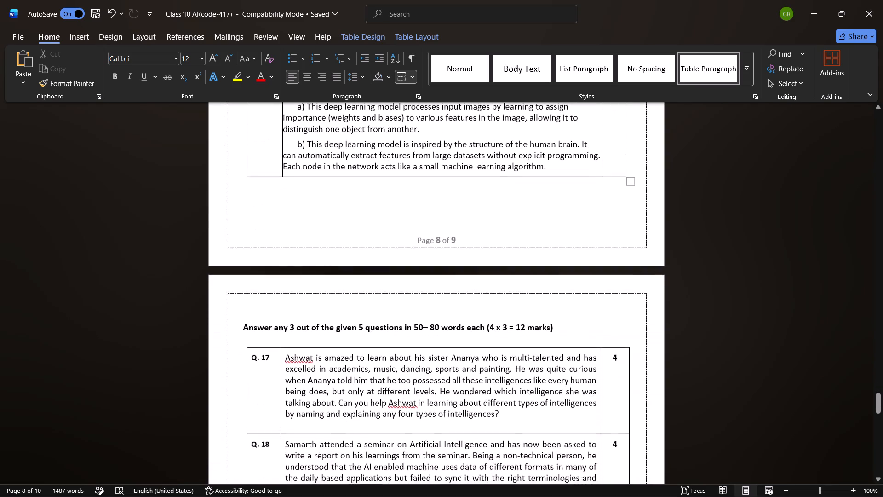
scroll(406, 283, down, 2)
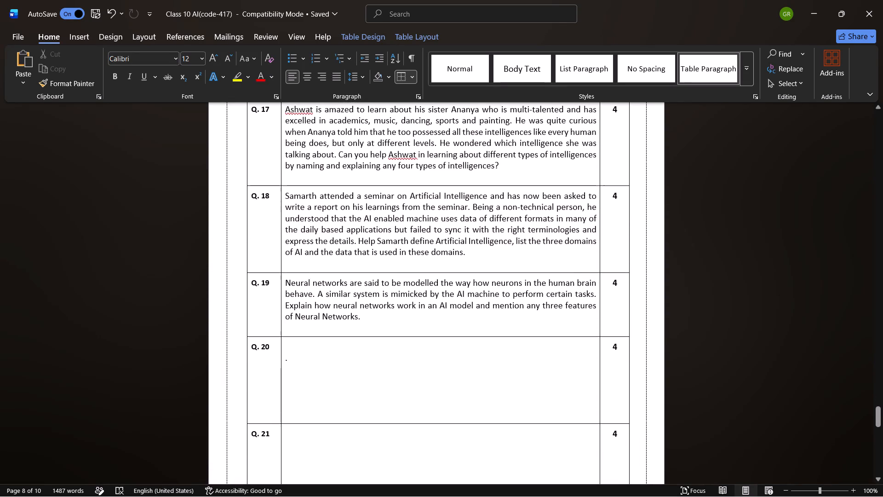
Copy the sample paper's Q. 18 on the unlabeled data learning model, parts a) to c), into the empty Q. 20 row.
key(alt+Tab)
scroll(488, 320, down, 1)
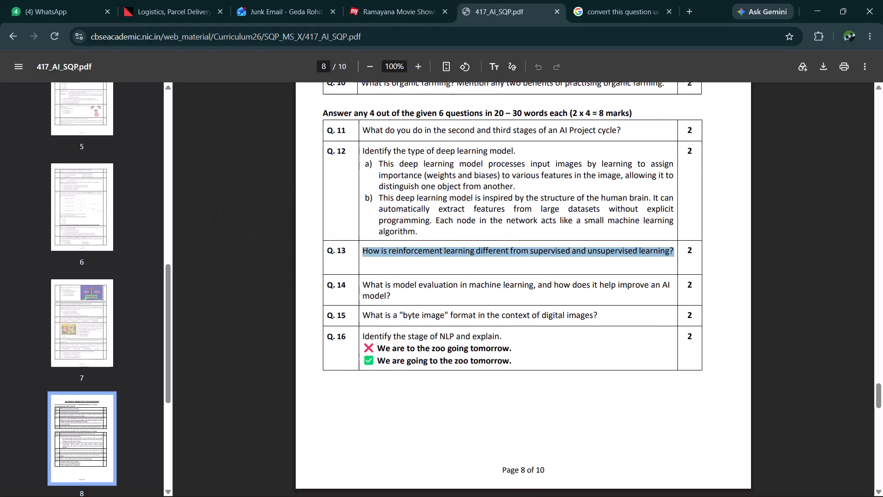
scroll(488, 320, down, 1)
scroll(488, 320, up, 2)
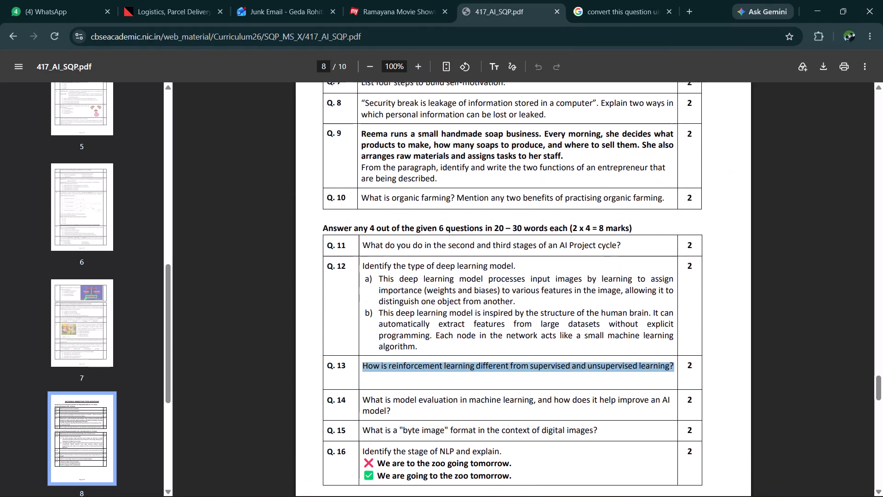
scroll(488, 320, up, 3)
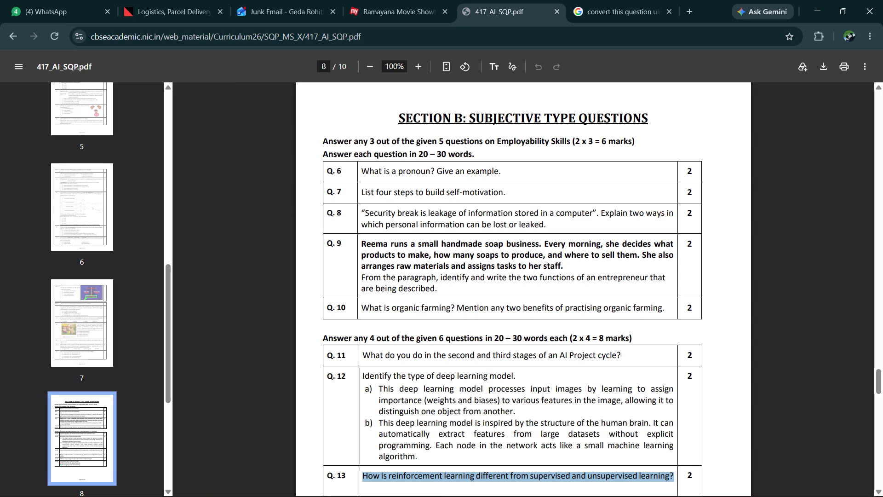
scroll(522, 299, down, 5)
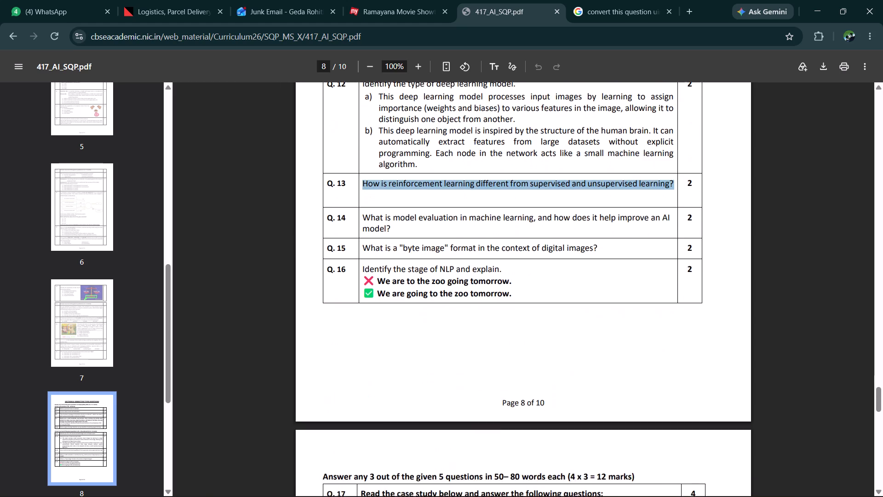
scroll(522, 299, down, 7)
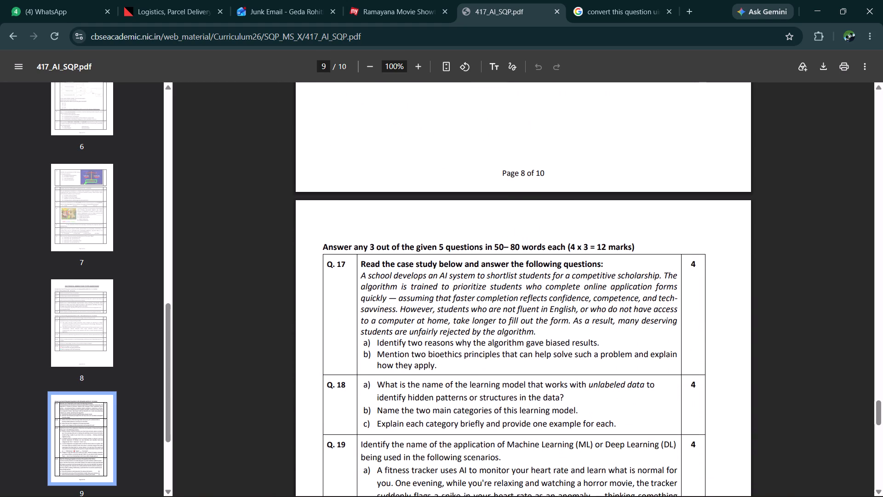
scroll(522, 299, down, 3)
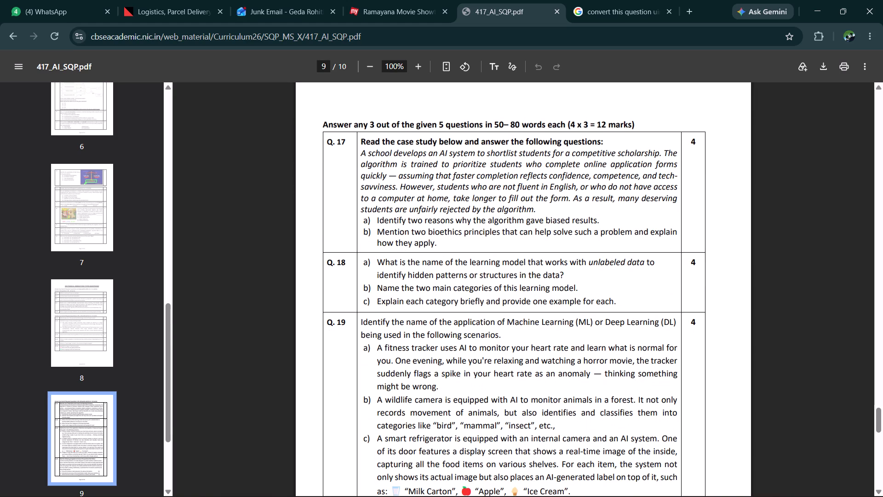
drag(619, 302, 451, 296)
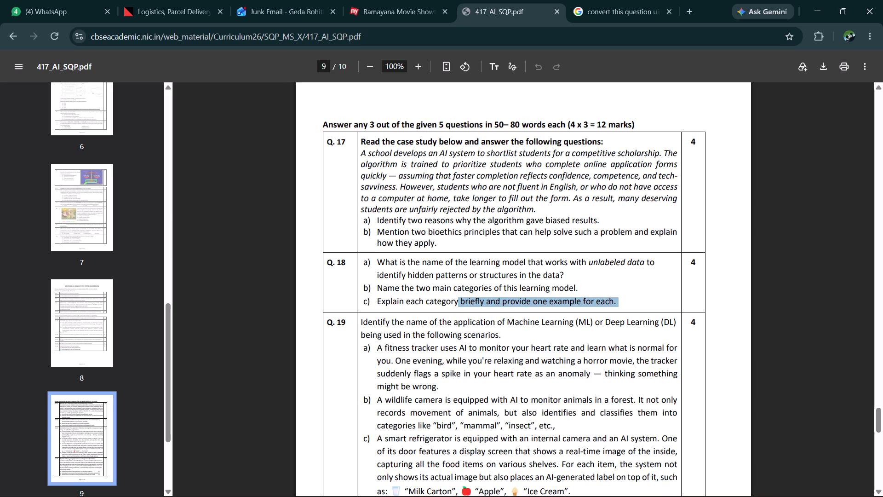
drag(451, 296, 370, 282)
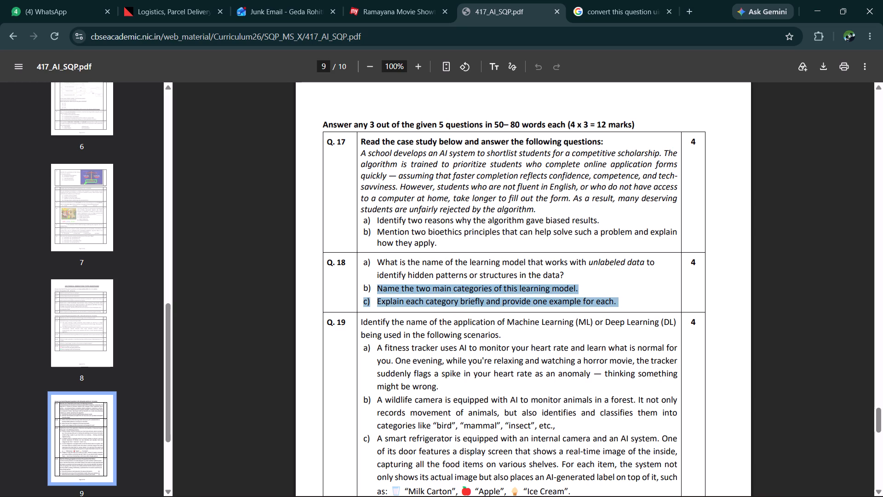
drag(370, 282, 362, 266)
key(ctrl+c)
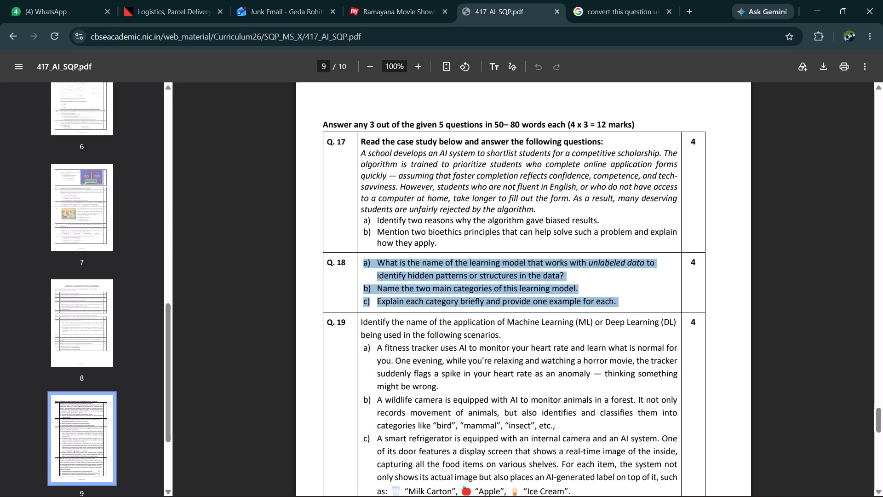
key(alt+Tab)
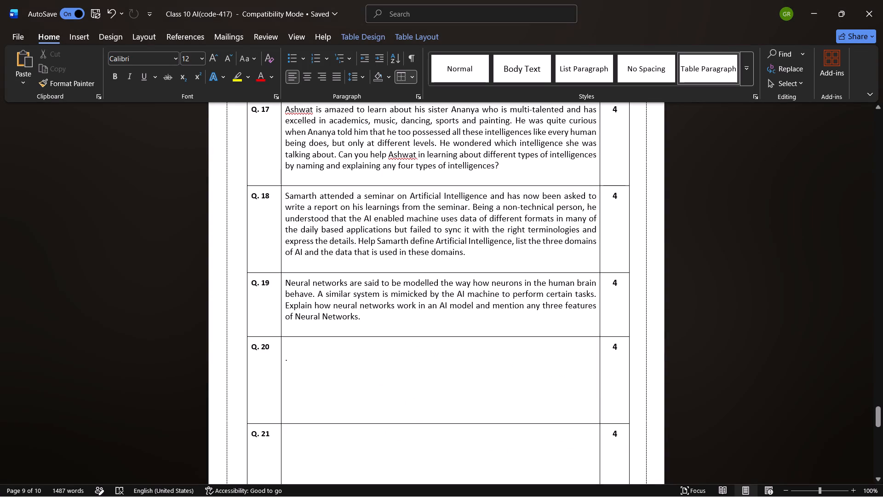
click(313, 349)
key(ctrl+v)
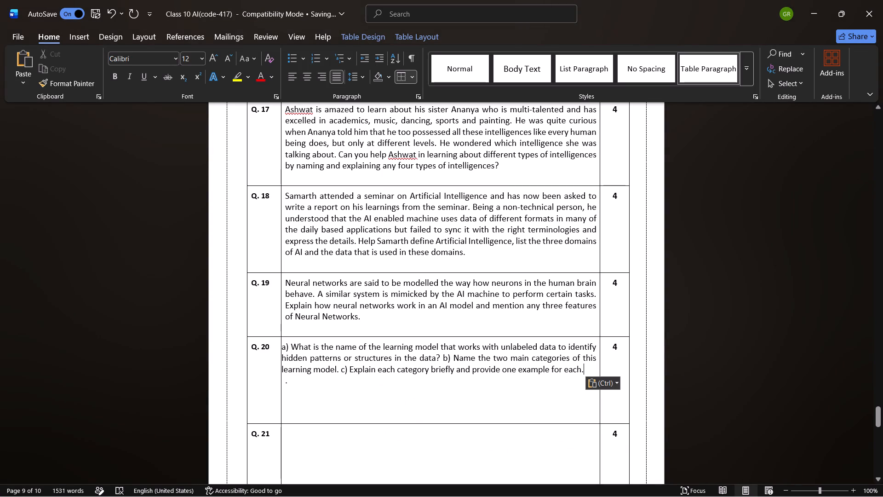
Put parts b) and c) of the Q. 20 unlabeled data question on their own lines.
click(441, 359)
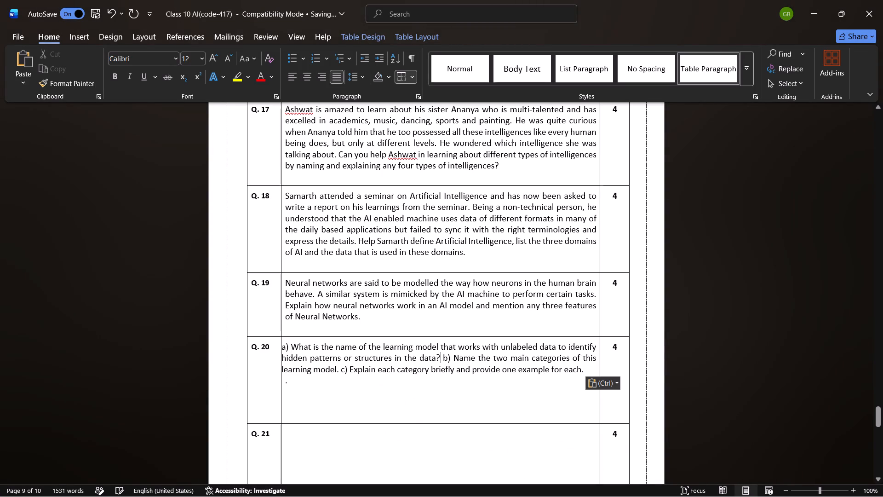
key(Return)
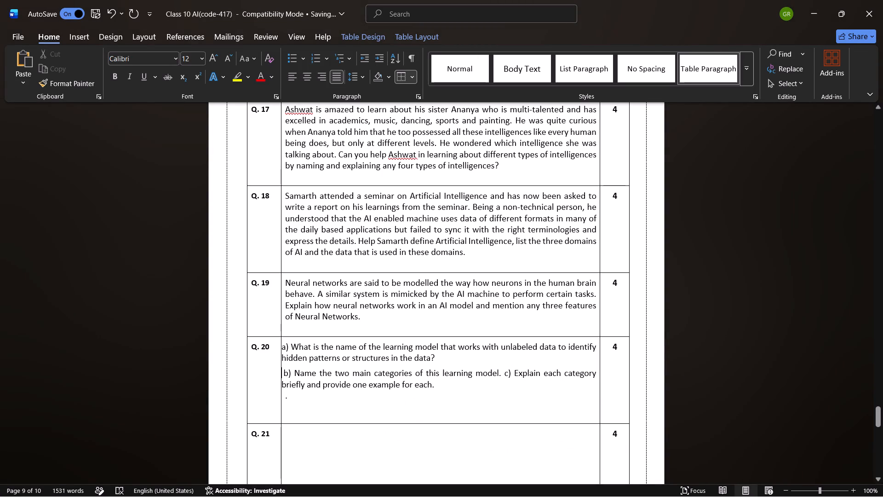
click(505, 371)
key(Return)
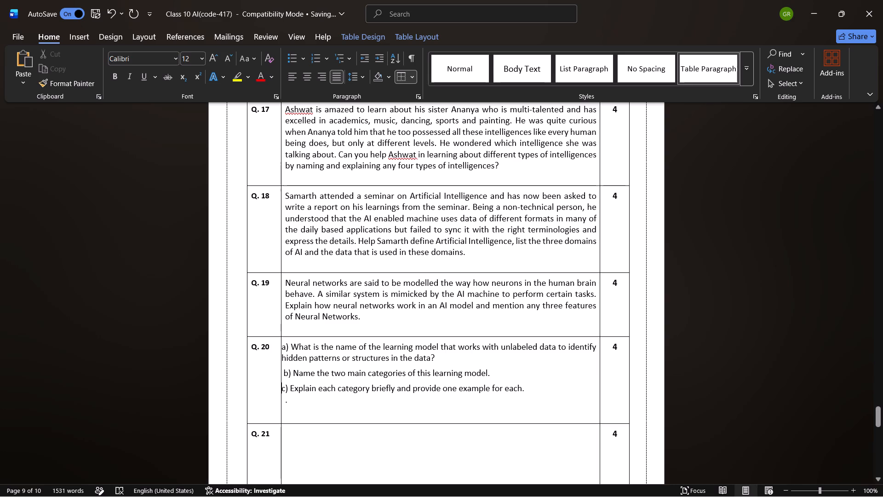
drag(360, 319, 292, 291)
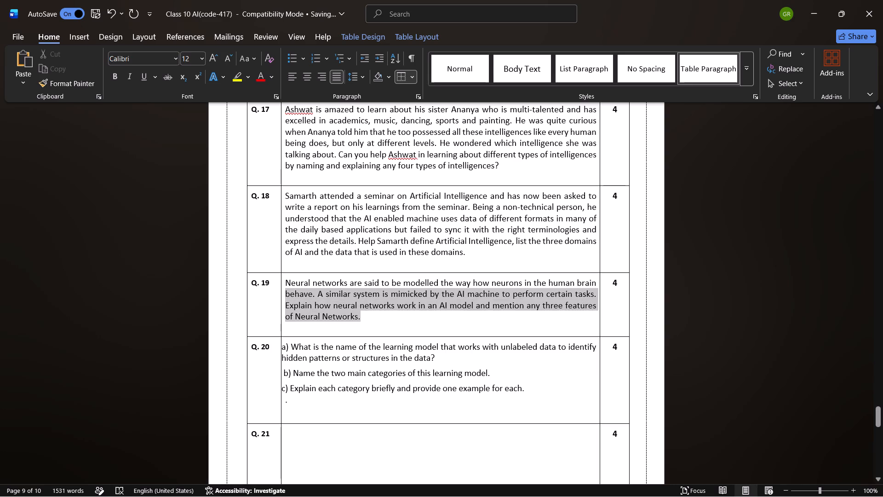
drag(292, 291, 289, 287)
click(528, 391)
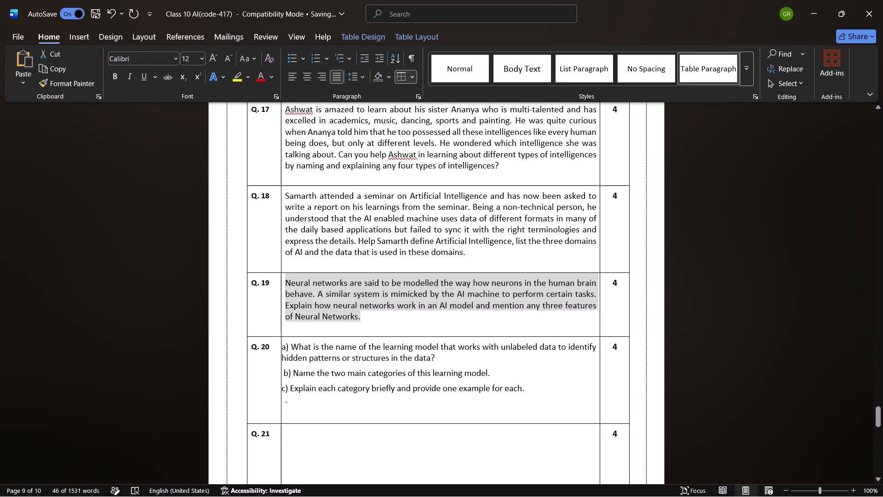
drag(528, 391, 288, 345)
Delete the stray full stop below part c) in Q. 20 and reduce the row's height to fit the question.
click(428, 405)
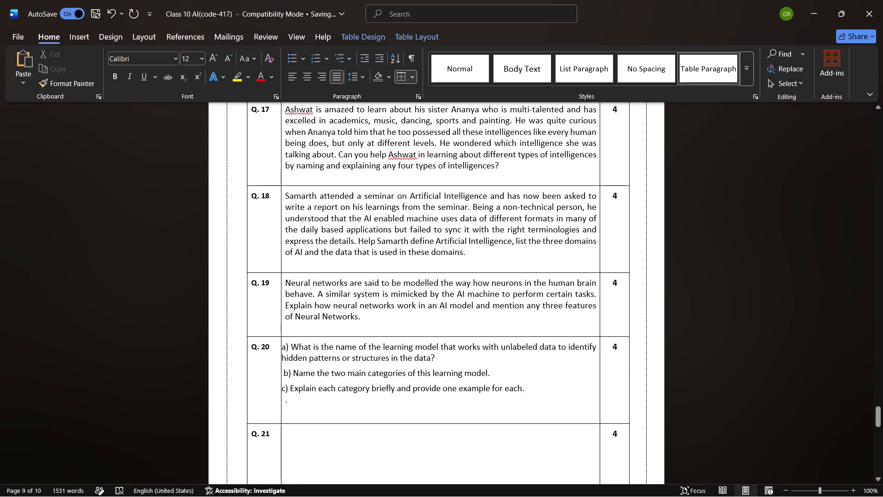
key(BackSpace)
key(BackSpace)
key(BackSpace)
key(Down)
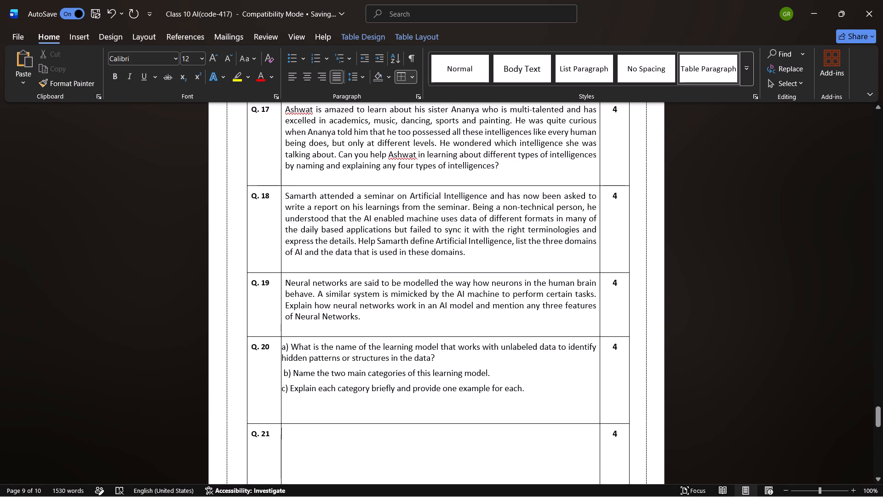
drag(444, 423, 444, 405)
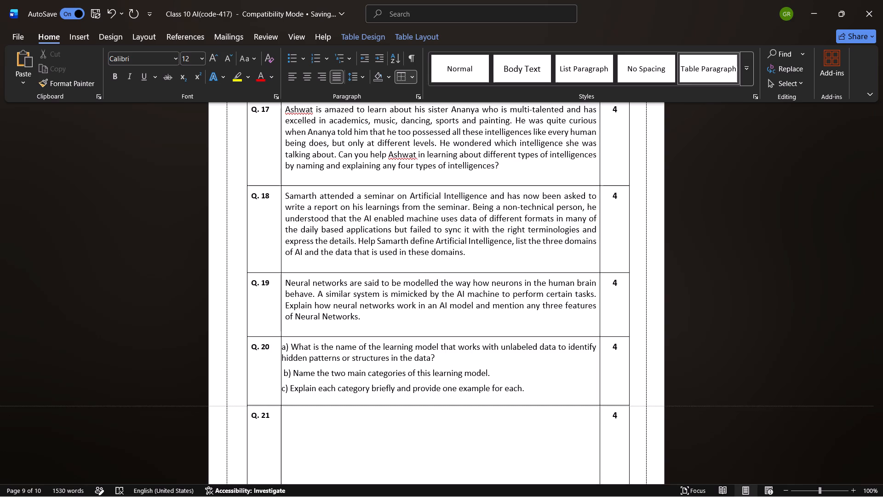
drag(444, 405, 441, 410)
Switch to the CBSE sample paper in Chrome and examine its four-mark questions, Q. 17 to Q. 20, for one to use.
key(alt+Tab)
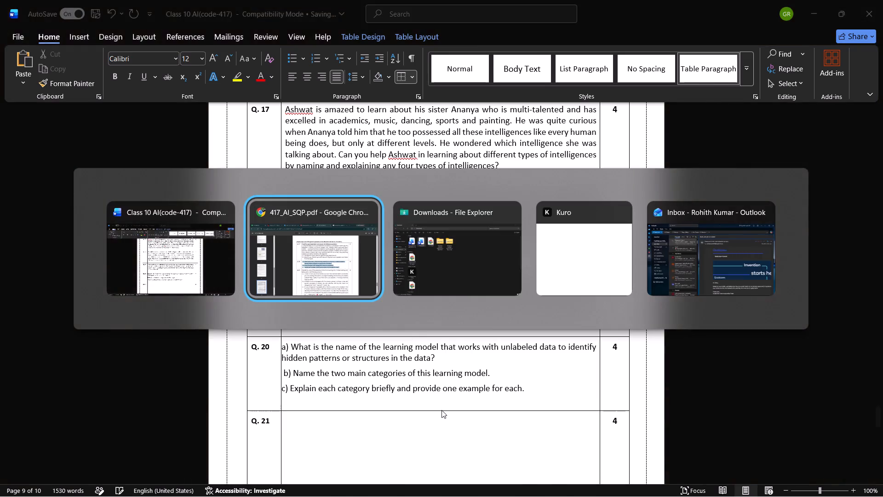
scroll(475, 367, down, 1)
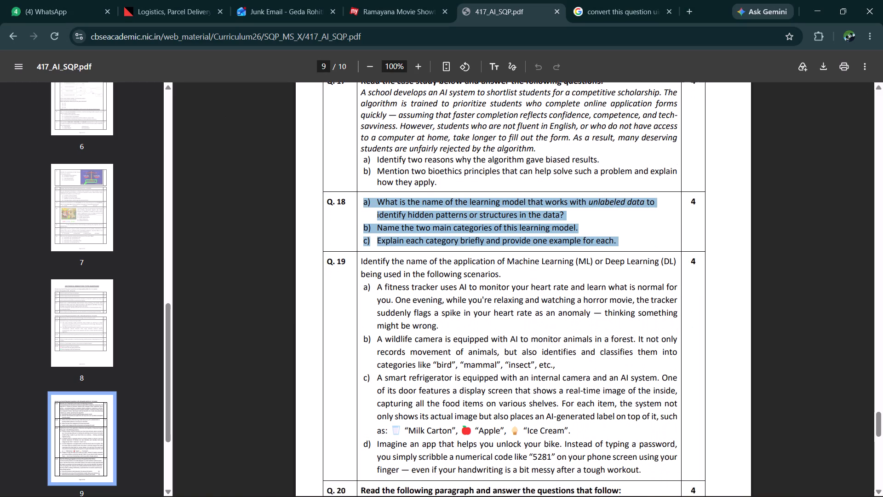
scroll(475, 367, down, 2)
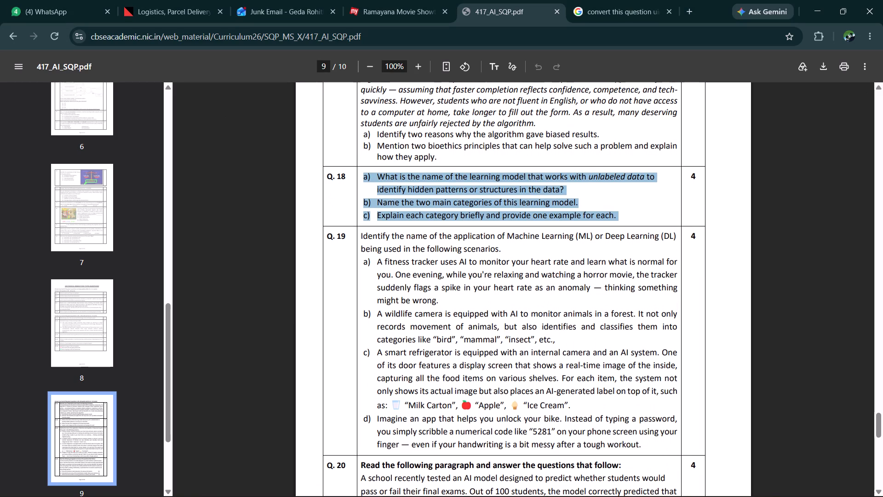
scroll(475, 367, down, 1)
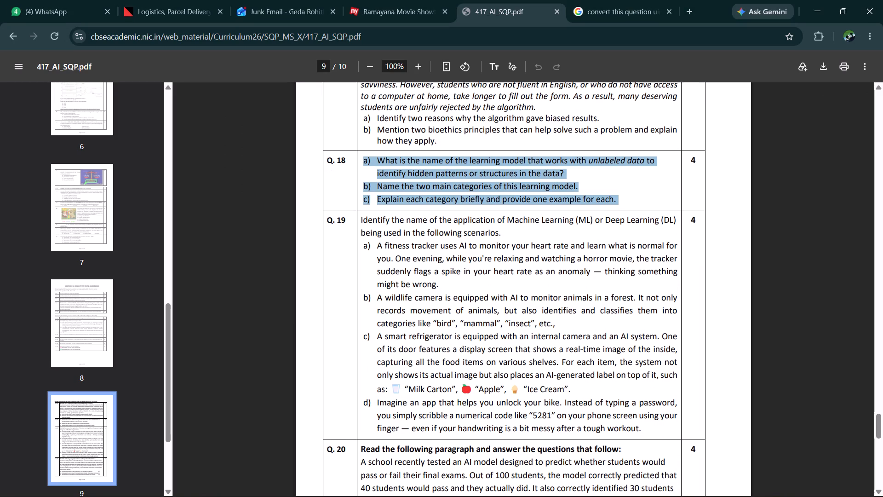
scroll(475, 367, down, 1)
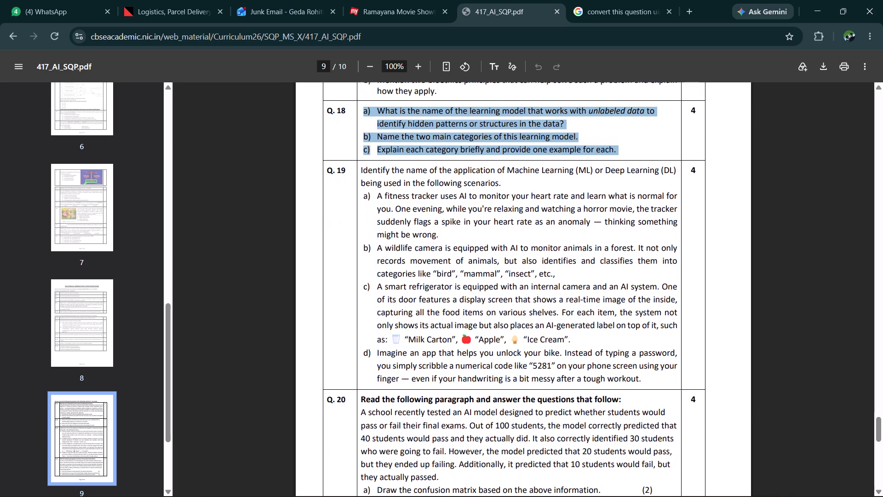
scroll(475, 367, down, 3)
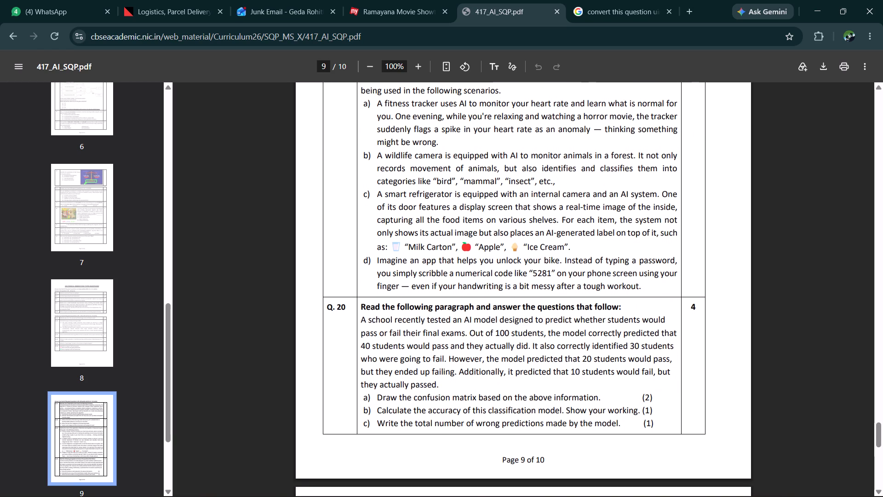
scroll(475, 367, up, 1)
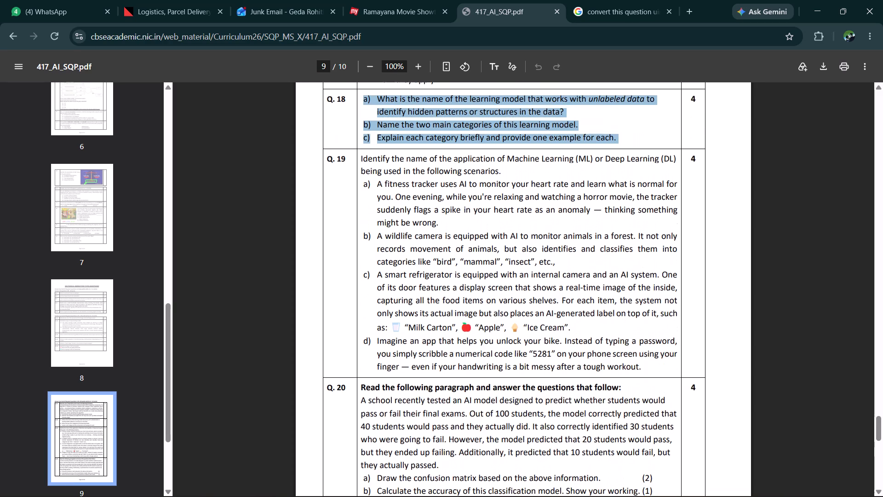
scroll(475, 367, up, 1)
click(493, 274)
scroll(493, 274, up, 1)
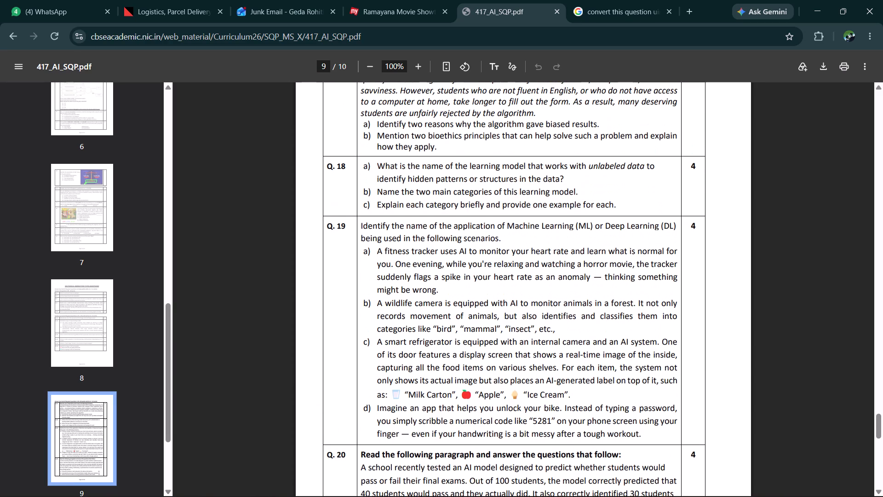
scroll(493, 274, up, 4)
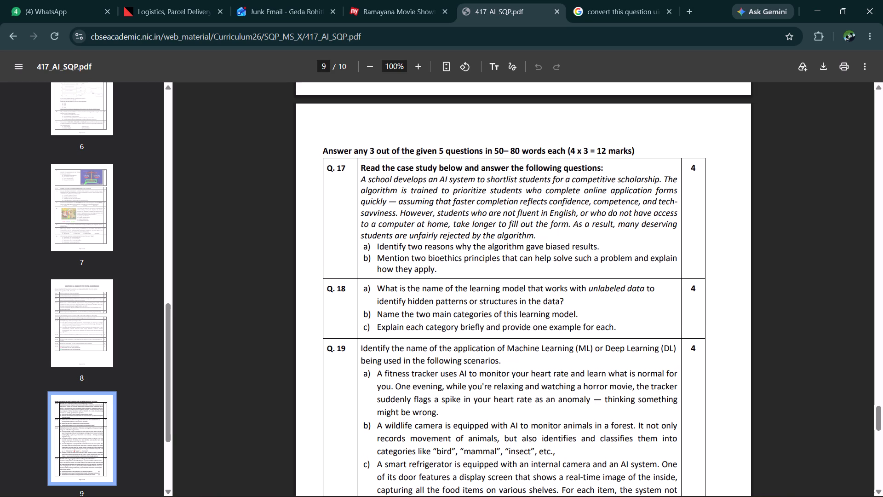
Copy the sample paper's Q. 19 on identifying ML or DL applications, parts a) to d), into the empty Q. 21 row in Word.
scroll(493, 274, down, 4)
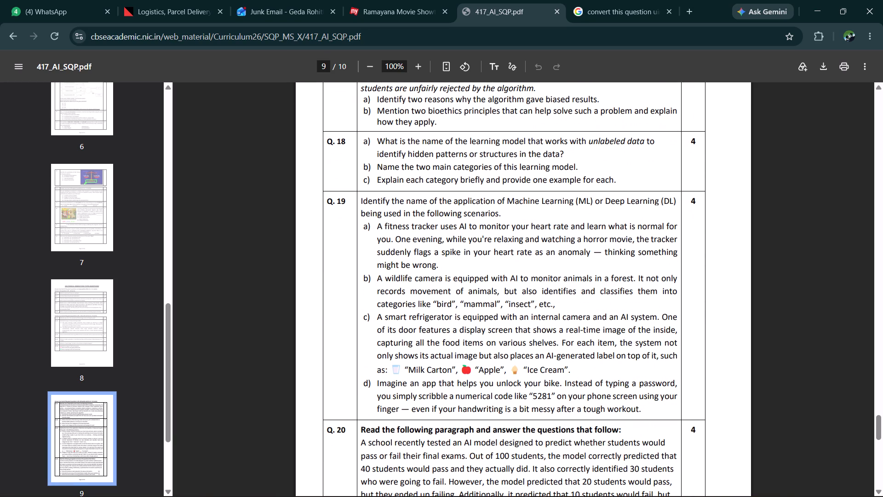
drag(647, 413, 354, 197)
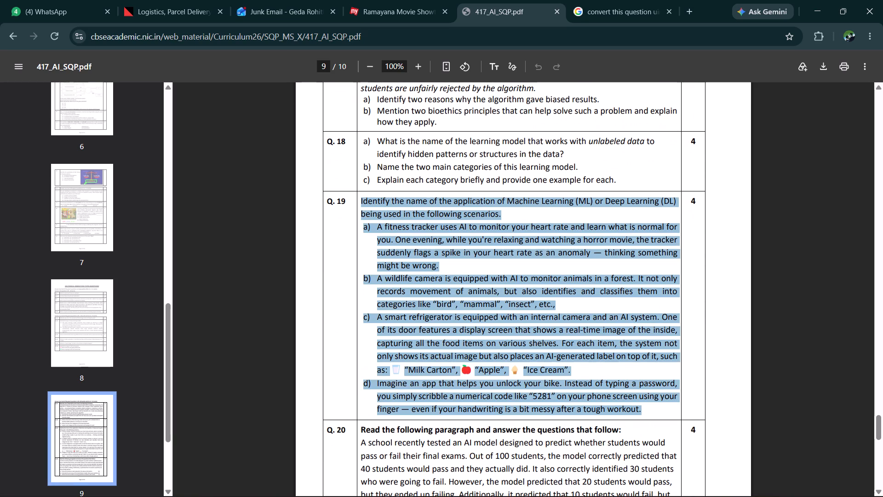
drag(354, 197, 354, 197)
key(ctrl+c)
key(alt+Tab)
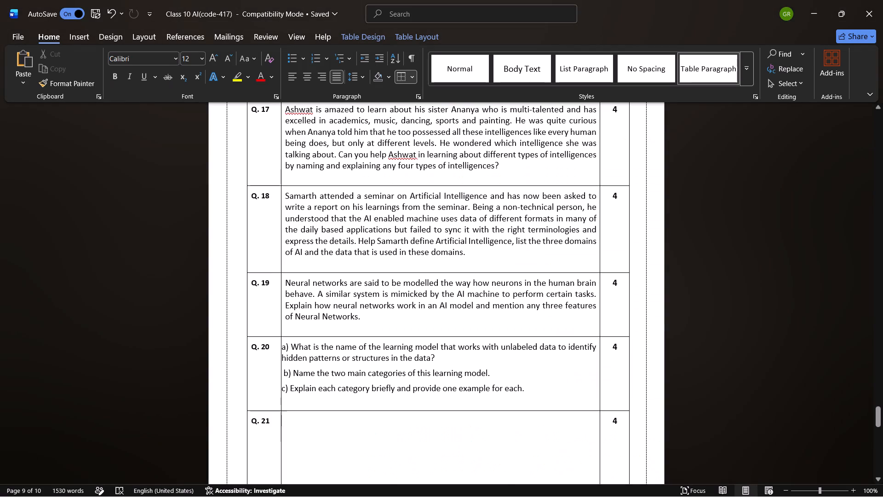
scroll(442, 343, down, 2)
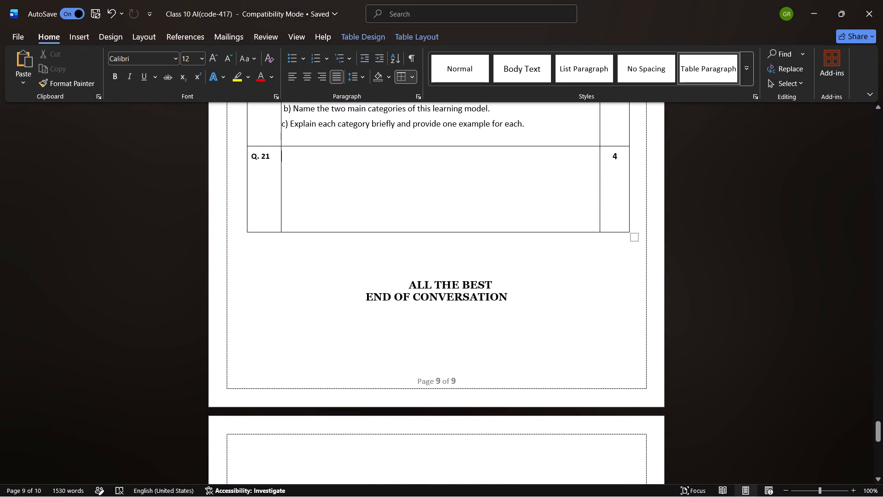
key(ctrl+v)
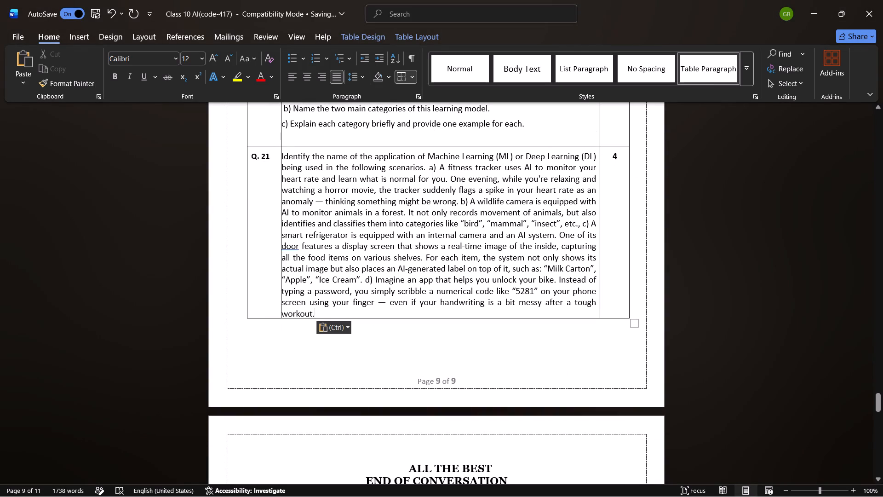
Put parts a) and b) of Q. 21, the fitness tracker and wildlife camera scenarios, on separate lines with a small indent.
click(427, 170)
key(Return)
key(space)
key(space)
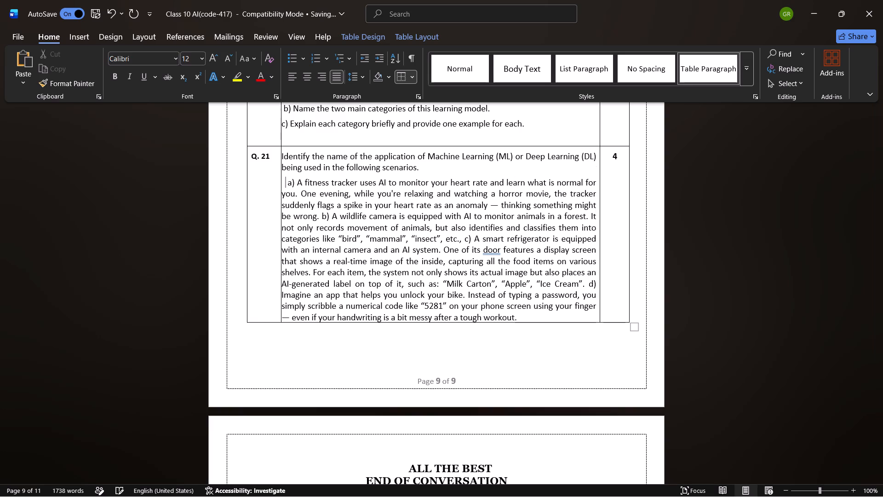
click(322, 217)
key(Return)
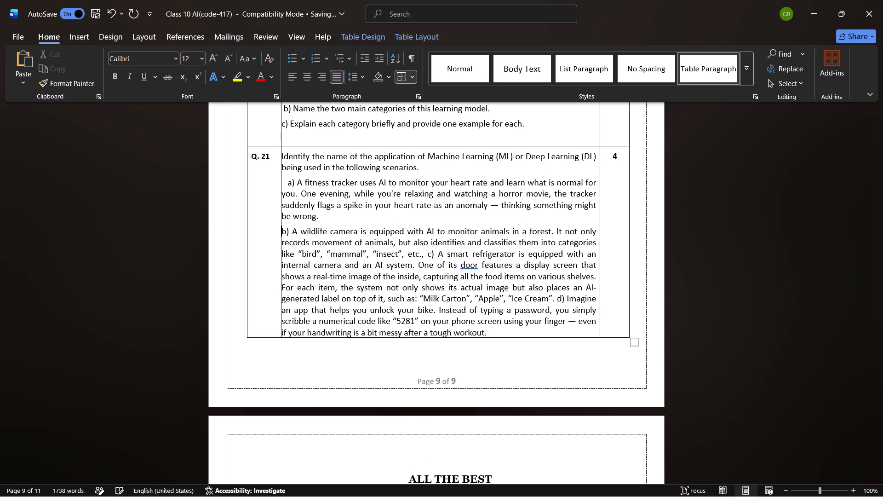
key(space)
key(space)
key(space)
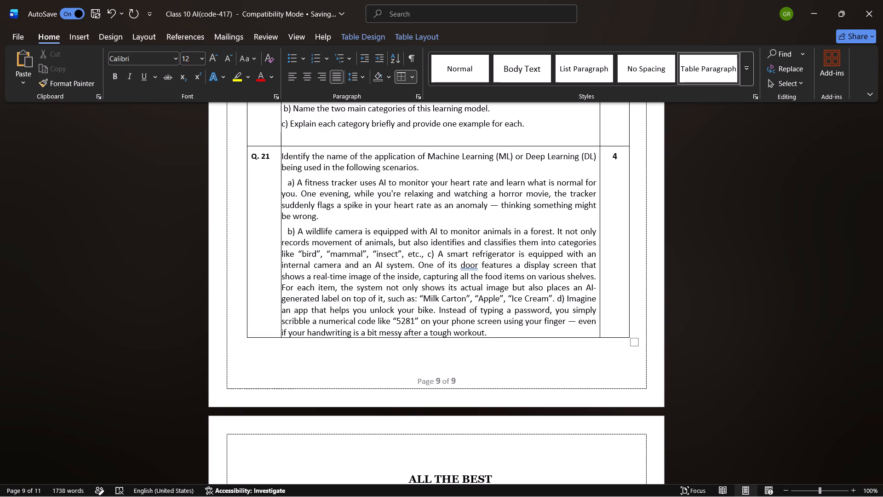
key(space)
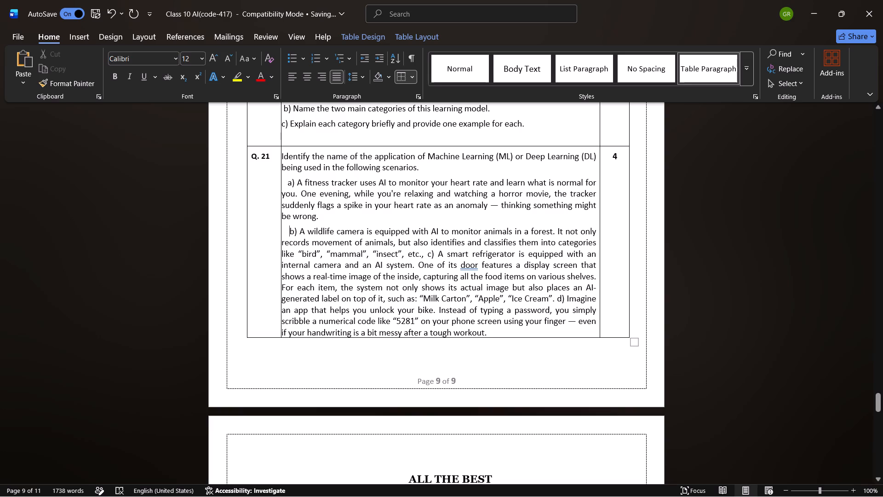
Put parts c) and d) of Q. 21, the smart refrigerator and bike unlocking scenarios, on separate lines with a small indent.
click(428, 257)
key(Return)
key(space)
key(space)
key(space)
key(space)
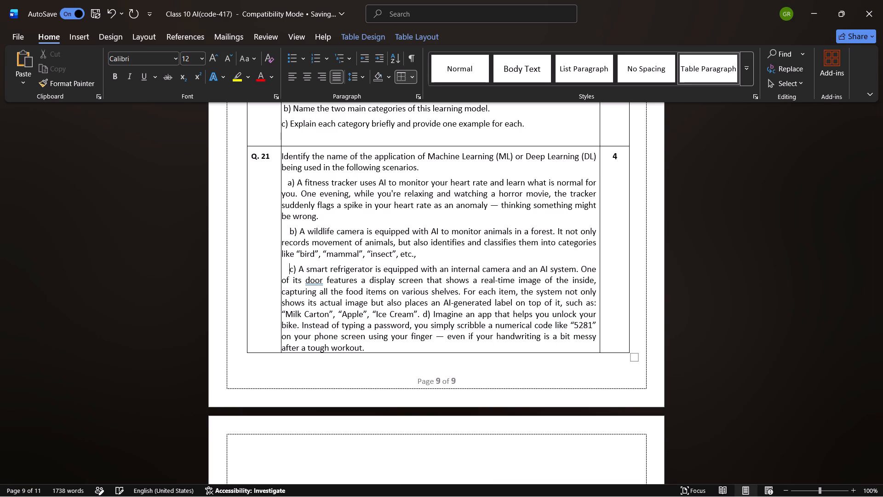
click(423, 315)
key(Return)
key(space)
key(space)
key(space)
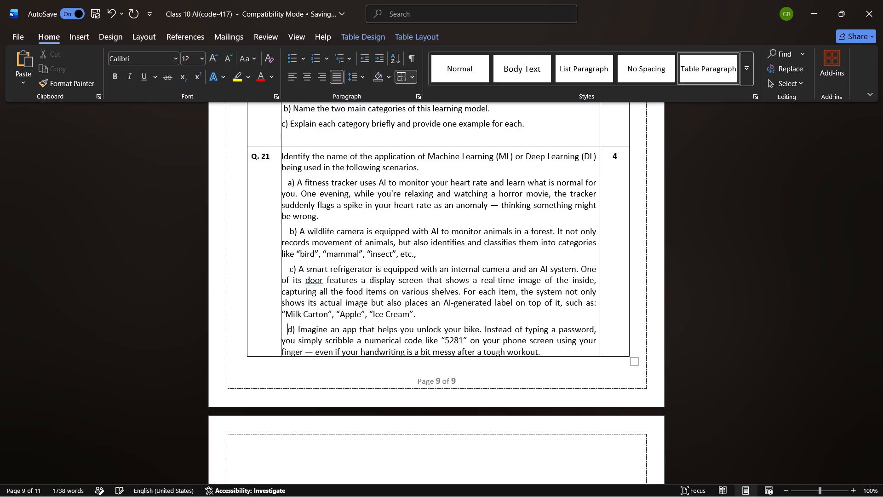
key(space)
Delete the whole unlabeled data question, parts a) to c), from the Q. 20 row.
scroll(468, 324, up, 2)
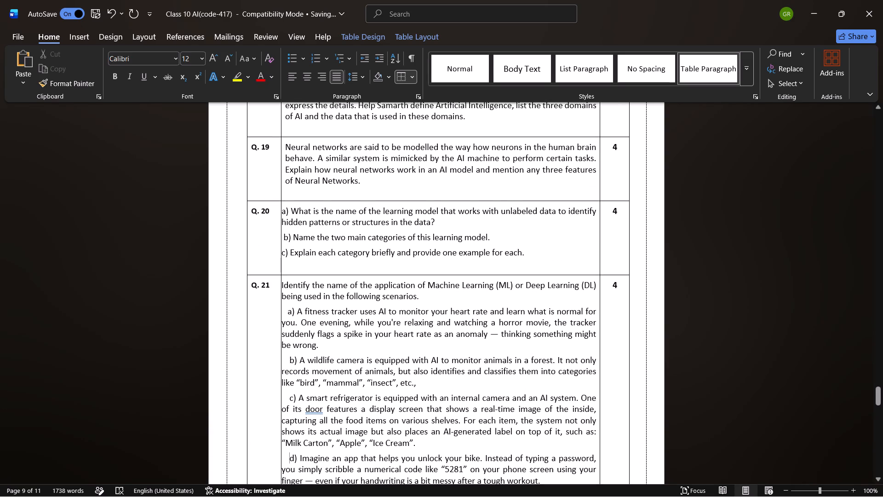
drag(532, 255, 285, 214)
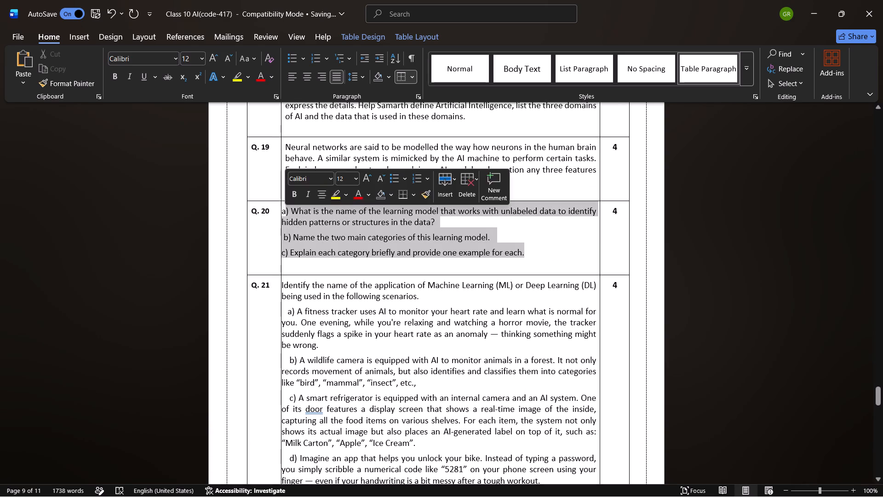
key(BackSpace)
key(BackSpace)
scroll(285, 214, up, 2)
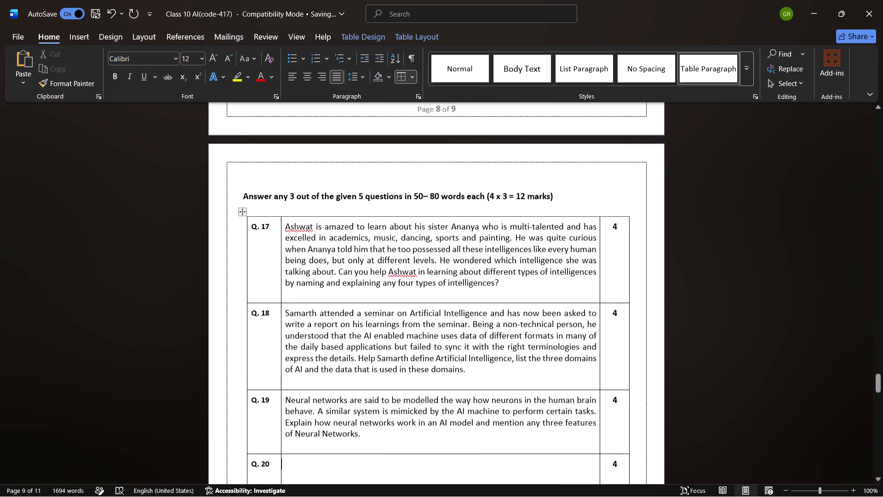
scroll(285, 214, up, 4)
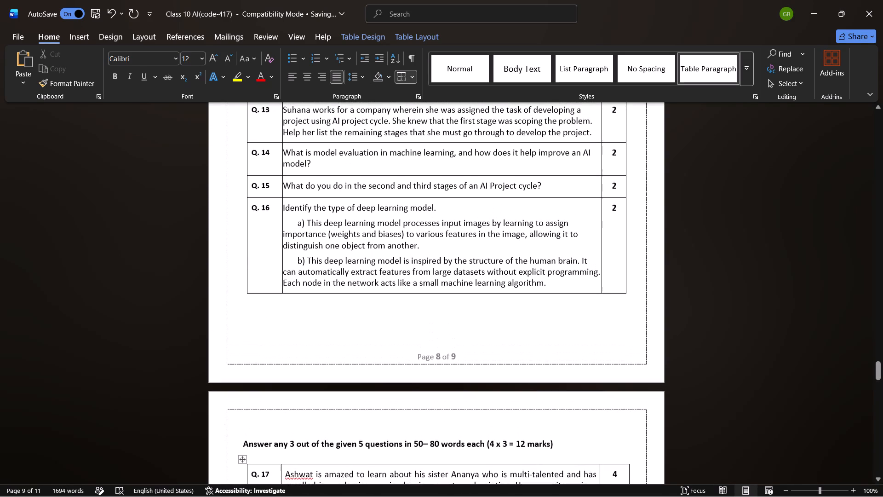
Look over the two-mark questions Q. 11 to Q. 16 and the four-mark questions down to the empty Q. 20 row.
scroll(400, 184, up, 1)
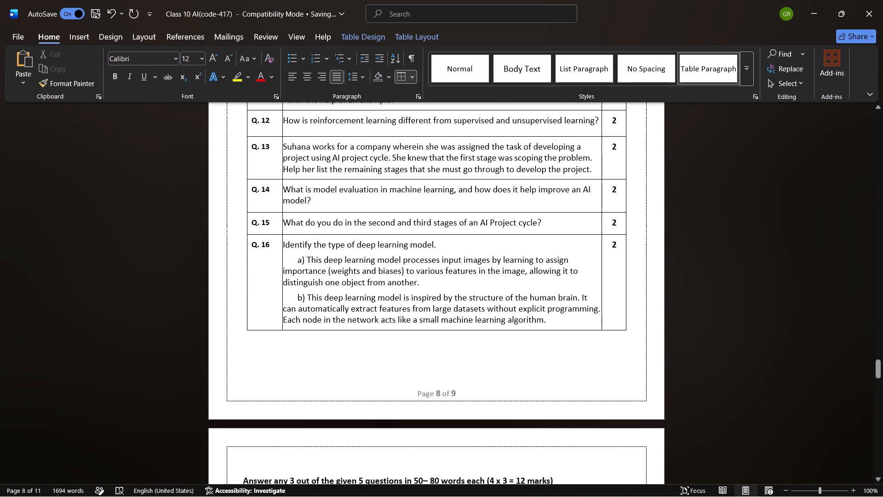
scroll(400, 184, up, 1)
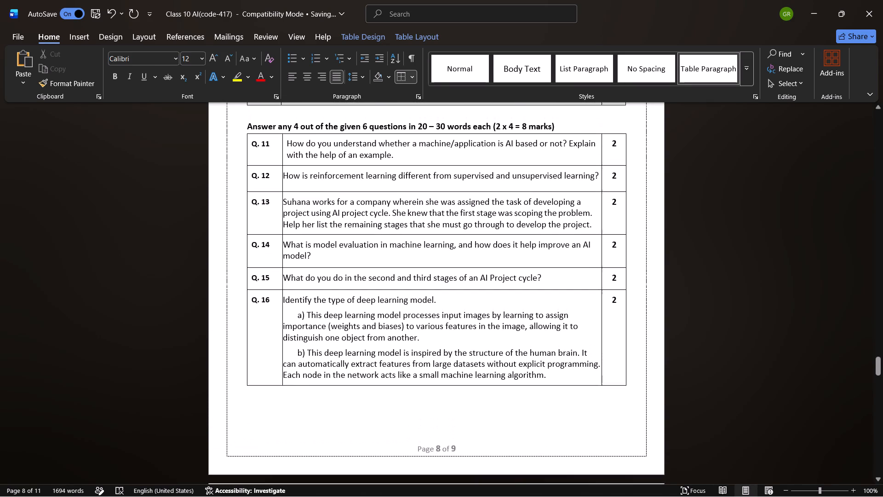
scroll(400, 184, up, 3)
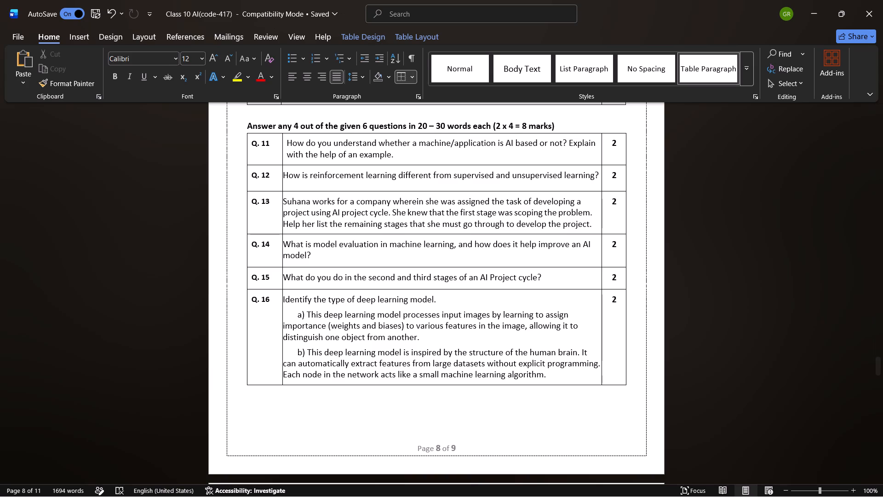
scroll(400, 184, down, 2)
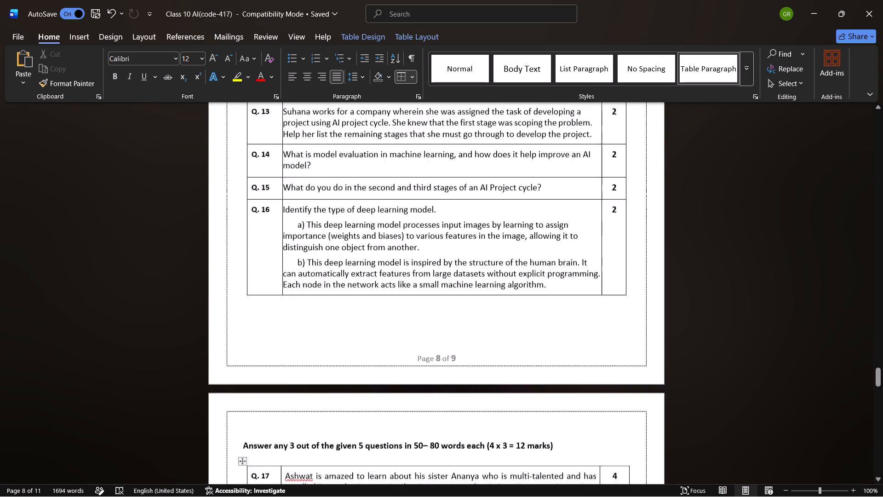
scroll(400, 184, down, 3)
scroll(340, 386, down, 1)
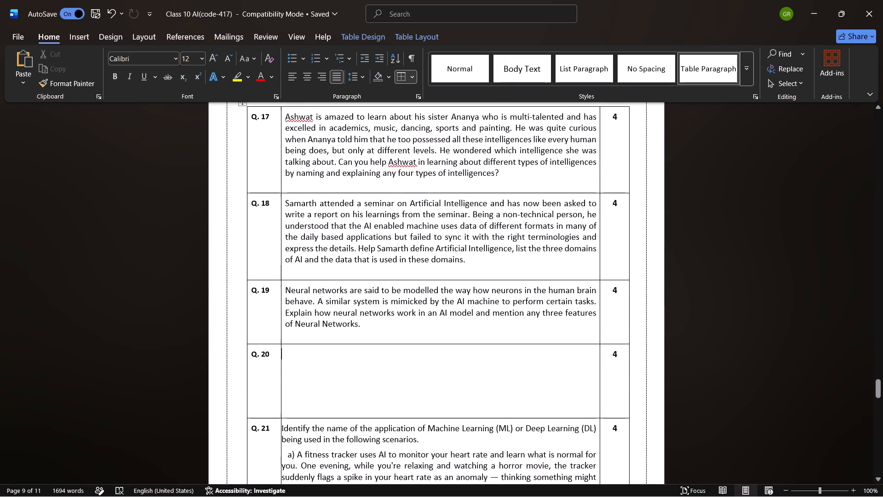
Write "Explain the difference between Supervise, Unsupervise & Reinforcement earning" in the empty Q. 20 row.
text(Explain the differ)
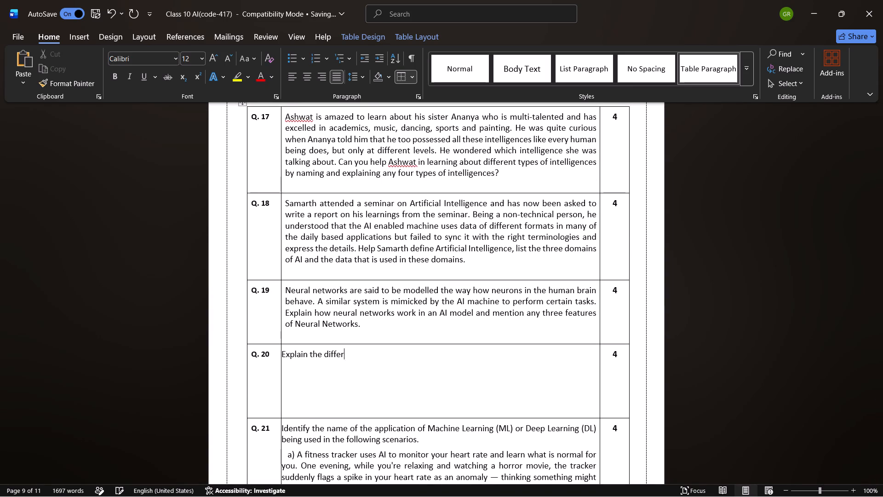
key(e)
text(nv)
key(BackSpace)
text(ce between)
key(space)
text(Supervise)
text(,)
key(space)
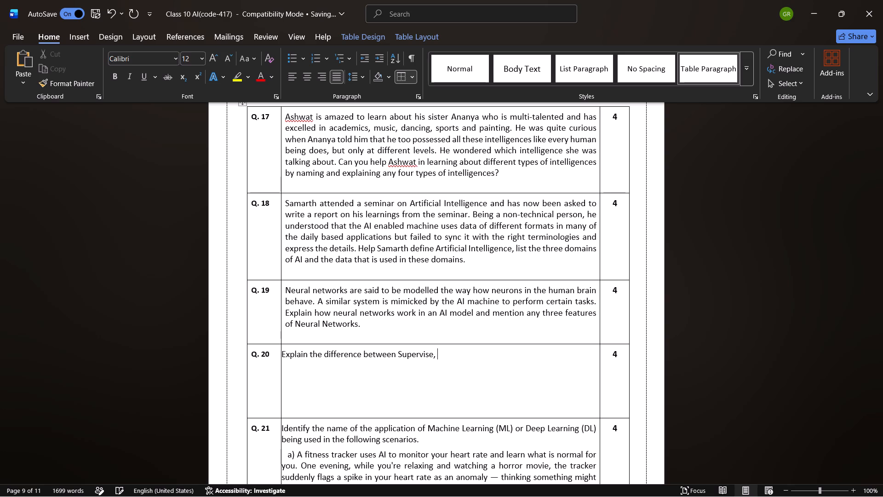
text(Un)
text(super)
text(vise)
key(space)
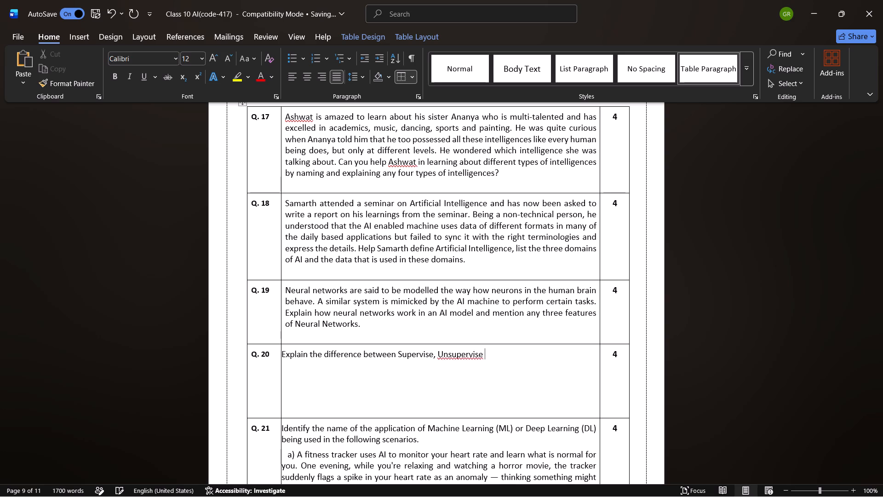
text(&)
key(space)
text(Rein)
text(forcement)
key(space)
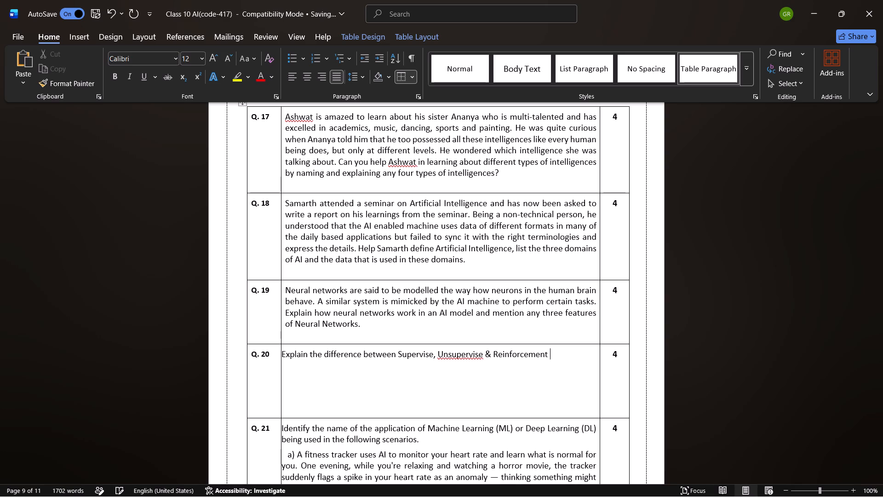
key(ctrl+l)
text(earning)
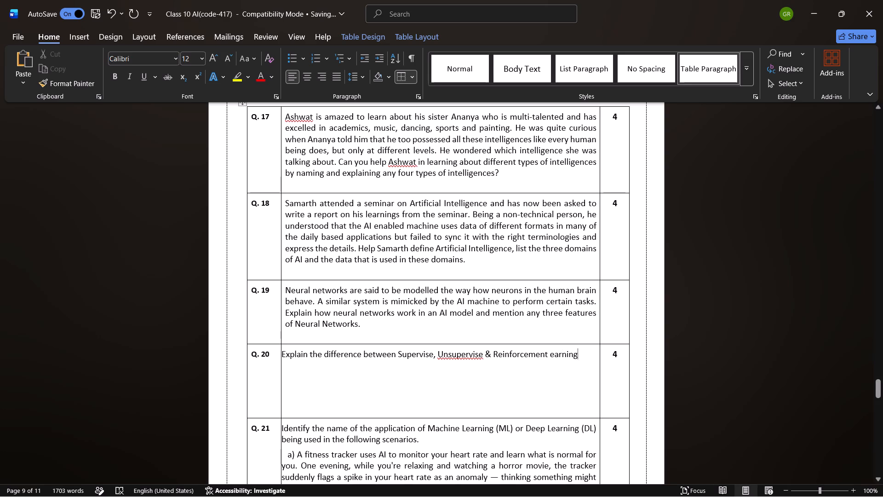
Correct the Q. 20 wording to "Supervised, Unsupervised & Reinforcement Learning" and end the sentence with a period.
scroll(453, 361, up, 4)
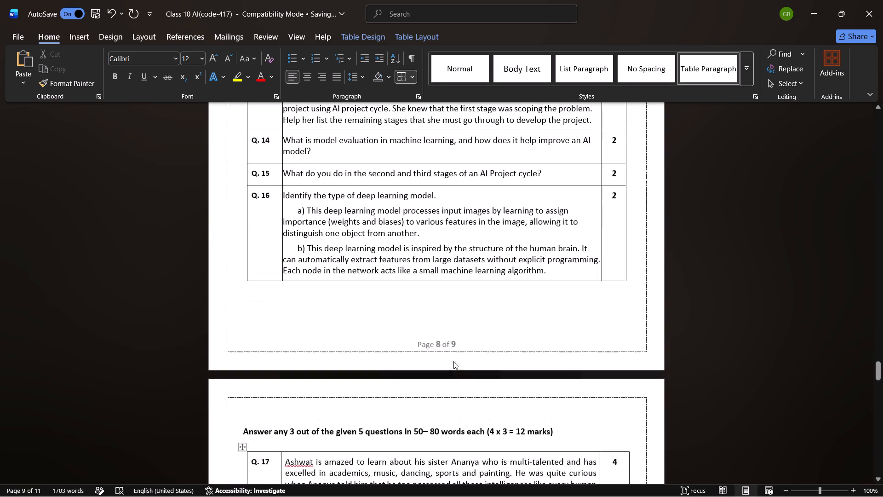
scroll(453, 361, up, 2)
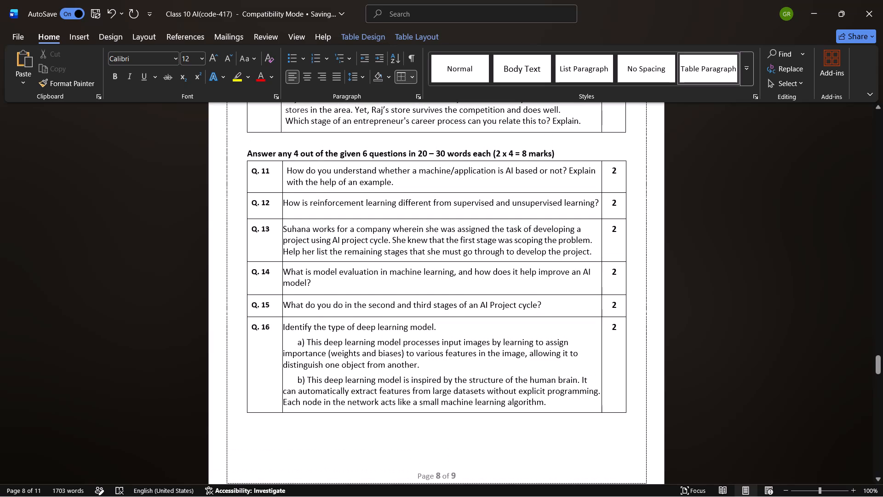
scroll(522, 305, down, 4)
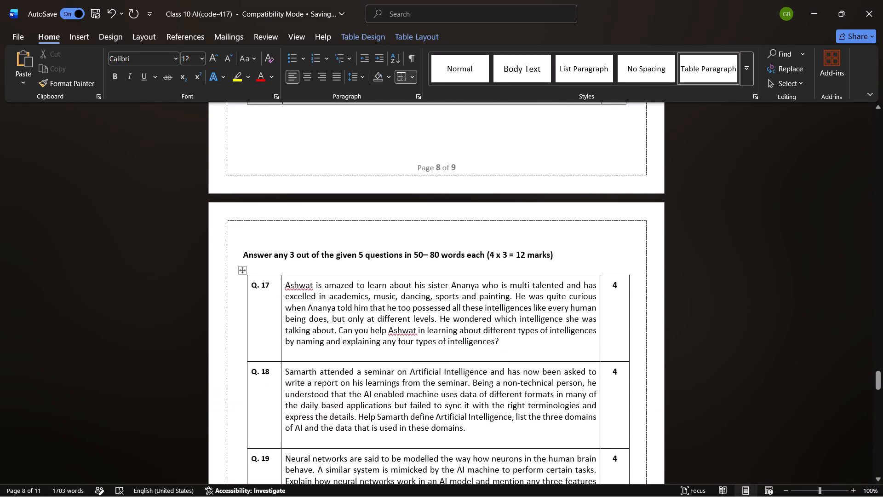
scroll(522, 305, down, 2)
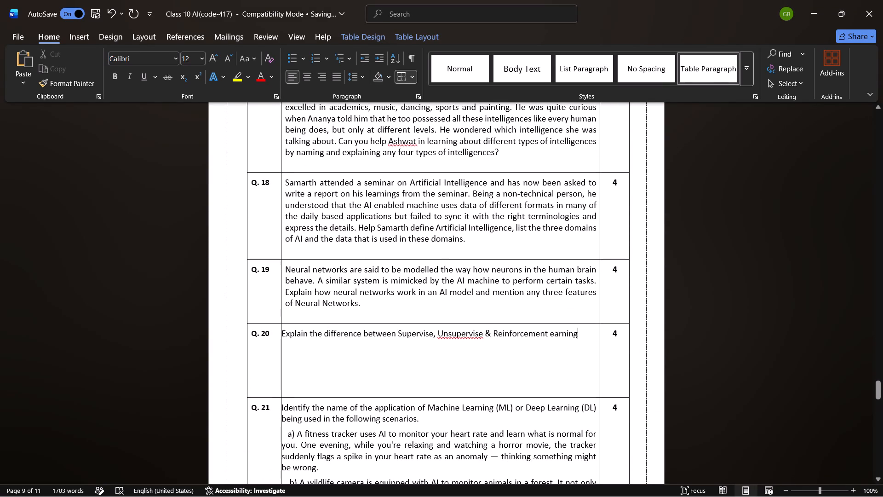
click(432, 335)
key(d)
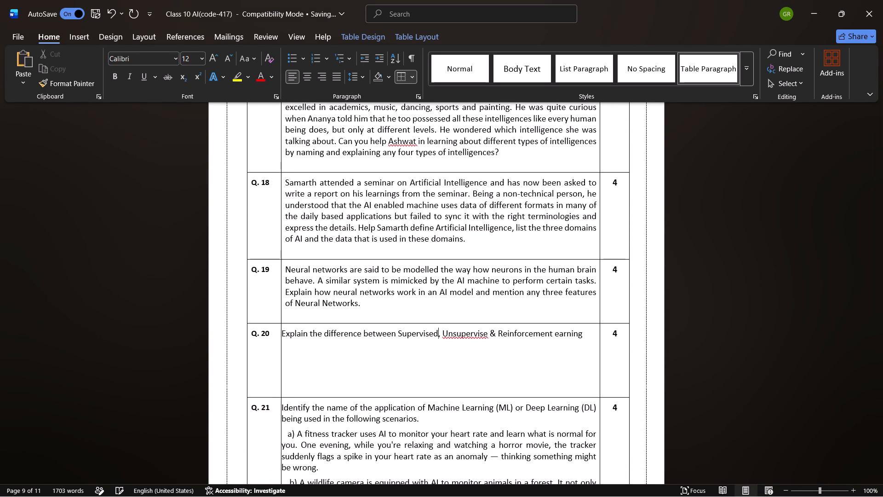
click(486, 335)
key(d)
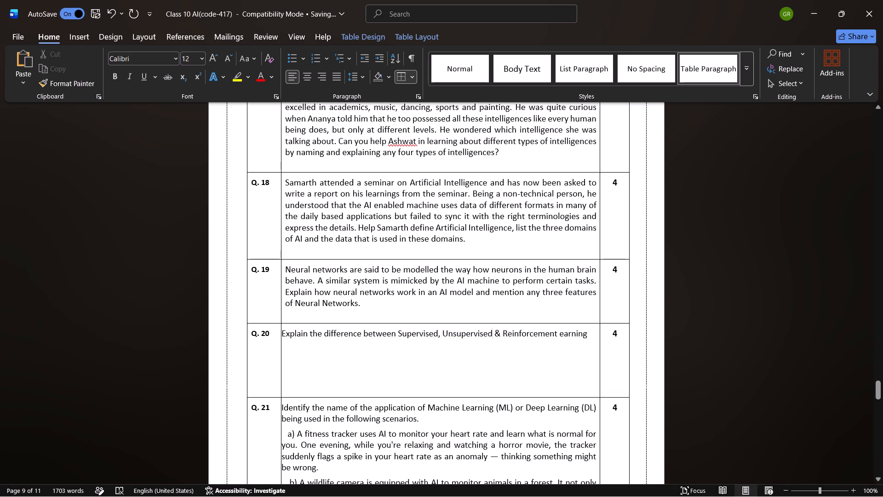
click(559, 335)
key(shift+l)
click(591, 336)
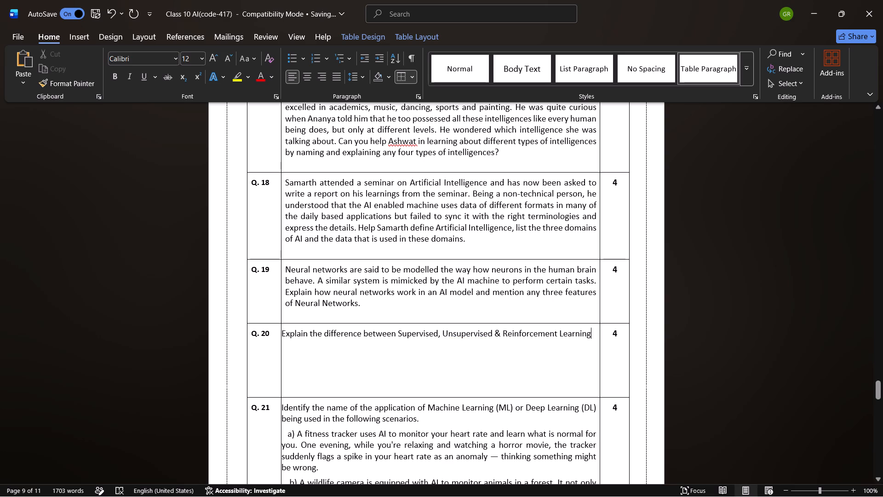
key(period)
Add a second line to Q. 20 reading "Along with that brief me the stages or type in supervised & unsupervised Learning".
key(Down)
text(Along with that bre)
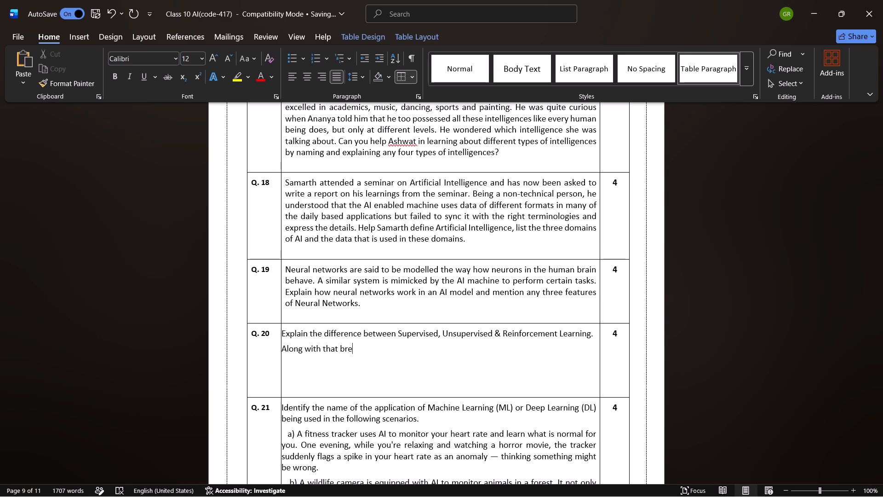
text(if me the)
key(space)
text(stages)
key(space)
text(or)
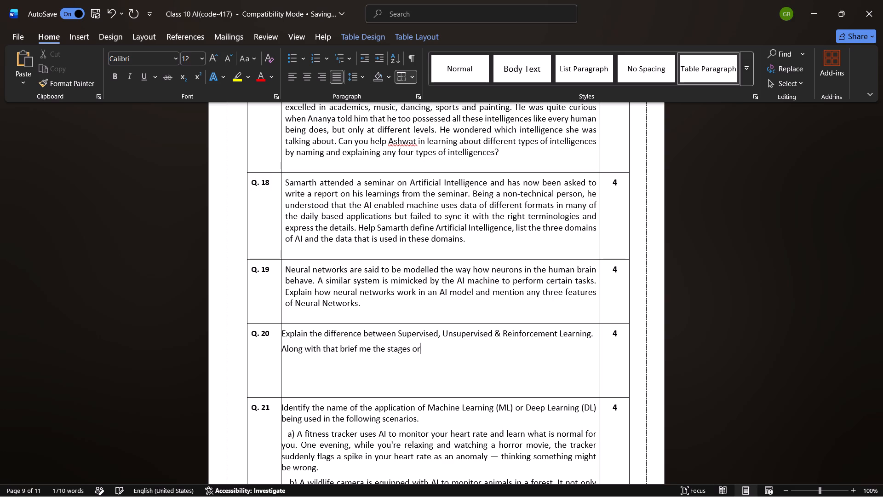
key(space)
text(type in supervised)
key(space)
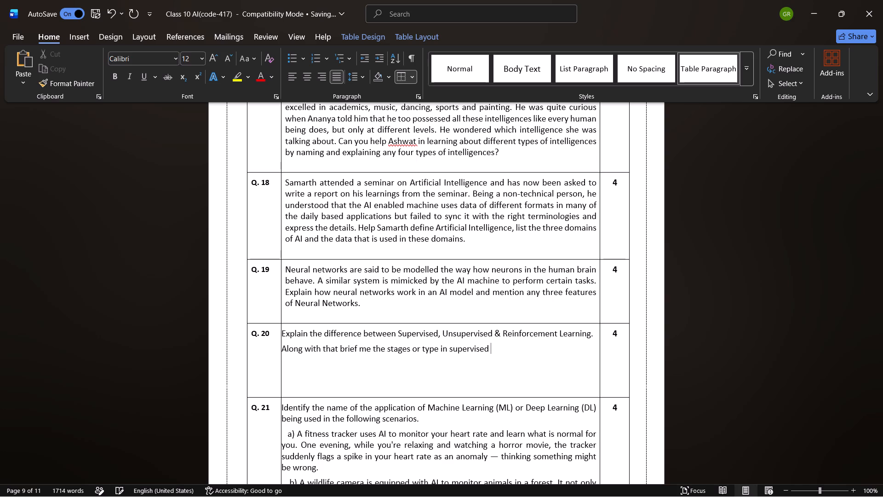
text(&)
key(space)
text(uns)
text(upervi)
text(sed)
key(space)
text(Learning)
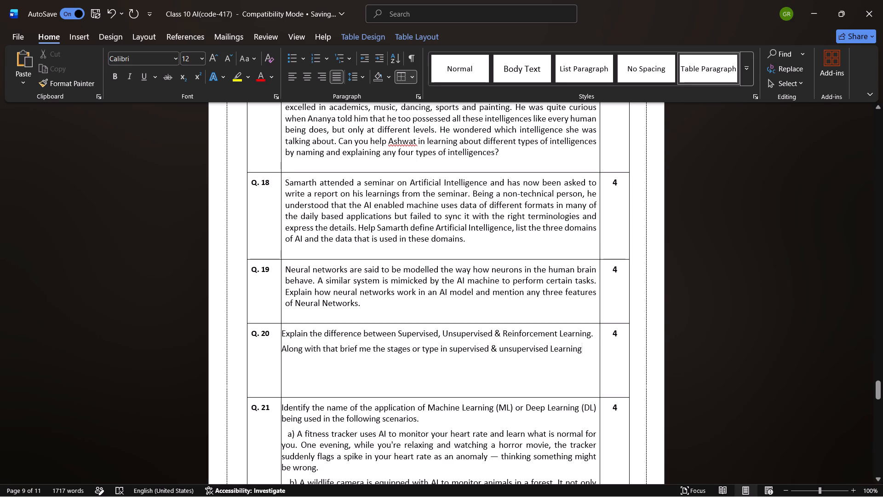
Indent the two lines of Q. 20 slightly with a leading space.
click(283, 350)
key(space)
click(282, 335)
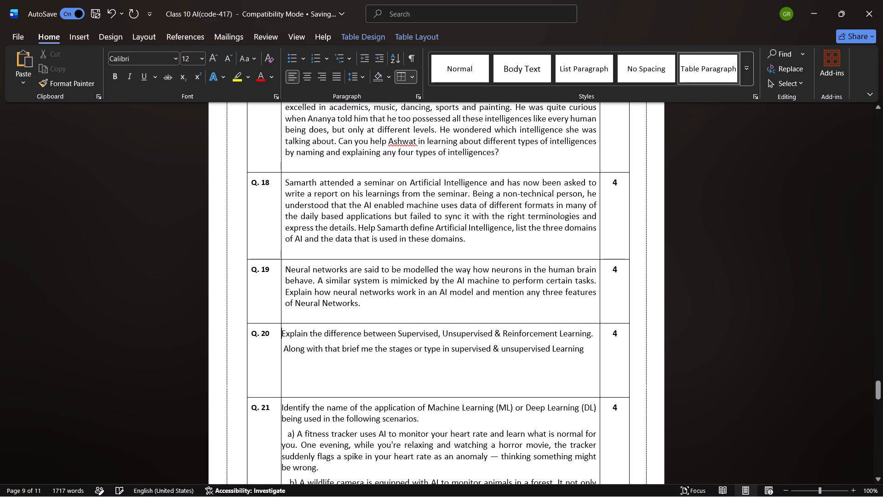
Add a leading space before the first line of Q. 20 to align it with the second line.
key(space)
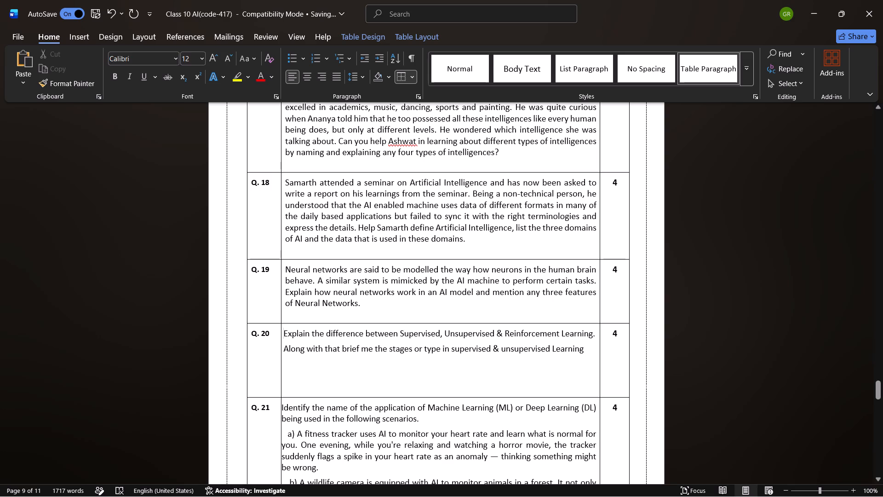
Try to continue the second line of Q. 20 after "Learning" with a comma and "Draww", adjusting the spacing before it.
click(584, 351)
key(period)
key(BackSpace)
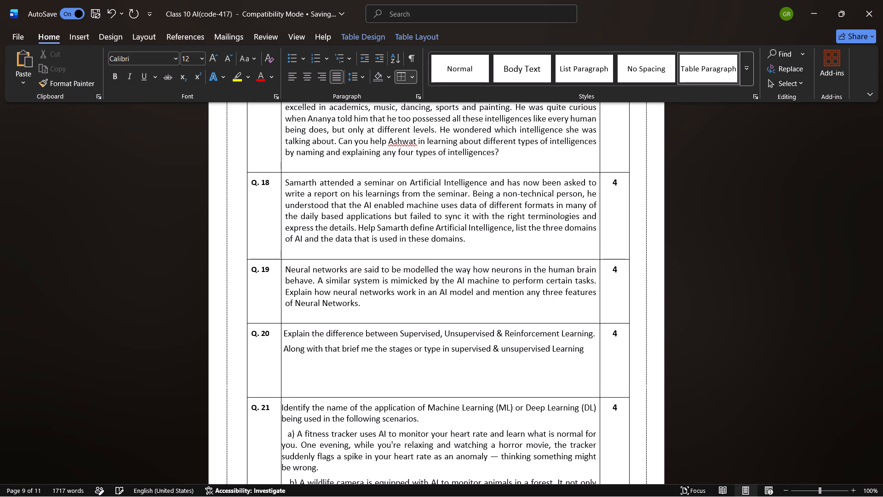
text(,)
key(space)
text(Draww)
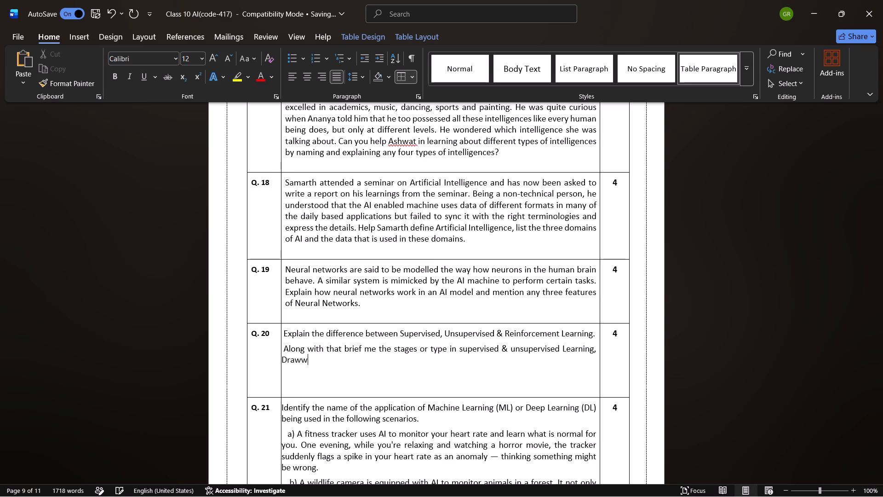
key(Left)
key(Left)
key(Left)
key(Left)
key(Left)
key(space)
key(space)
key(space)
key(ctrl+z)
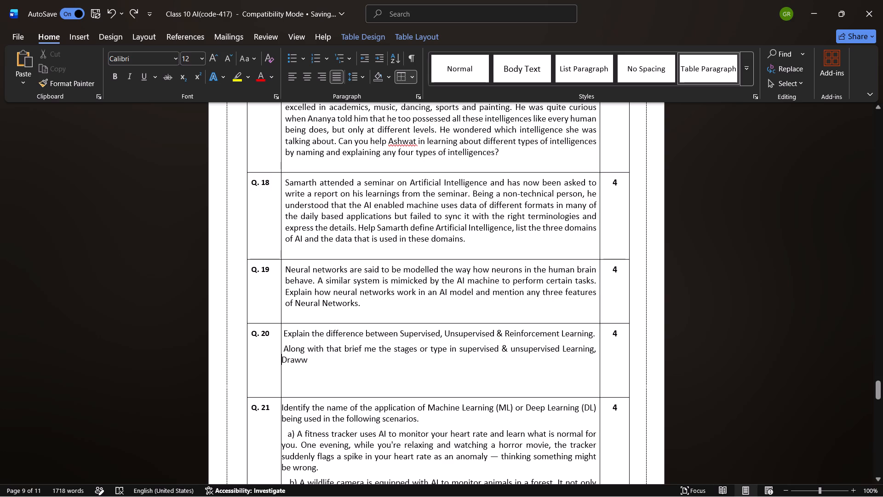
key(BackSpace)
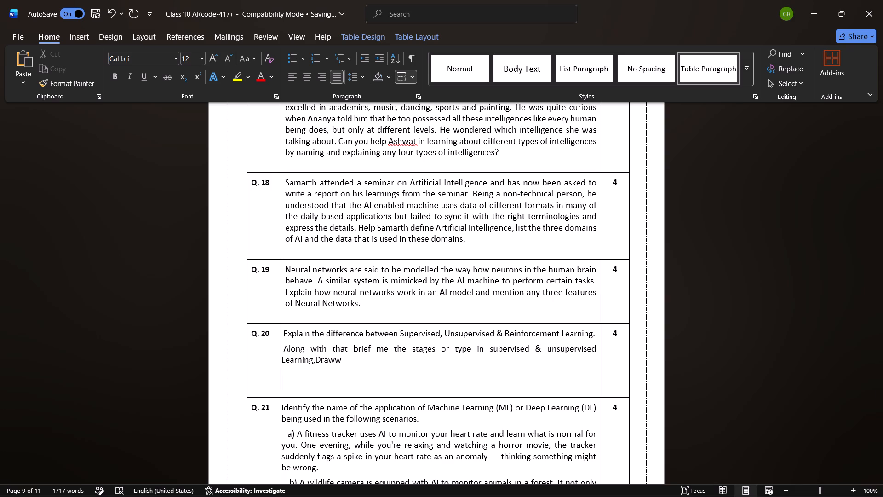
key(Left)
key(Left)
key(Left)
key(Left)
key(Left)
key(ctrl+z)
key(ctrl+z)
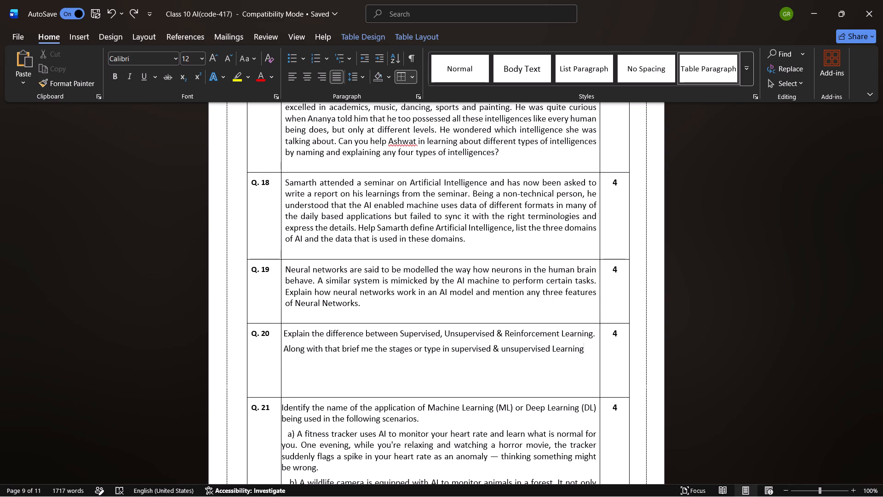
End the second line of Q. 20 with a period and start a third line, indented one space, reading "Draw the van".
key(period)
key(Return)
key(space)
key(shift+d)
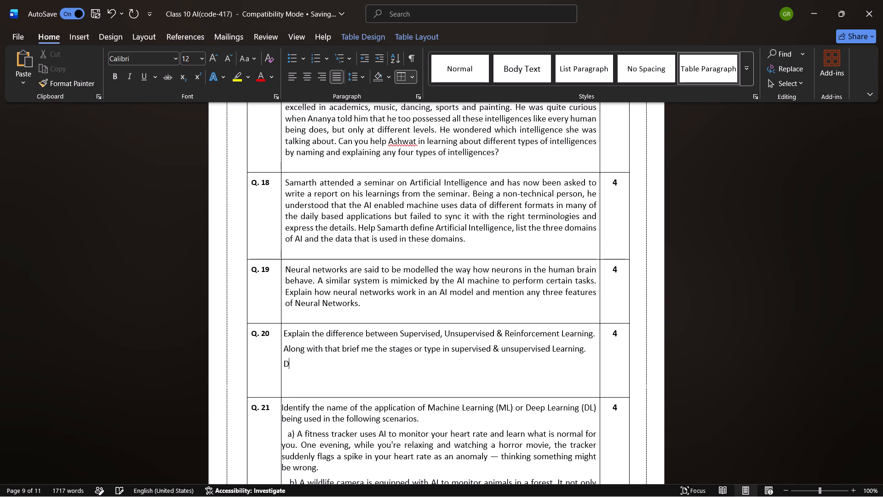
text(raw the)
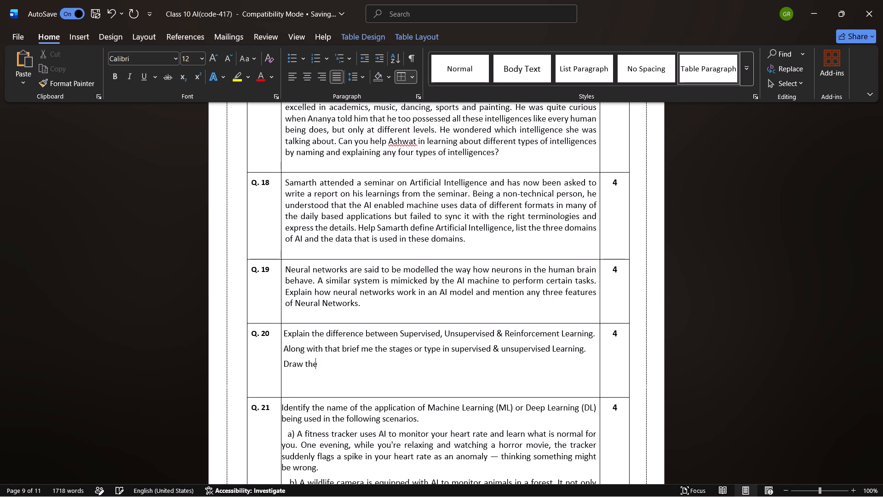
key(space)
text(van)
Complete the third line of Q. 20 so it reads "Draw the van diagrams of supervised & unsupervised learning.".
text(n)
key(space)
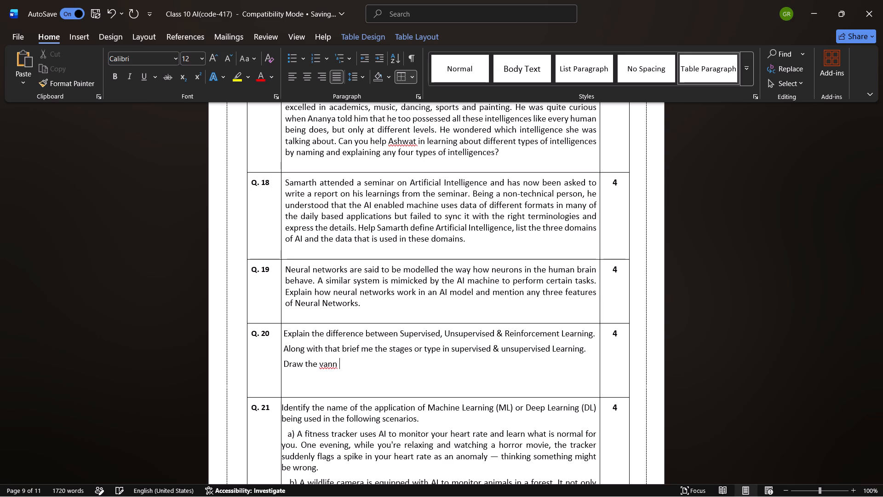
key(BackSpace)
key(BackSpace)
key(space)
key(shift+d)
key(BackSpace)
text(dui)
key(BackSpace)
key(BackSpace)
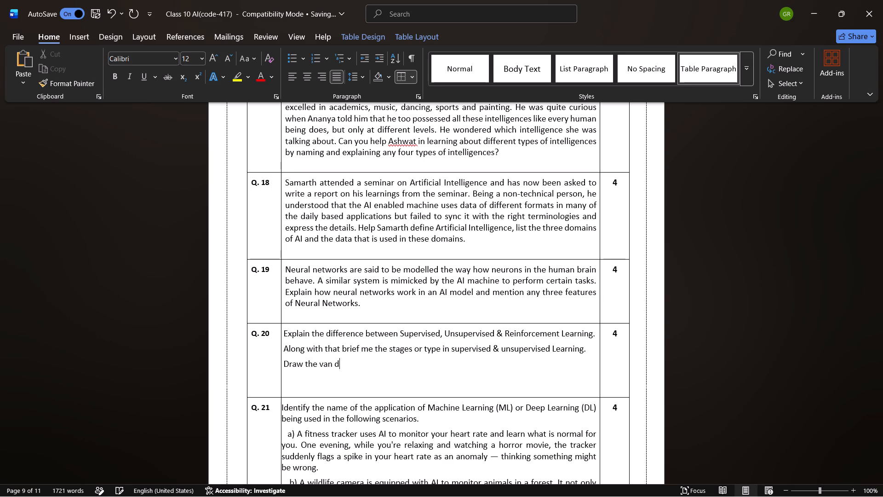
text(iagram)
text(s of)
key(space)
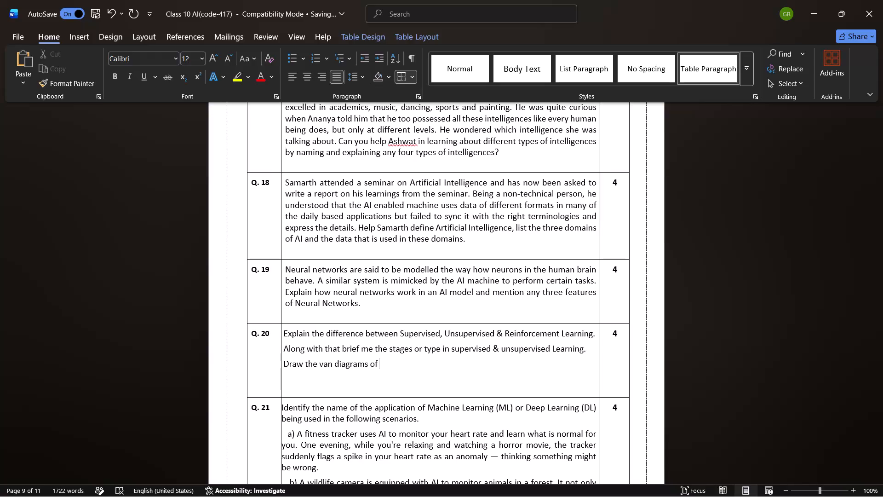
text(supervised and)
key(BackSpace)
key(BackSpace)
key(BackSpace)
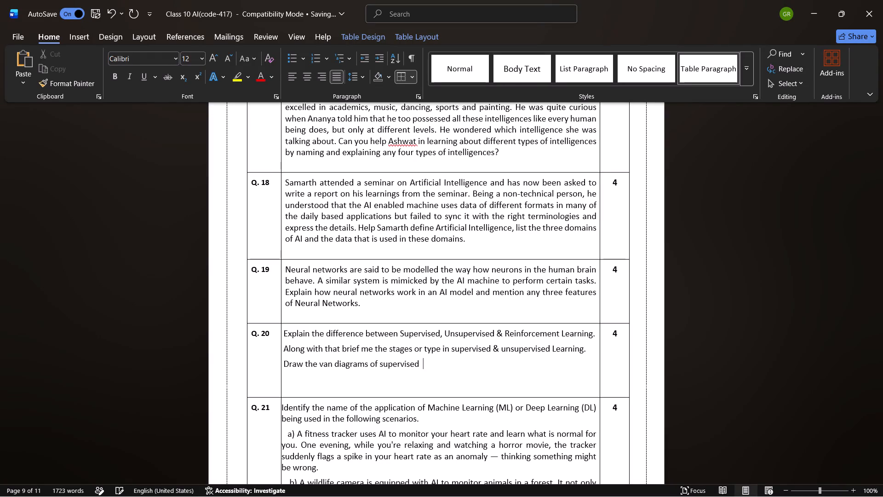
key(BackSpace)
key(space)
text(& unsupervised l;)
key(BackSpace)
text(earning)
key(period)
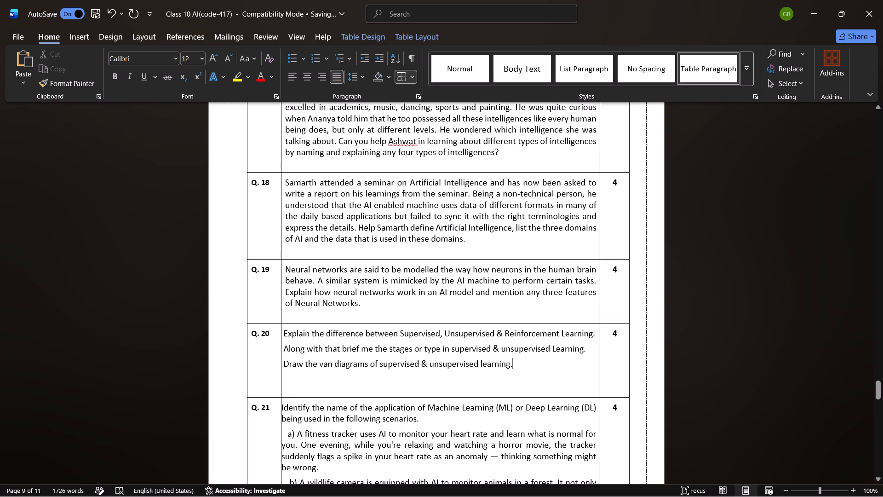
Shrink the Q. 20 and Q. 19 table rows to remove the empty space below their text.
drag(536, 398, 537, 375)
drag(513, 323, 513, 316)
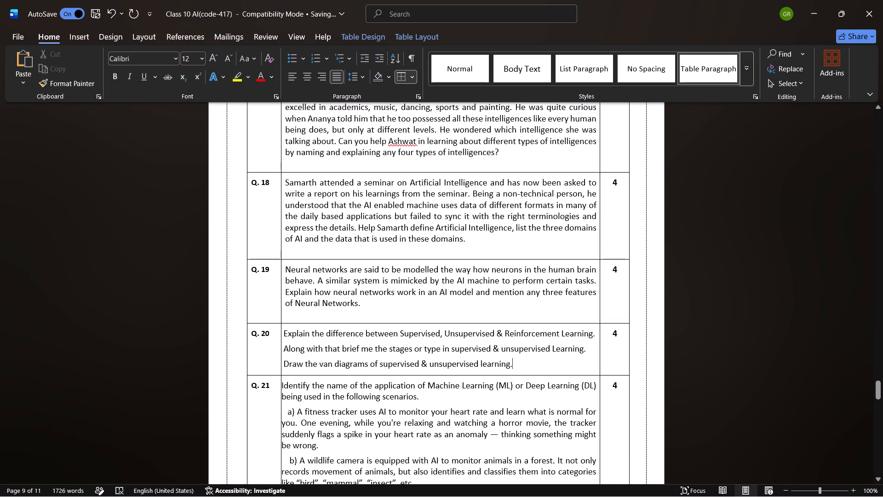
drag(513, 316, 509, 323)
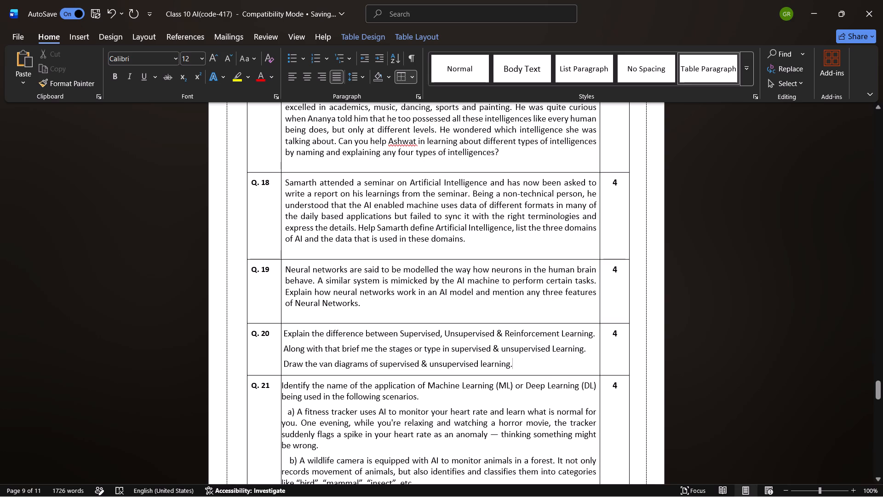
click(509, 323)
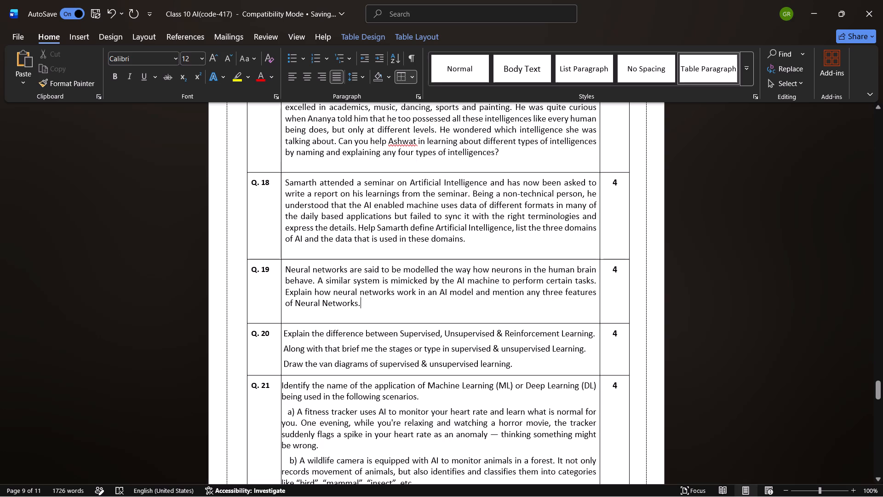
drag(504, 324, 505, 317)
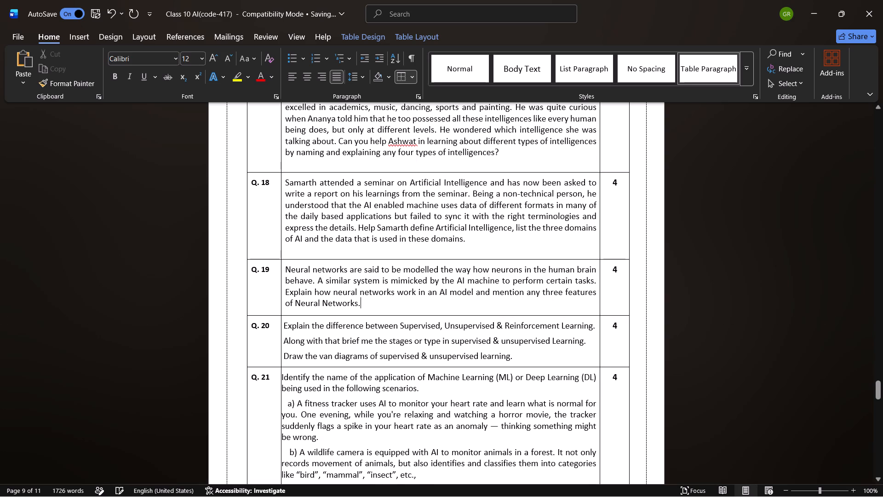
Shrink the Q. 18 and Q. 17 table rows to remove the empty space below their text.
scroll(503, 350, down, 4)
scroll(503, 350, up, 1)
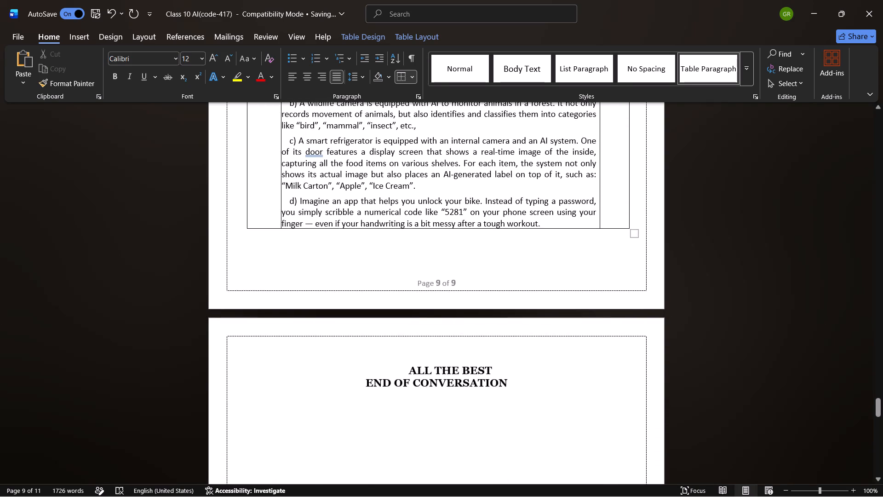
scroll(503, 350, up, 1)
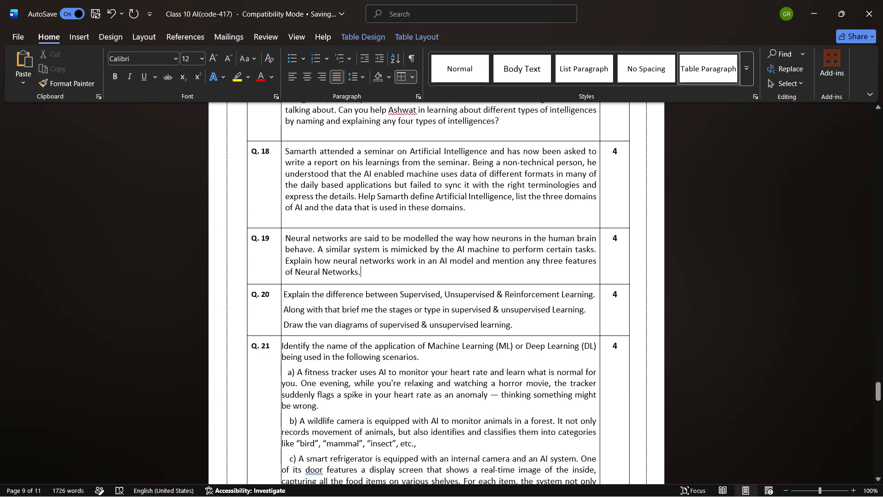
click(482, 228)
drag(478, 228, 478, 224)
drag(478, 224, 478, 223)
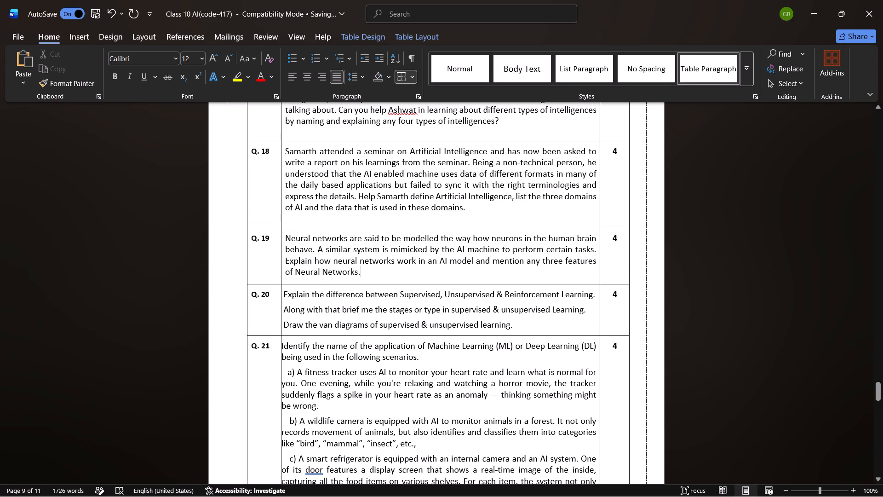
click(476, 228)
drag(474, 228, 476, 221)
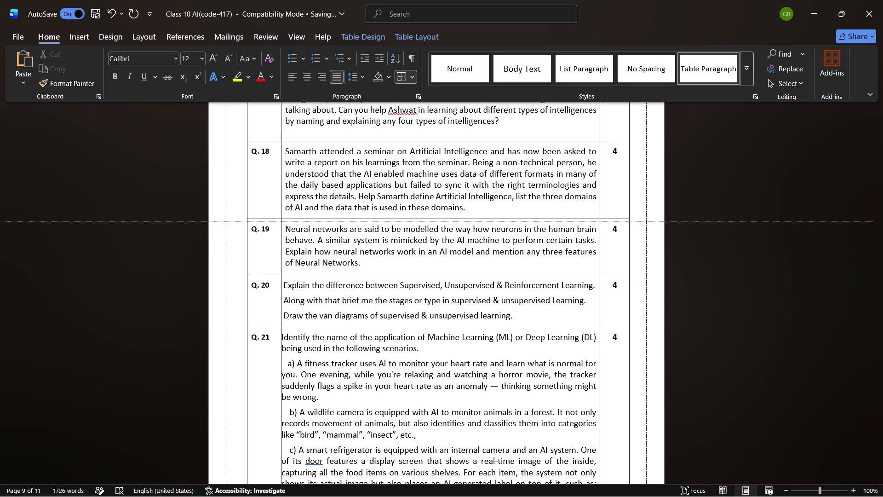
drag(476, 221, 475, 218)
scroll(475, 218, up, 2)
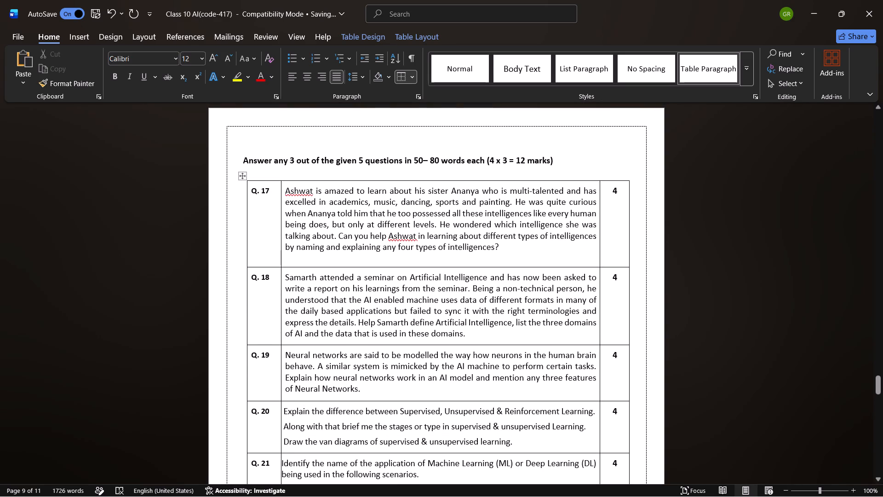
drag(458, 267, 461, 258)
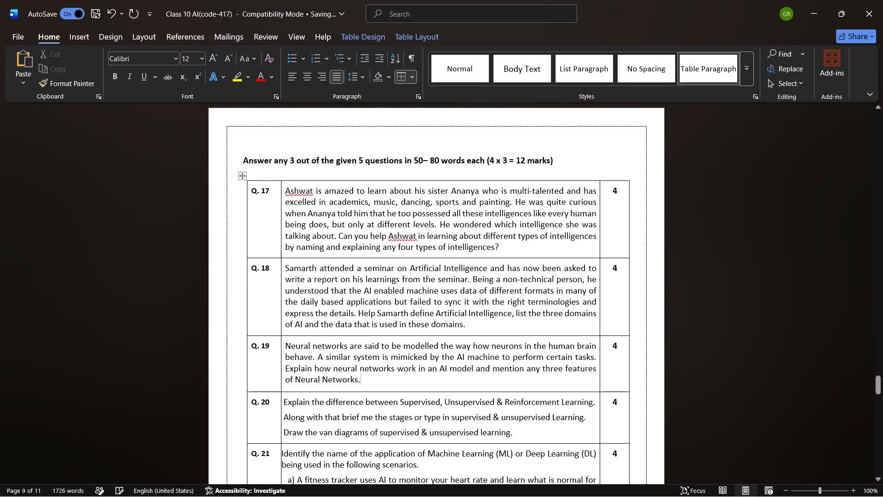
Delete two blank lines between the end of the Q. 21 table and "ALL THE BEST".
scroll(464, 289, down, 3)
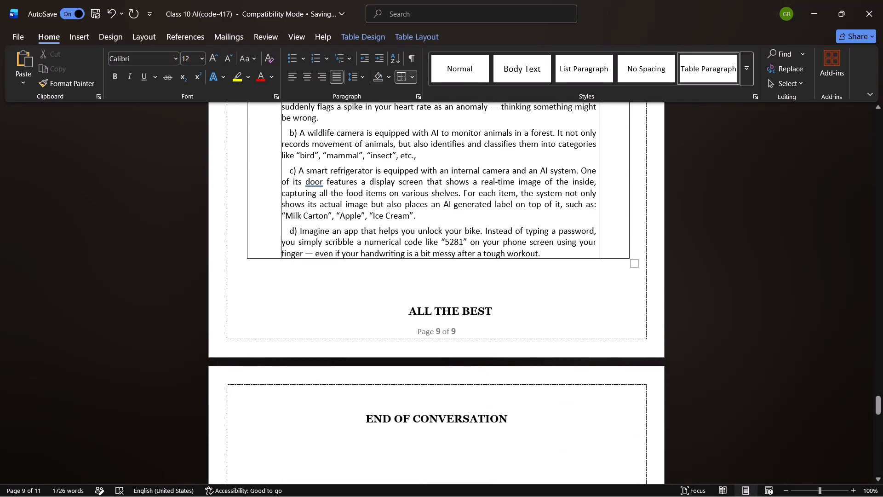
click(429, 293)
key(BackSpace)
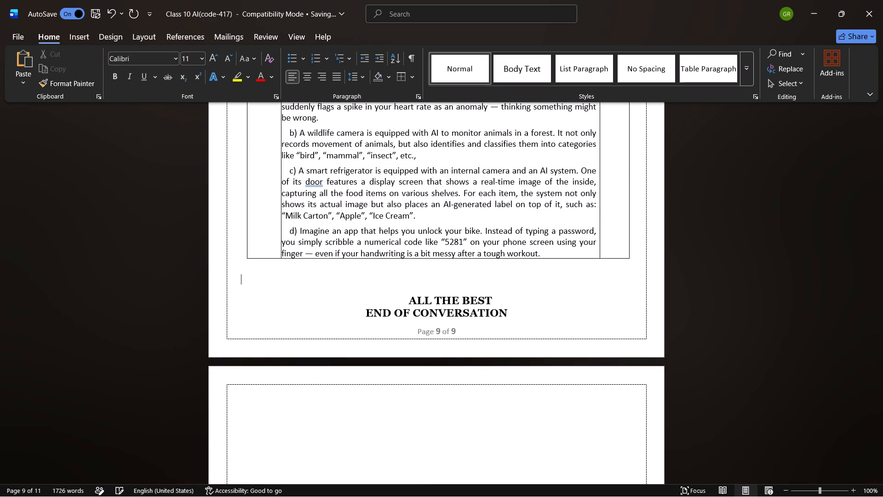
key(BackSpace)
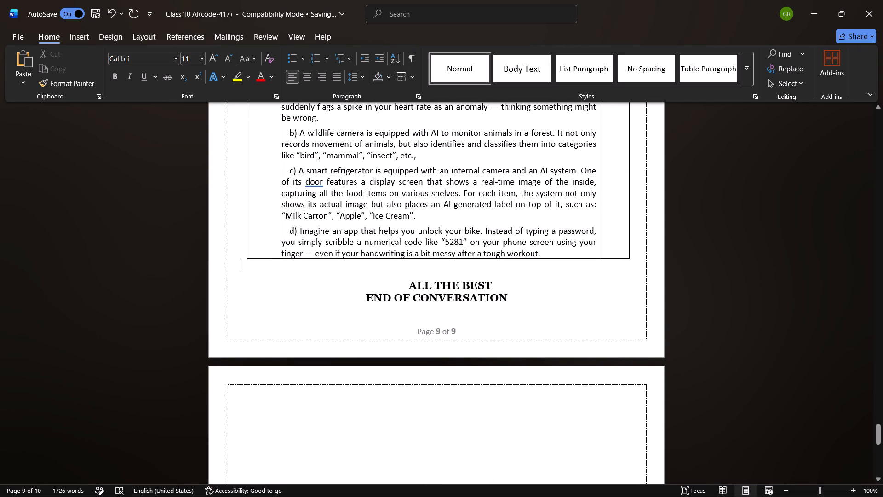
Remove the indent before "ALL THE BEST" and centre-align it together with "END OF CONVERSATION".
click(407, 287)
key(BackSpace)
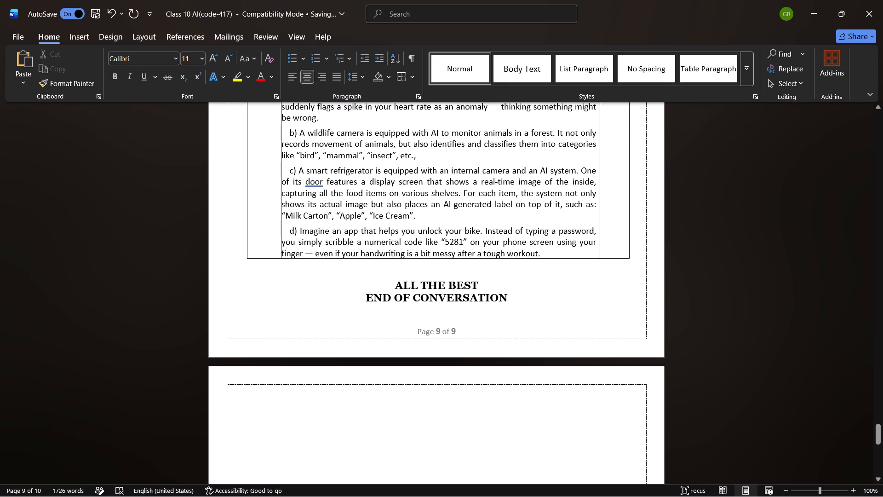
drag(510, 297, 405, 287)
click(308, 81)
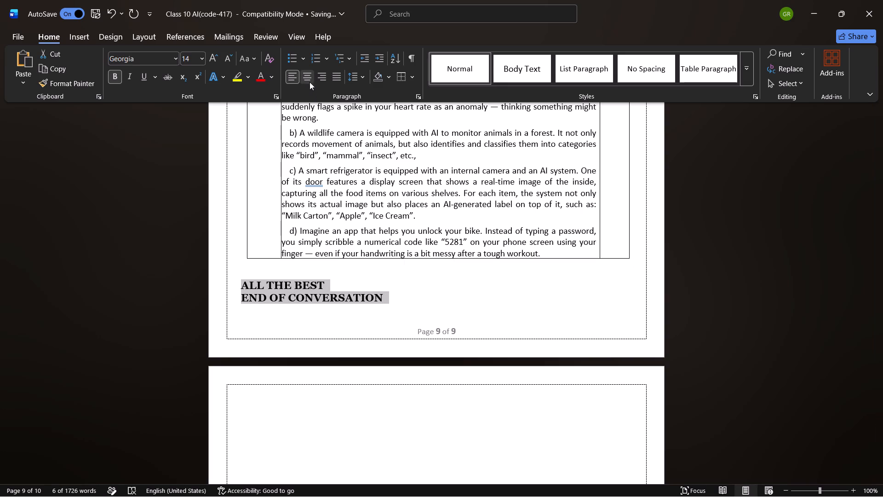
click(306, 77)
Insert one blank line between the Q. 21 table and "ALL THE BEST".
click(500, 270)
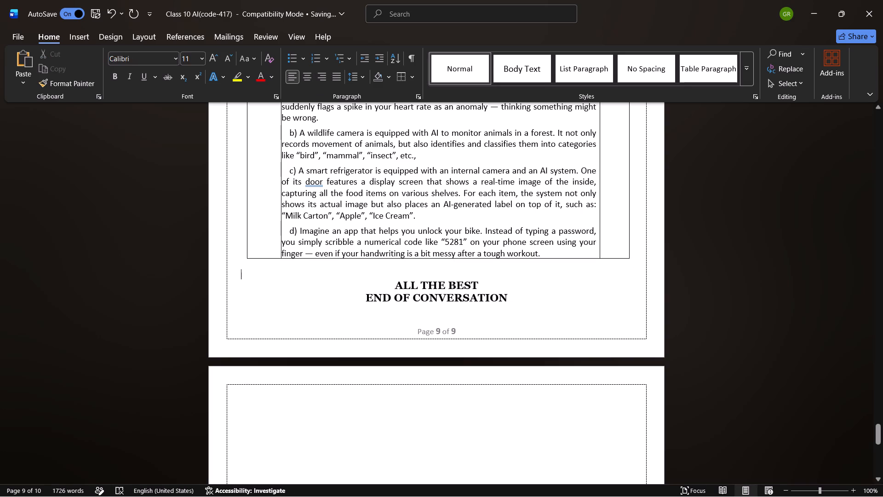
key(Return)
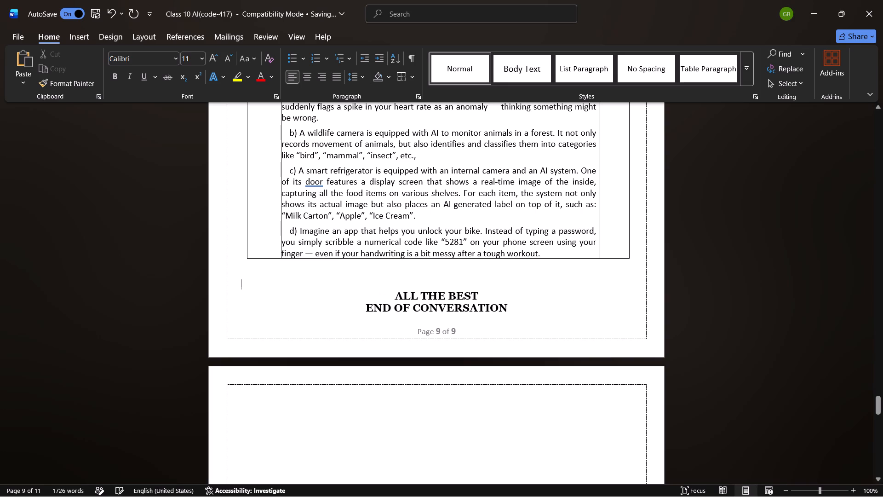
Review the earlier pages of the question paper, from the multiple-choice items to the two-mark questions Q. 8 to Q. 16.
scroll(429, 329, down, 3)
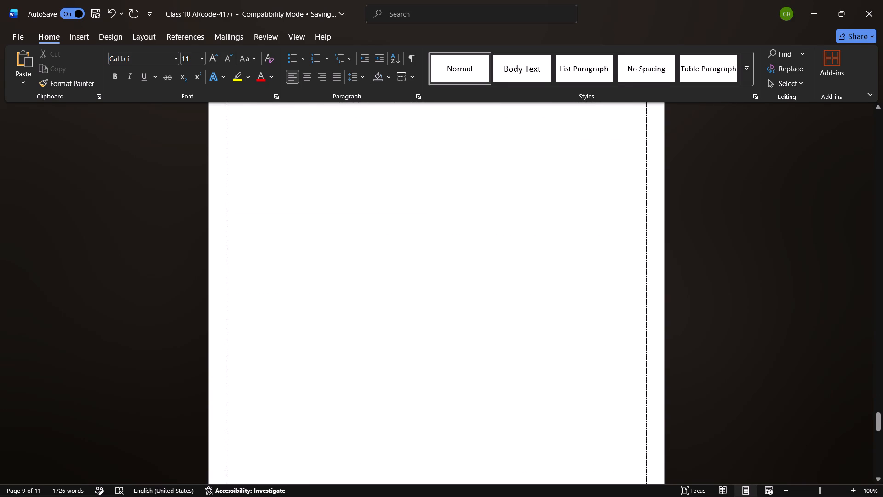
scroll(429, 329, up, 12)
scroll(429, 329, up, 9)
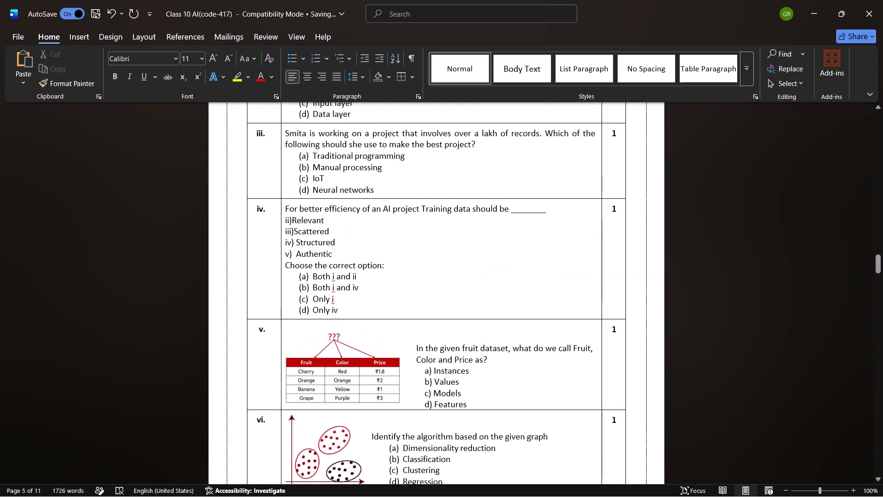
scroll(429, 329, down, 2)
scroll(429, 329, up, 1)
scroll(429, 329, down, 5)
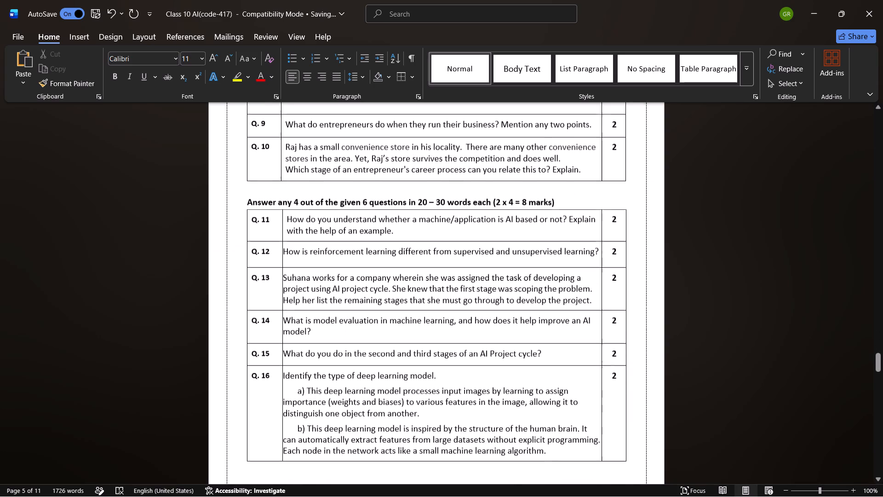
scroll(429, 329, down, 5)
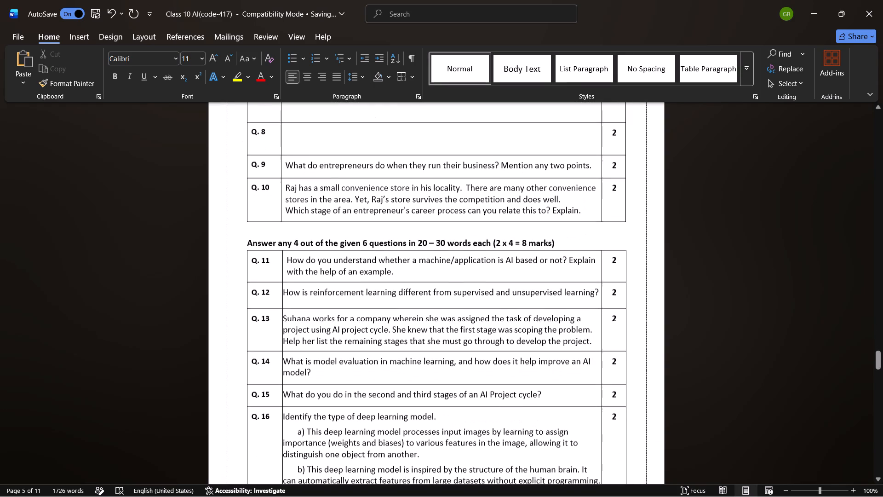
scroll(429, 329, down, 2)
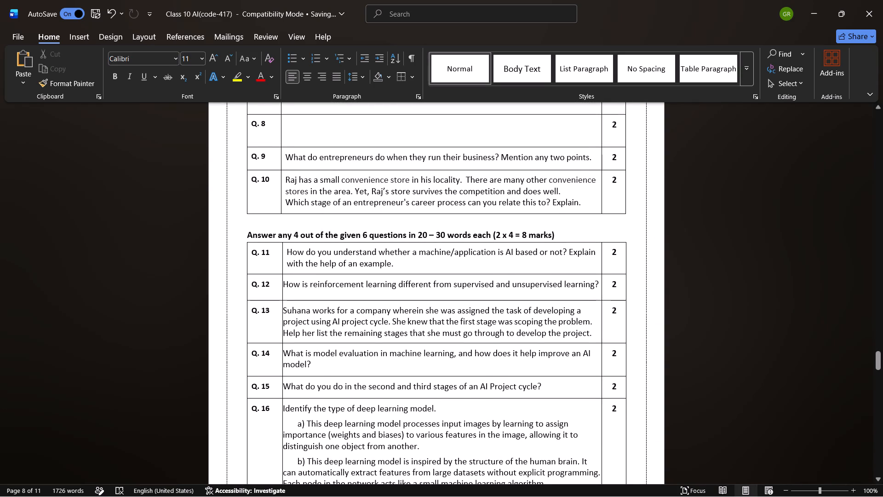
Switch to the CBSE sample paper PDF in Chrome and review its two-mark questions from Q. 9 to Q. 16.
key(alt+Tab)
scroll(515, 330, up, 6)
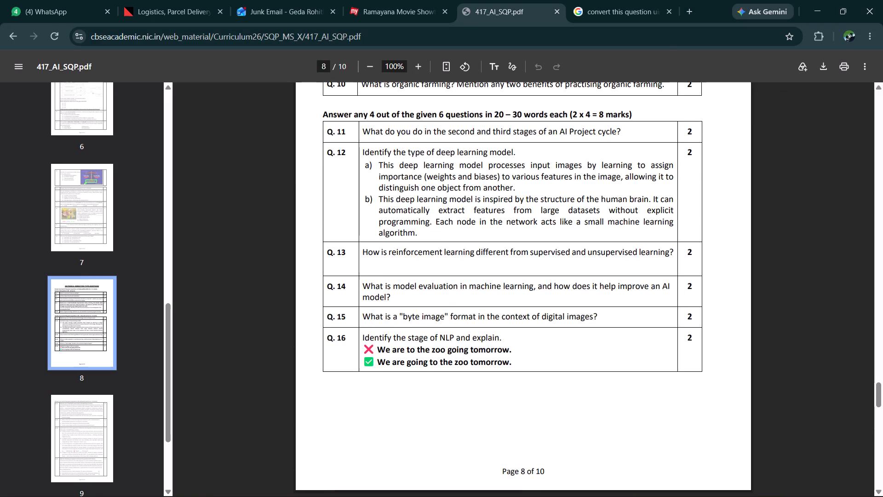
click(599, 365)
scroll(599, 365, up, 1)
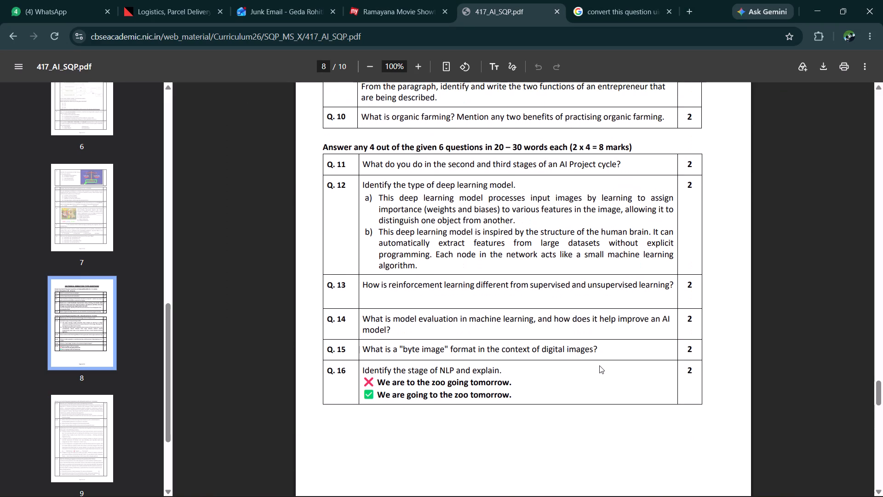
scroll(599, 365, up, 2)
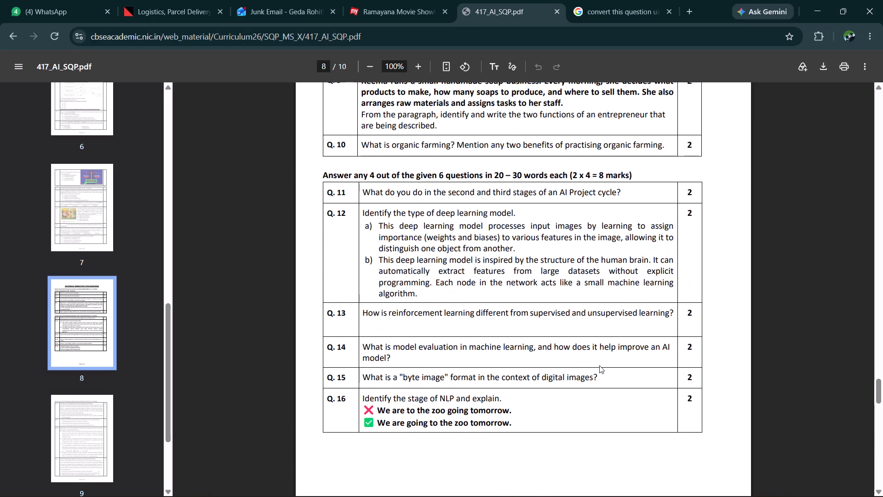
scroll(599, 365, up, 1)
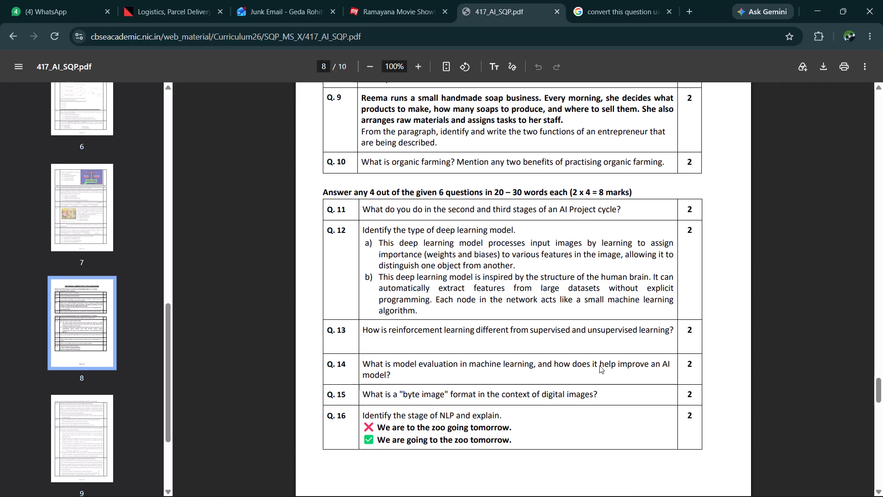
Back in the Word question paper, replace the Q. 12 text with "How does Computer stores the RGB images?".
key(alt+Tab)
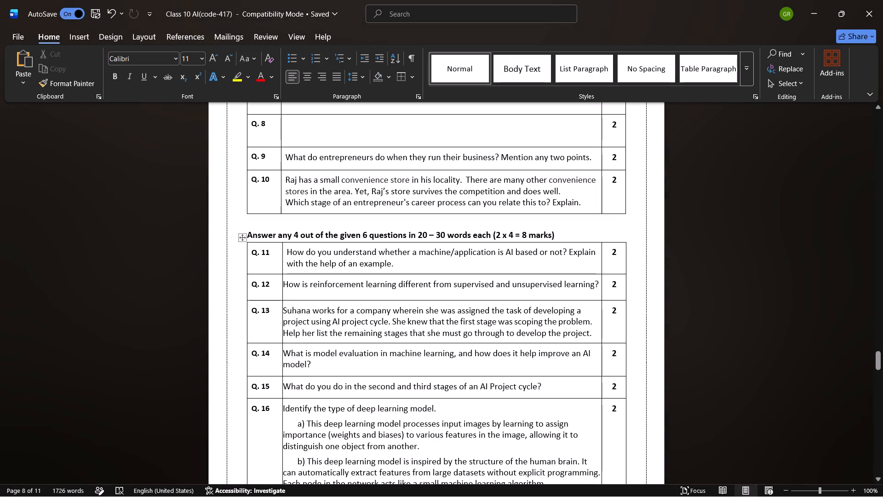
click(595, 286)
key(BackSpace)
key(BackSpace)
key(BackSpace)
key(BackSpace)
key(BackSpace)
key(BackSpace)
key(BackSpace)
key(BackSpace)
key(BackSpace)
key(BackSpace)
key(BackSpace)
key(BackSpace)
key(BackSpace)
key(BackSpace)
key(BackSpace)
key(BackSpace)
key(BackSpace)
key(BackSpace)
key(BackSpace)
key(BackSpace)
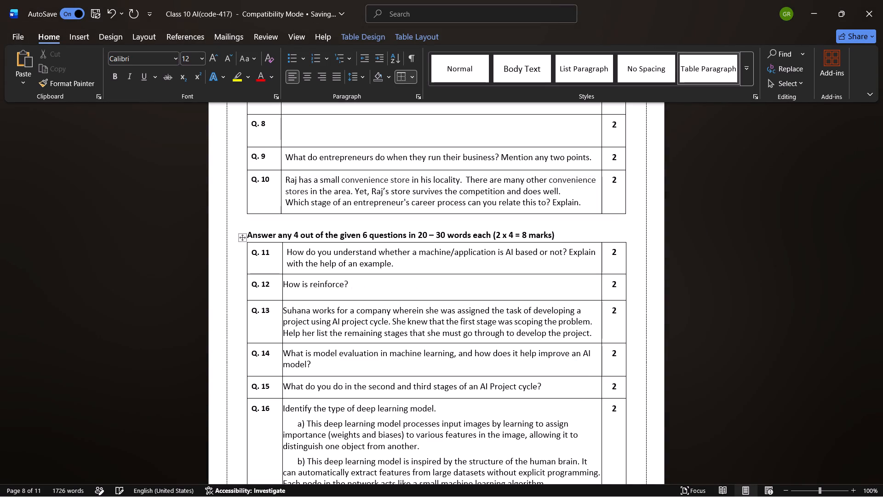
text(ow does Computer)
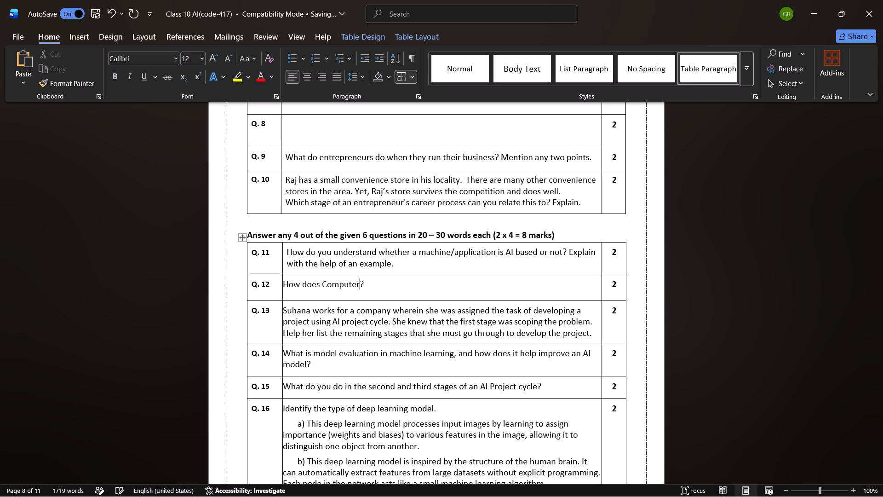
key(space)
text(stores the RGB i)
text(mages)
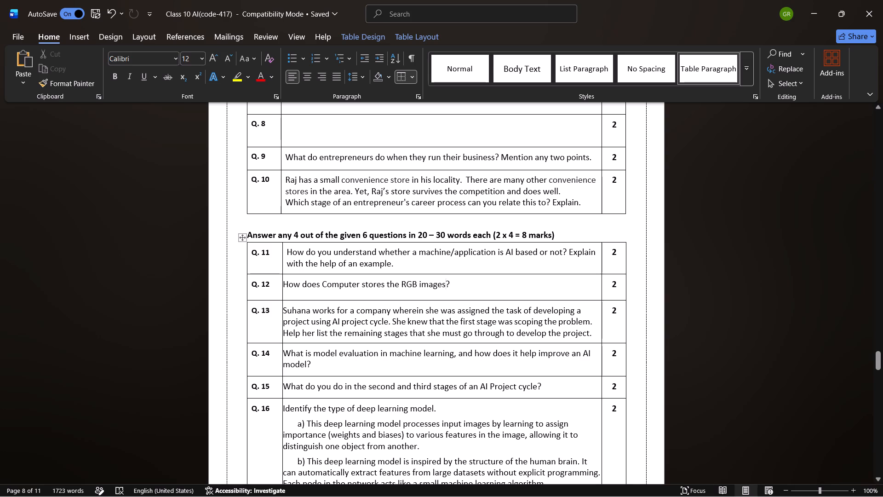
Replace the whole Q. 18 seminar scenario with "Explain the difference between AI, ML & Deep Learning".
scroll(485, 300, down, 5)
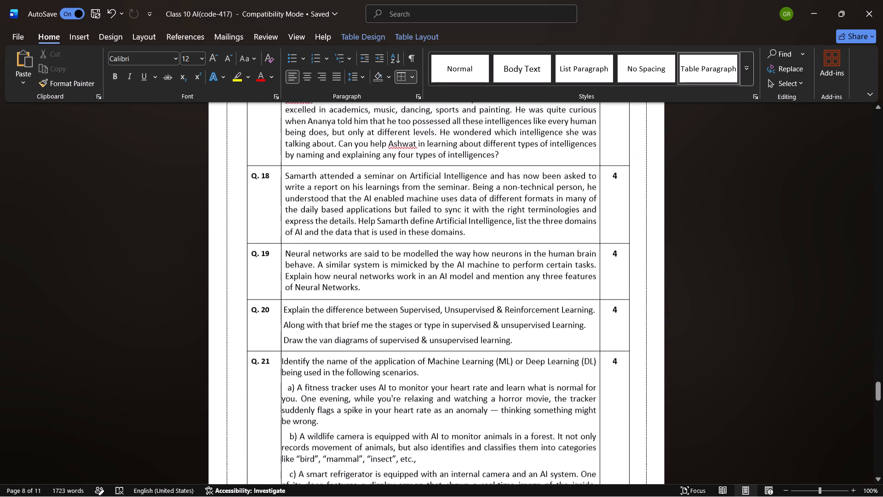
scroll(485, 300, down, 1)
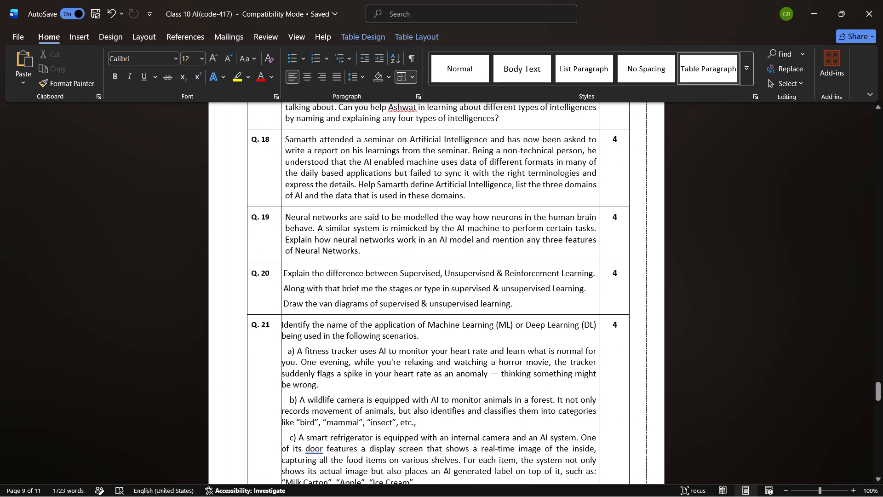
drag(465, 195, 335, 163)
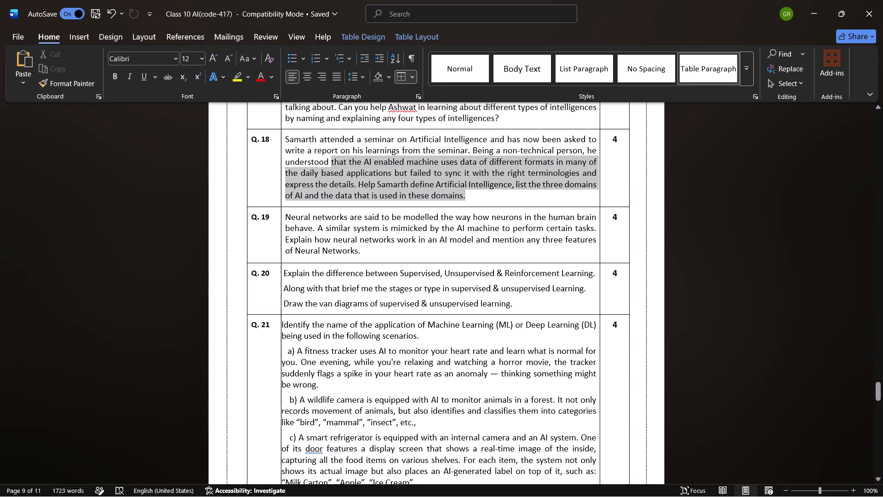
drag(335, 163, 287, 141)
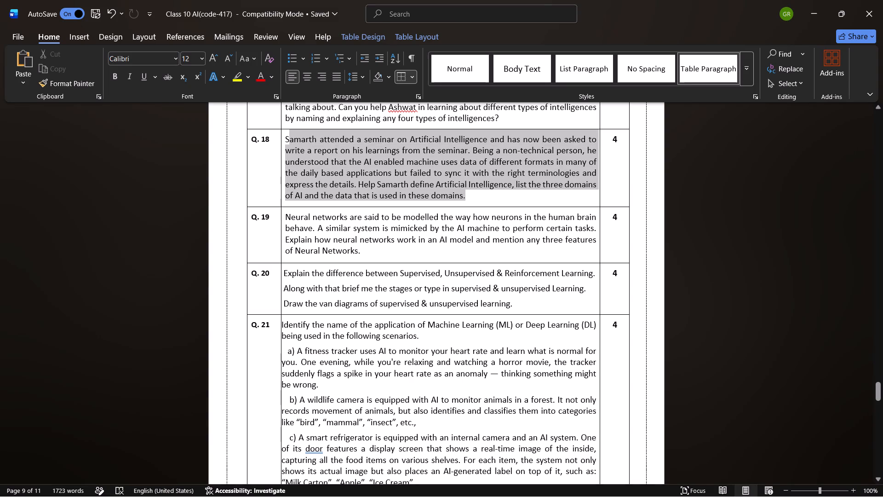
drag(287, 141, 285, 141)
text(Explain tt)
key(BackSpace)
text(he)
key(space)
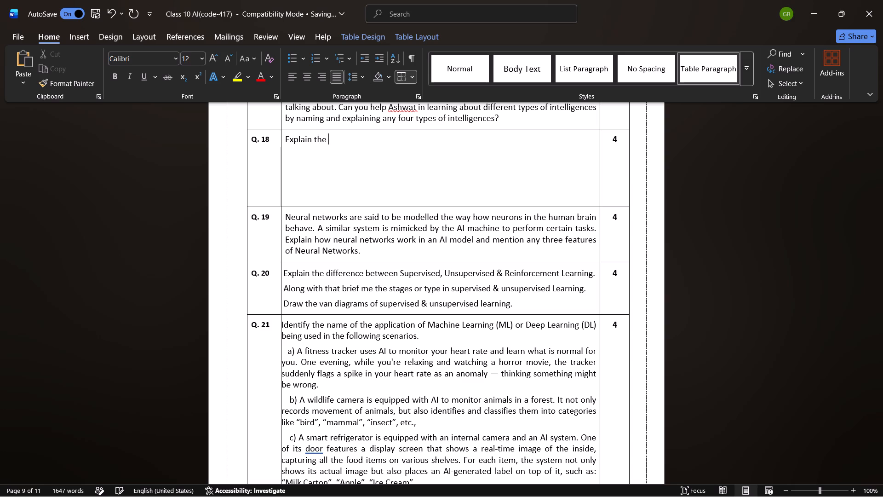
text(D+)
key(BackSpace)
key(BackSpace)
text(difference between)
key(space)
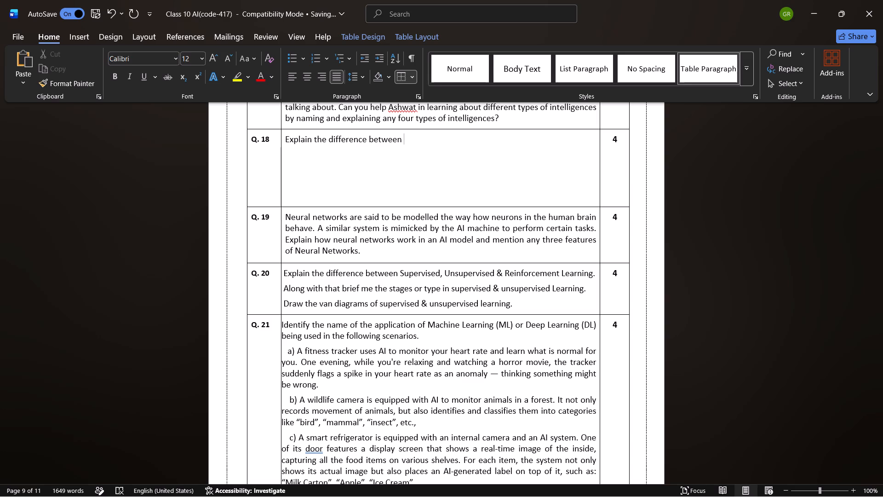
key(shift+s)
key(BackSpace)
text(Ai)
key(BackSpace)
key(shift+i)
key(comma)
key(space)
text(ML,)
key(space)
key(BackSpace)
key(BackSpace)
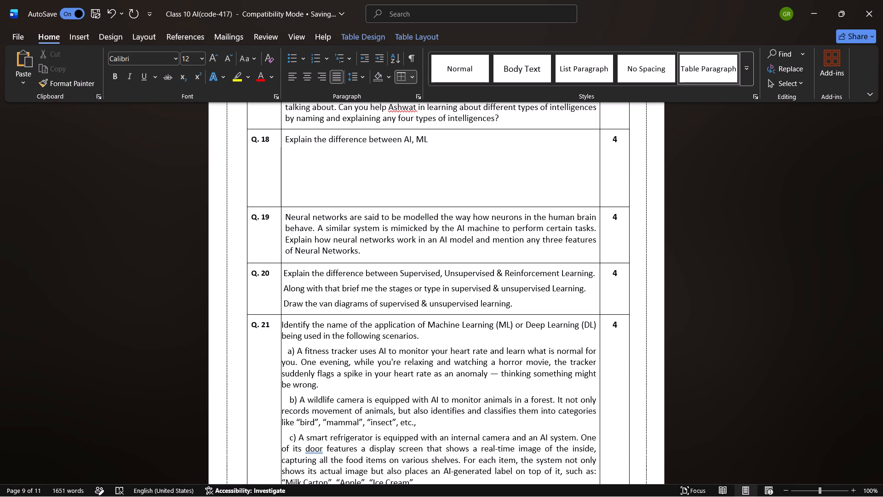
key(space)
text(&)
key(space)
text(Deep l)
key(BackSpace)
text(Learning)
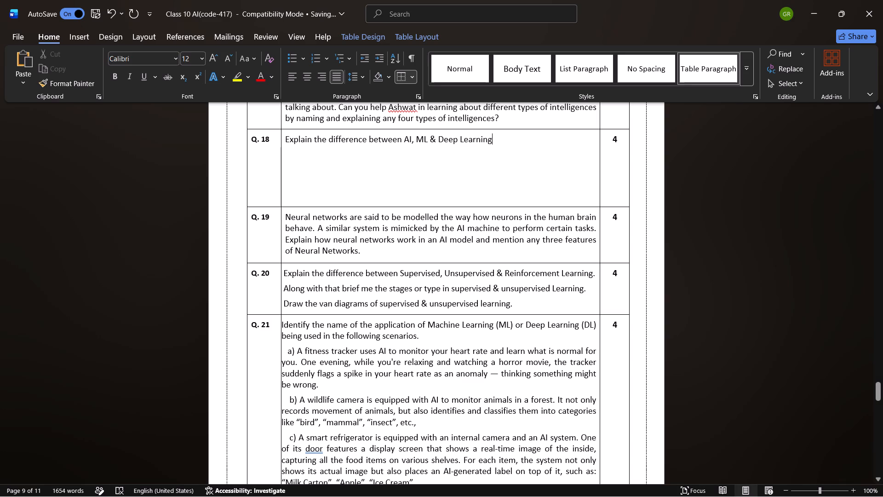
In Q. 18, expand AI to "Artificial Intelligence" and ML to "Machine Learning", and end the sentence with a full stop.
click(412, 138)
key(BackSpace)
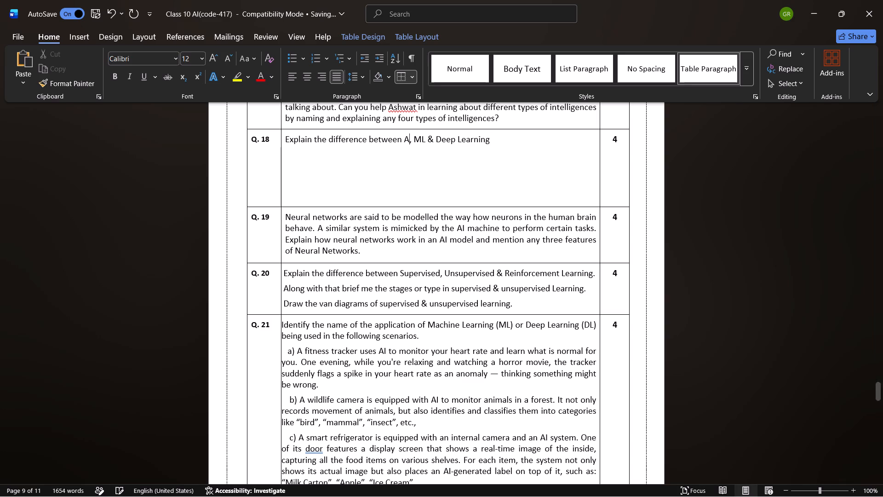
text(rtificial)
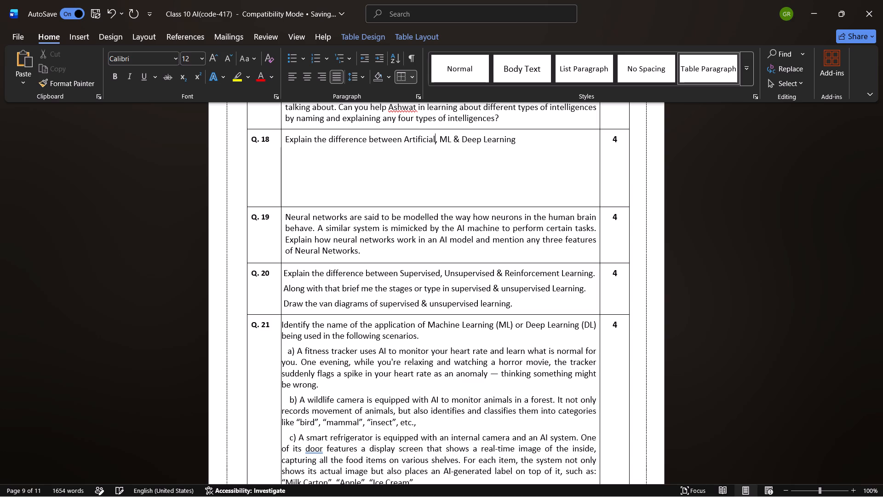
key(space)
text(Intelligence)
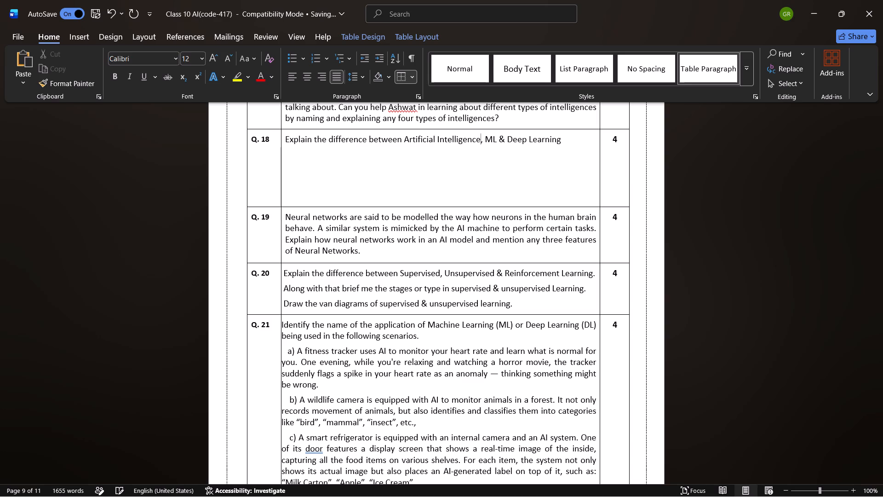
click(492, 140)
text(achine)
key(space)
key(Right)
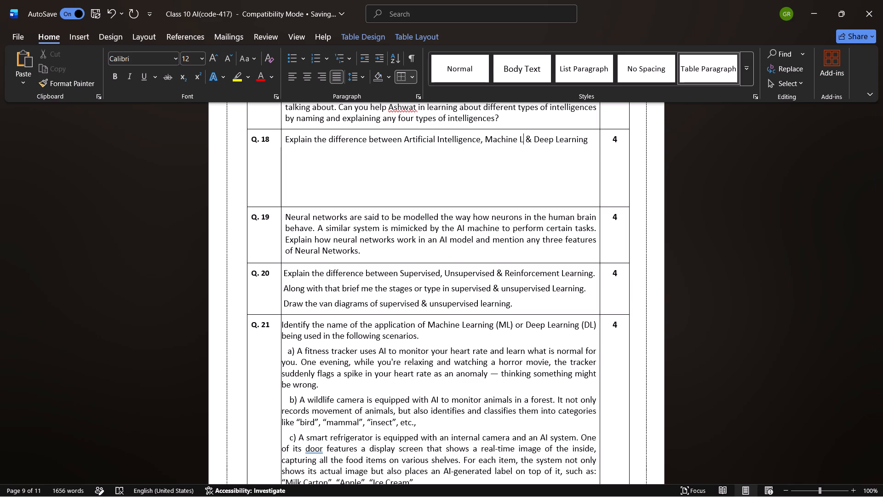
text(earning)
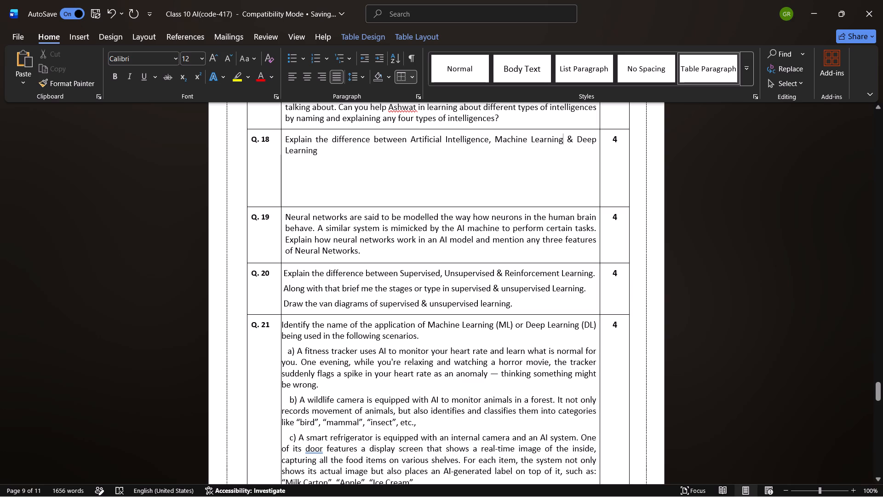
click(324, 150)
text(.)
key(space)
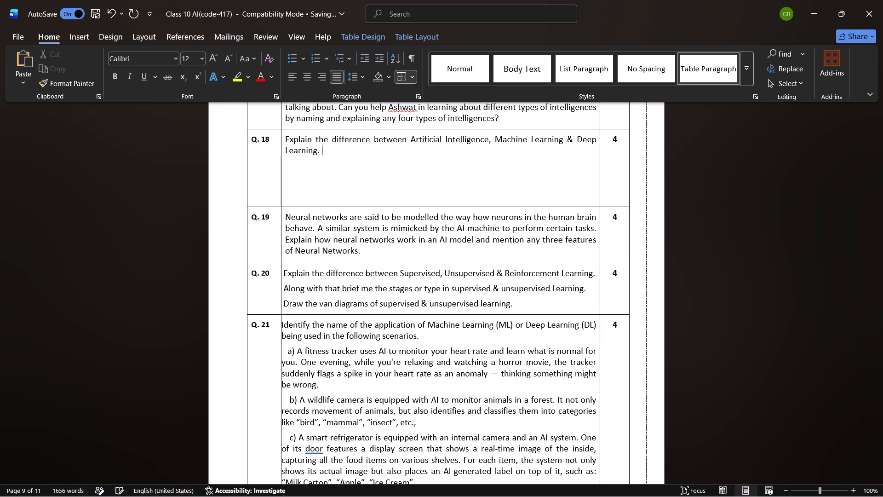
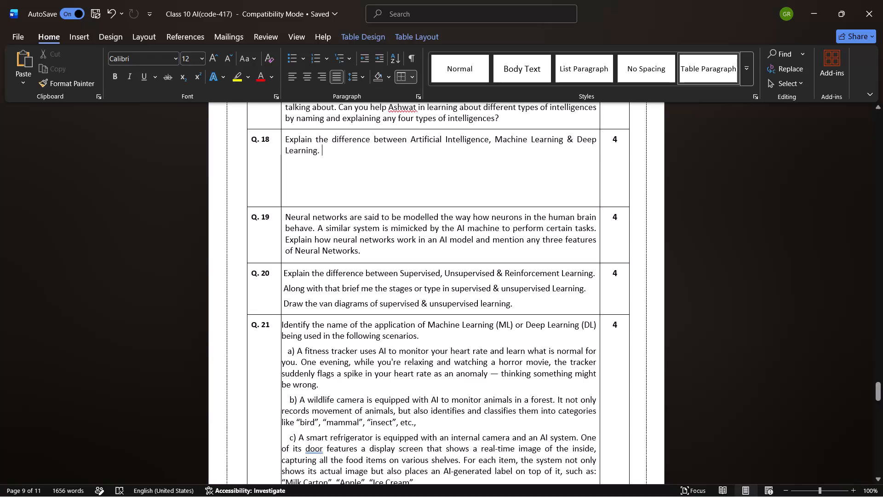
Label the Q. 18 question as part "A)" by adding the letter, bracket and a space before "Explain".
click(285, 138)
key(shift+a)
key(0)
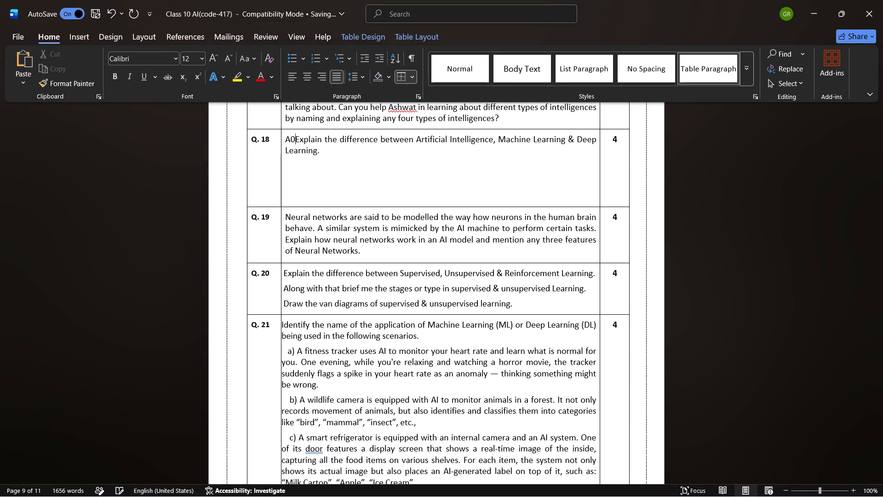
key(BackSpace)
key(shift+parenright)
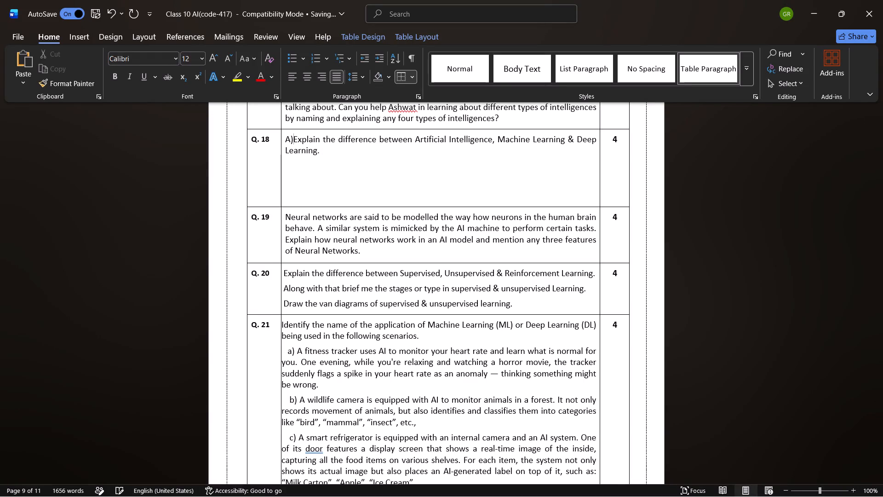
key(space)
key(Left)
key(Left)
key(Down)
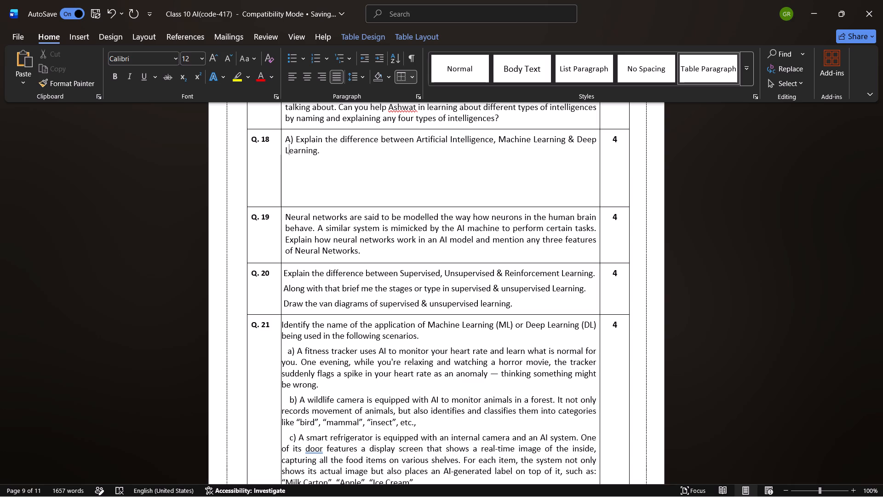
Append a second sentence to Q. 18 part A) reading "Name the stages/types of Deep Learning.".
click(330, 155)
text(Name)
key(space)
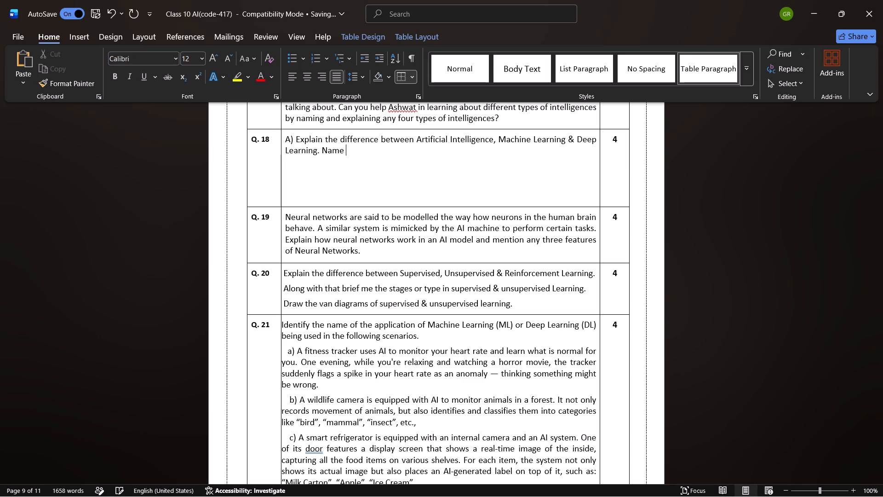
text(the stages)
key(space)
text(of)
key(space)
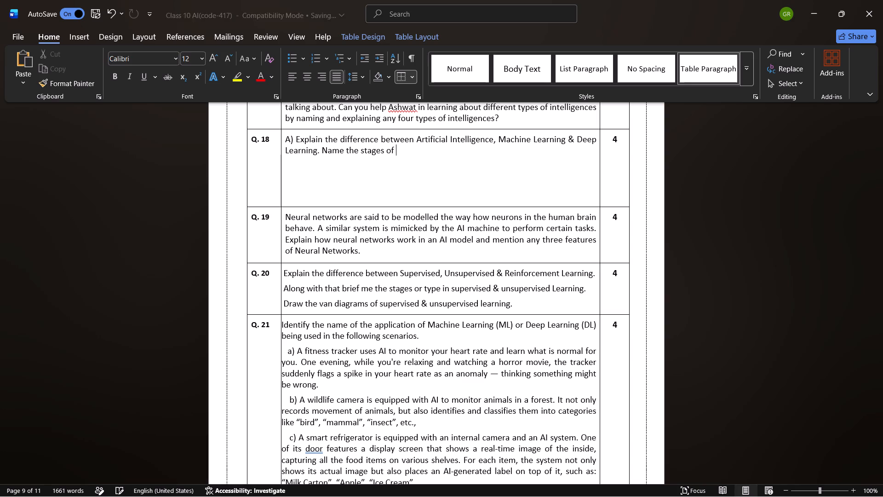
text(Deep)
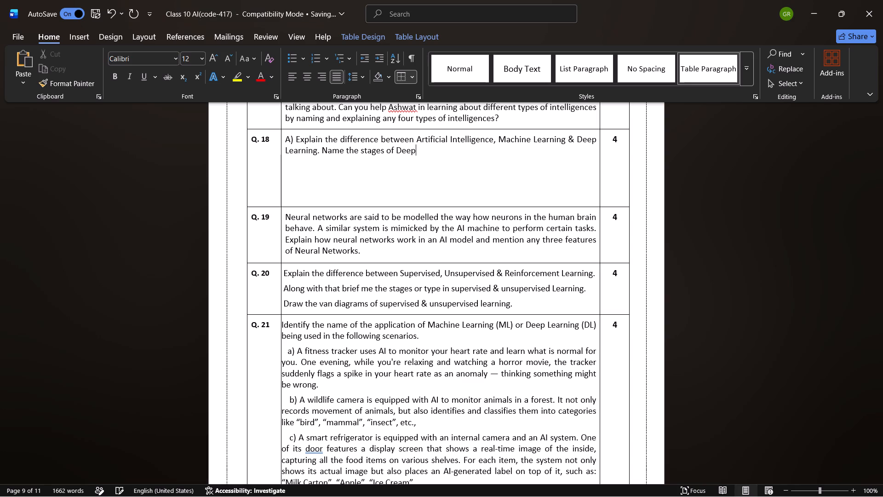
key(space)
click(383, 152)
key(BackSpace)
key(BackSpace)
key(BackSpace)
key(BackSpace)
key(BackSpace)
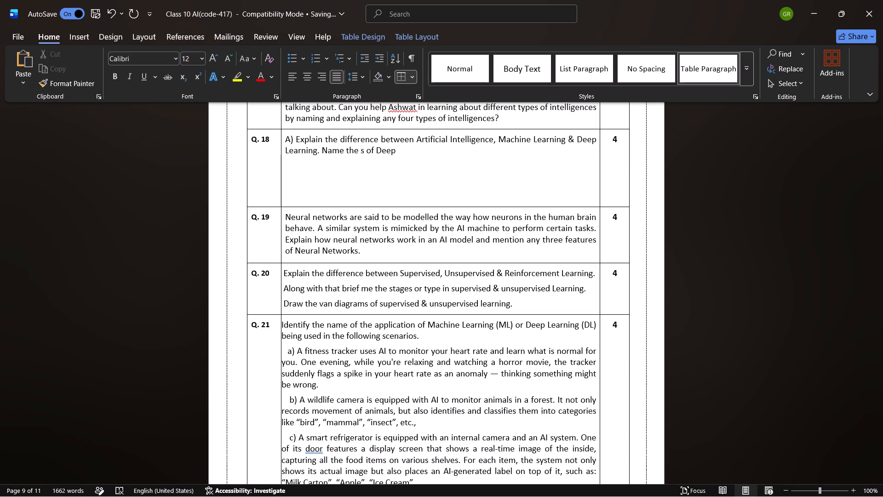
text(tages)
text(/types)
click(445, 151)
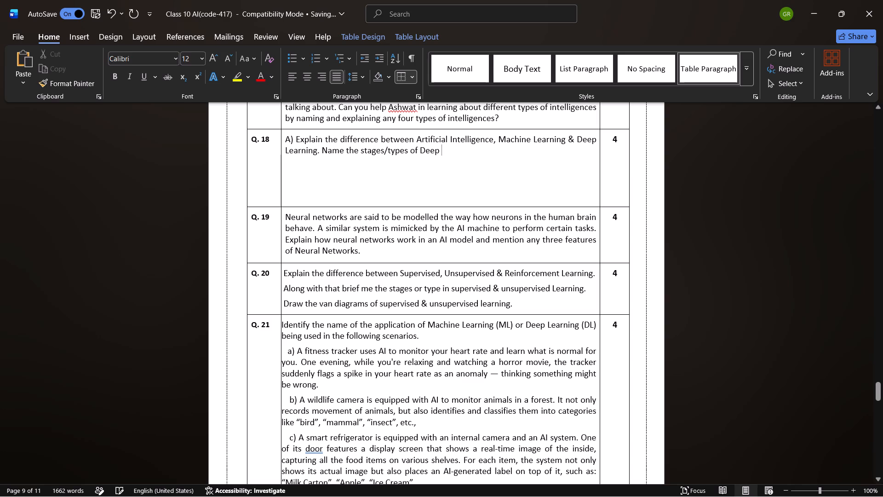
text(Learning)
key(period)
Extend the last sentence of Q. 18 part A) with "with an example each" before its full stop.
key(BackSpace)
key(space)
text(with an example each)
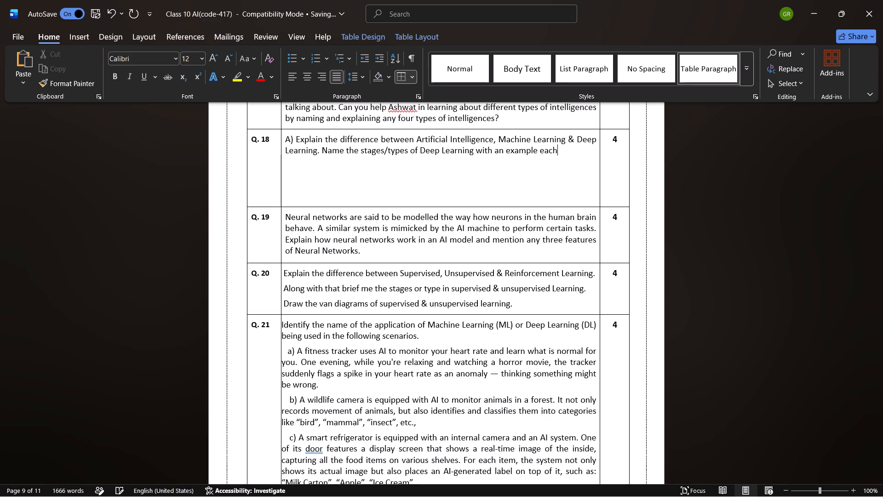
key(period)
Add a new line to Q. 18 reading "B) Explain what is mean by Emotional intelligence.".
key(Down)
click(566, 153)
key(Return)
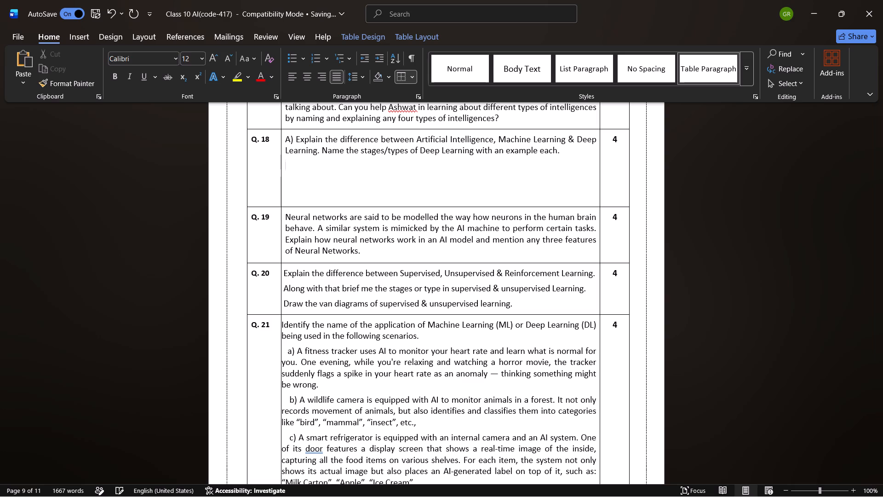
key(shift+b)
text())
key(space)
text(Explain what i)
key(BackSpace)
text(is mean by Emotional intelligence)
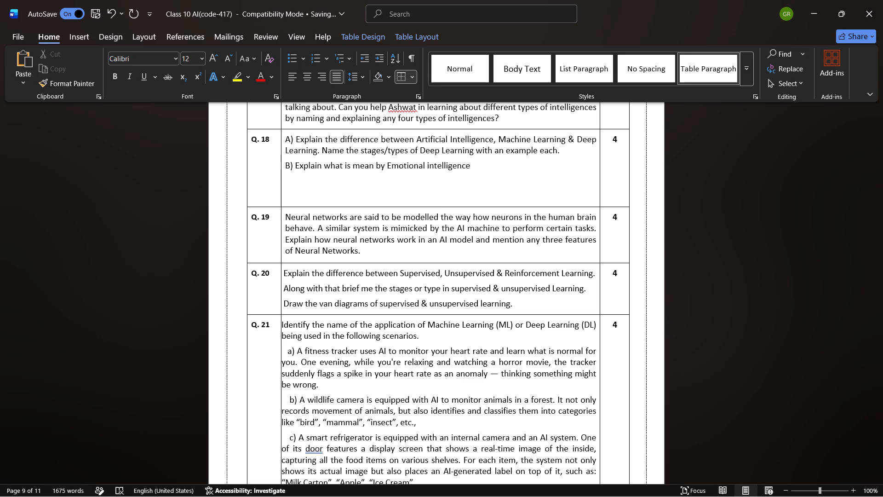
key(period)
Adjust the table's row heights, reducing the empty space under Q. 18 and adding a little space under Q. 20 and Q. 21.
drag(534, 207, 530, 181)
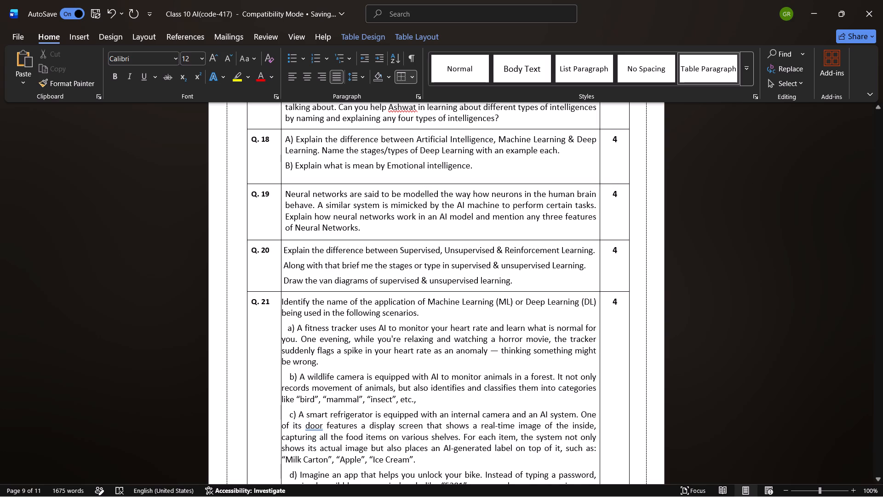
scroll(523, 215, down, 1)
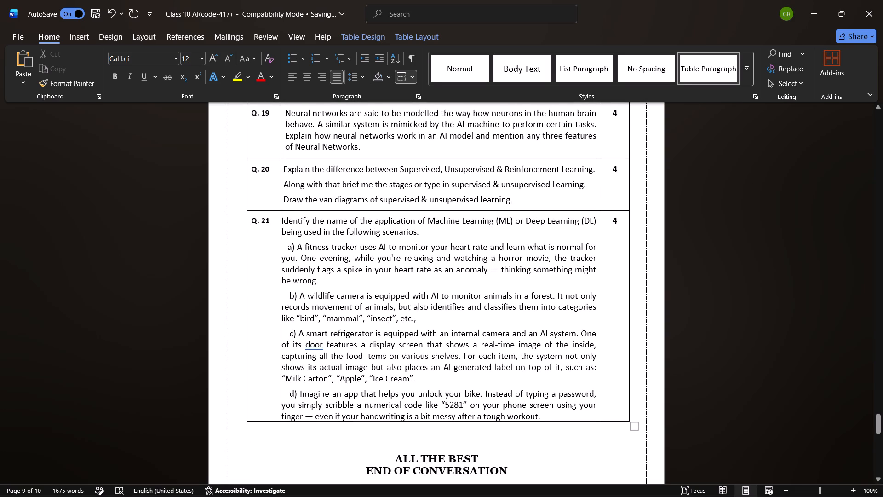
drag(472, 211, 470, 225)
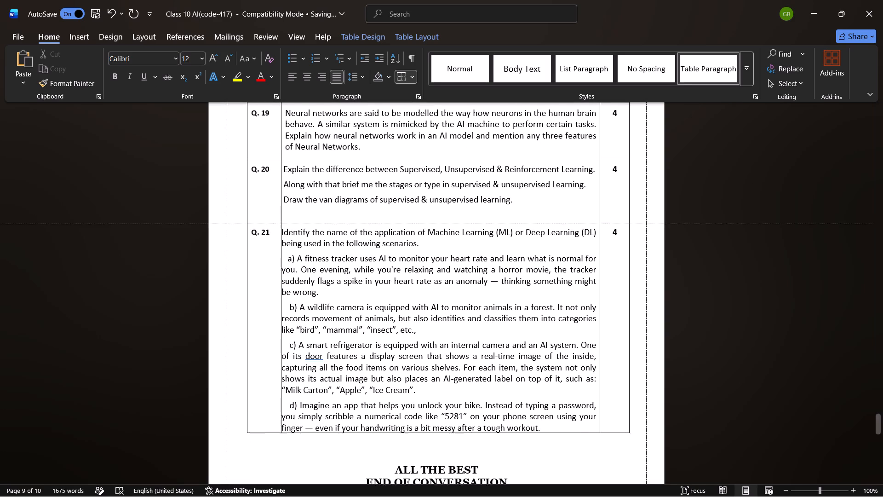
drag(470, 225, 470, 217)
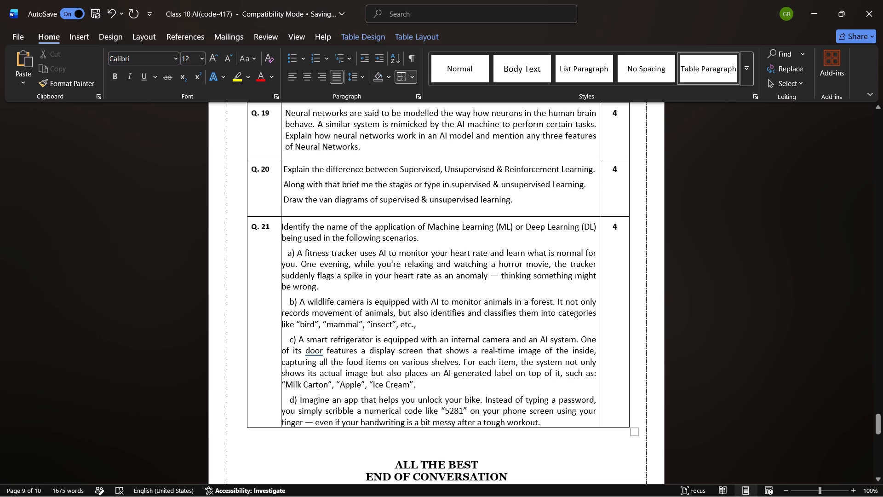
drag(542, 426, 542, 435)
Check the end of the question paper, and look back over the earlier pages from Q. 3 through the two-mark questions up to Q. 16.
scroll(542, 435, down, 1)
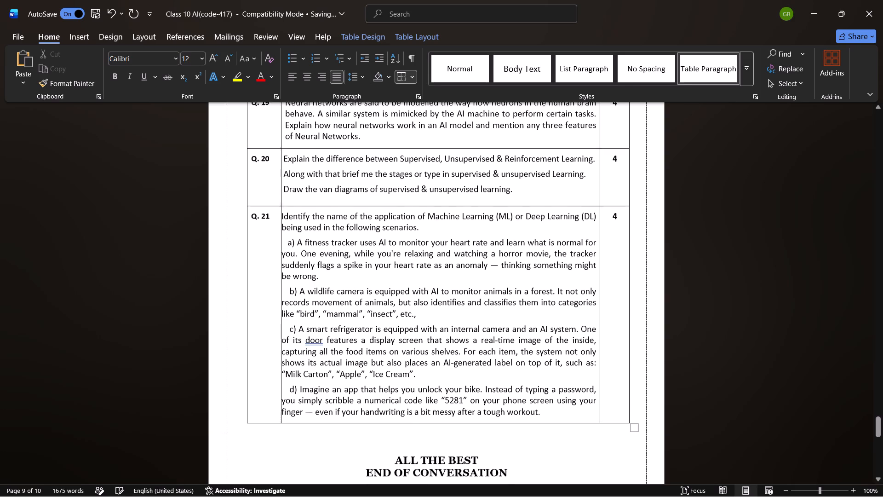
scroll(542, 435, down, 1)
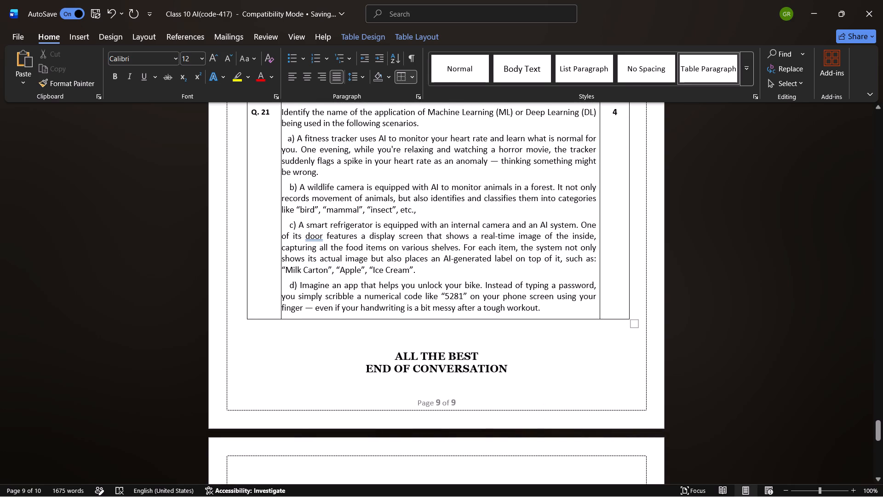
scroll(538, 349, down, 1)
scroll(538, 349, up, 10)
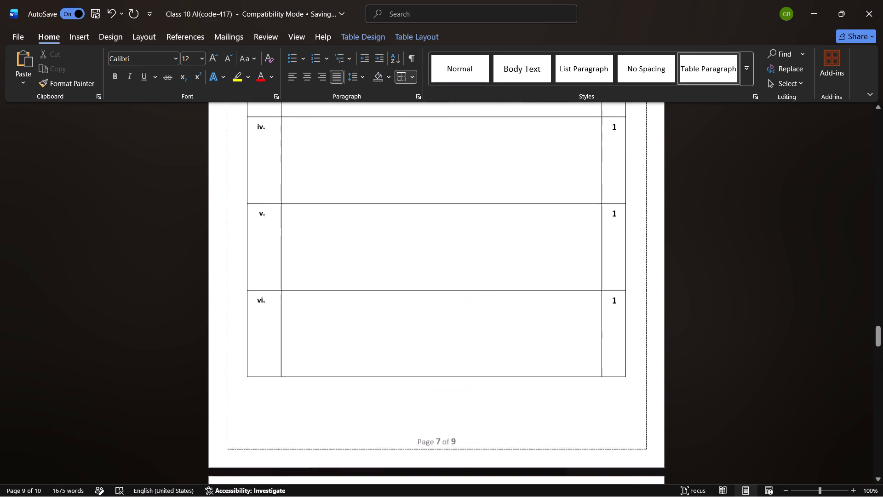
scroll(538, 349, up, 6)
scroll(538, 349, down, 1)
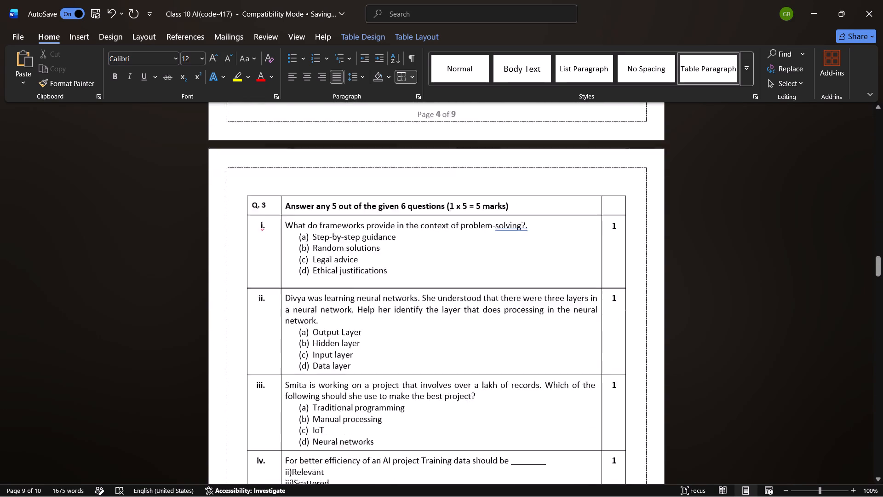
scroll(538, 349, down, 7)
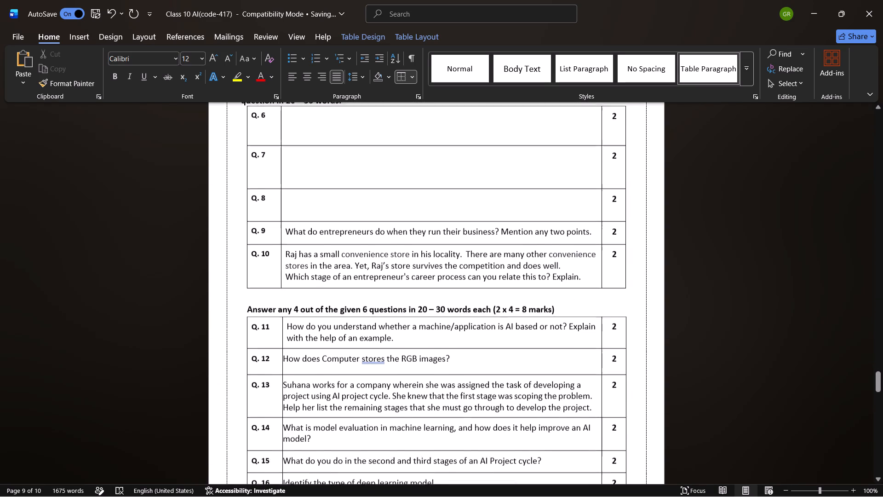
scroll(538, 349, down, 1)
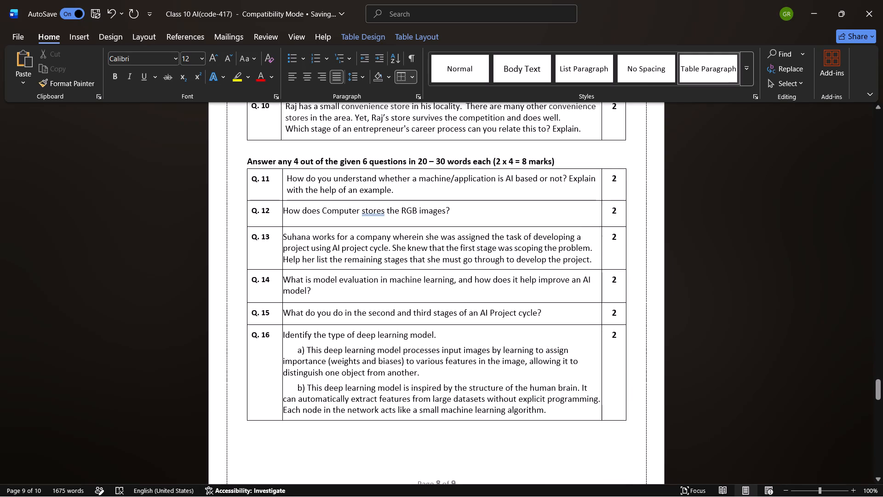
Correct "stores" to "store" in the Q. 12 question about RGB images.
click(386, 214)
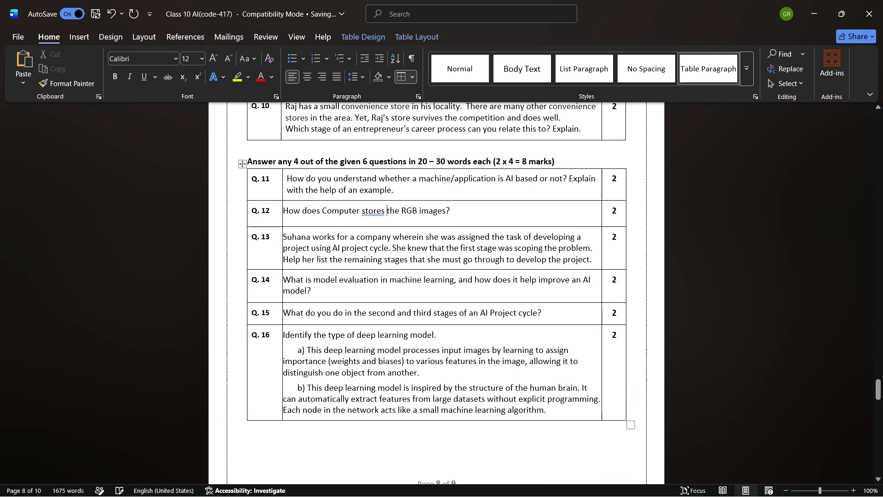
click(384, 214)
key(BackSpace)
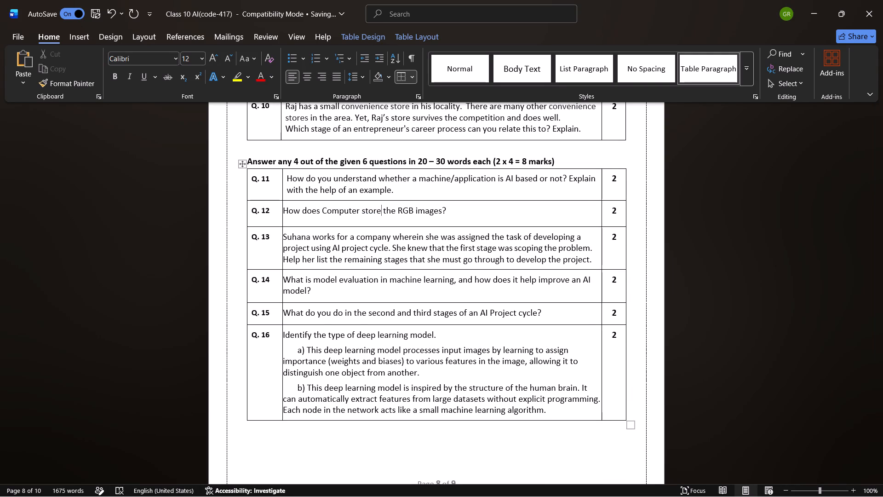
Review the rest of Section B from Q. 13 through Q. 21 and the closing lines of the paper.
scroll(444, 234, down, 1)
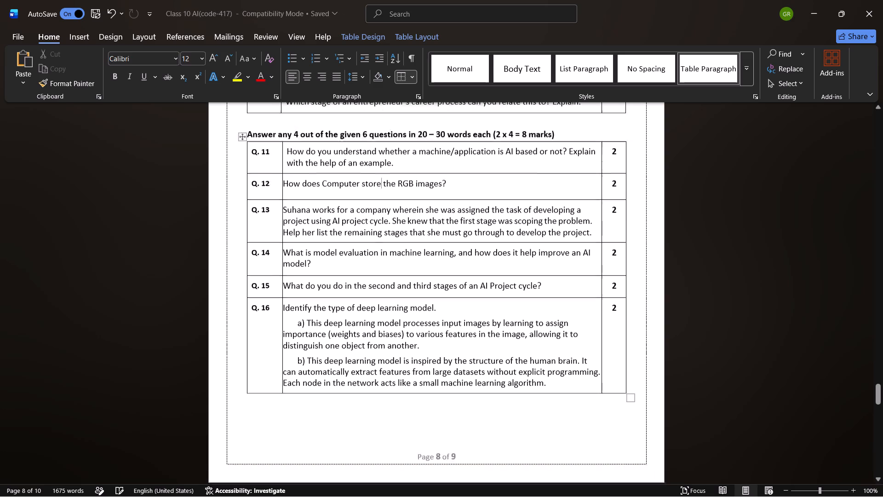
scroll(444, 234, down, 3)
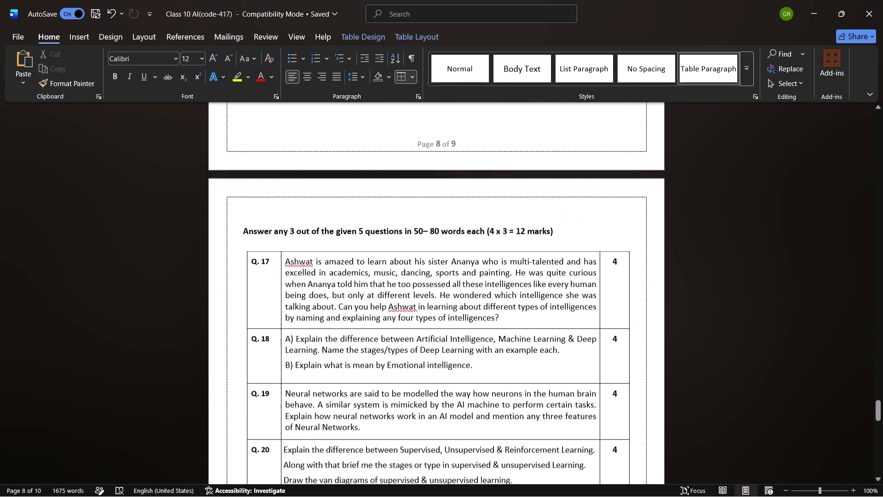
scroll(444, 234, down, 2)
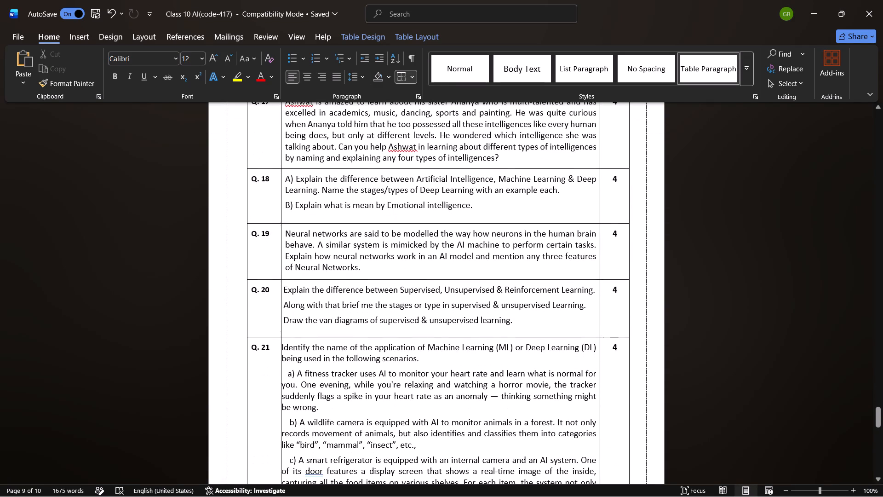
scroll(444, 234, down, 4)
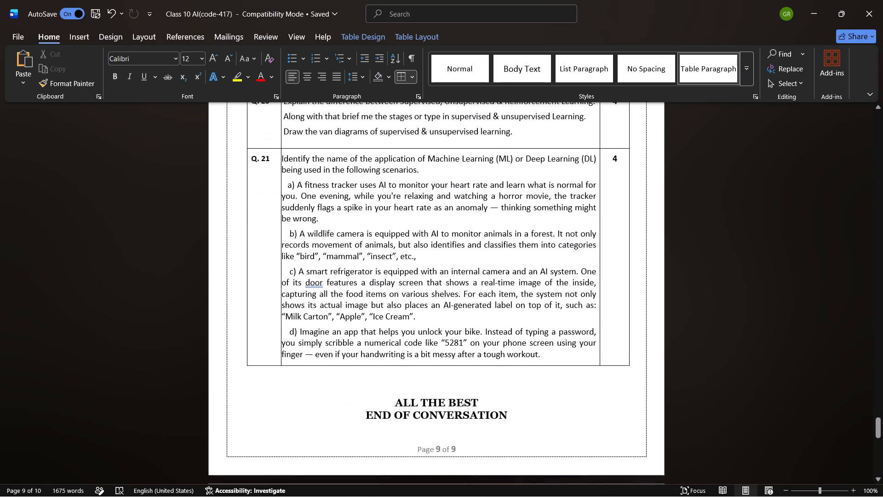
scroll(444, 234, down, 4)
Look back through Section A from Q. 1 to Q. 5 and the start of Section B to check which question rows need content.
scroll(444, 234, up, 6)
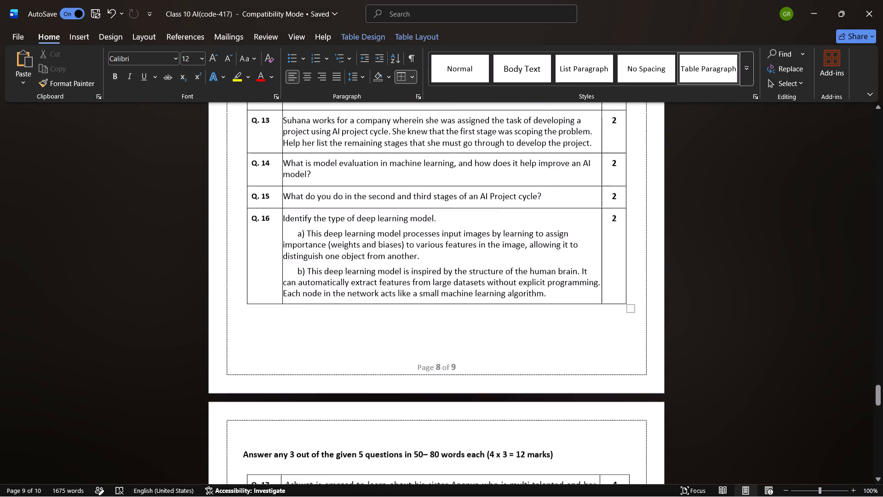
scroll(444, 234, up, 7)
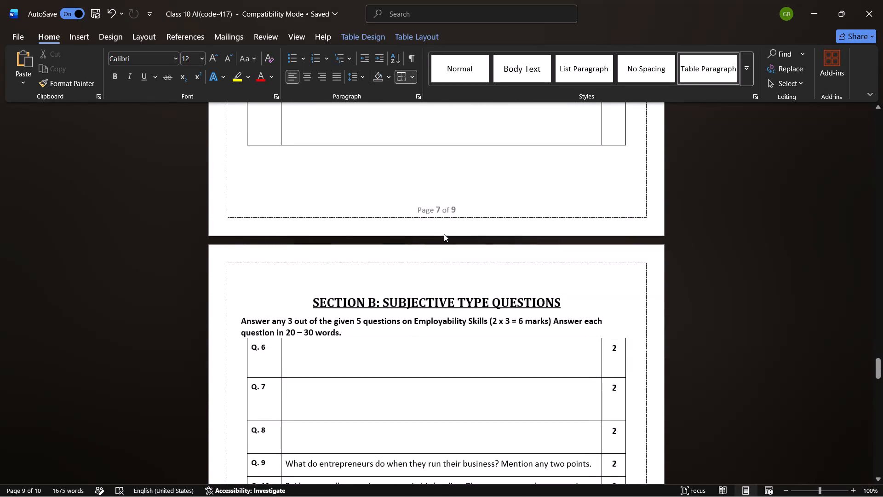
scroll(444, 234, up, 12)
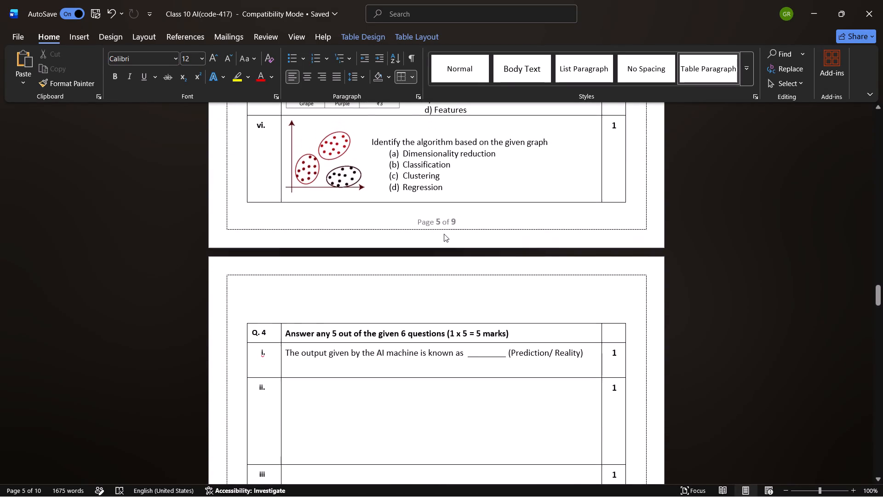
scroll(444, 234, up, 7)
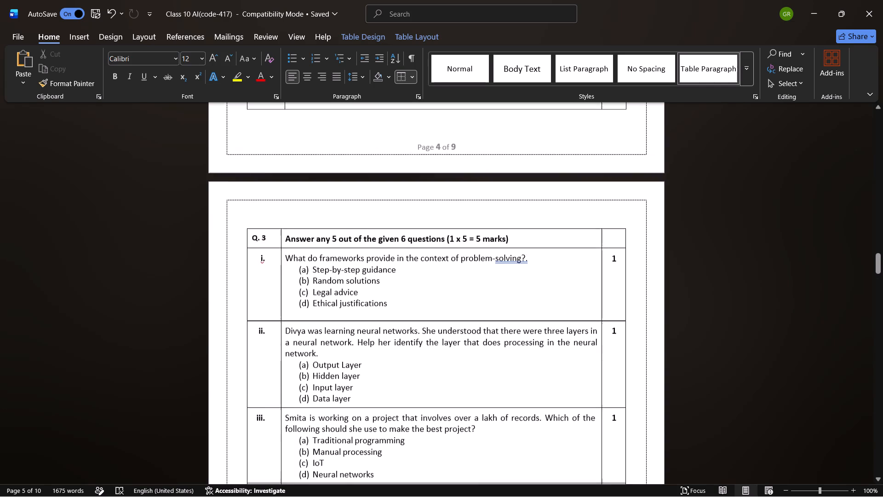
scroll(444, 234, up, 3)
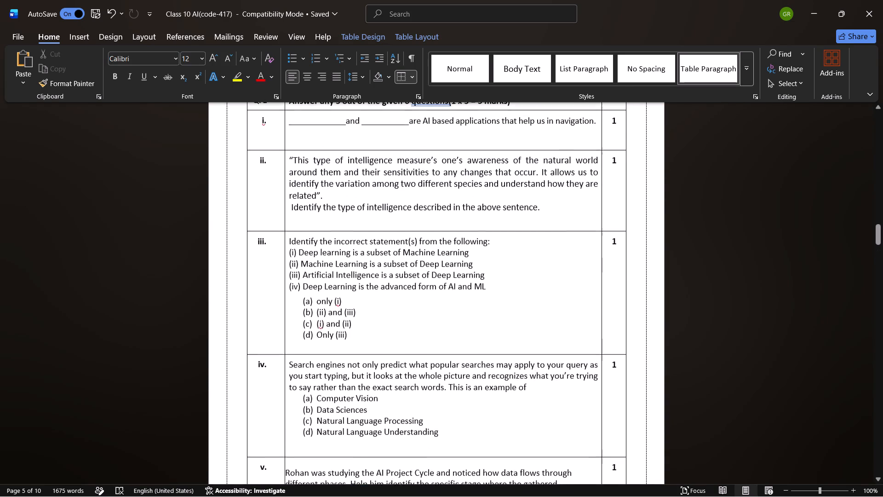
scroll(444, 234, up, 3)
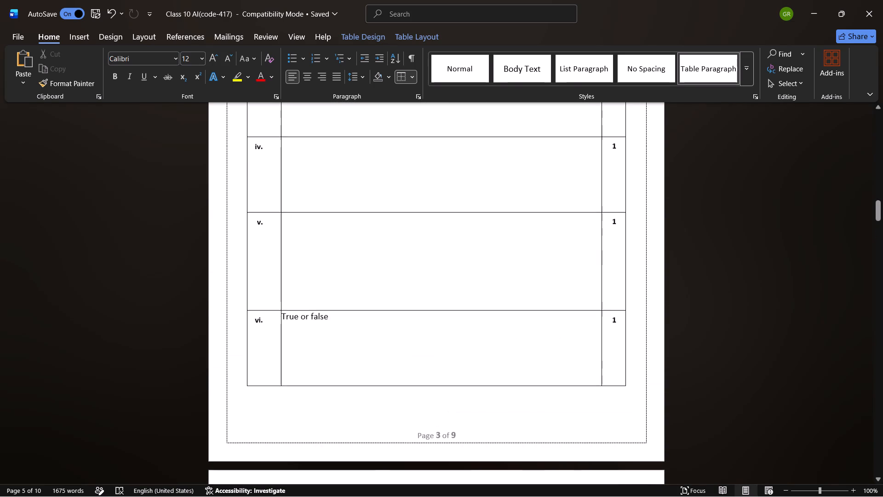
scroll(444, 234, up, 4)
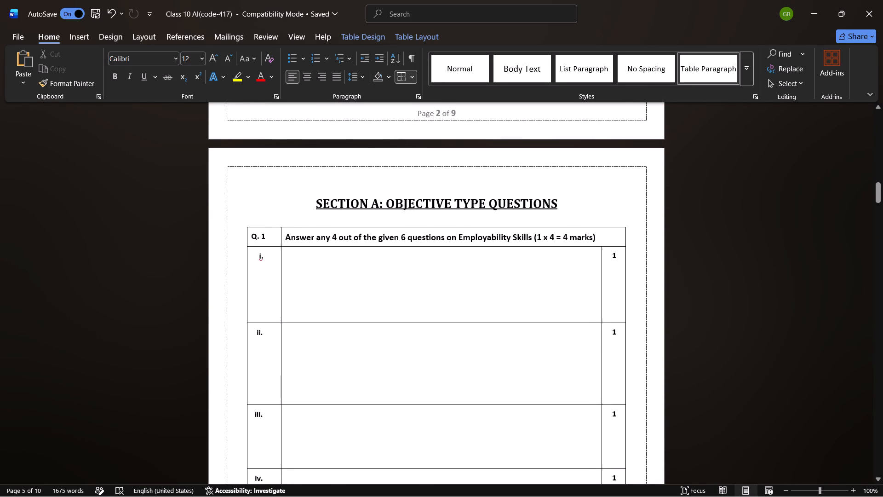
scroll(444, 234, down, 3)
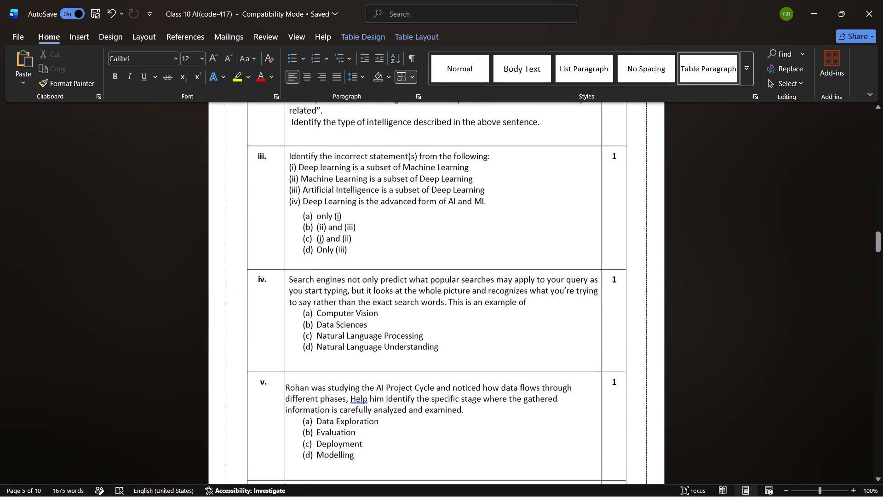
scroll(444, 234, down, 4)
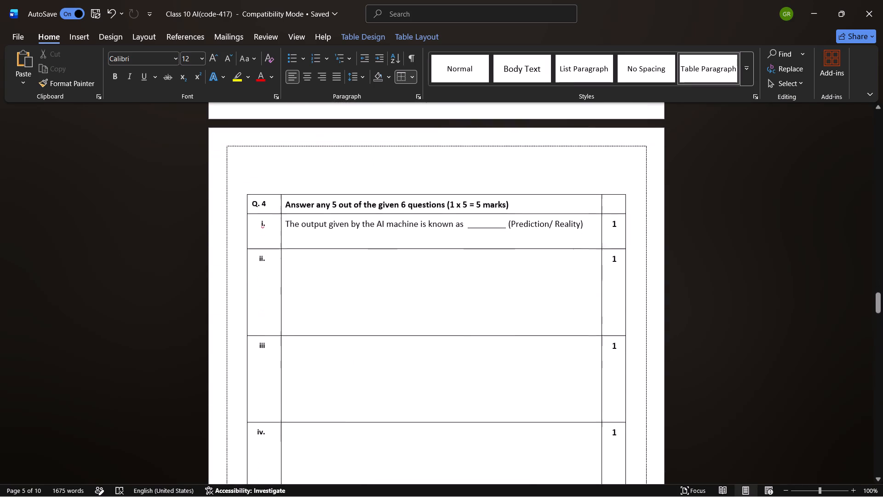
scroll(444, 234, down, 2)
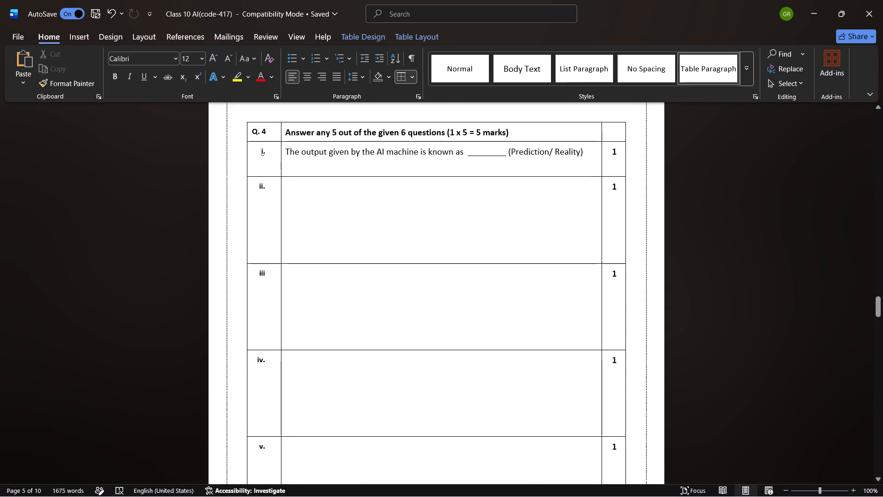
scroll(444, 234, down, 6)
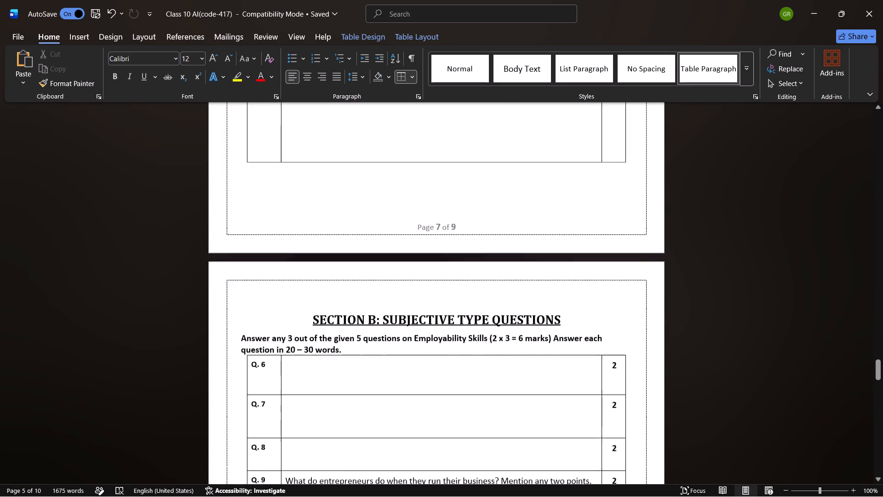
scroll(444, 234, down, 1)
scroll(444, 234, up, 1)
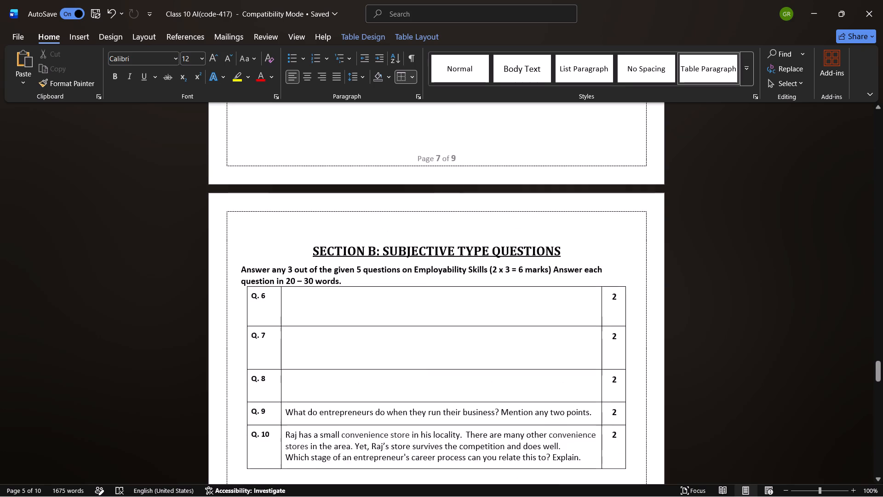
scroll(444, 234, up, 3)
Switch to the 417_AI_SQP.pdf sample paper in Chrome and copy page 7's question iii about identifying and locating real-world objects, with its four options.
key(alt+Tab)
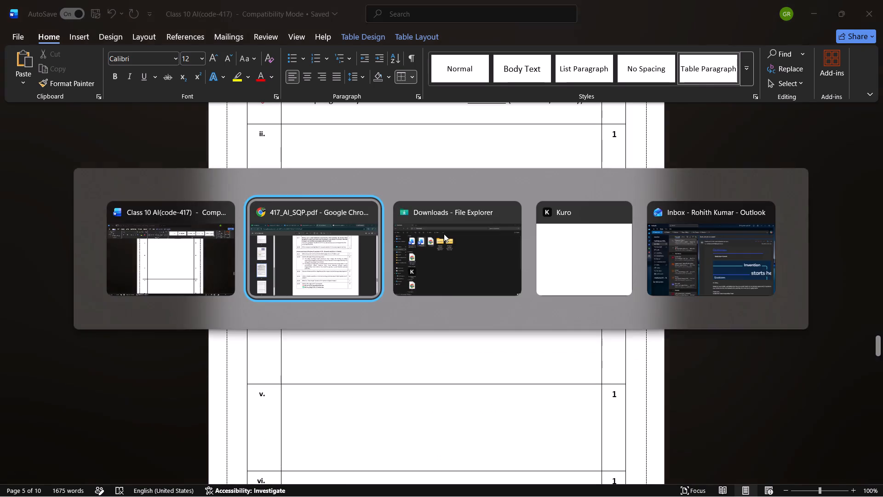
scroll(474, 262, up, 5)
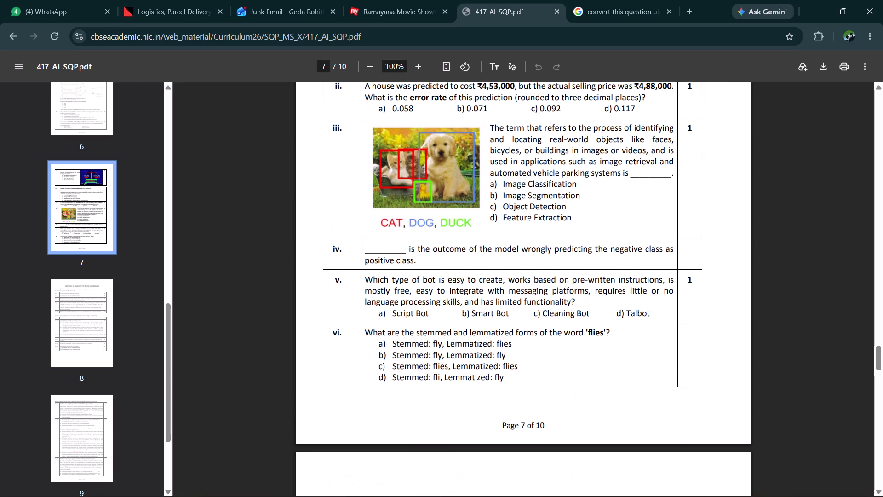
scroll(474, 262, up, 3)
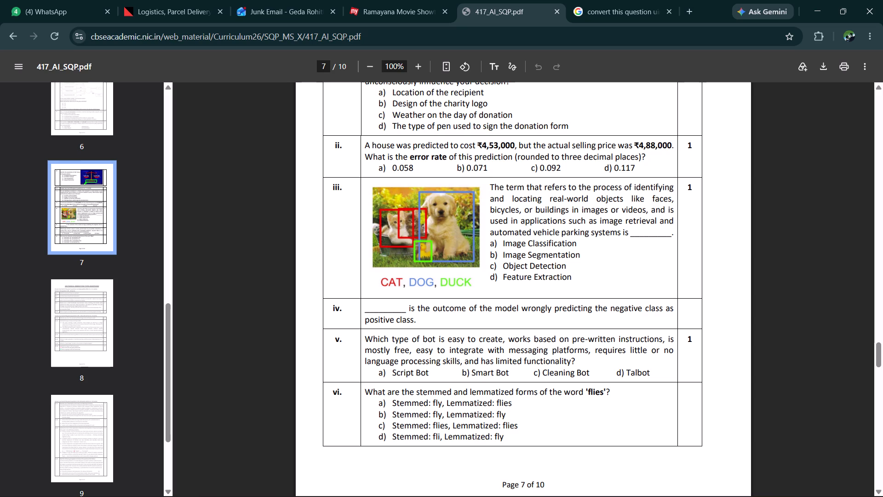
drag(574, 277, 487, 191)
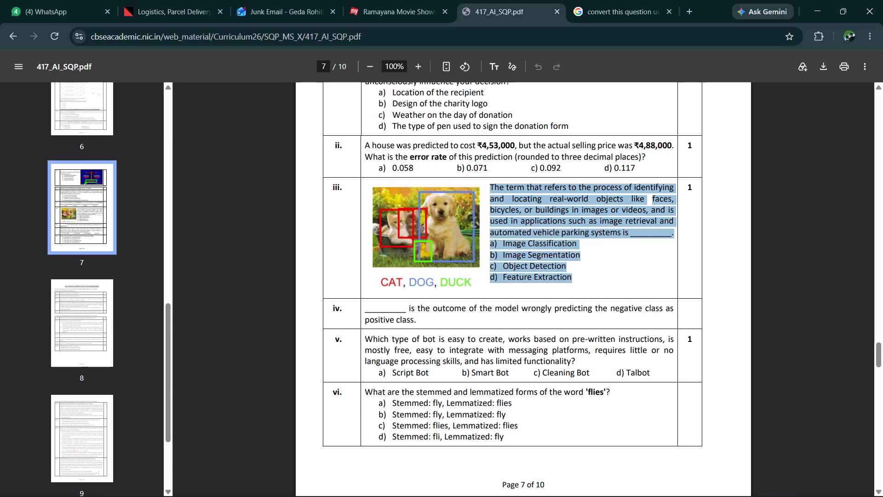
drag(487, 191, 487, 191)
key(ctrl+c)
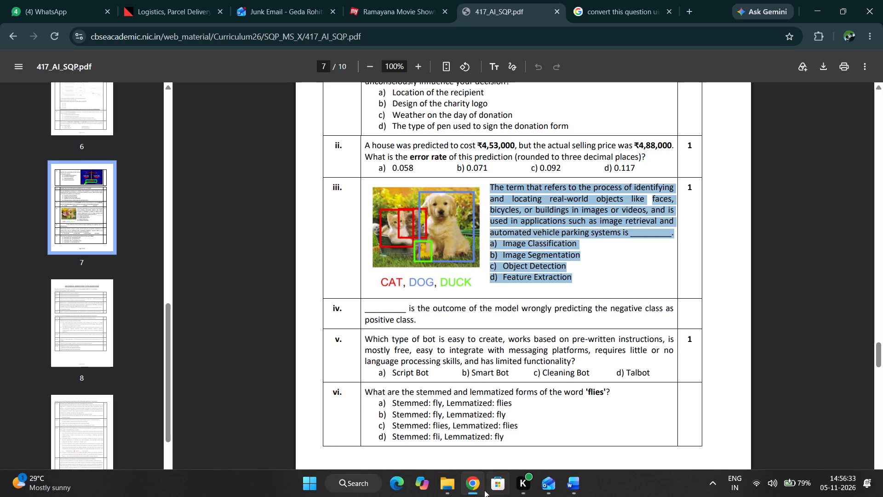
Open Notepad, replace the entire study-plan note with the copied question, and copy the resulting plain text.
click(364, 480)
text(notes)
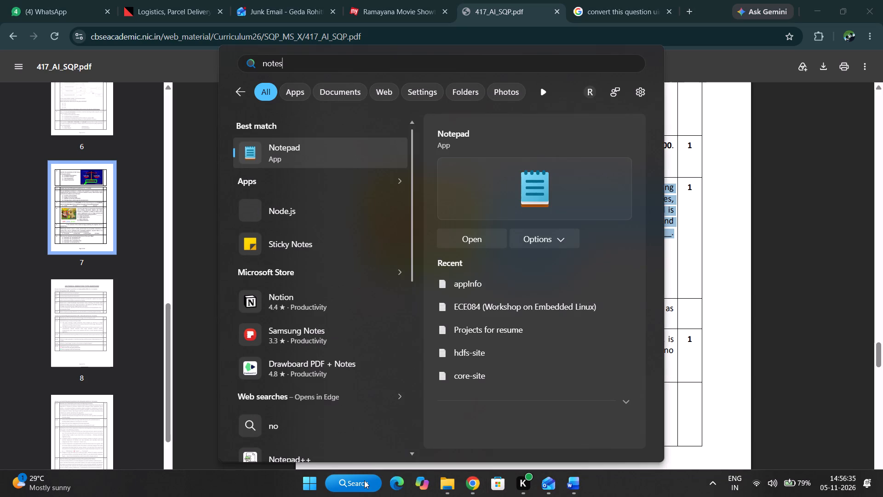
click(328, 154)
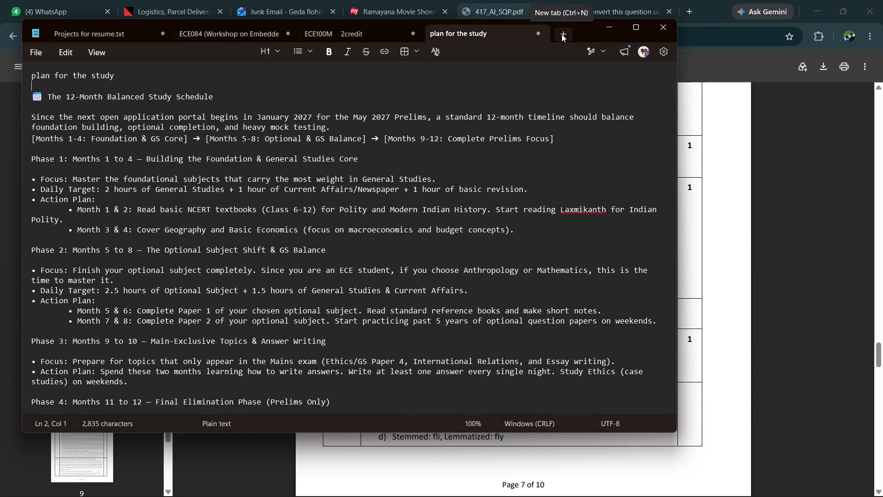
click(347, 258)
key(ctrl+a)
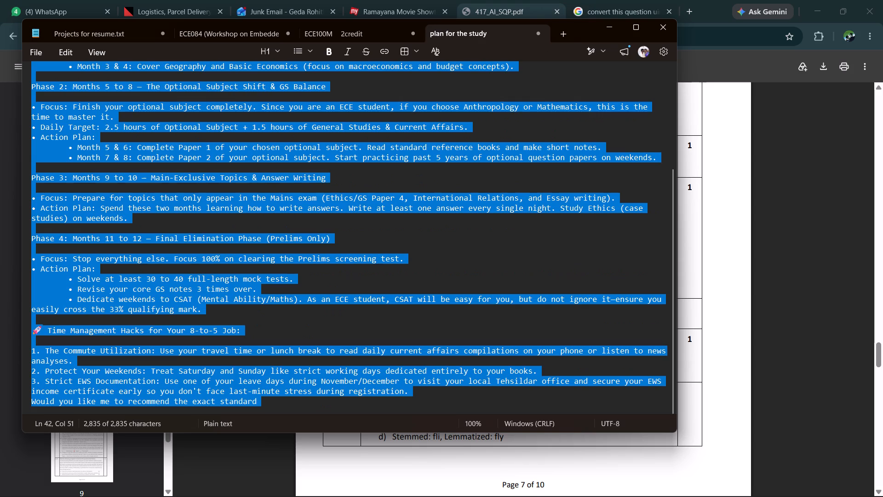
key(BackSpace)
key(ctrl+v)
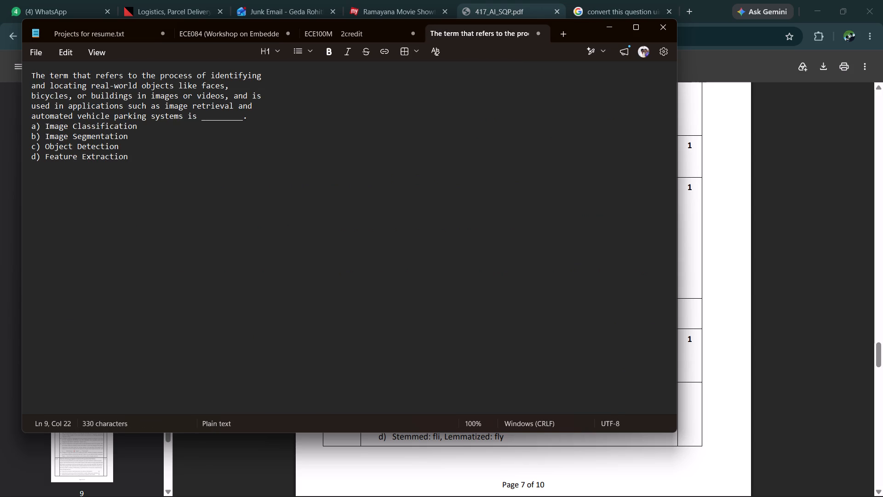
key(ctrl+a)
key(ctrl+c)
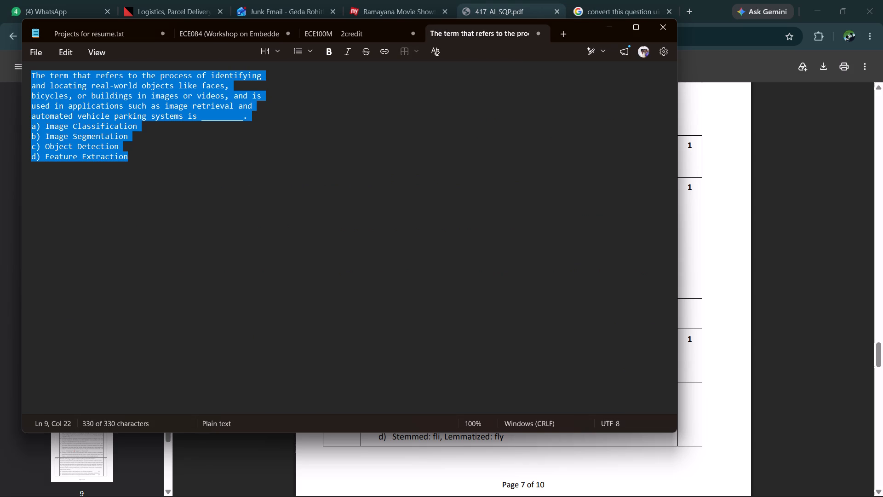
Return to the Word question paper and paste the real-world objects question with its options into Q. 5 row ii.
key(alt+Tab)
key(alt+Tab)
key(alt+Tab)
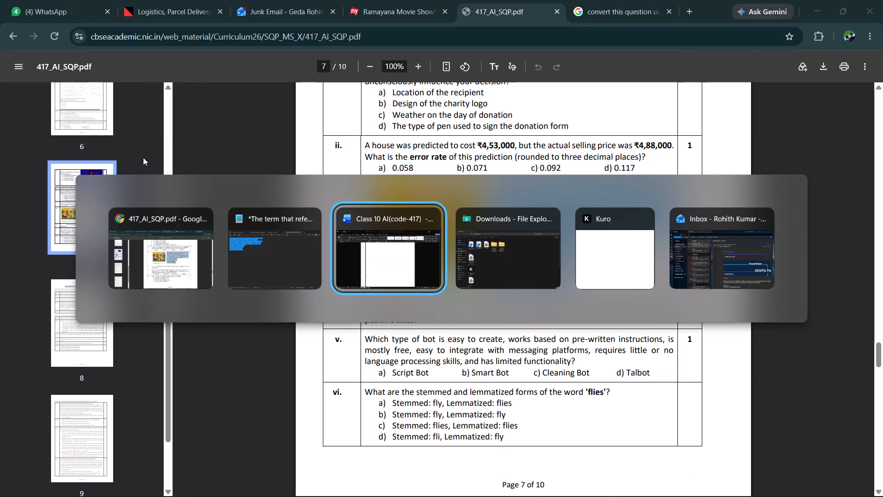
scroll(296, 272, up, 2)
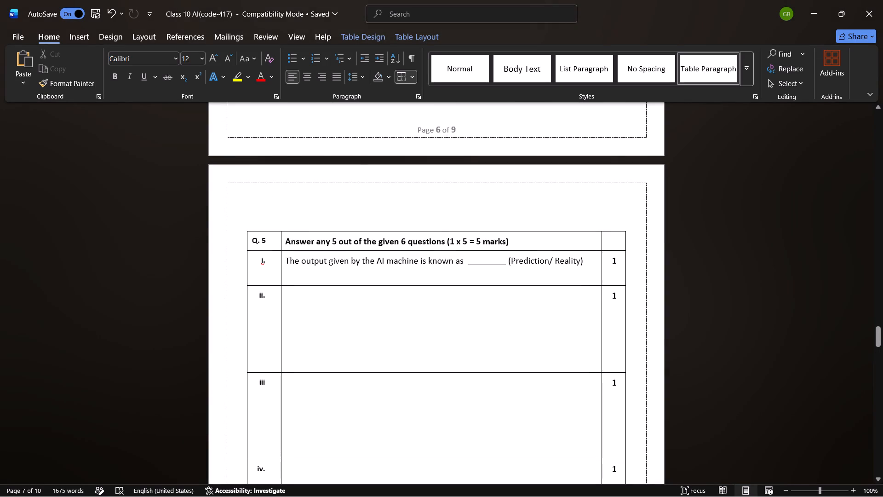
click(296, 295)
key(ctrl+v)
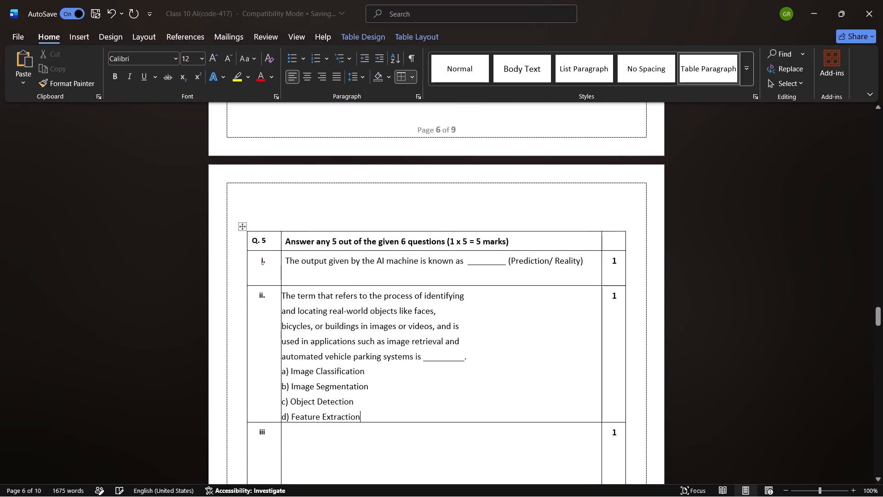
Insert an empty line above the pasted question text in Q. 5 row ii.
click(285, 295)
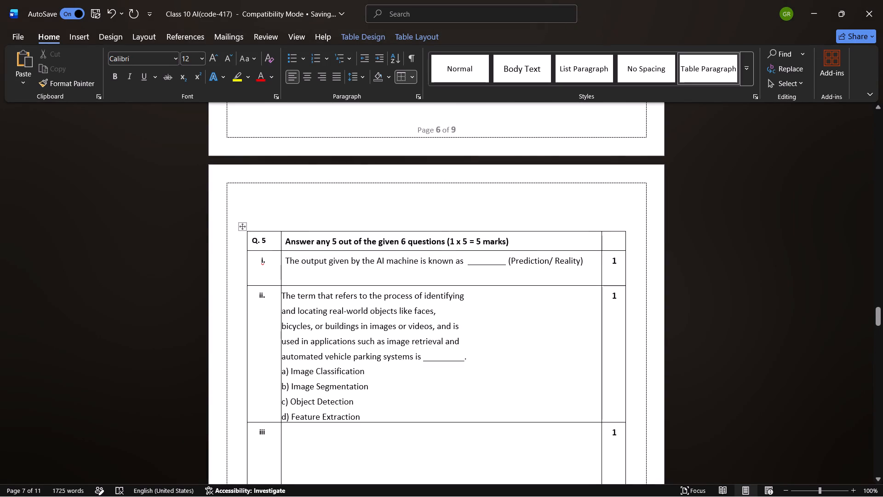
key(Left)
key(Return)
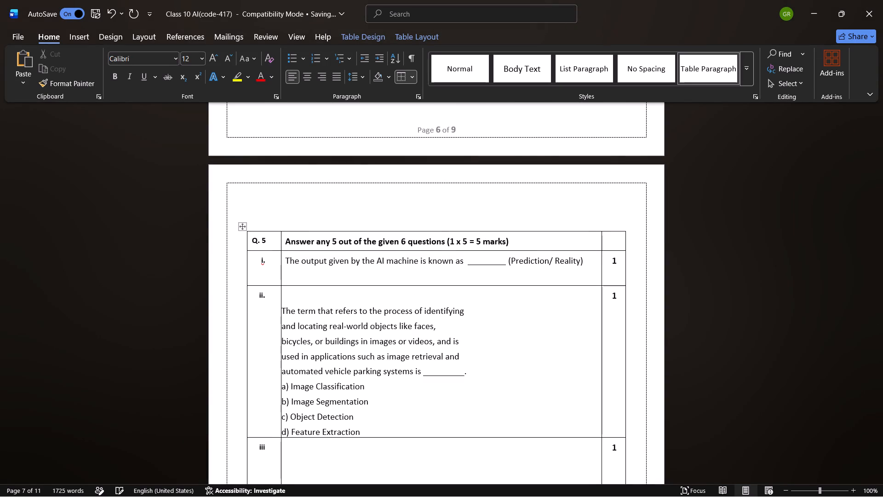
Switch to the 417_AI_SQP.pdf sample paper in Chrome and snip question iii's cat, dog and duck picture with its caption.
key(alt+Tab)
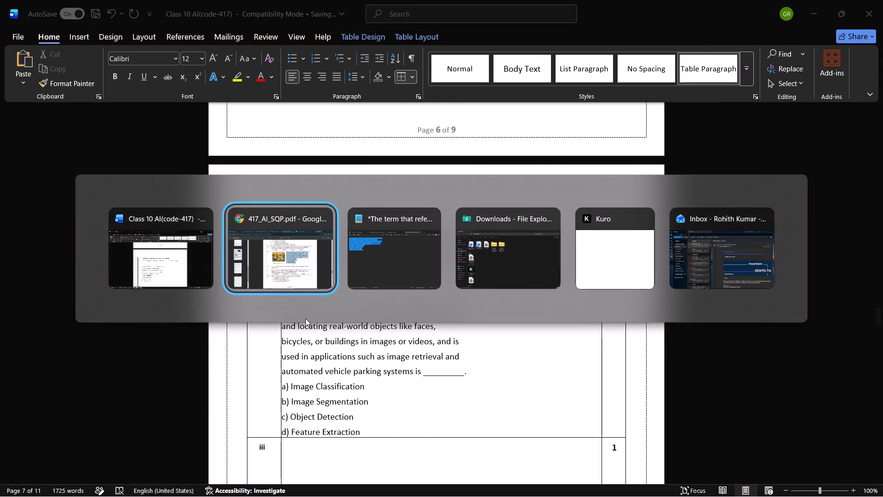
key(shift+super+s)
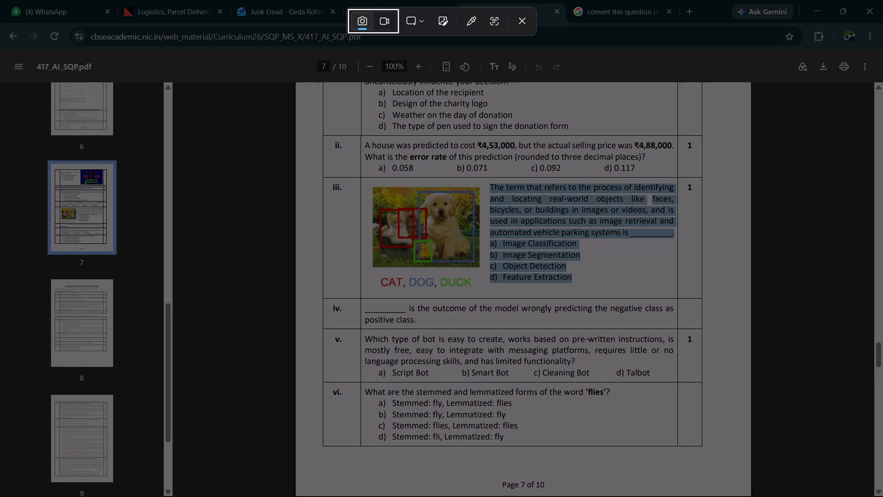
drag(373, 187, 460, 200)
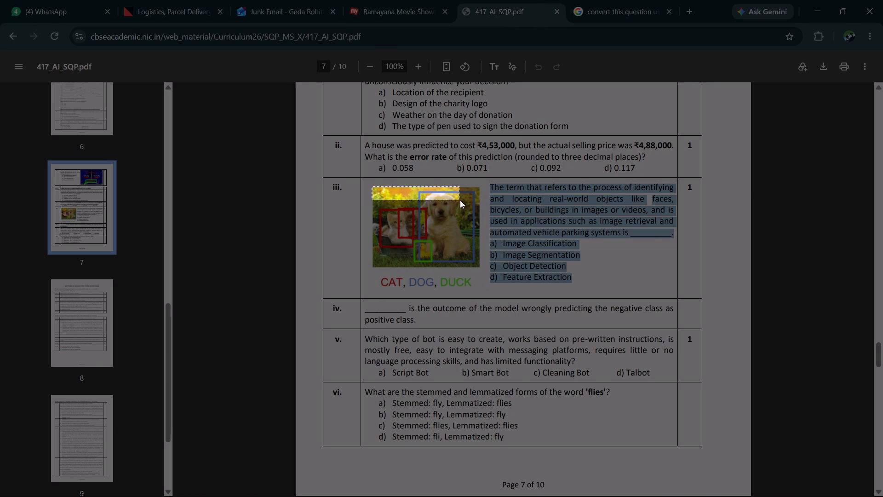
drag(460, 200, 480, 270)
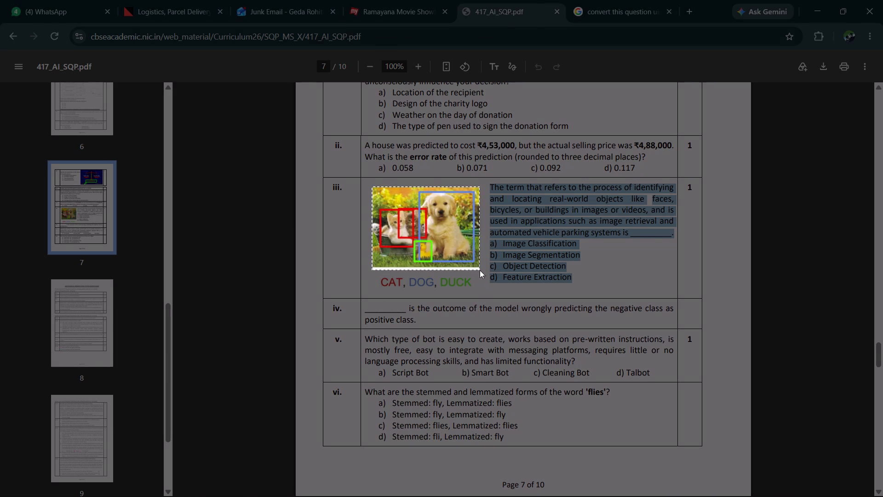
drag(480, 270, 481, 288)
Return to the Word question paper and paste the snipped picture into the empty line above the Q. 5 row ii question.
key(alt+Tab)
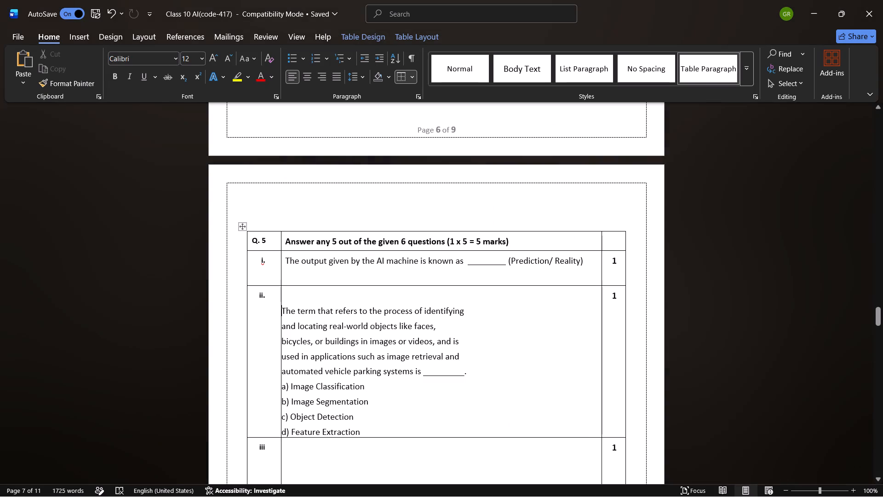
key(Up)
key(ctrl+v)
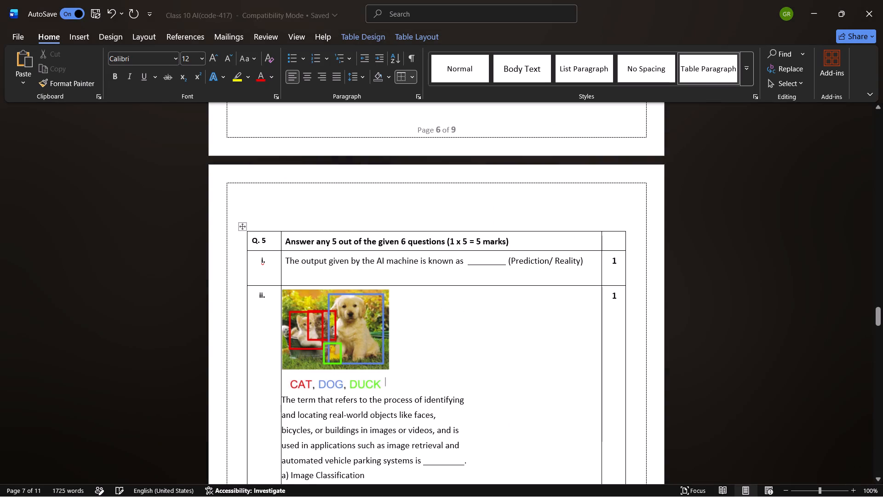
Set the pasted picture's text wrapping to Square so the row ii question text sits beside it.
click(366, 305)
click(403, 296)
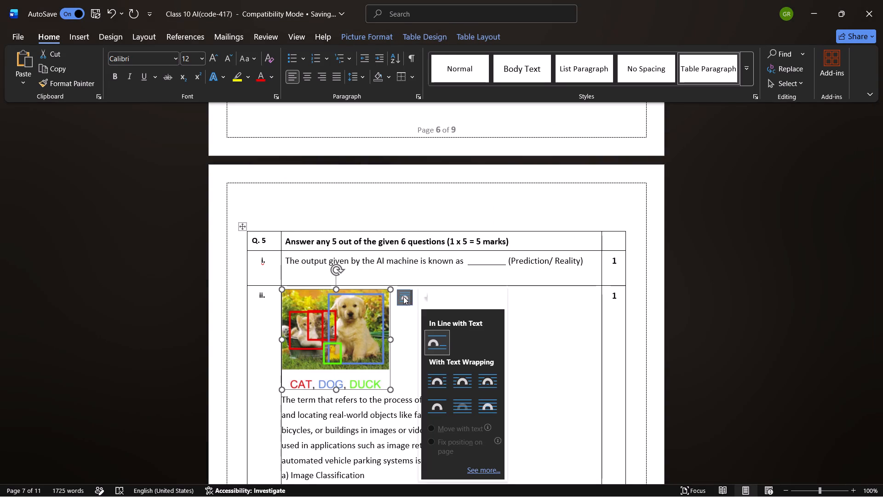
click(436, 387)
click(525, 414)
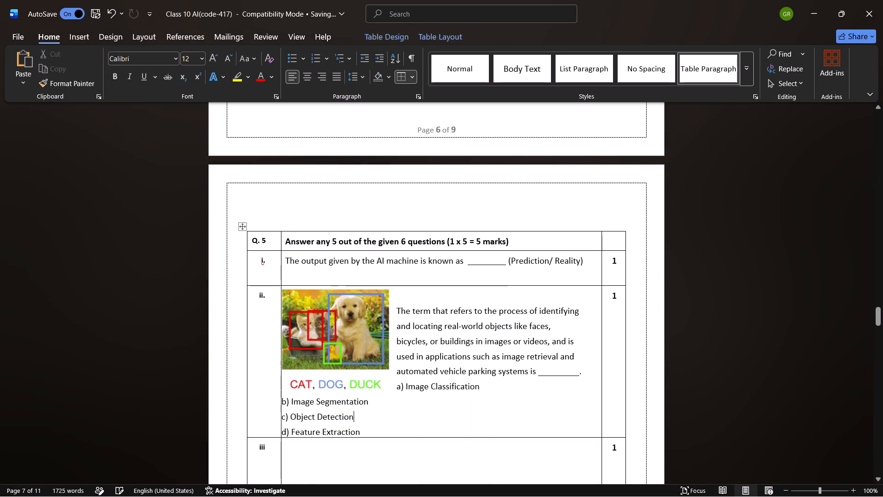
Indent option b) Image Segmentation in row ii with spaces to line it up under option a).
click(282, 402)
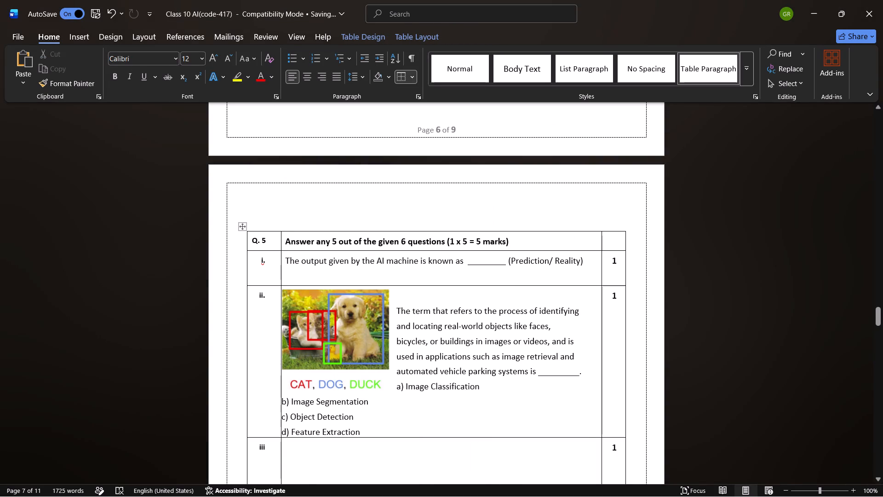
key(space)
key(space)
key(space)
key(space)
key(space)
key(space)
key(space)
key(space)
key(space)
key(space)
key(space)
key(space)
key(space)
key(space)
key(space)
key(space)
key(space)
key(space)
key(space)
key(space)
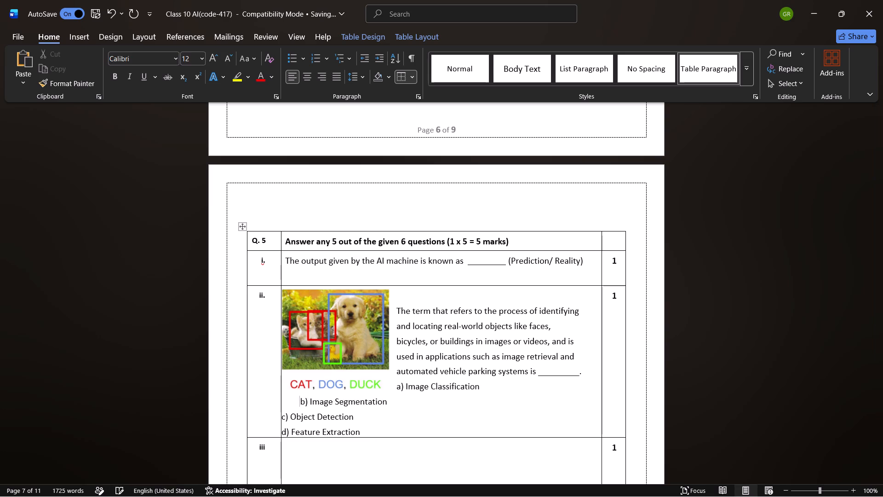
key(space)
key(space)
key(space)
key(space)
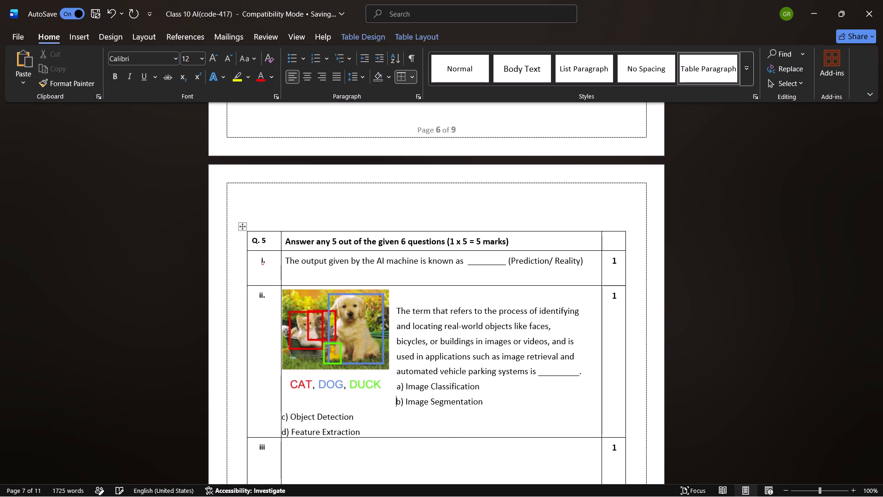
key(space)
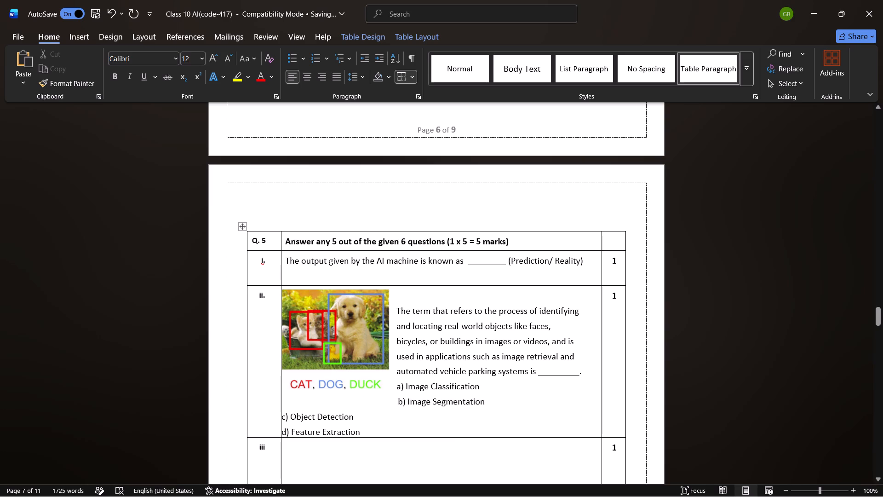
Indent option c) Object Detection in row ii with spaces to line it up under option a).
click(281, 418)
key(space)
key(space)
key(space)
key(space)
key(space)
key(space)
key(space)
key(space)
key(space)
key(space)
key(space)
key(space)
key(space)
key(space)
key(space)
key(space)
key(space)
key(space)
key(space)
key(space)
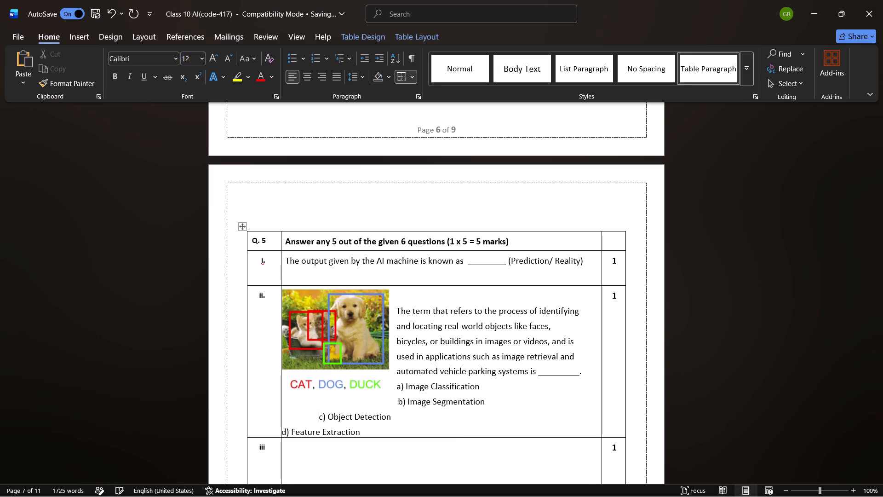
key(space)
key(space)
key(space)
key(space)
key(space)
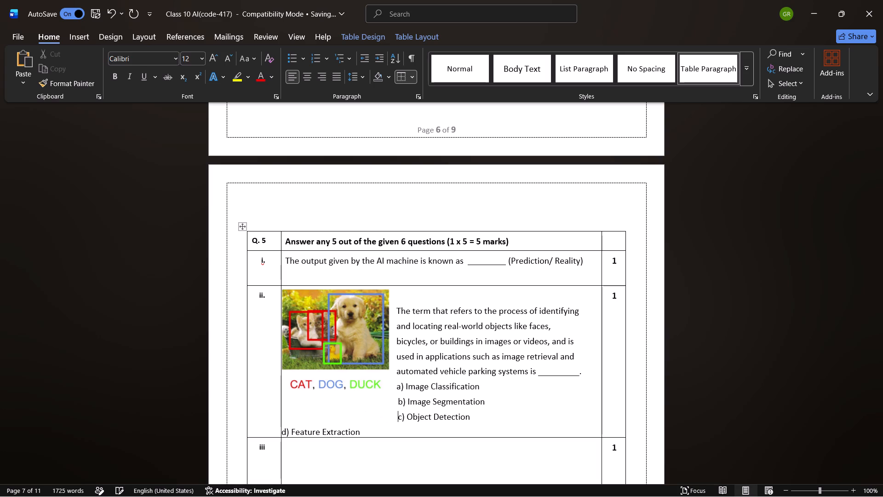
key(BackSpace)
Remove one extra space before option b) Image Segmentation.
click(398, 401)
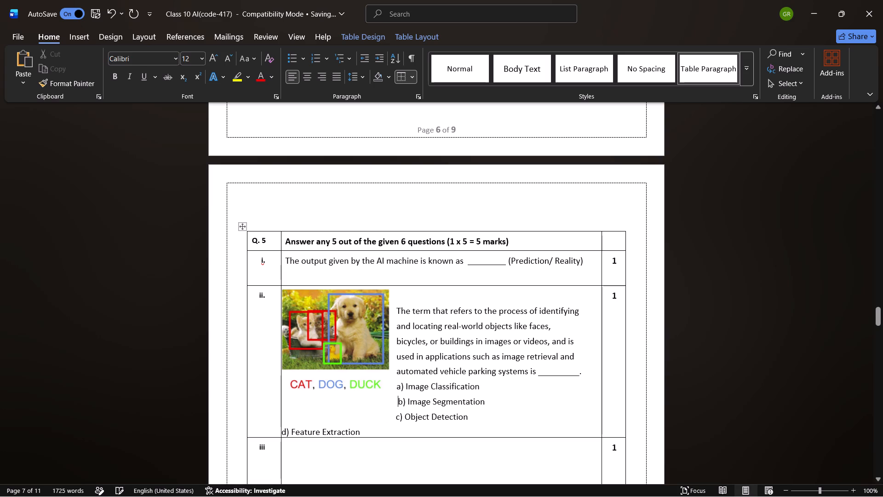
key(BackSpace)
Indent option d) Feature Extraction in row ii with spaces to line it up with the options above.
click(283, 433)
key(space)
key(space)
key(space)
key(space)
key(space)
key(space)
key(space)
key(space)
key(space)
key(space)
key(space)
key(space)
key(space)
key(space)
key(space)
key(space)
key(space)
key(space)
key(space)
key(space)
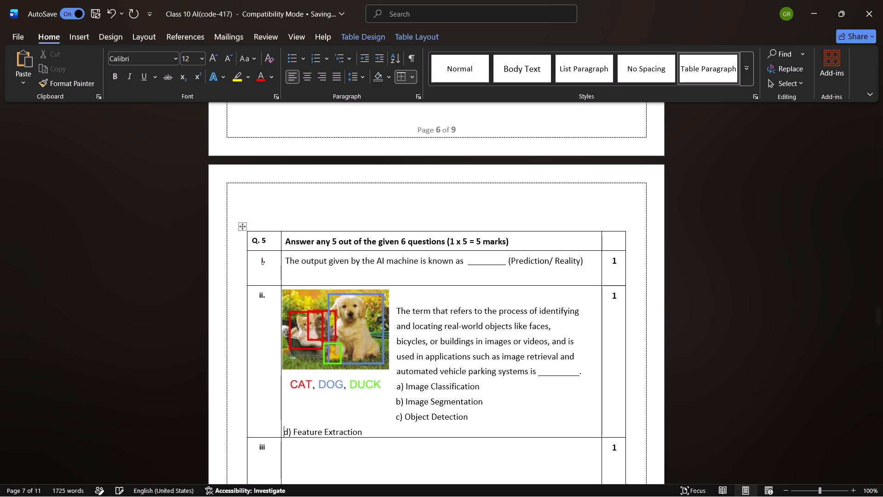
key(space)
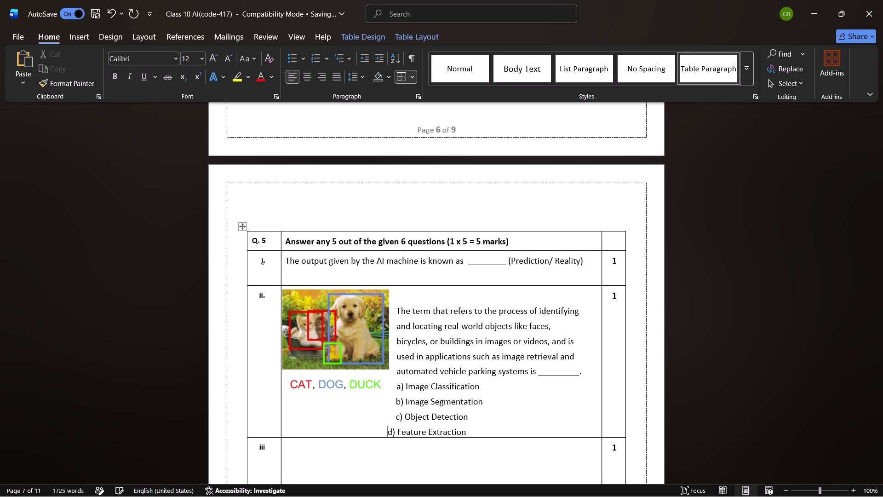
key(space)
key(space)
key(space)
key(space)
key(space)
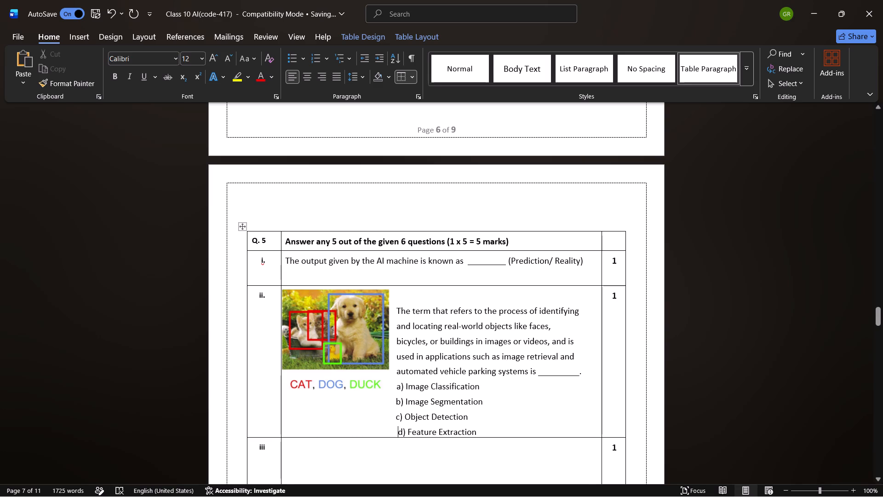
Delete the empty line above the row ii question text so it starts level with the picture's top.
click(396, 313)
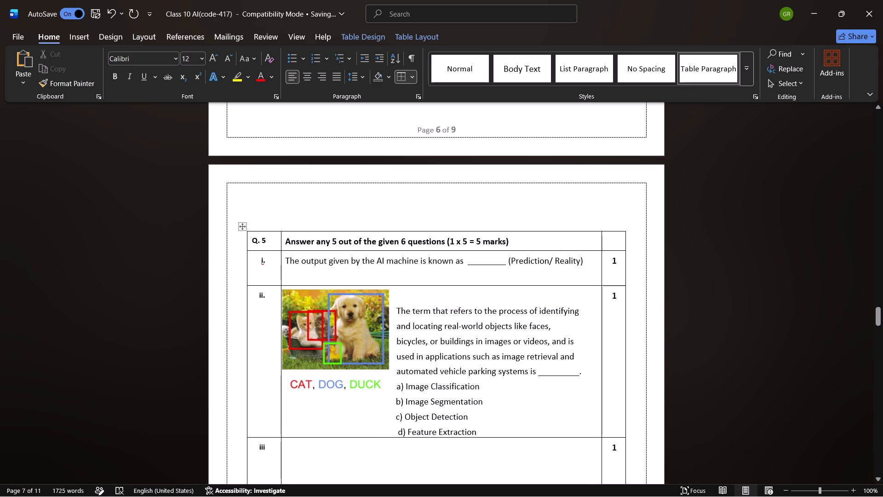
click(396, 313)
click(397, 310)
key(BackSpace)
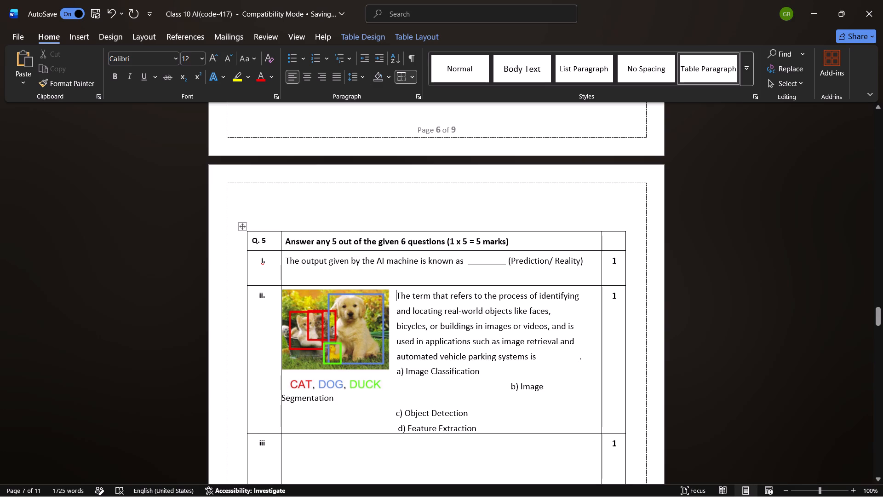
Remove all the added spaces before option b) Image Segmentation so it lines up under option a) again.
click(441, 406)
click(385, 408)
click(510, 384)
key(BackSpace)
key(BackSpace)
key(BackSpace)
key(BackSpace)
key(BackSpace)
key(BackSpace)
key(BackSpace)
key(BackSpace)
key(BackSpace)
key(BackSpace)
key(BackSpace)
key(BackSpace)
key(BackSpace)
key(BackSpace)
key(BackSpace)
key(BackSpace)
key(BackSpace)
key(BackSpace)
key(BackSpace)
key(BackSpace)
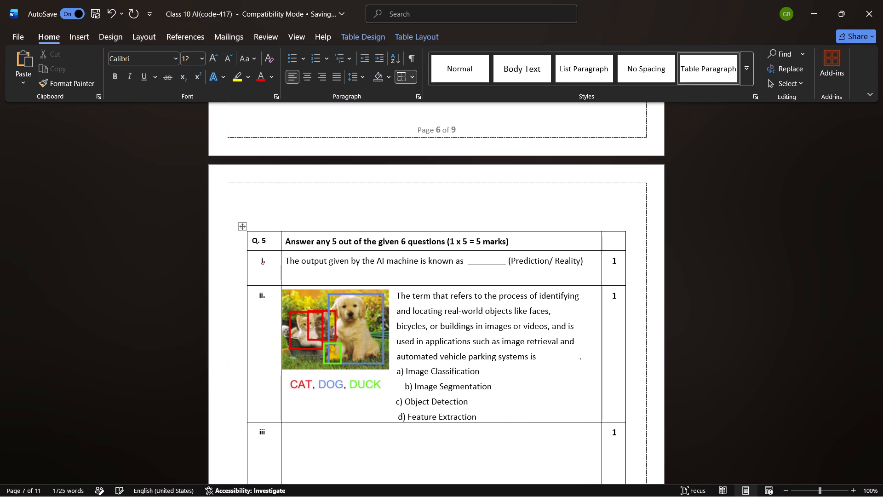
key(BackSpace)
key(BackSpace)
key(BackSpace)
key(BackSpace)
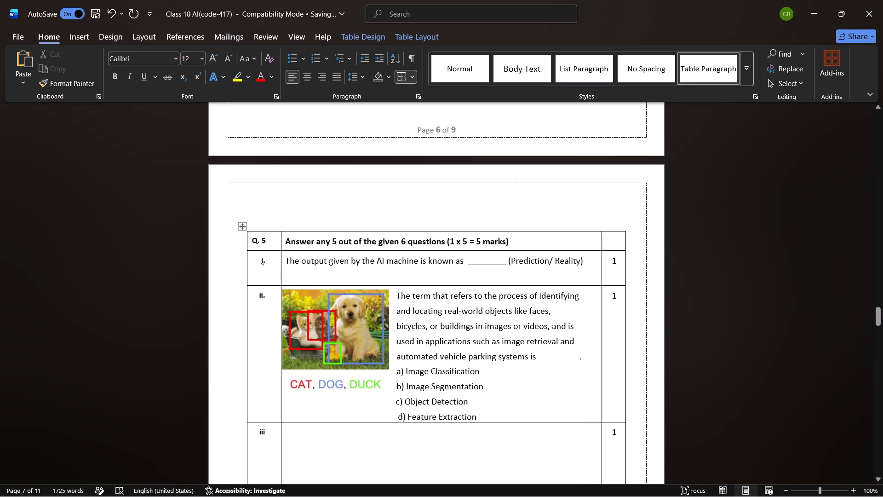
Temporarily show the page gridlines and remove the extra space before option d) Feature Extraction to align it with the other options.
click(292, 34)
click(298, 63)
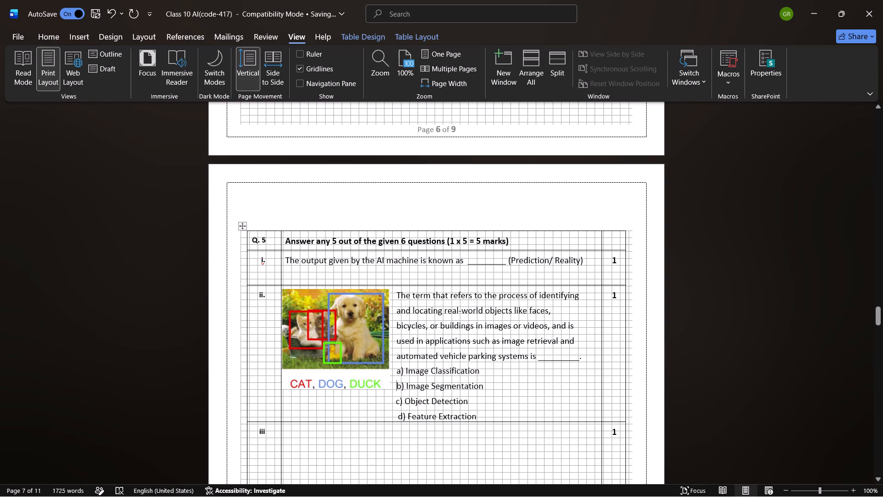
click(398, 417)
key(BackSpace)
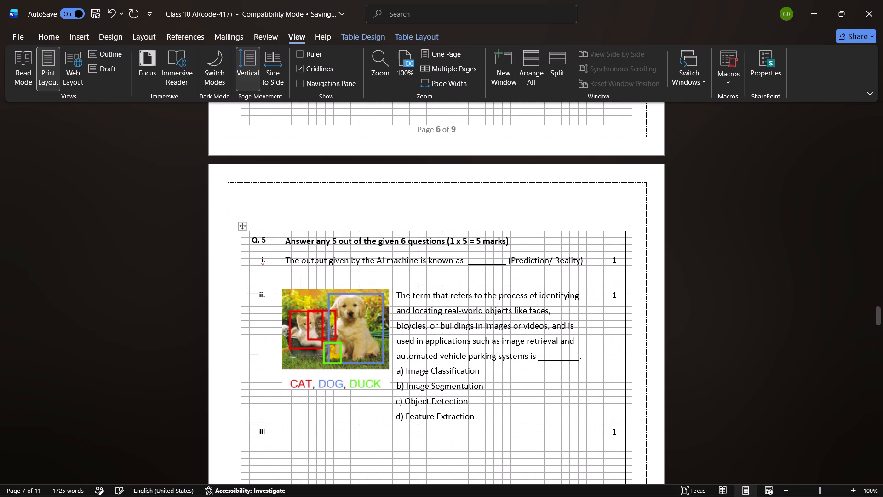
click(297, 68)
Check the empty Q. 5 rows below row ii and switch back to the 417_AI_SQP.pdf sample paper in Chrome.
scroll(539, 269, down, 1)
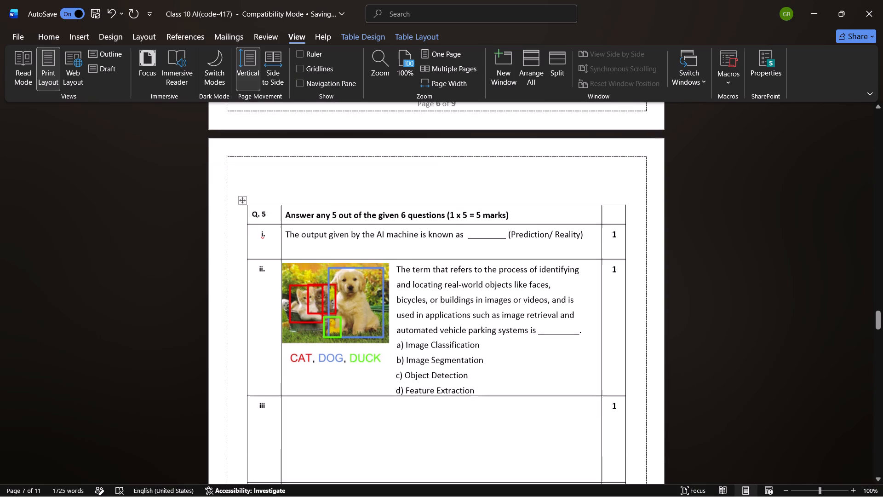
scroll(539, 269, down, 1)
key(alt+Tab)
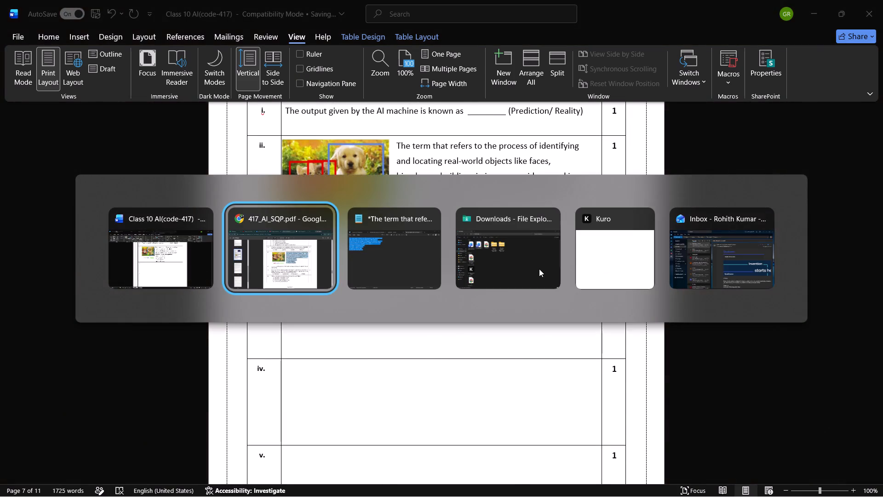
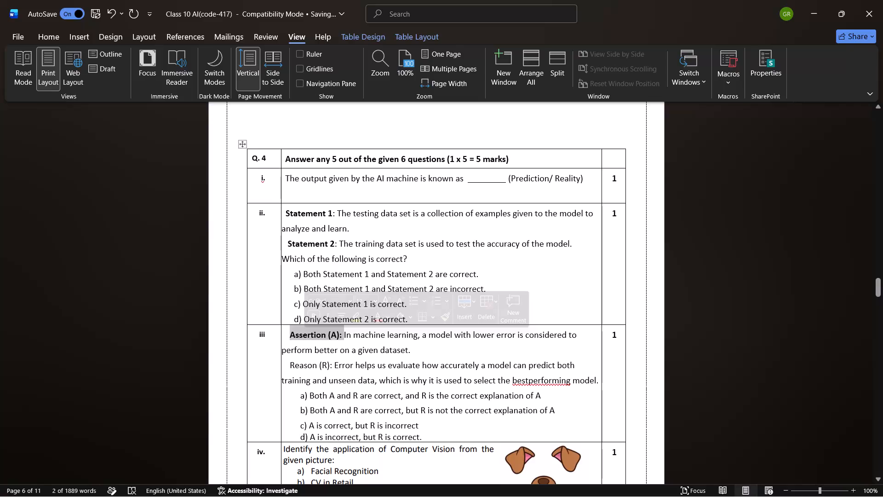
Make the "Reason (R):" label in Q. 4 part iii bold.
drag(332, 367, 310, 367)
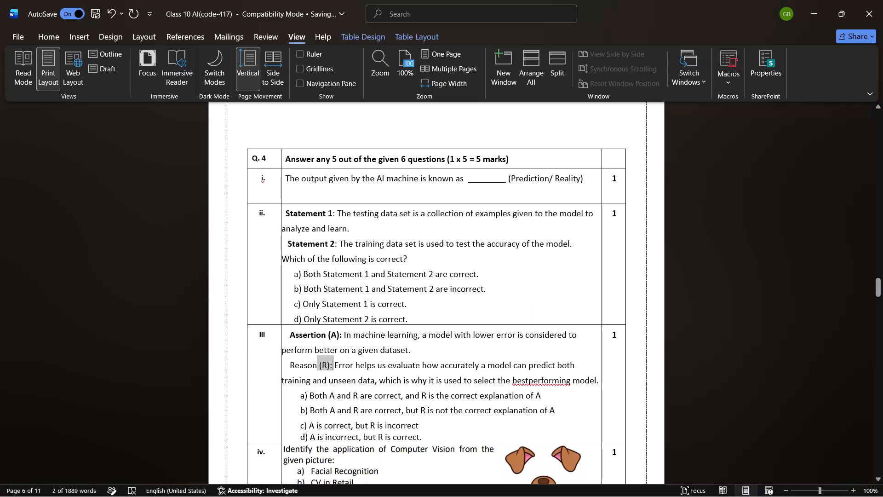
drag(310, 367, 300, 366)
key(ctrl+b)
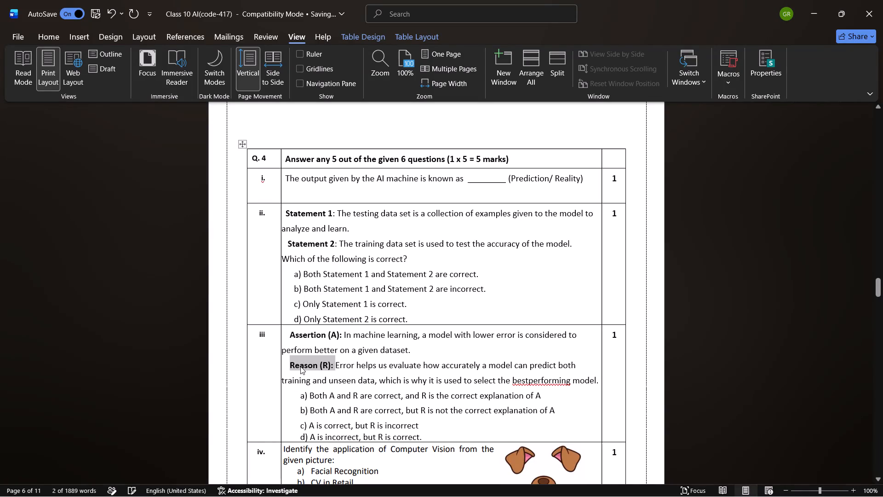
click(482, 322)
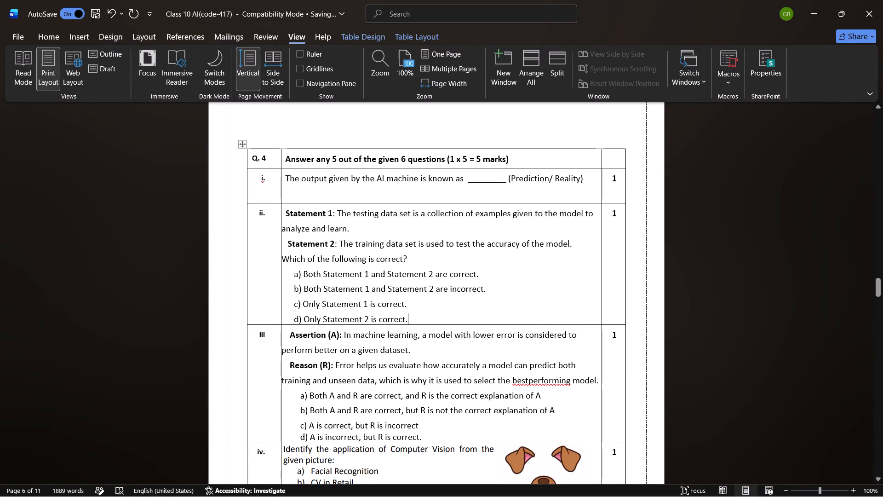
Split "bestperforming" in the Q. 4 part iii reason statement into "best performing".
click(529, 379)
key(space)
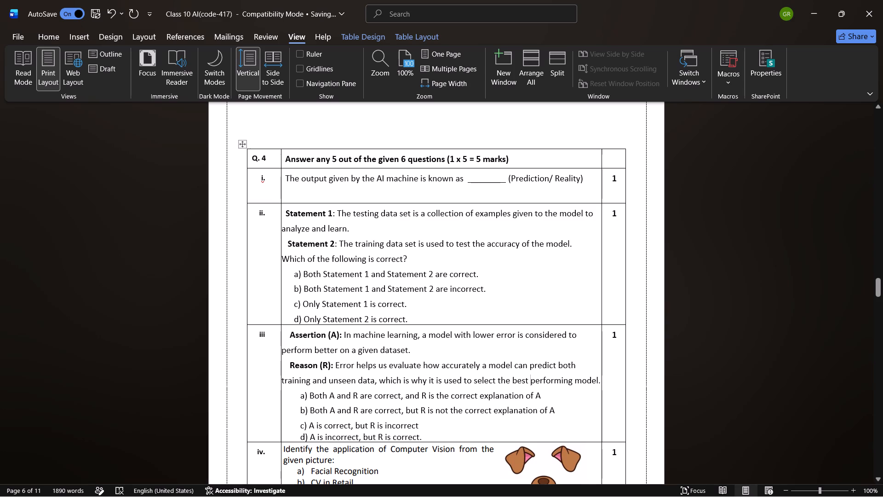
Reduce the height of row i in the Q. 4 table so it fits closely around its single-line question.
scroll(431, 353, down, 1)
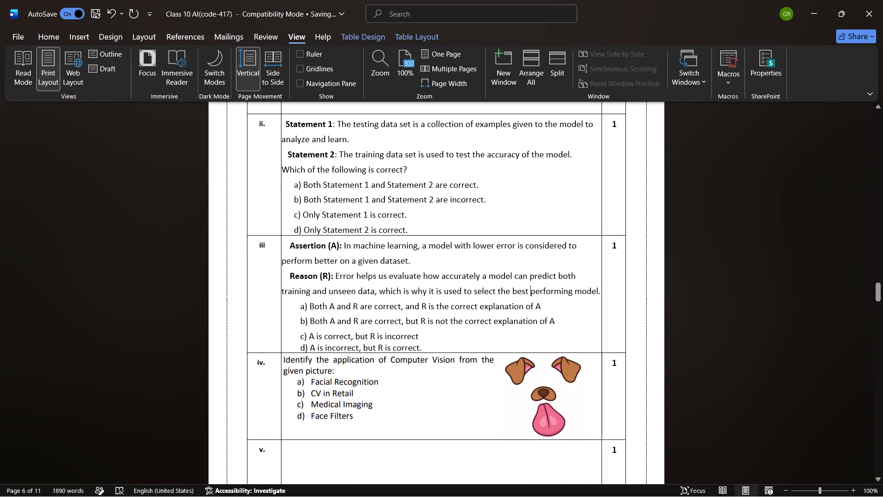
scroll(431, 353, down, 1)
scroll(424, 361, up, 2)
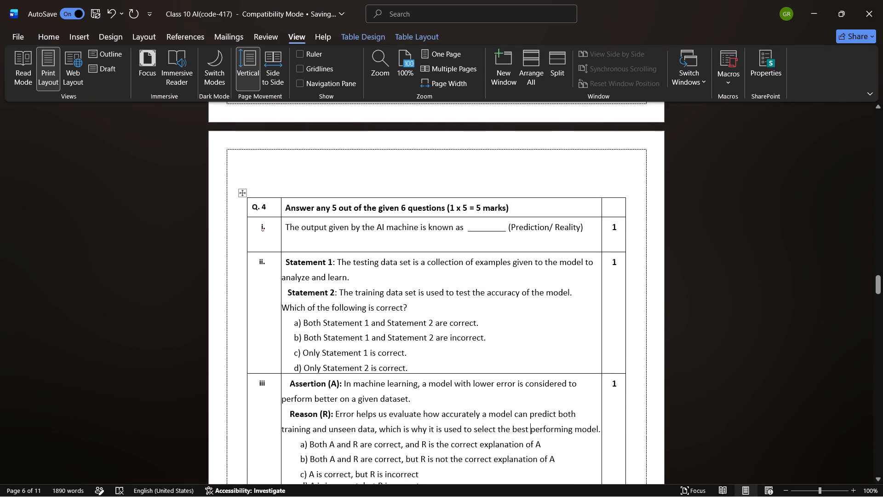
drag(442, 252, 441, 238)
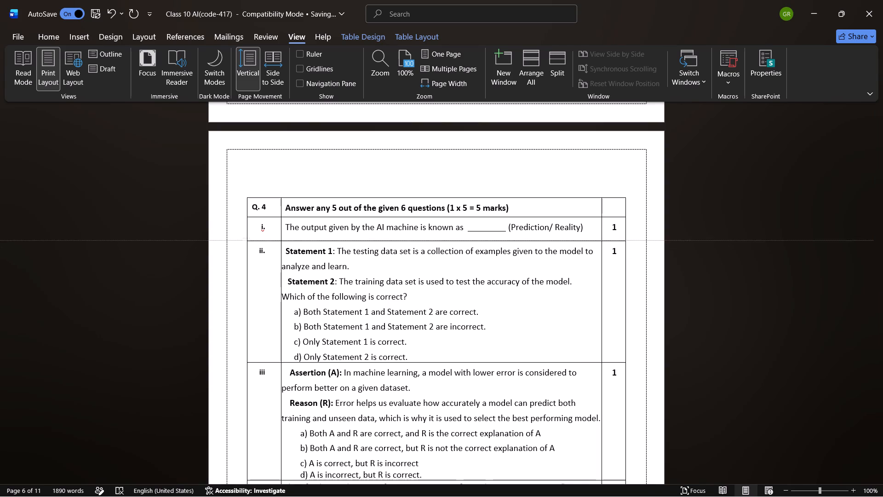
drag(441, 238, 441, 237)
Delete the surplus blank lines above the Q. 5 table at the start of its page.
scroll(475, 256, right, 1)
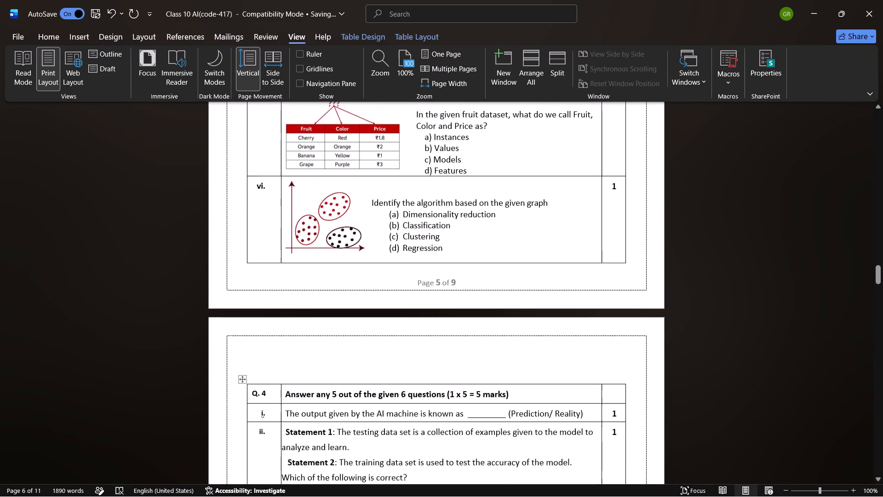
scroll(475, 256, right, 1)
scroll(475, 256, down, 3)
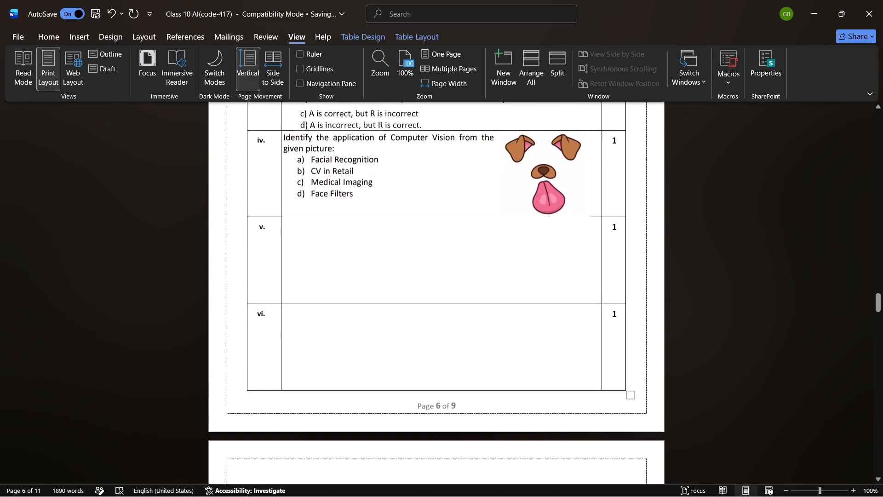
scroll(475, 256, down, 2)
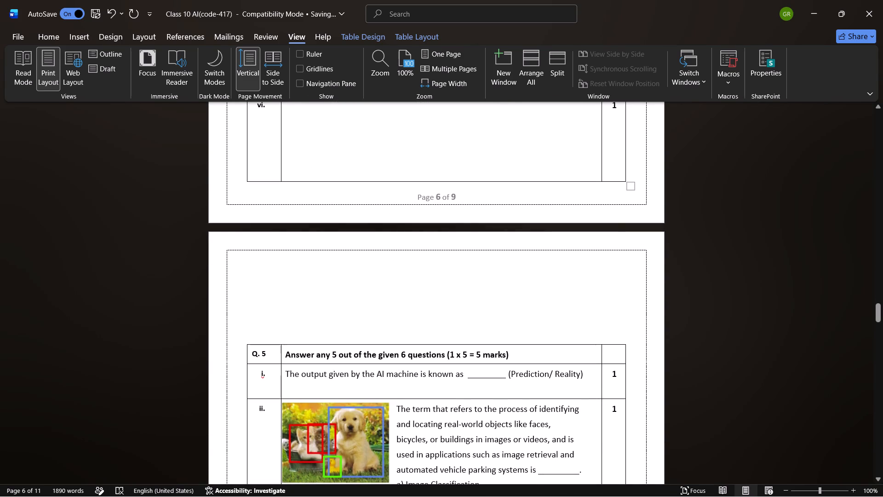
click(255, 330)
key(BackSpace)
key(BackSpace)
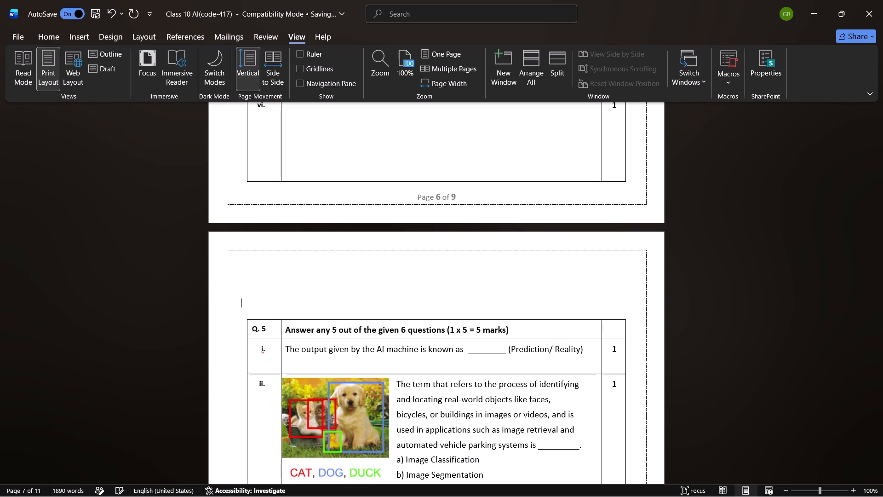
key(BackSpace)
key(Down)
key(BackSpace)
key(Down)
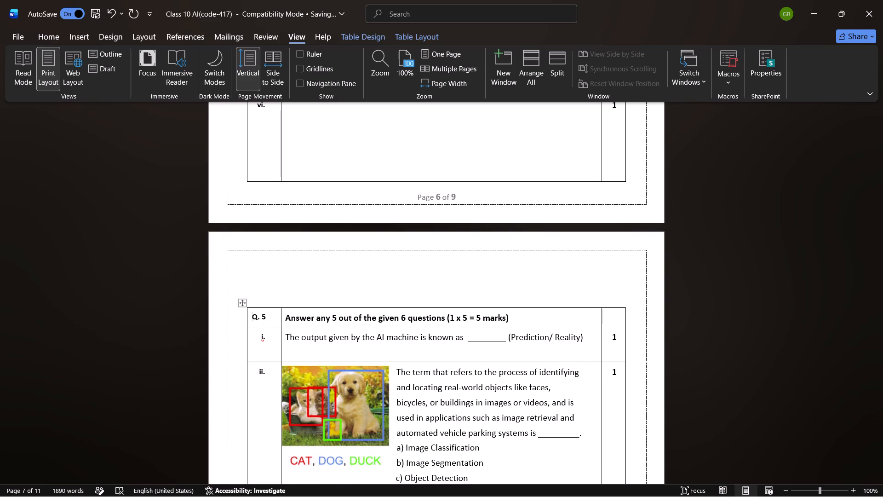
key(Up)
key(BackSpace)
key(BackSpace)
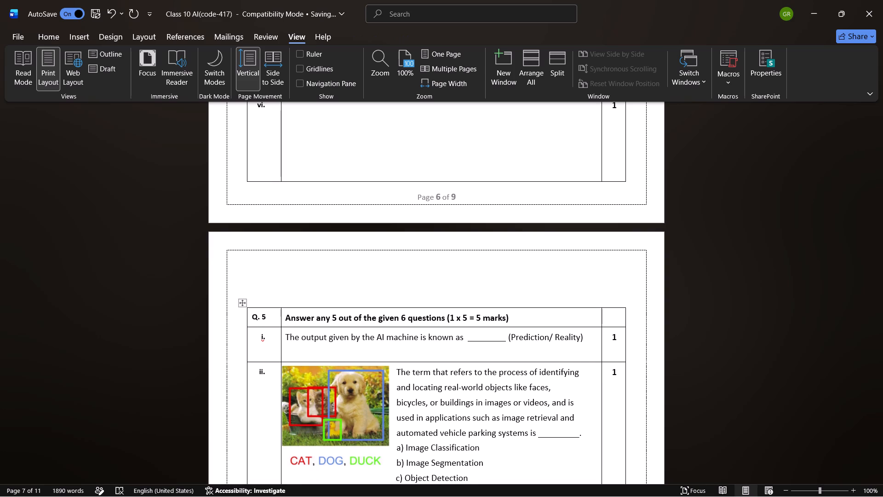
Remove the blank page before the "SECTION B: SUBJECTIVE TYPE QUESTIONS" heading so it directly follows the Q. 5 page.
scroll(343, 323, down, 5)
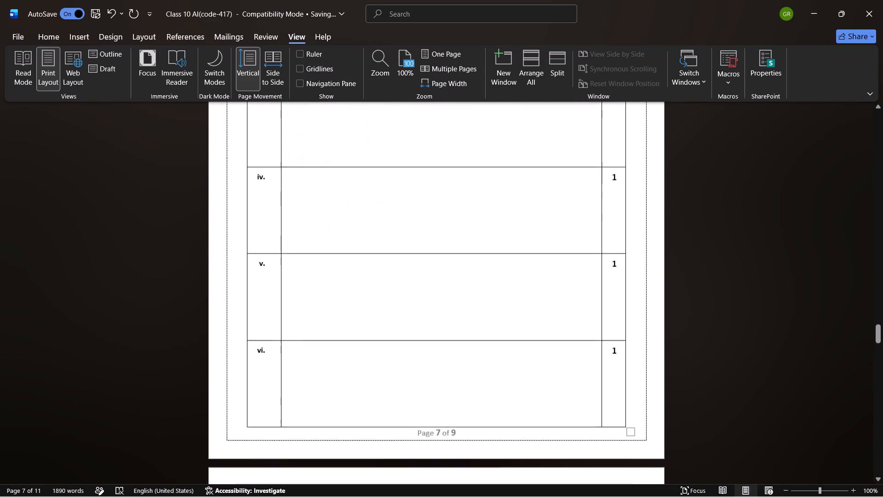
scroll(343, 323, down, 6)
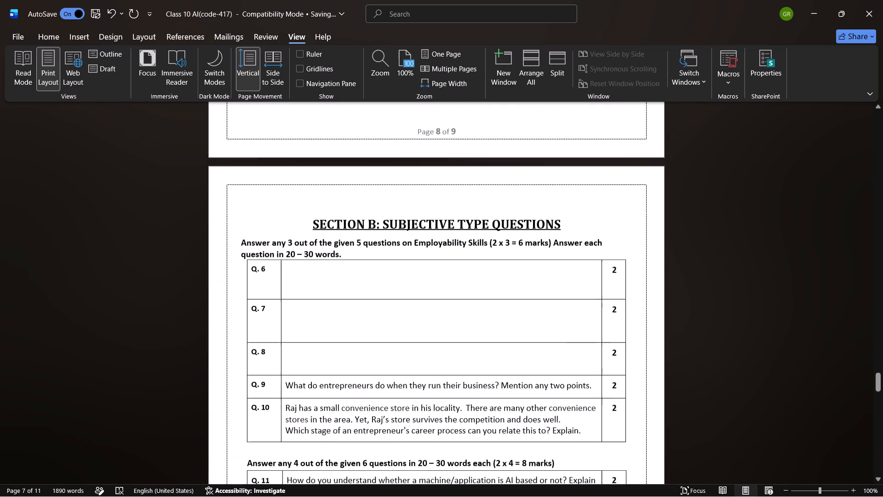
scroll(343, 323, down, 6)
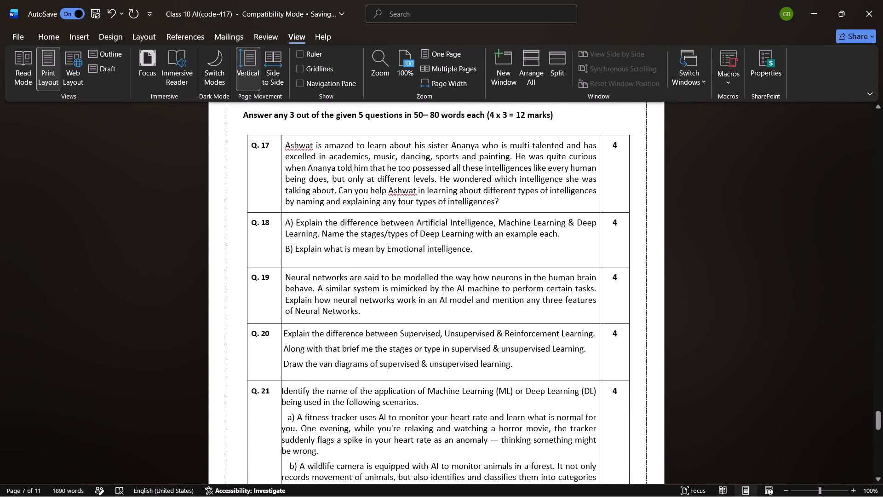
scroll(343, 323, down, 1)
scroll(343, 323, up, 9)
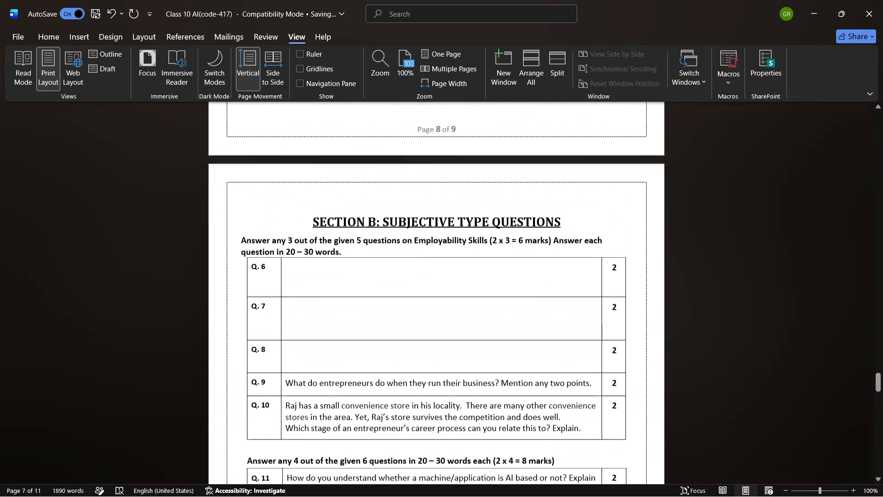
scroll(343, 323, up, 1)
click(263, 213)
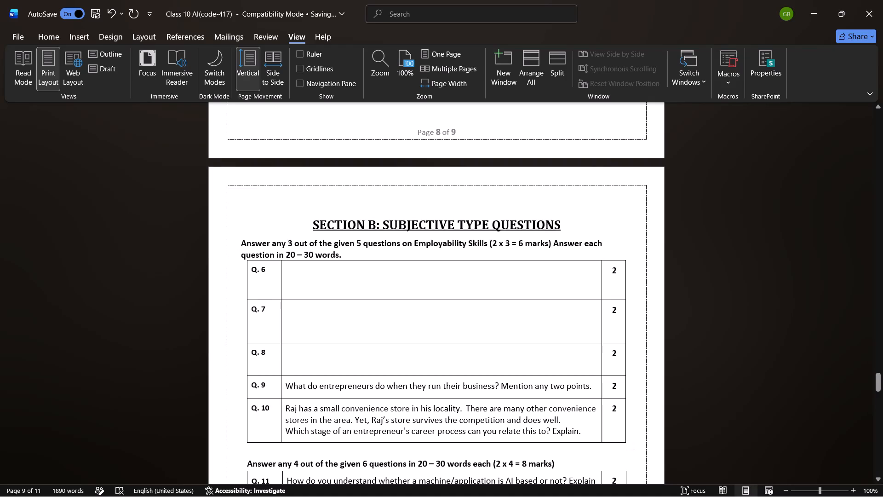
key(BackSpace)
key(BackSpace)
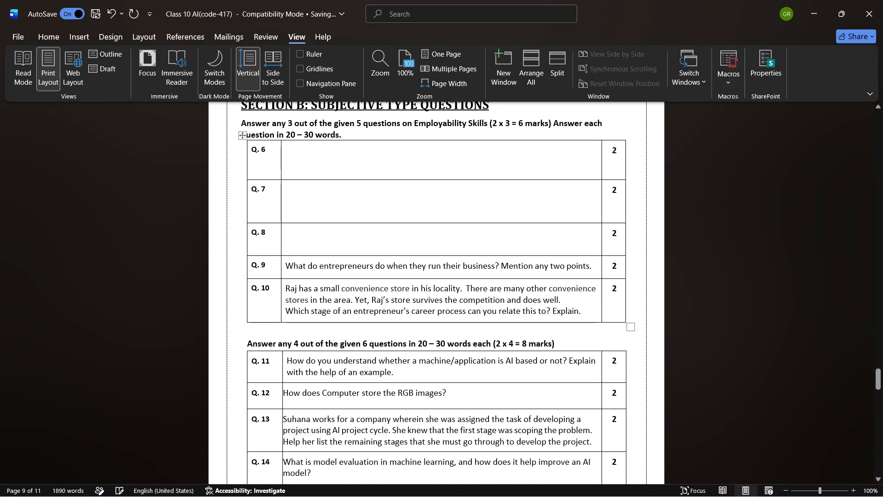
Centre the "SECTION B: SUBJECTIVE TYPE QUESTIONS" heading on the page.
scroll(291, 241, up, 2)
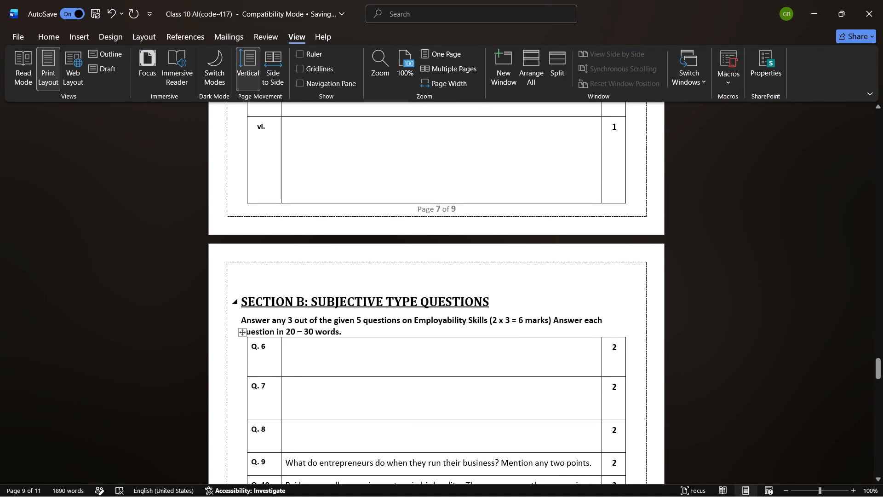
drag(512, 301, 238, 297)
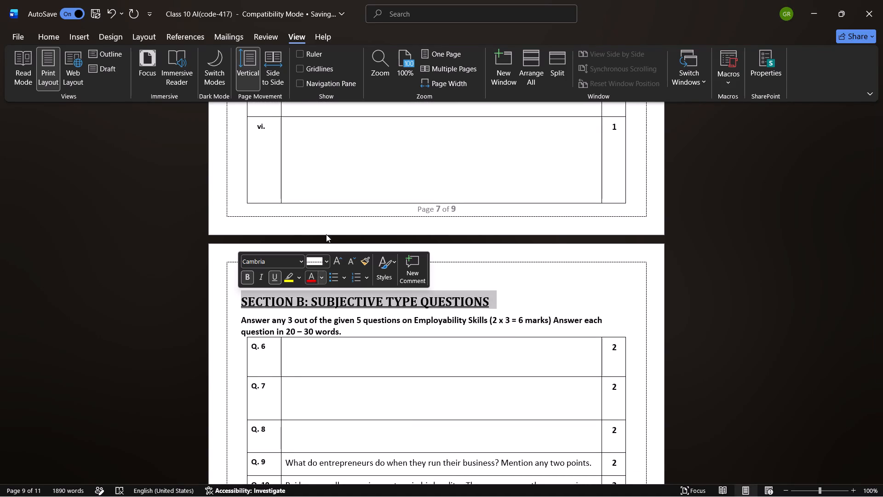
click(44, 34)
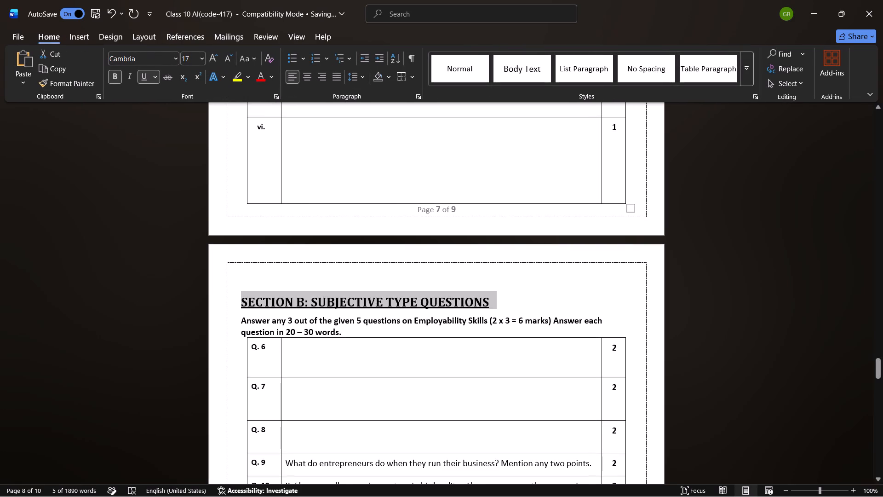
click(308, 80)
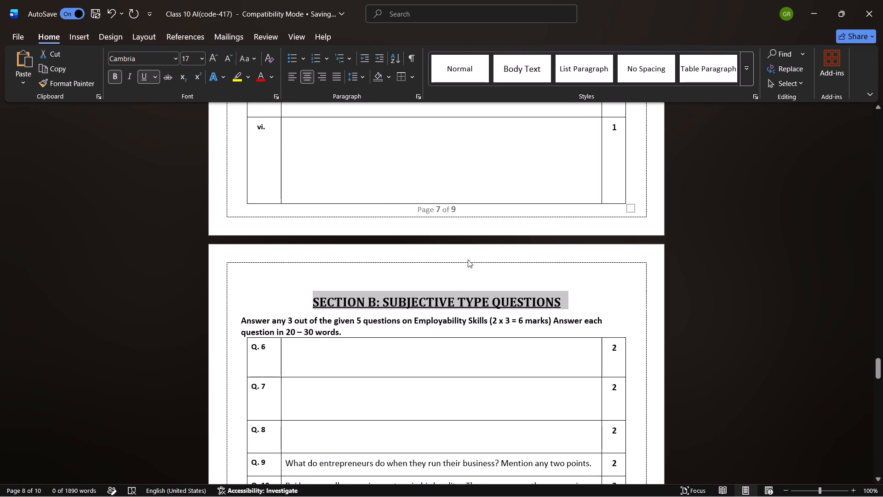
click(477, 279)
Reduce the height of row i in the Q. 5 table.
scroll(477, 279, up, 4)
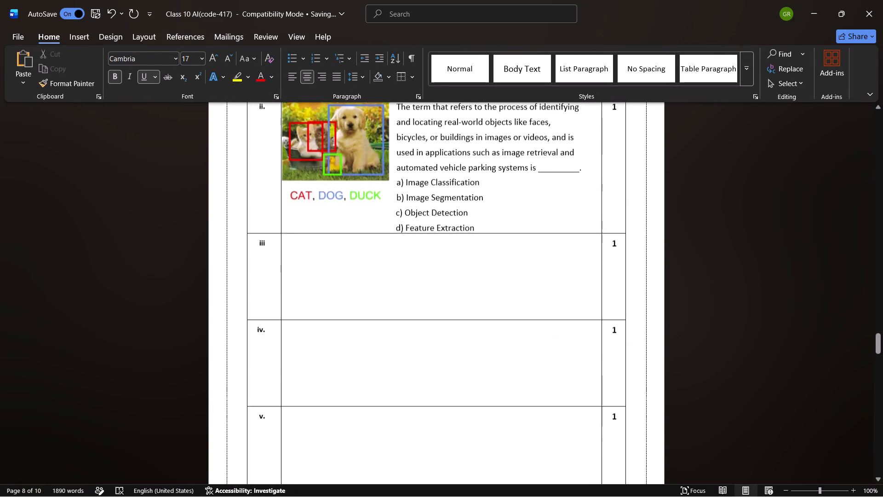
scroll(477, 279, up, 2)
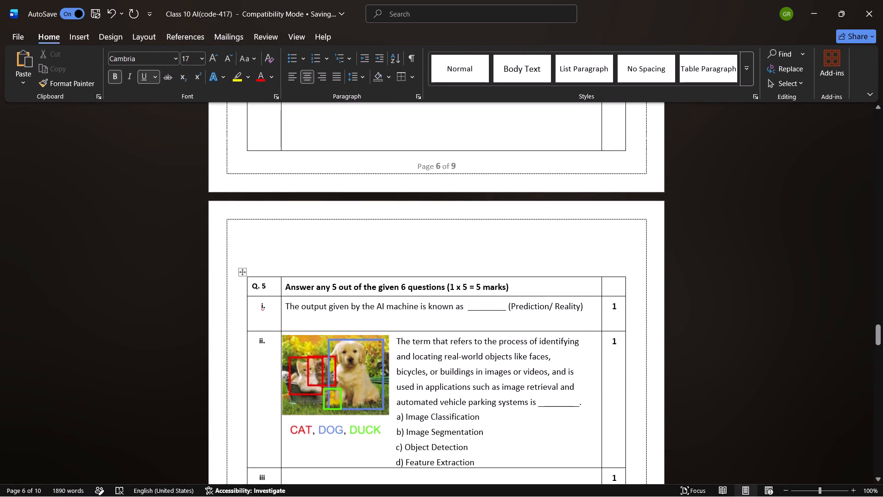
drag(452, 331, 454, 324)
Switch to 417_AI_SQP.pdf in Chrome, examine its questions as material for the empty Q. 4 rows, and return to the Word question paper.
scroll(466, 216, up, 2)
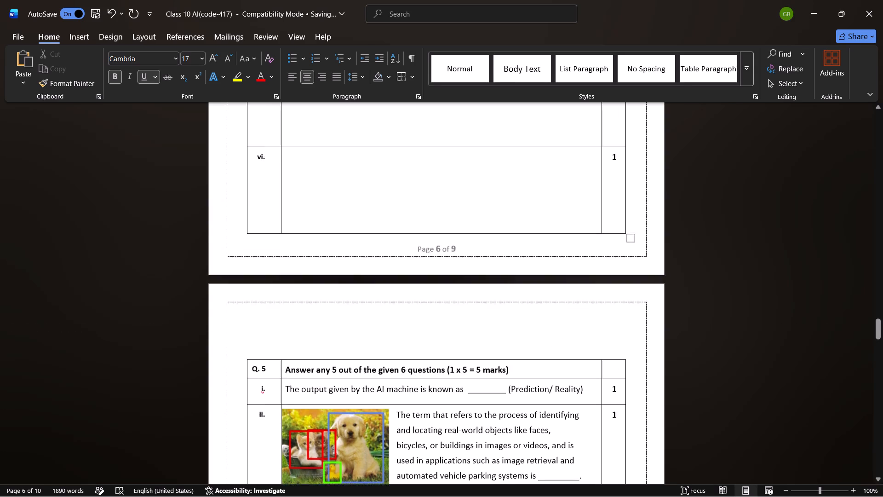
scroll(466, 216, up, 4)
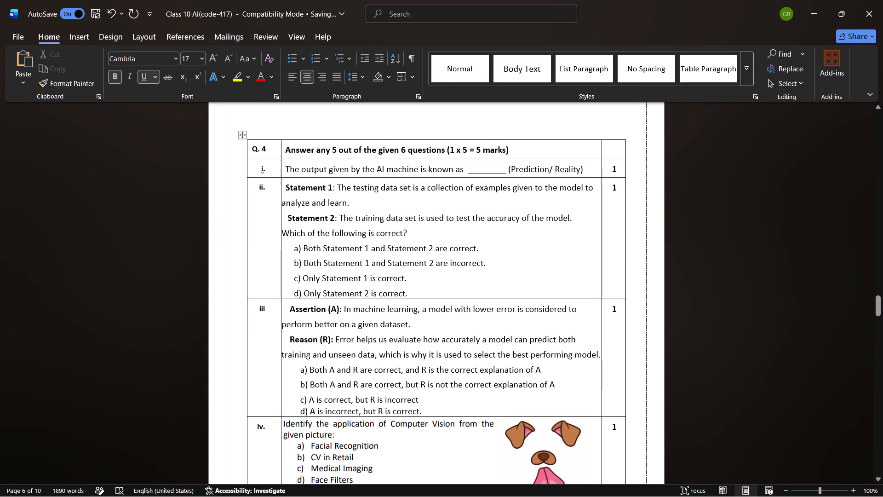
key(alt+Tab)
key(alt+Tab)
scroll(521, 261, down, 2)
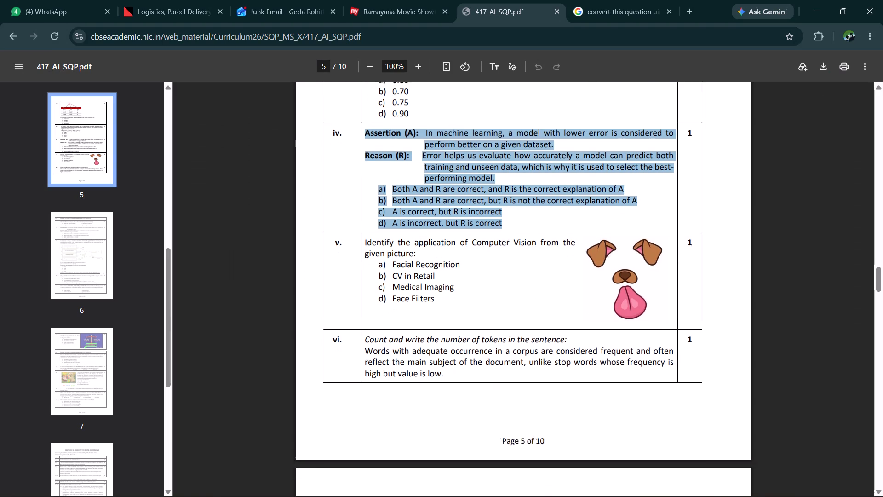
scroll(521, 261, down, 2)
scroll(521, 261, up, 6)
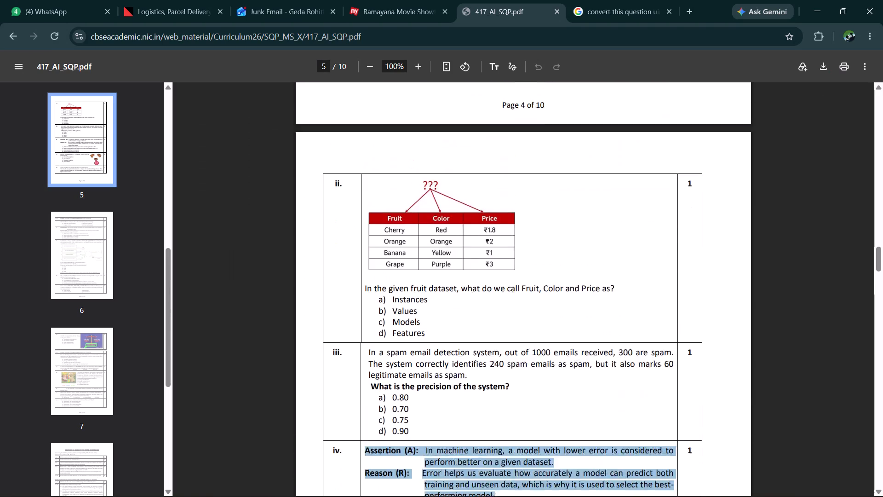
scroll(521, 261, up, 4)
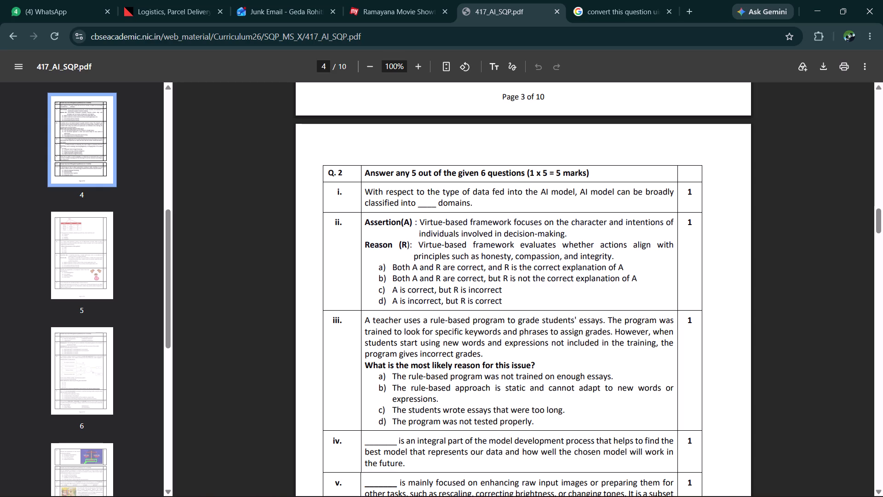
scroll(559, 272, down, 1)
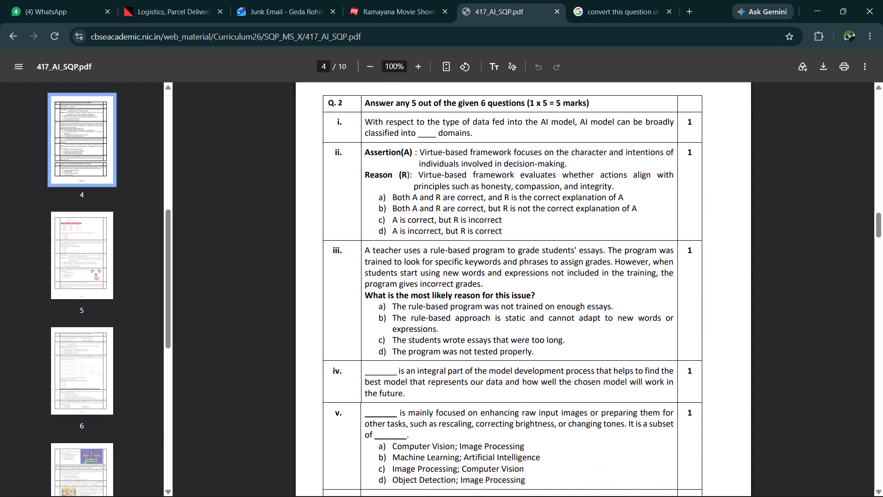
key(alt+Tab)
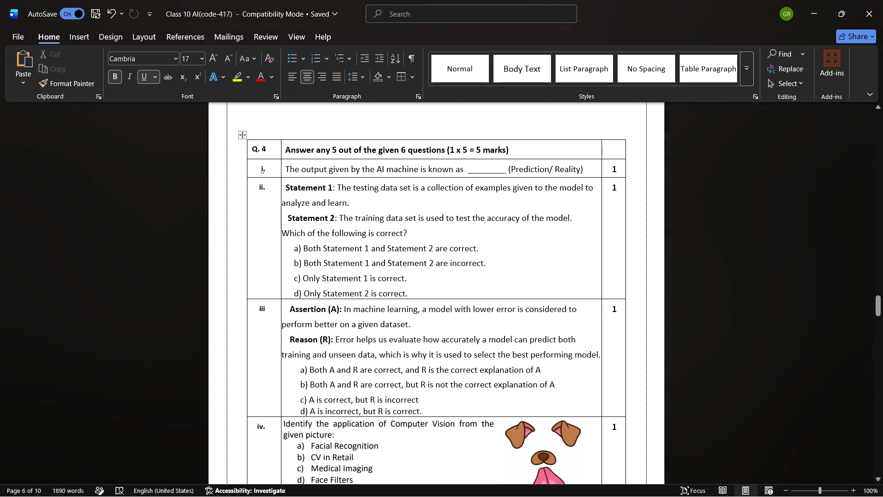
scroll(587, 230, down, 2)
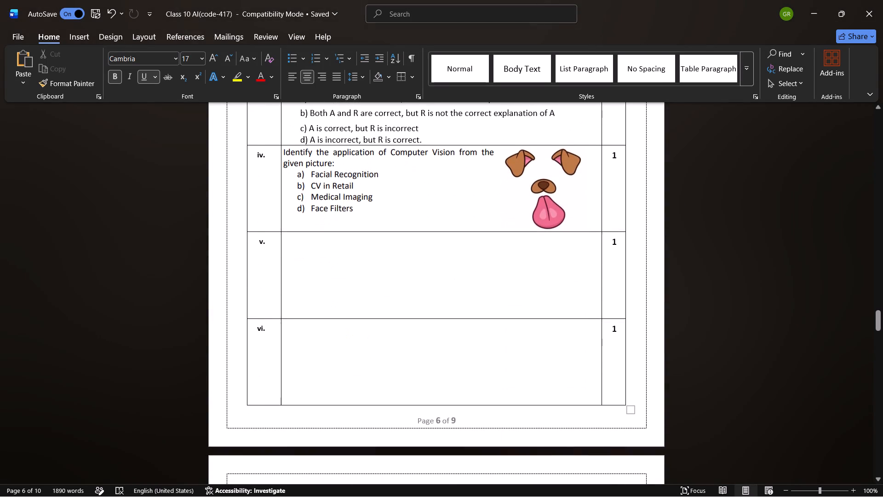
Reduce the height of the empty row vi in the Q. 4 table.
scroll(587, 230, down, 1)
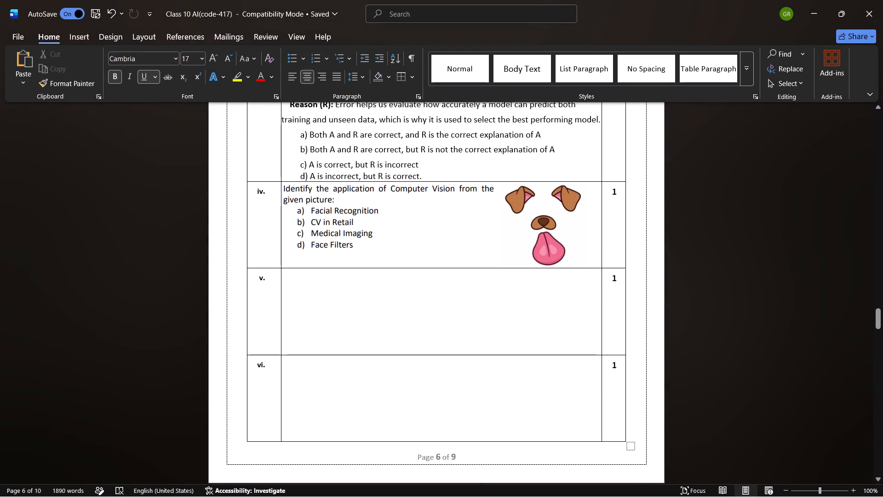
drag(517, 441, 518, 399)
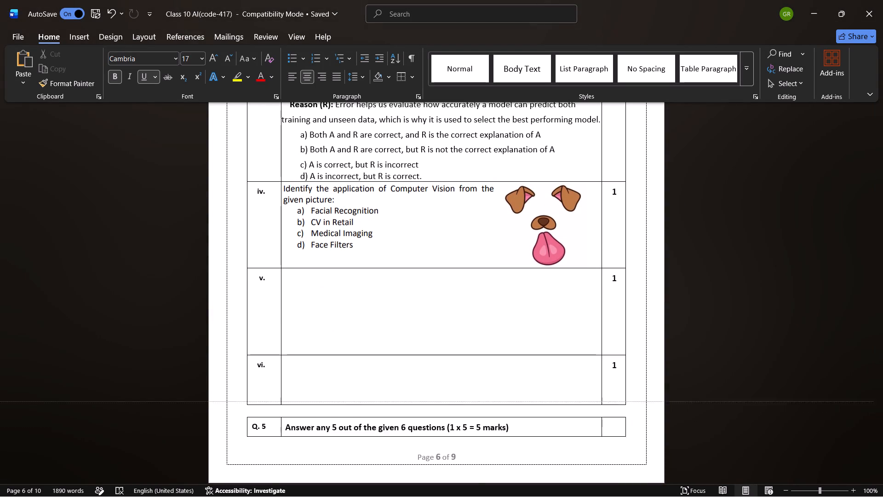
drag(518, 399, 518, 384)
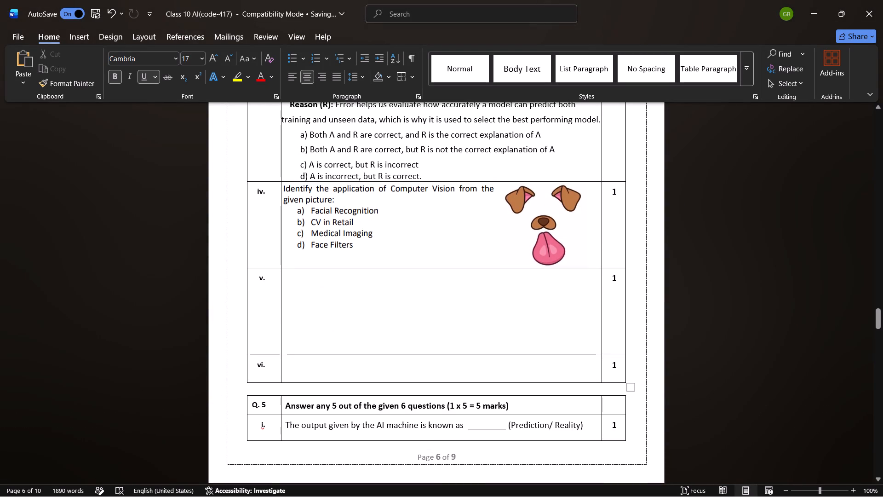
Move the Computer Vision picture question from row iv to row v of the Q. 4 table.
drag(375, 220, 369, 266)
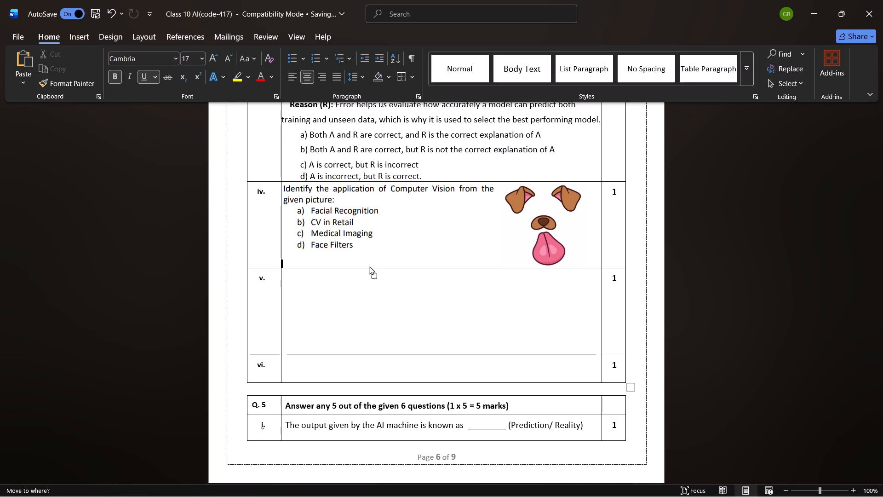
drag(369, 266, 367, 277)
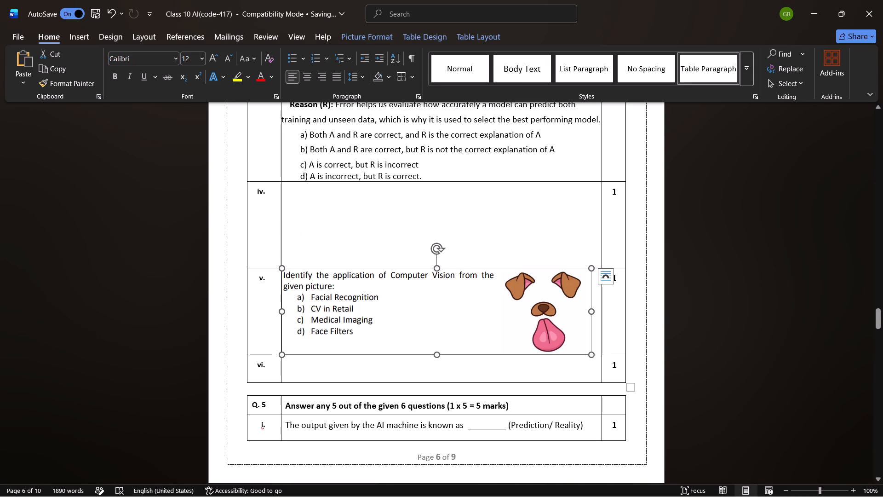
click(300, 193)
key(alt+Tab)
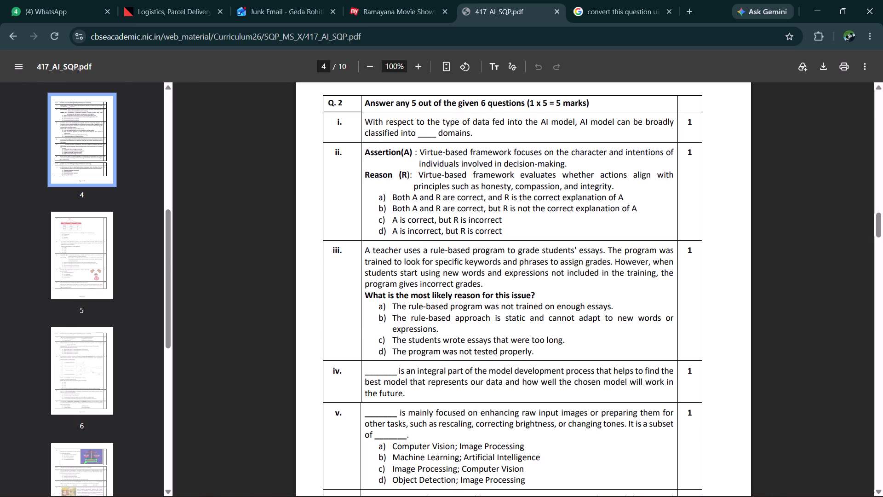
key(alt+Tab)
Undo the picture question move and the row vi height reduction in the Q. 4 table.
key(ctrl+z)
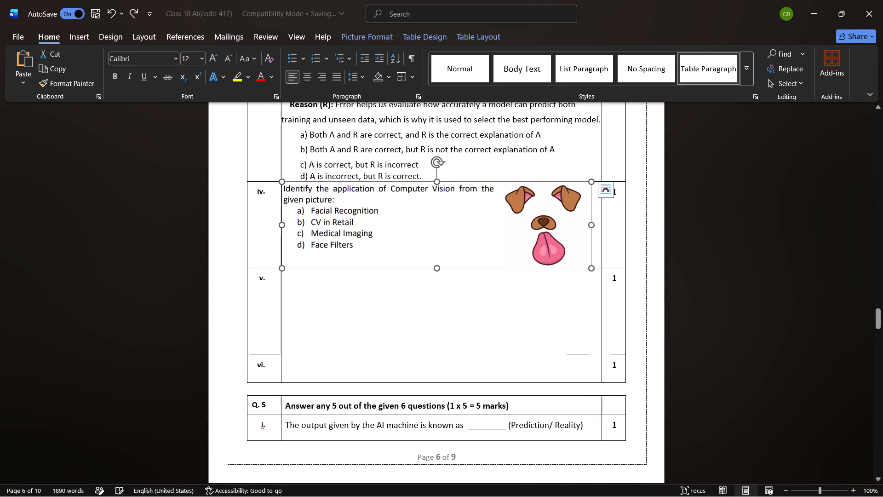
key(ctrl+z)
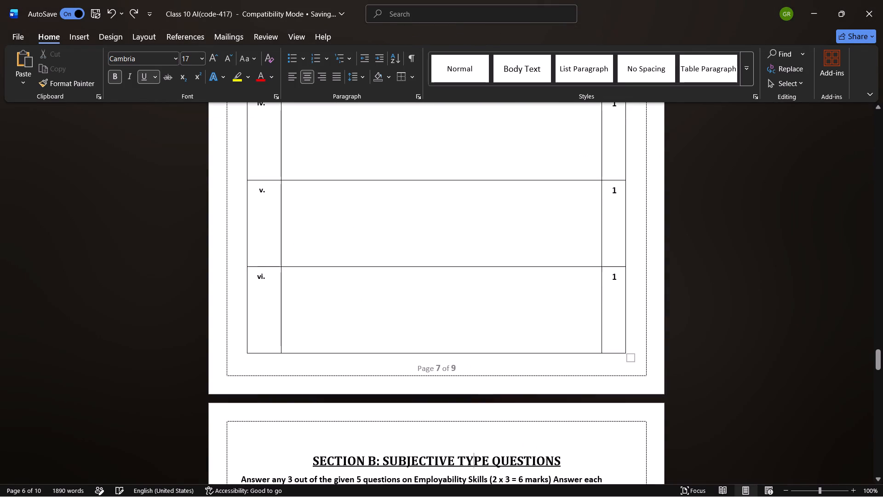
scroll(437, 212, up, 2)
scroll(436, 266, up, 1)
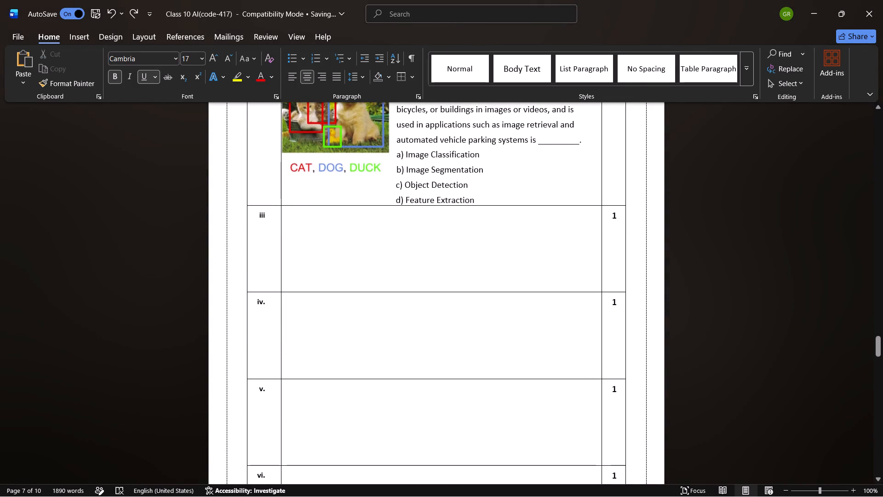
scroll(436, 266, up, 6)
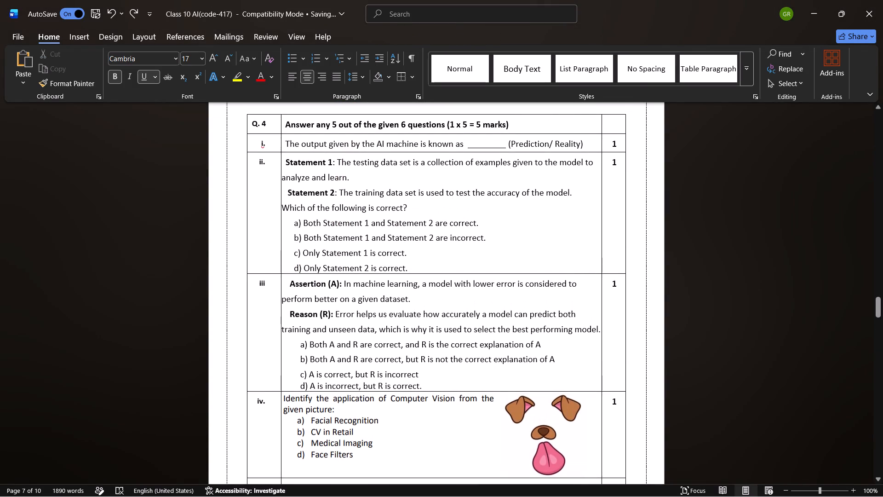
Switch to Chrome, go back to the search results and open the CBSE Official AI Question Paper PDF for 2025.
key(alt+Tab)
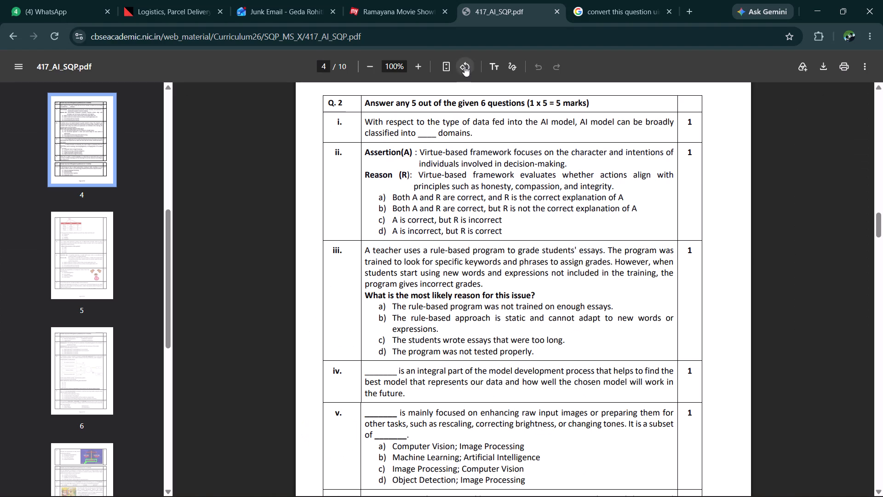
click(10, 34)
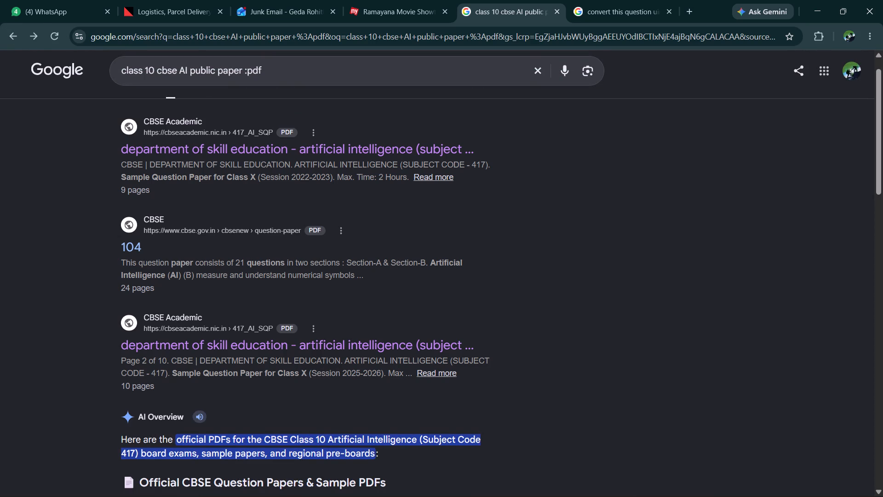
scroll(281, 176, down, 2)
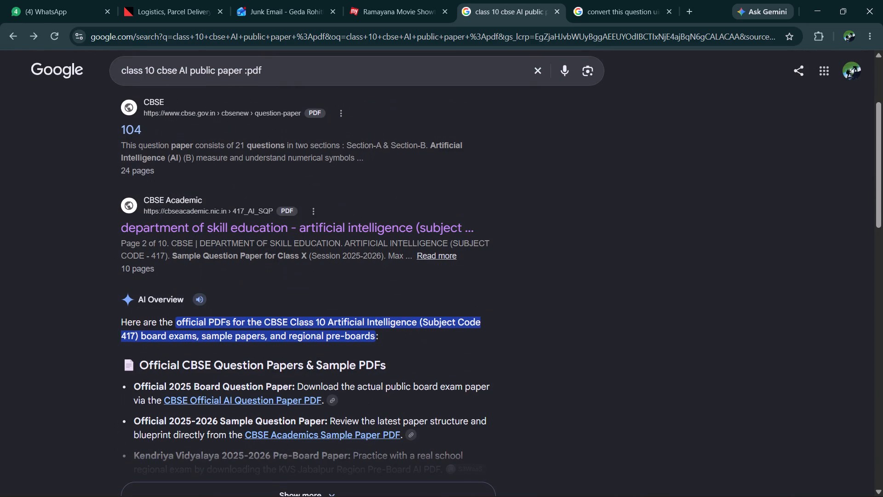
click(246, 403)
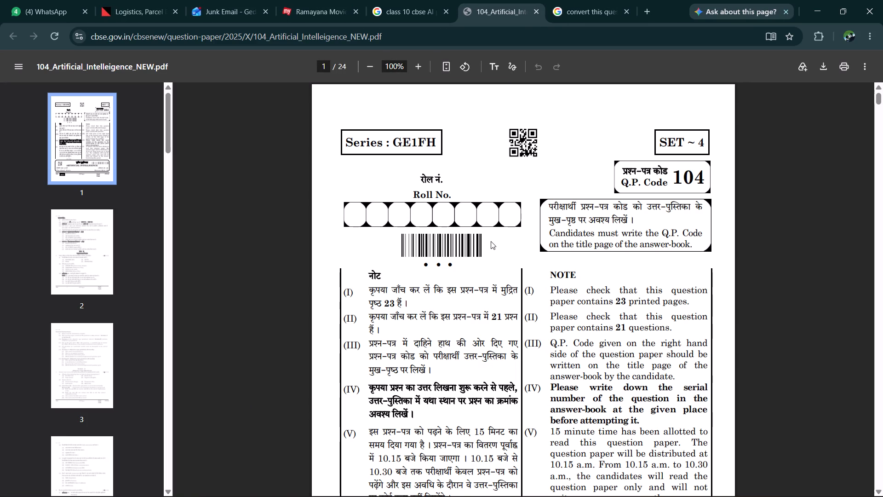
Copy the English Assertion/Reason question 2(i) about machines mimicking human traits, with its four options, from the 2025 board paper.
scroll(491, 241, down, 4)
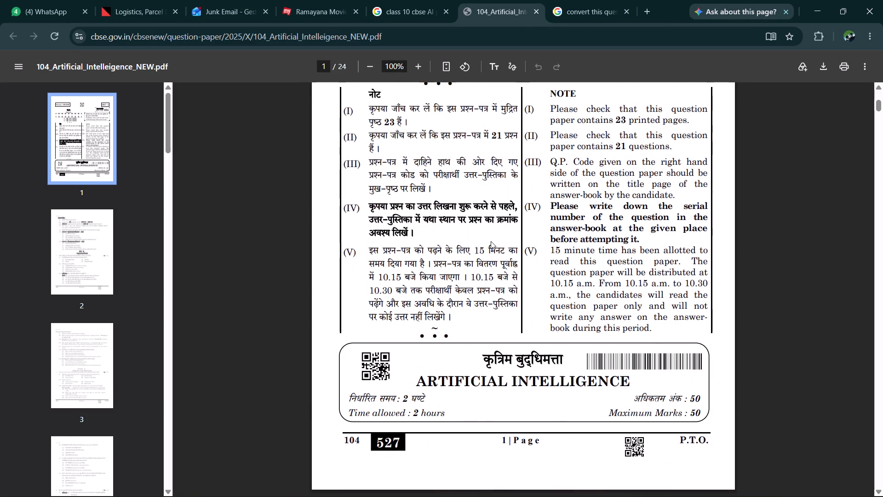
scroll(491, 241, down, 7)
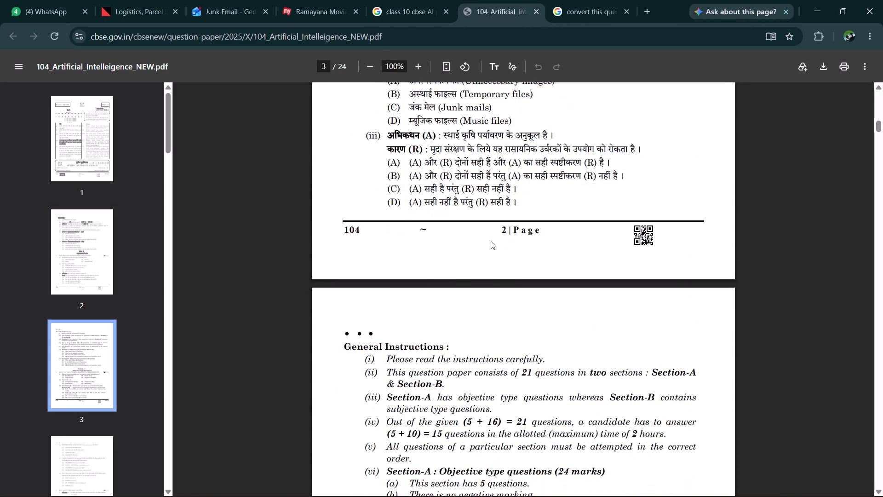
scroll(491, 241, down, 6)
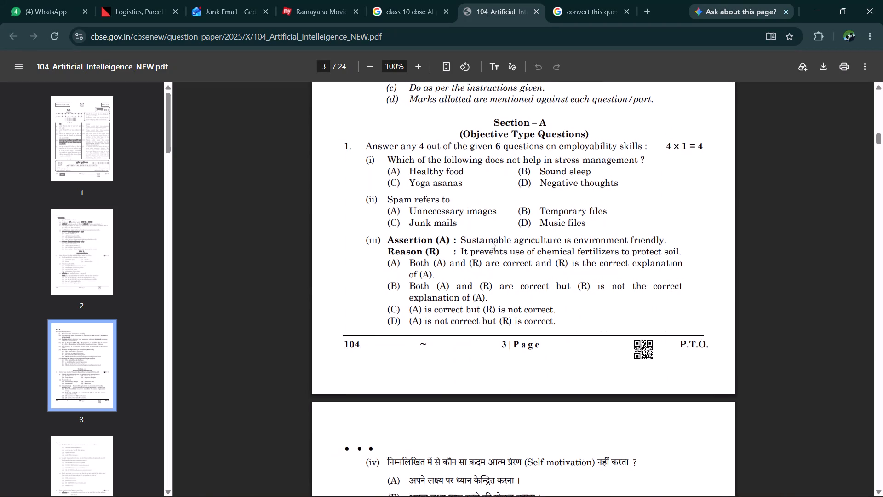
scroll(491, 241, down, 6)
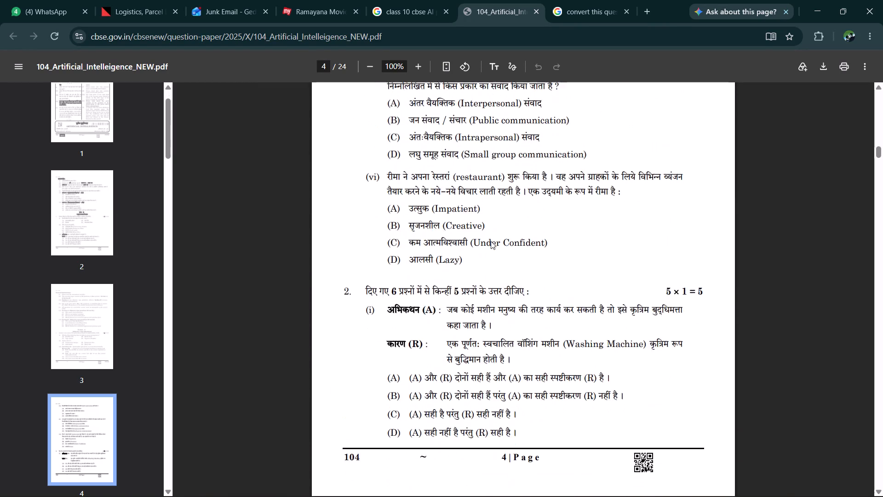
scroll(491, 241, down, 4)
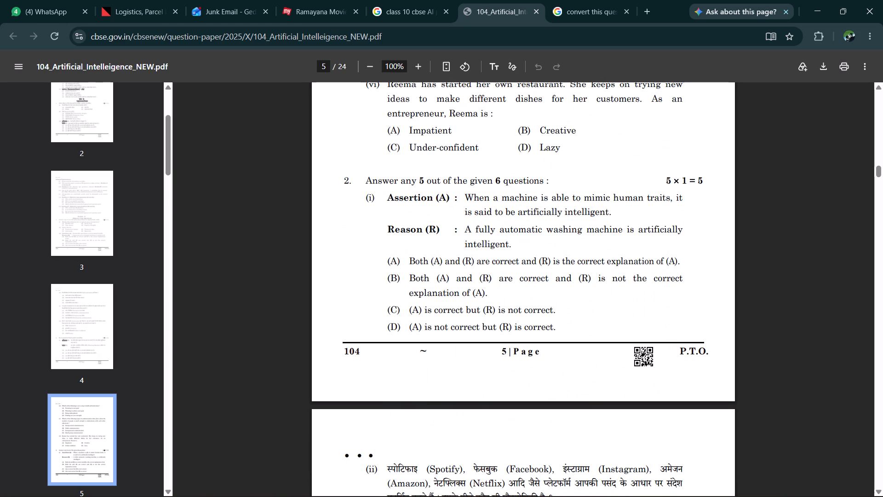
drag(560, 328, 383, 197)
key(ctrl+c)
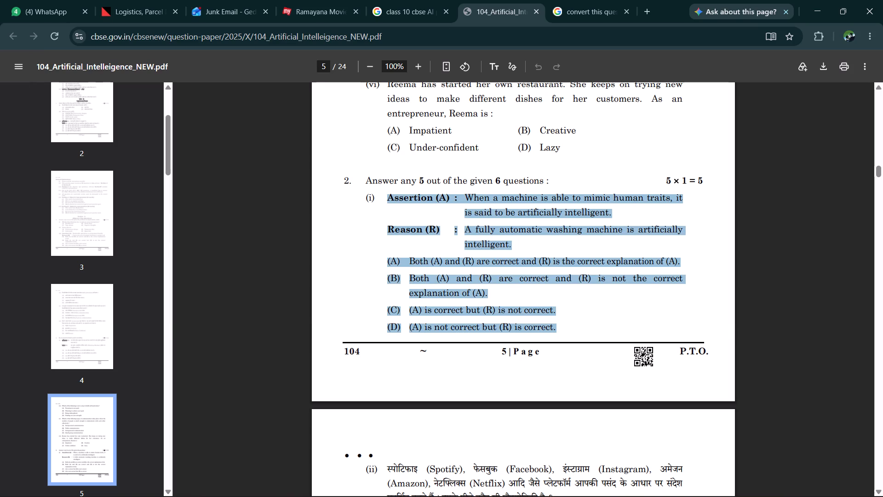
Switch to Notepad, paste the copied question there and copy it all again as plain text.
key(alt+Tab)
key(alt+Tab)
key(ctrl+v)
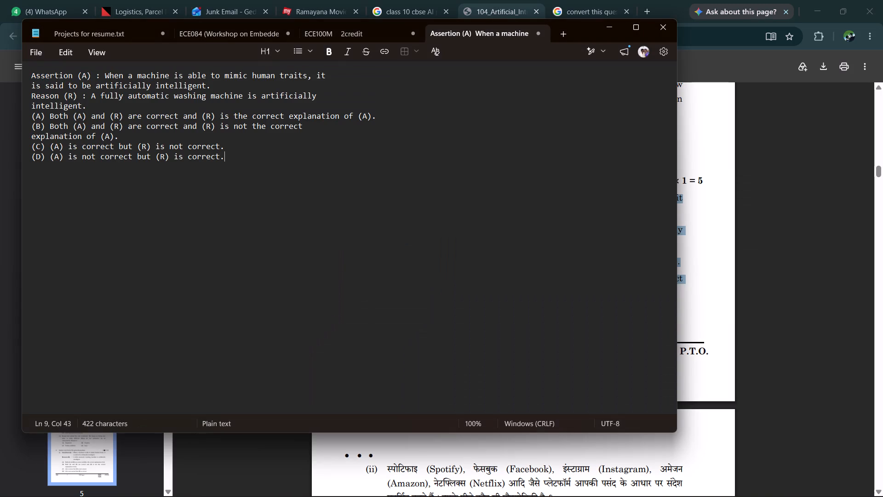
key(ctrl+a)
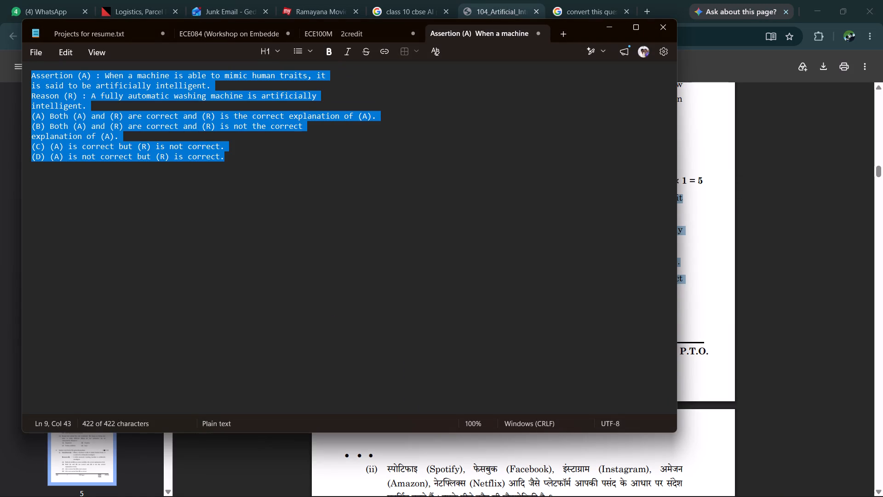
key(ctrl+c)
key(alt+Tab)
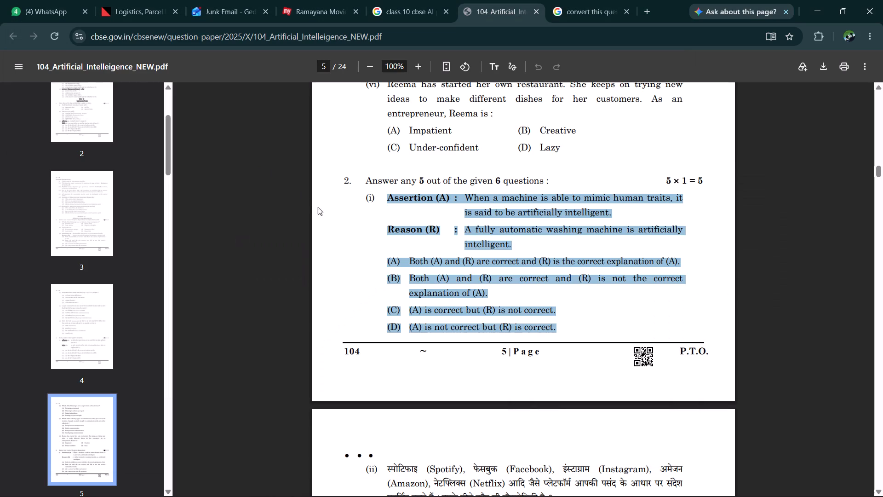
Return to the Word question paper and move the Computer Vision picture question from row iv to row v of Q. 4.
key(alt+Tab)
key(alt+Tab)
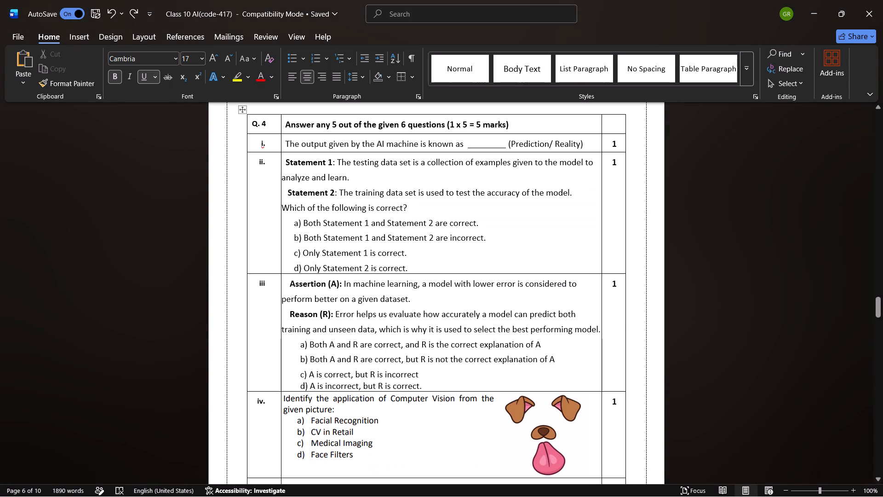
scroll(315, 348, down, 1)
click(302, 232)
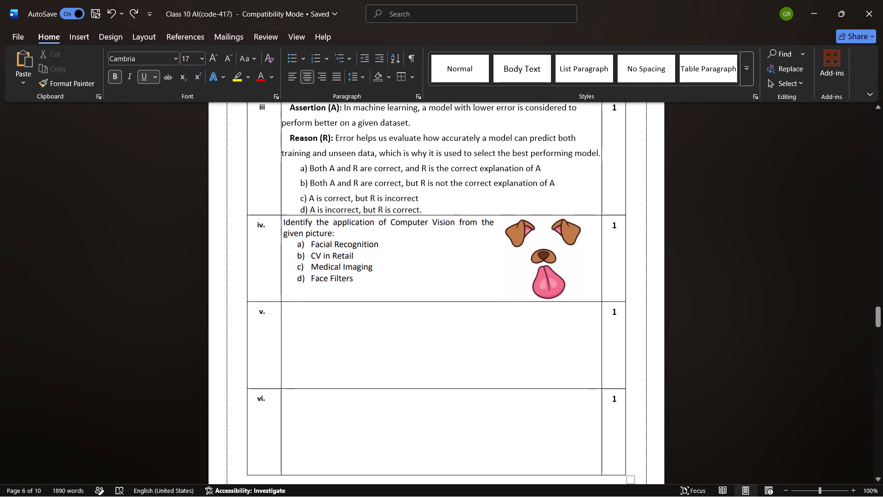
drag(302, 232, 300, 307)
Paste the Assertion/Reason question about machines mimicking human traits into row iv of Q. 4.
click(292, 227)
key(ctrl+v)
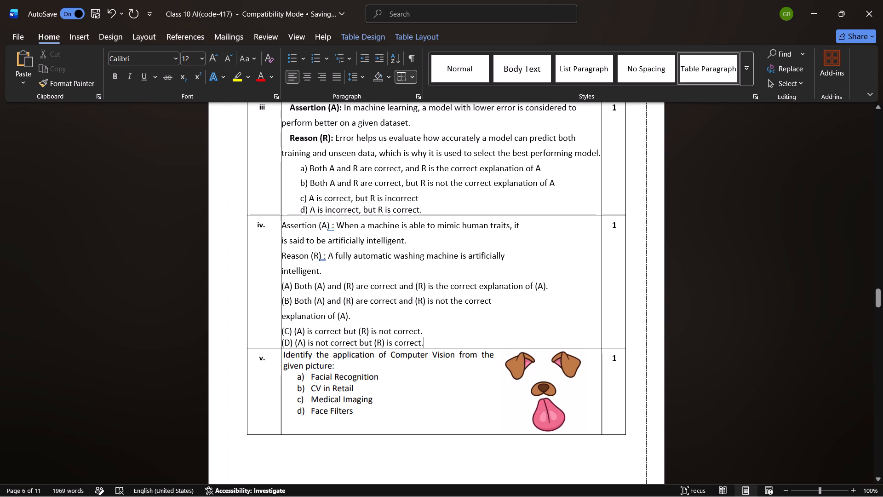
Join the broken line "explanation of (A)." onto the end of option (B) in row iv, separated by a space.
double_click(284, 317)
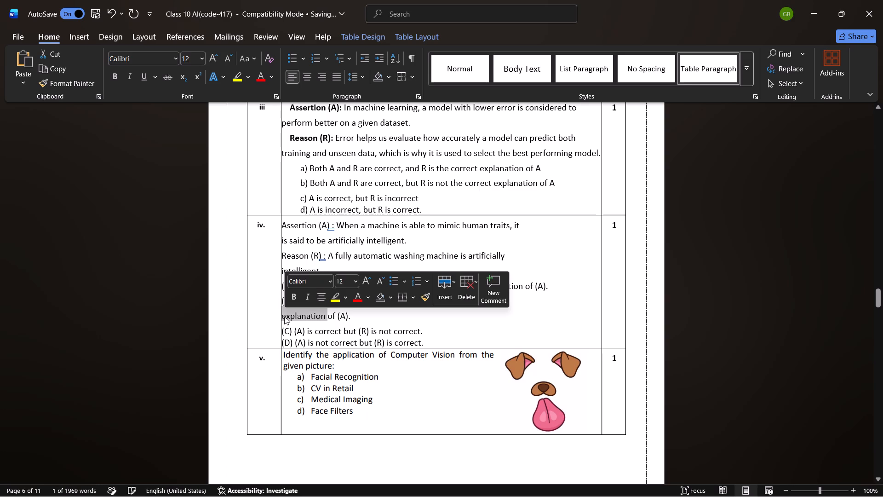
key(Left)
key(BackSpace)
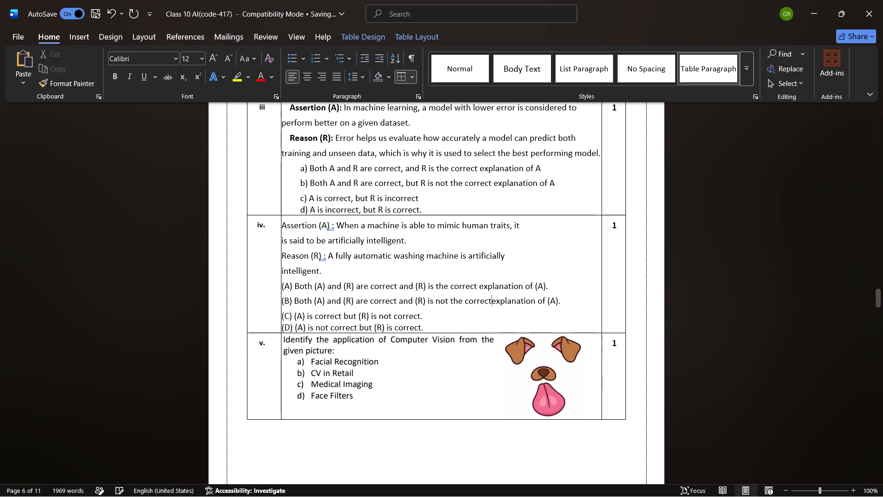
key(space)
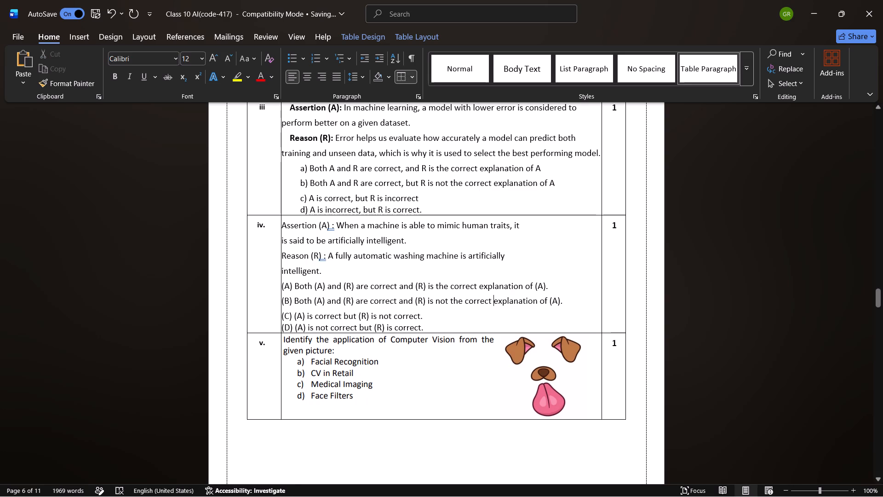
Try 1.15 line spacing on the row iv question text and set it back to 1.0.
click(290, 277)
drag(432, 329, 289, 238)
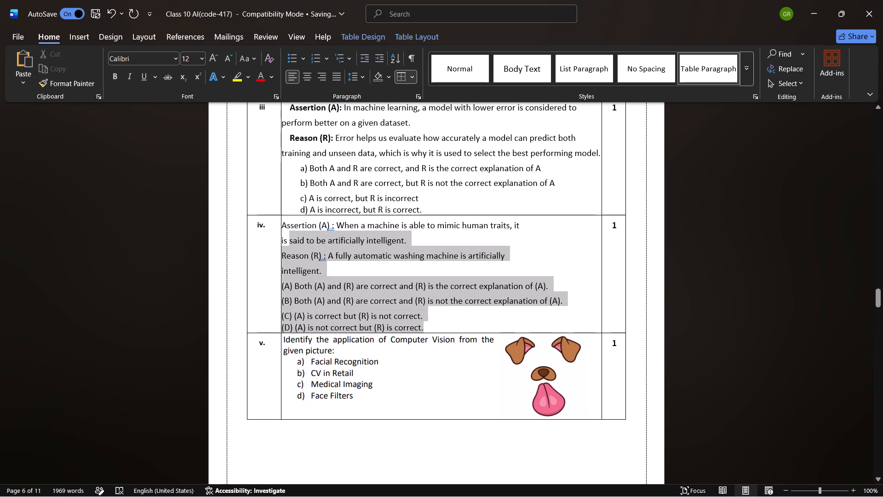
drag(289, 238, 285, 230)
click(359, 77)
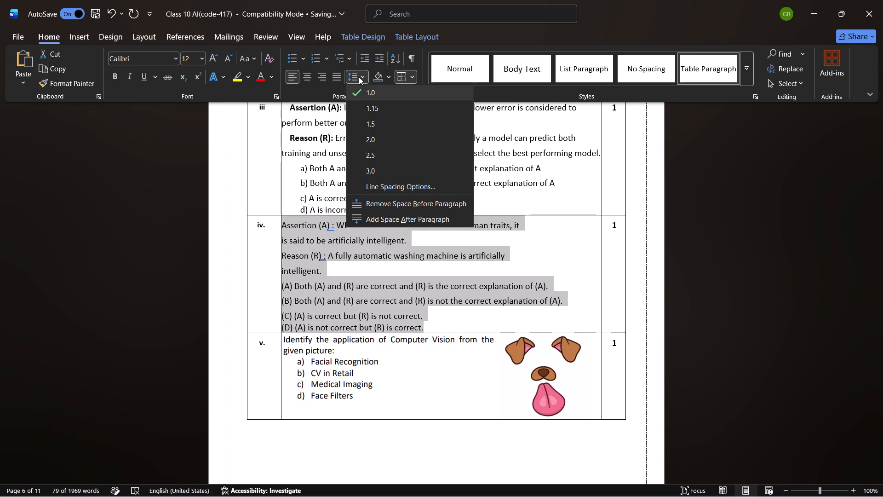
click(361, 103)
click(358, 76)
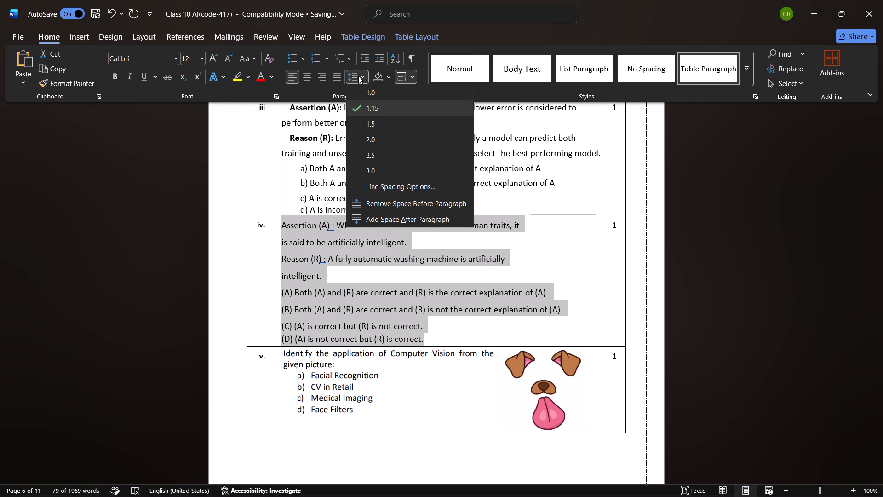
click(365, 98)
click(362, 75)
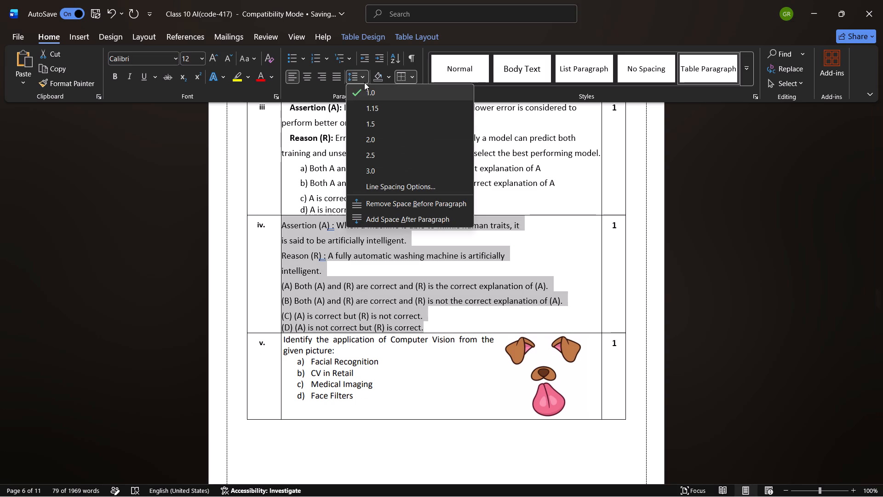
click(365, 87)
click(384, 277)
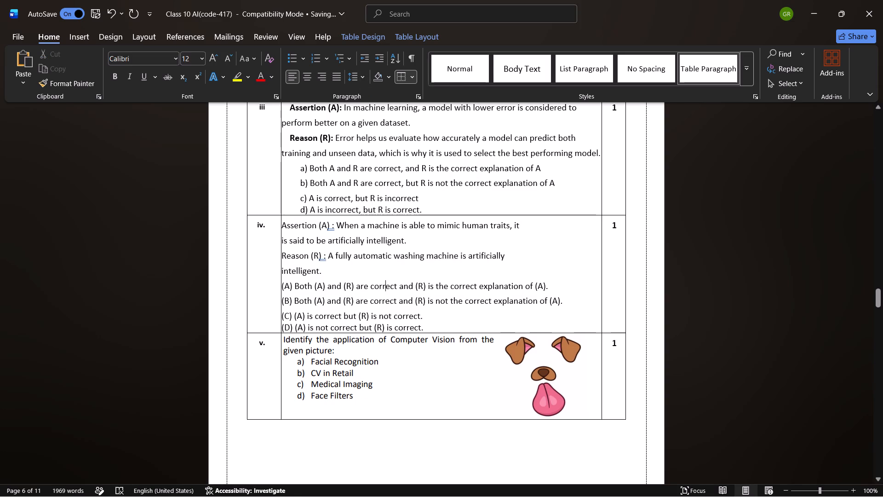
Remove the space before the colon in row iv's "Assertion (A):" label of Q. 4 and make the label bold.
click(333, 226)
key(Left)
key(BackSpace)
key(Right)
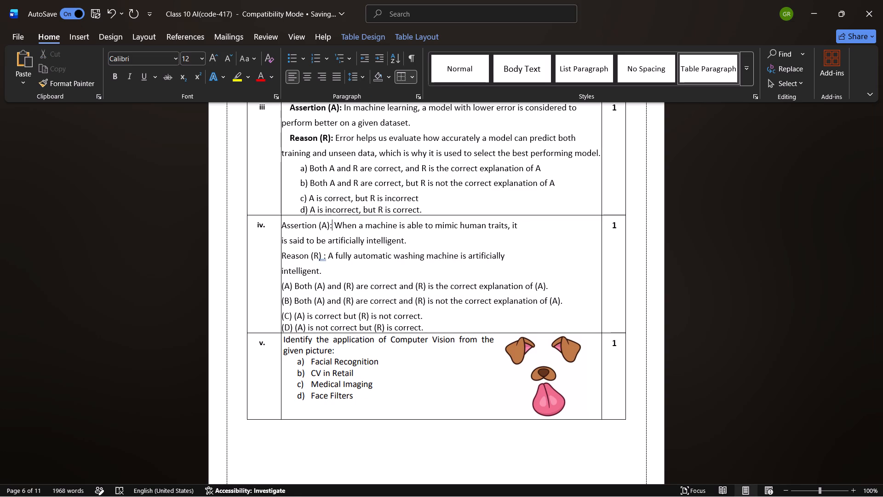
key(ctrl+shift+Left)
key(ctrl+shift+Left)
key(ctrl+shift+Left)
key(ctrl+shift+Left)
key(ctrl+shift+Left)
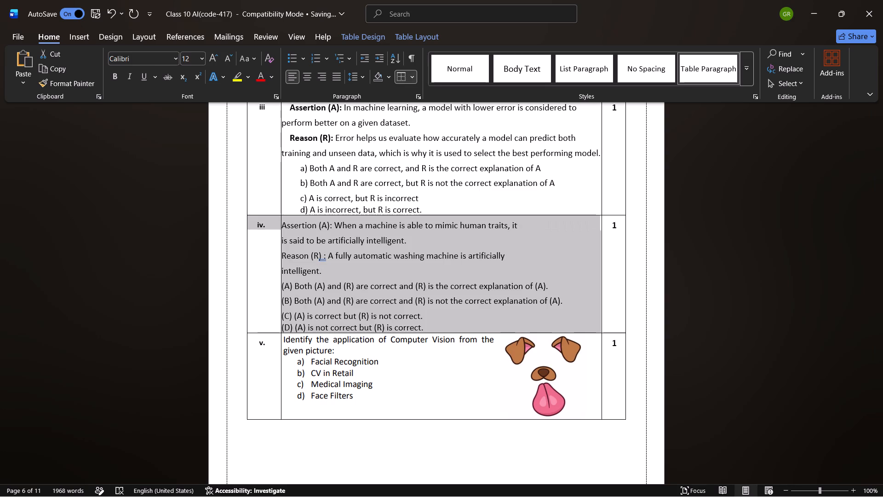
key(ctrl+shift+Right)
key(ctrl+shift+Left)
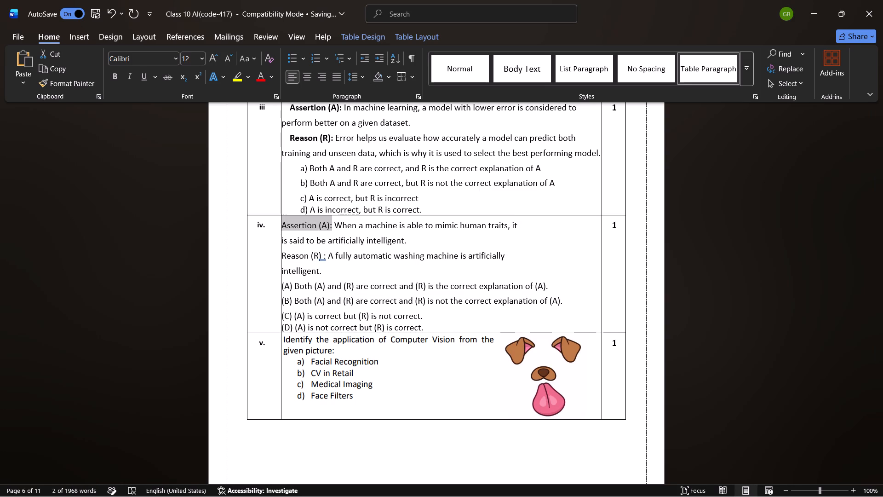
key(ctrl+b)
Indent the Assertion line in row iv with six leading spaces.
click(284, 225)
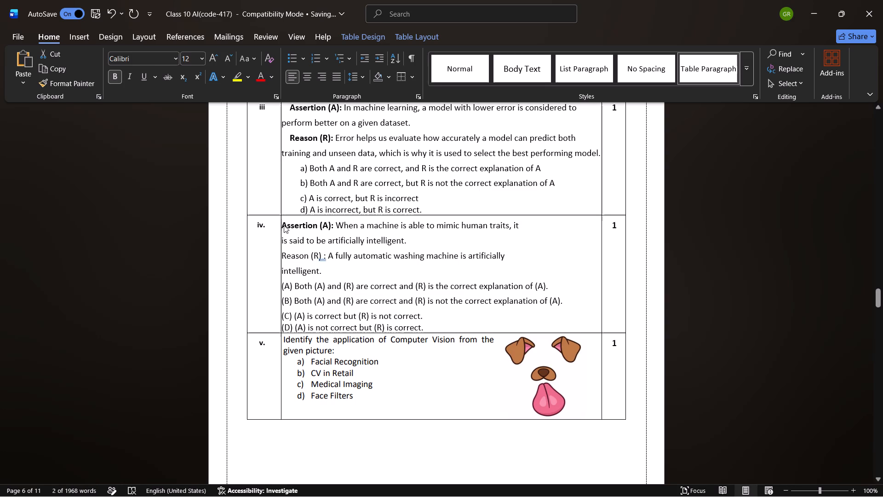
key(space)
key(space)
key(space)
key(space)
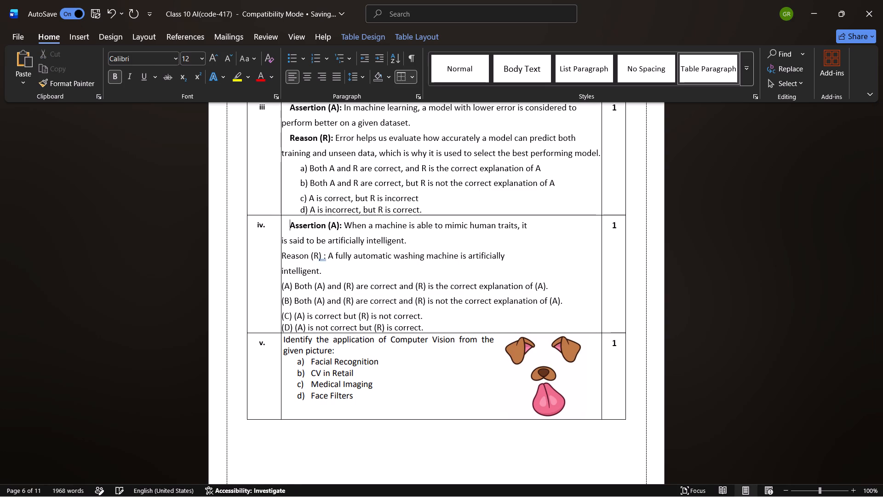
key(space)
key(space)
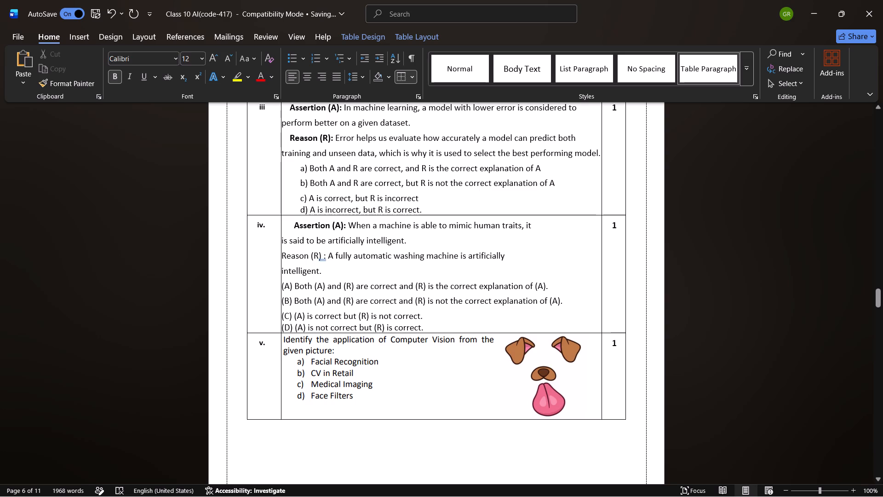
Join the broken line "is said to be artificially intelligent." onto the end of the Assertion line, separated by a space.
click(282, 240)
key(BackSpace)
key(space)
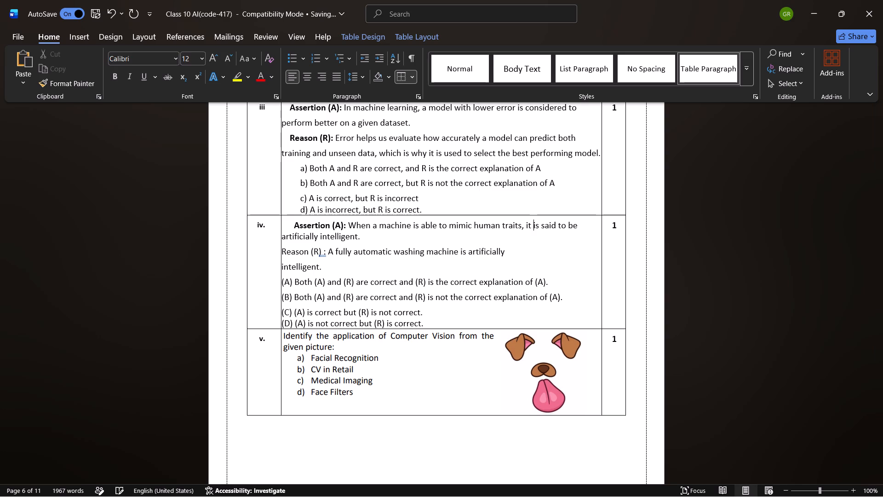
Remove the space before the colon in row iv's "Reason (R):" label and make the label bold.
click(323, 253)
key(BackSpace)
key(Right)
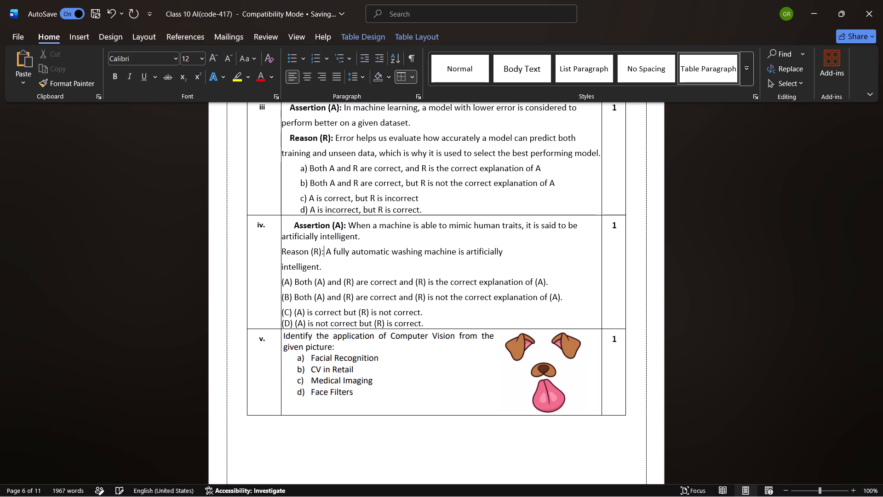
key(ctrl+shift+Left)
key(ctrl+shift+Left)
key(ctrl+shift+Left)
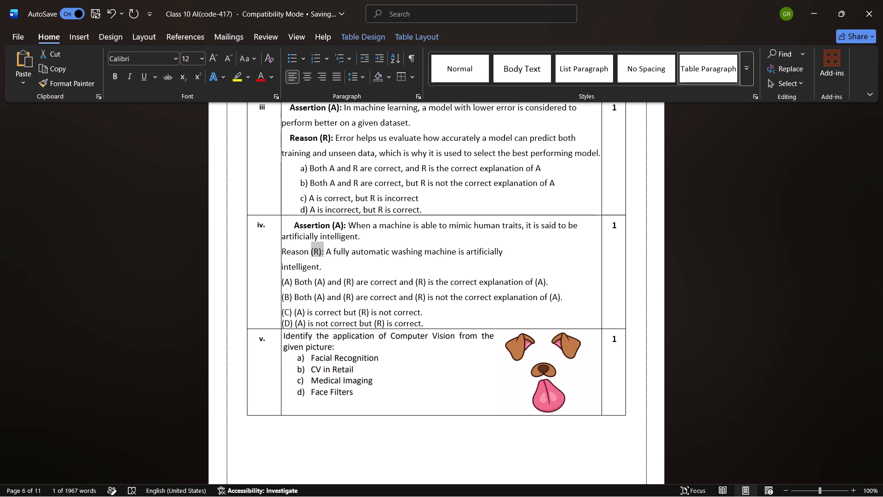
key(ctrl+shift+Left)
key(ctrl+b)
right_click(323, 253)
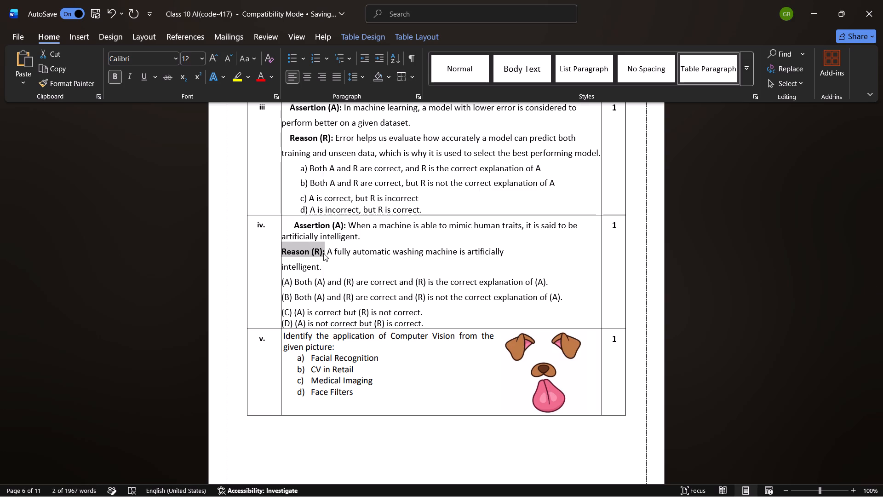
click(309, 256)
click(280, 248)
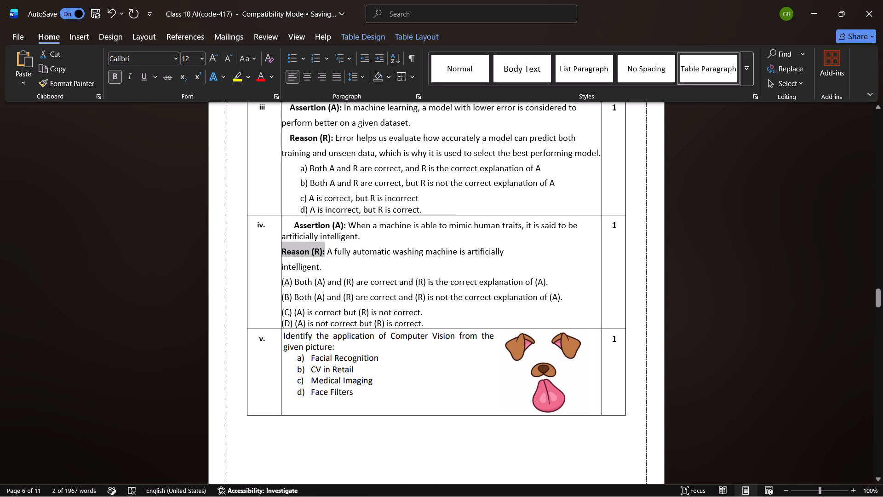
Join the broken word "intelligent." onto the end of the Reason line in row iv, separated by a space.
click(281, 269)
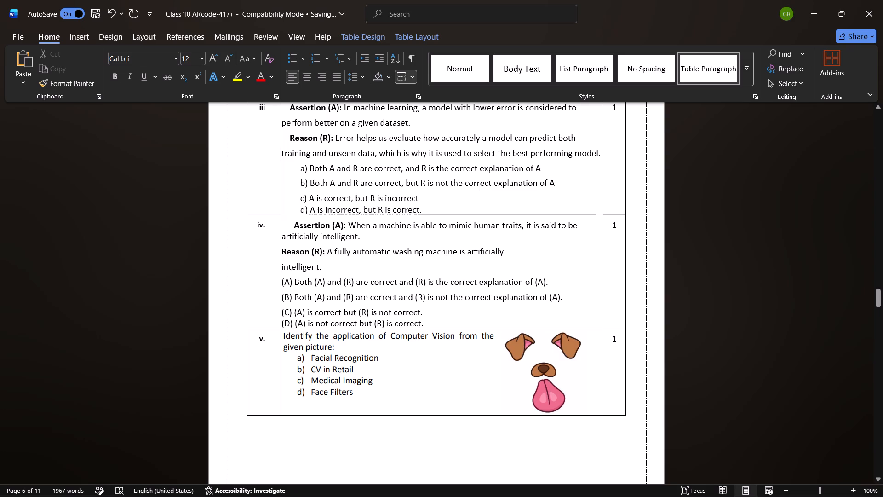
key(BackSpace)
key(m)
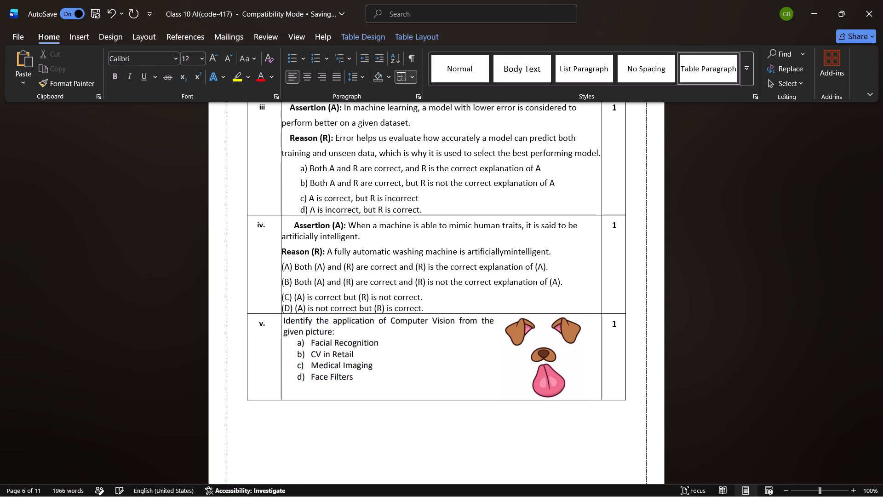
key(BackSpace)
key(space)
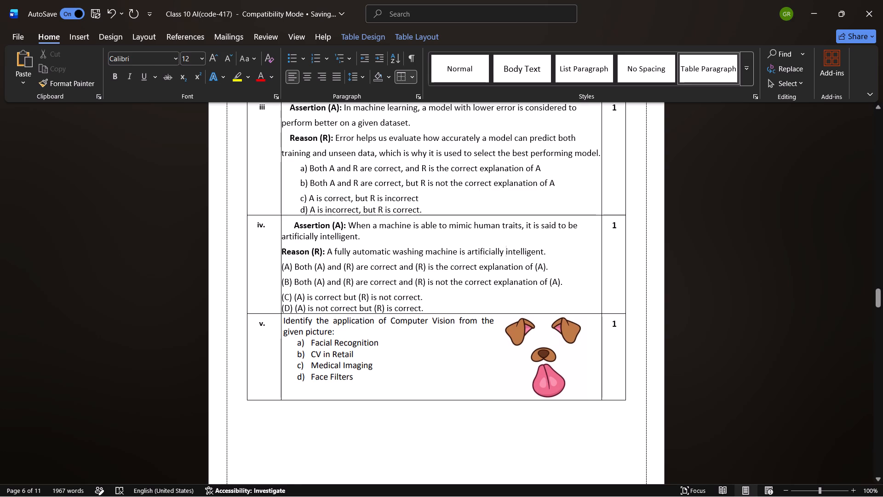
Indent the Reason line in row iv with five leading spaces.
click(282, 251)
key(space)
key(space)
key(space)
key(space)
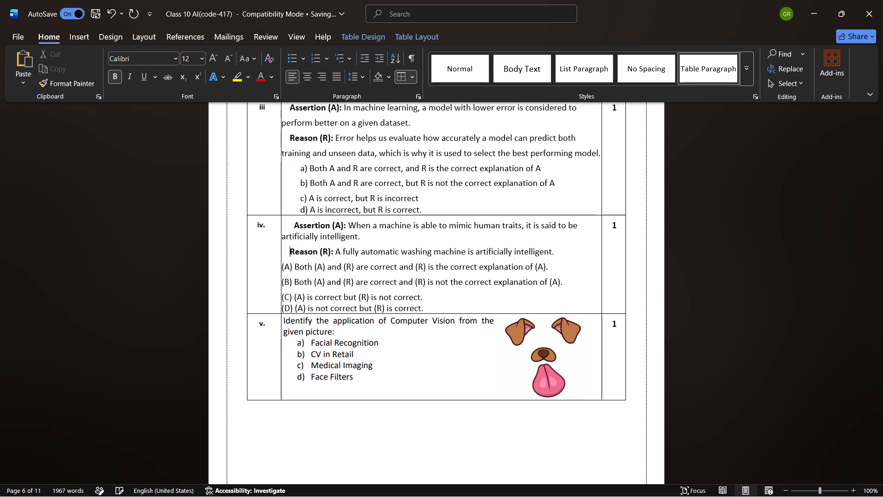
key(space)
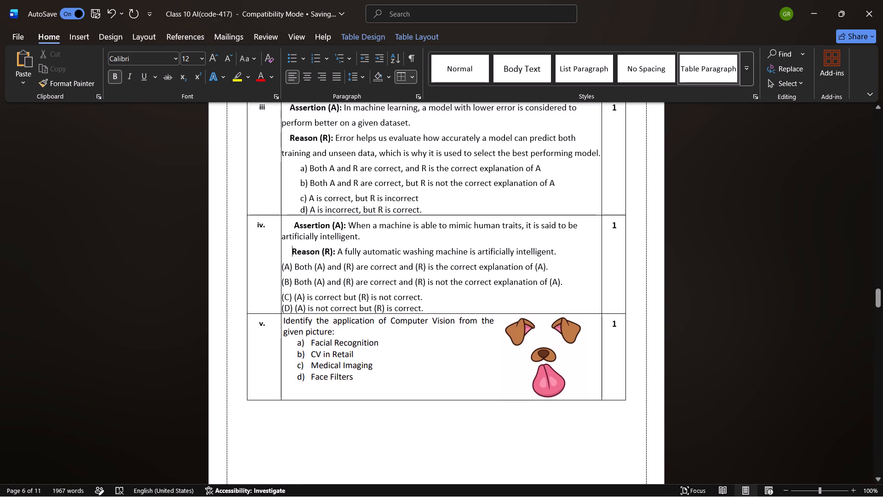
click(311, 290)
Look over the question tables before and after Q. 4, checking their option layout and the rows of Q. 5.
scroll(311, 290, up, 1)
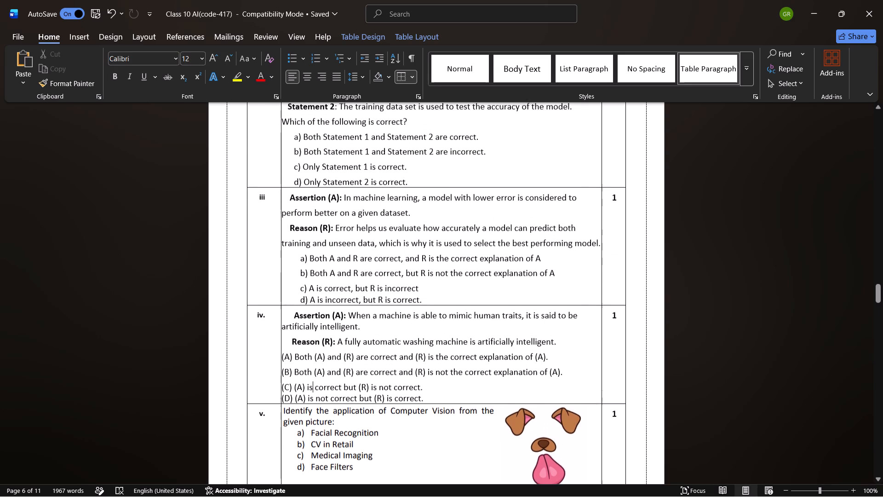
scroll(311, 290, up, 3)
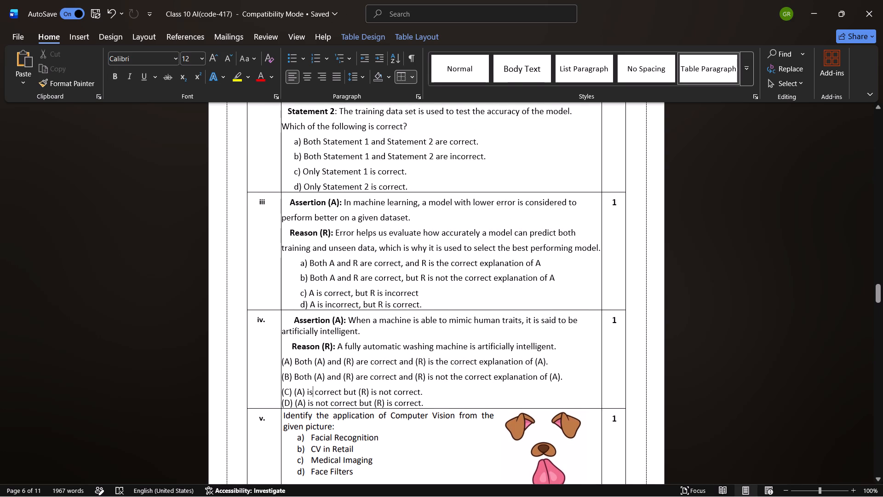
scroll(433, 243, up, 1)
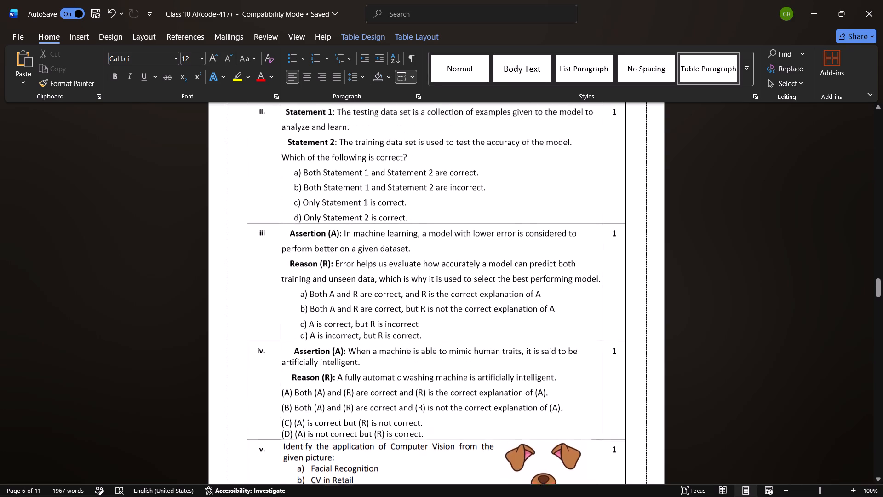
scroll(433, 243, up, 2)
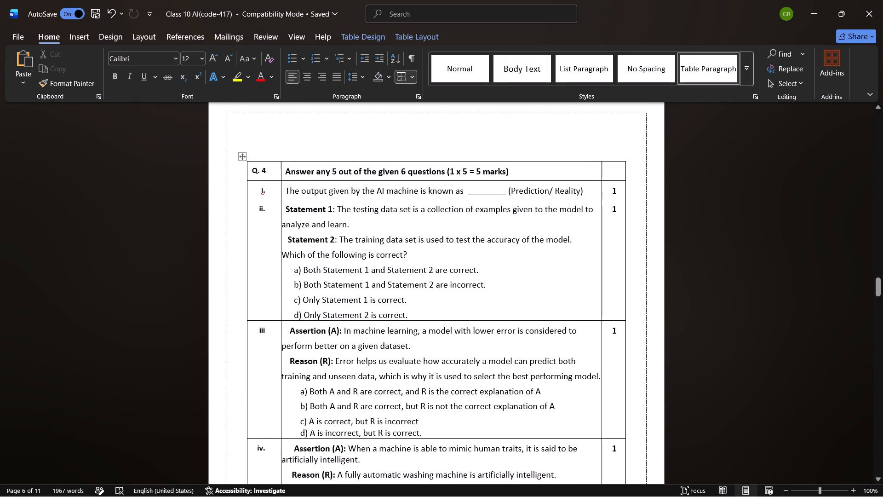
scroll(367, 262, up, 2)
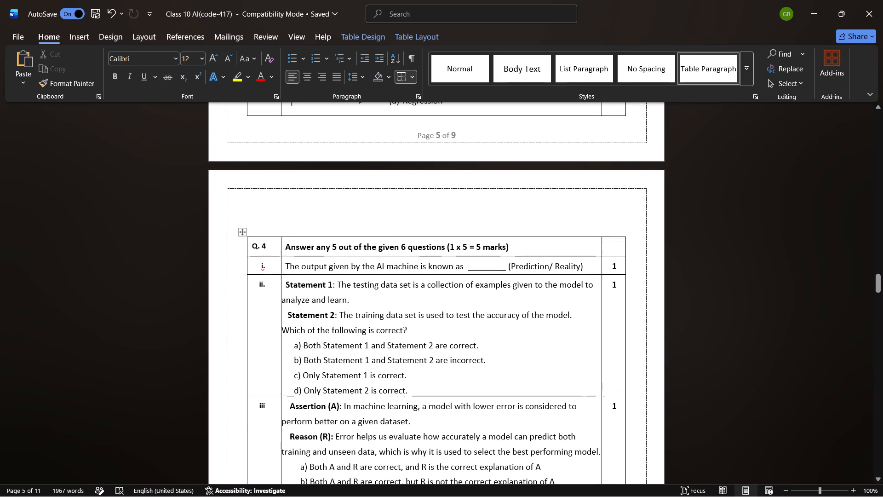
click(267, 226)
click(245, 246)
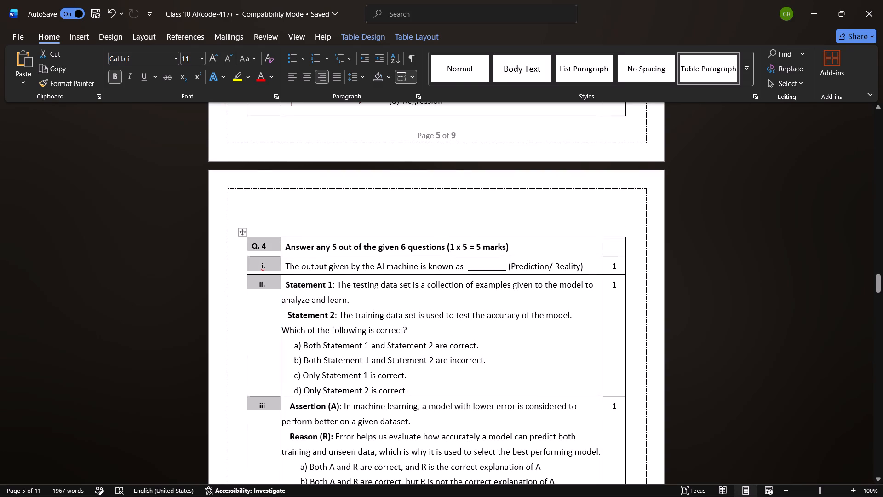
click(273, 176)
scroll(273, 176, up, 3)
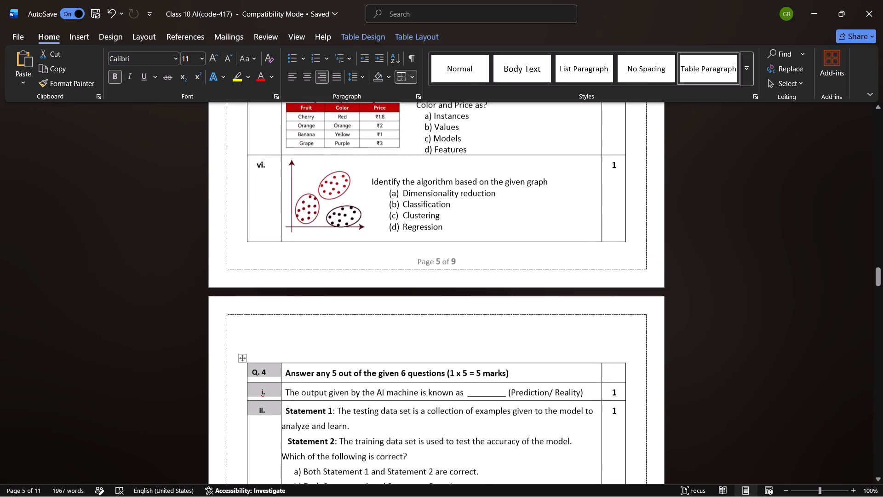
scroll(273, 176, up, 5)
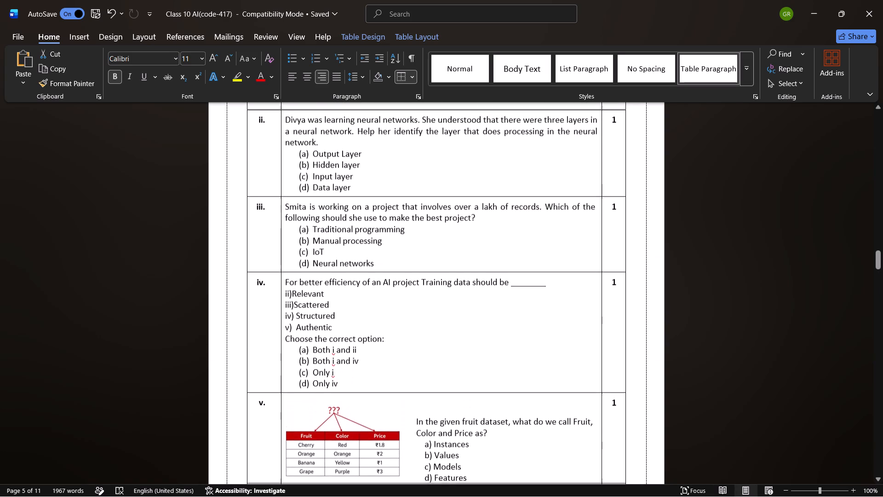
scroll(273, 176, up, 2)
scroll(273, 176, down, 5)
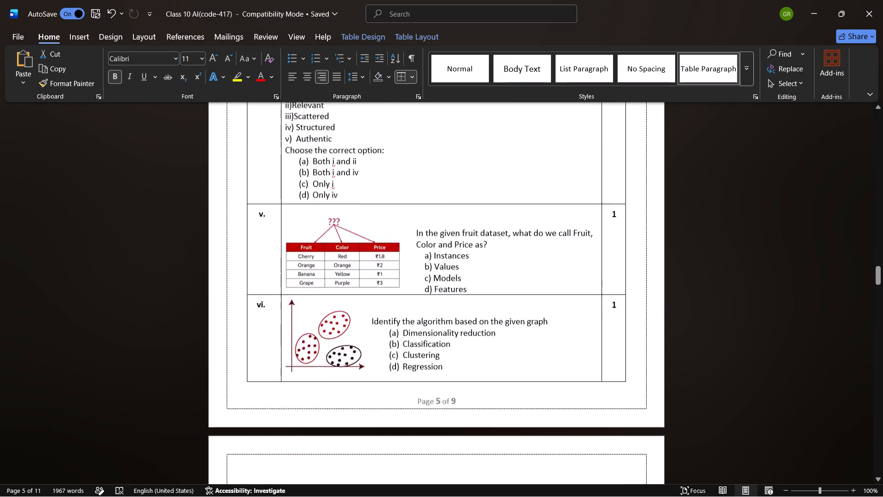
scroll(273, 176, down, 6)
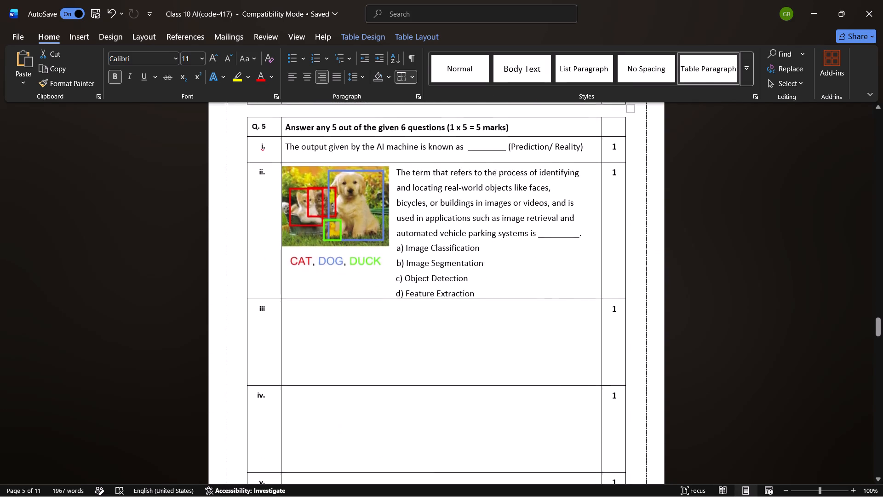
scroll(273, 176, down, 2)
scroll(273, 176, up, 1)
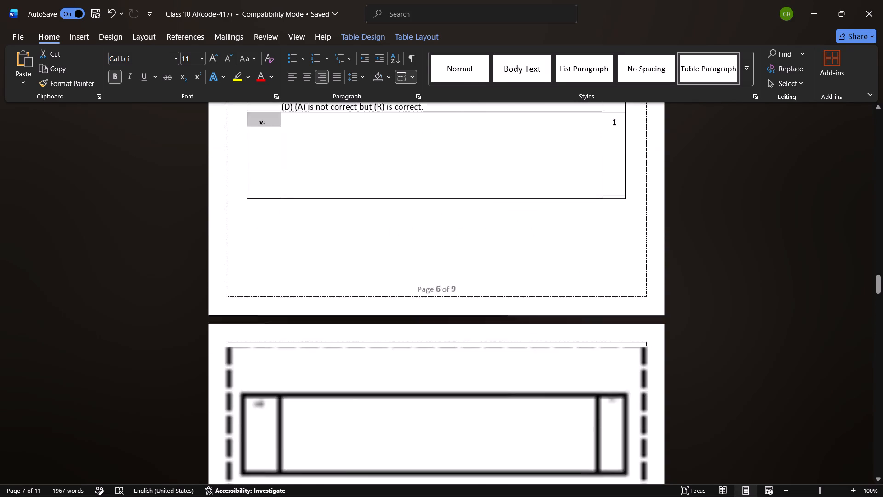
scroll(273, 176, up, 1)
scroll(273, 176, right, 1)
scroll(273, 176, up, 1)
scroll(273, 176, right, 1)
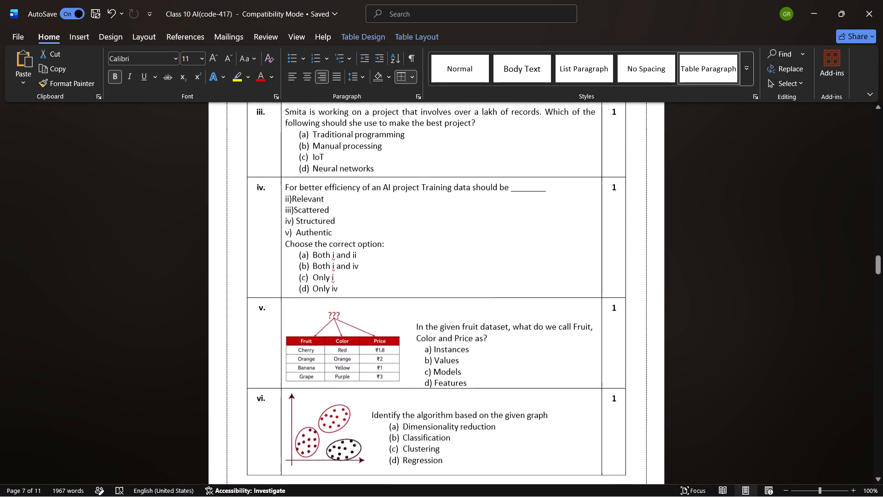
scroll(273, 176, right, 1)
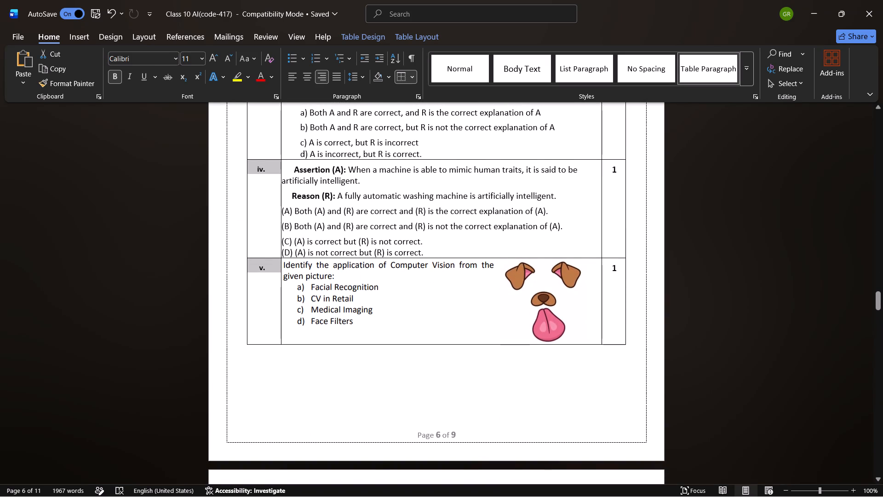
scroll(342, 277, down, 1)
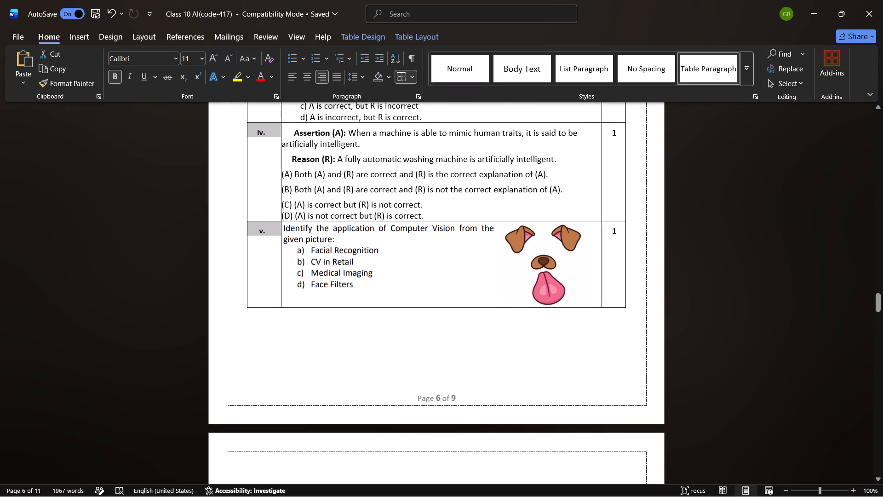
scroll(339, 179, up, 1)
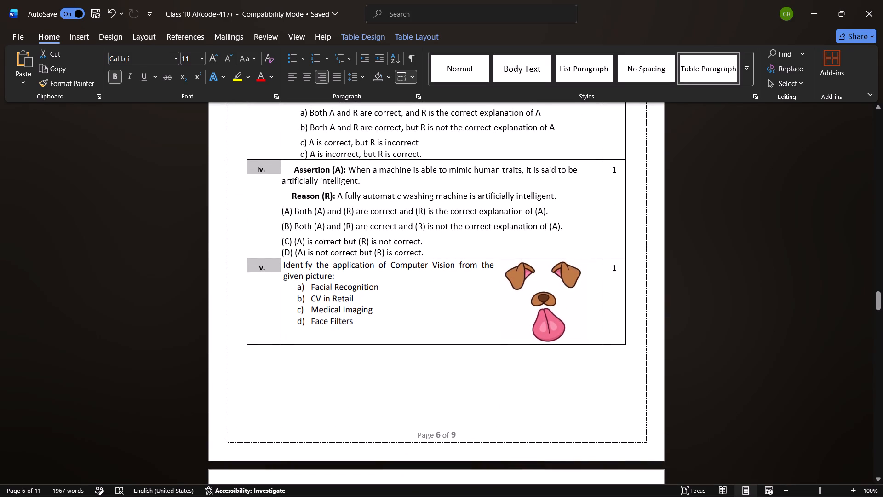
Set the font size of the whole assertion-reason question and its options in row iv to 12.
drag(425, 254, 299, 181)
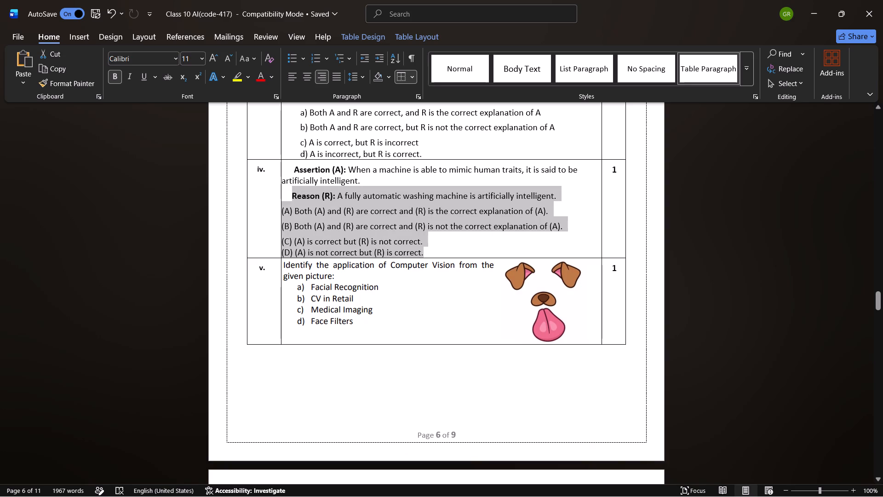
drag(299, 181, 296, 173)
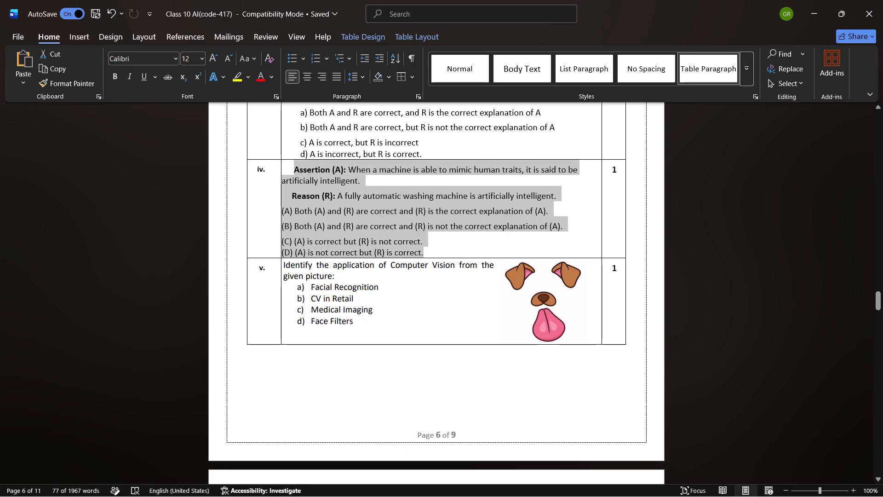
click(439, 250)
drag(434, 253, 386, 225)
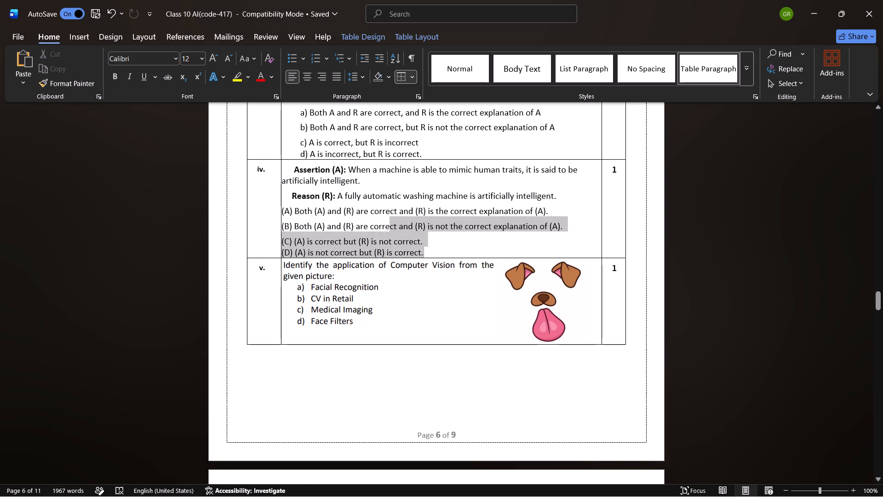
drag(386, 225, 296, 169)
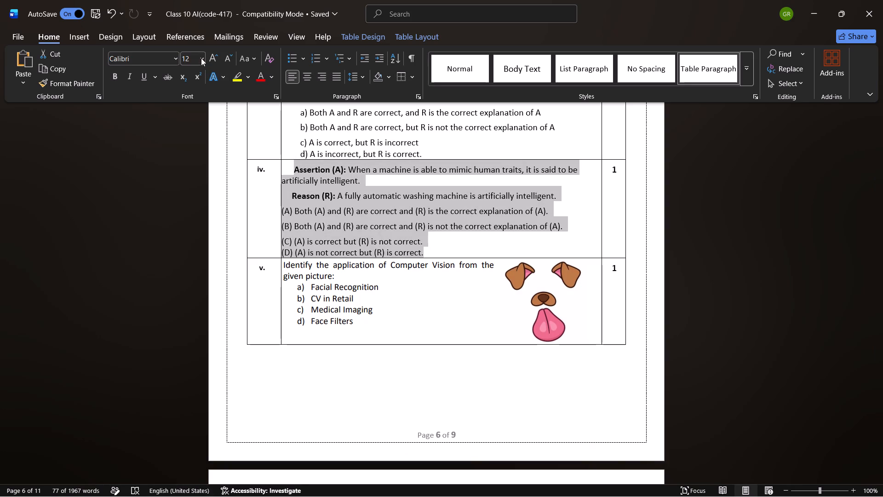
click(201, 58)
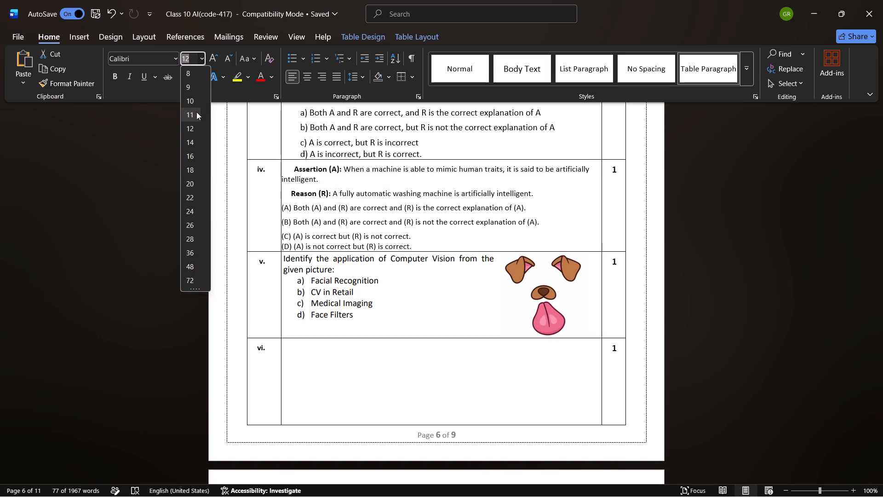
click(194, 122)
click(190, 183)
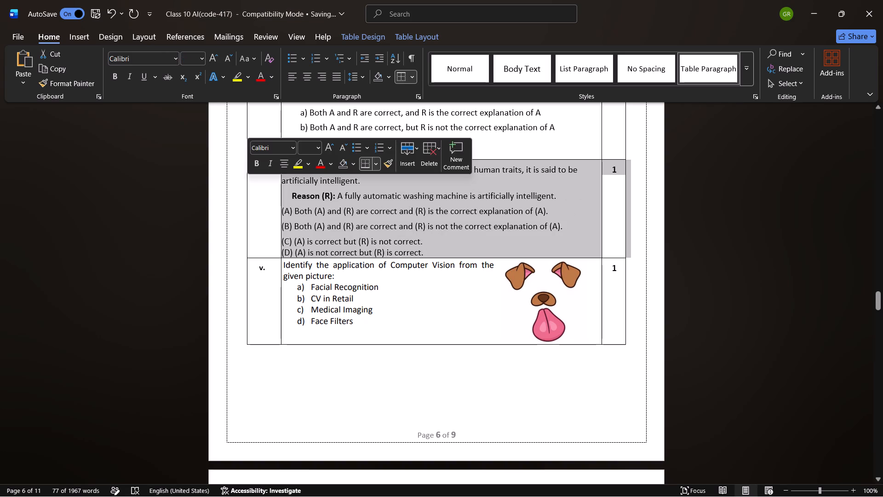
click(384, 331)
Switch to the 2025 CBSE board paper PDF in Chrome and examine its English objective questions for one to fill empty row vi.
scroll(384, 331, down, 1)
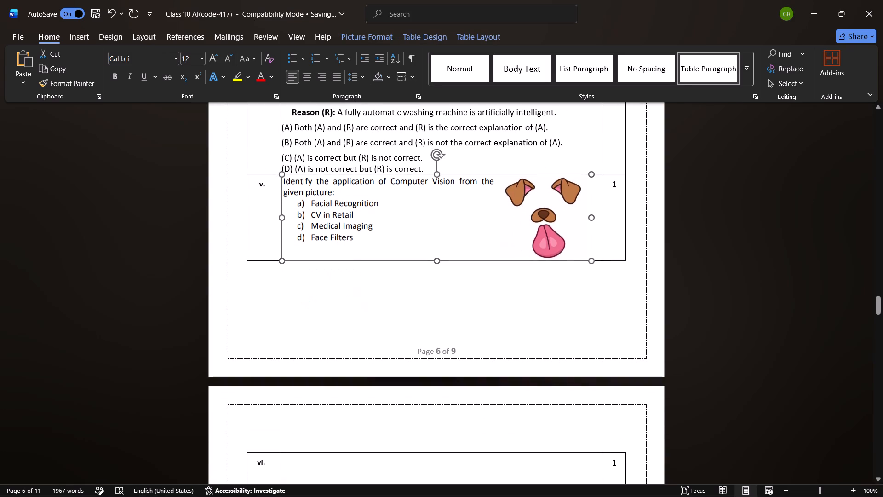
scroll(384, 331, down, 1)
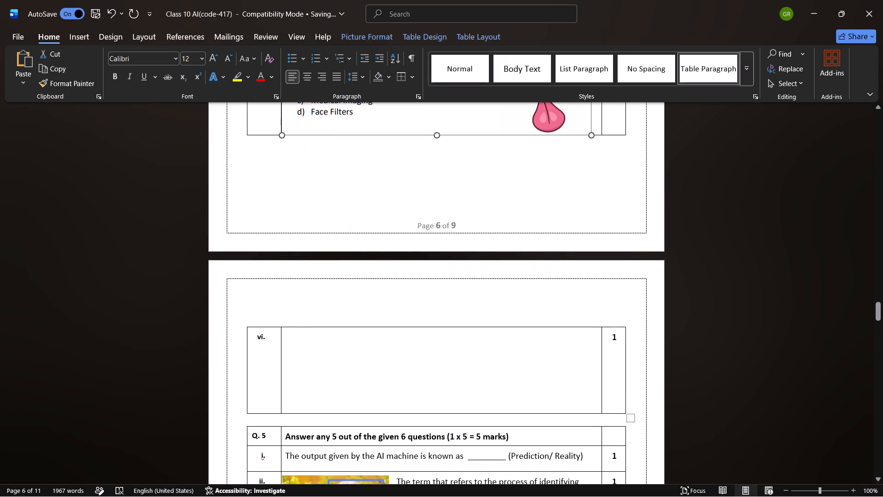
key(alt+Tab)
scroll(471, 384, up, 1)
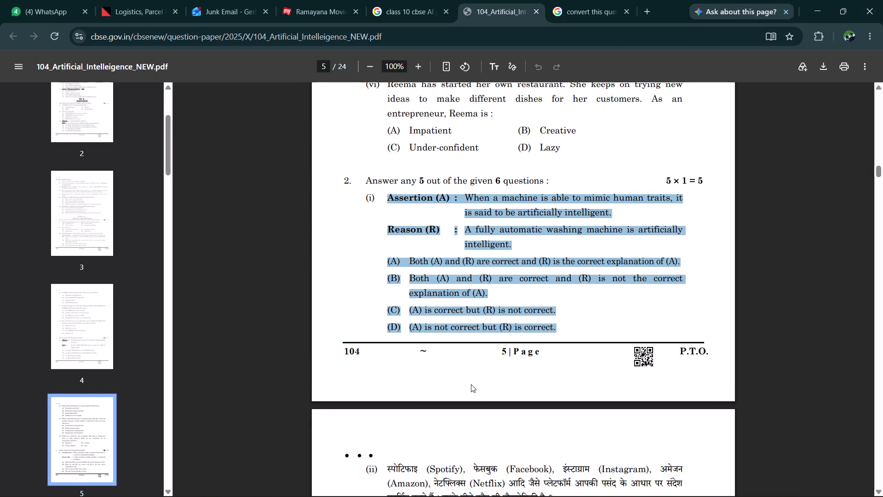
scroll(471, 384, up, 1)
click(619, 202)
scroll(619, 202, up, 1)
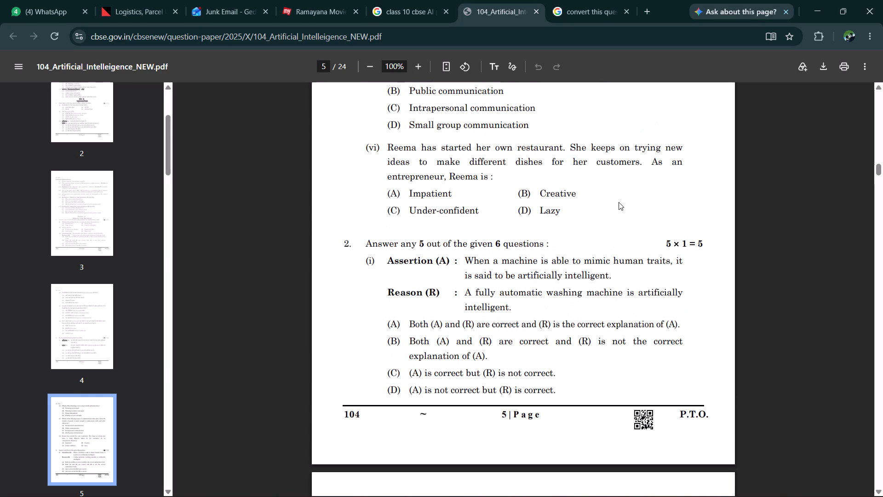
scroll(619, 202, up, 1)
scroll(619, 202, down, 6)
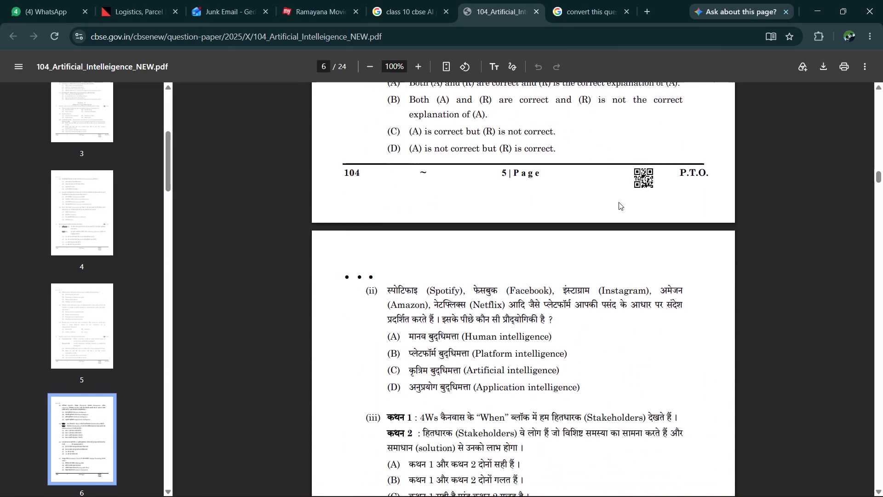
scroll(619, 202, down, 5)
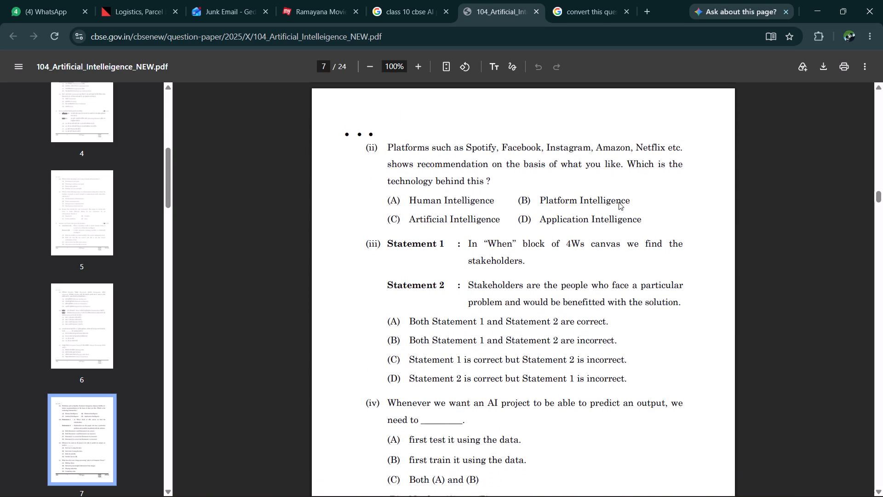
scroll(619, 202, down, 1)
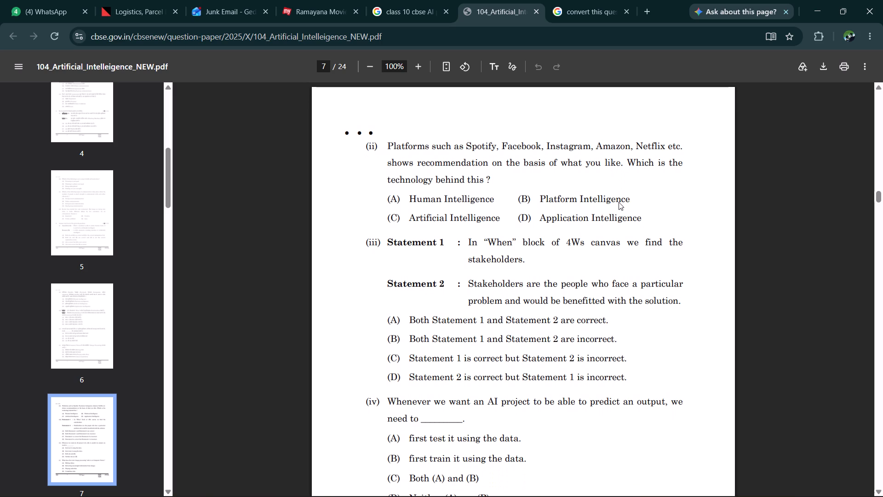
scroll(619, 202, down, 2)
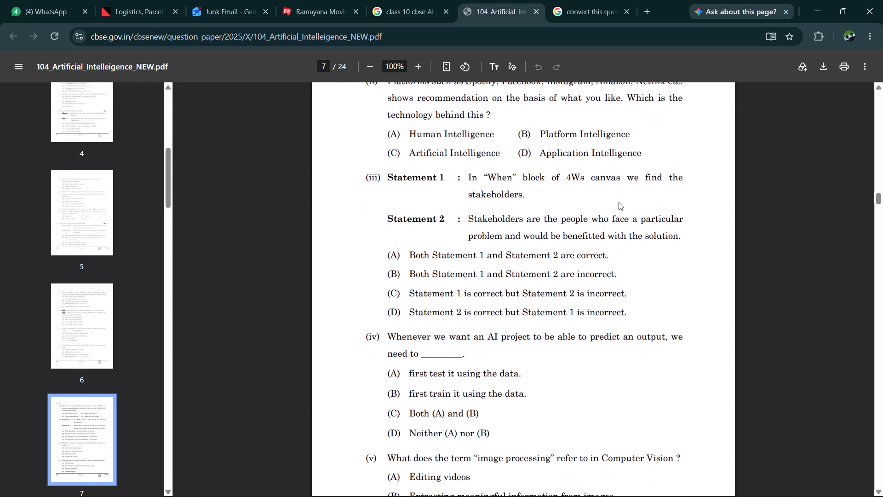
scroll(619, 202, down, 2)
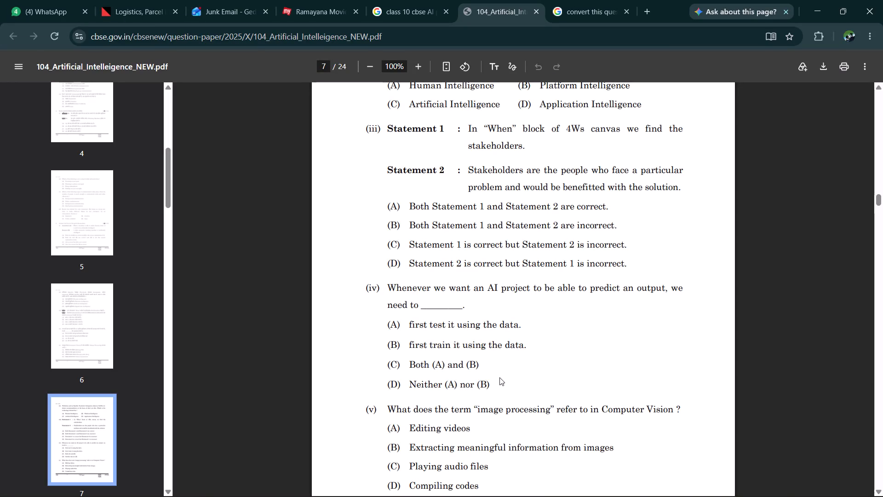
scroll(499, 377, down, 6)
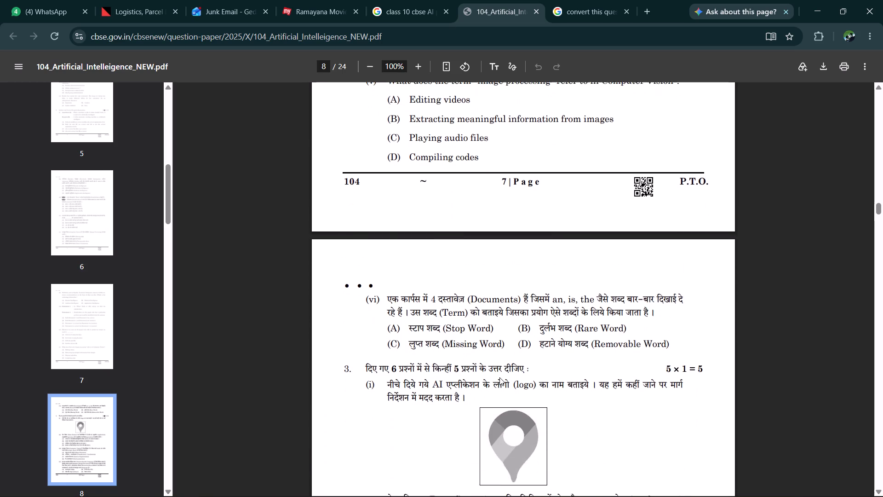
scroll(499, 377, down, 5)
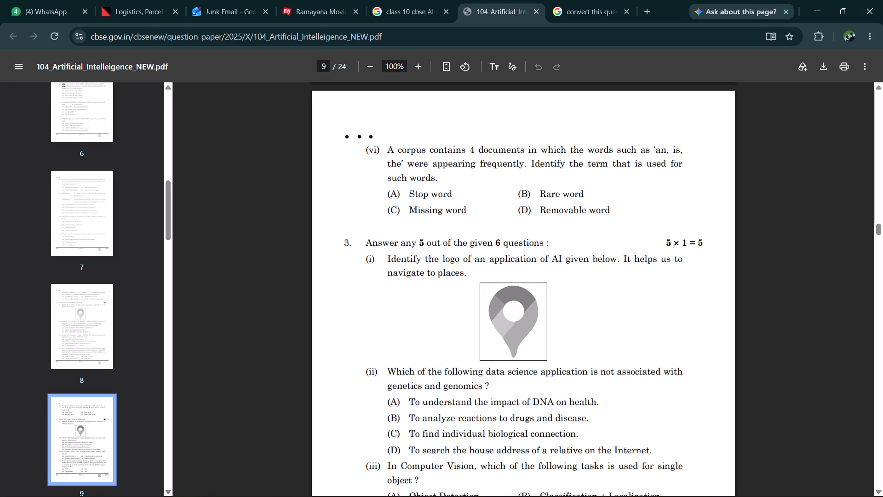
scroll(473, 274, right, 1)
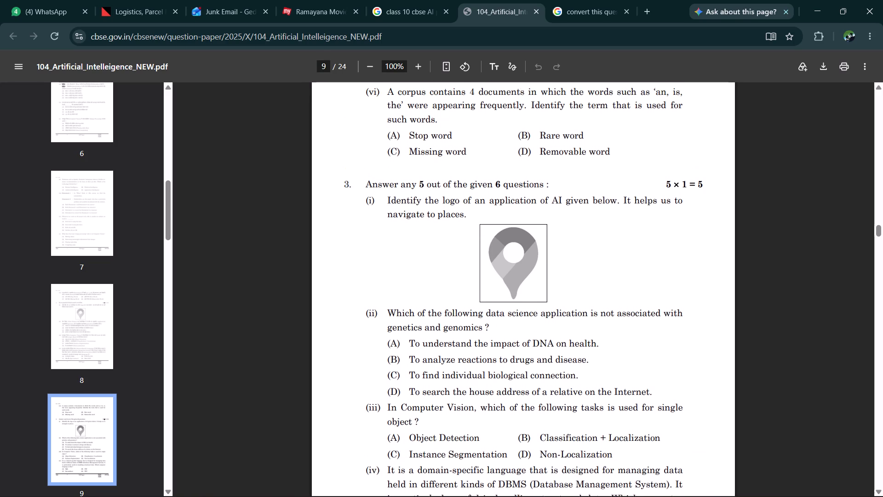
scroll(473, 274, right, 1)
scroll(473, 274, down, 1)
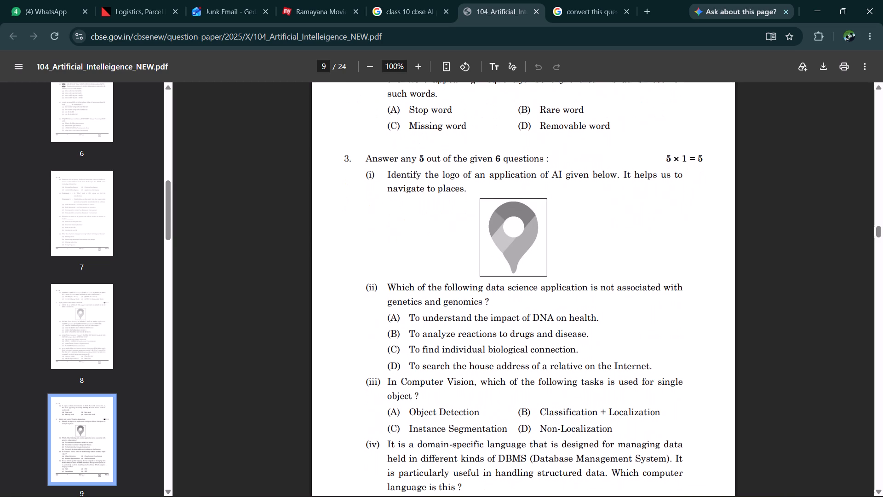
scroll(473, 274, down, 1)
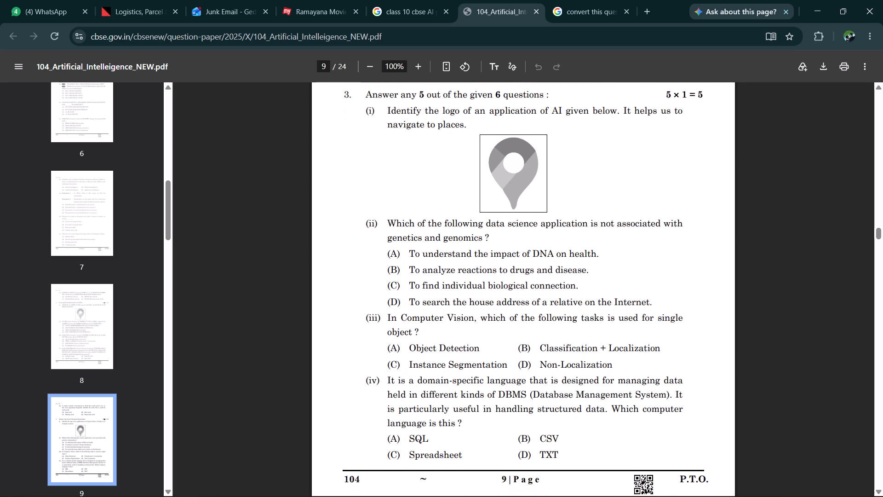
click(604, 370)
scroll(604, 370, up, 1)
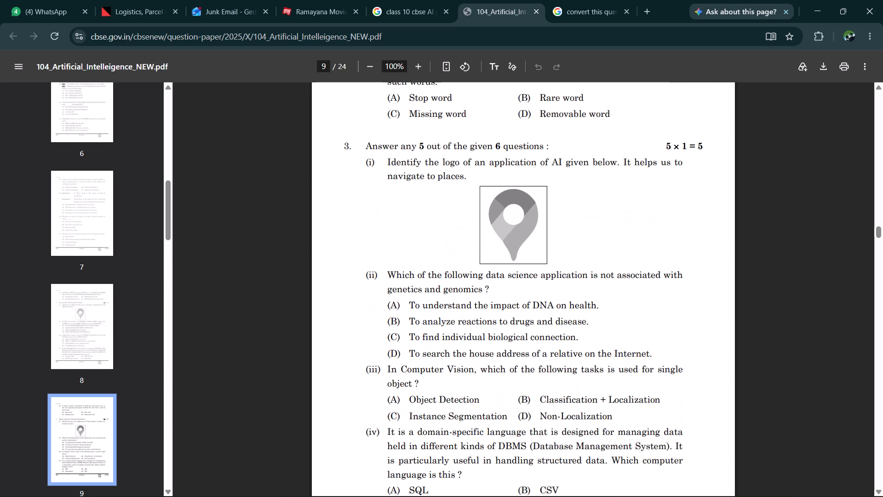
scroll(604, 370, up, 5)
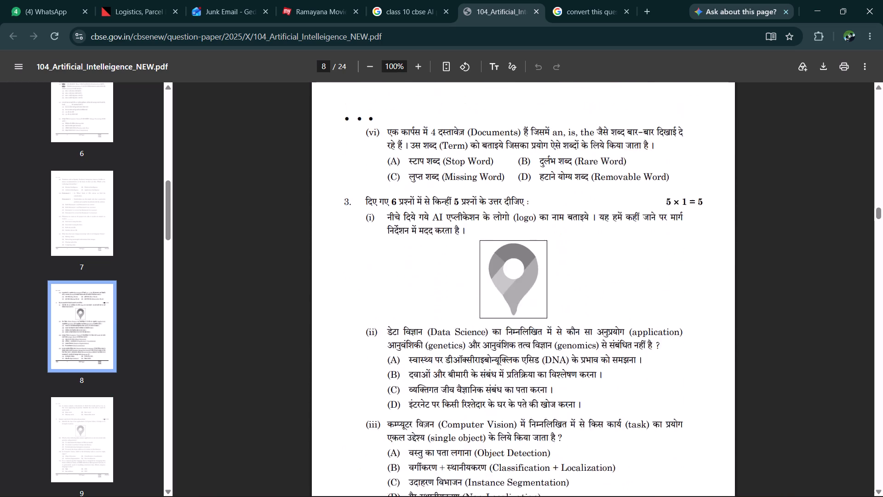
scroll(604, 370, up, 7)
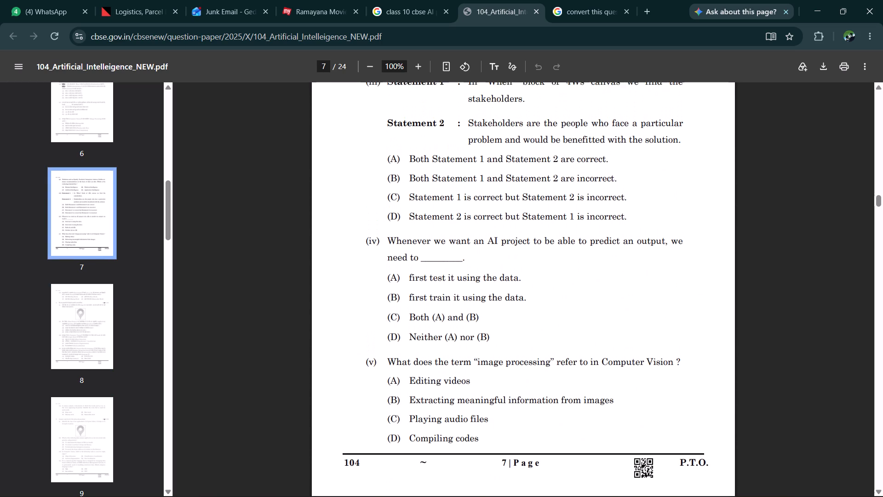
scroll(604, 370, up, 2)
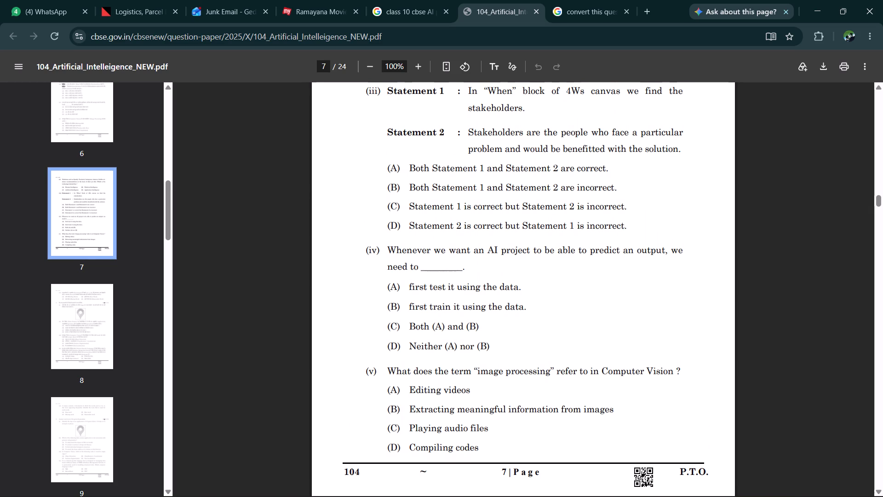
Copy the question "Whenever we want an AI project to be able to predict an output, we need to" with its blank into Word's row vi.
drag(469, 267, 389, 252)
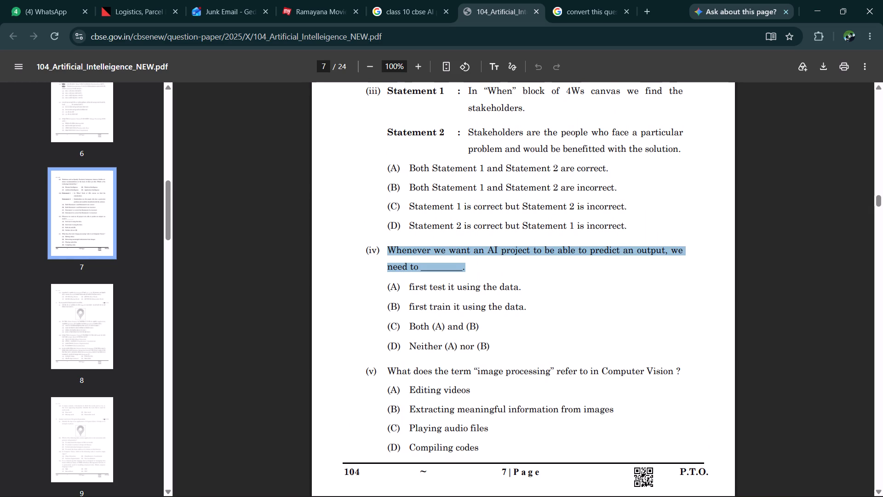
key(ctrl+c)
key(alt+Tab)
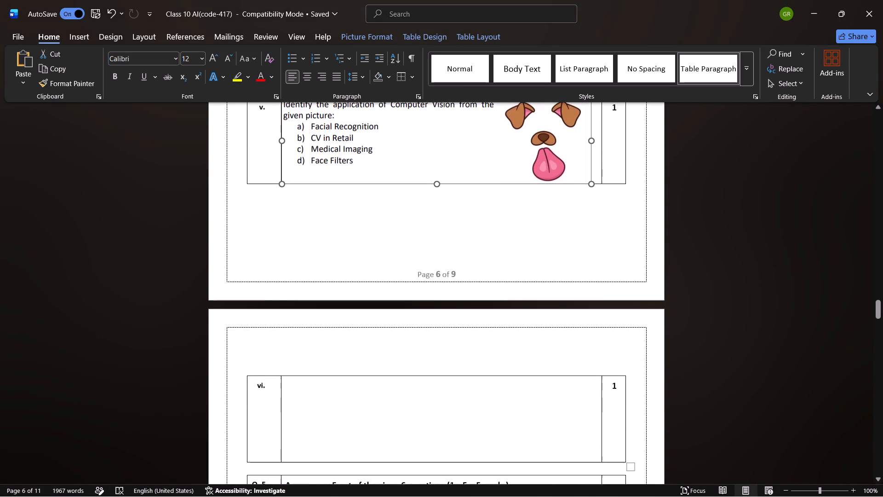
click(304, 379)
key(ctrl+v)
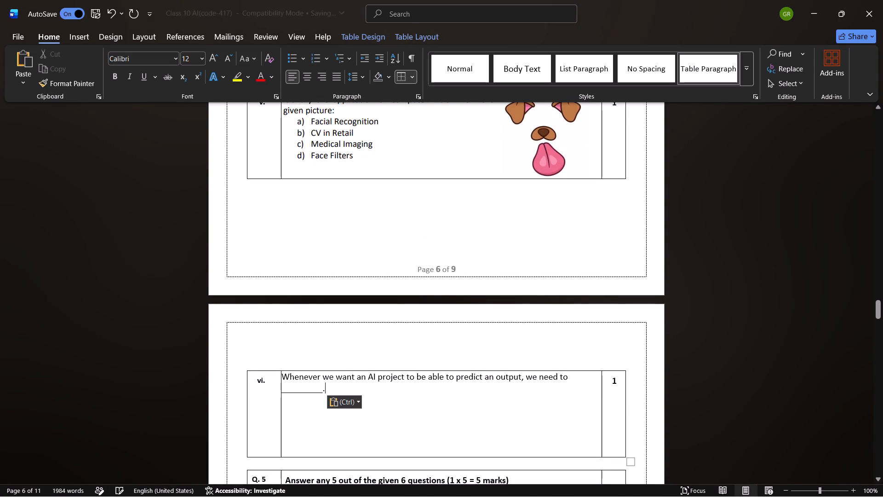
Copy "(Prediction/ Reality)" from Q. 4 row i and insert it after the blank in row vi, before the full stop.
scroll(338, 387, up, 5)
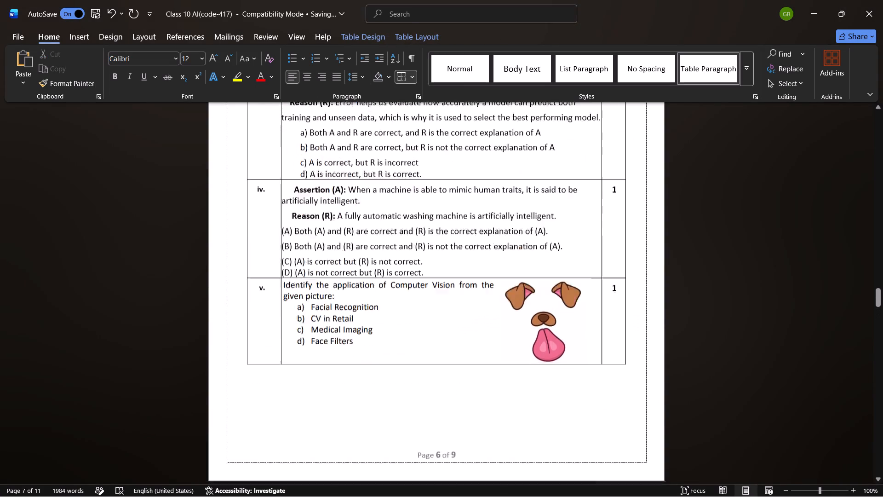
scroll(338, 387, up, 1)
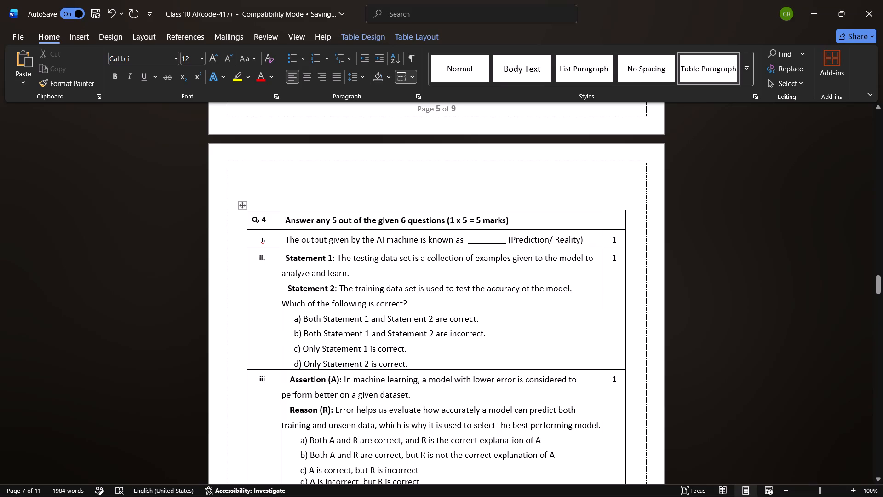
drag(586, 236, 510, 241)
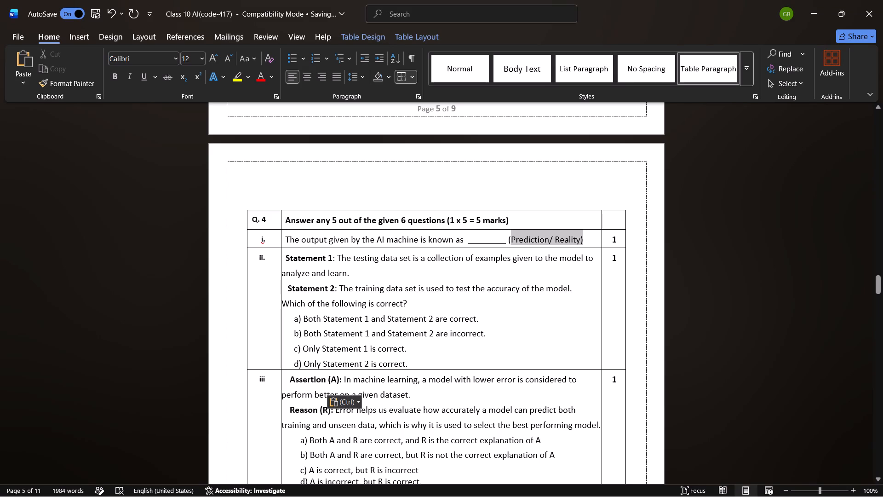
drag(510, 241, 508, 243)
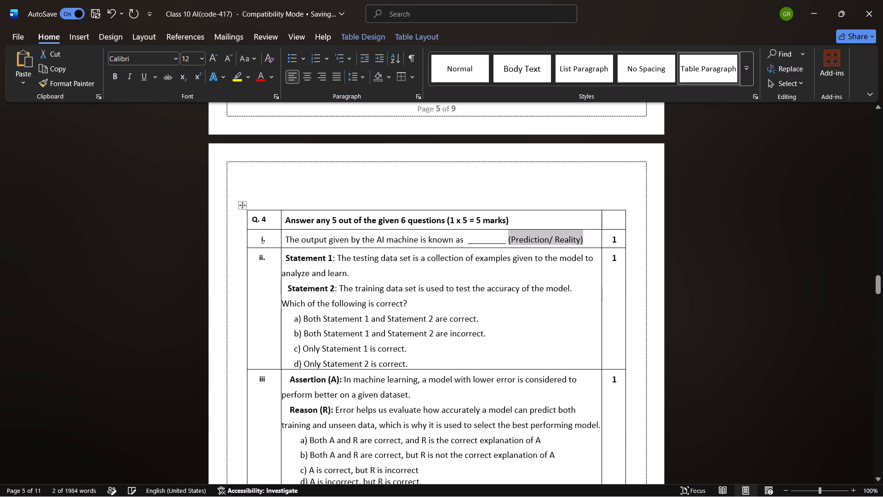
key(ctrl+c)
scroll(524, 330, down, 2)
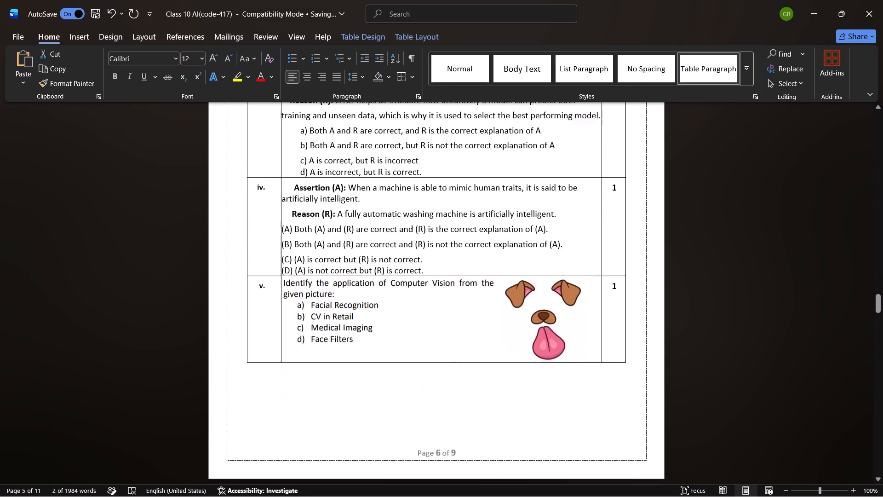
scroll(524, 330, down, 1)
scroll(420, 397, down, 1)
click(341, 361)
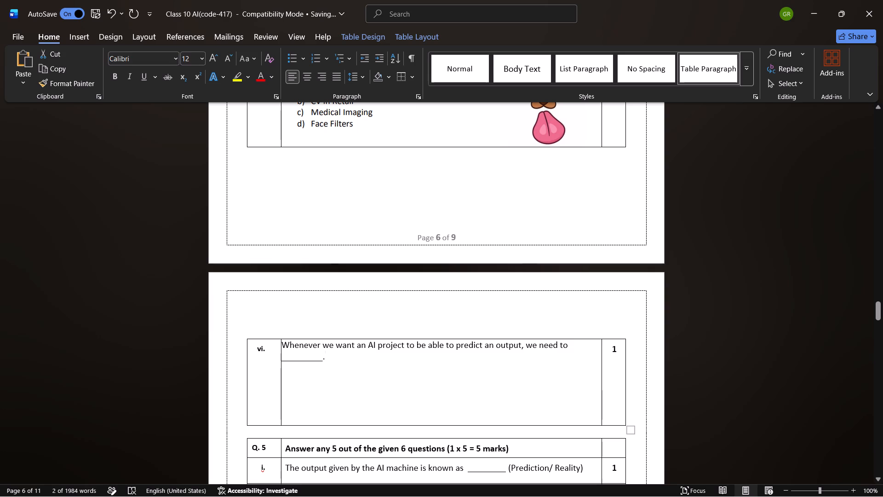
key(Left)
key(ctrl+v)
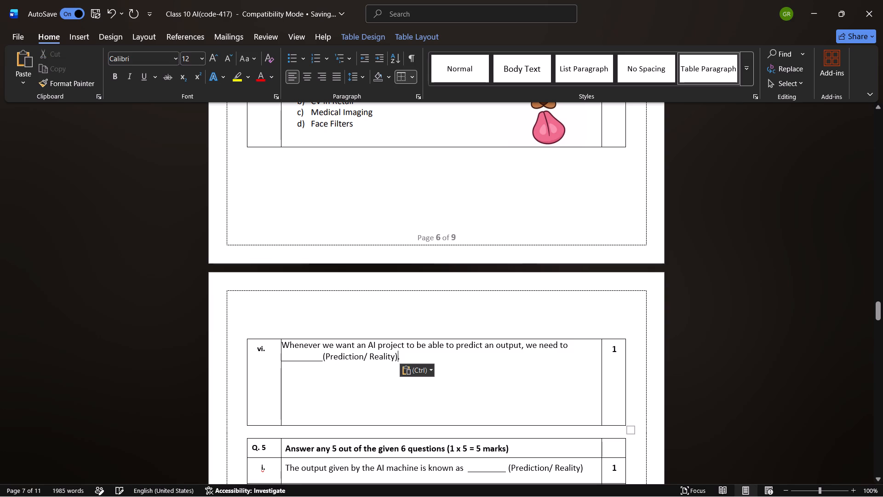
Replace "Reality" with "Train the data" inside the brackets of row vi.
key(Left)
key(BackSpace)
key(BackSpace)
key(BackSpace)
key(BackSpace)
key(BackSpace)
key(BackSpace)
key(BackSpace)
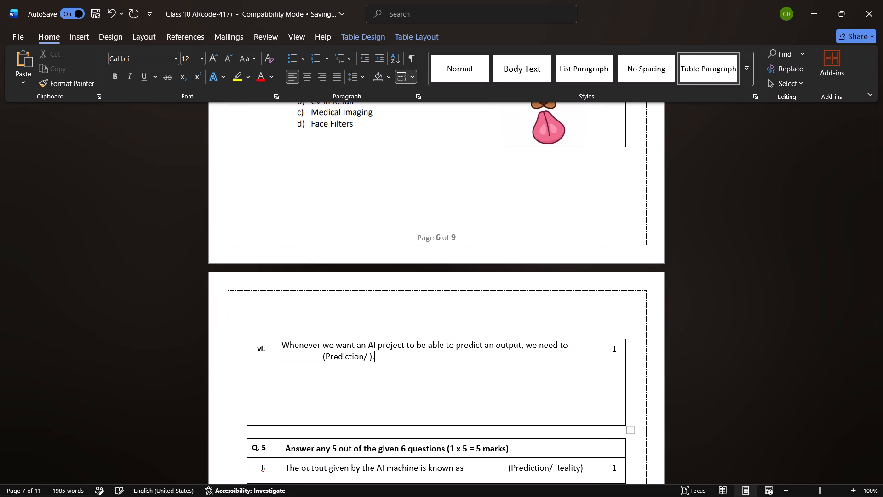
text(Train the)
key(space)
text(data)
Replace "Prediction" with "Test the data" as the first bracketed choice in row vi.
key(Left)
key(Left)
key(Left)
key(Left)
key(Left)
key(Left)
key(Left)
key(Left)
key(Left)
key(Left)
key(Left)
key(Left)
key(Left)
key(Left)
key(Left)
key(Left)
key(BackSpace)
key(BackSpace)
key(BackSpace)
key(BackSpace)
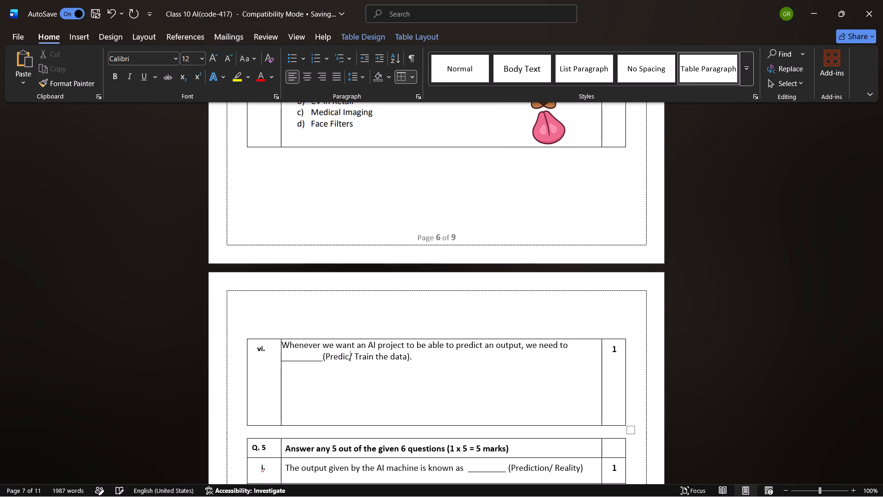
key(BackSpace)
key(BackSpace)
key(BackSpace)
key(BackSpace)
key(BackSpace)
key(BackSpace)
text(Test the data)
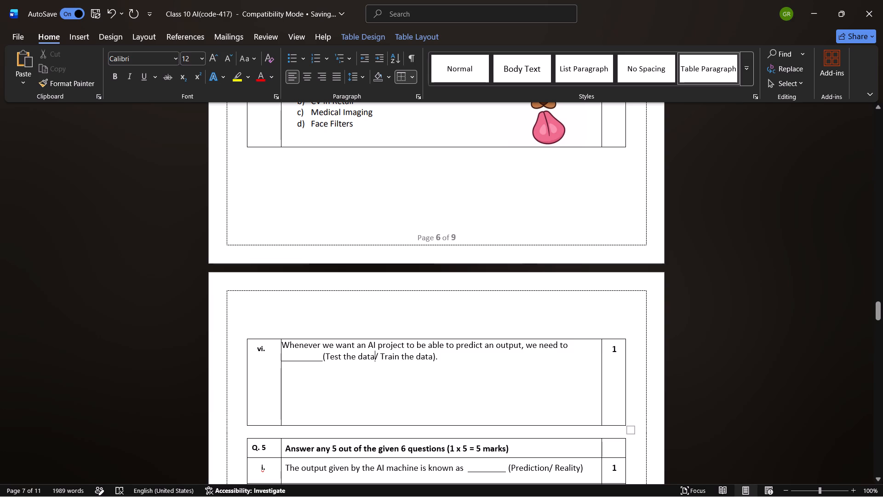
Reduce the height of row vi so that it fits below row v on page 6.
drag(385, 425, 387, 390)
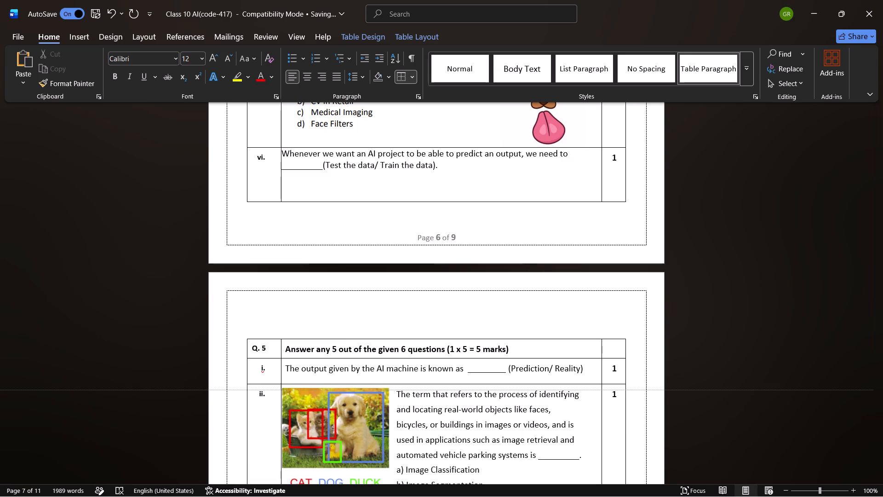
drag(387, 390, 387, 399)
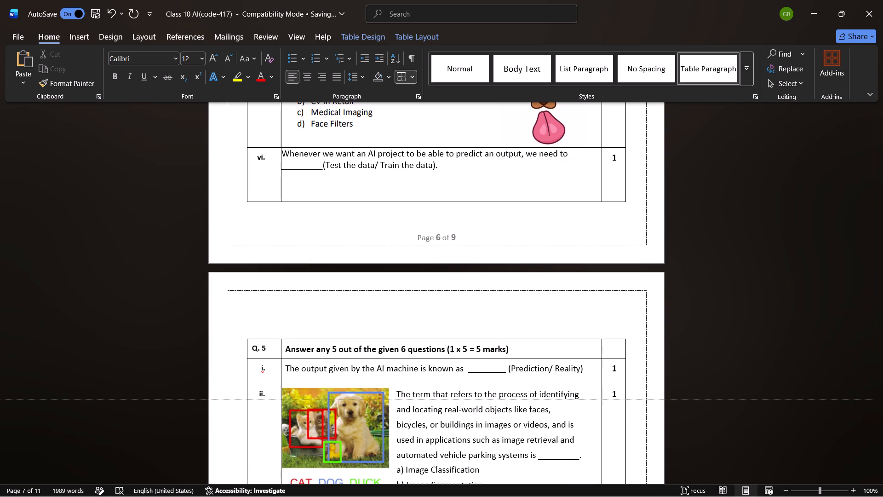
drag(387, 399, 387, 396)
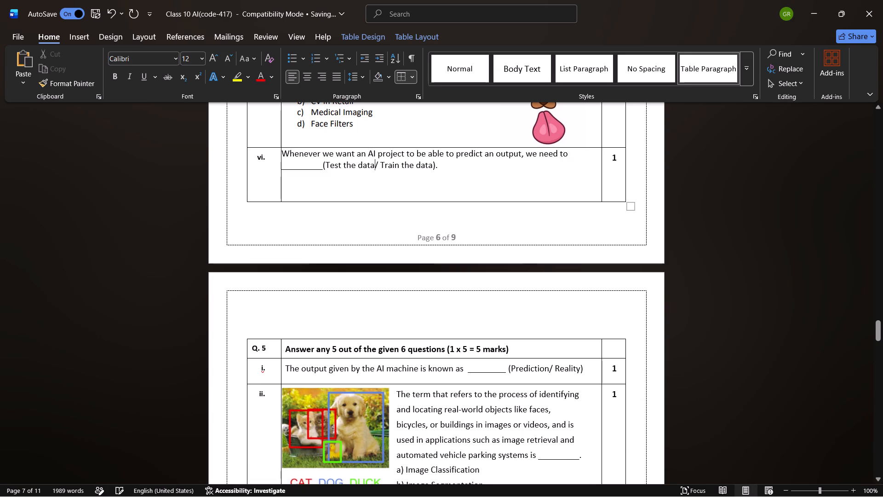
scroll(429, 309, up, 1)
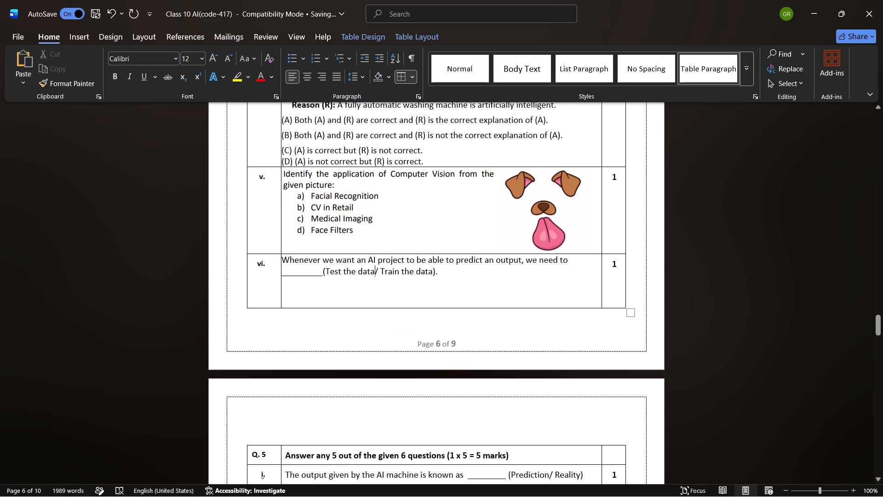
click(415, 298)
click(415, 298)
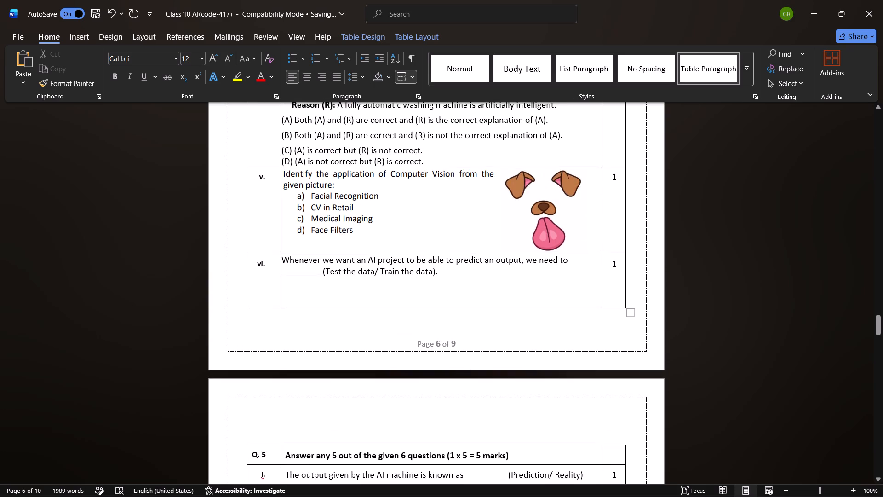
click(410, 298)
Increase the heights of Q. 4 rows iv and iii slightly, adding space below their last answer options.
scroll(415, 309, up, 1)
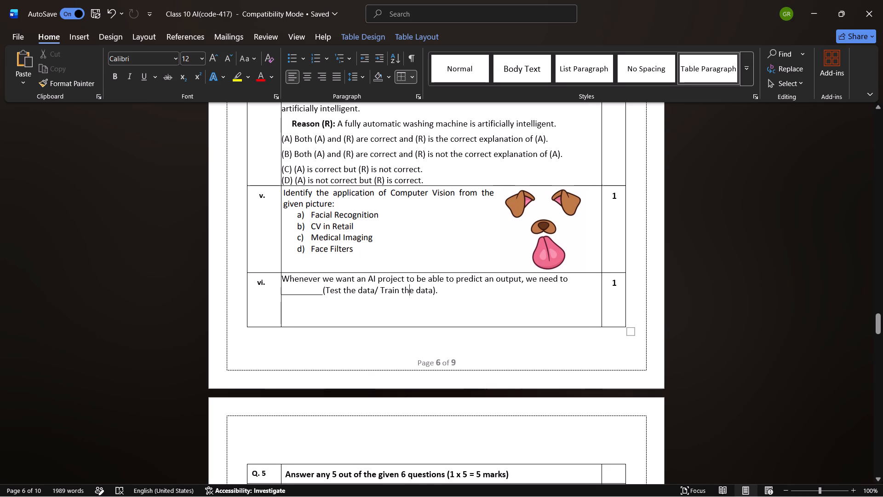
drag(453, 185, 453, 192)
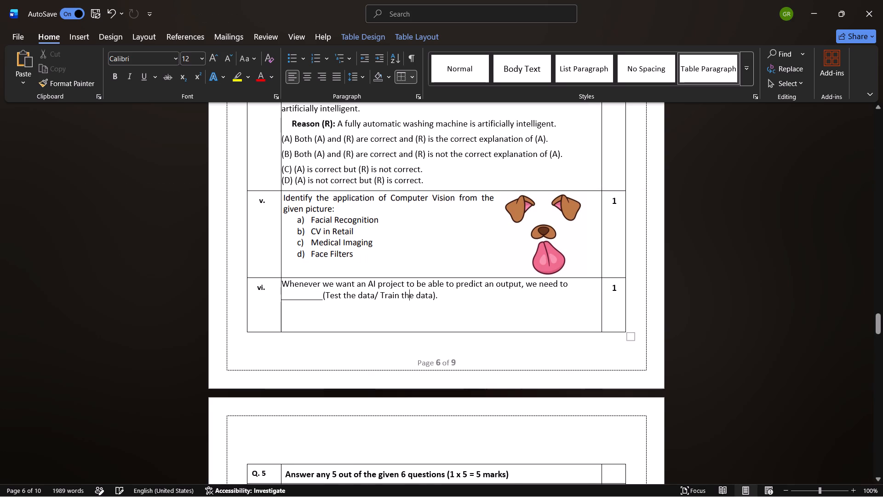
scroll(453, 192, up, 1)
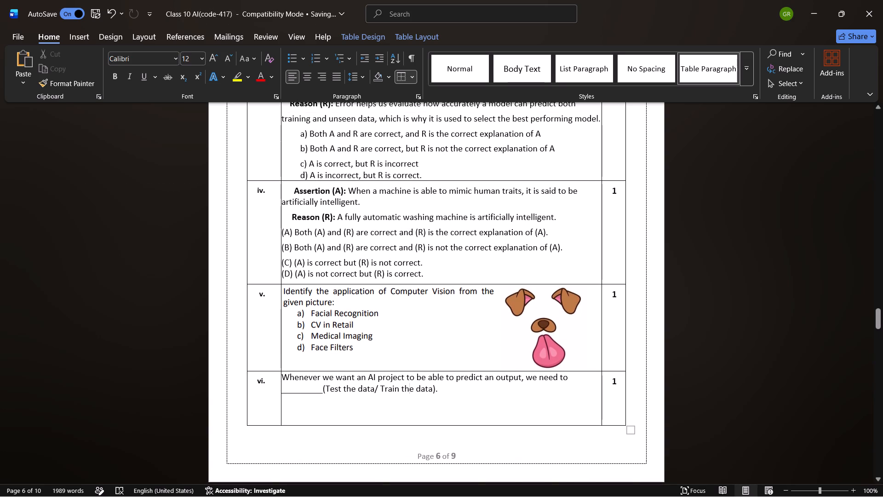
drag(446, 180, 446, 186)
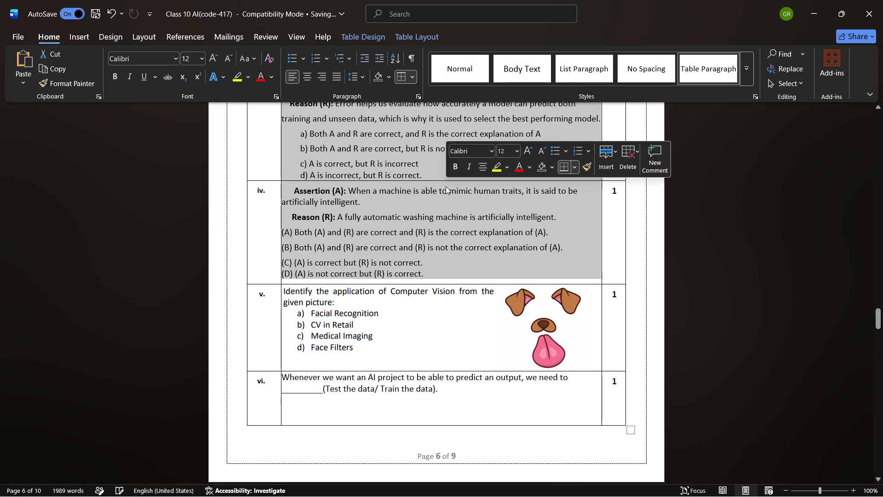
click(448, 185)
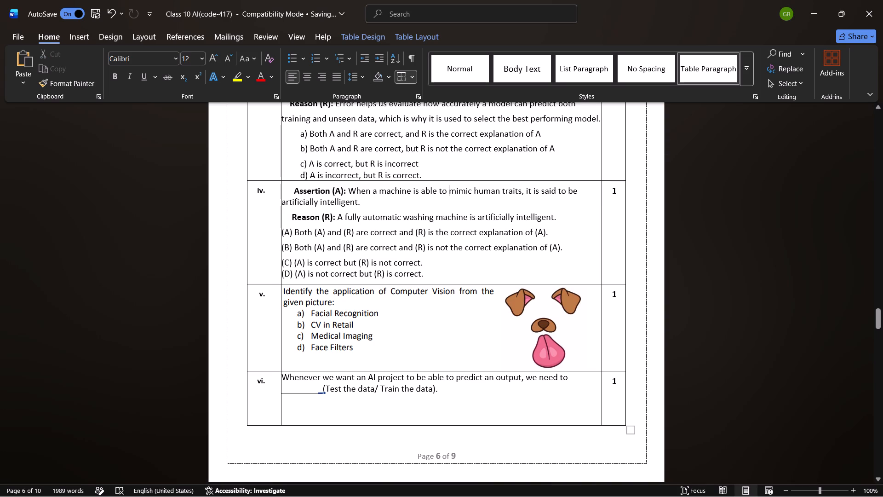
drag(446, 180, 446, 188)
Lower the bottom border of Q. 4 row ii slightly to add space below option d) "Only Statement 2 is correct.".
scroll(446, 188, up, 1)
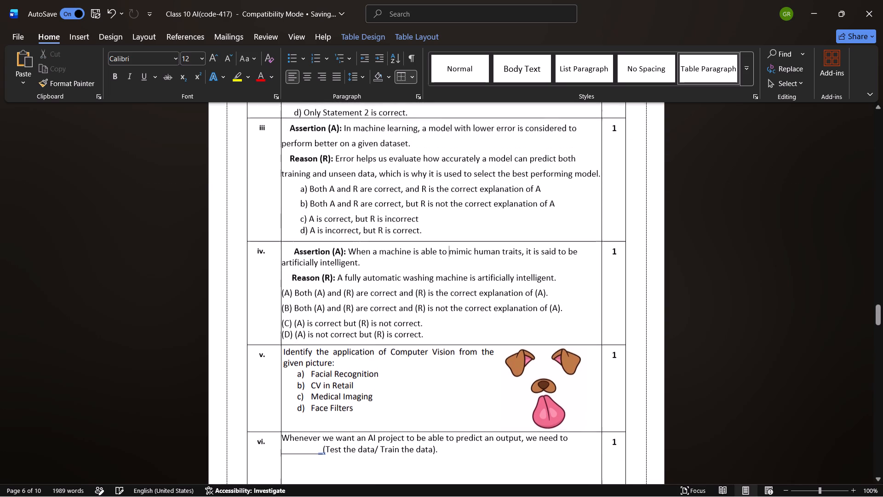
scroll(446, 188, up, 1)
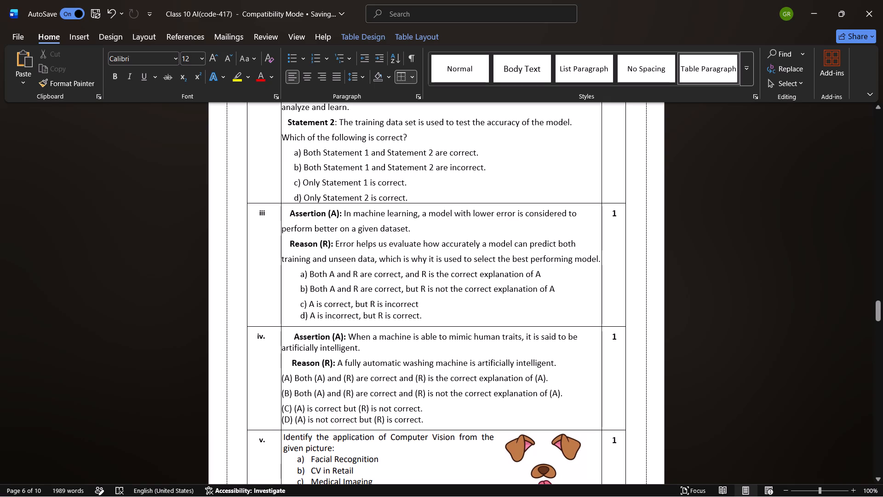
drag(439, 203, 438, 208)
drag(442, 203, 441, 208)
drag(442, 203, 442, 207)
drag(442, 207, 442, 208)
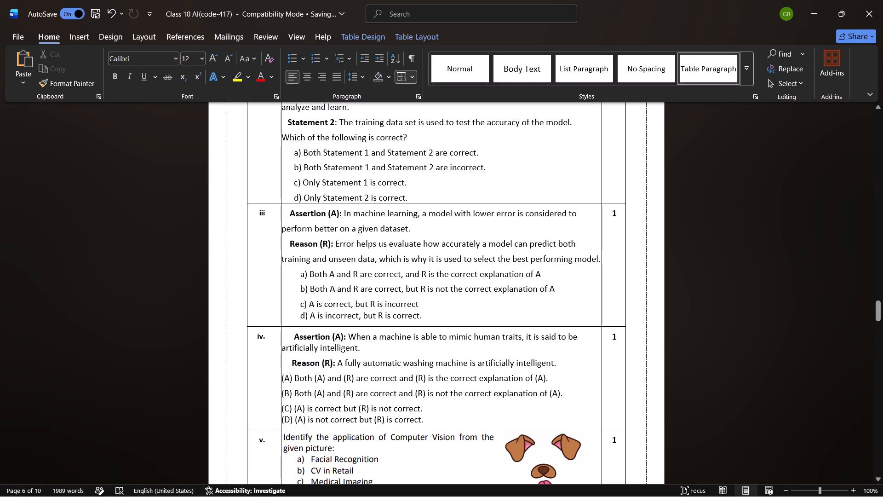
click(444, 203)
drag(442, 203, 442, 208)
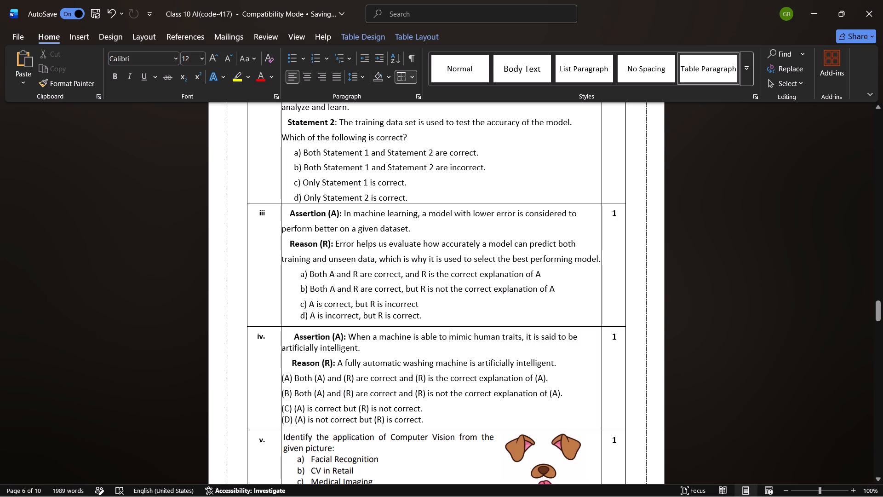
click(440, 203)
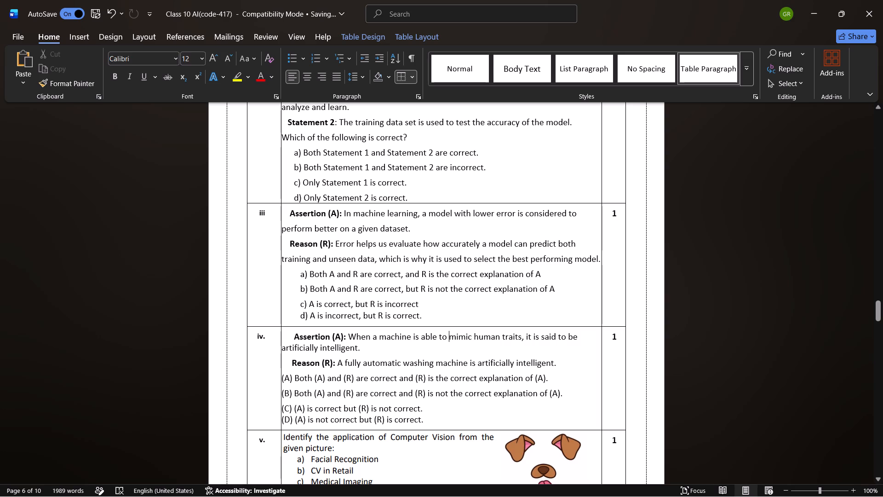
click(440, 203)
drag(440, 204, 440, 207)
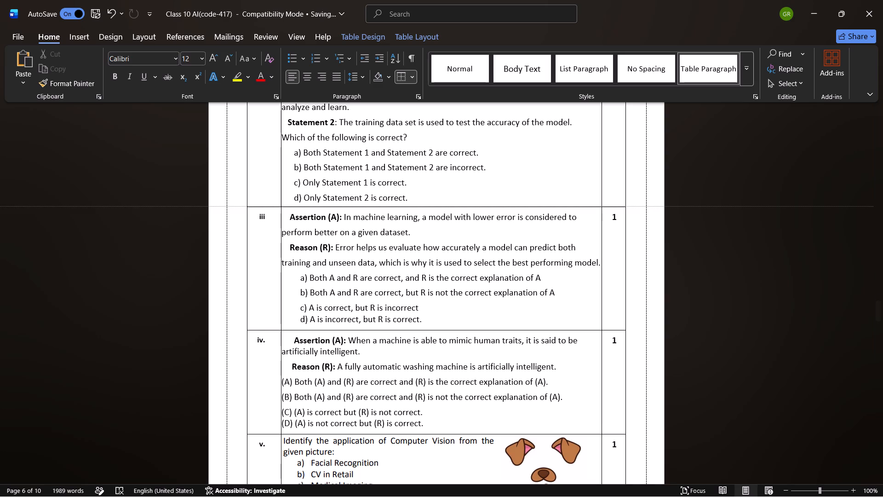
drag(440, 207, 440, 209)
Increase the height of Q. 4 row i slightly by lowering the border beneath the Prediction/Reality question.
scroll(440, 209, right, 1)
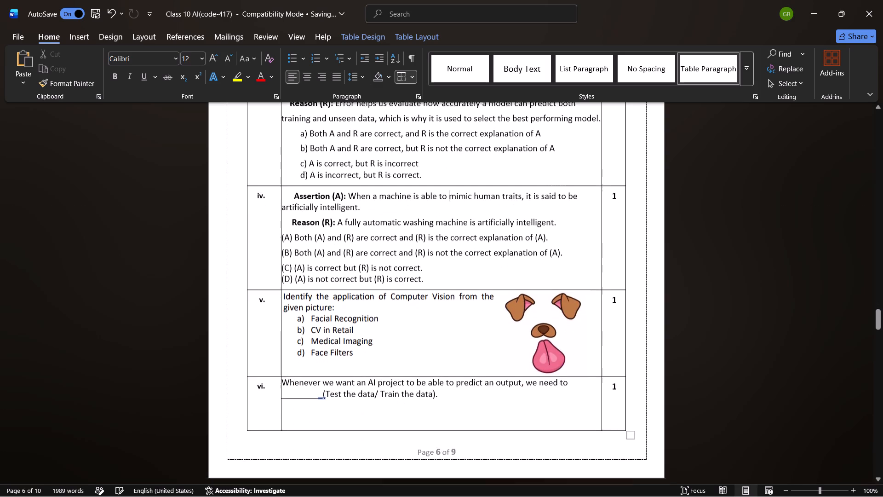
scroll(440, 209, right, 1)
scroll(440, 209, up, 1)
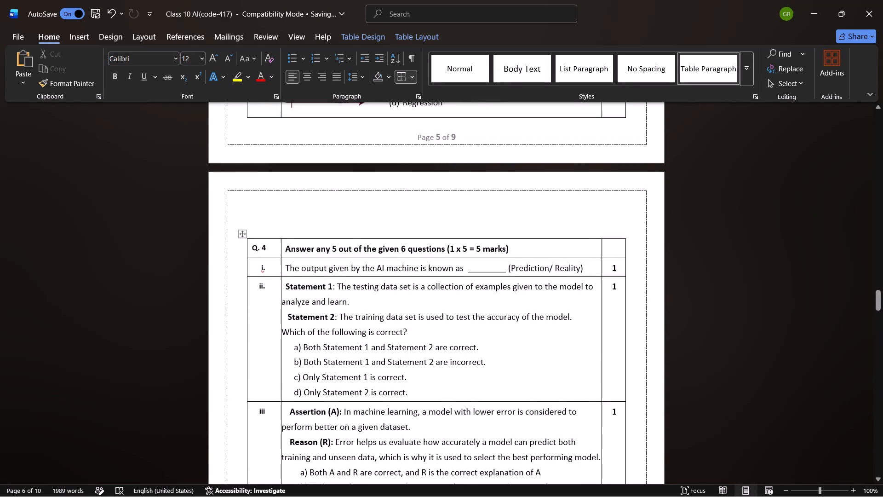
scroll(440, 209, up, 1)
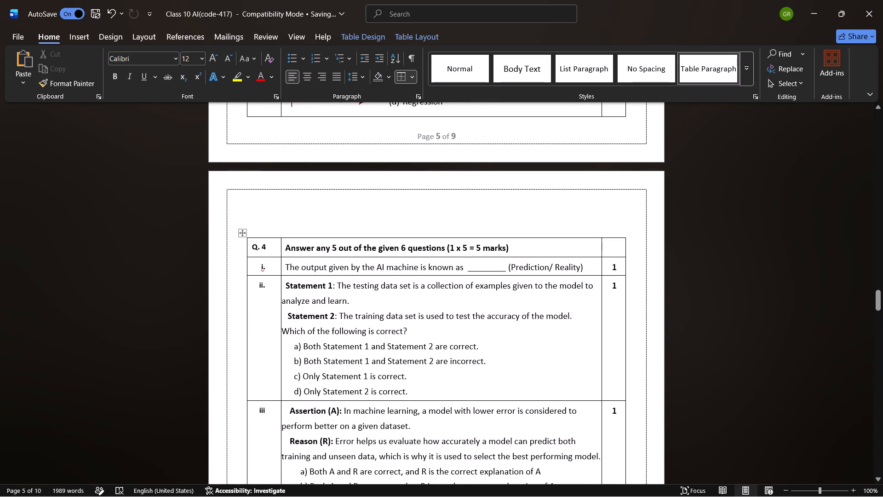
drag(425, 275, 425, 281)
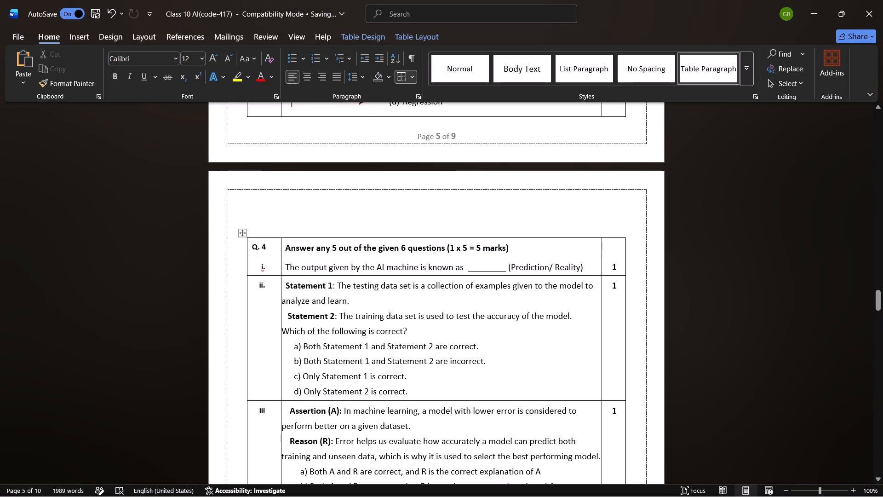
click(428, 276)
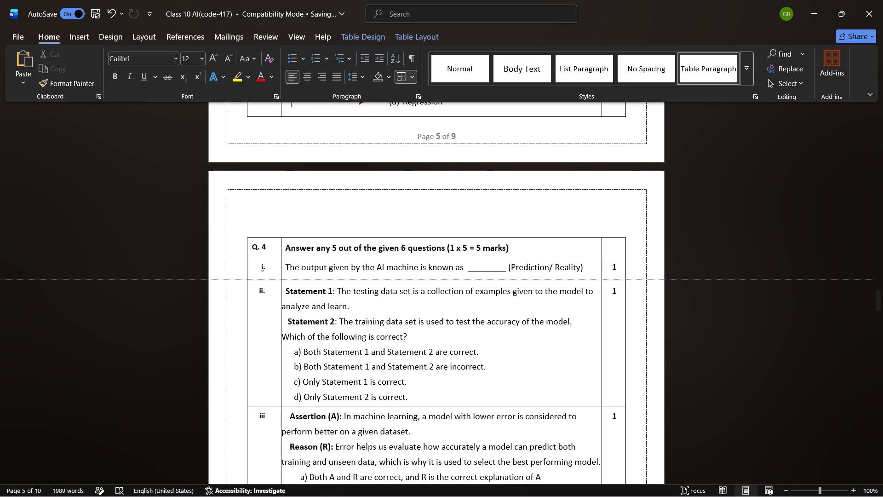
Reduce the height of row vi further, trimming the empty space below its "(Test the data/ Train the data)" line.
scroll(429, 280, down, 3)
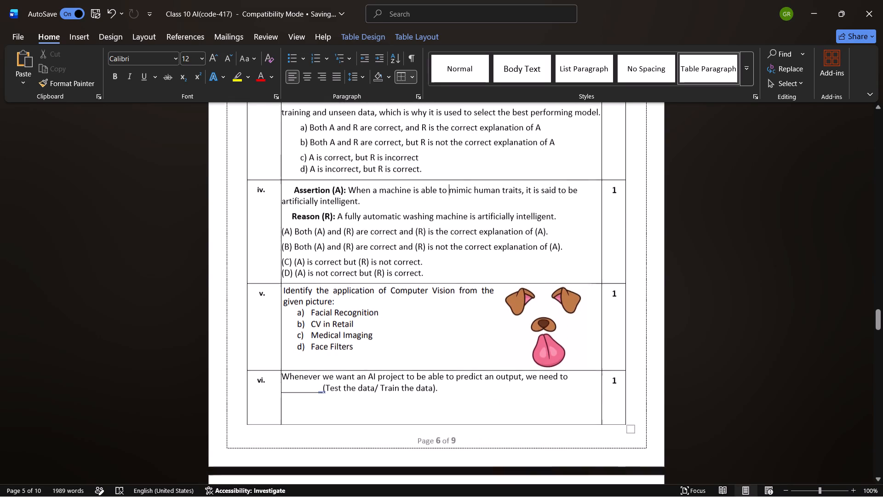
scroll(429, 280, down, 1)
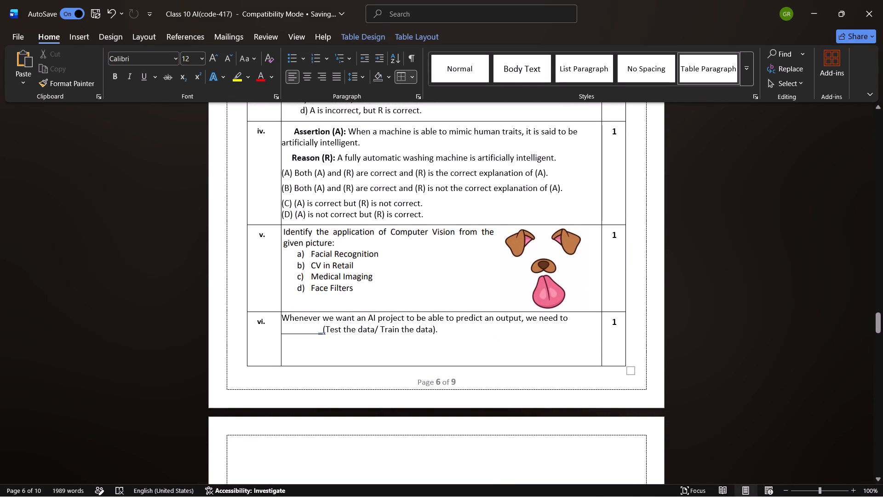
drag(417, 365, 417, 352)
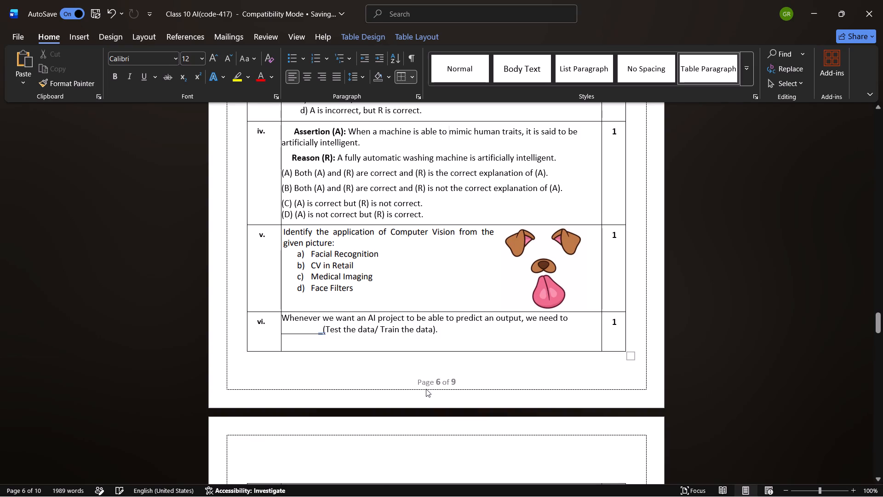
Switch to the CBSE paper PDF in Chrome and copy question (v) on "image processing" with its options (A) to (D).
scroll(426, 389, down, 3)
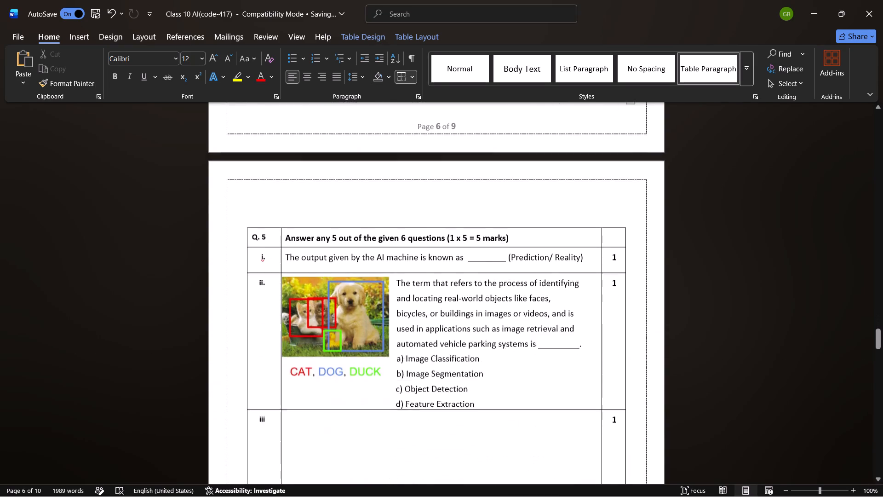
scroll(426, 389, down, 2)
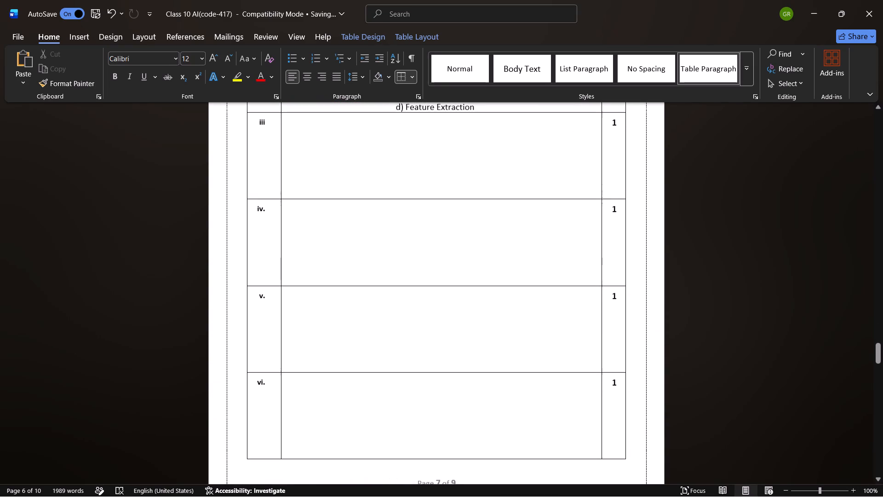
scroll(426, 389, up, 1)
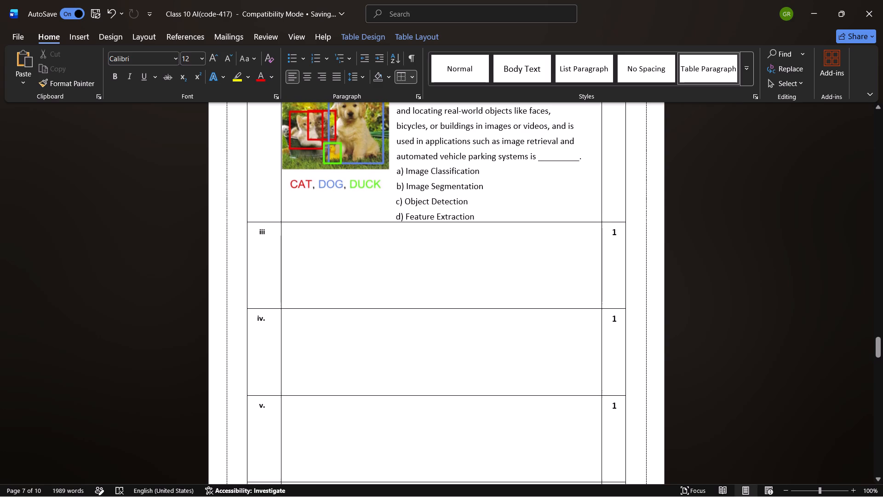
key(alt+Tab)
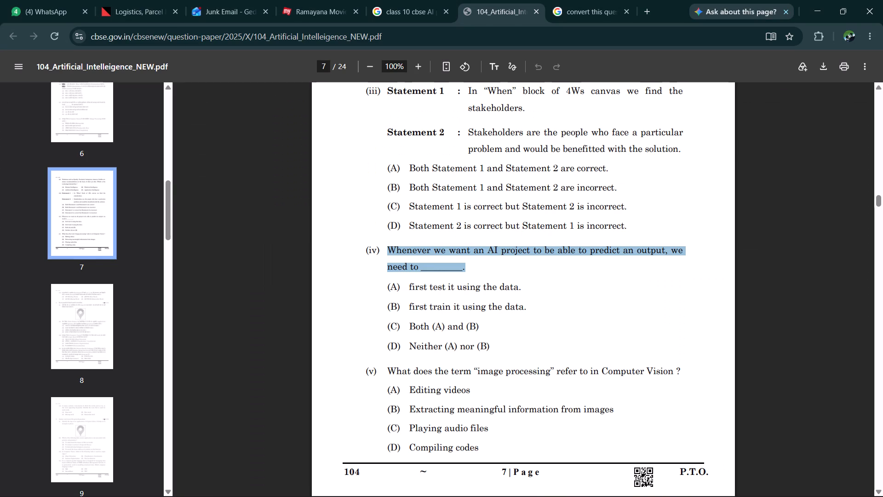
scroll(426, 389, down, 1)
scroll(539, 388, down, 1)
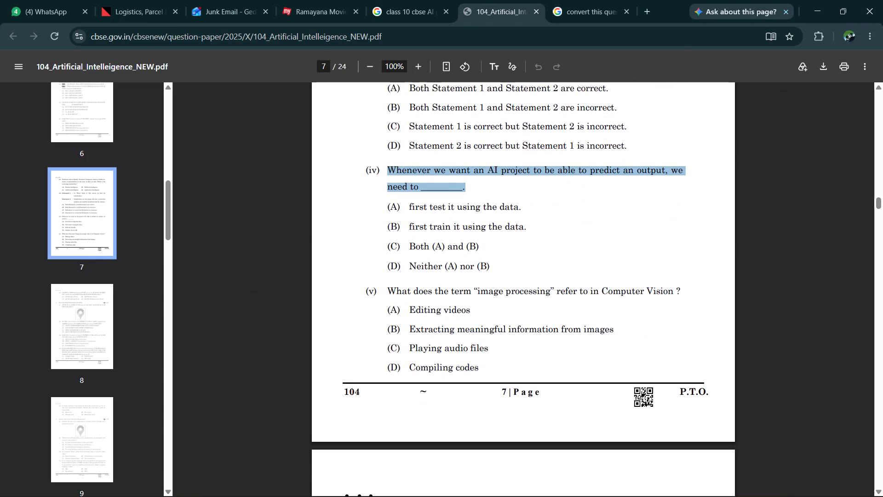
scroll(539, 388, down, 1)
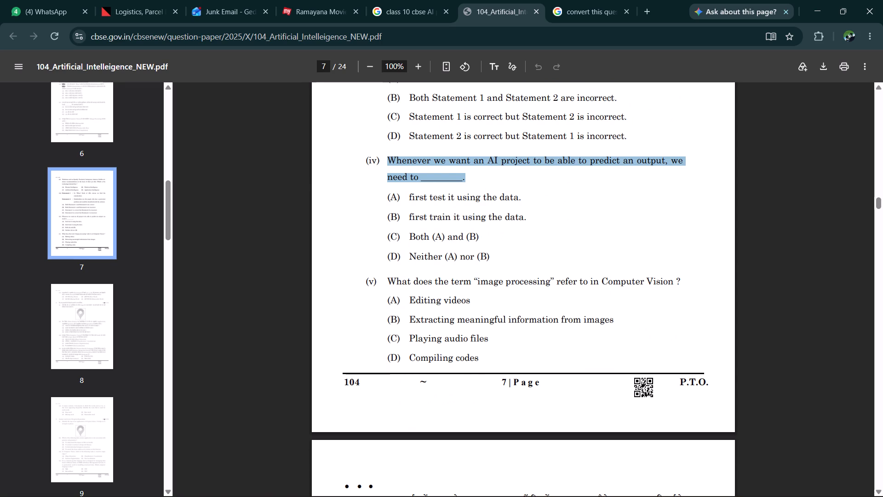
drag(486, 357, 388, 280)
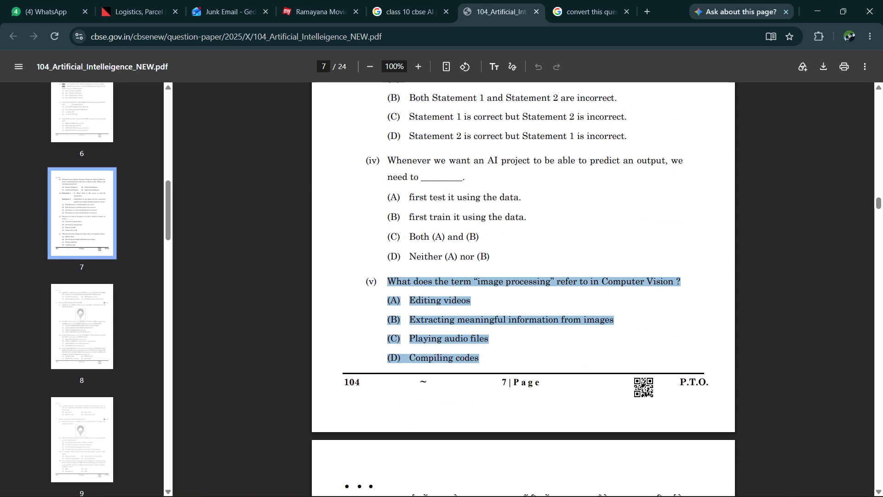
key(ctrl+c)
Replace the Assertion/Reason text in Notepad with the copied image processing question, and copy it all as plain text.
key(alt+Tab)
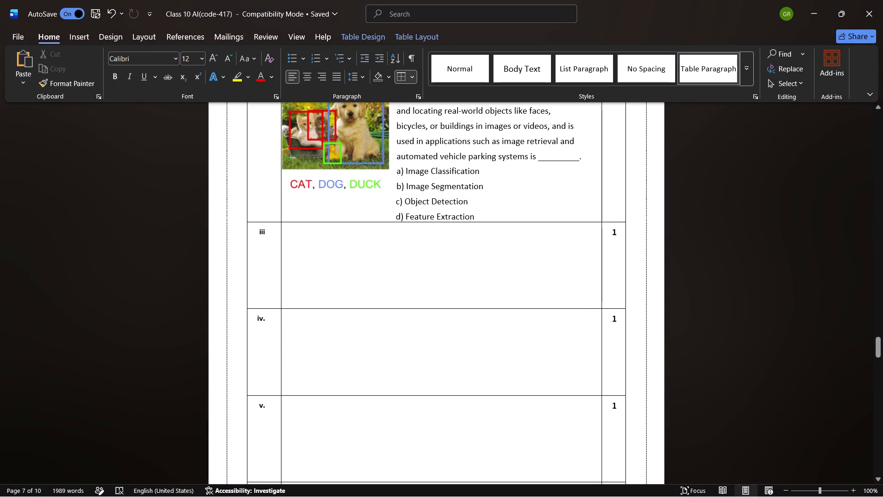
key(alt+Tab)
key(alt+Tab)
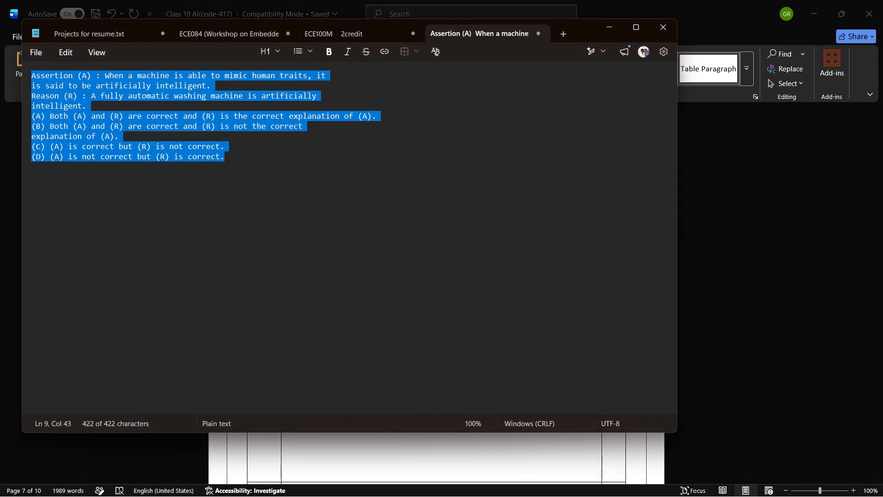
key(ctrl+v)
key(ctrl+a)
key(ctrl+c)
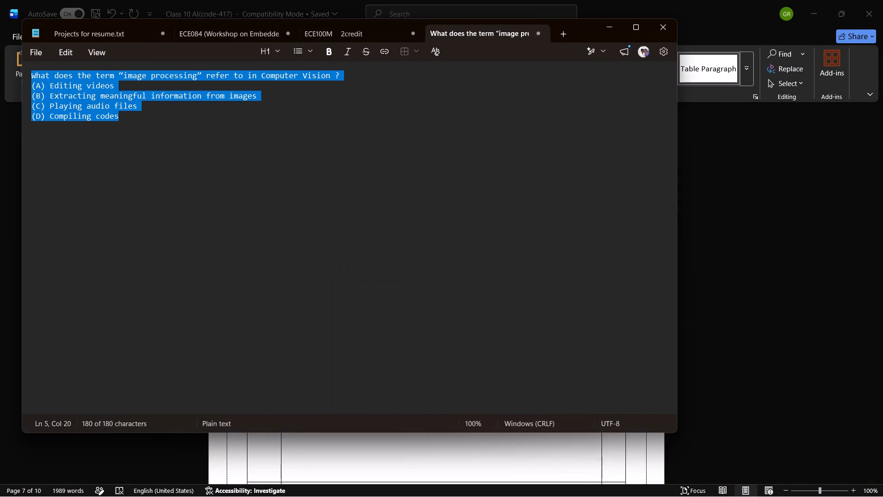
Paste the image processing question into Q. 5 row iii in Word and remove the space before its question mark.
key(alt+Tab)
click(305, 245)
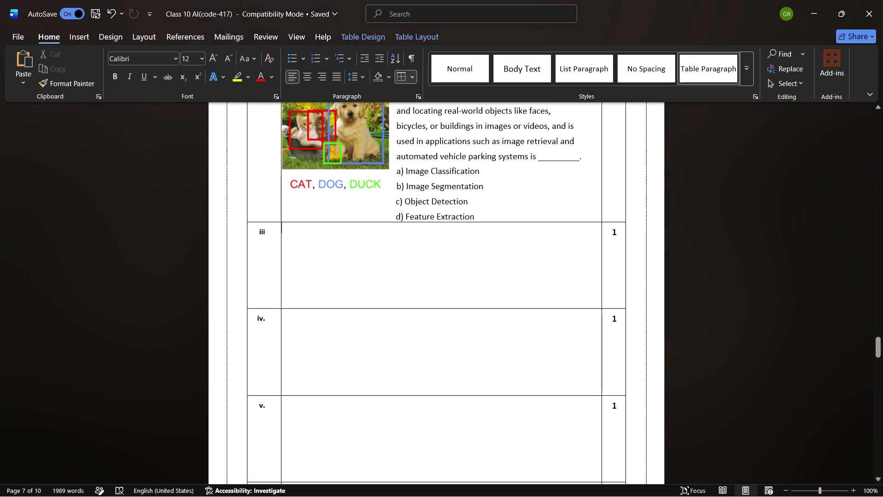
key(ctrl+v)
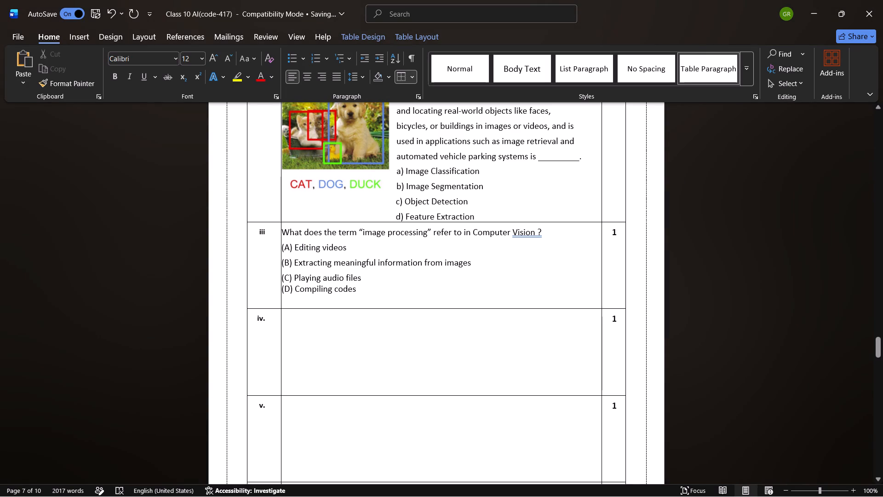
click(536, 232)
key(BackSpace)
click(362, 302)
Copy question 3(i), "Identify the logo of an application of AI given below", from the CBSE PDF into Q. 5 row iv, without its picture.
key(alt+Tab)
key(alt+Tab)
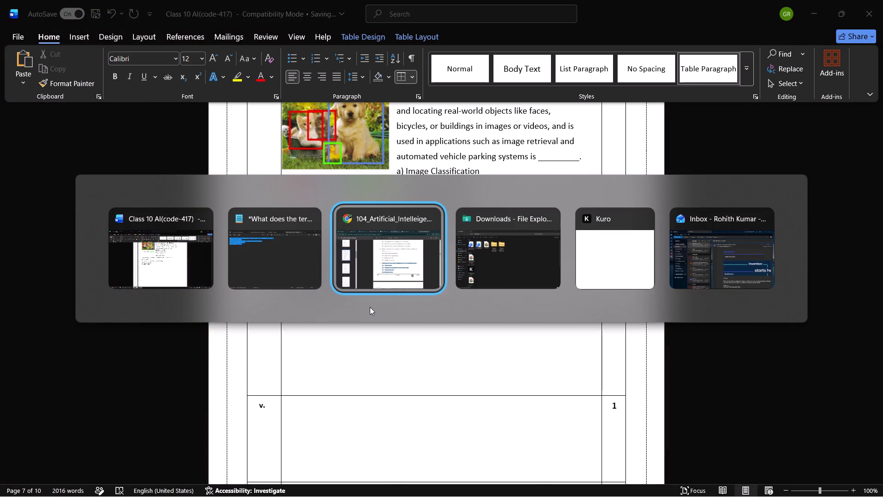
scroll(425, 329, down, 10)
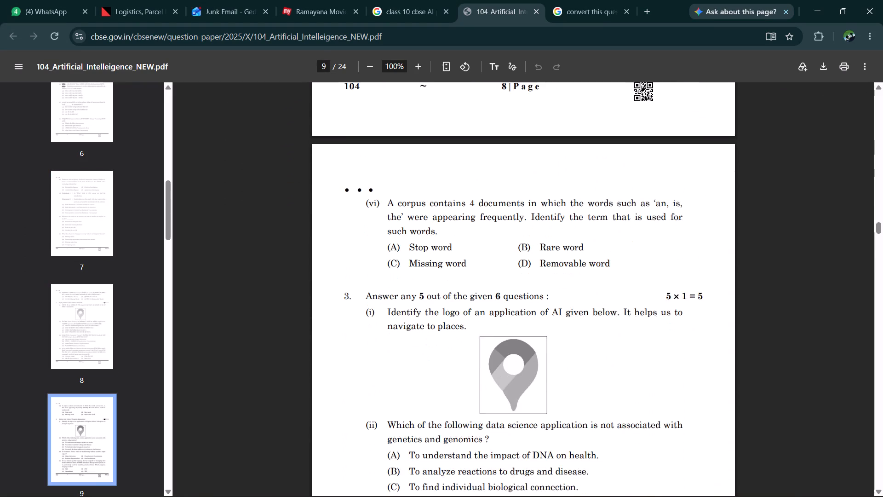
scroll(425, 329, down, 1)
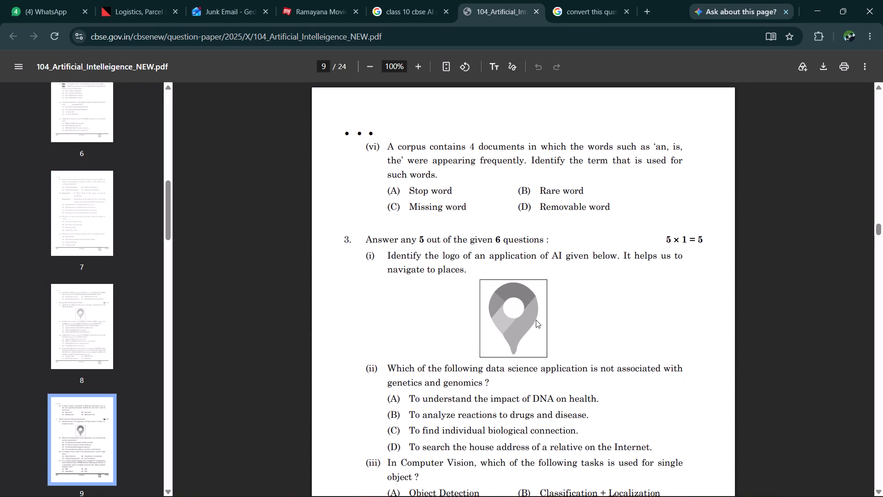
drag(471, 269, 386, 258)
key(ctrl+c)
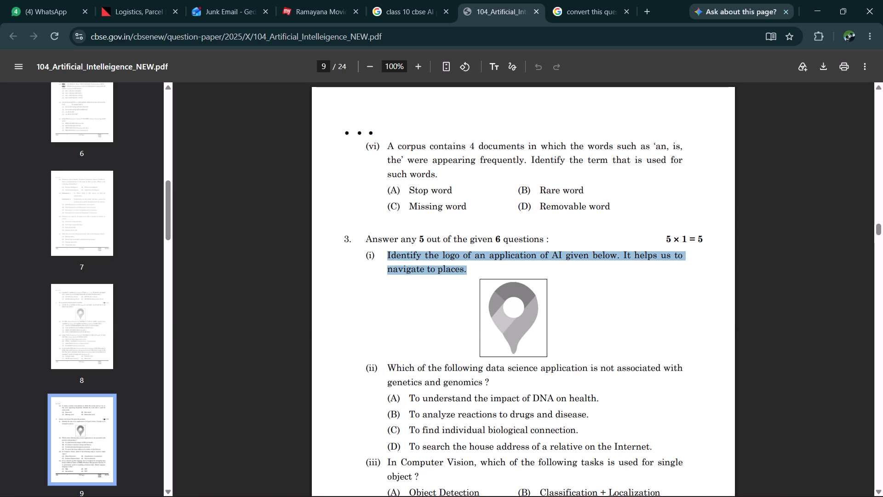
key(alt+Tab)
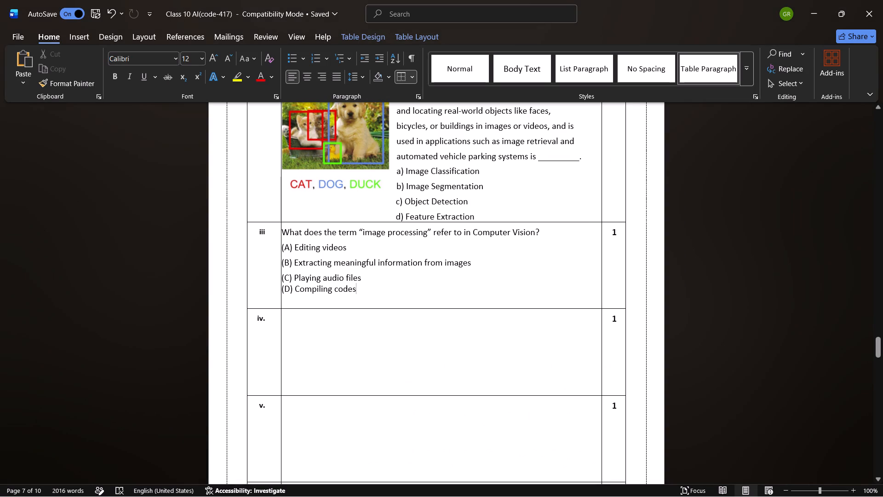
click(303, 321)
key(ctrl+v)
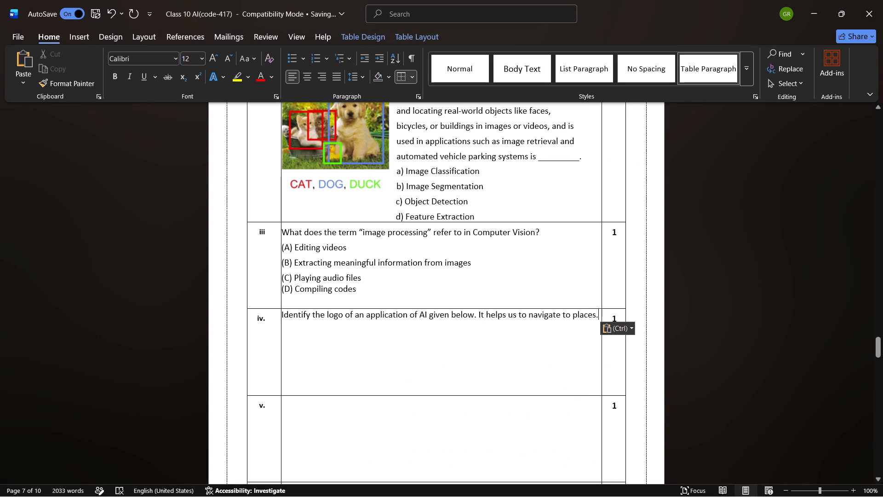
Search the web in a new Chrome tab for "logo of google maps and".
key(alt+Tab)
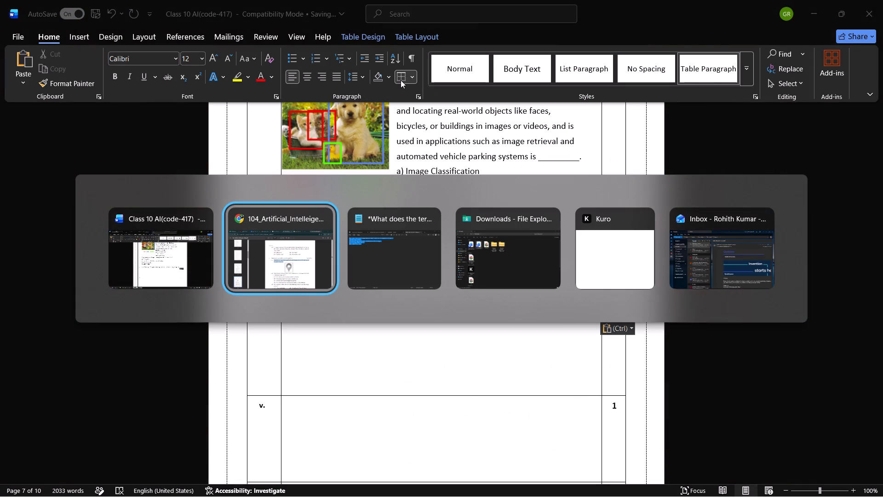
key(alt+Tab)
key(alt+Tab)
key(alt+Tab)
key(alt+Tab)
key(alt+Tab)
key(alt+Tab)
key(alt+Tab)
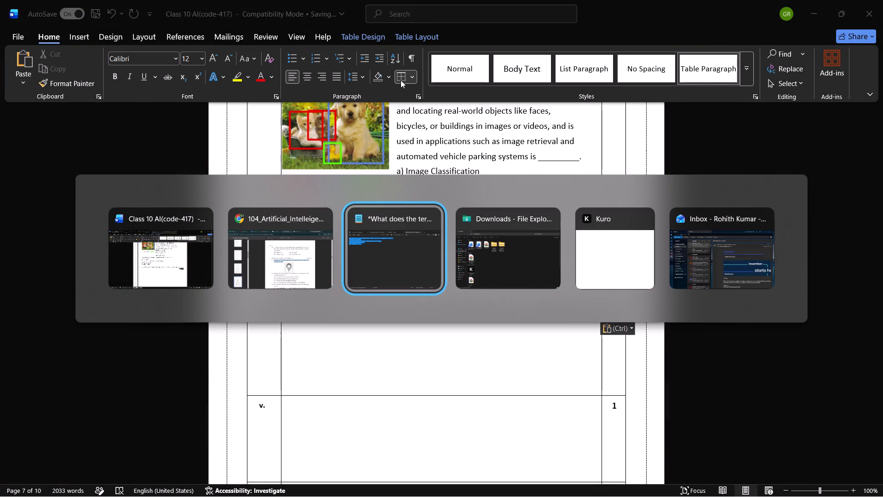
key(alt+Tab)
key(alt+Tab)
key(alt+Tab)
key(alt+Tab)
key(alt+Tab)
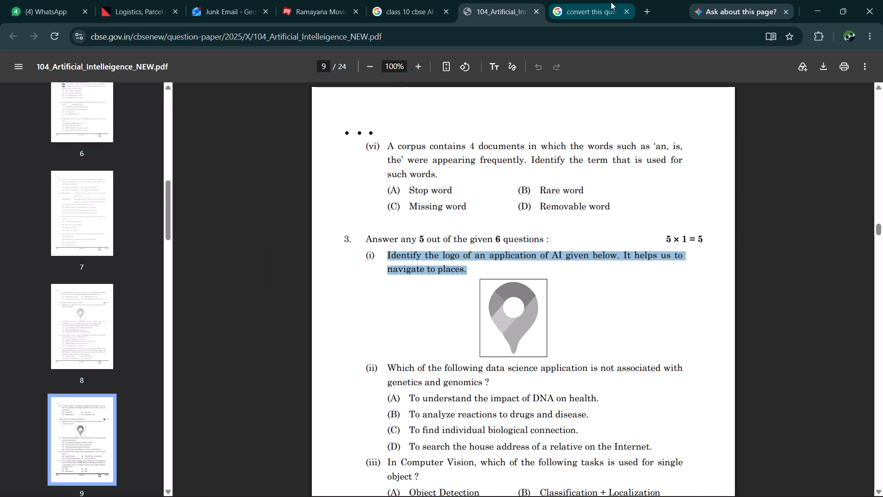
click(650, 1)
text(logo of google)
key(space)
text(maps)
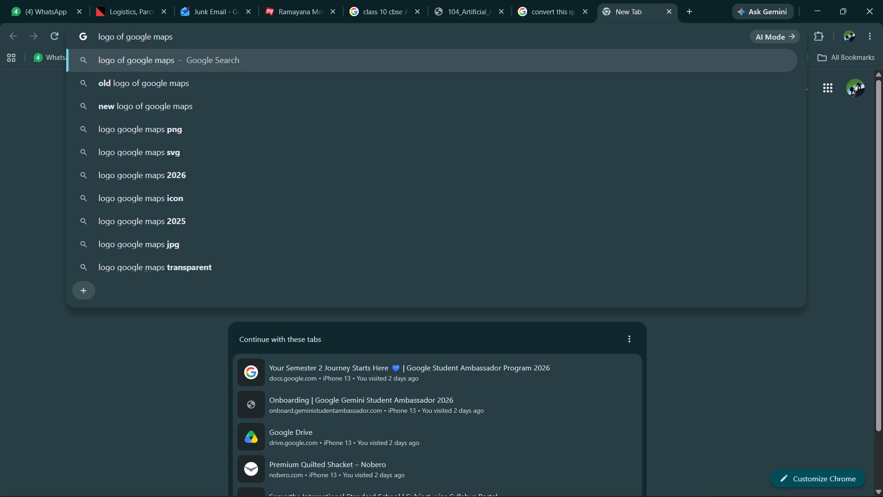
key(space)
text(and)
key(space)
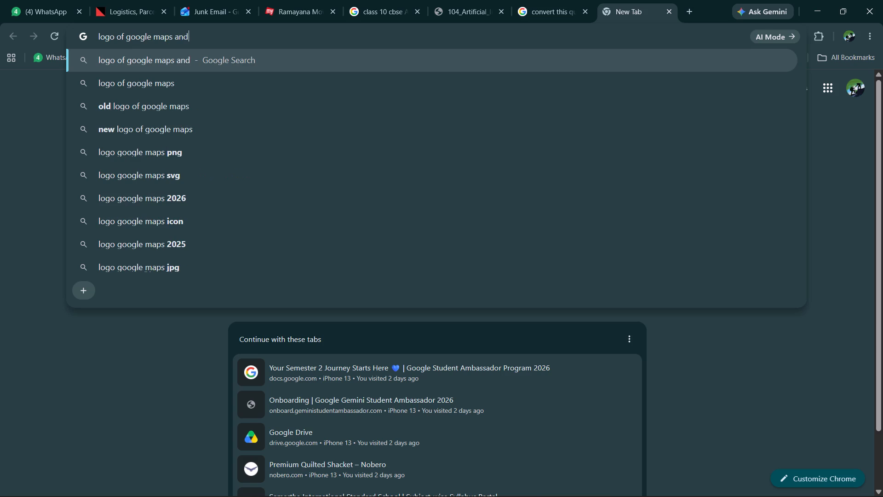
key(Return)
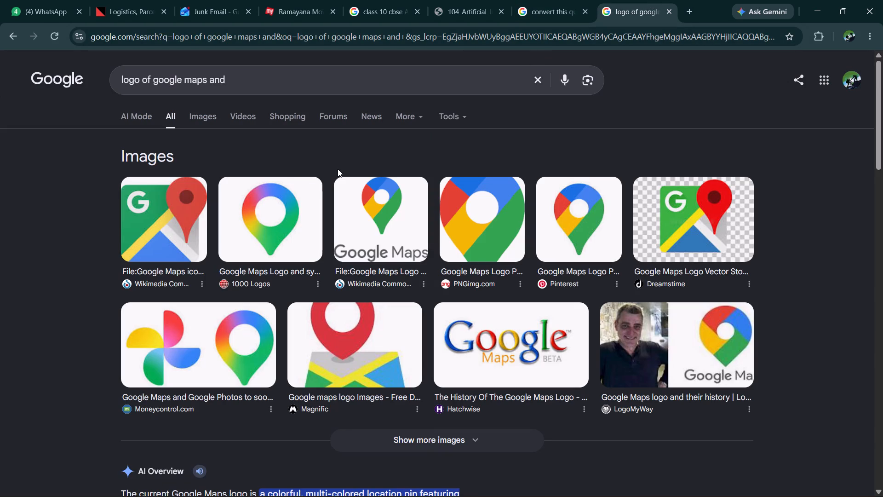
Copy the Pinterest result's multicoloured Google Maps pin image and insert it in Q. 5 row iv, on a new line above the question.
right_click(560, 196)
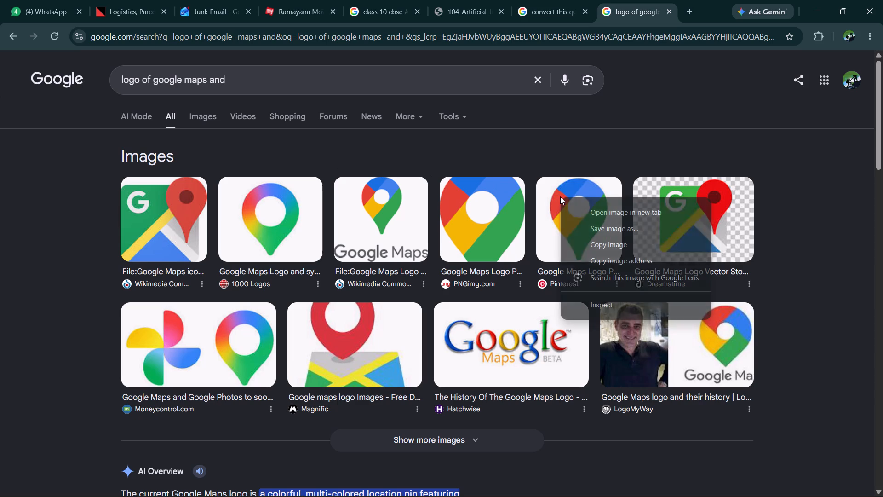
click(588, 242)
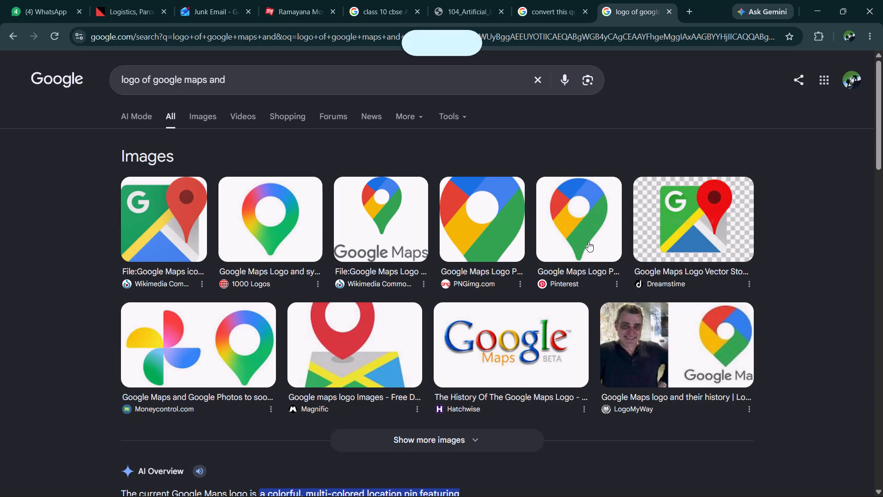
key(alt+Tab)
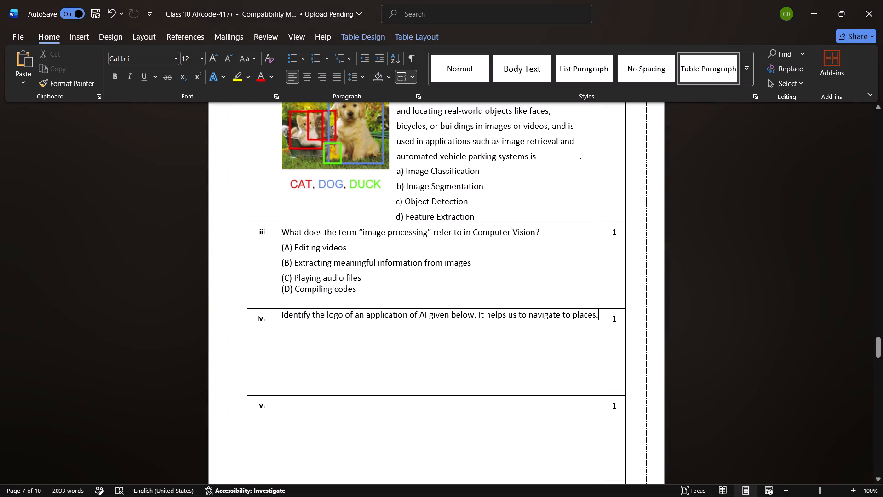
click(281, 316)
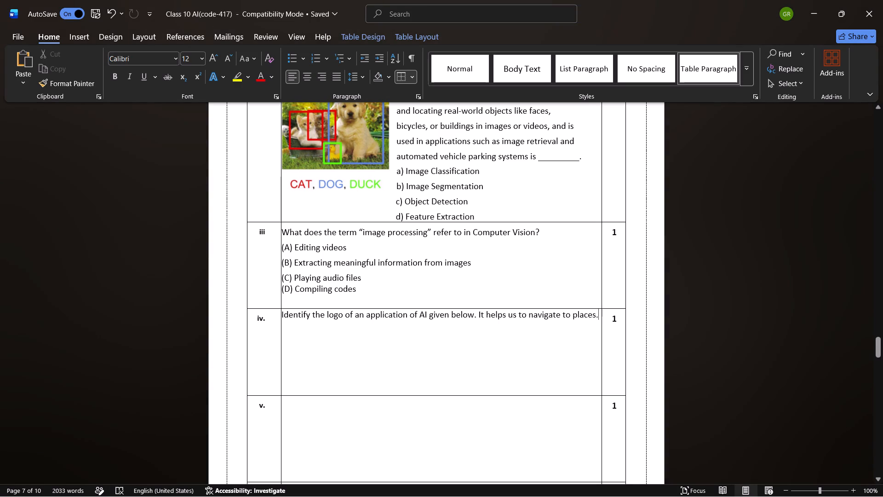
click(282, 316)
key(Return)
key(Up)
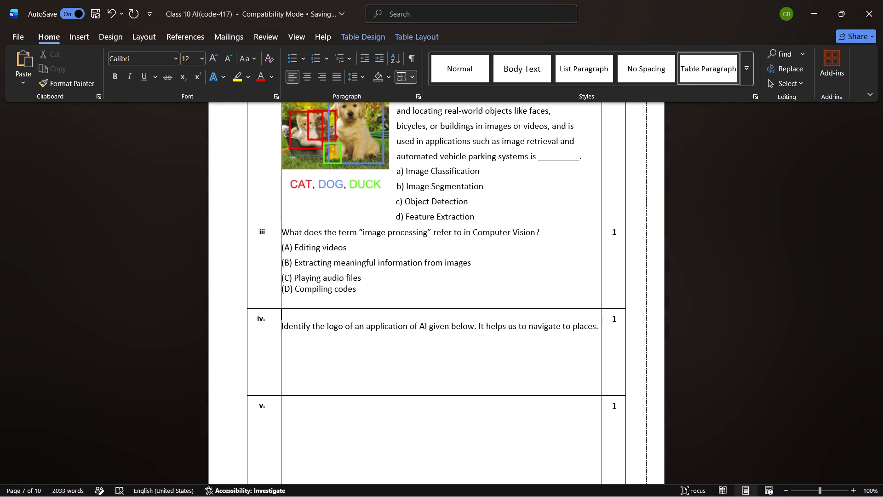
key(ctrl+v)
click(306, 340)
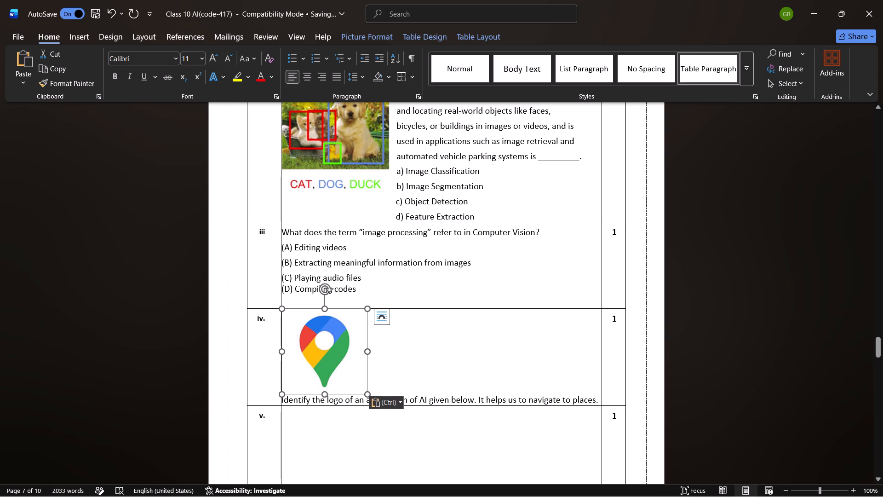
click(531, 377)
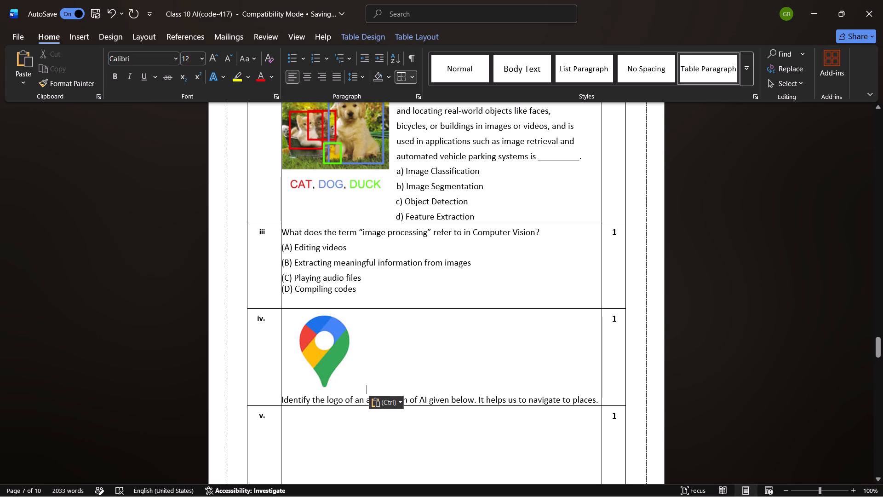
Delete the sentence "It helps us to navigate to places" from the Q. 5 row iv question, ending it at "given below.".
click(596, 401)
key(BackSpace)
key(BackSpace)
key(BackSpace)
key(BackSpace)
key(BackSpace)
key(BackSpace)
key(BackSpace)
key(BackSpace)
key(BackSpace)
key(BackSpace)
key(BackSpace)
key(BackSpace)
key(BackSpace)
key(BackSpace)
key(BackSpace)
key(BackSpace)
key(BackSpace)
key(BackSpace)
key(BackSpace)
key(BackSpace)
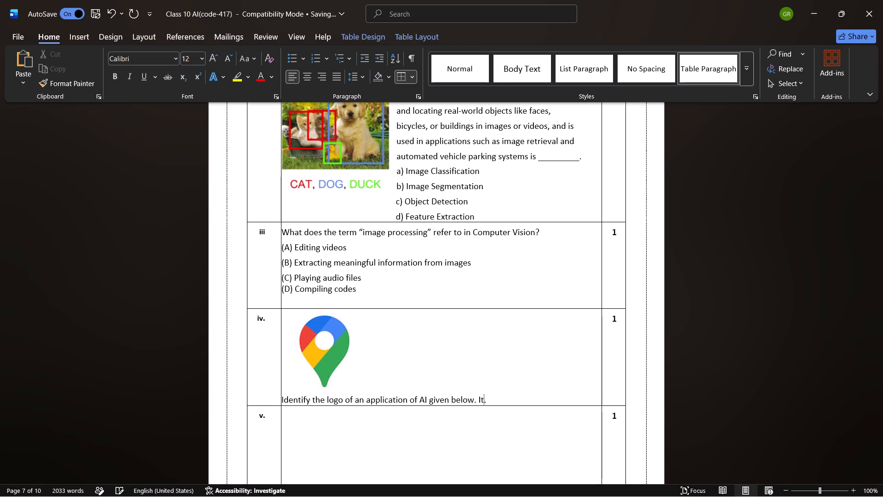
key(BackSpace)
key(BackSpace)
key(BackSpace)
key(BackSpace)
Move the Google Maps pin image in row iv from above the question to a new line below it, removing the blank line above.
key(alt+Tab)
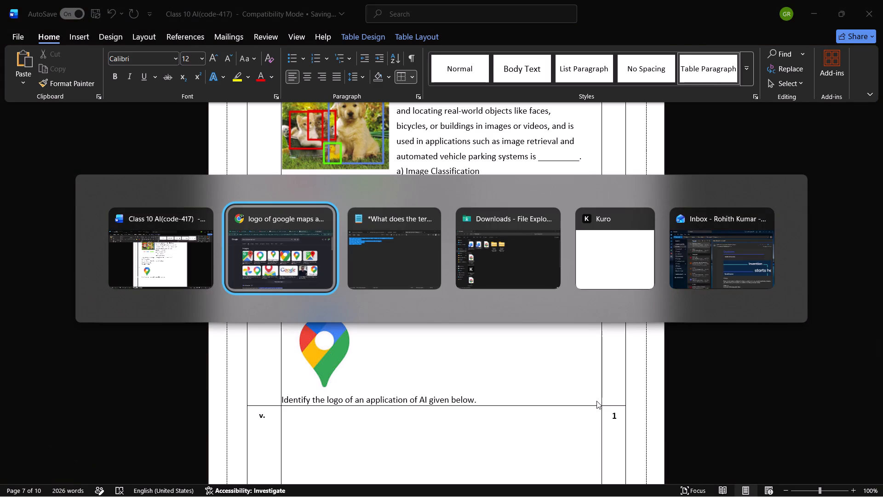
key(alt+Tab)
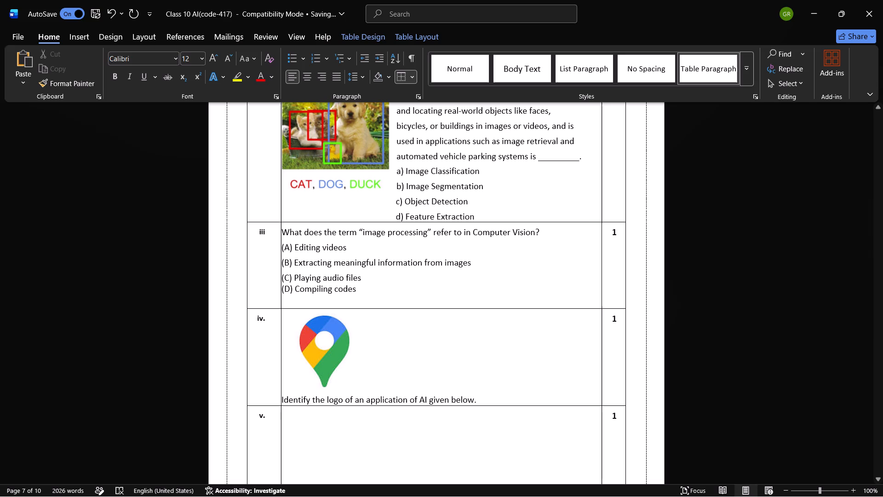
click(340, 342)
key(Delete)
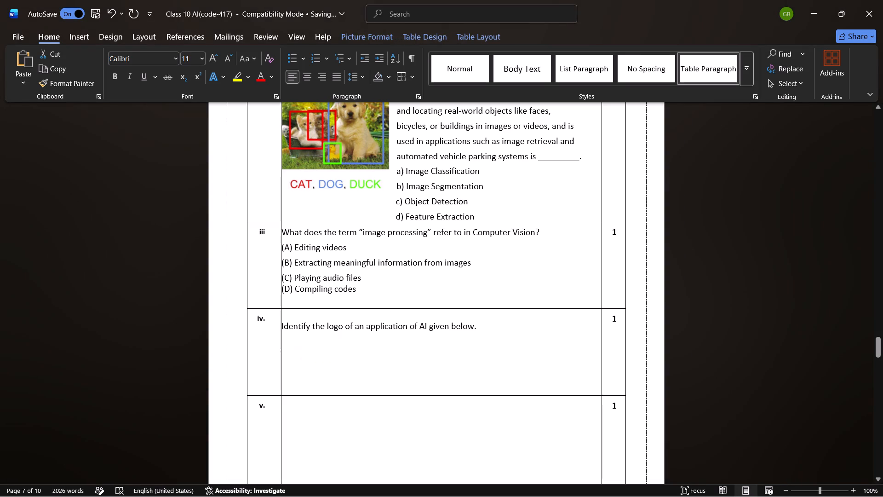
key(Down)
key(BackSpace)
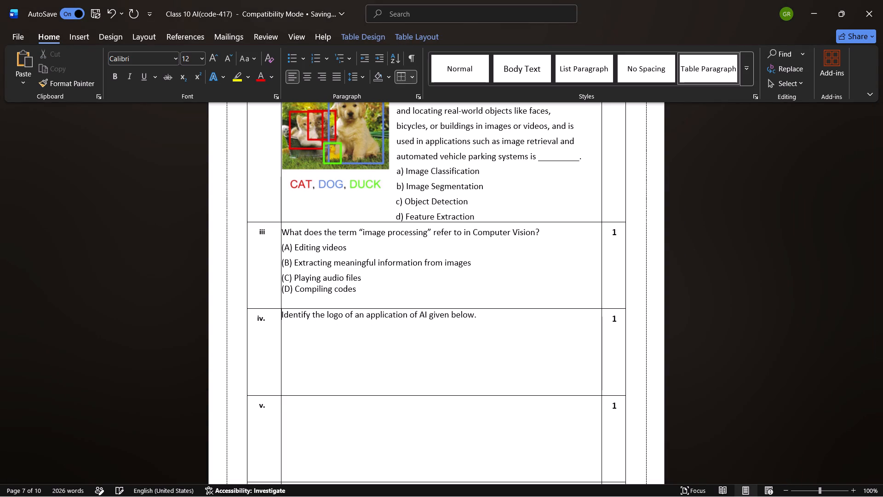
click(331, 332)
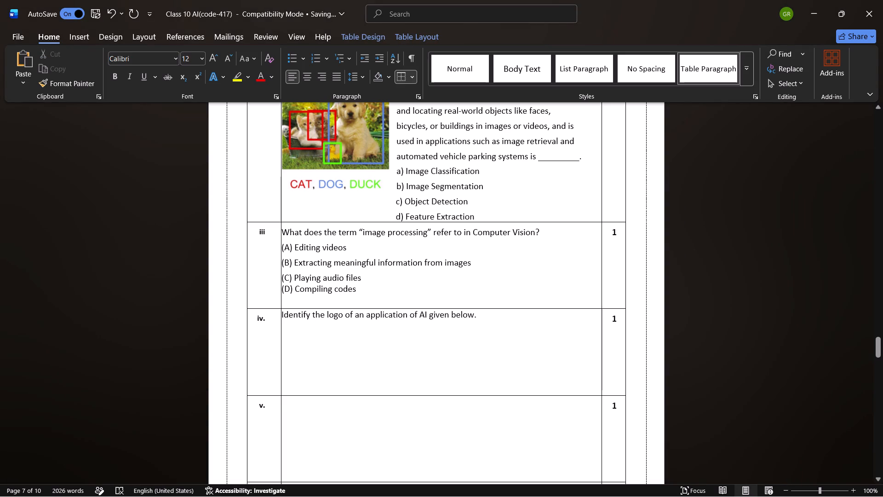
click(482, 316)
key(Return)
key(ctrl+v)
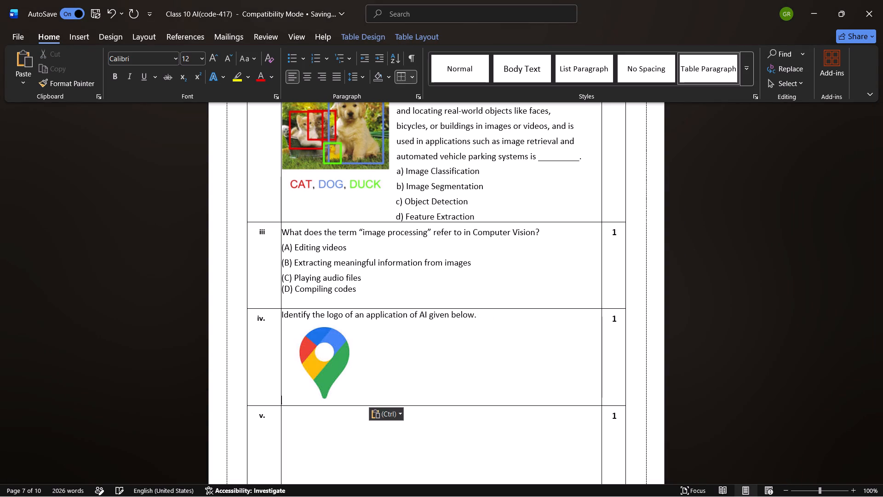
Look through the Google Maps logo search results in Chrome and return to the Word document.
key(alt+Tab)
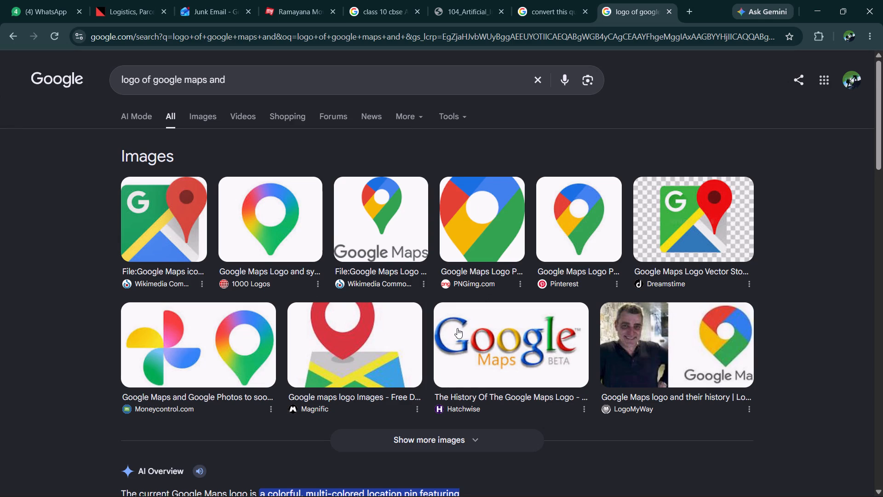
scroll(457, 328, down, 6)
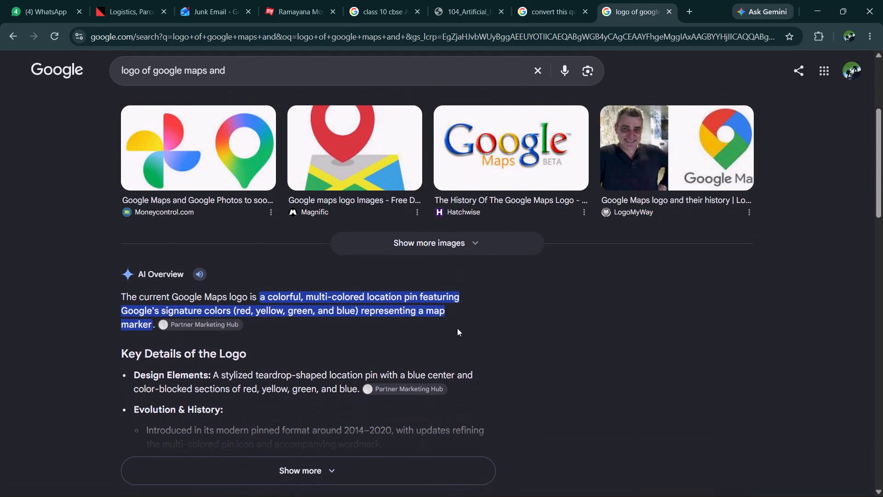
scroll(457, 328, down, 4)
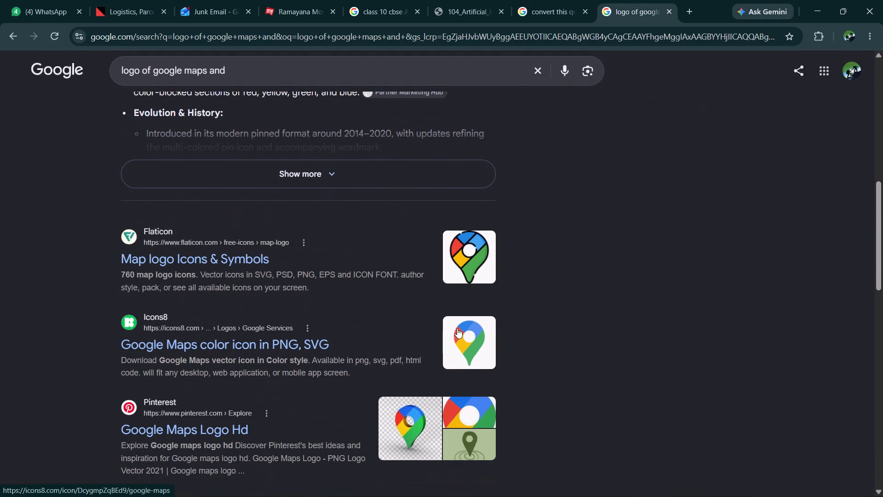
scroll(457, 328, down, 2)
scroll(457, 328, up, 4)
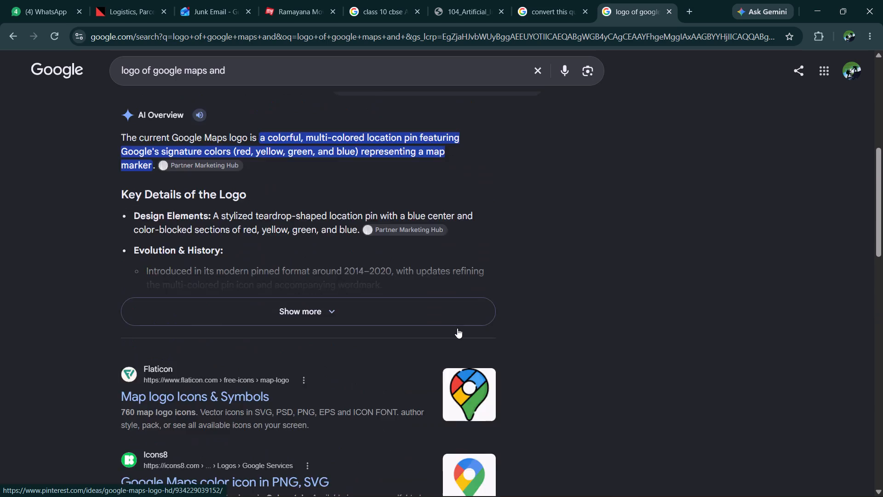
scroll(457, 328, up, 8)
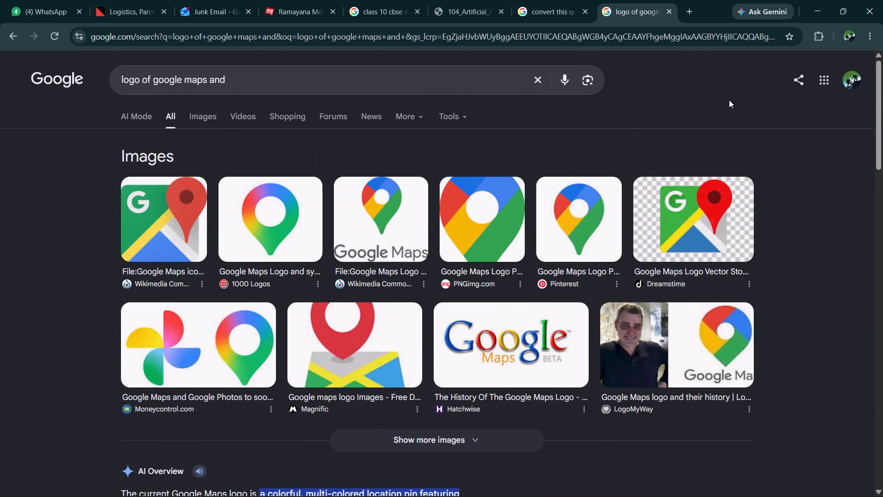
key(alt+Tab)
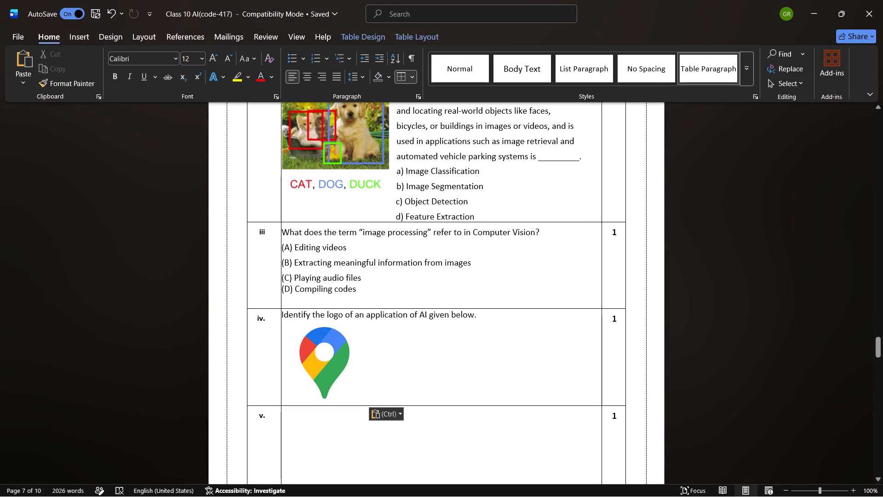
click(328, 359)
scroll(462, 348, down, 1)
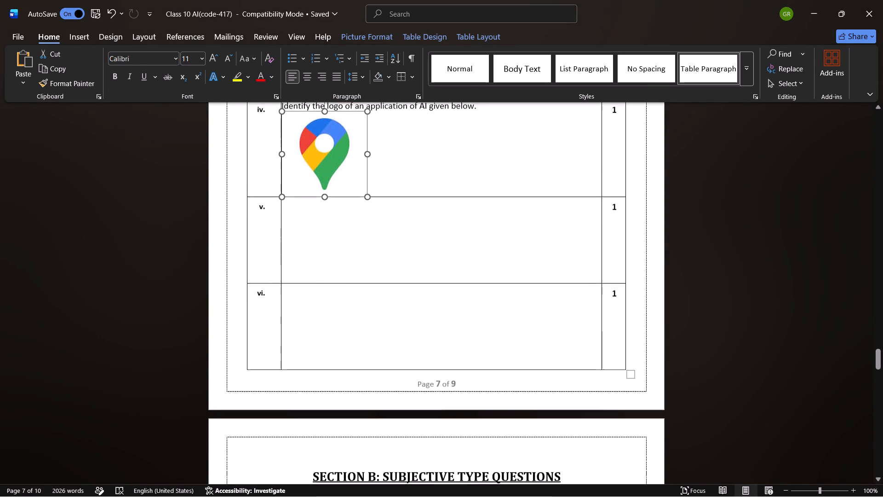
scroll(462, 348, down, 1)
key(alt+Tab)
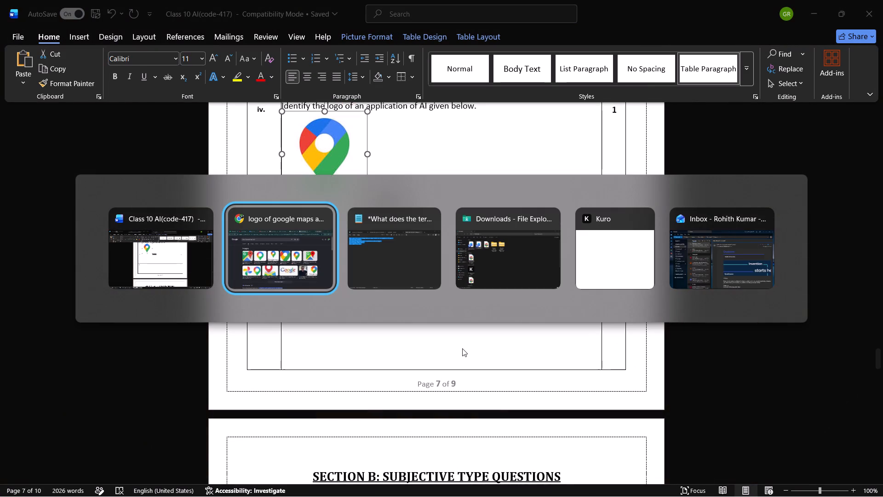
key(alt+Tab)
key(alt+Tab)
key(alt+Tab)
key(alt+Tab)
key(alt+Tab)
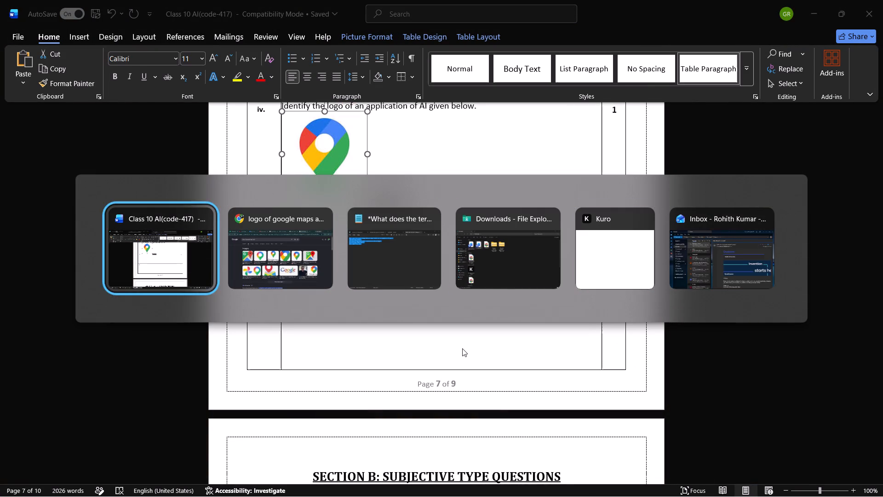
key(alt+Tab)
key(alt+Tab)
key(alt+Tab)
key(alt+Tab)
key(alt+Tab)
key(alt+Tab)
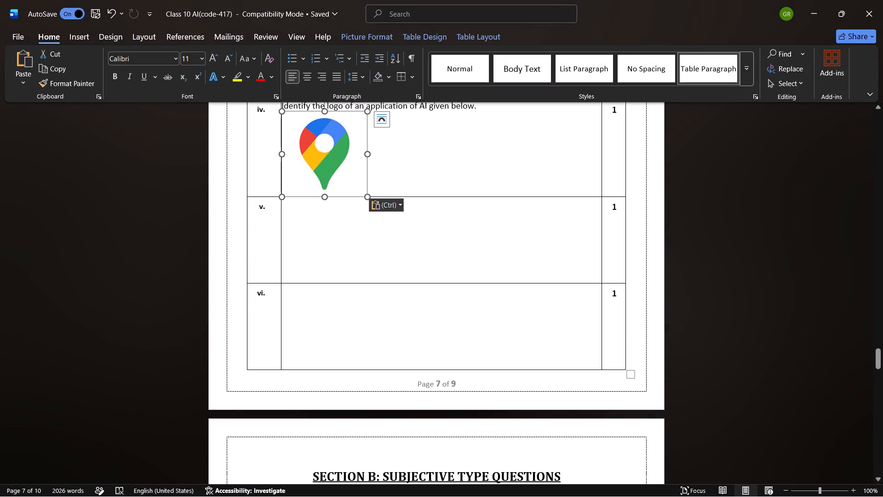
Shrink the Google Maps pin image in Q. 5 row iv slightly, keeping its proportions.
drag(365, 195, 359, 185)
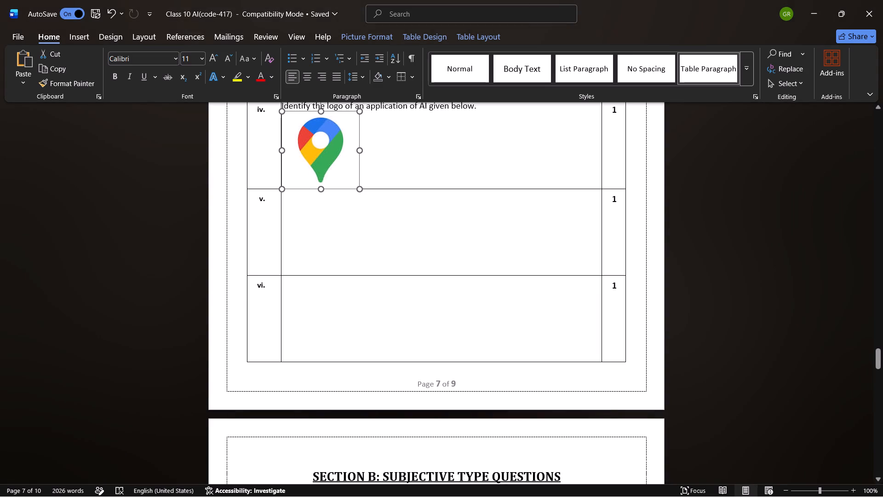
drag(359, 185, 354, 180)
scroll(396, 171, up, 1)
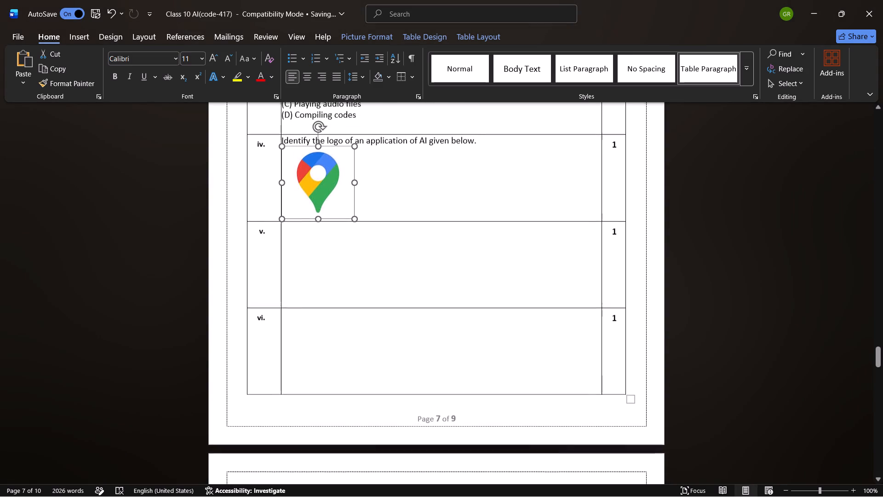
scroll(396, 171, up, 1)
click(419, 195)
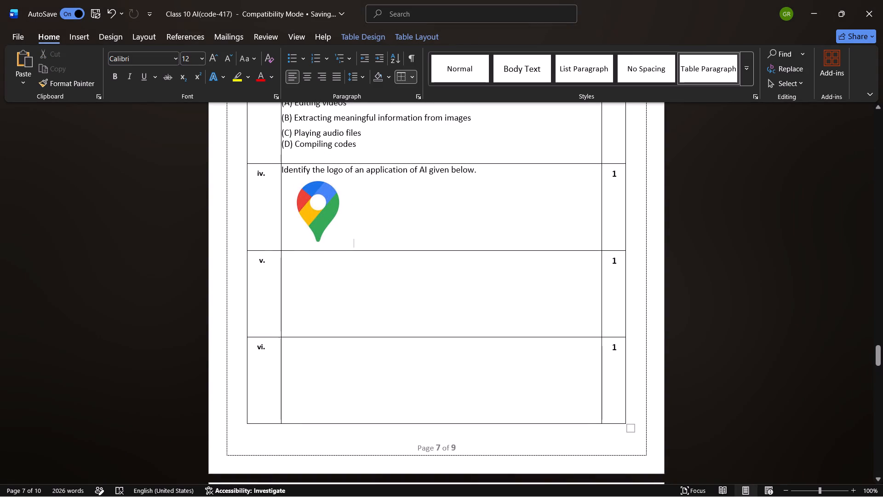
Centre the Google Maps pin image horizontally within the Q. 5 row iv question cell.
click(324, 205)
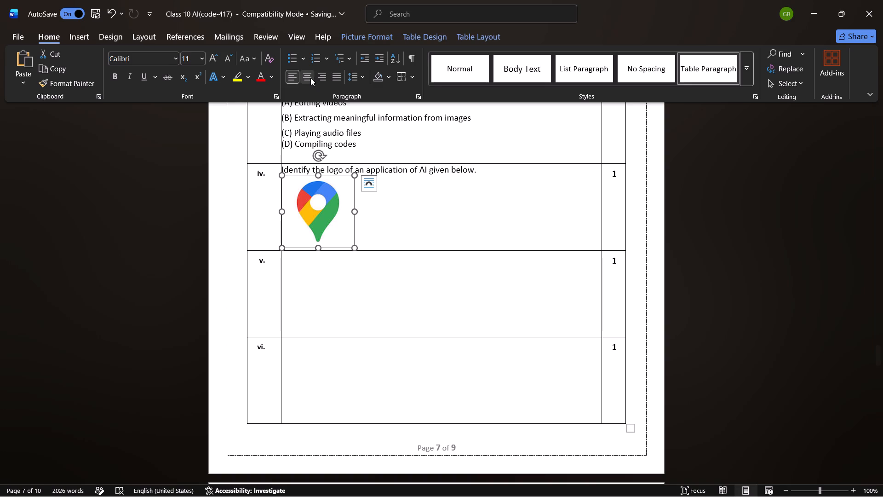
click(310, 78)
click(379, 185)
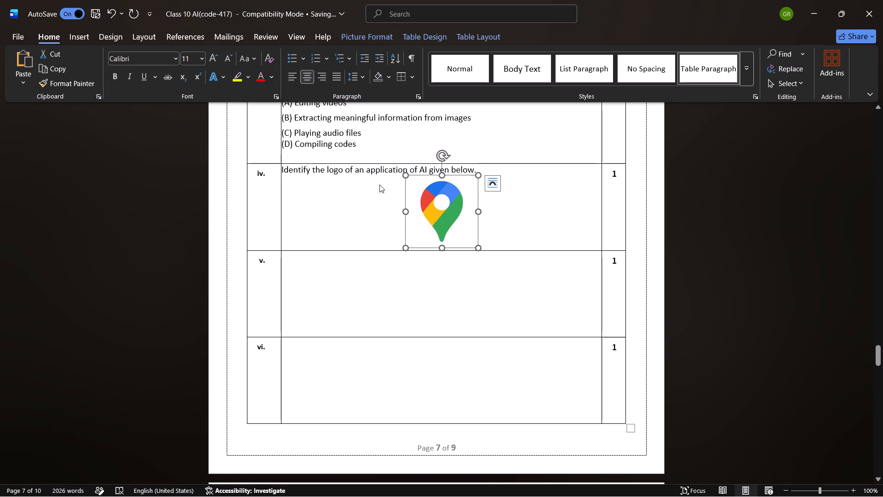
click(470, 279)
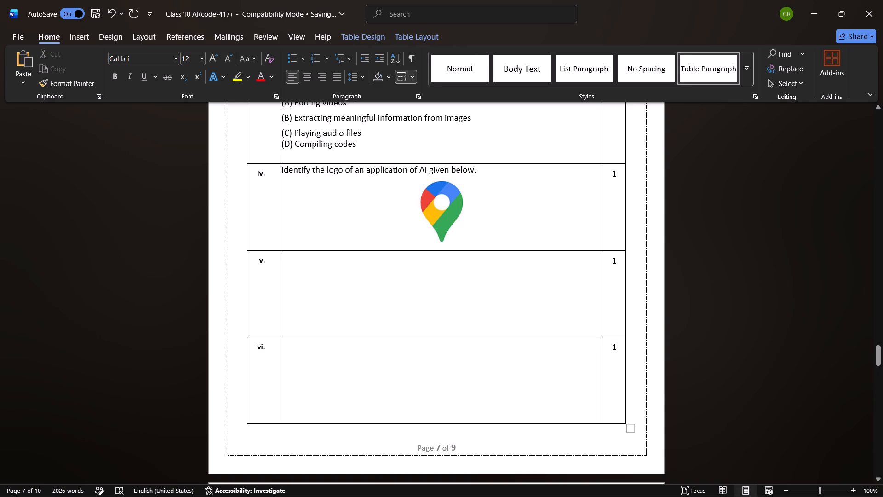
Look through the CBSE Artificial Intelligence question paper PDF in Chrome, pages 9 to 13, for a question suited to row v.
key(alt+Tab)
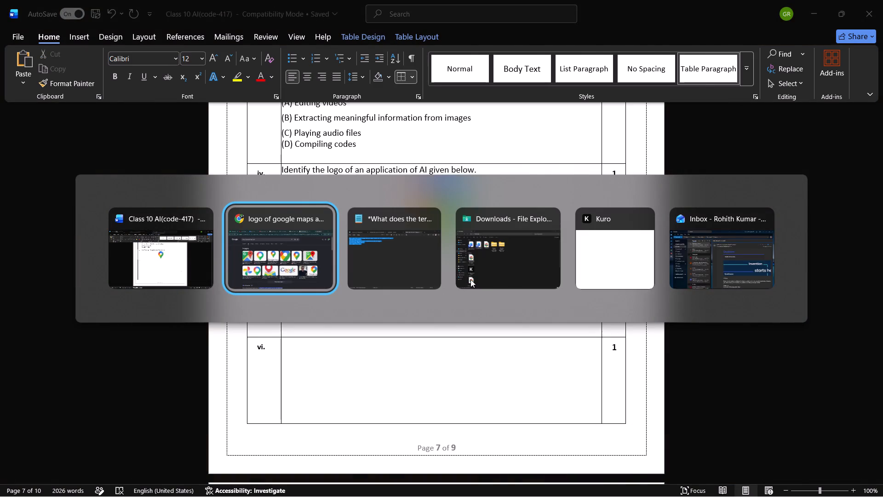
click(476, 2)
scroll(512, 285, down, 2)
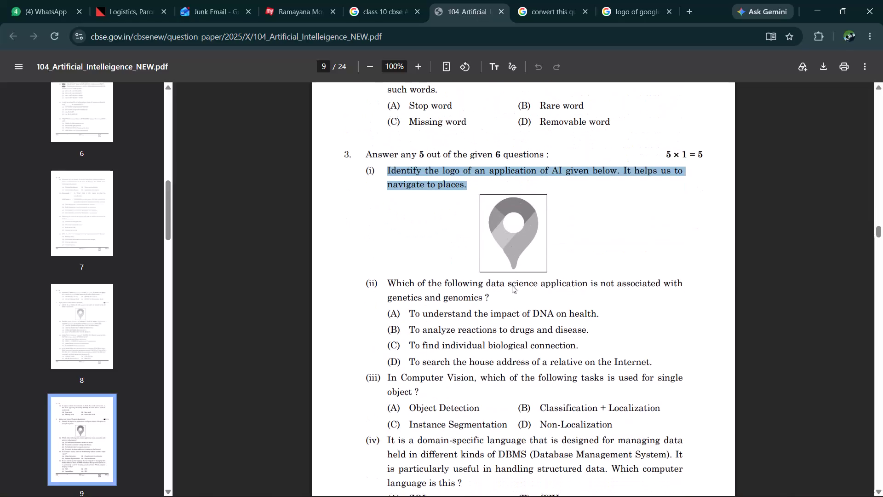
scroll(512, 285, down, 5)
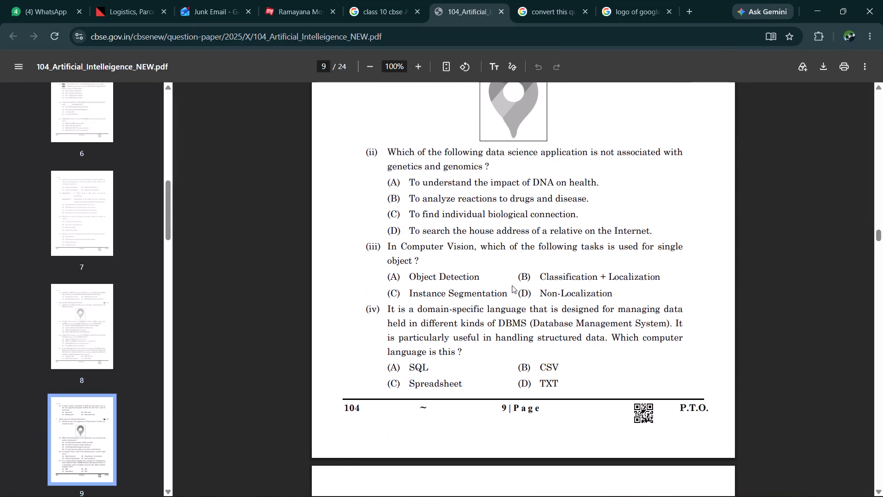
scroll(512, 285, down, 4)
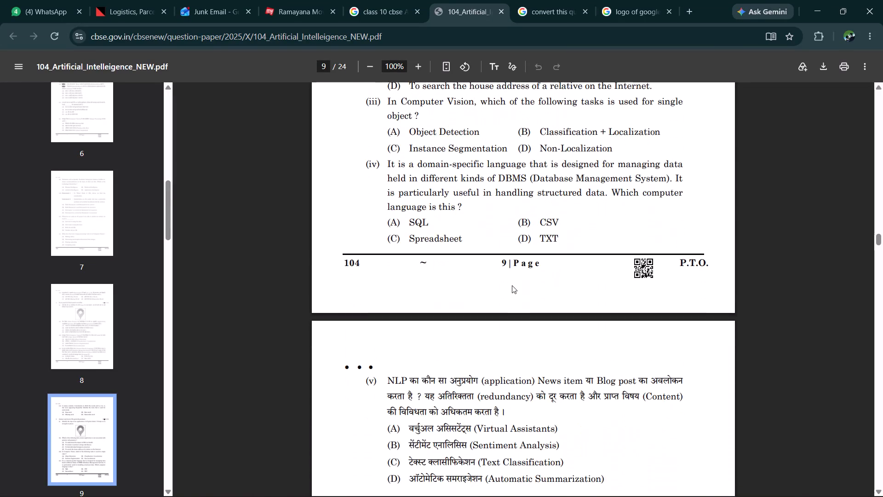
scroll(512, 285, down, 5)
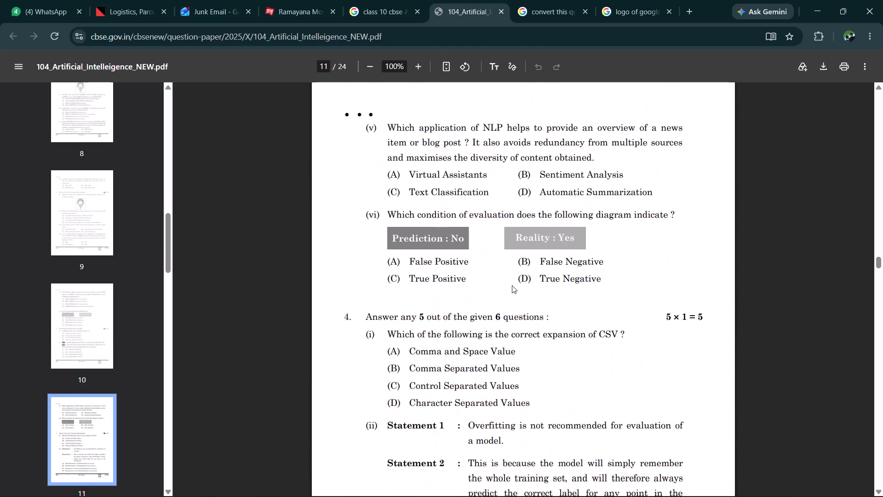
scroll(512, 285, down, 3)
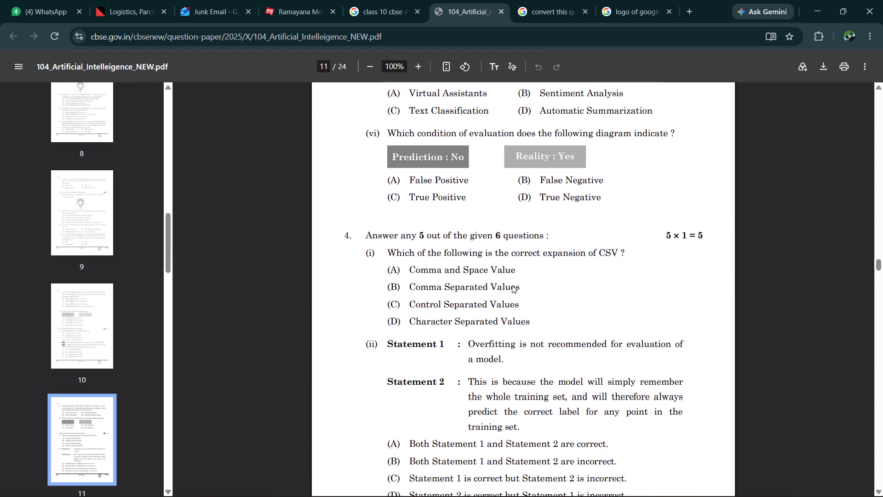
scroll(512, 285, down, 1)
scroll(570, 309, down, 1)
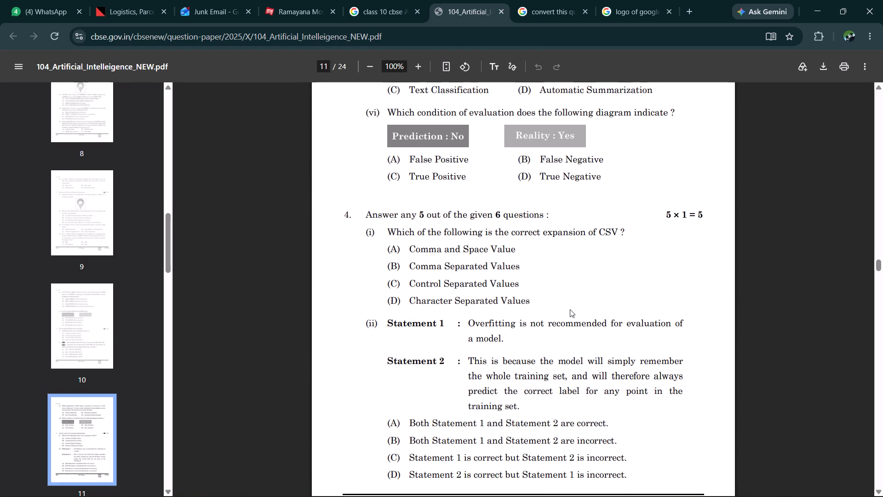
scroll(570, 309, down, 1)
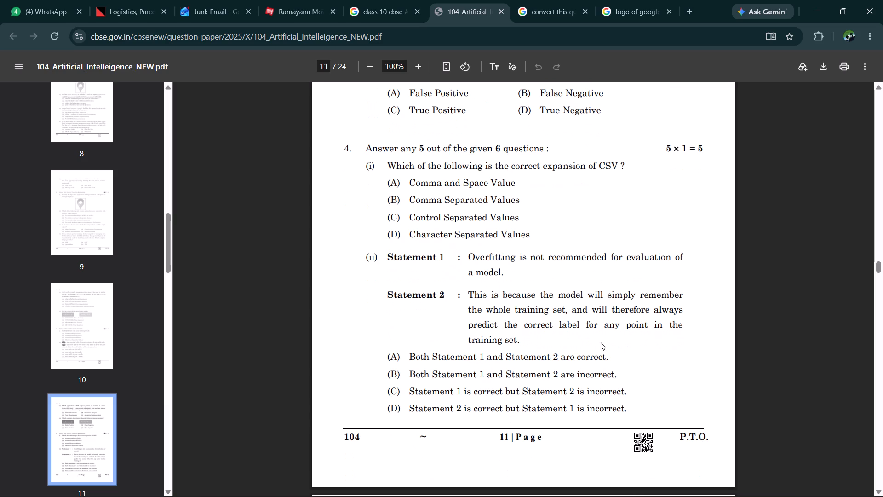
scroll(604, 344, down, 1)
scroll(653, 347, down, 1)
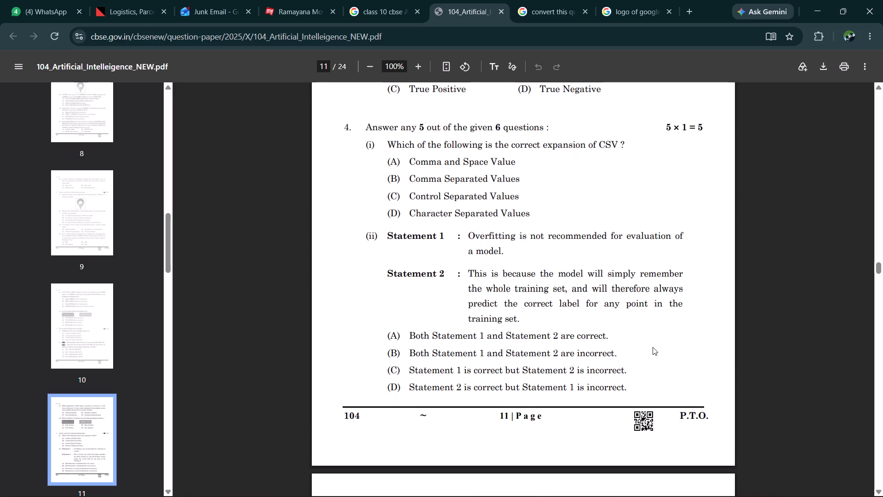
scroll(653, 347, down, 1)
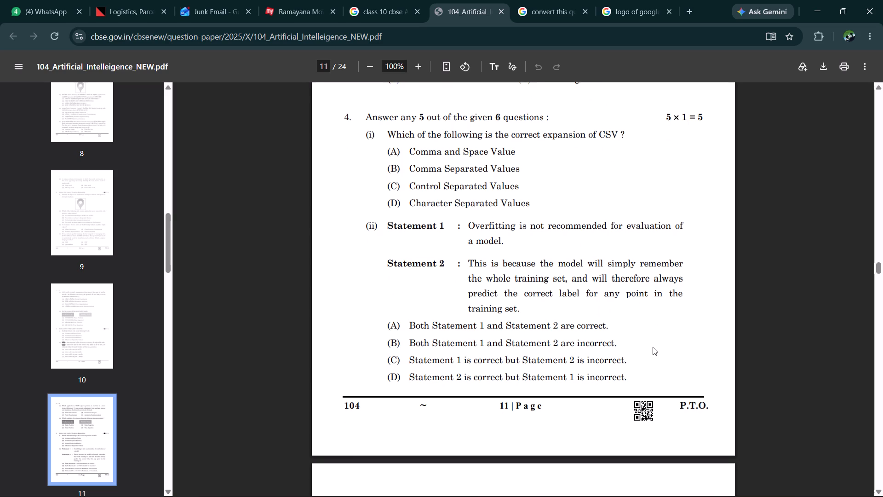
scroll(653, 347, down, 2)
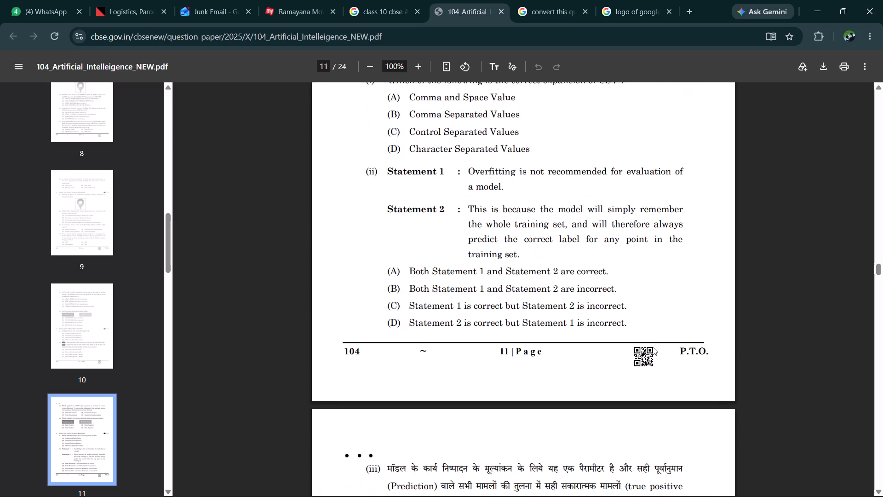
scroll(653, 347, down, 1)
scroll(653, 347, up, 1)
scroll(653, 347, down, 3)
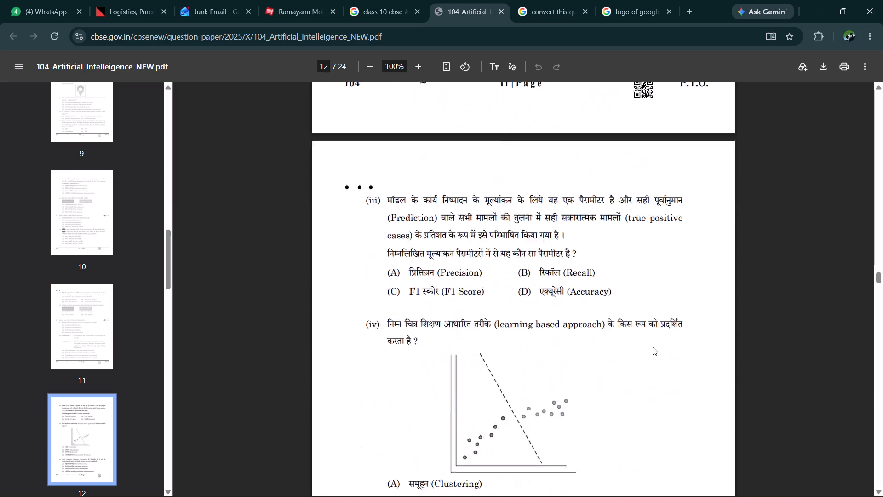
scroll(653, 347, down, 6)
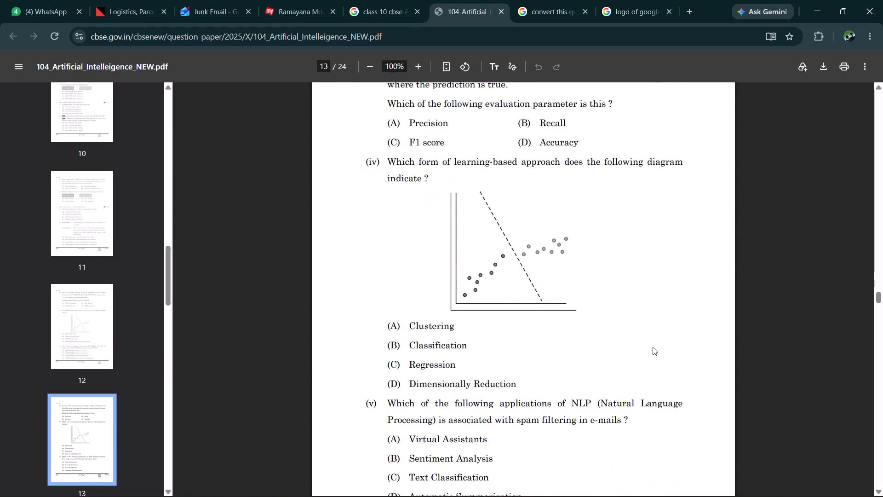
scroll(653, 347, down, 3)
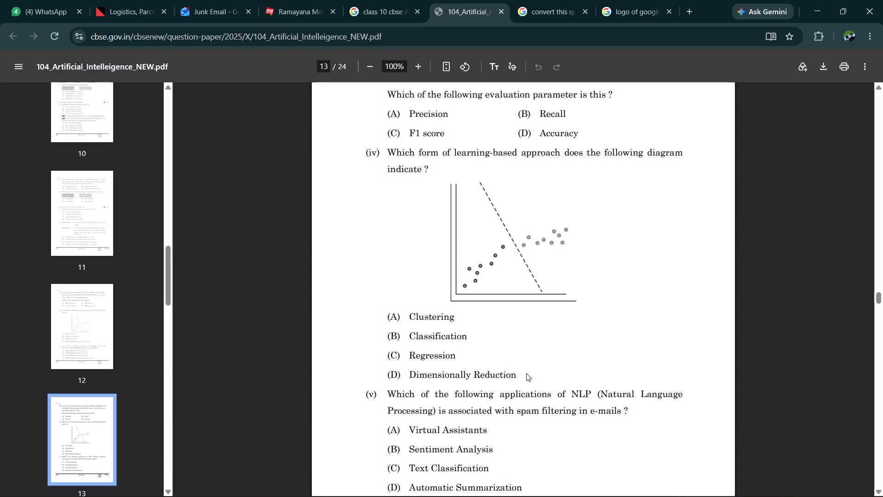
Copy the learning-based approach diagram question with options (A) to (D) from the PDF and replace the Notepad text with it.
drag(526, 373, 506, 387)
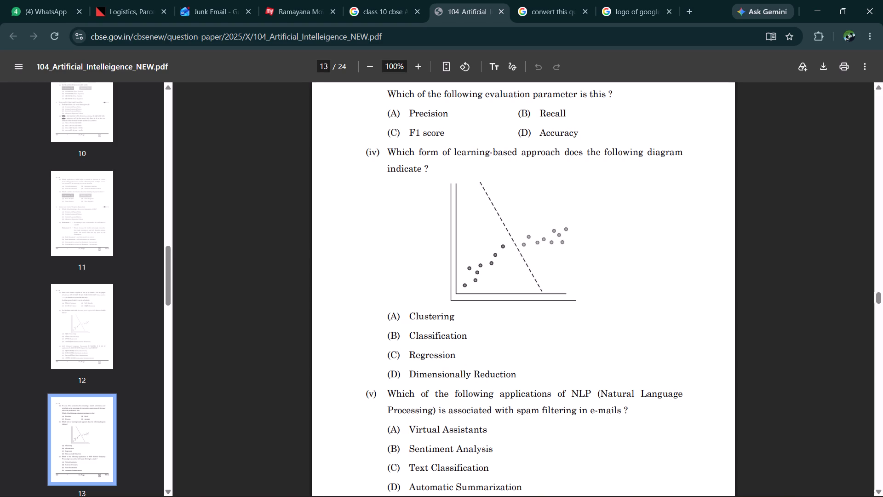
drag(506, 387, 523, 377)
drag(523, 377, 411, 314)
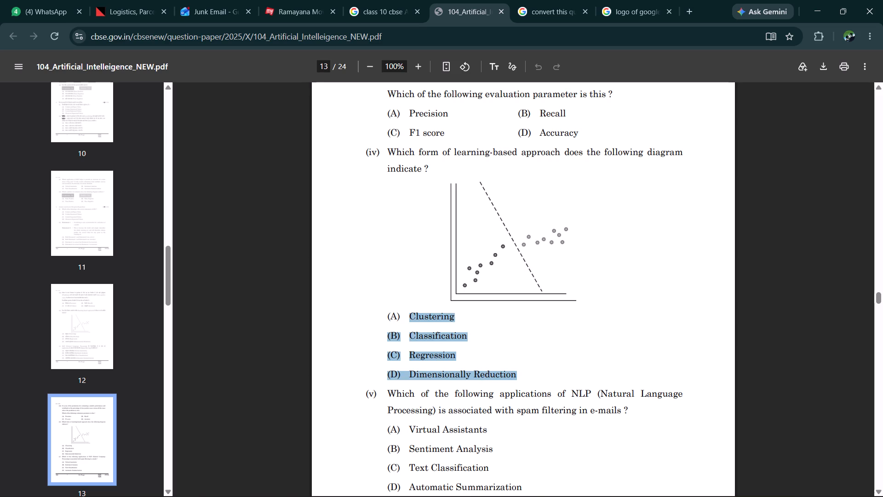
drag(411, 314, 390, 152)
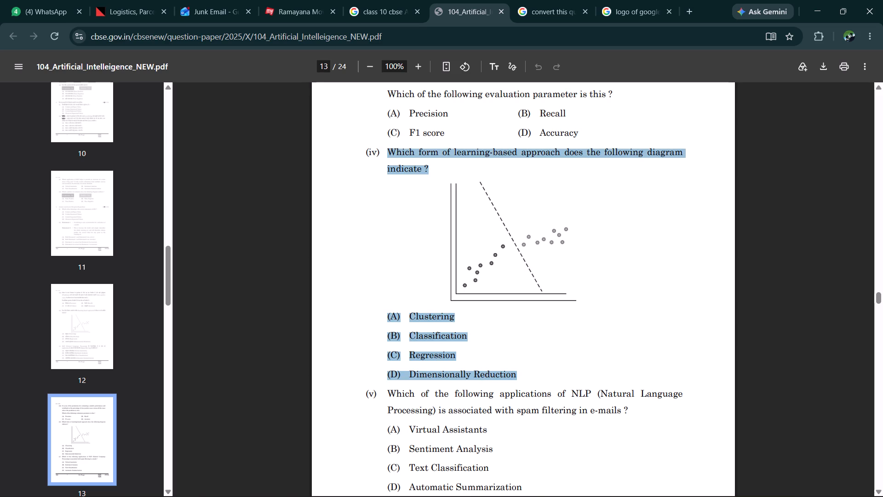
drag(390, 152, 389, 152)
key(ctrl+x)
key(ctrl+c)
key(alt+Tab)
key(alt+Tab)
key(ctrl+v)
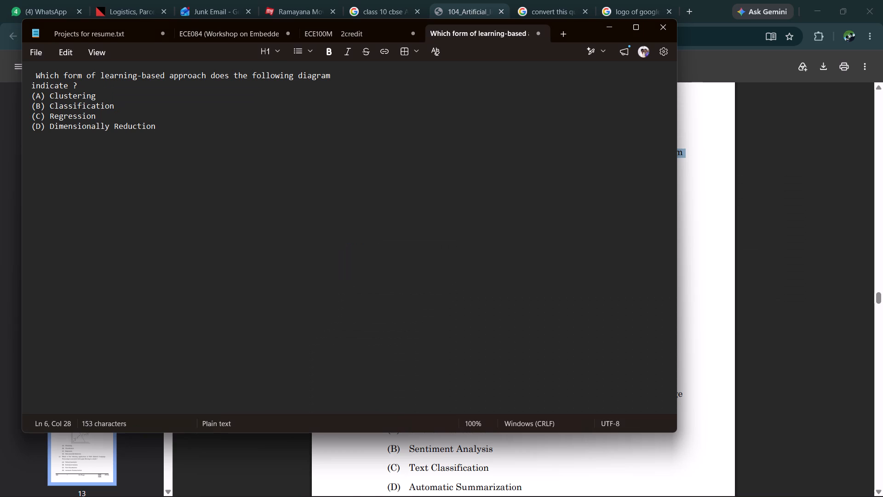
Copy the whole question and its options from Notepad into the empty Q. 5 row v question cell in Word.
key(ctrl+a)
key(ctrl+c)
key(alt+Tab)
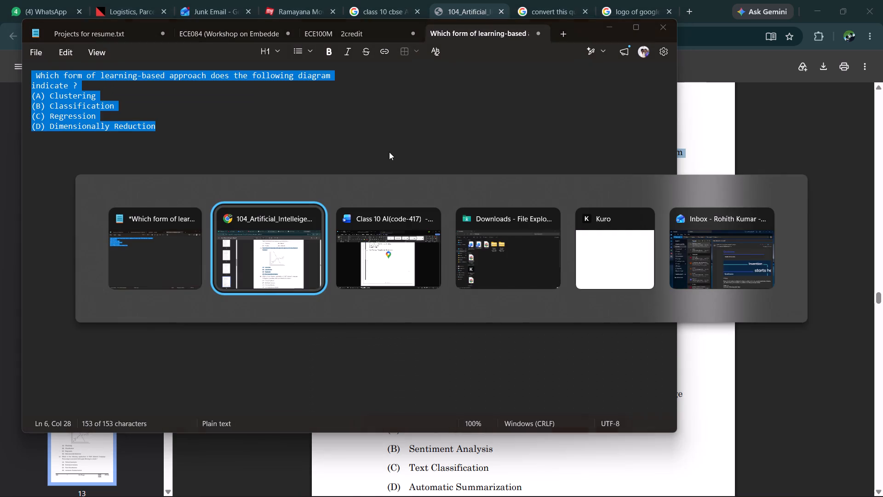
key(alt+Tab)
key(alt+Tab)
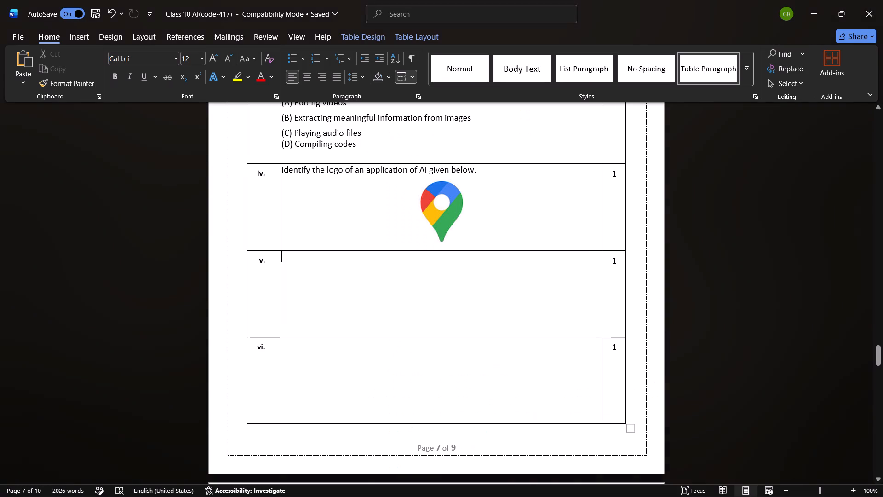
key(ctrl+v)
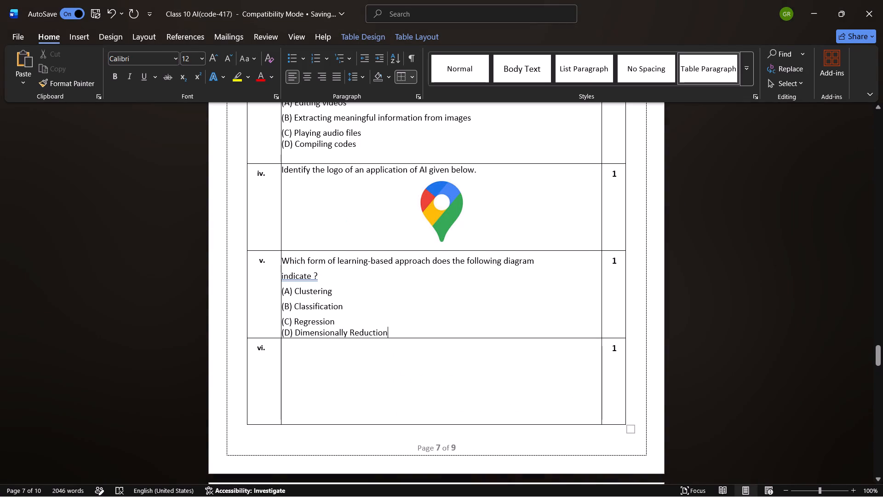
Join "indicate ?" to the question's first line in row v and remove the space before the question mark.
click(282, 276)
key(BackSpace)
key(space)
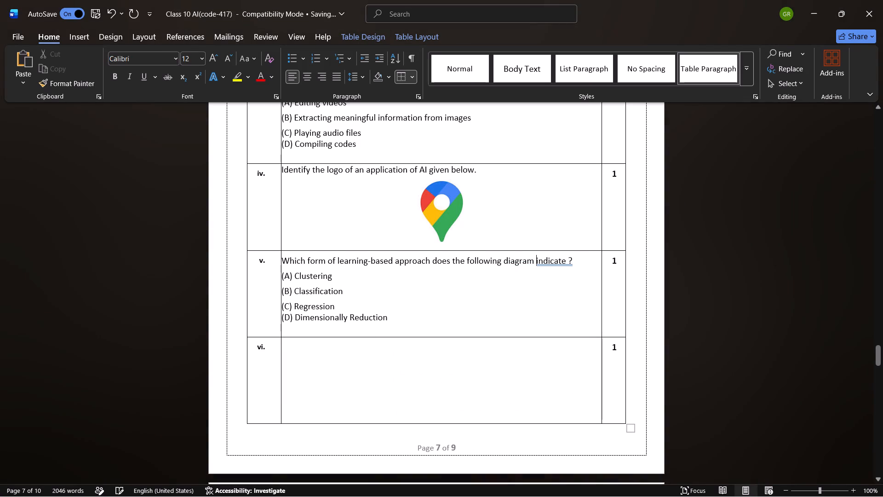
click(568, 262)
key(BackSpace)
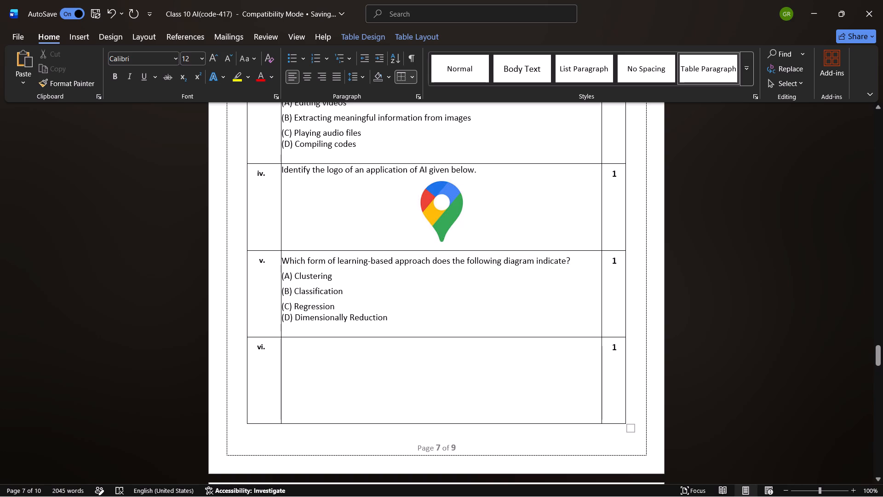
click(283, 264)
Insert a run of 20 spaces after option "(B) Classification" in row v.
click(438, 294)
key(space)
key(space)
key(space)
key(space)
key(space)
key(space)
key(space)
key(space)
key(space)
key(space)
key(space)
key(space)
key(space)
key(space)
key(space)
key(space)
key(space)
key(space)
key(space)
key(space)
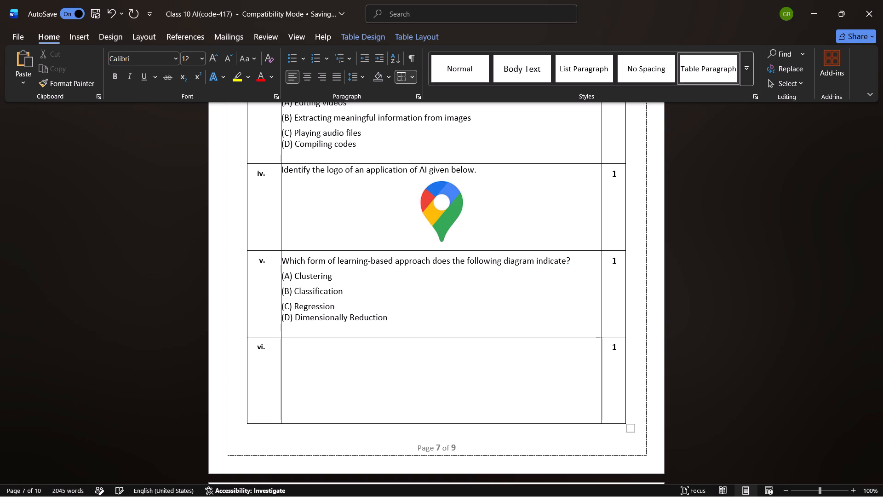
Insert a run of 17 spaces after option "(A) Clustering" in row v.
click(357, 274)
key(space)
key(space)
key(space)
key(space)
key(space)
key(space)
key(space)
key(space)
key(space)
key(space)
key(space)
key(space)
key(space)
key(space)
key(space)
key(space)
key(space)
Capture a snip of the scatter diagram with the dashed line from the PDF and paste it after "(A) Clustering" in row v.
key(alt+Tab)
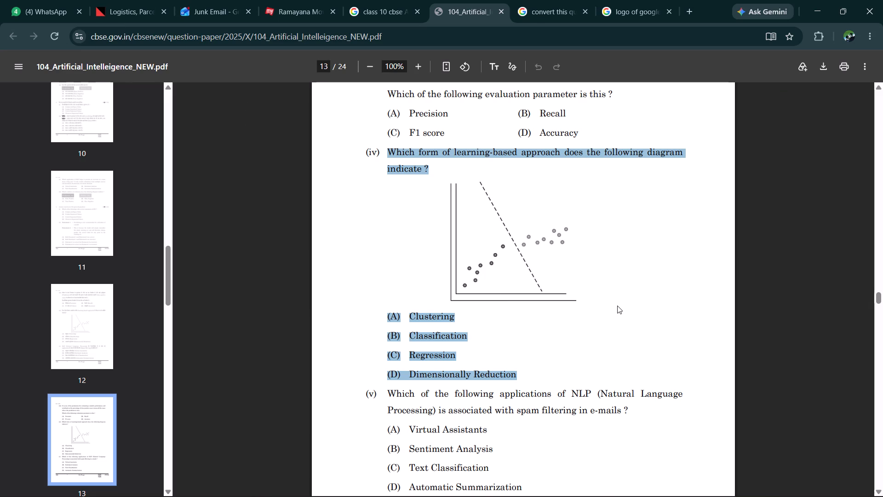
key(shift+super+s)
drag(604, 306, 508, 279)
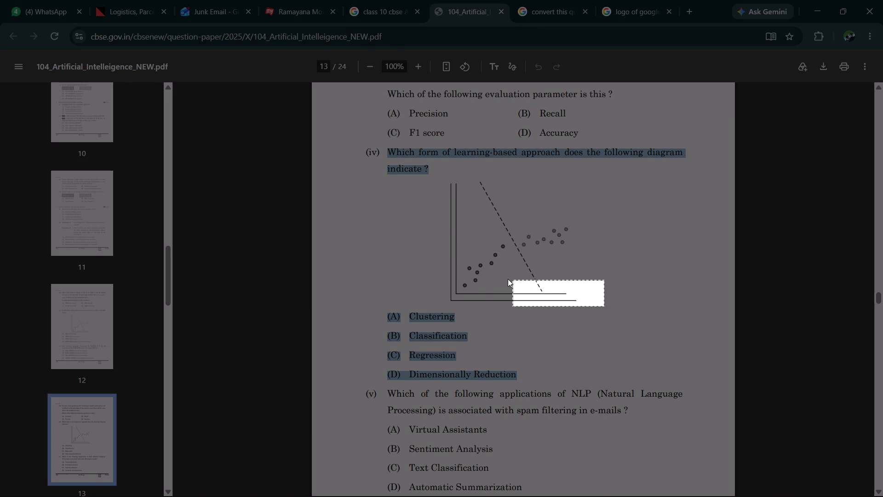
drag(508, 279, 429, 179)
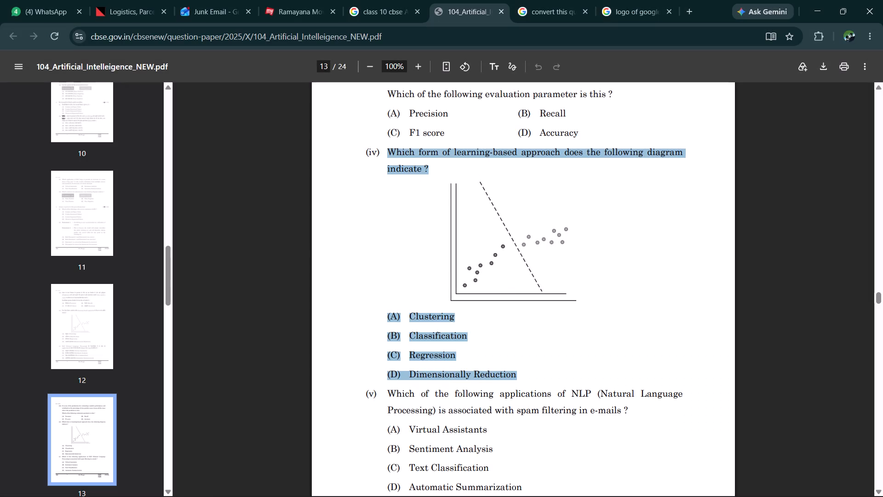
key(alt+Tab)
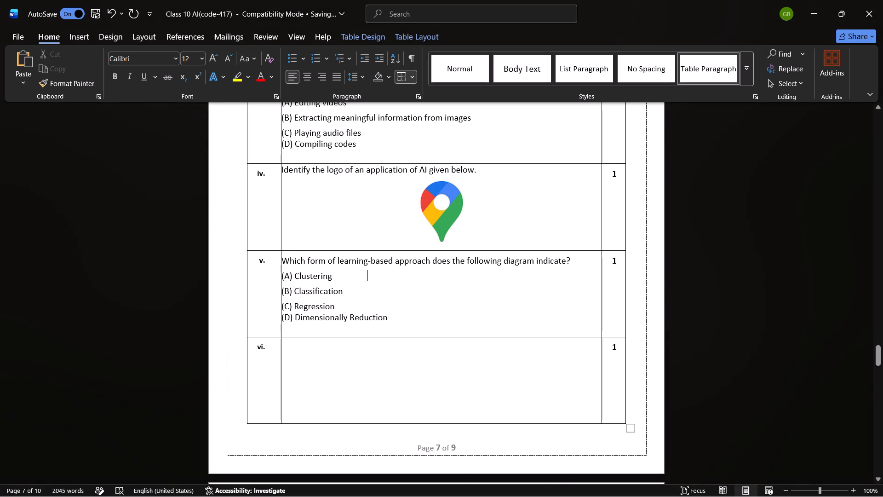
key(ctrl+v)
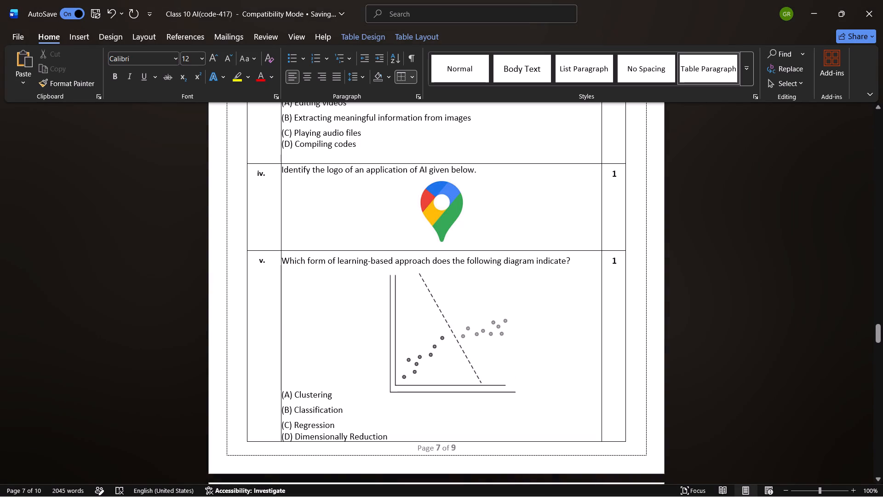
Shrink the pasted scatter diagram in row v to about half its size and set its text wrapping to Tight.
click(435, 335)
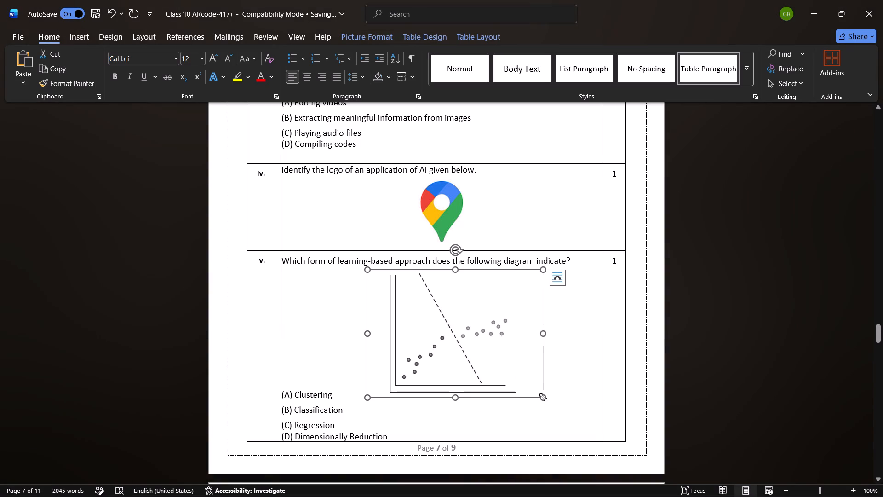
drag(543, 397, 459, 331)
click(467, 272)
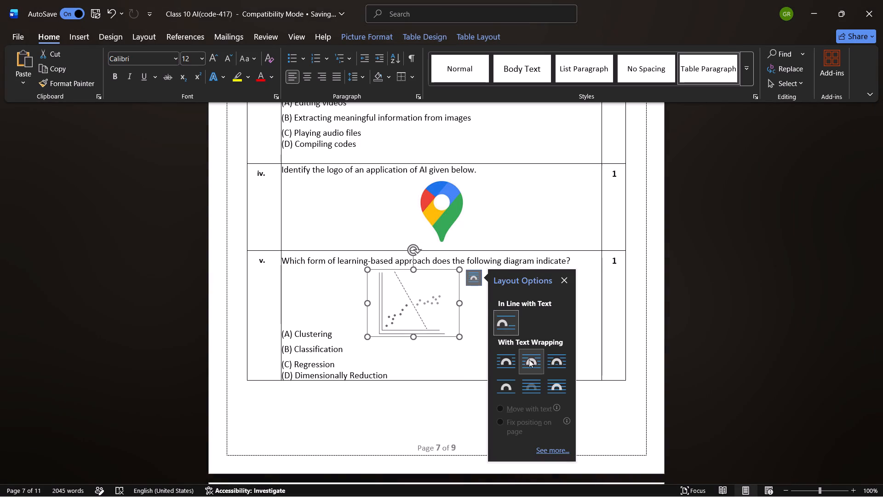
click(531, 364)
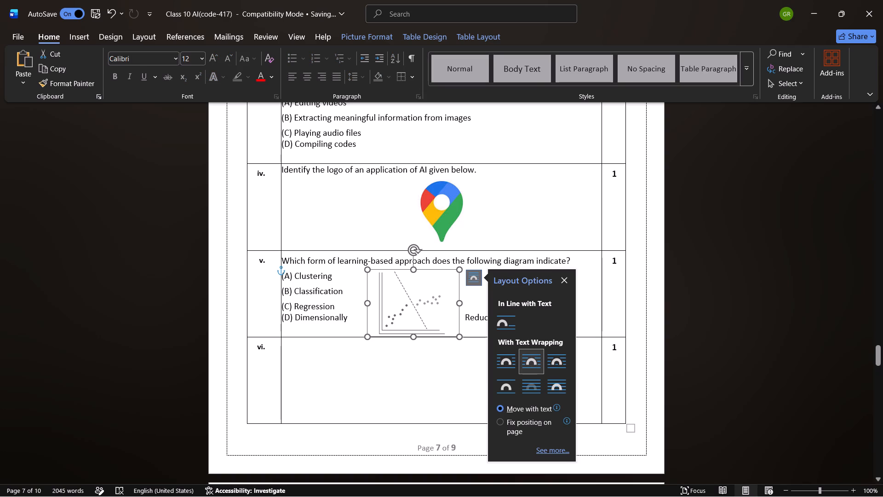
Place the scatter diagram beside row v's options, enlarge it slightly, and extend the row's height to fit it below the question line.
drag(426, 311, 487, 309)
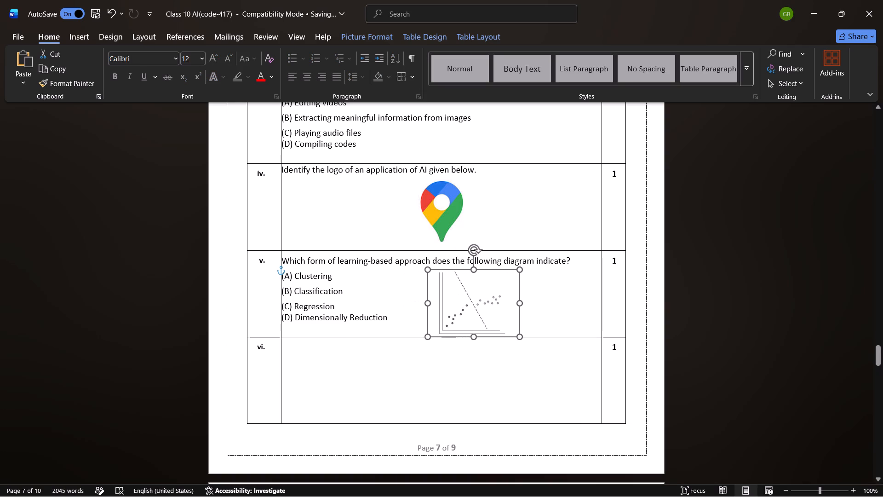
drag(487, 309, 498, 308)
drag(531, 333, 536, 337)
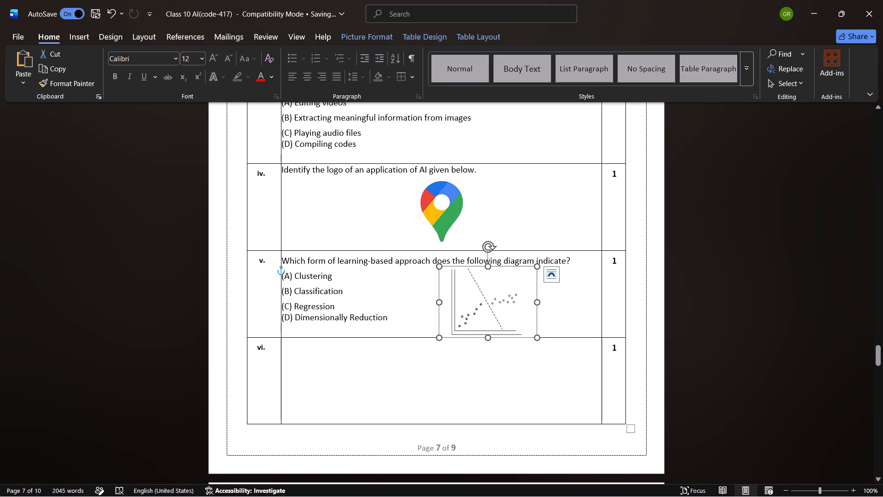
drag(554, 338, 555, 350)
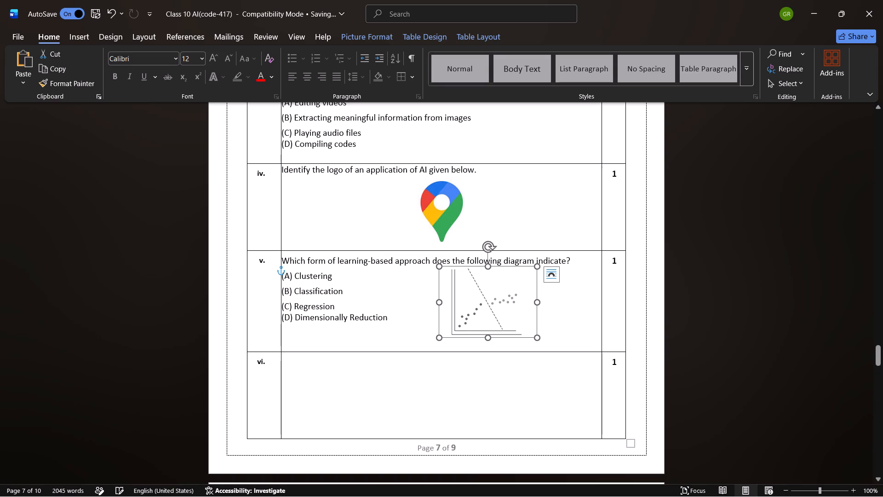
drag(491, 301, 494, 306)
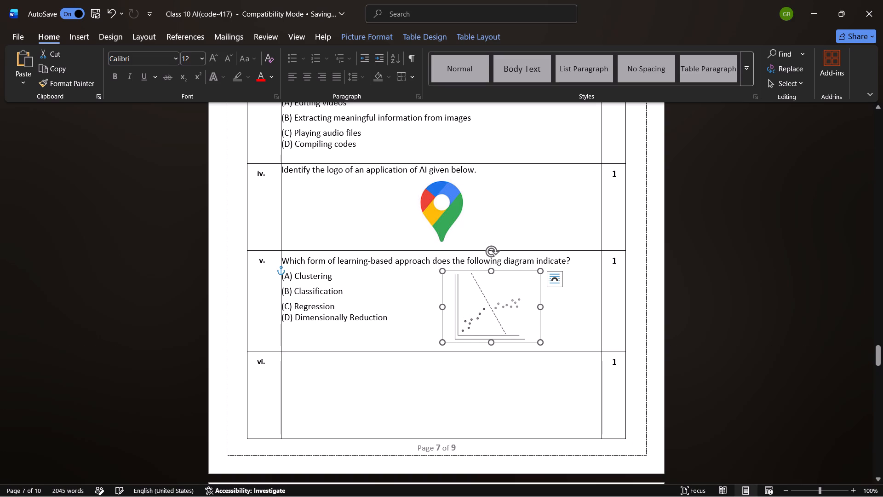
click(732, 289)
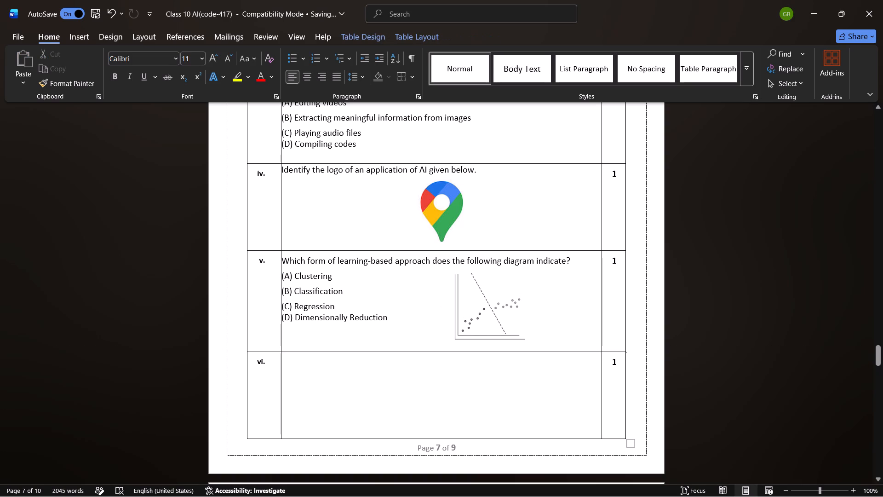
Look through the English questions on the remaining pages of the CBSE 104 Artificial Intelligence PDF for one to use in row vi.
key(alt+Tab)
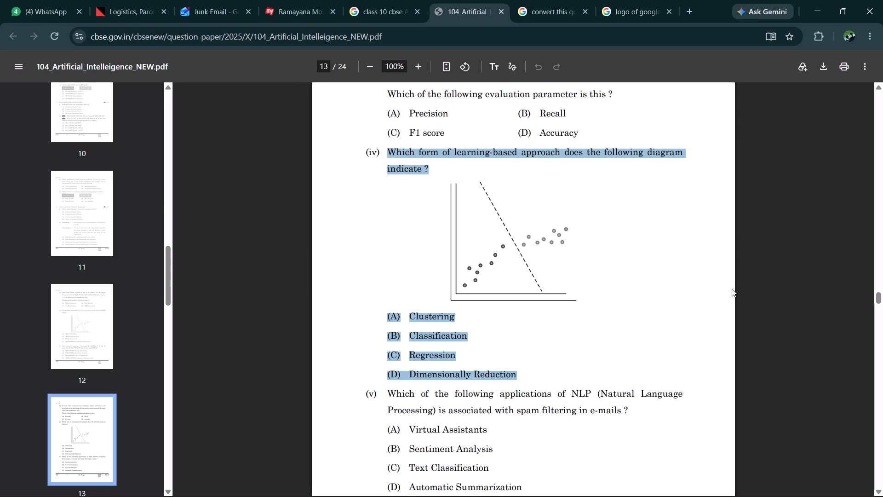
scroll(671, 304, down, 1)
scroll(624, 331, down, 2)
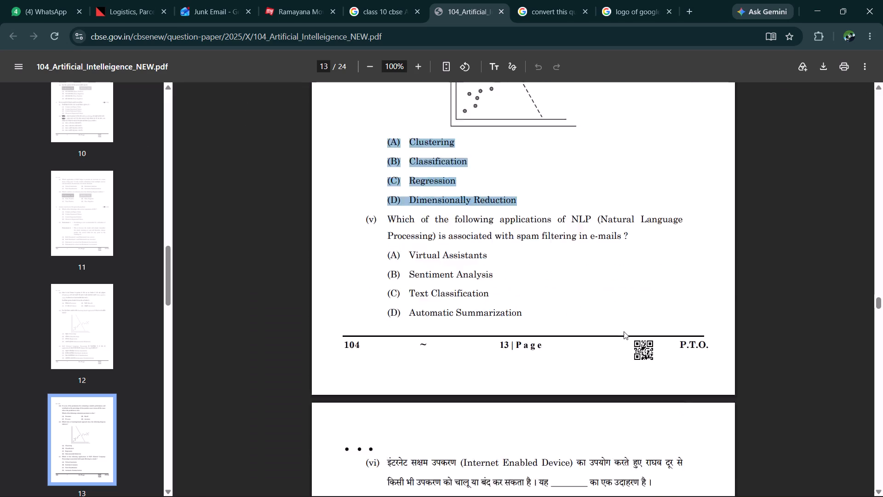
scroll(624, 331, down, 6)
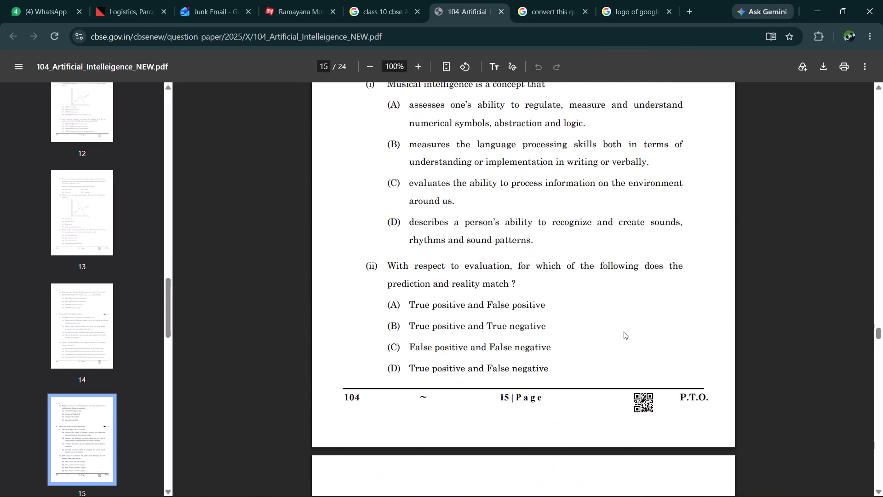
scroll(624, 331, down, 2)
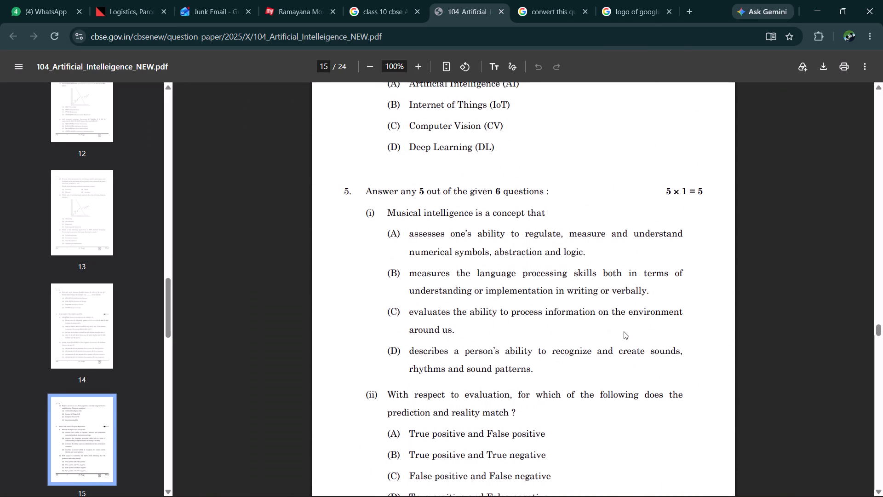
scroll(624, 331, down, 1)
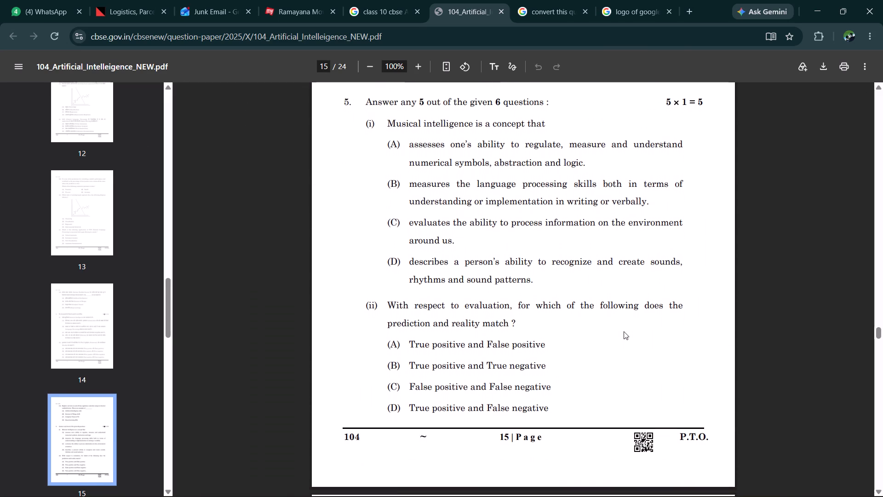
scroll(624, 331, down, 2)
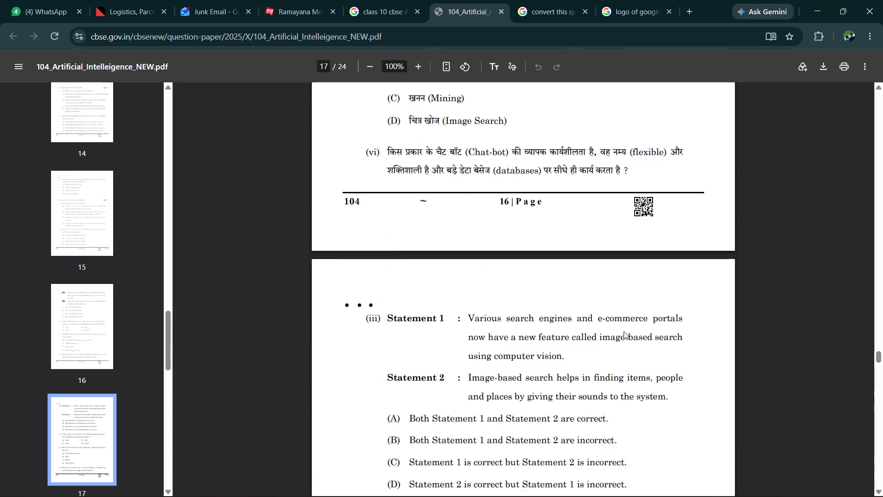
scroll(624, 331, down, 2)
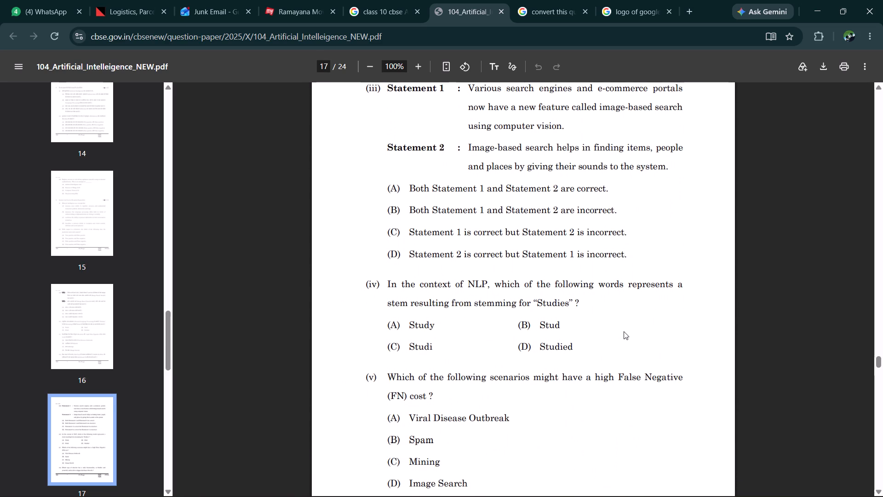
scroll(624, 331, down, 3)
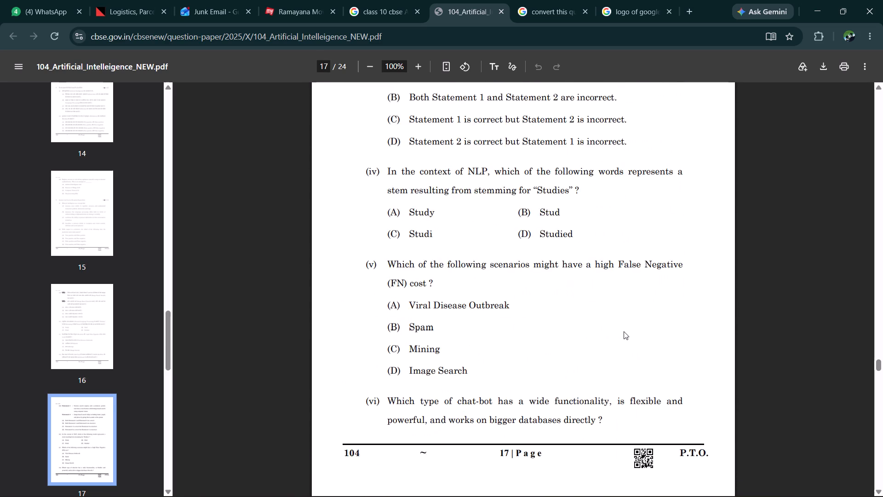
scroll(624, 331, down, 3)
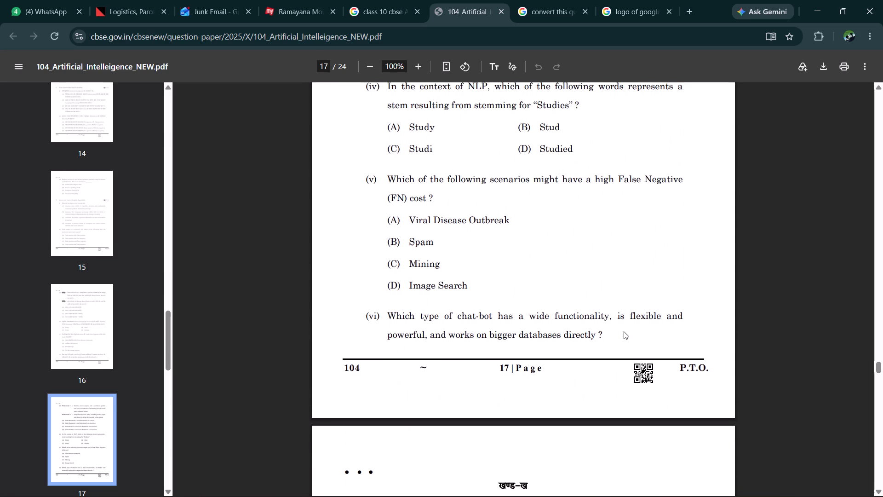
scroll(624, 331, down, 2)
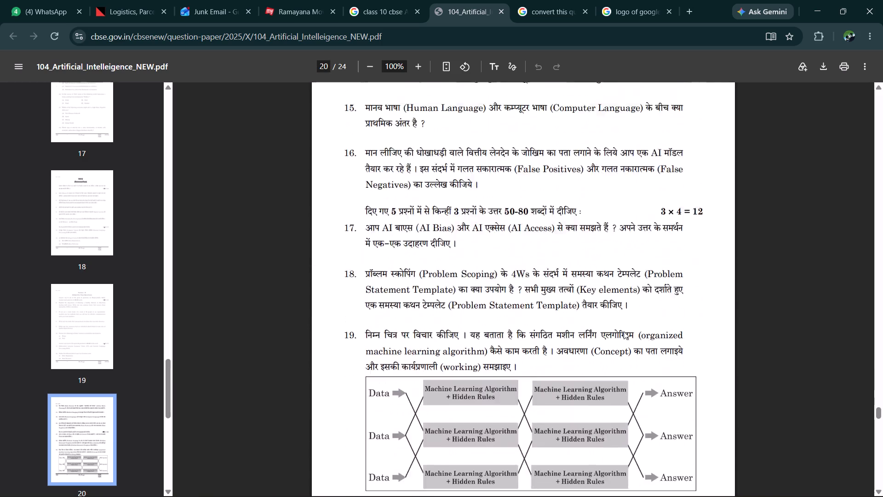
scroll(624, 331, down, 2)
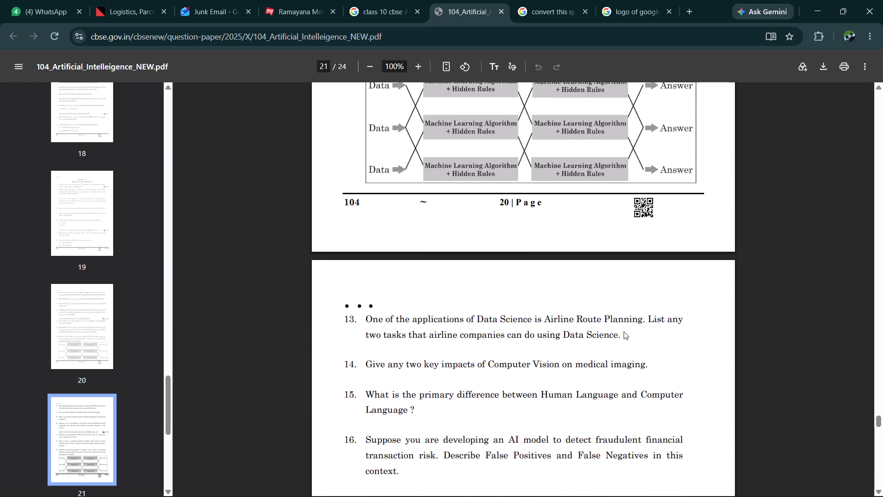
scroll(624, 331, up, 20)
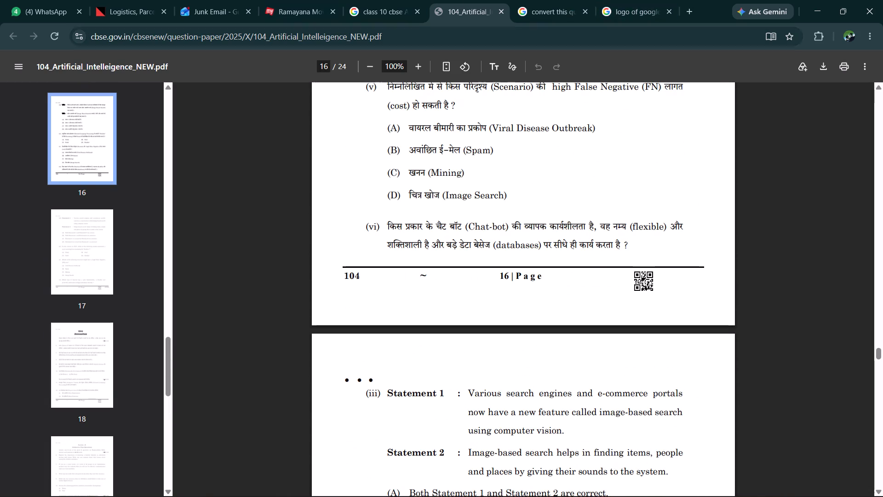
Search Google for "class 10 cbse AI public paper 2024 :pdf" and open the CBSE Academic 417_AI_SQP paper.
click(394, 4)
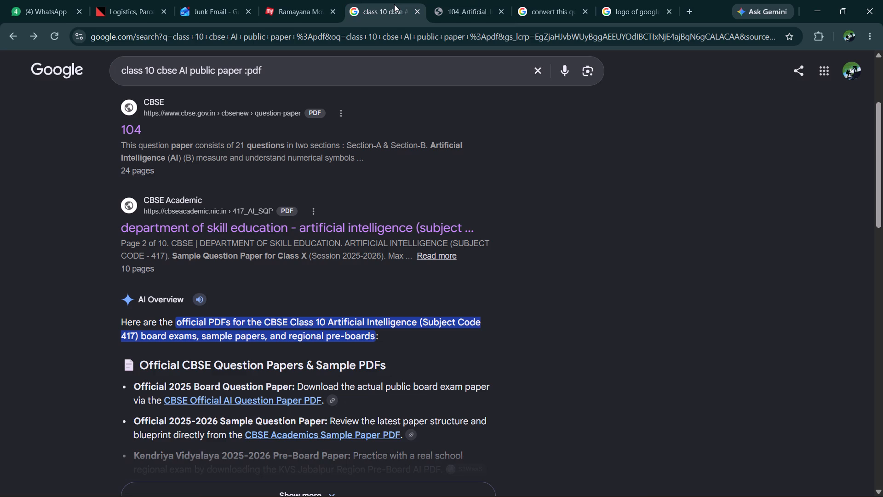
scroll(363, 277, down, 1)
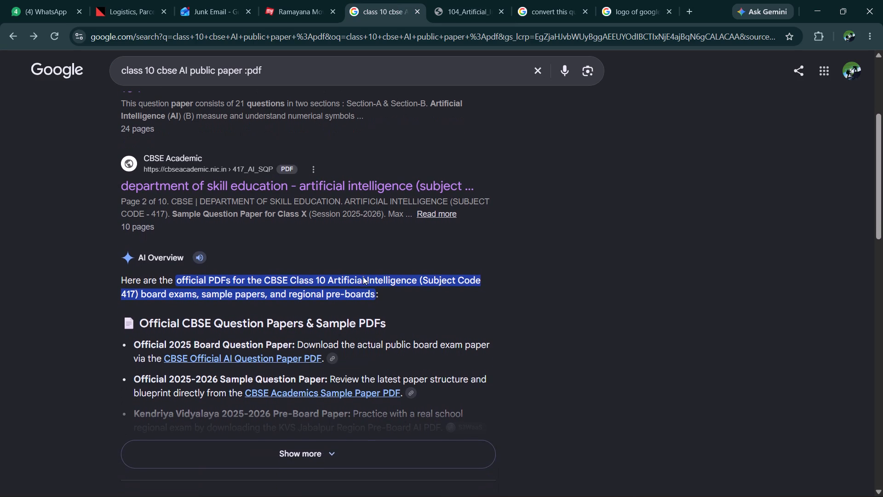
scroll(363, 277, down, 1)
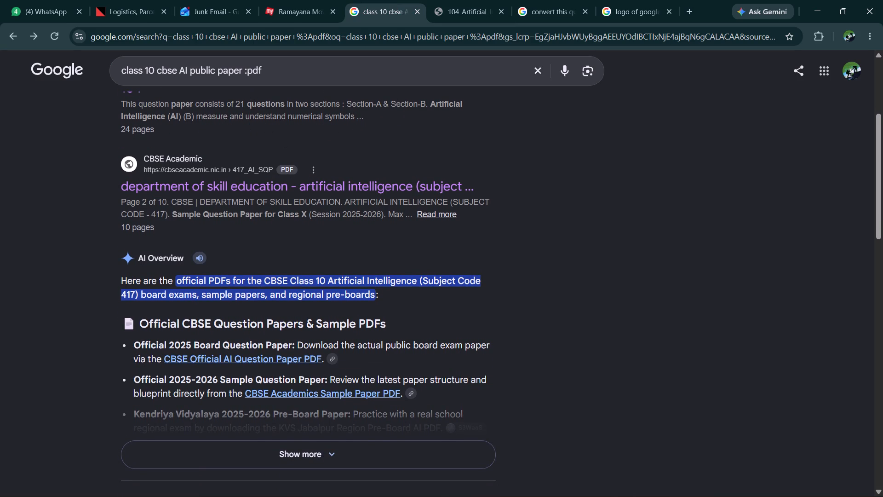
click(241, 75)
key(space)
text(2024)
key(Return)
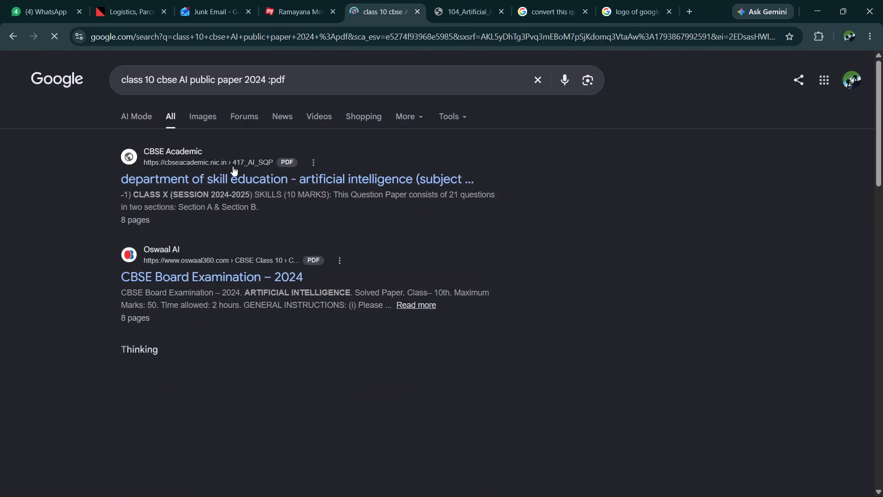
click(233, 183)
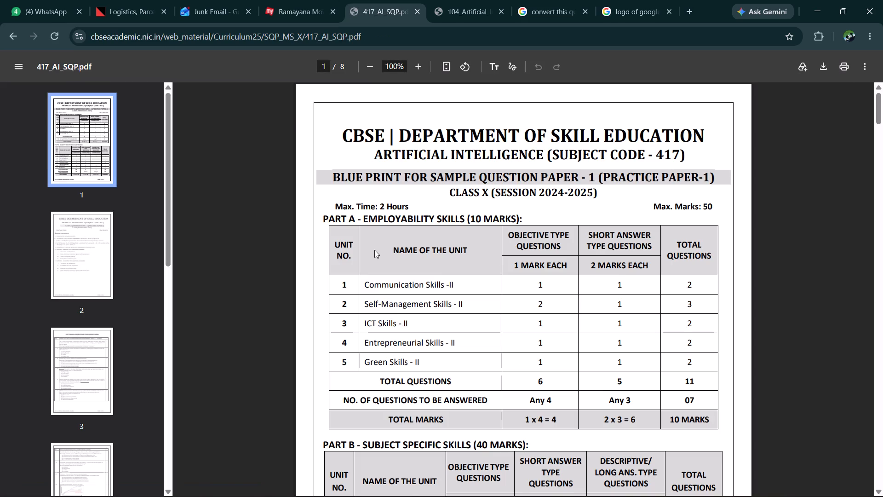
Look through the 417_AI_SQP paper's Q. 1 to Q. 5 objective questions for one to use in row vi.
scroll(516, 336, down, 5)
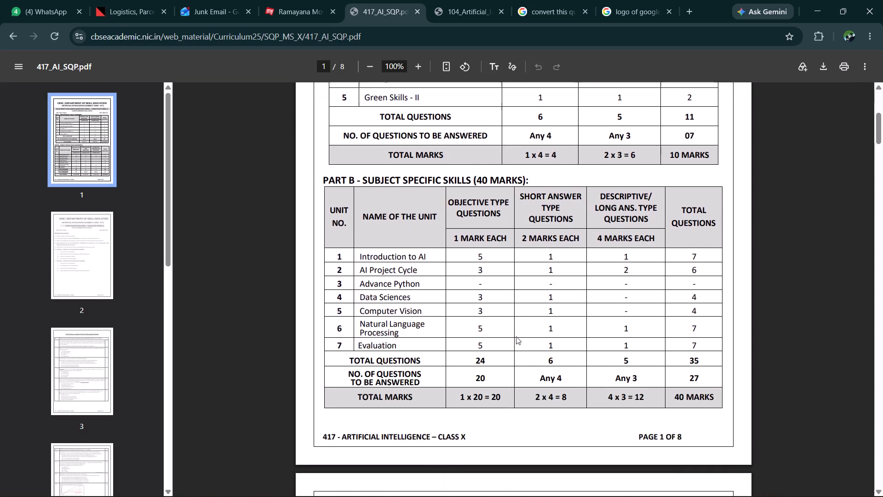
scroll(516, 336, down, 4)
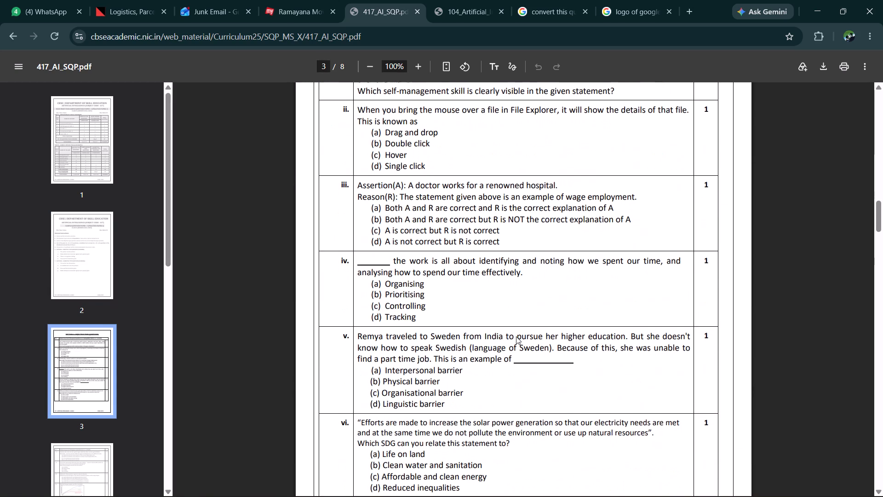
scroll(516, 336, down, 3)
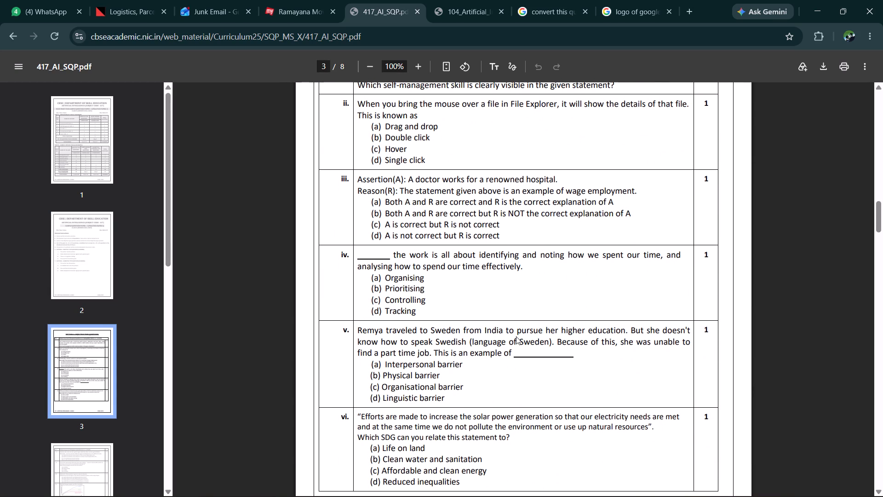
scroll(516, 336, down, 3)
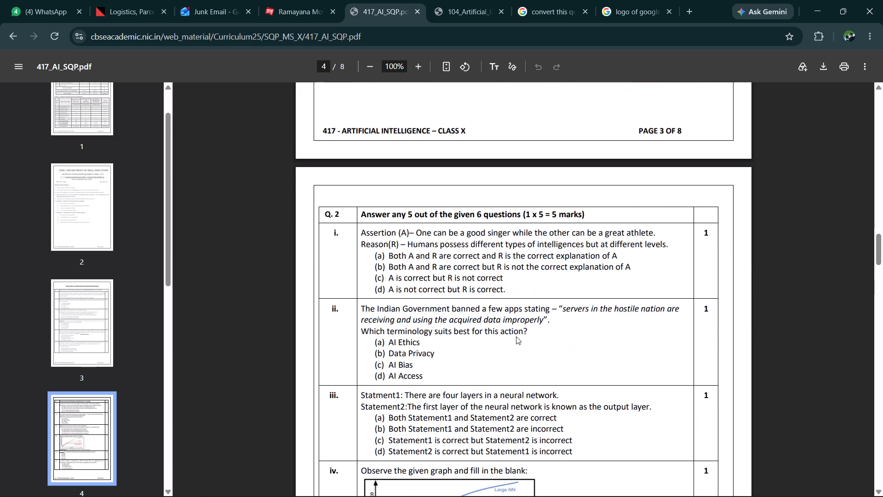
scroll(516, 336, down, 3)
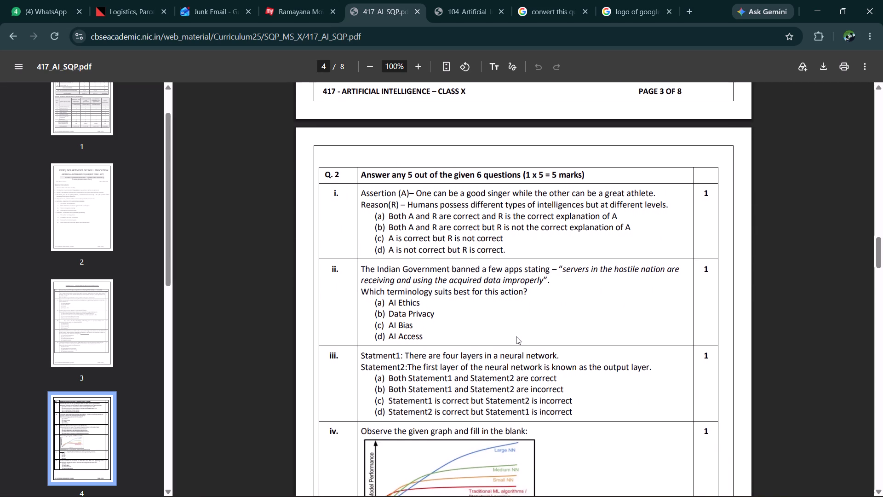
scroll(516, 336, down, 3)
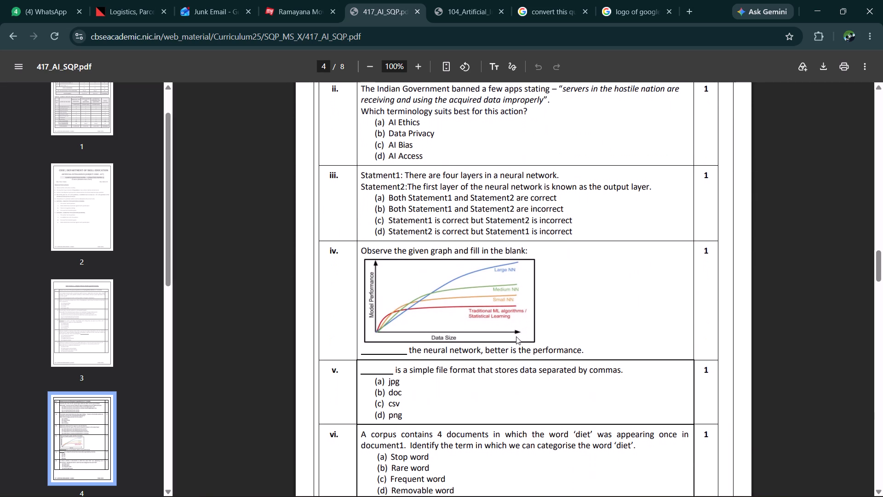
scroll(516, 336, down, 1)
scroll(589, 312, down, 1)
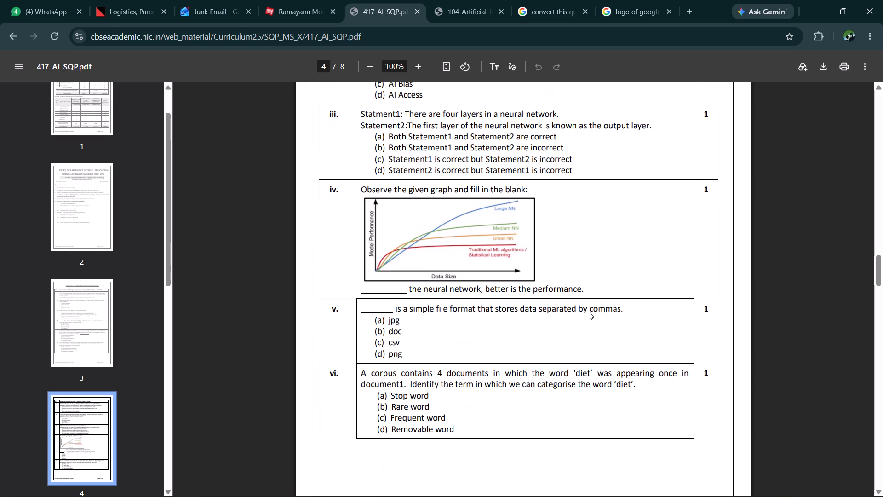
scroll(589, 312, down, 2)
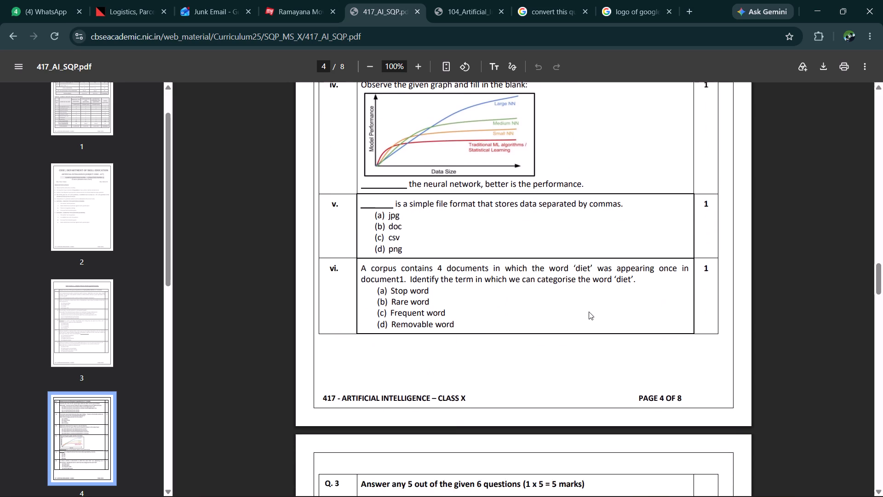
scroll(589, 312, down, 3)
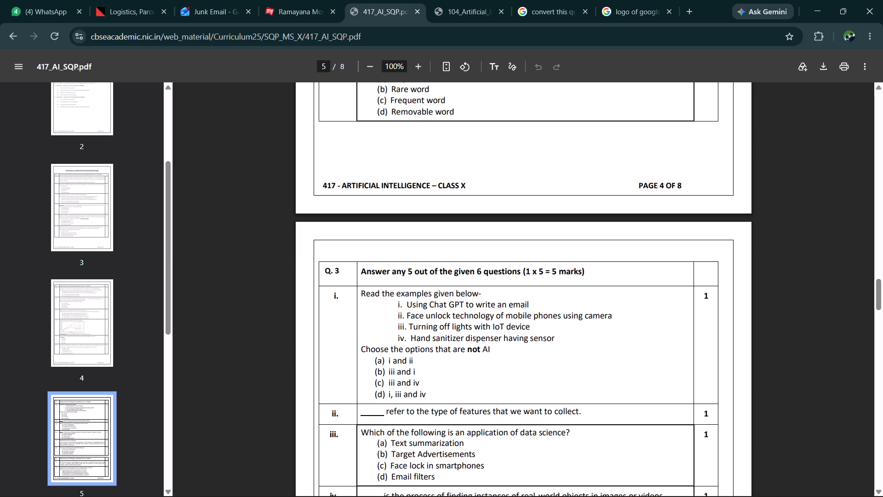
scroll(545, 344, down, 1)
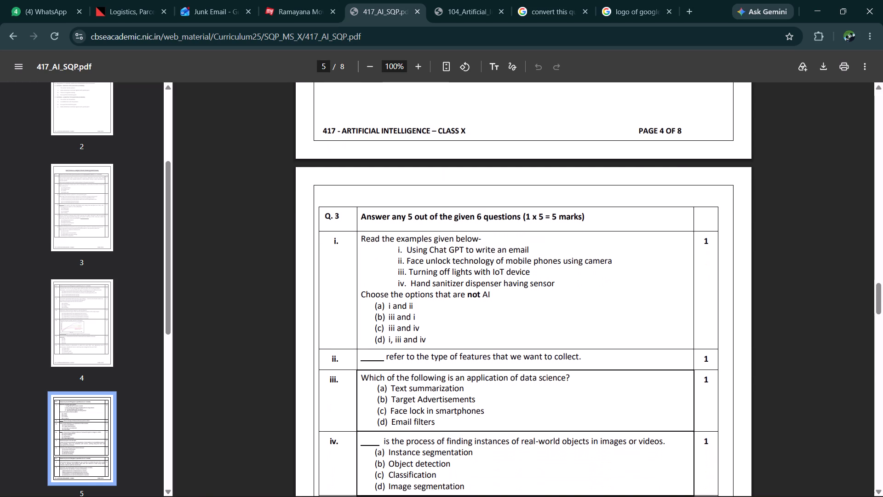
scroll(545, 344, down, 5)
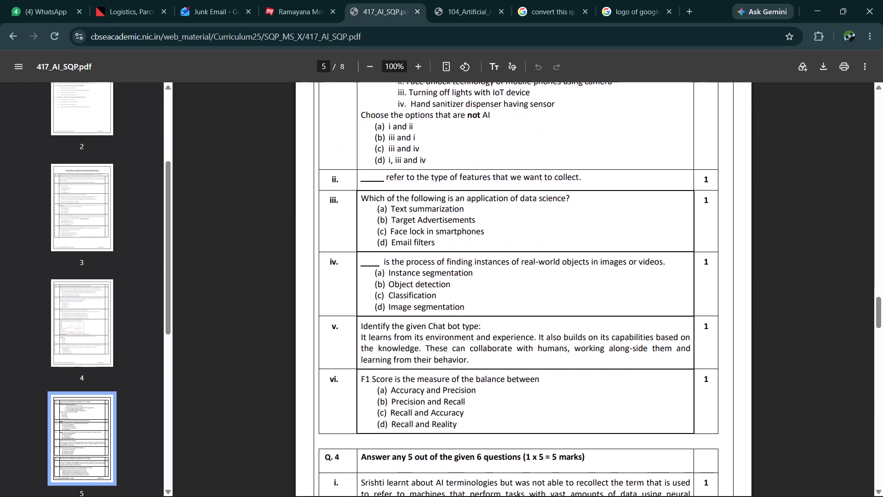
scroll(545, 344, down, 1)
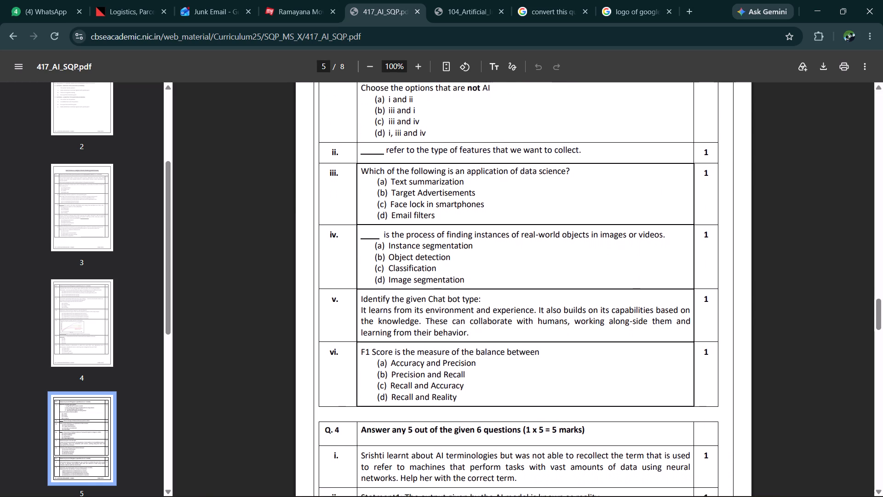
scroll(545, 344, down, 6)
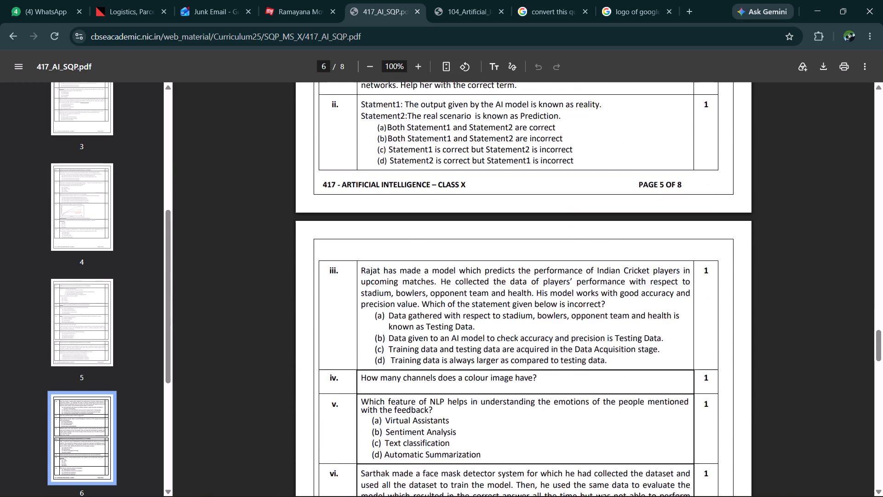
scroll(545, 344, down, 2)
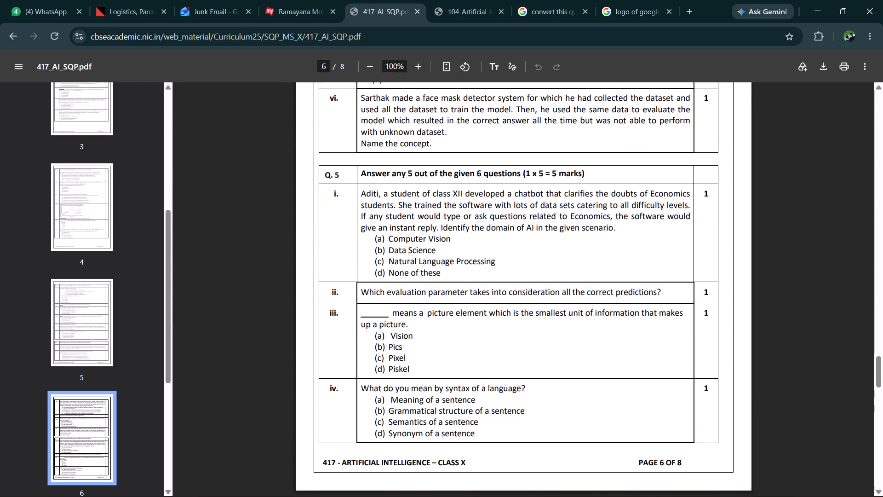
scroll(545, 344, down, 1)
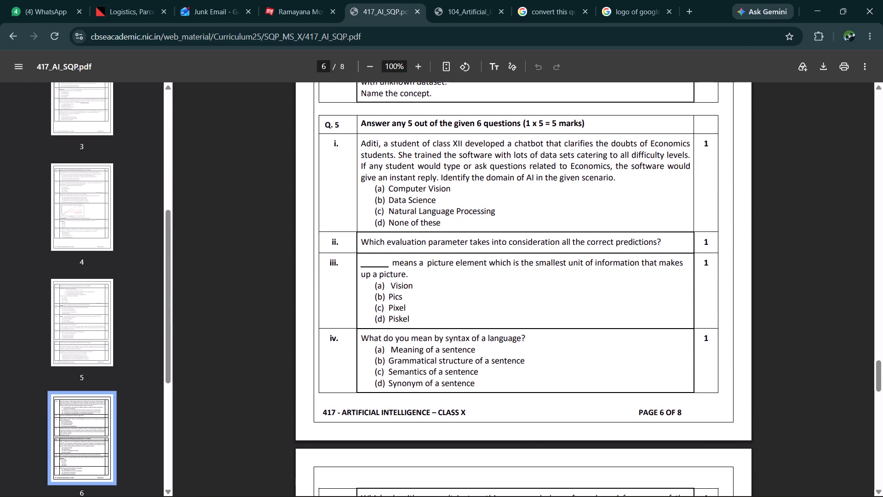
scroll(545, 344, down, 1)
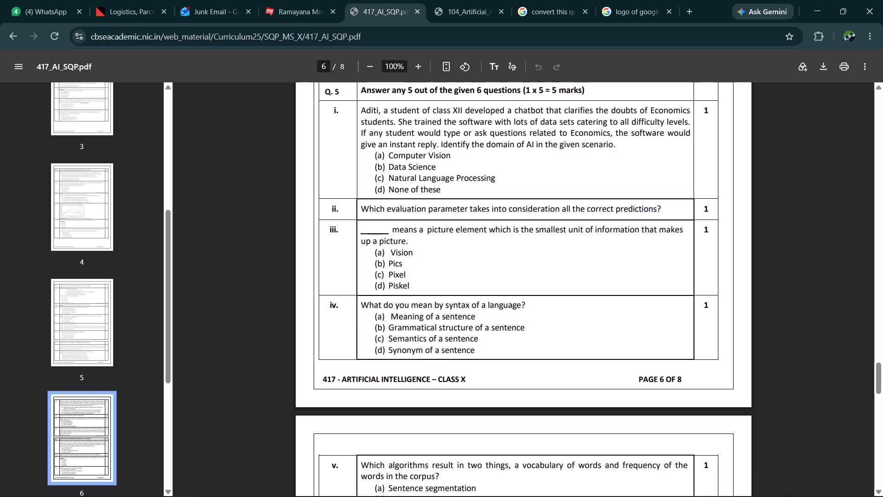
scroll(545, 344, down, 6)
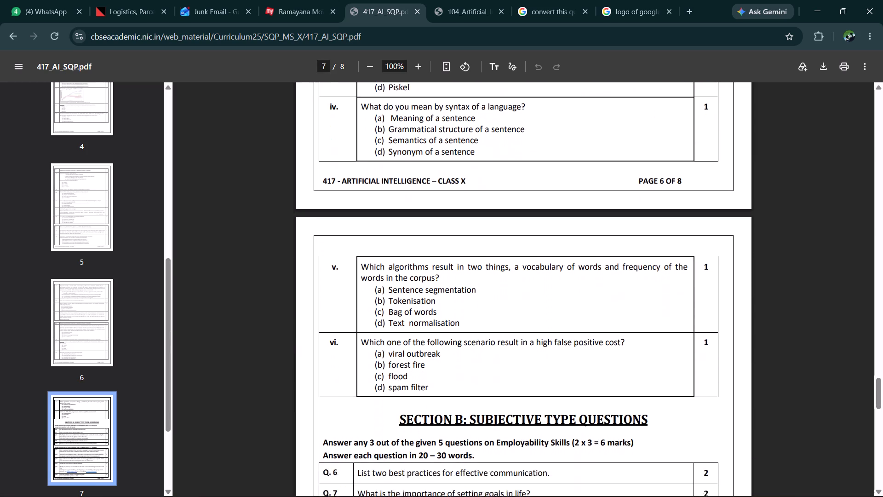
scroll(545, 344, down, 1)
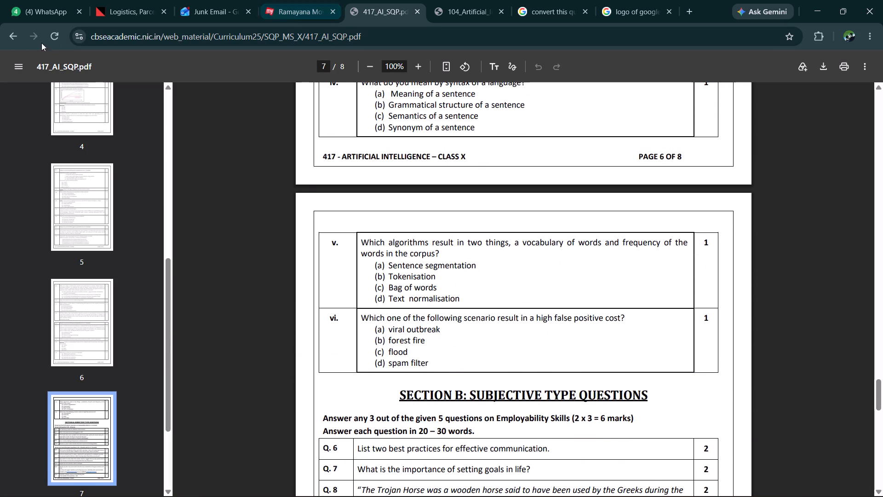
Search Google for "class 10 cbse AI public paper 2025 :pdf" and open the CBSE 104 question paper.
click(9, 32)
click(265, 77)
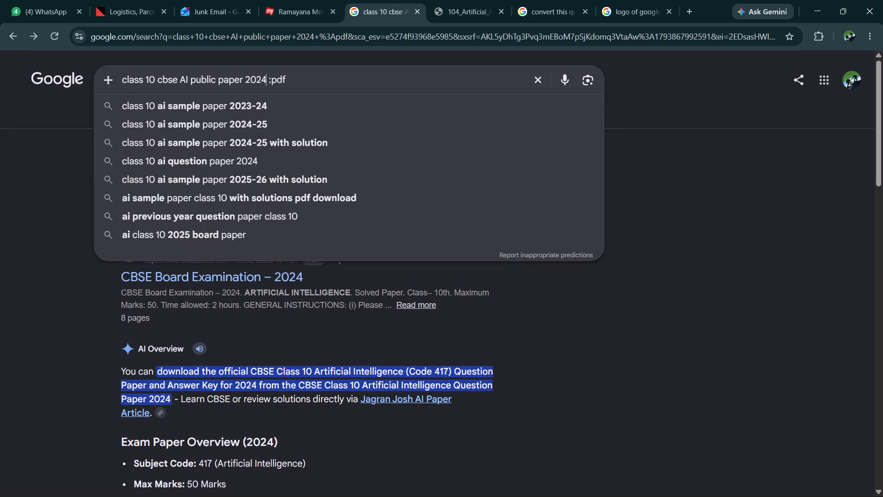
key(BackSpace)
key(5)
key(Return)
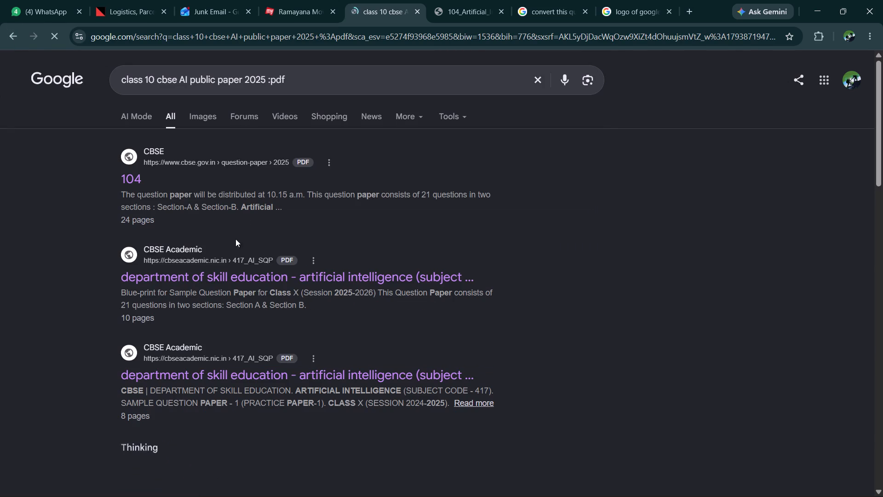
click(132, 175)
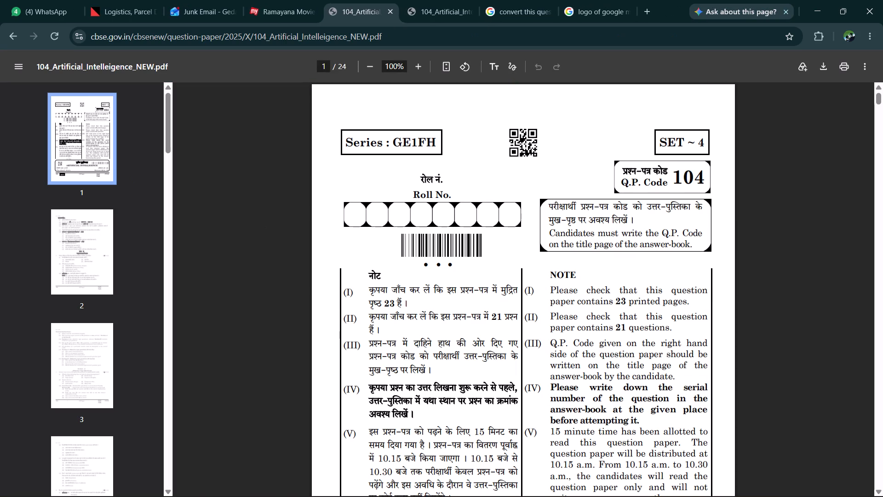
scroll(387, 302, down, 3)
scroll(387, 302, up, 1)
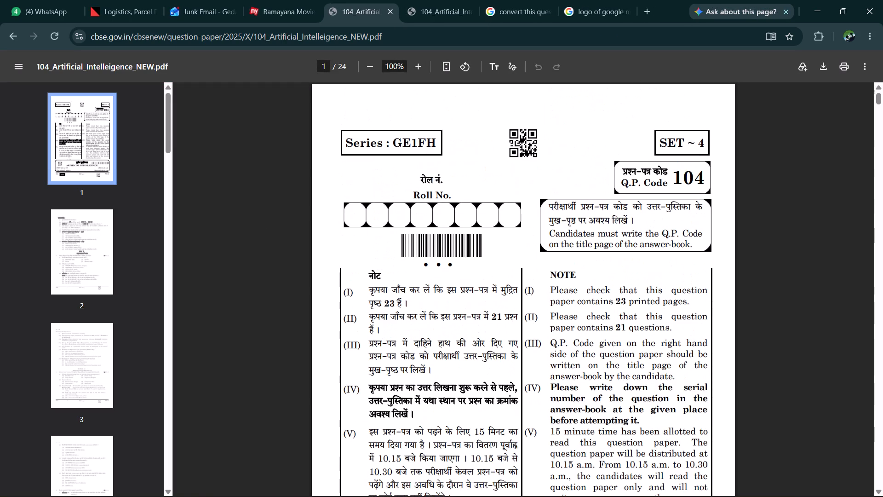
Look through the English objective questions on the first seven pages of the 2025 CBSE 104 paper for one to use in row vi.
scroll(537, 292, down, 4)
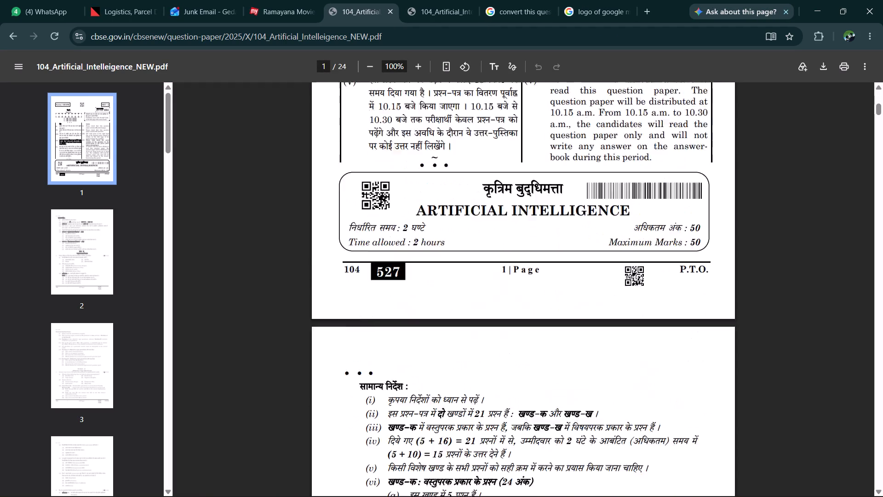
scroll(537, 292, down, 5)
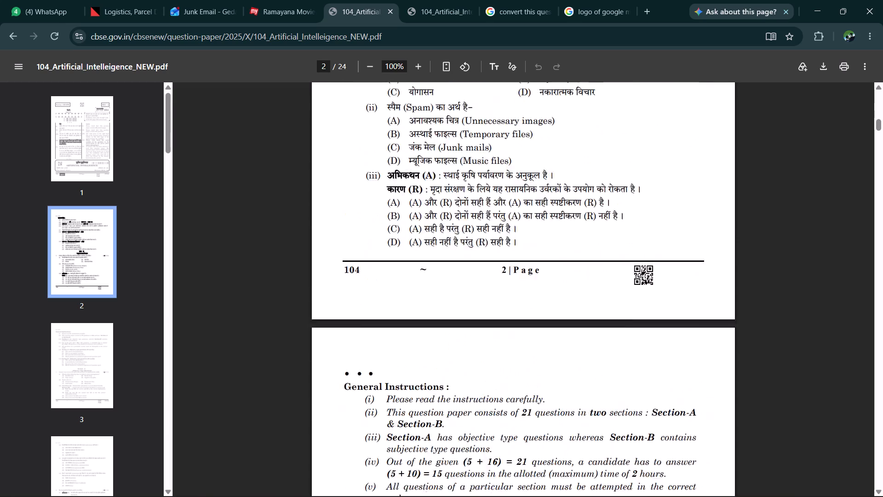
scroll(537, 292, down, 1)
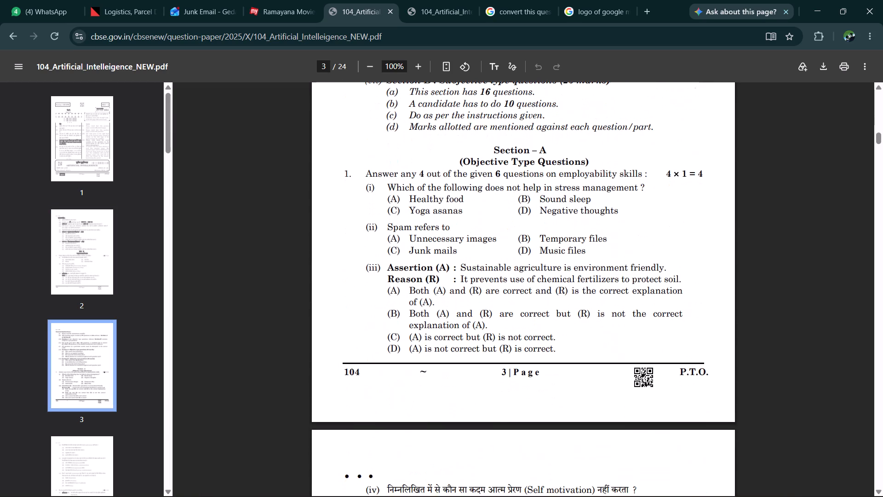
scroll(537, 292, down, 1)
scroll(593, 275, down, 3)
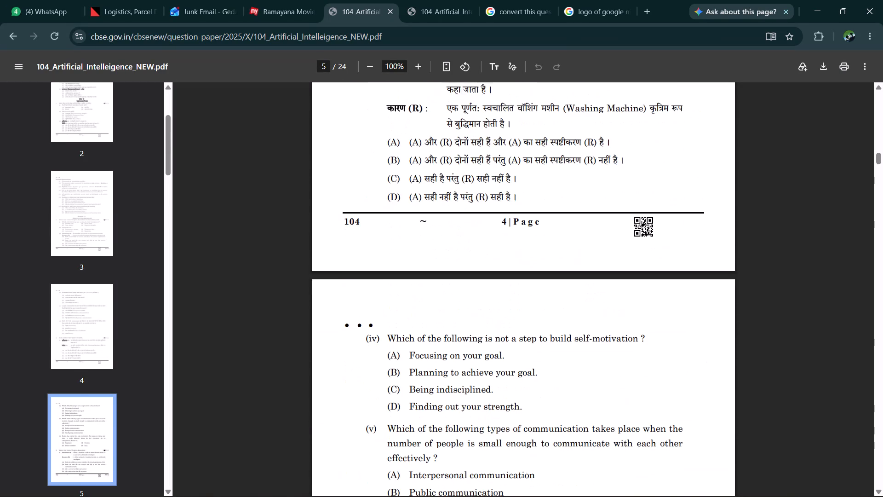
scroll(593, 275, down, 5)
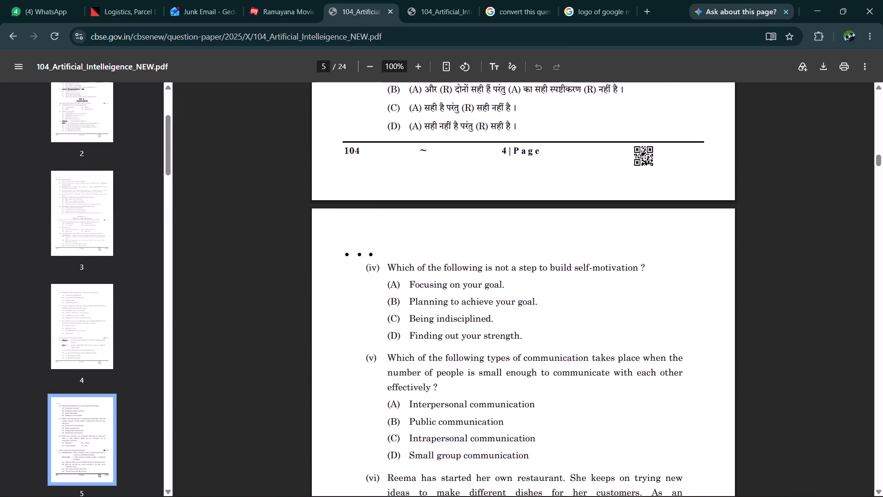
scroll(593, 275, down, 6)
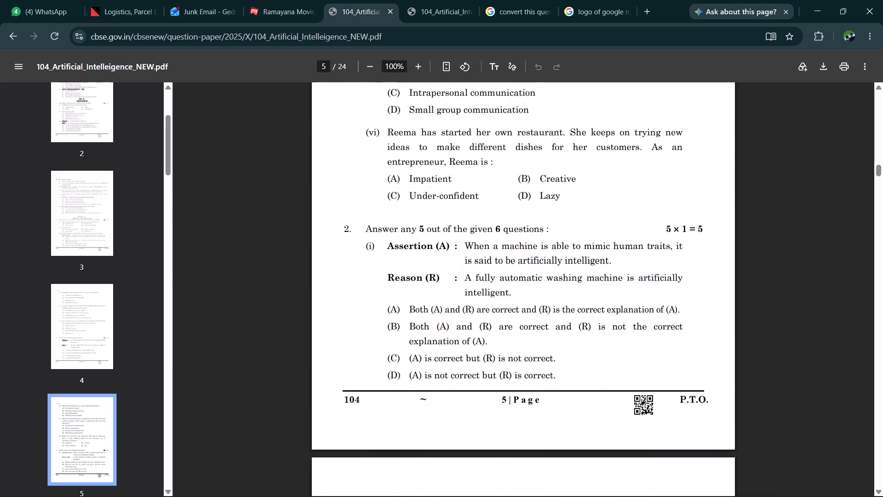
scroll(593, 275, down, 8)
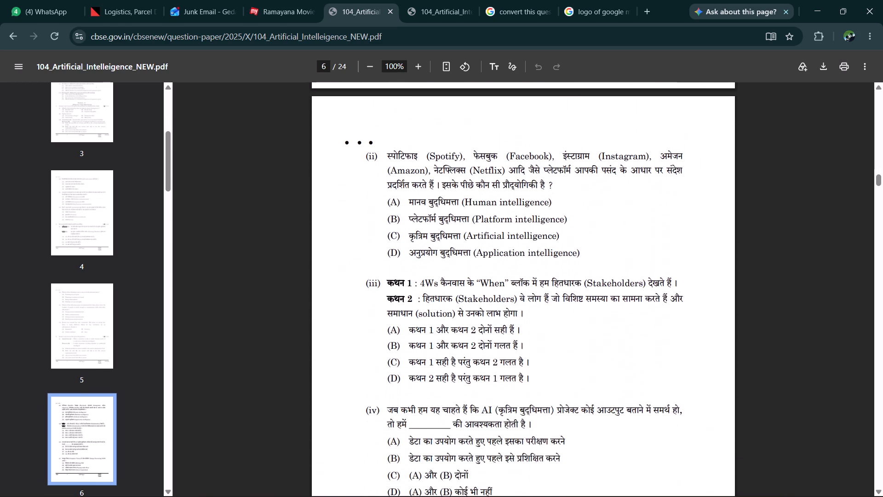
scroll(593, 275, down, 5)
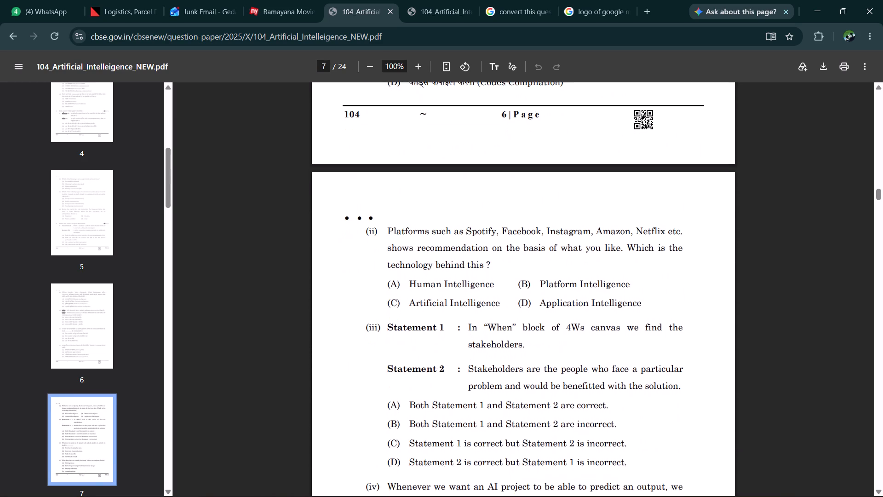
scroll(593, 275, down, 1)
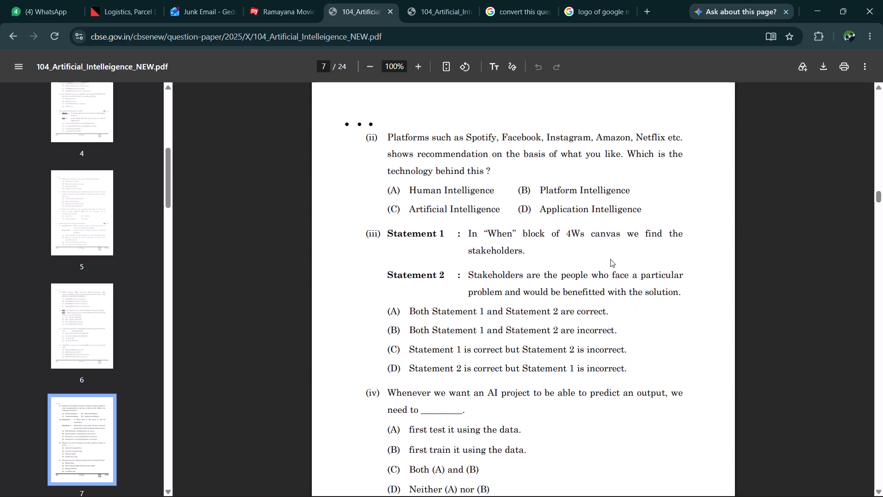
Copy question 2 (ii) about Spotify, Facebook and Netflix recommendations with options (A) to (D) into the Notepad draft, replacing its text.
drag(644, 209, 434, 165)
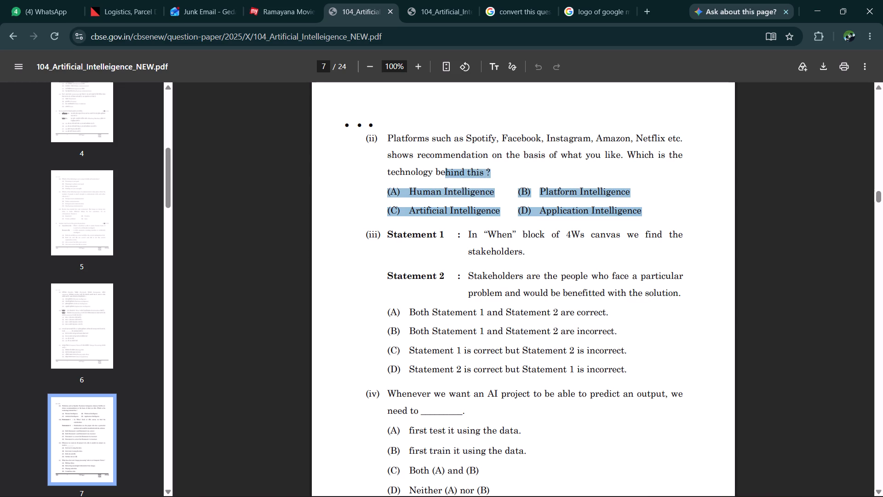
drag(434, 165, 390, 135)
key(ctrl+c)
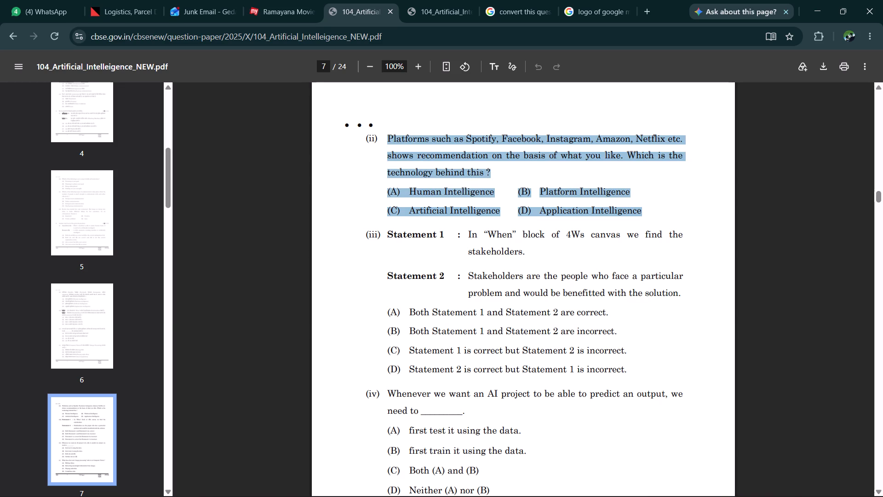
key(alt+Tab)
key(alt+Tab)
key(ctrl+v)
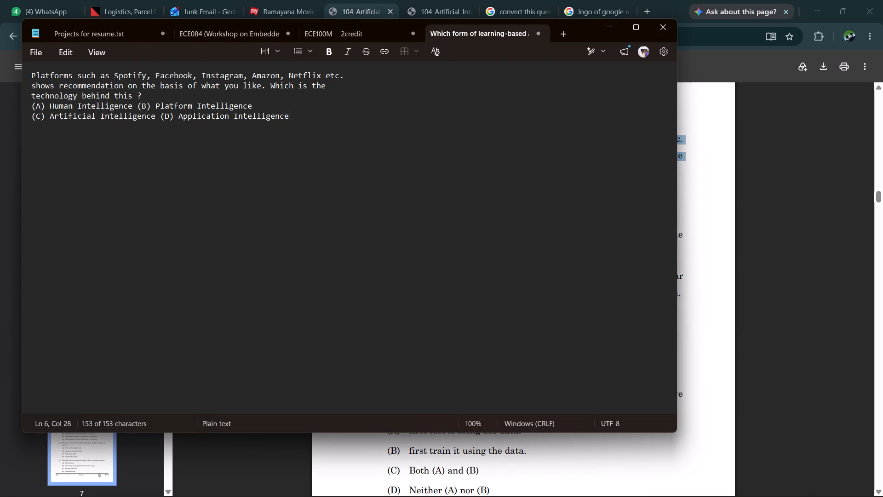
Copy the whole plain-text question from Notepad and switch to the Class 10 AI paper in Word to fill row vi.
key(ctrl+a)
key(ctrl+c)
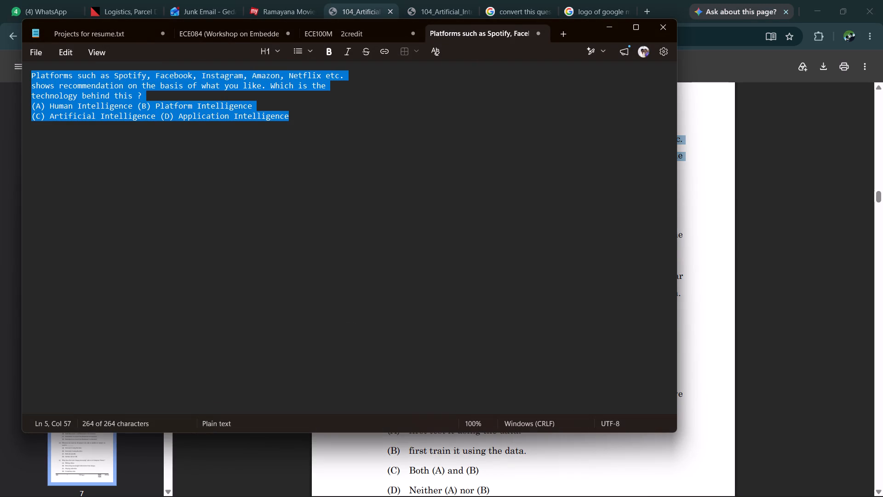
key(alt+Tab)
key(alt+Tab)
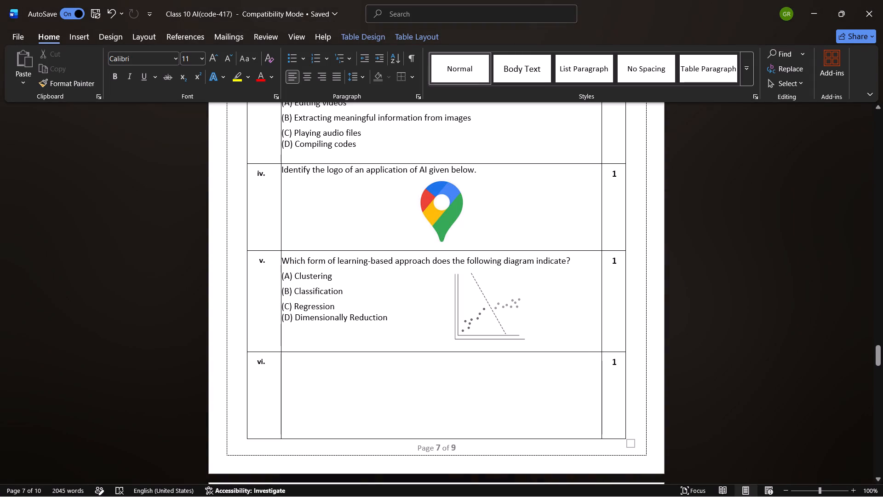
Paste the copied recommendation-platforms question (Spotify, Facebook, Netflix) into row vi of the Word paper and join its second line to the first.
click(315, 364)
key(ctrl+v)
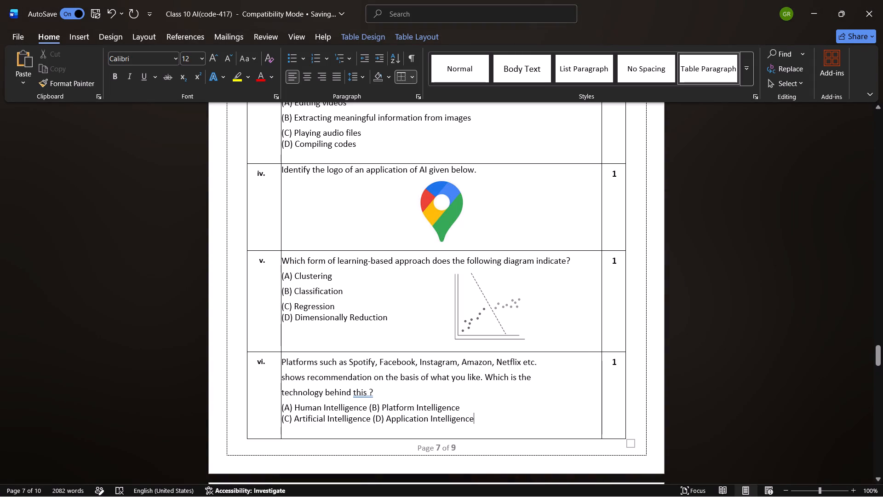
click(282, 379)
key(BackSpace)
key(space)
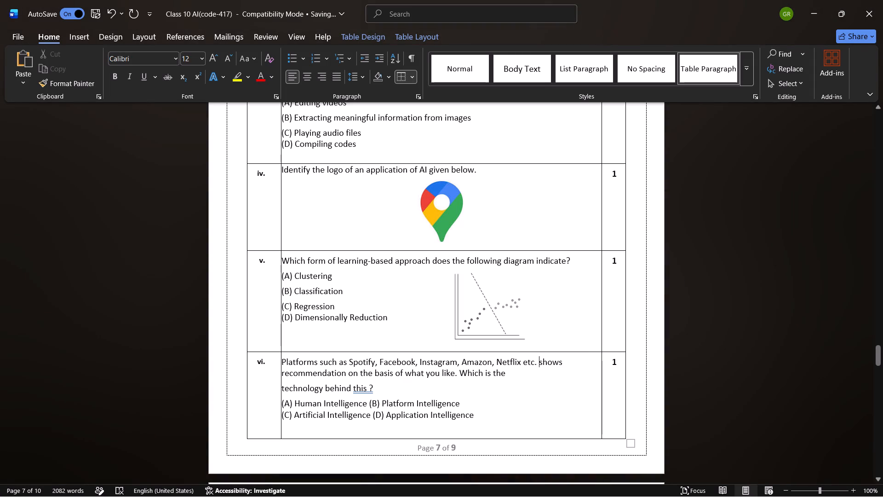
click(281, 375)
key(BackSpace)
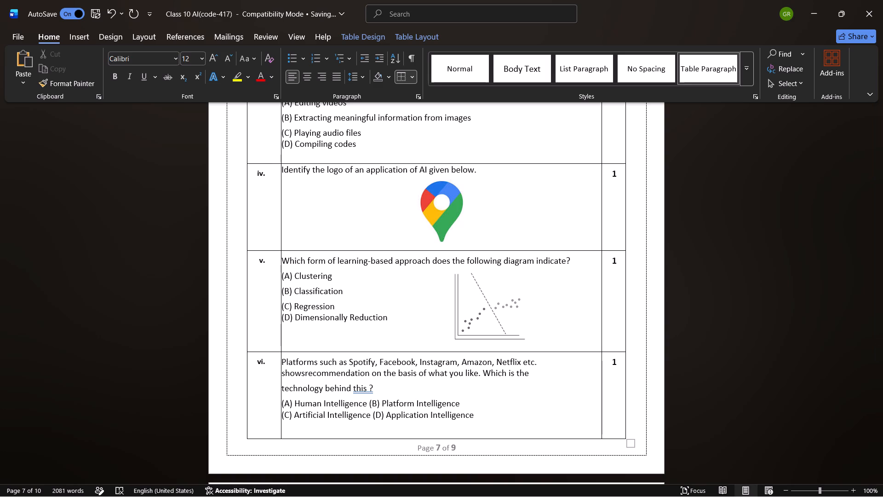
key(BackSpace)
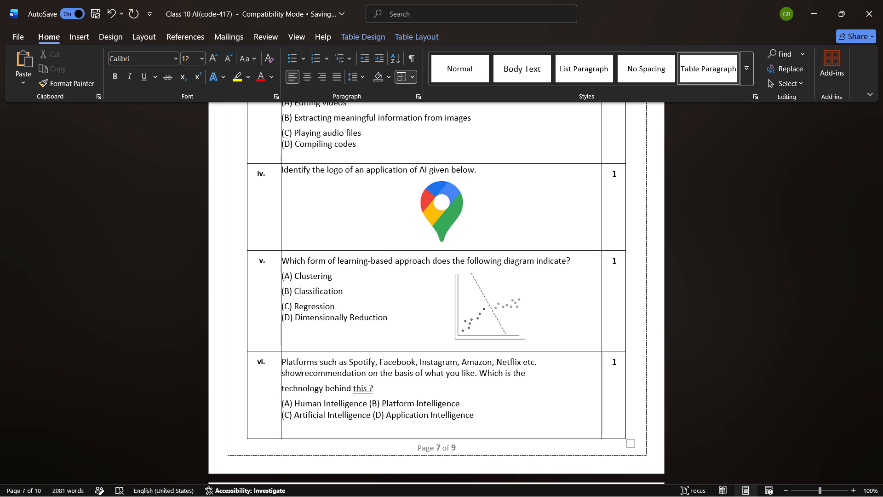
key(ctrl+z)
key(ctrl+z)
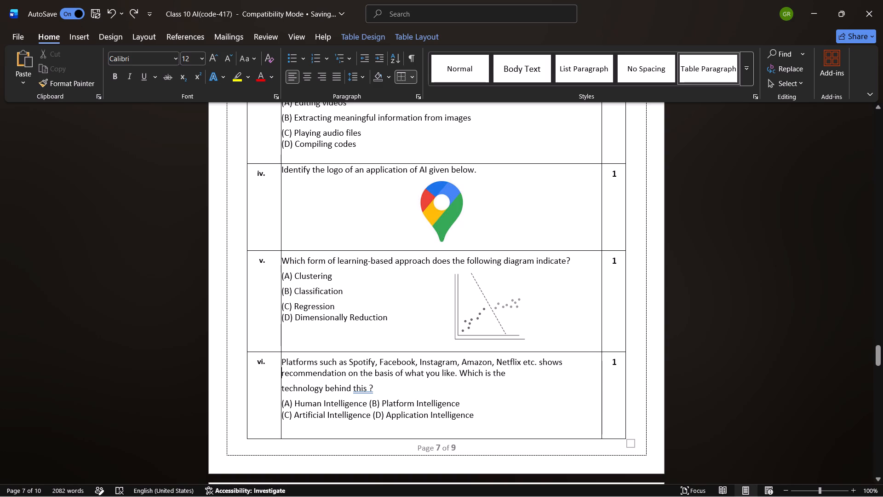
Join the line "technology behind this ?" to the preceding line of row vi's question, separated by a space.
click(281, 389)
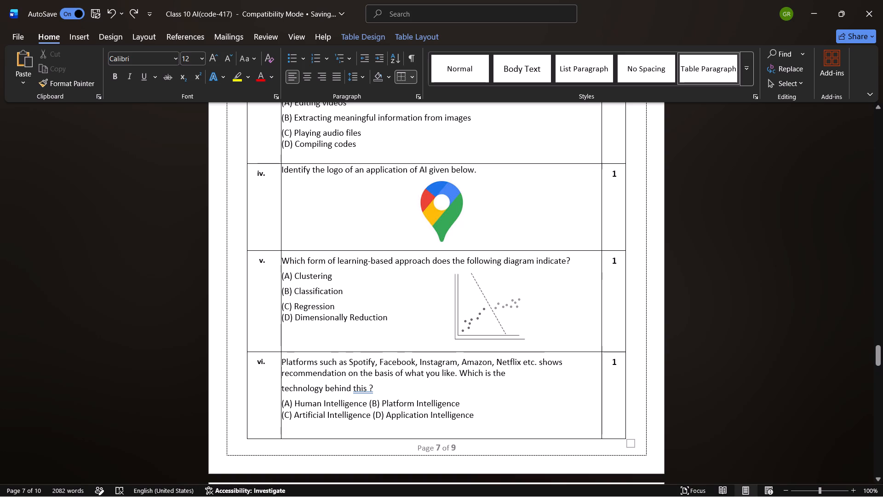
click(282, 388)
key(BackSpace)
key(space)
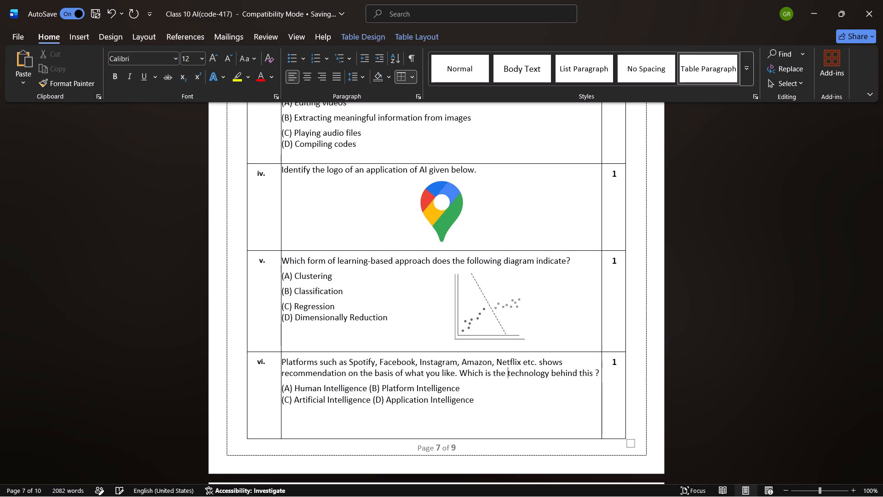
Put row vi's options (B) Platform Intelligence and (D) Application Intelligence on their own lines.
click(370, 389)
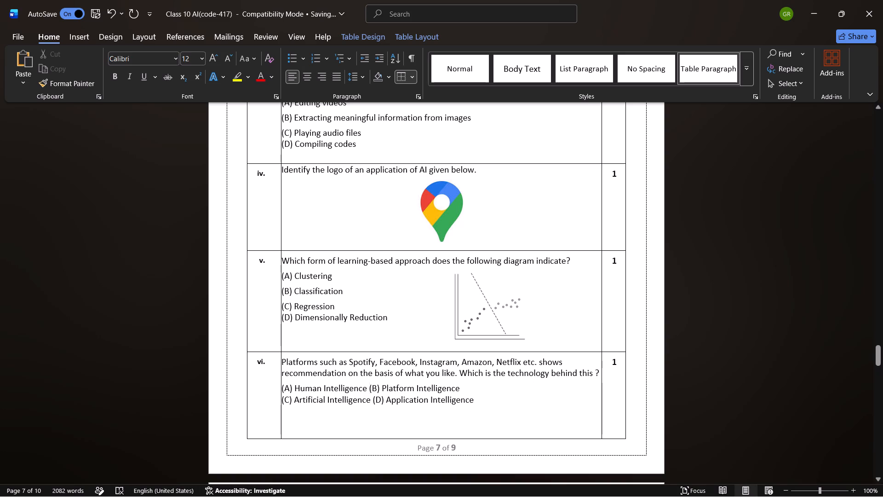
key(Return)
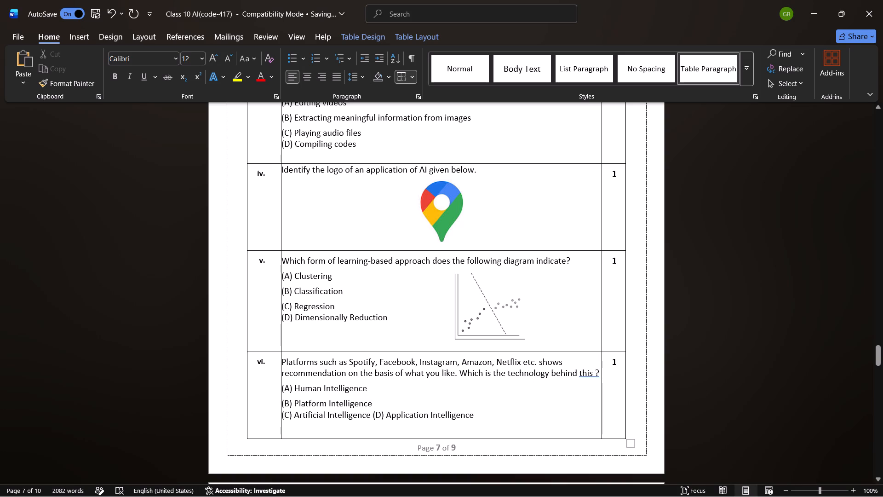
click(373, 417)
key(Return)
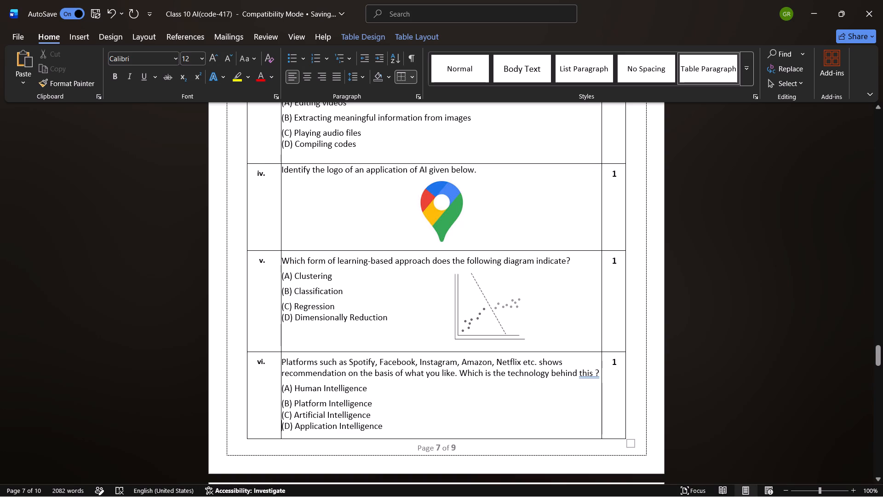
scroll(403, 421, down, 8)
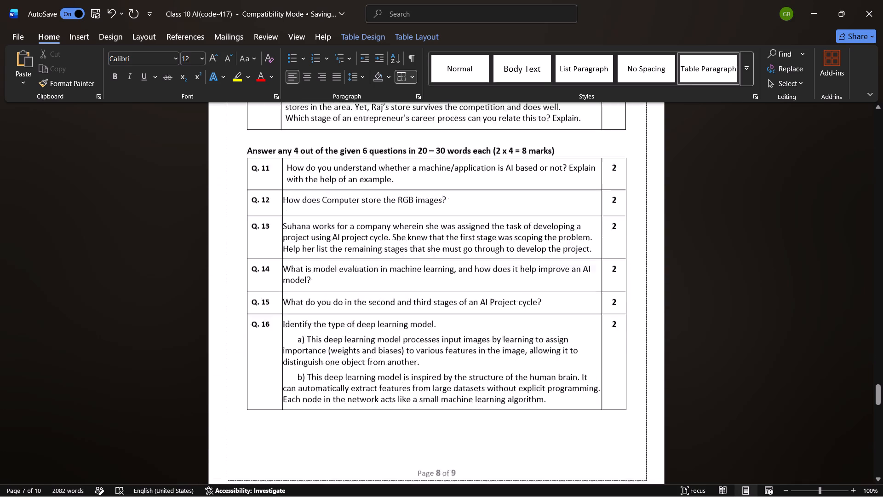
Look through the question paper from Q. 16 back to the marks tables and General Instructions, and on to the last page.
scroll(403, 421, up, 1)
scroll(403, 421, down, 2)
scroll(403, 421, up, 2)
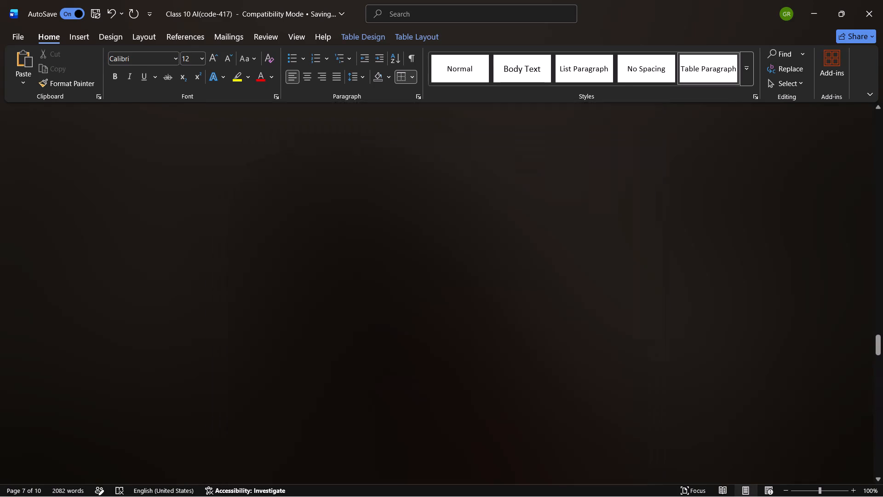
scroll(403, 421, up, 10)
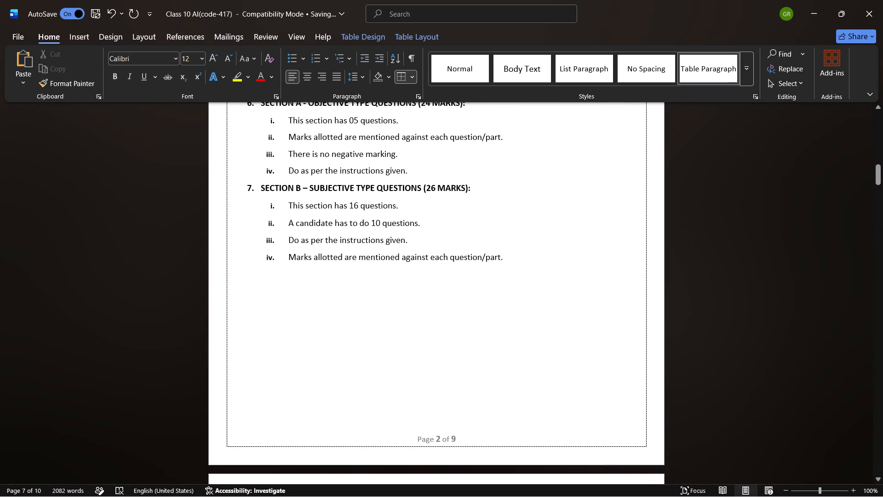
scroll(403, 421, up, 3)
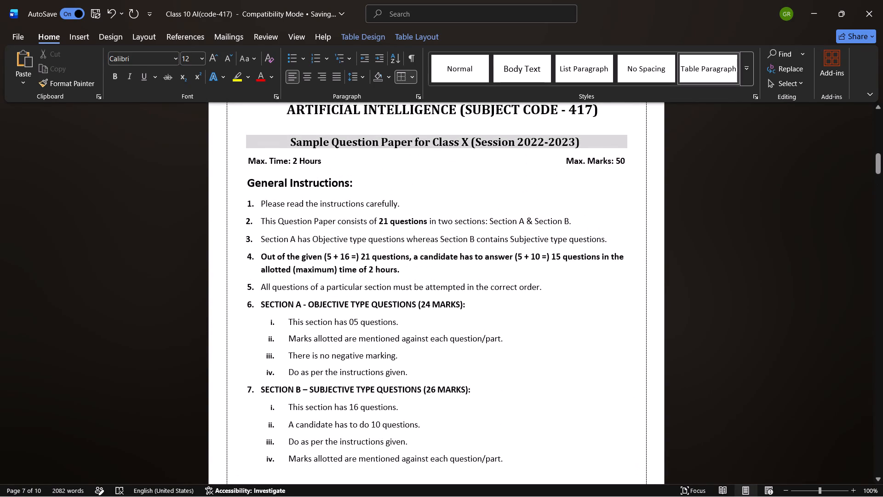
scroll(403, 421, up, 7)
scroll(403, 421, down, 3)
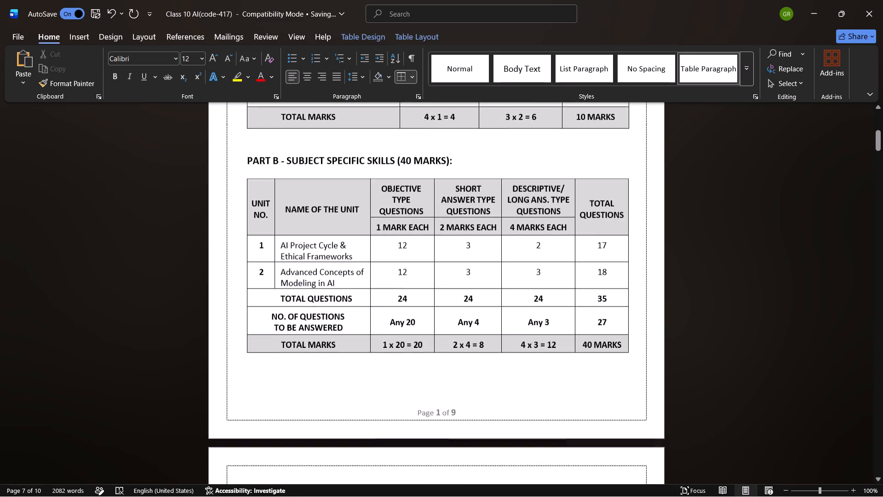
scroll(403, 421, down, 13)
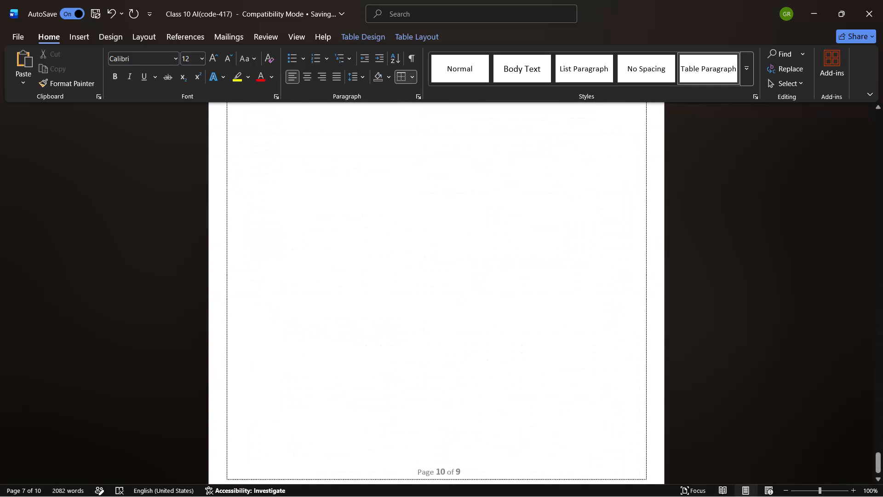
Delete the blank page that follows the "ALL THE BEST / END OF CONVERSATION" closing lines.
scroll(403, 421, up, 5)
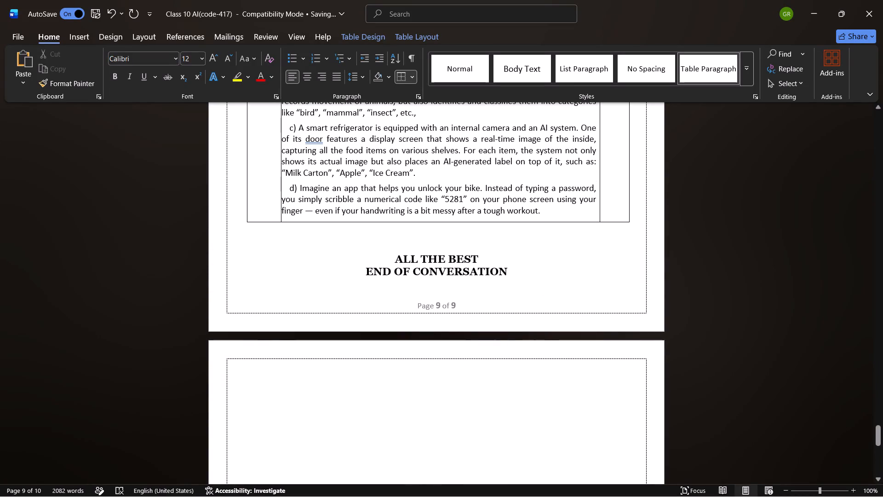
double_click(205, 341)
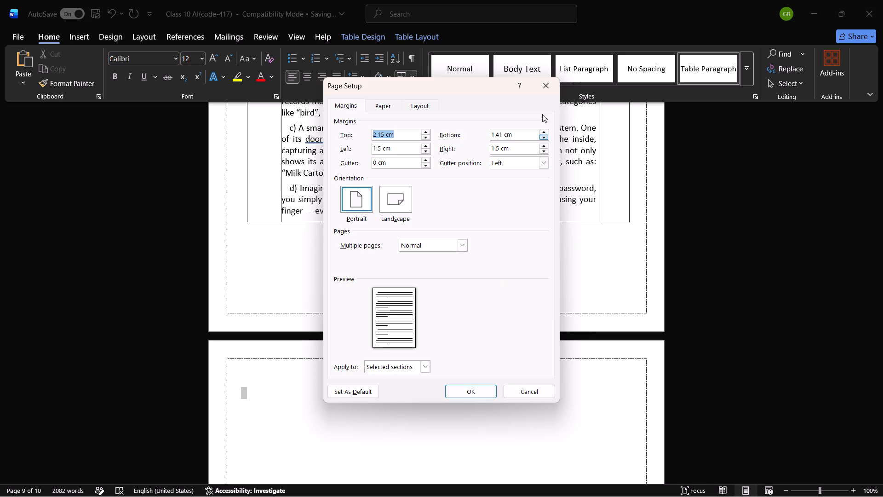
click(544, 91)
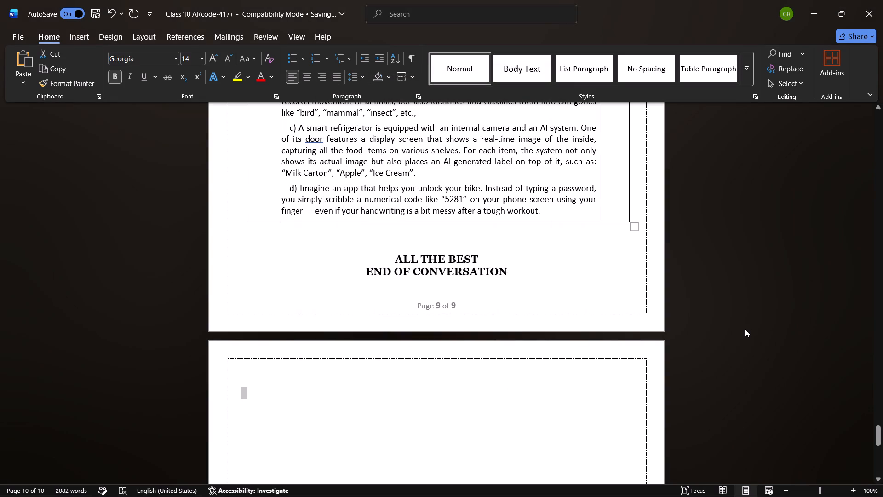
drag(745, 329, 269, 434)
key(Delete)
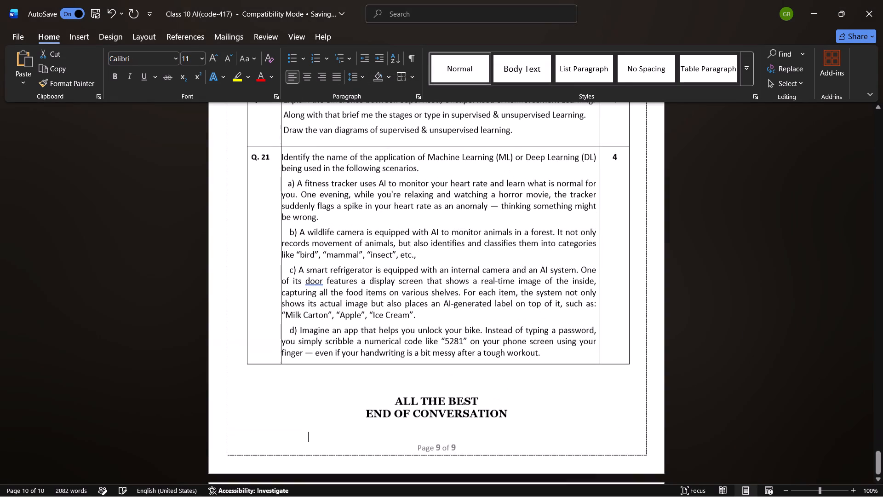
Review the whole paper, checking the header, marks tables, instructions, objective questions Q. 2 to Q. 4 and the subjective questions.
scroll(269, 434, down, 3)
scroll(269, 434, up, 8)
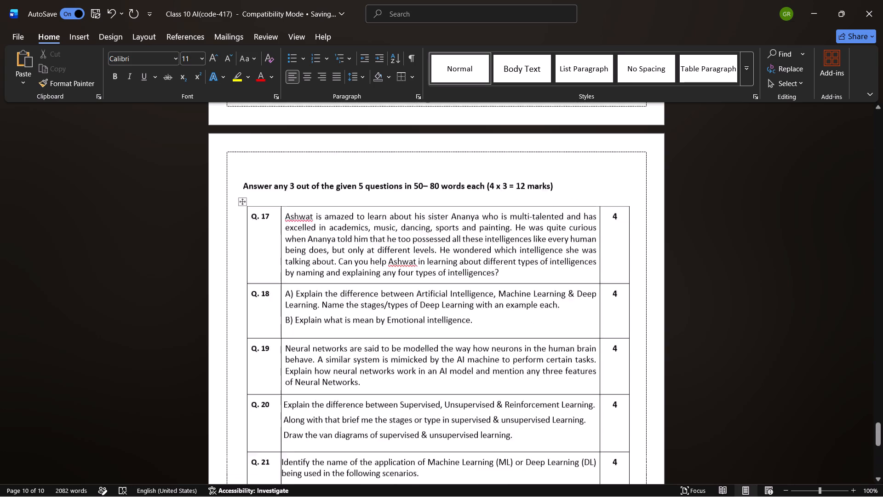
scroll(269, 434, up, 14)
scroll(269, 434, up, 10)
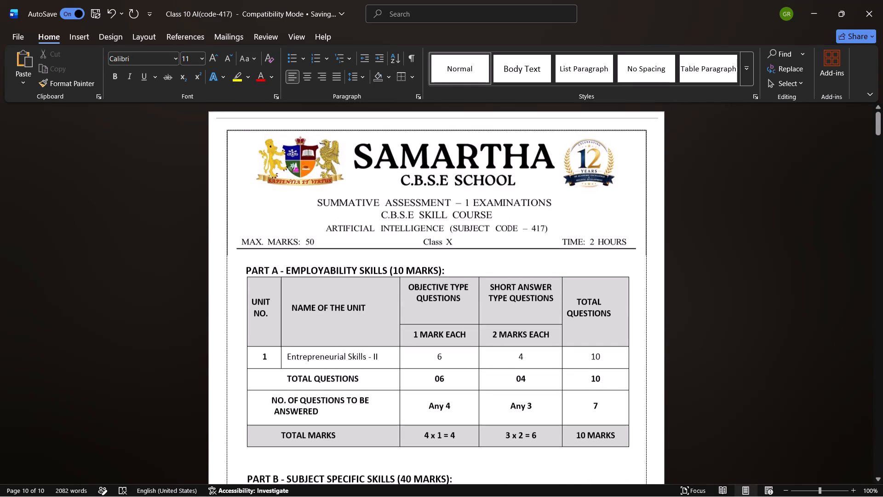
scroll(755, 346, down, 3)
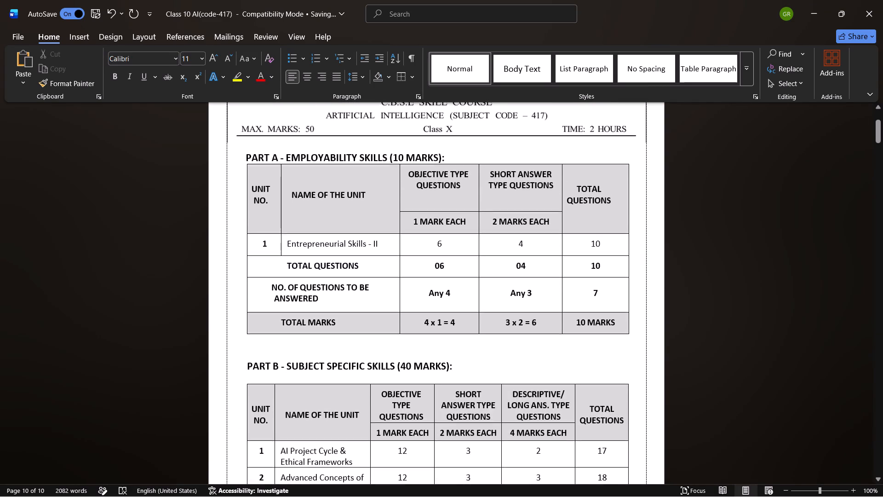
scroll(755, 346, down, 6)
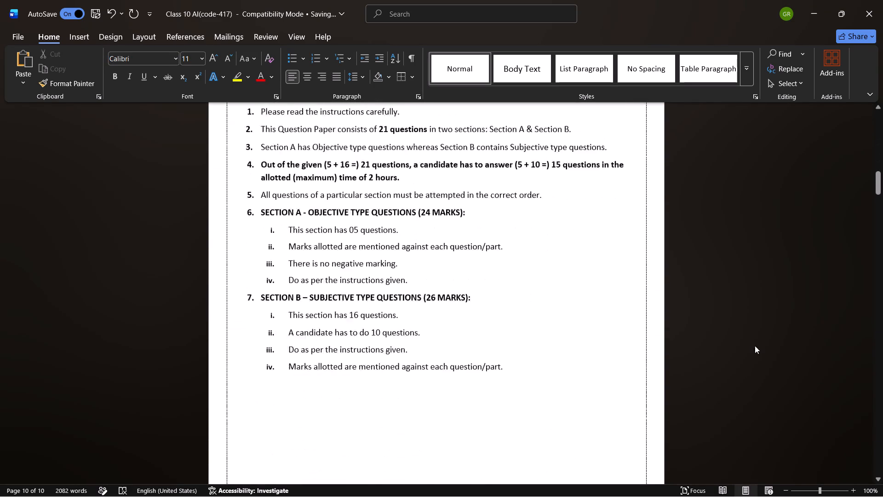
scroll(755, 346, down, 5)
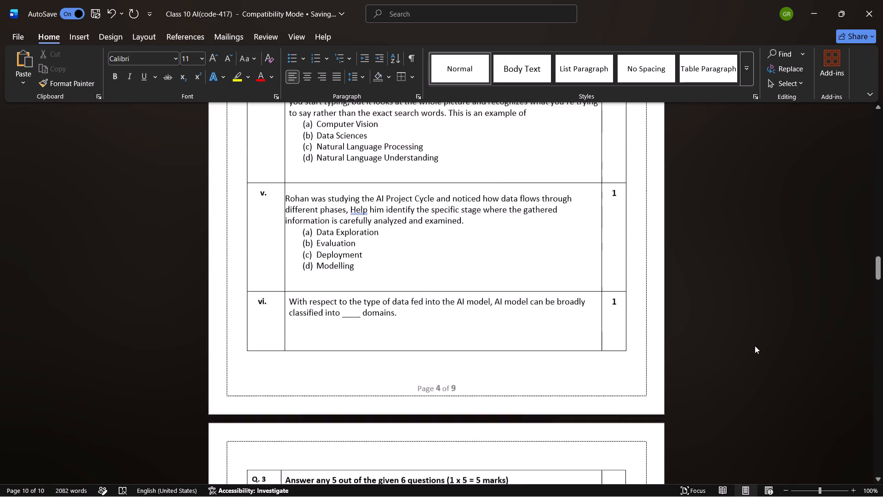
scroll(755, 346, down, 5)
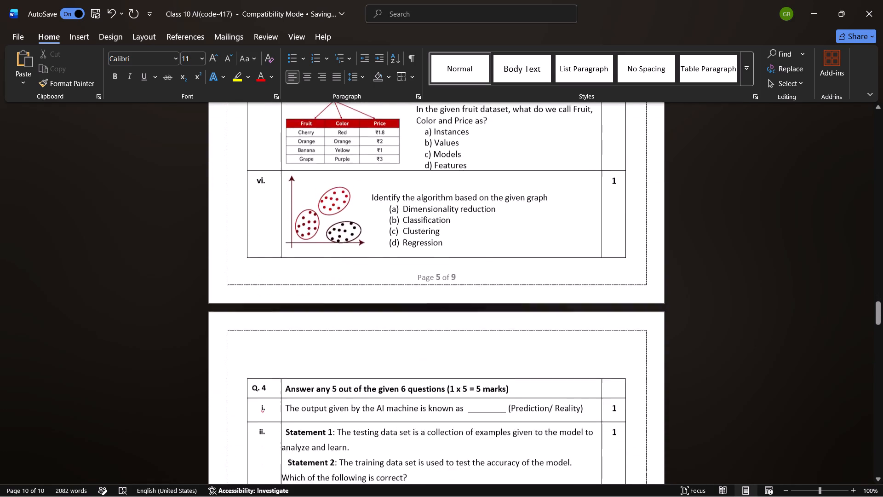
scroll(755, 346, down, 5)
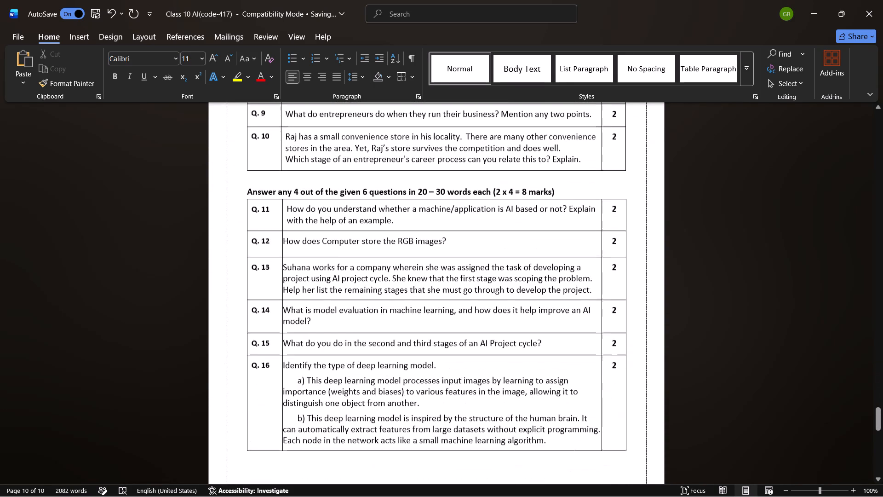
scroll(755, 346, down, 1)
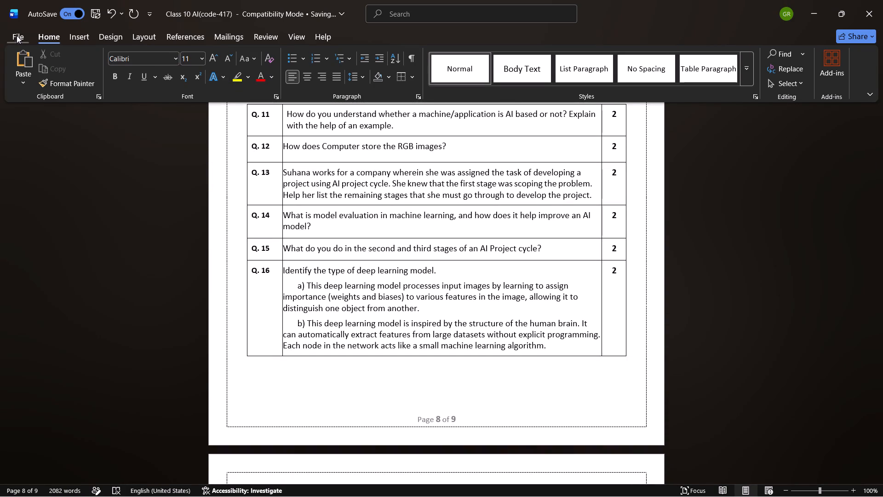
Start saving a copy of the question paper to a browsed location, with PDF as the file type.
click(17, 35)
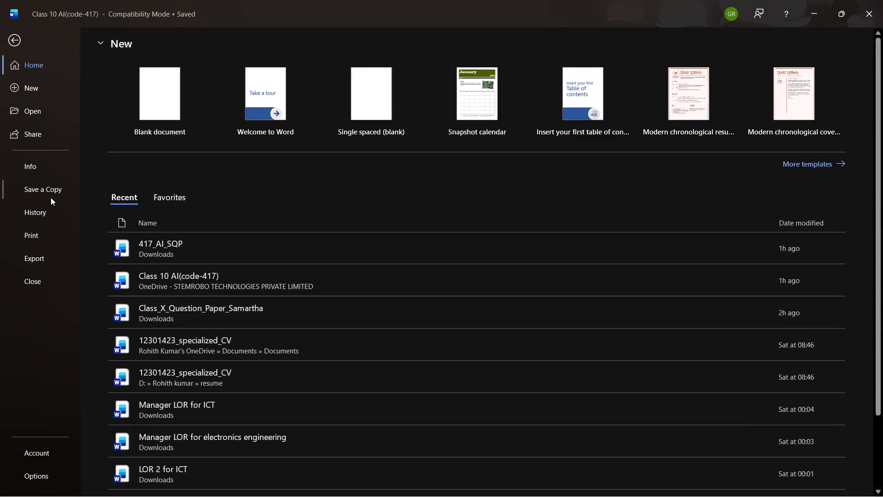
click(51, 197)
click(149, 403)
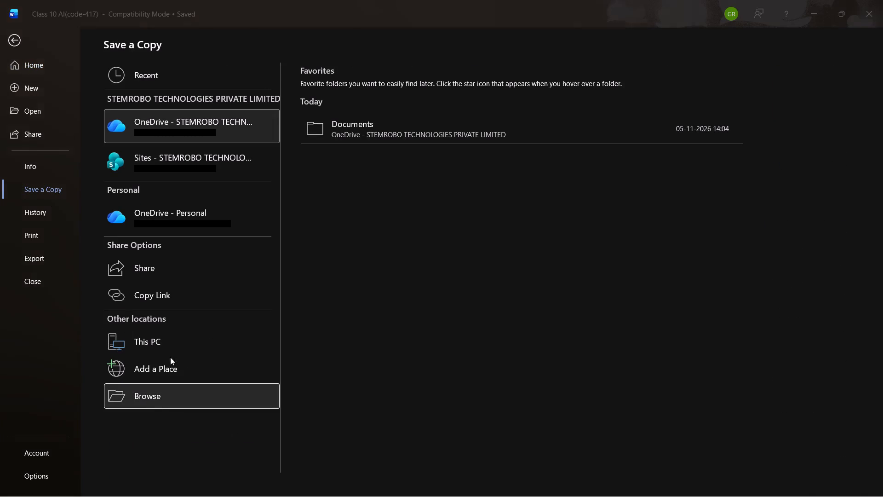
click(152, 204)
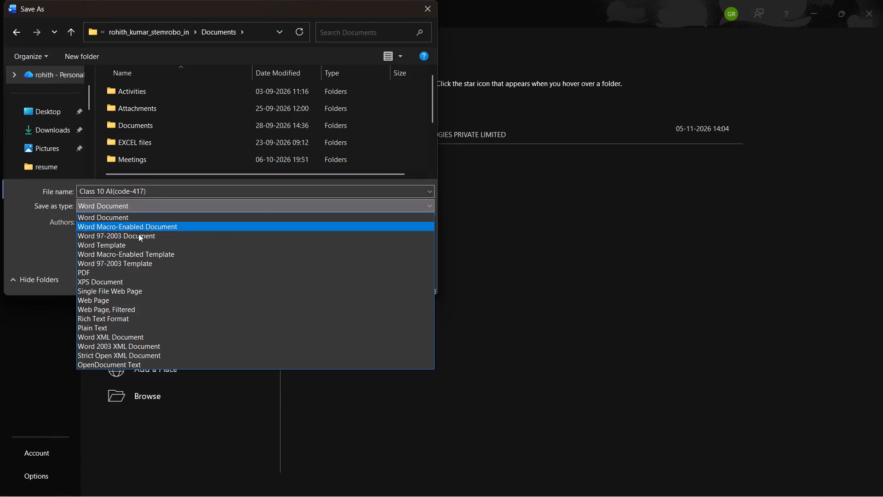
click(121, 274)
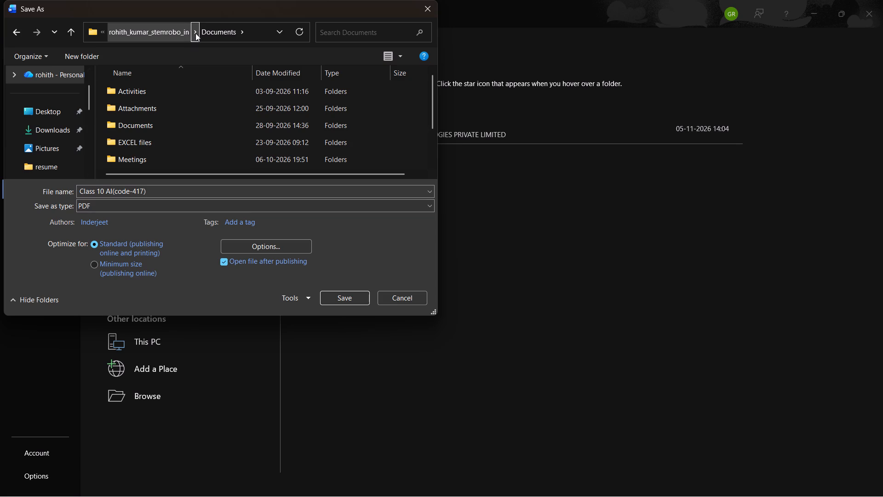
Create a folder named "Crash course I" in STEMROBO's Samartha School folder on drive D: for the copy.
scroll(44, 144, down, 2)
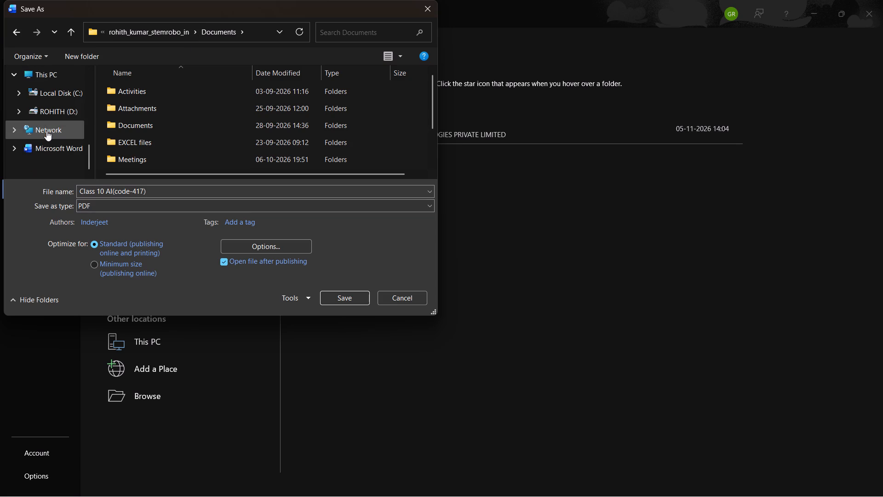
click(47, 116)
scroll(176, 158, down, 1)
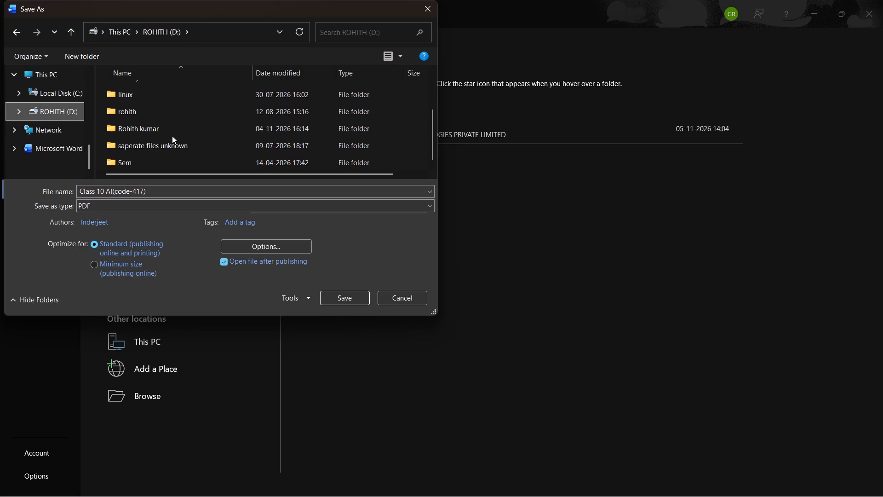
double_click(173, 131)
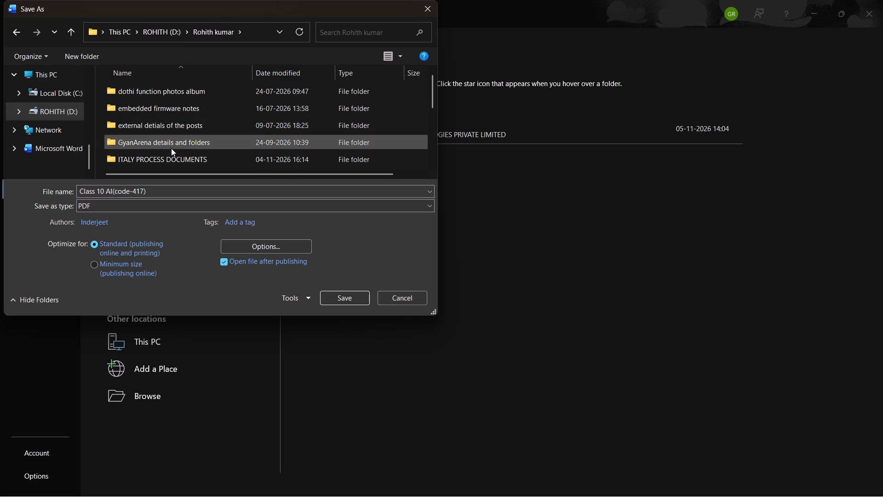
scroll(171, 148, down, 1)
double_click(177, 127)
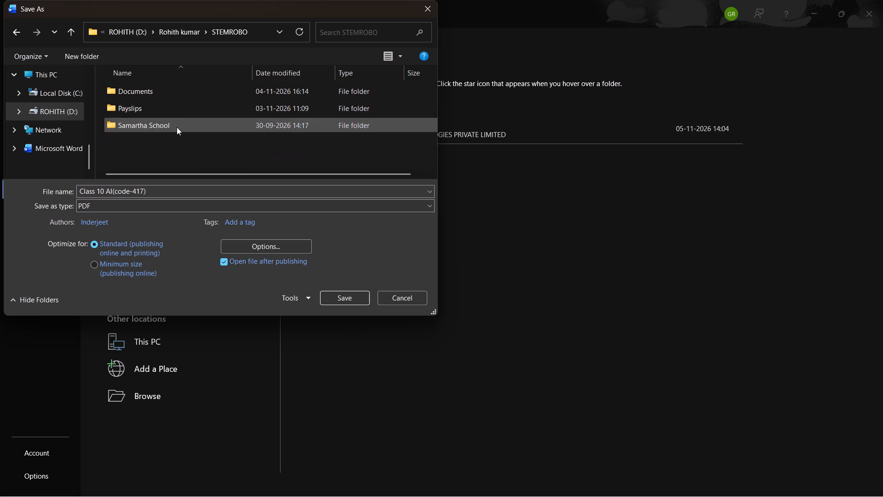
double_click(163, 124)
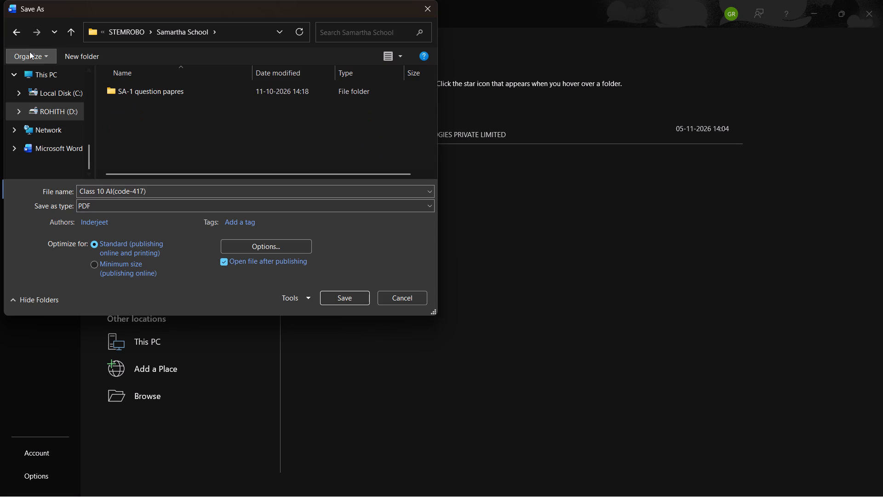
click(78, 52)
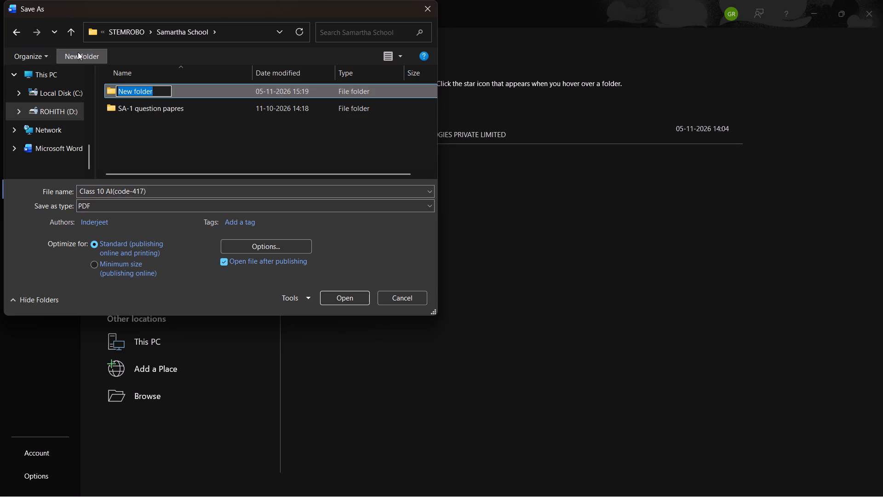
text(Crash coure)
key(BackSpace)
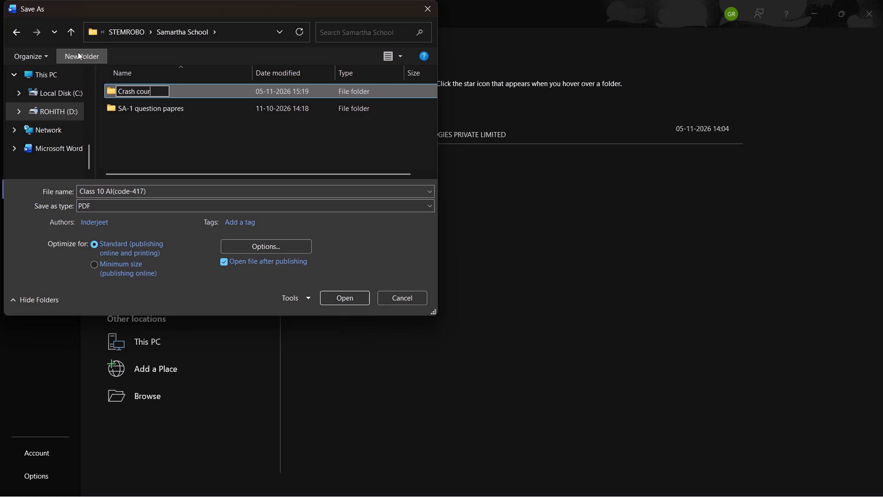
text(se)
key(space)
key(shift+i)
key(Return)
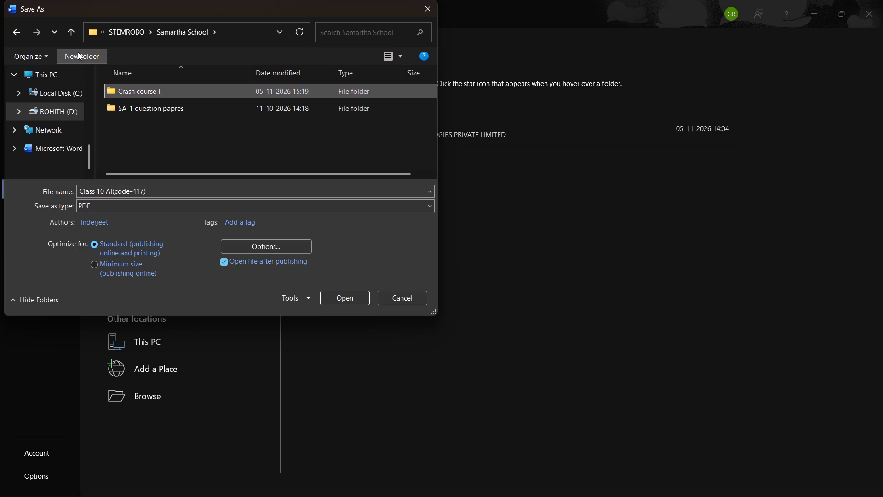
Save the PDF copy as "Class 10 AI(code-417)" in the "Crash course I" folder.
double_click(174, 84)
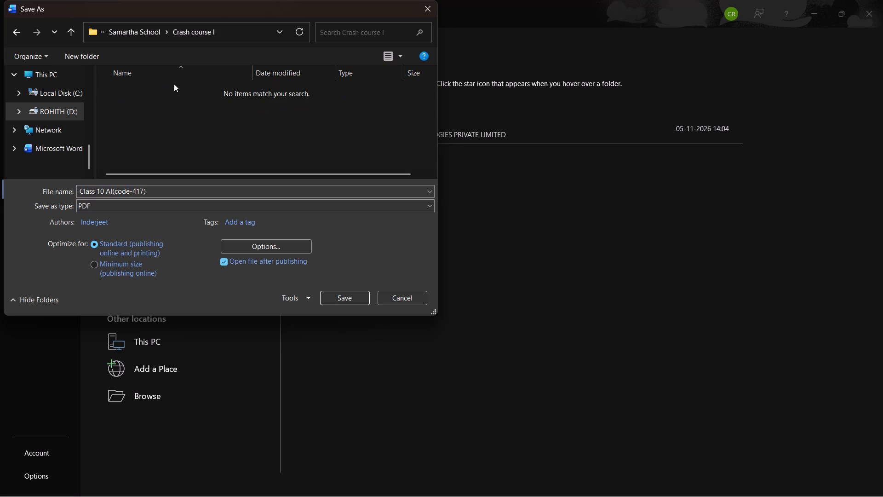
key(ctrl+v)
click(341, 303)
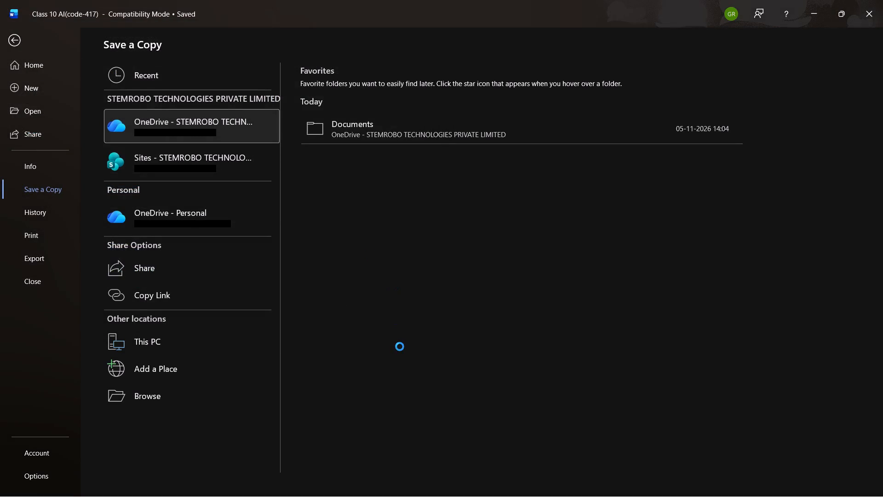
Check the exported PDF's opening pages, from the marks tables through the Q. 1 table to the start of Q. 2.
scroll(532, 295, down, 1)
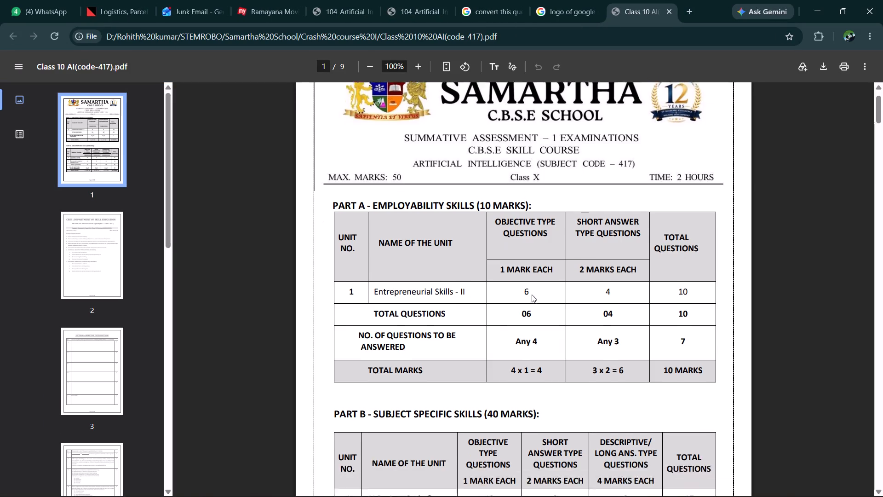
scroll(532, 295, down, 4)
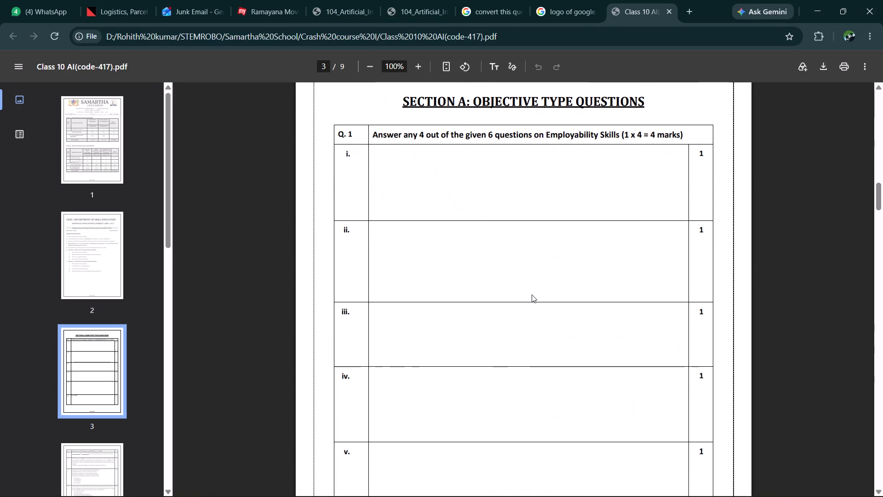
scroll(532, 295, down, 4)
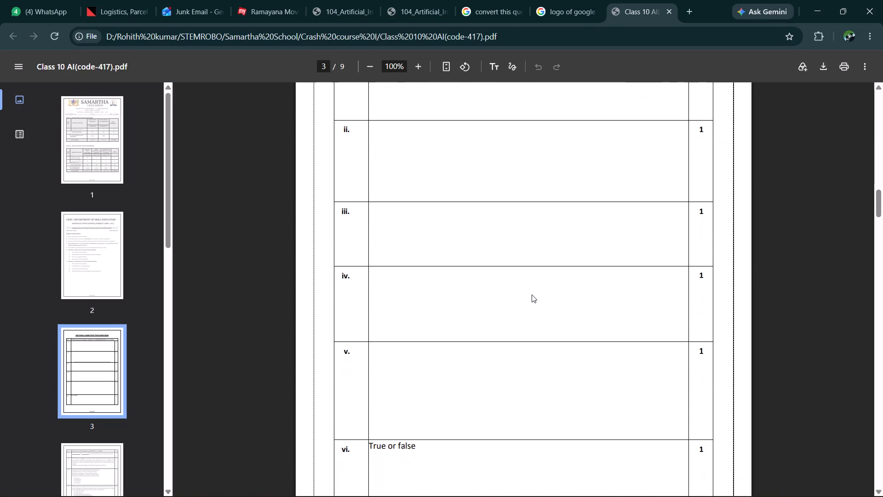
scroll(532, 295, down, 4)
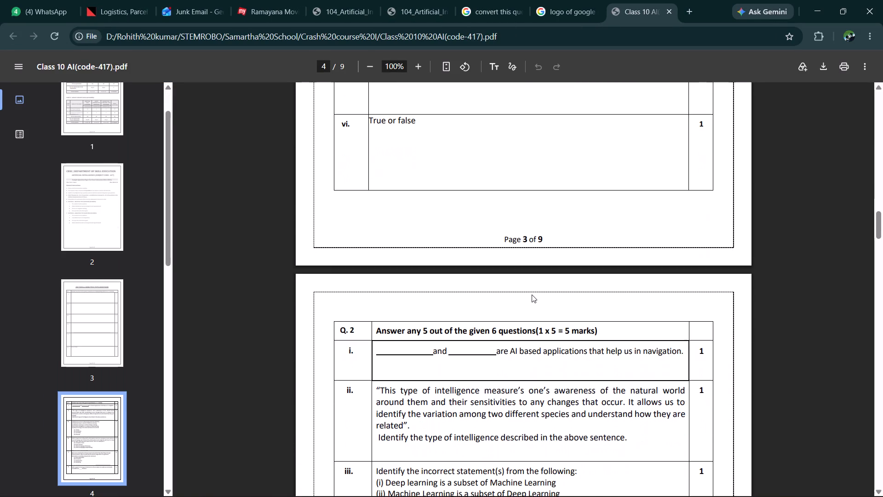
scroll(532, 295, down, 1)
Switch back to Word and delete the leftover text "True or false" from Q. 1 part vi on page 3.
key(alt+Tab)
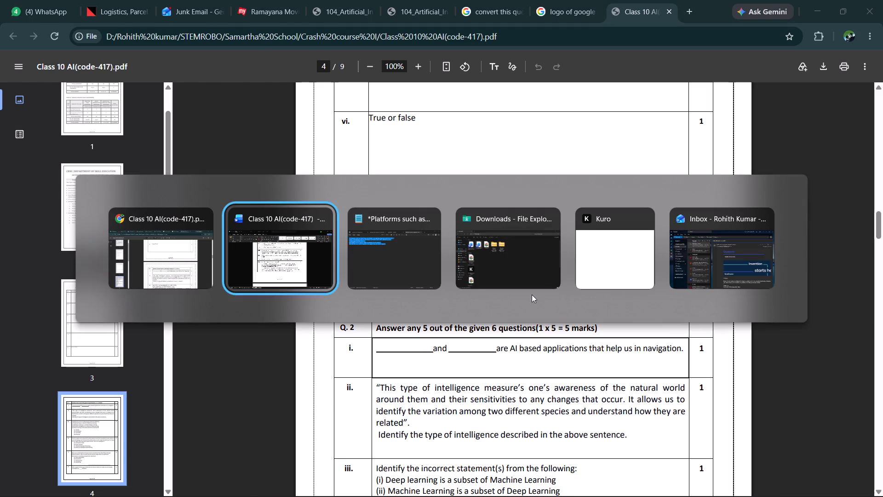
scroll(432, 335, up, 7)
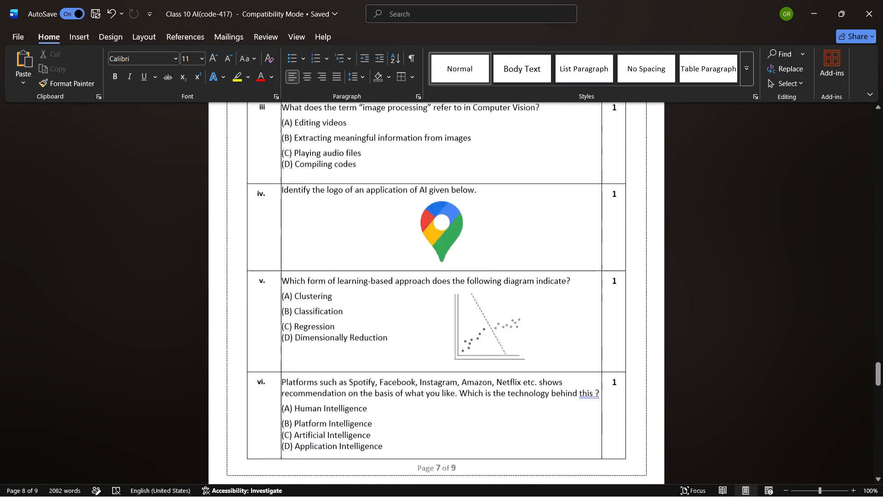
scroll(432, 335, up, 5)
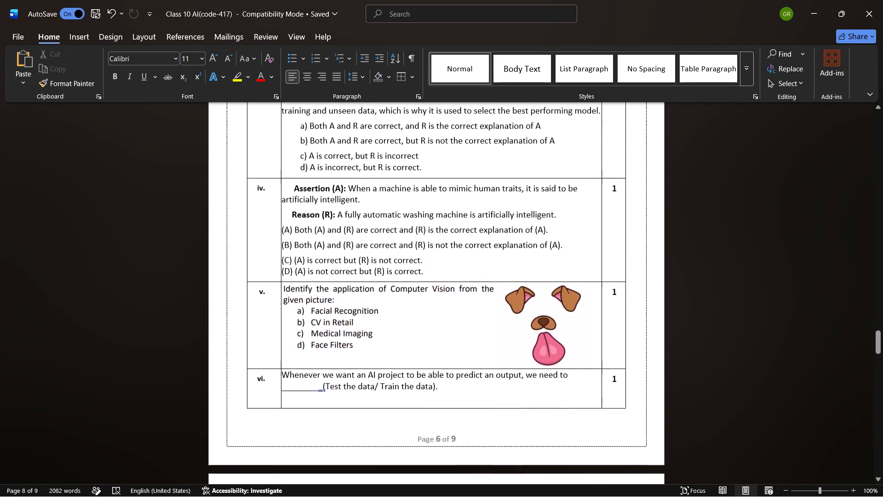
scroll(432, 335, up, 5)
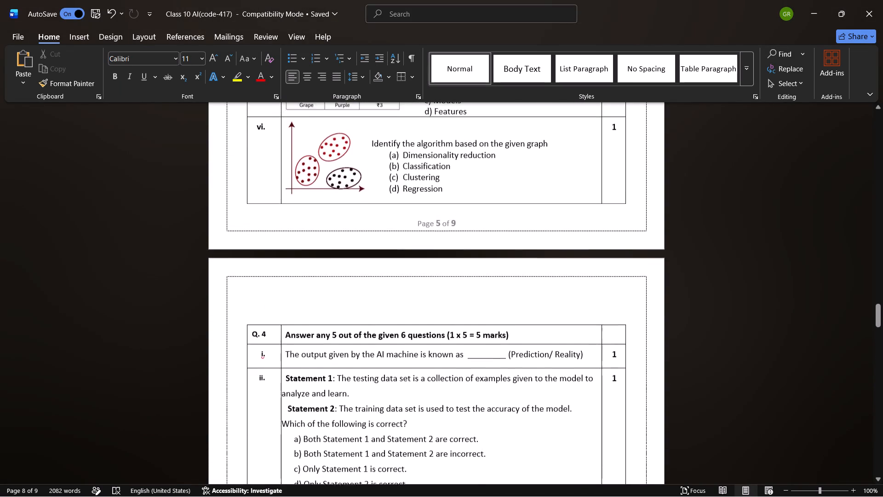
scroll(432, 335, up, 6)
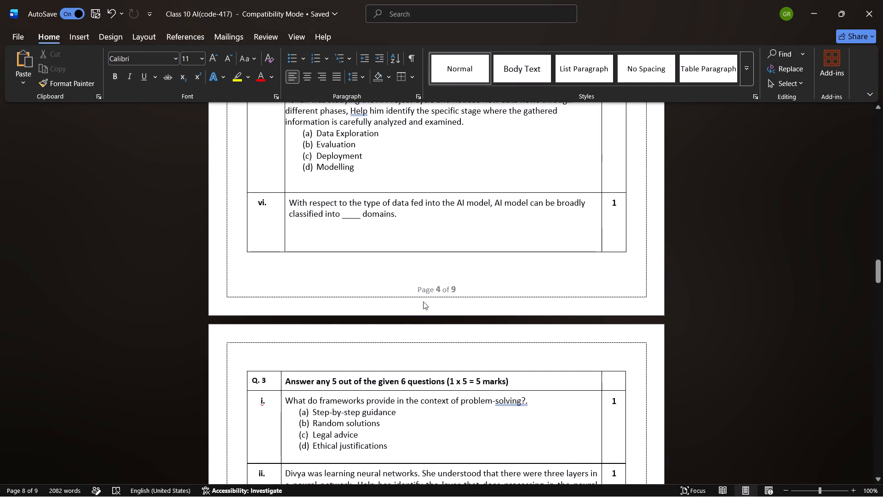
scroll(397, 260, up, 7)
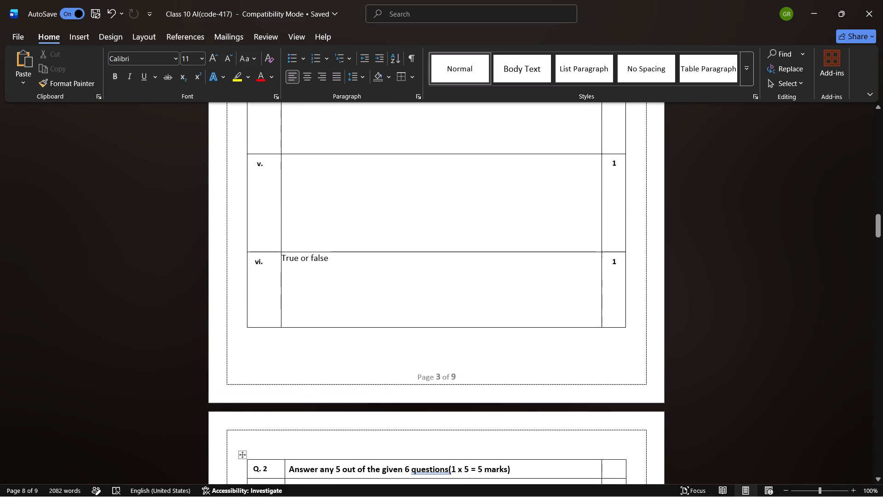
drag(339, 260, 287, 260)
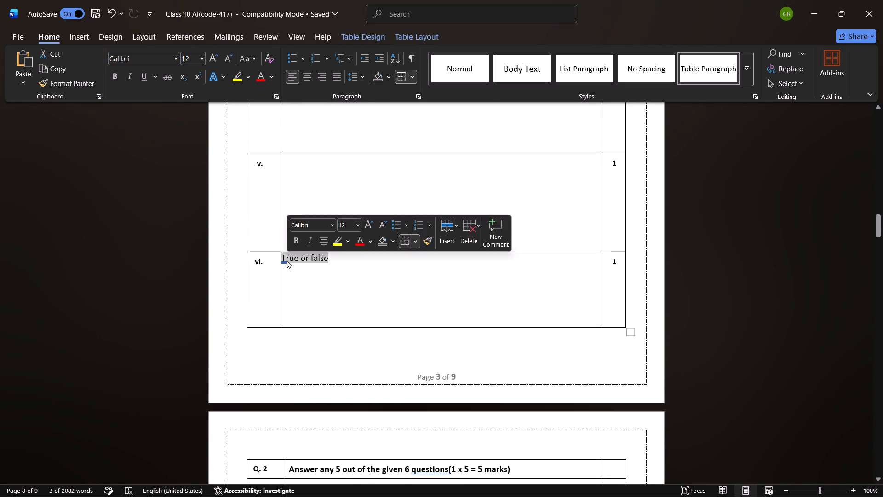
key(BackSpace)
Look through the rest of the paper, from Q. 2 to the closing lines after Q. 21.
scroll(370, 380, down, 4)
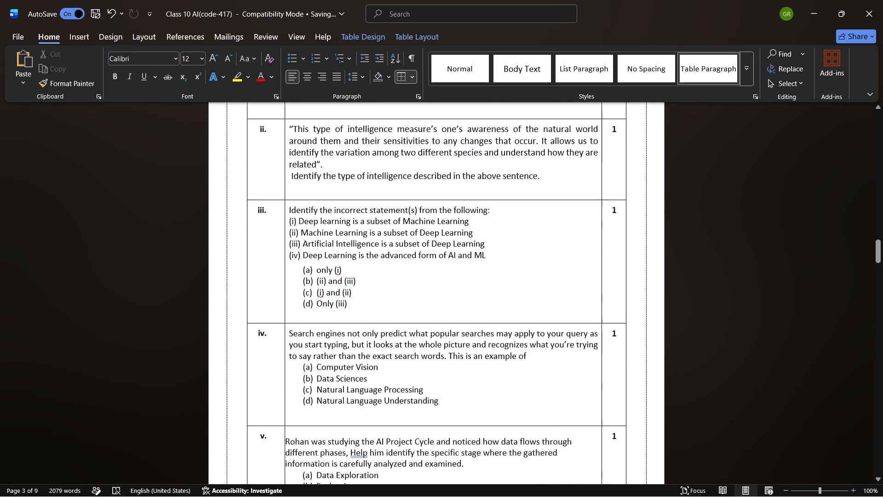
scroll(370, 380, down, 12)
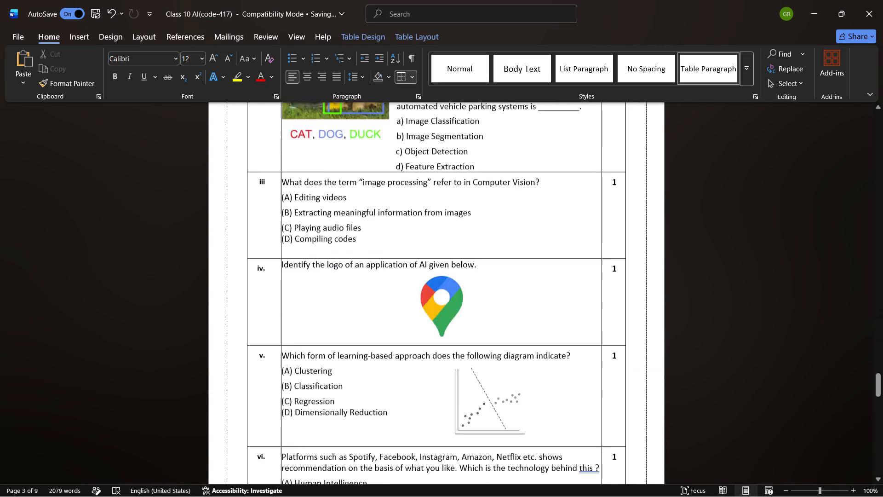
scroll(370, 380, down, 5)
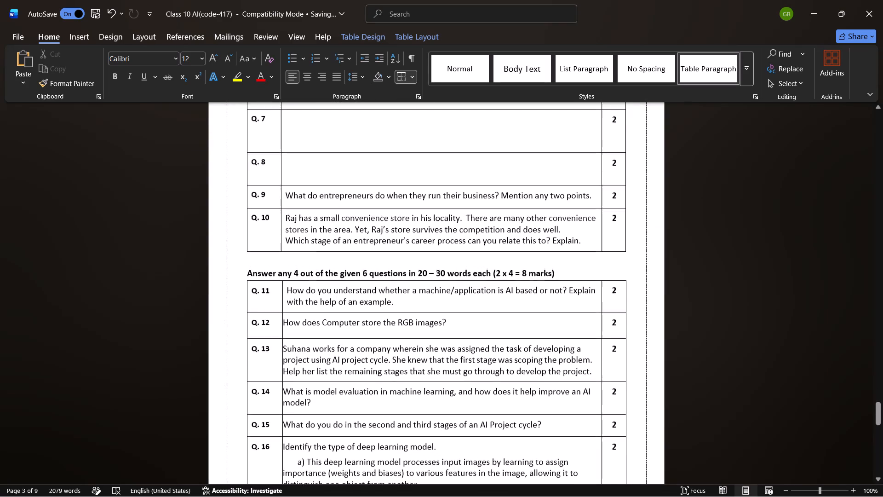
scroll(370, 380, down, 5)
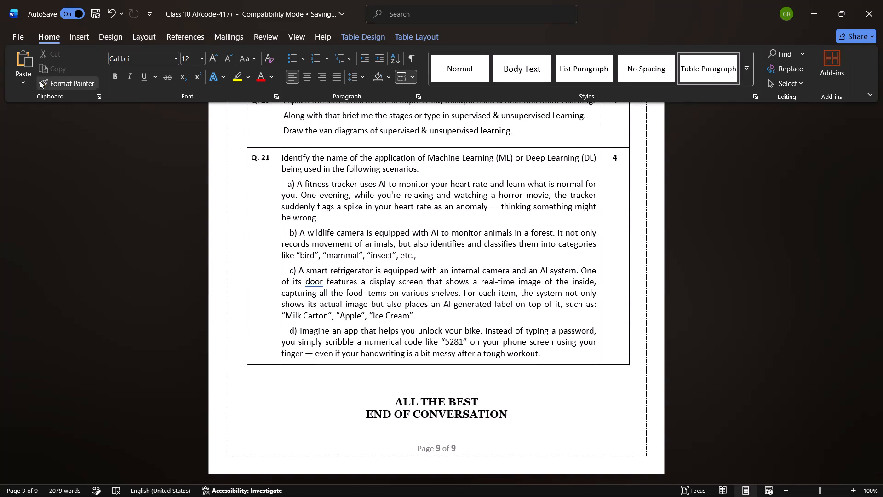
Start saving a copy of the paper, browsing to the "Crash course I" folder in STEMROBO's Samartha School folder on drive D.
click(20, 38)
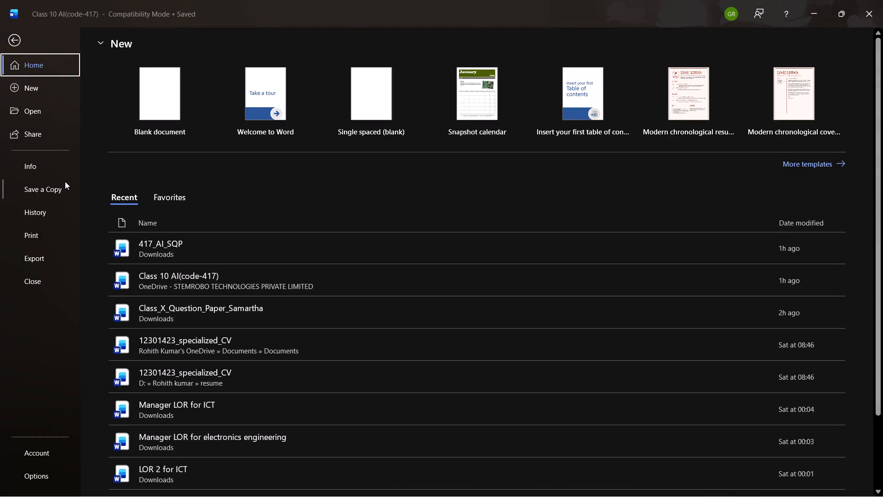
click(57, 189)
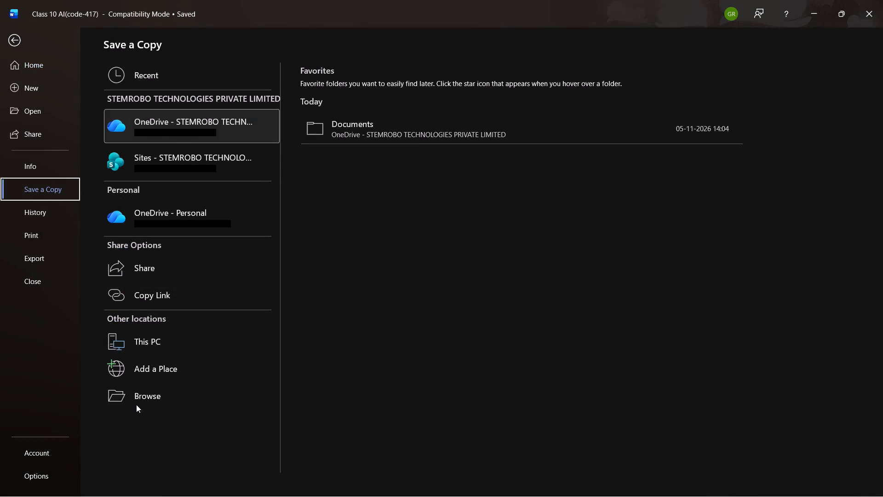
click(136, 405)
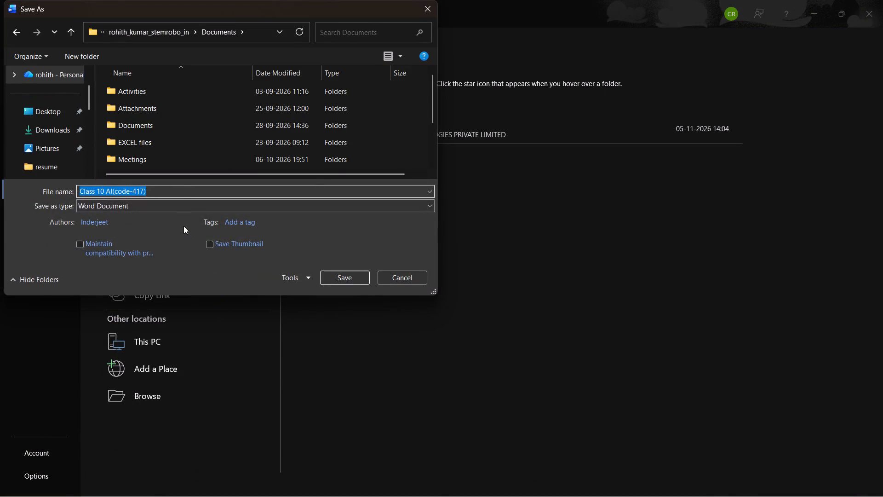
scroll(49, 138, down, 2)
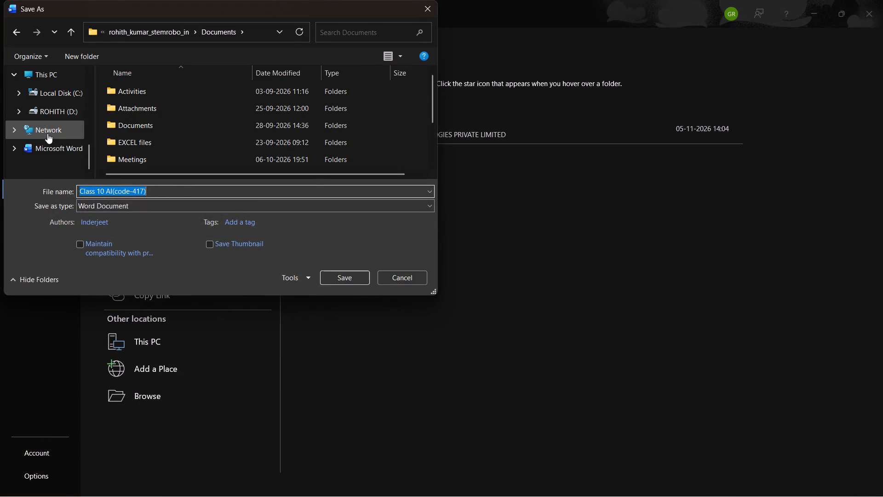
click(47, 119)
scroll(168, 148, down, 1)
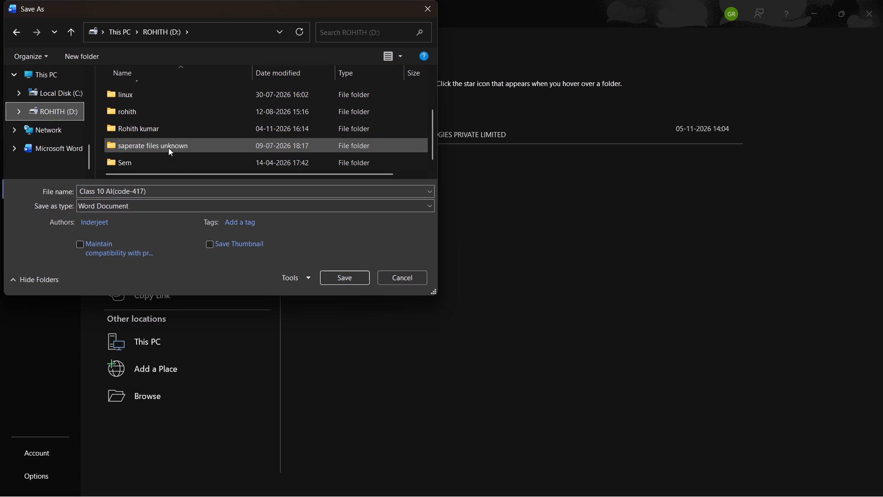
double_click(158, 133)
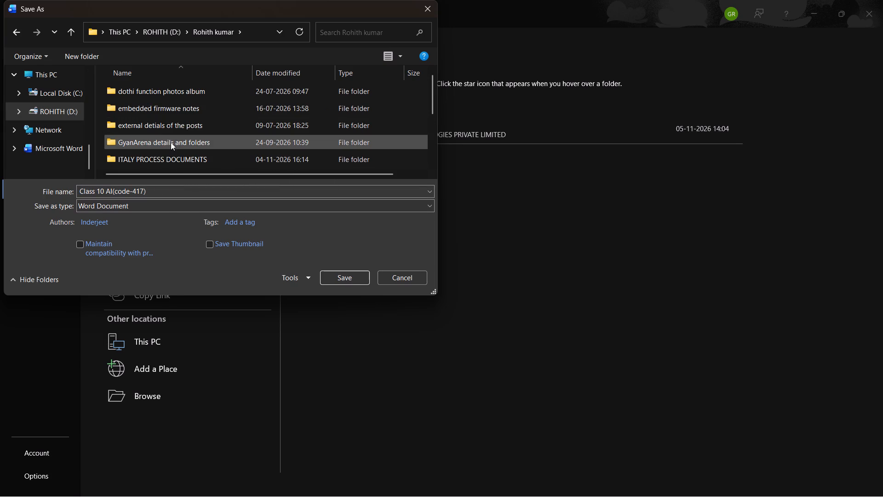
scroll(180, 144, down, 1)
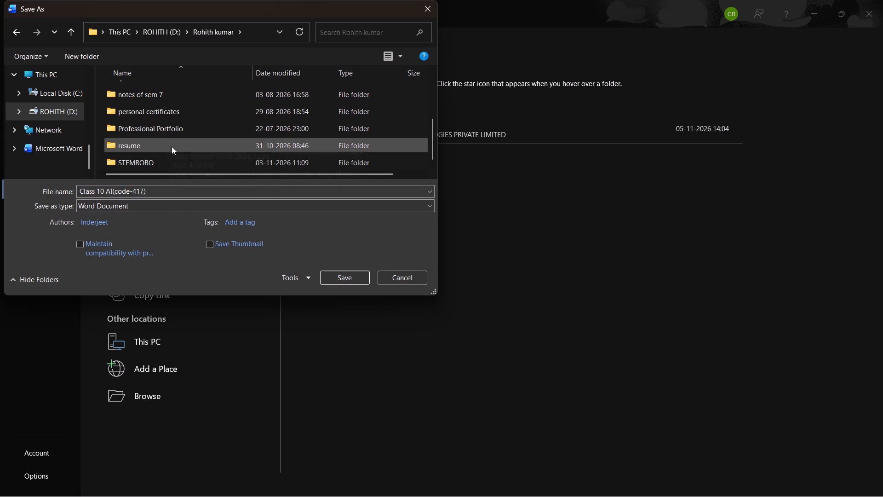
double_click(160, 160)
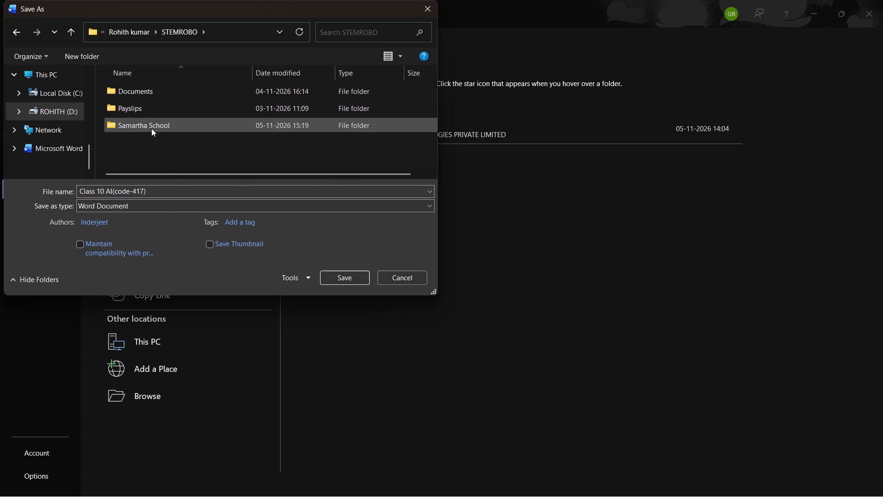
double_click(152, 127)
double_click(143, 89)
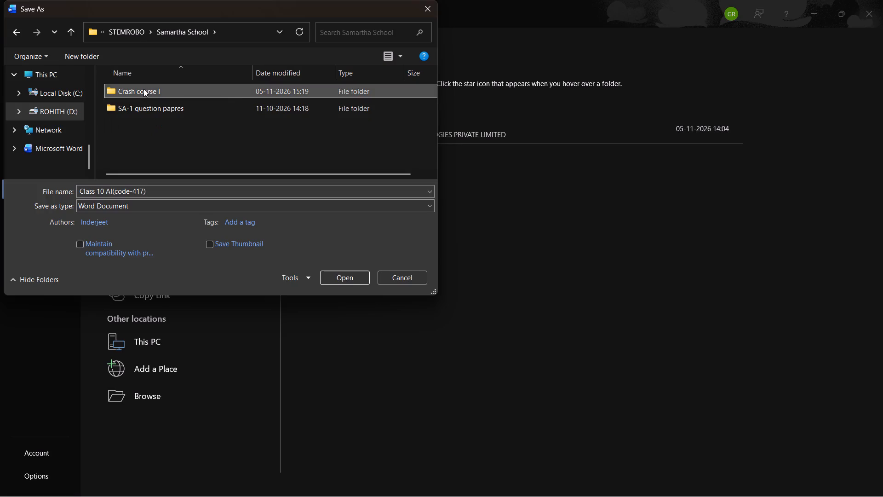
Save the copy as a PDF, replacing the existing "Class 10 AI(code-417)" file in the folder.
click(137, 202)
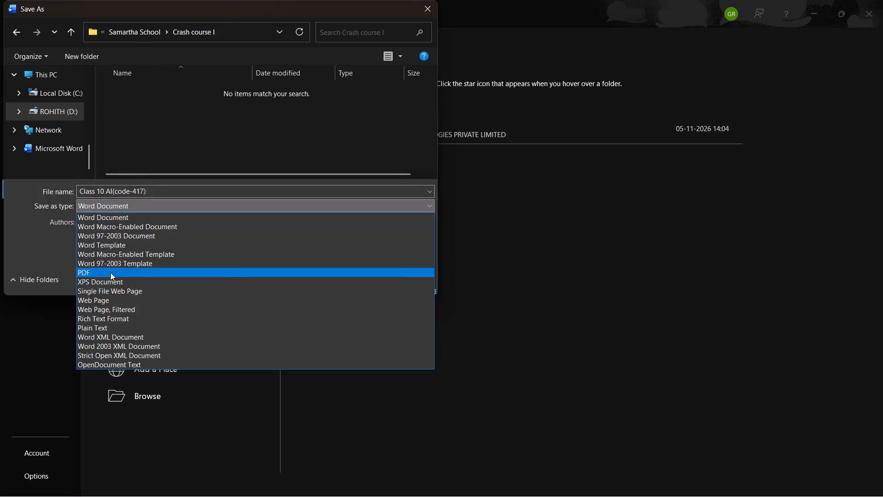
click(110, 272)
click(155, 100)
click(161, 90)
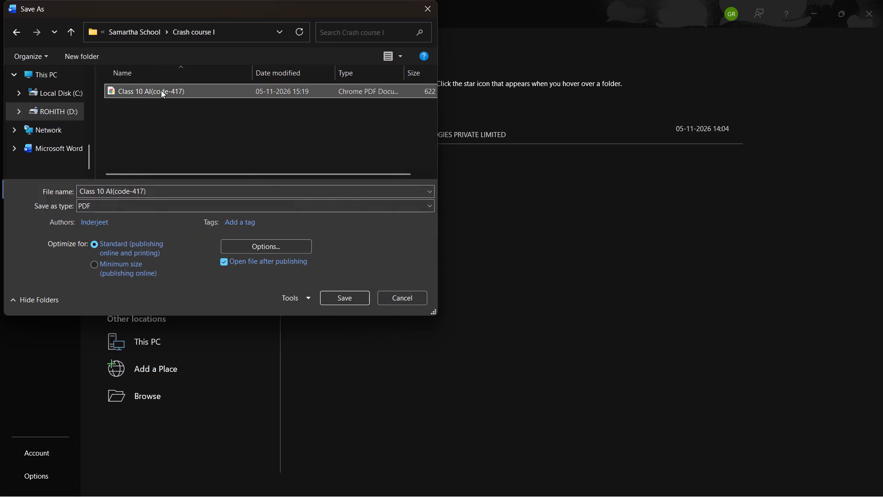
click(335, 291)
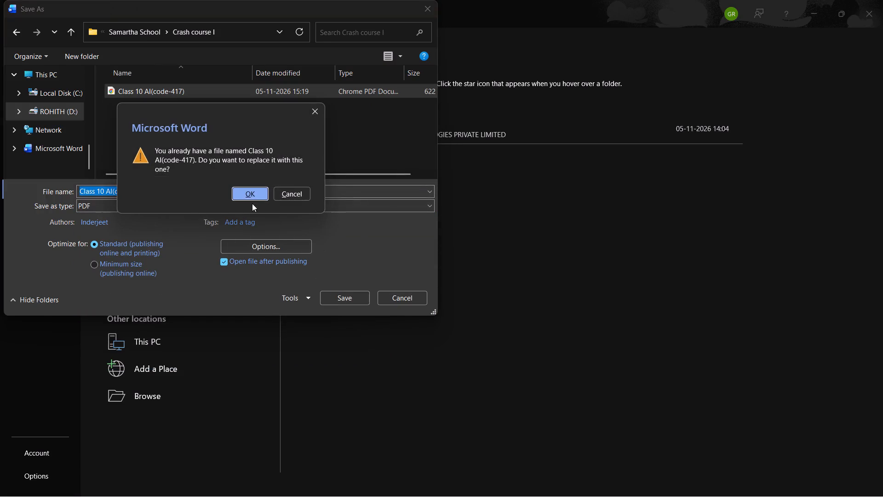
click(248, 194)
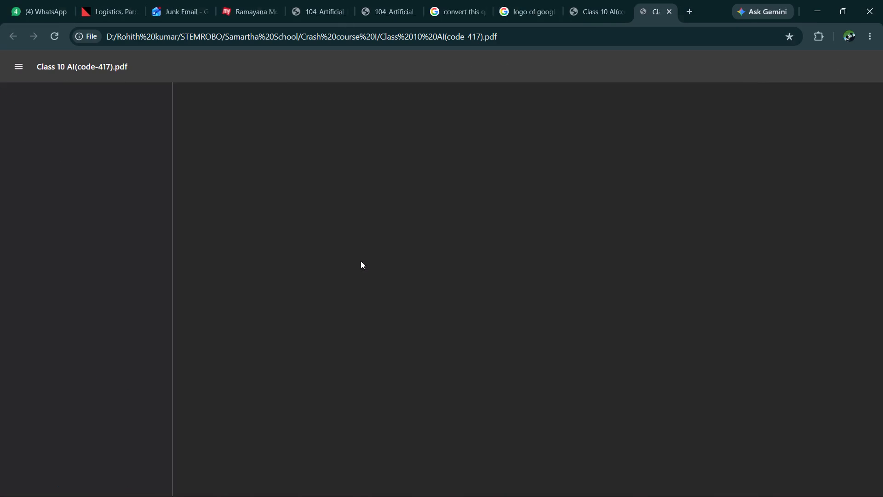
Close the earlier PDF copy and look through the newly exported question paper from page 1 to Q. 4 on page 6.
click(602, 12)
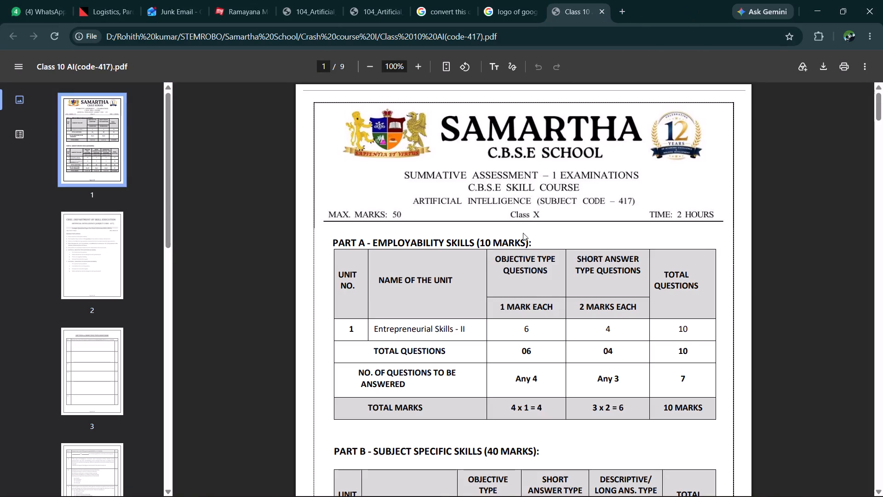
scroll(525, 252, down, 9)
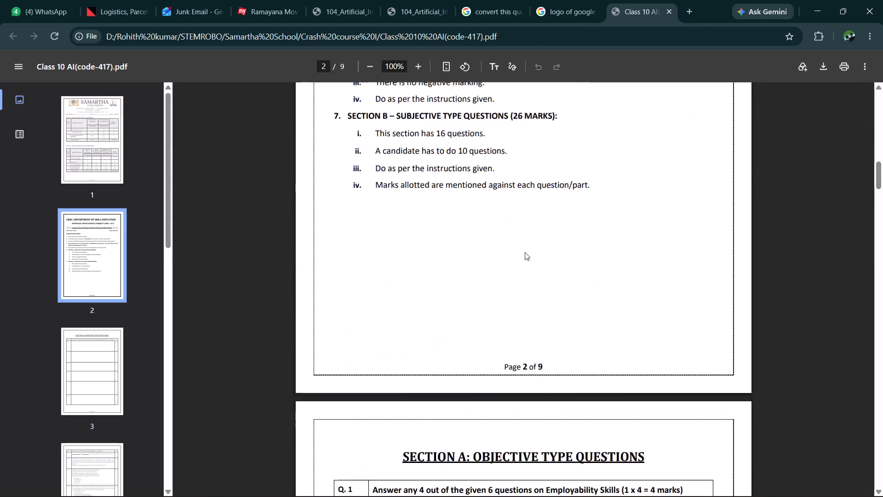
scroll(525, 252, down, 10)
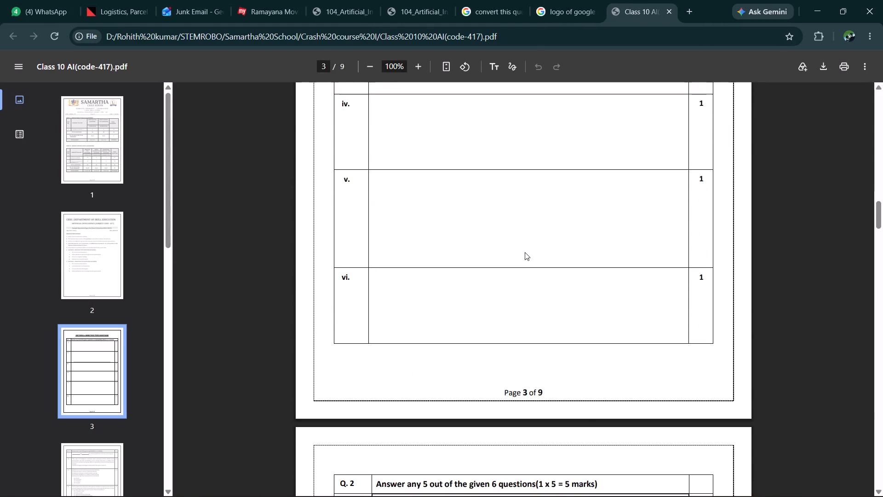
scroll(525, 252, down, 4)
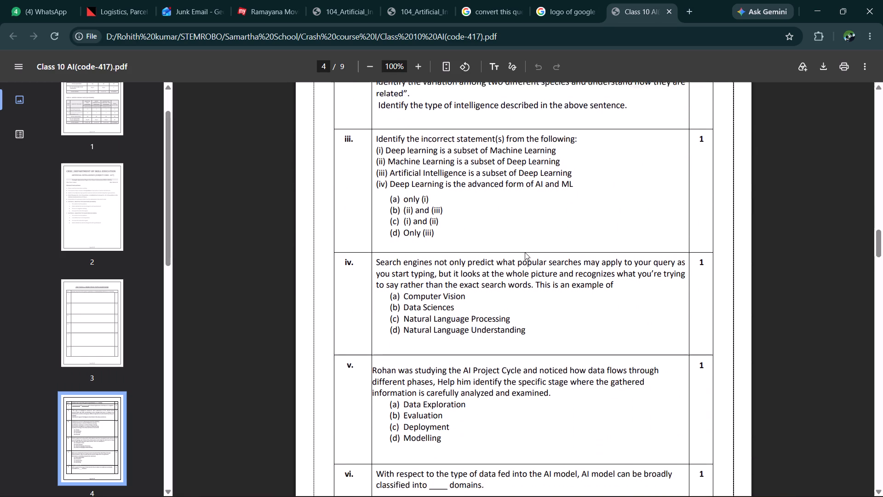
scroll(525, 252, down, 2)
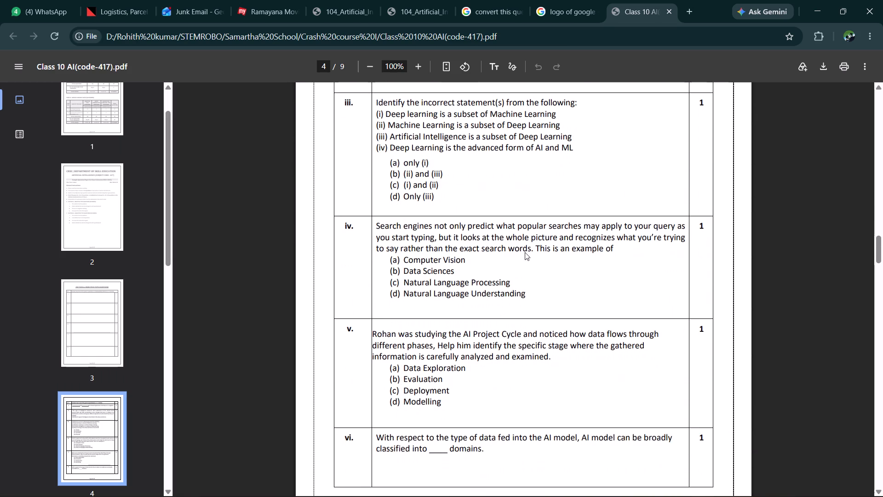
scroll(525, 252, down, 4)
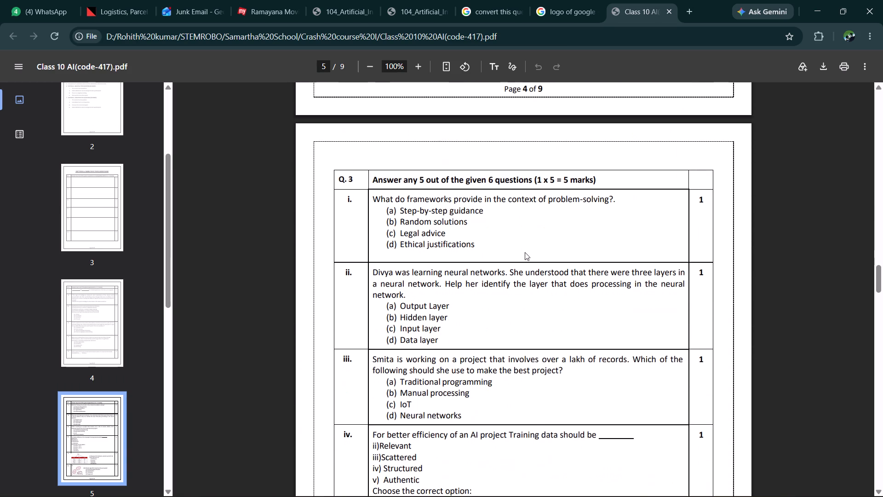
scroll(525, 252, down, 4)
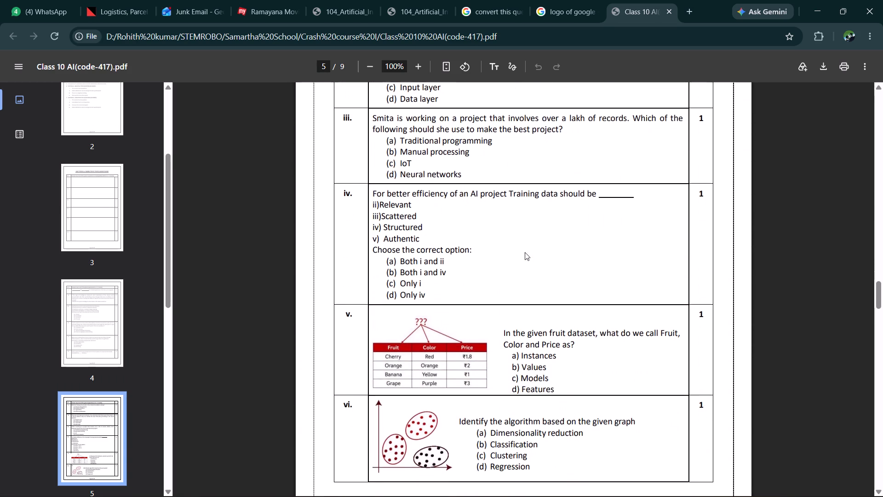
scroll(525, 252, down, 1)
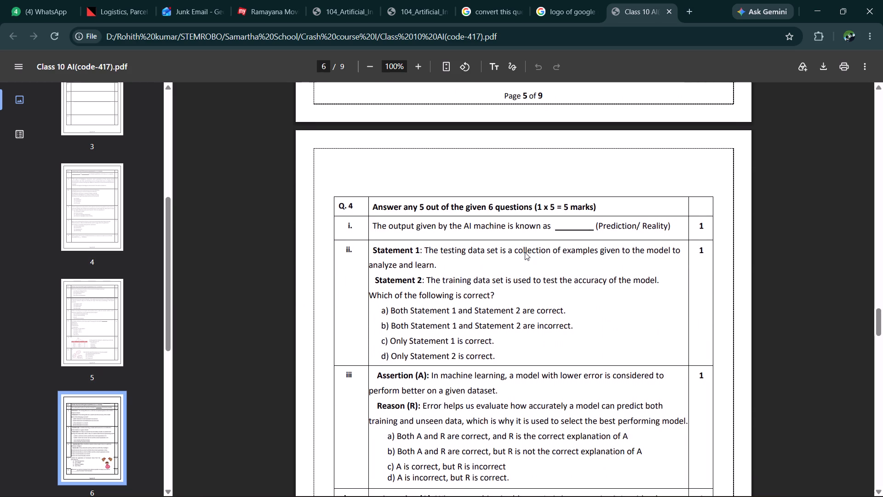
scroll(525, 252, down, 4)
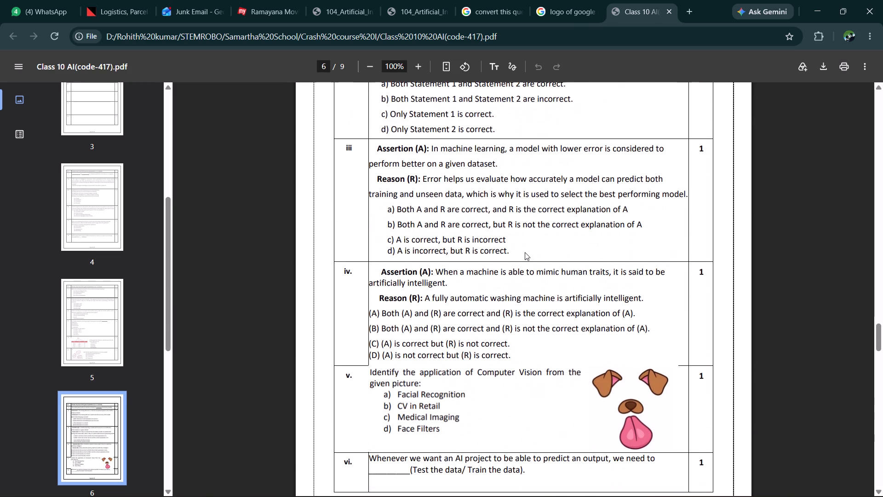
scroll(525, 252, down, 1)
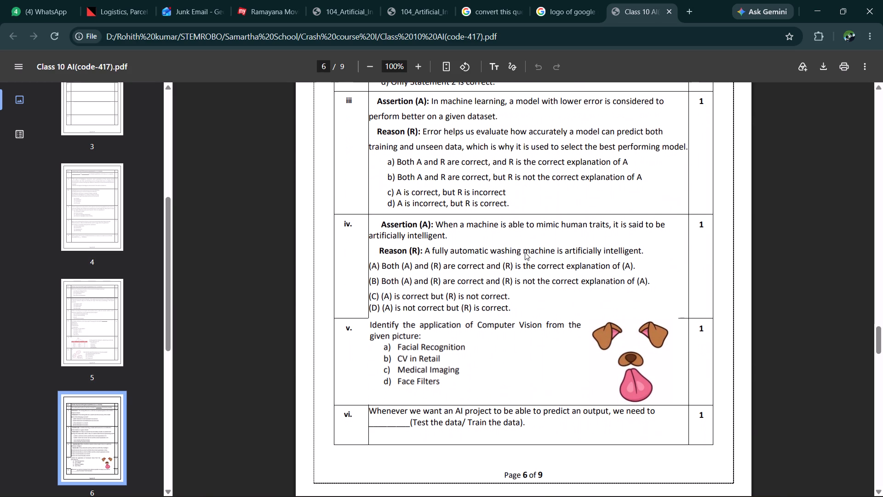
Switch back to Word and select the dog face-filter question picture in Q. 4 part v on page 6.
key(alt+Tab)
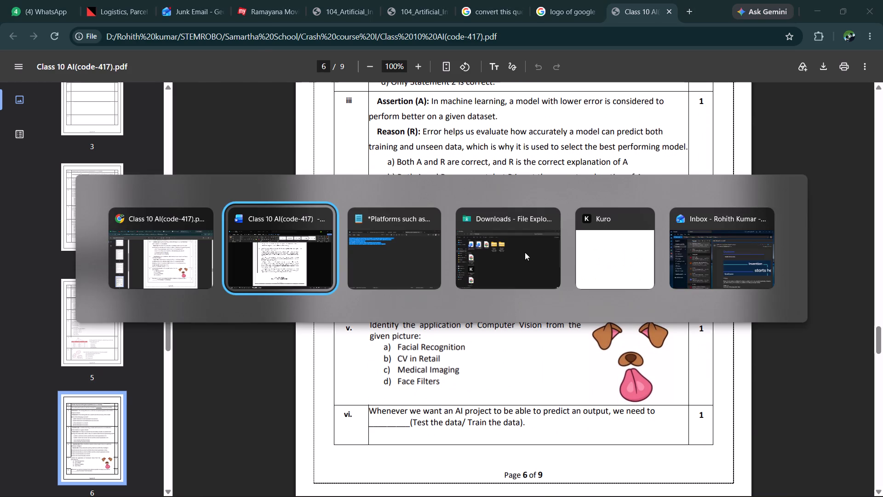
scroll(491, 345, down, 5)
scroll(491, 345, up, 4)
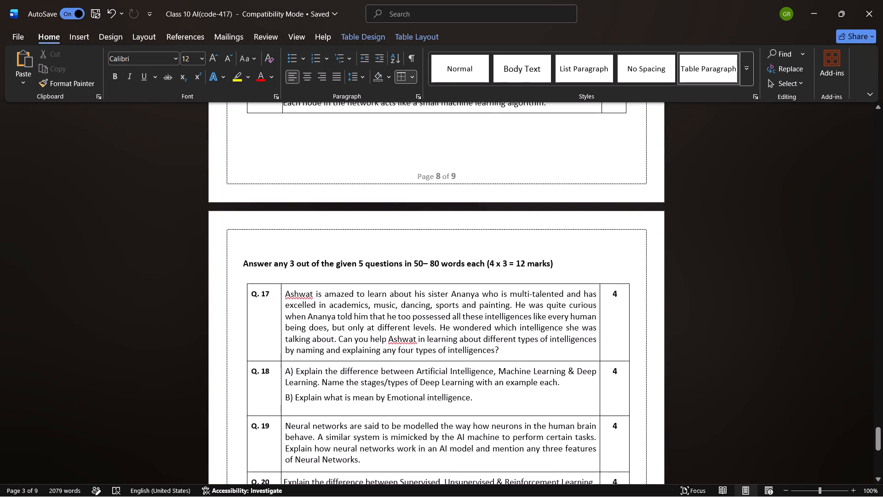
scroll(491, 345, up, 11)
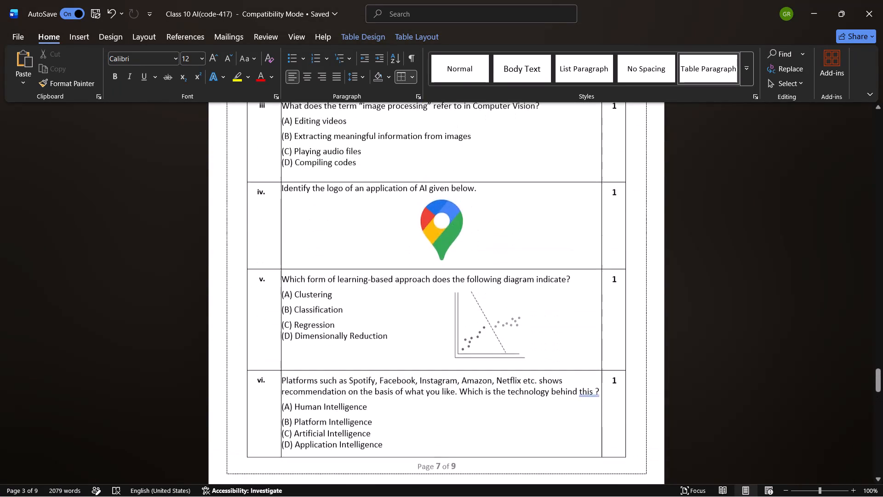
scroll(491, 345, up, 6)
click(459, 341)
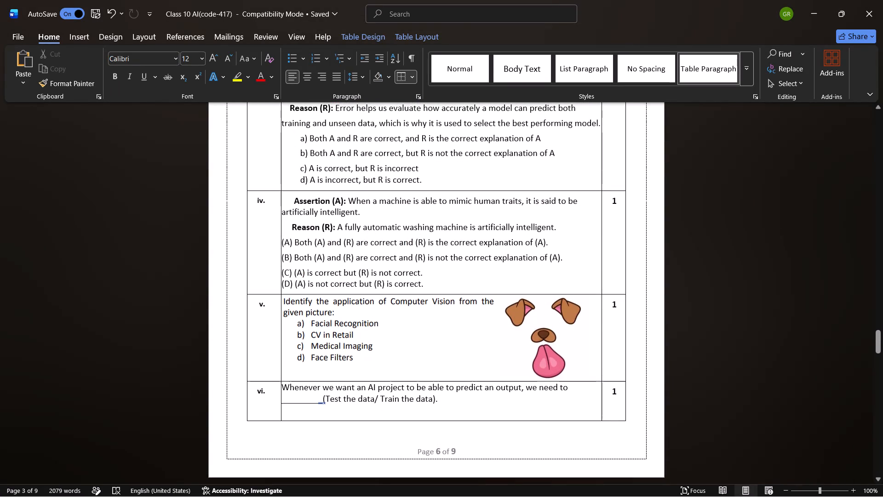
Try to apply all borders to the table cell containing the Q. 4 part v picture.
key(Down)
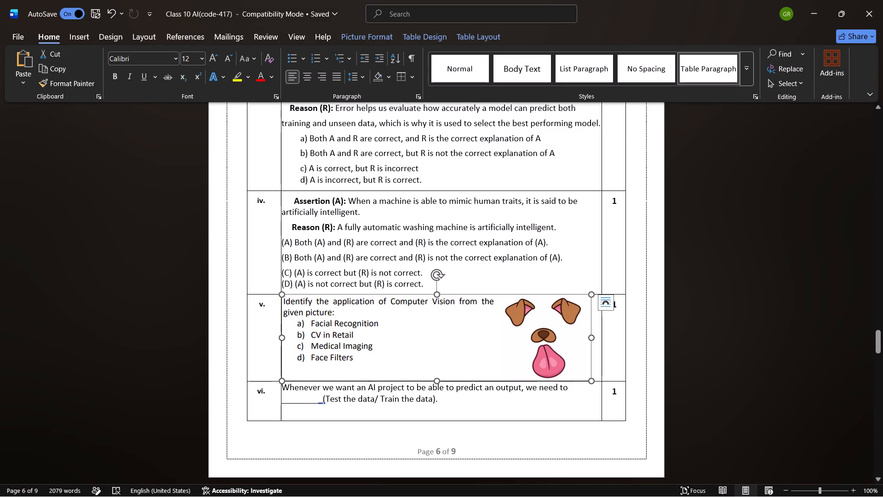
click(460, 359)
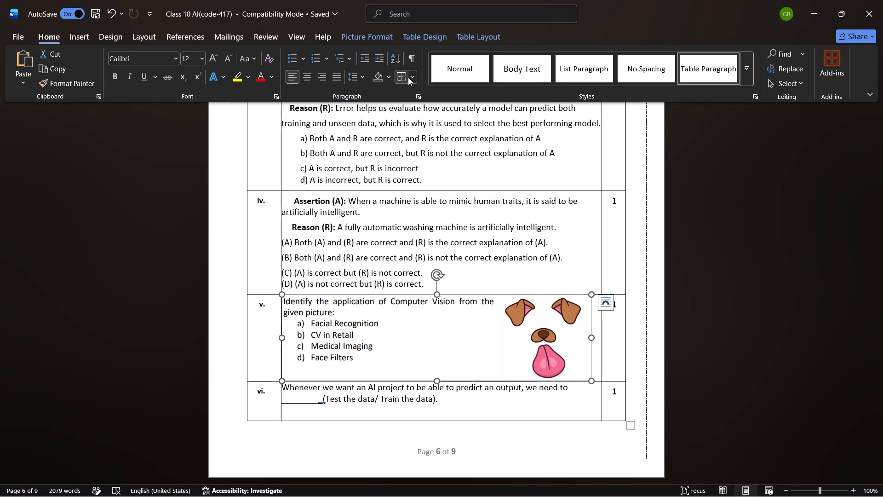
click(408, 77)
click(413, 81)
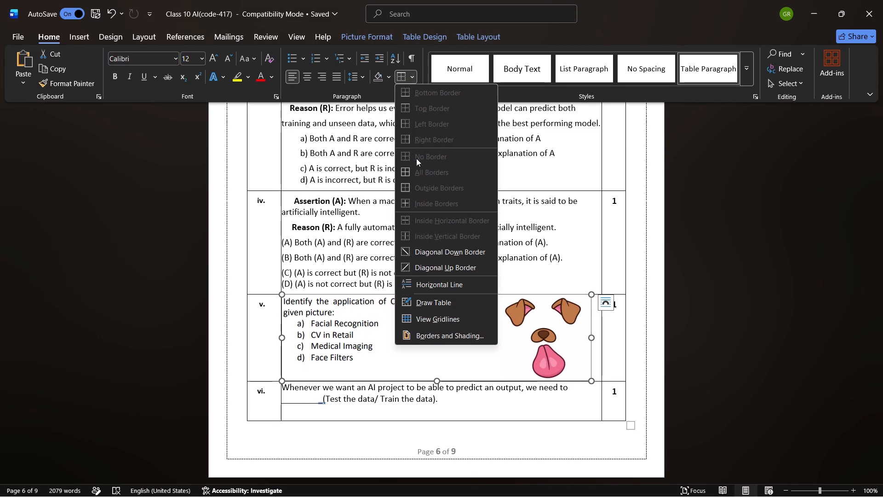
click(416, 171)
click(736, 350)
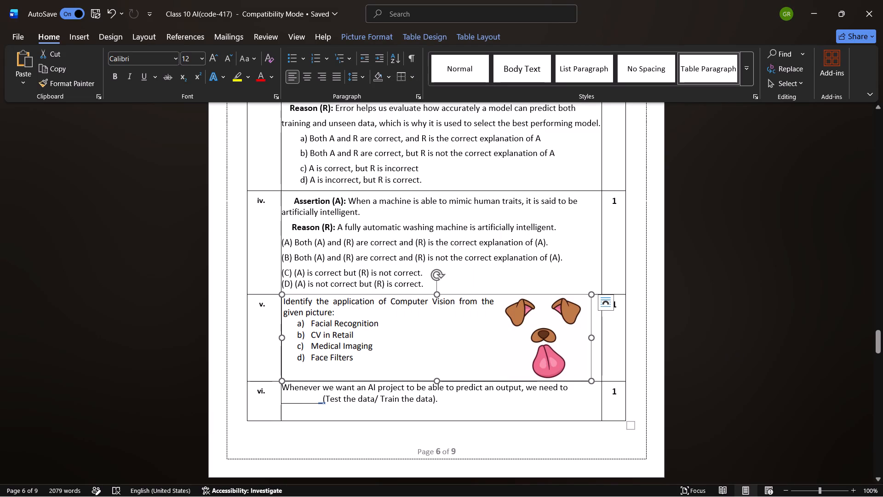
Set the Q. 4 part v picture's text wrapping to Behind Text and deselect it.
click(608, 301)
click(663, 408)
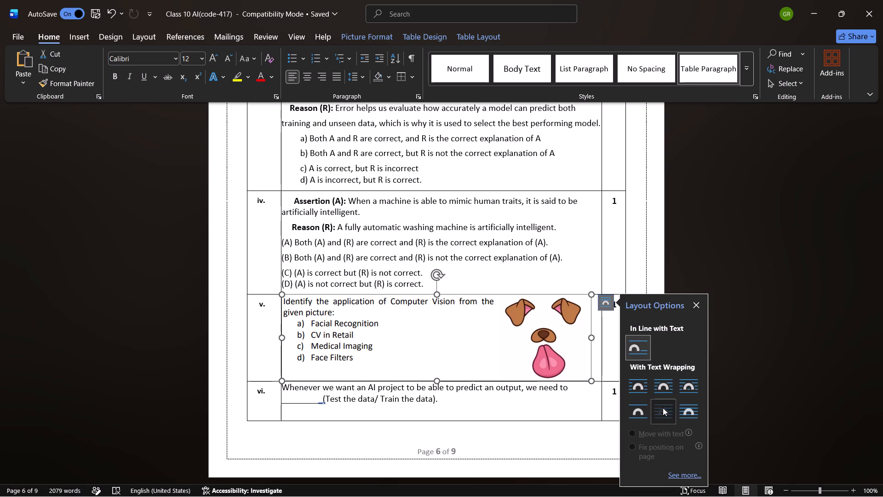
click(761, 278)
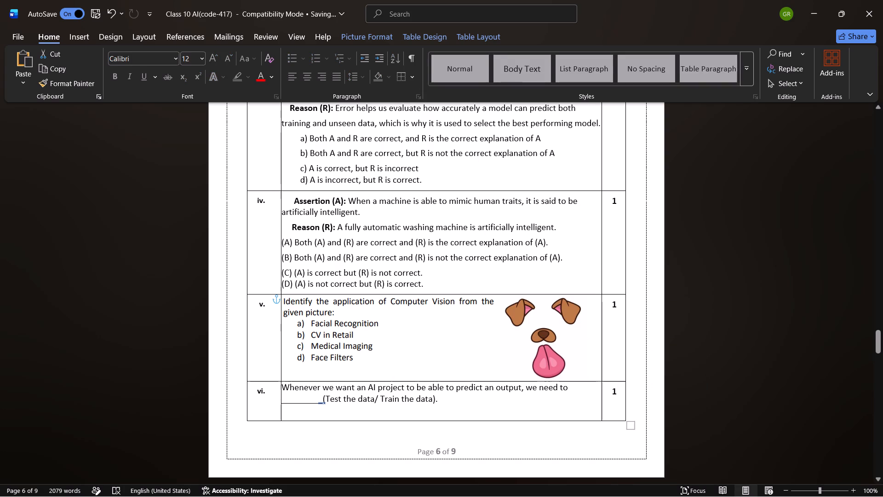
click(700, 302)
Start saving a copy of the paper, browsing to the "Crash course I" folder in STEMROBO's Samartha School folder on drive D.
click(15, 37)
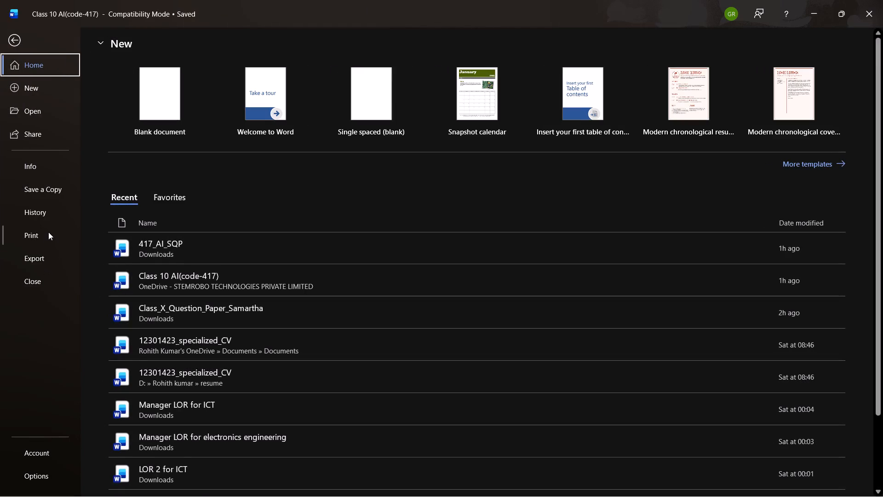
click(52, 189)
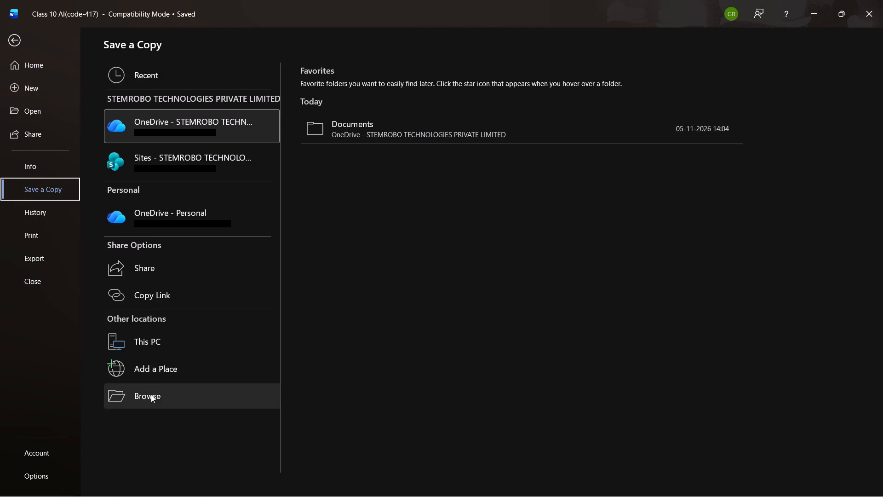
click(151, 394)
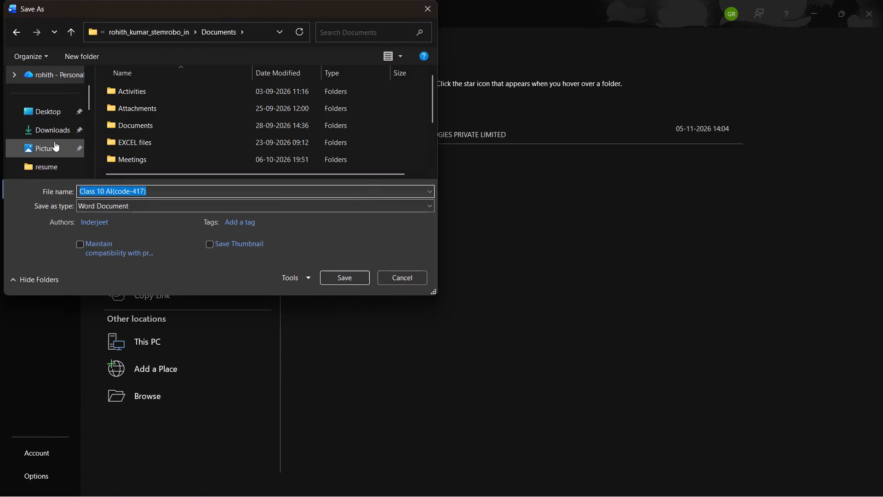
scroll(54, 141, down, 1)
click(52, 116)
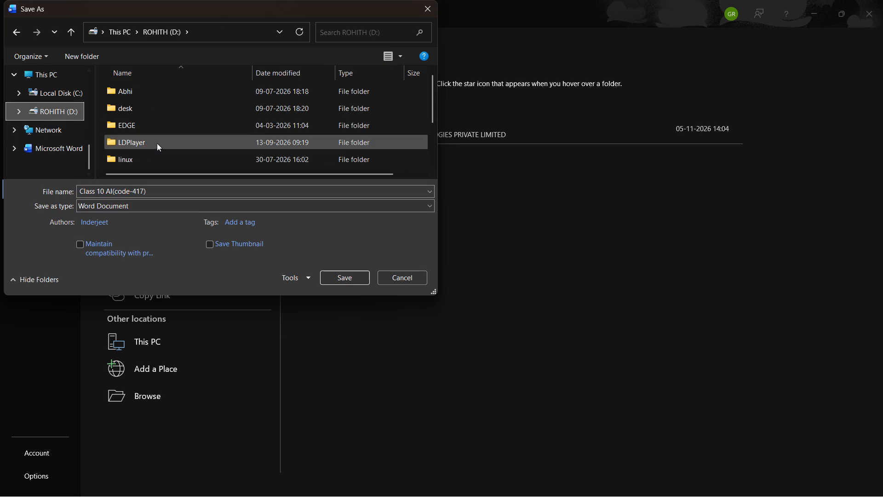
scroll(161, 158, down, 3)
double_click(156, 130)
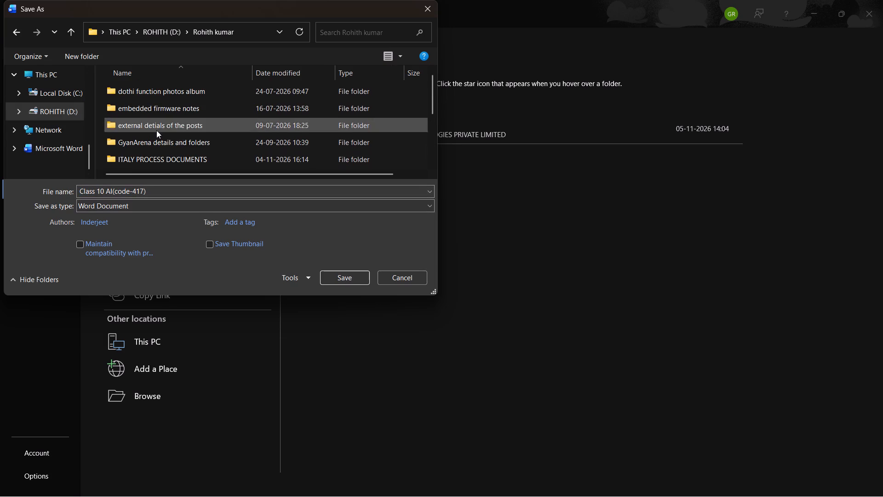
click(242, 27)
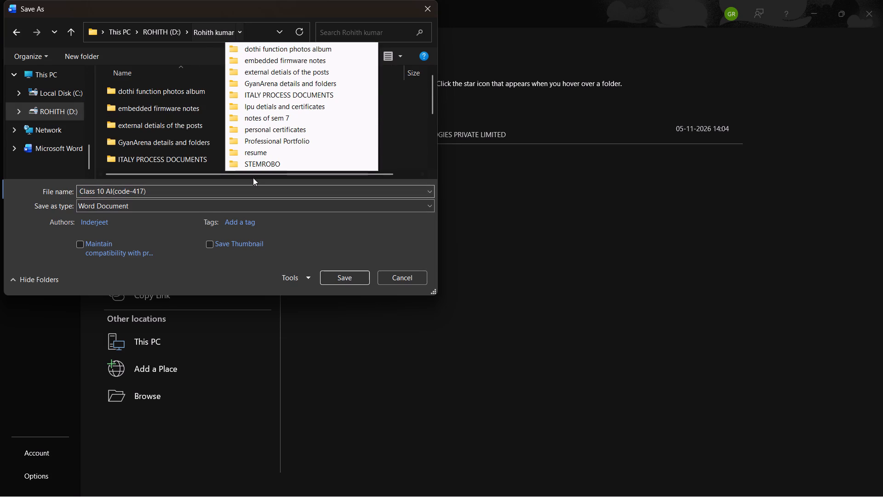
click(257, 158)
click(202, 30)
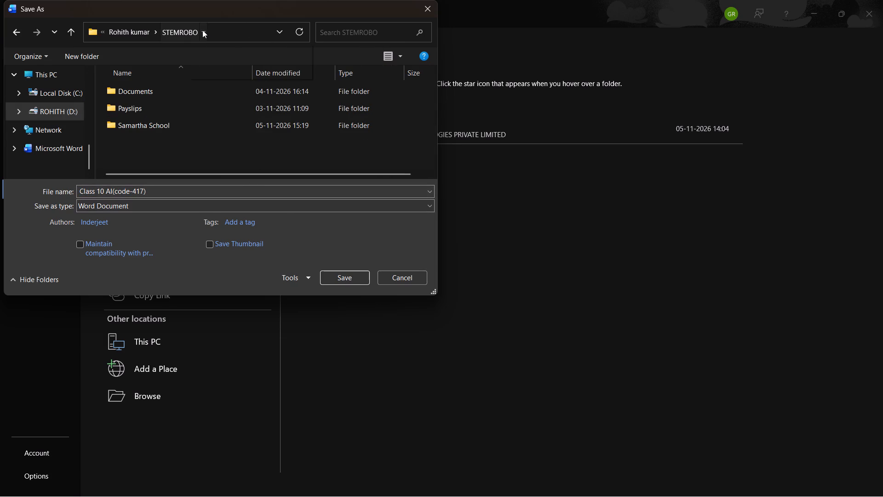
click(205, 68)
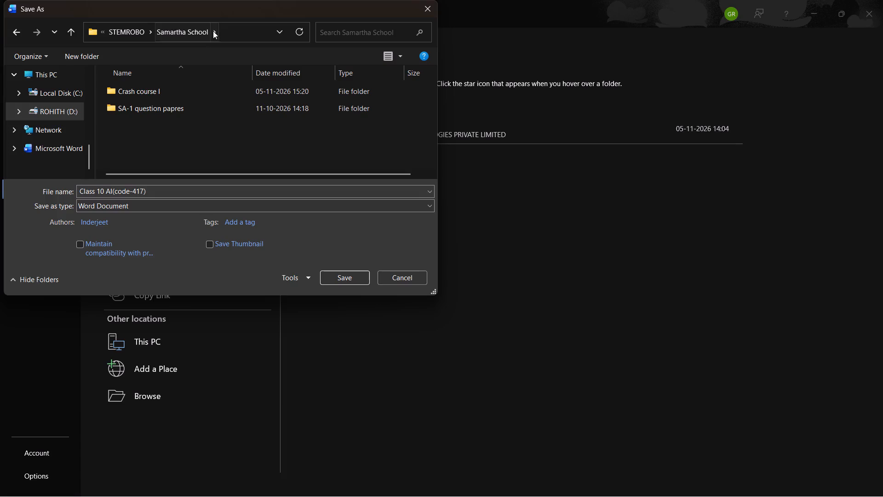
click(213, 31)
click(214, 46)
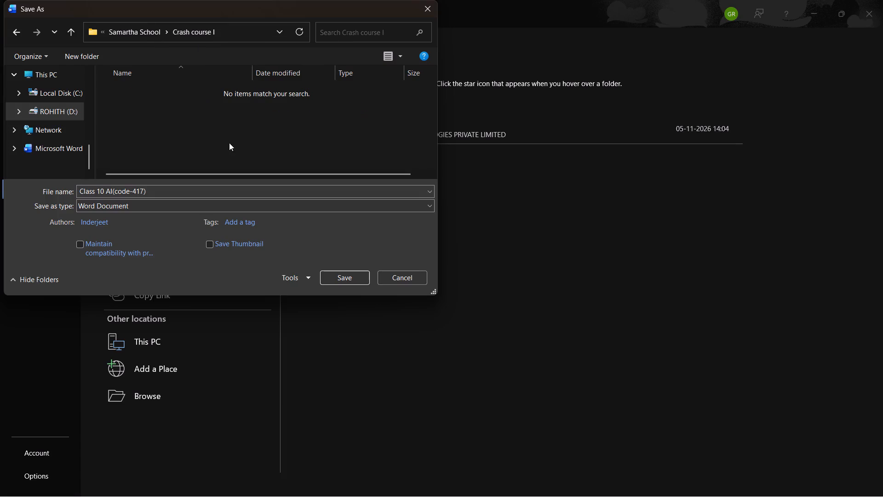
Save the copy as a PDF, replacing the existing "Class 10 AI(code-417)" file in the folder.
click(206, 205)
click(136, 272)
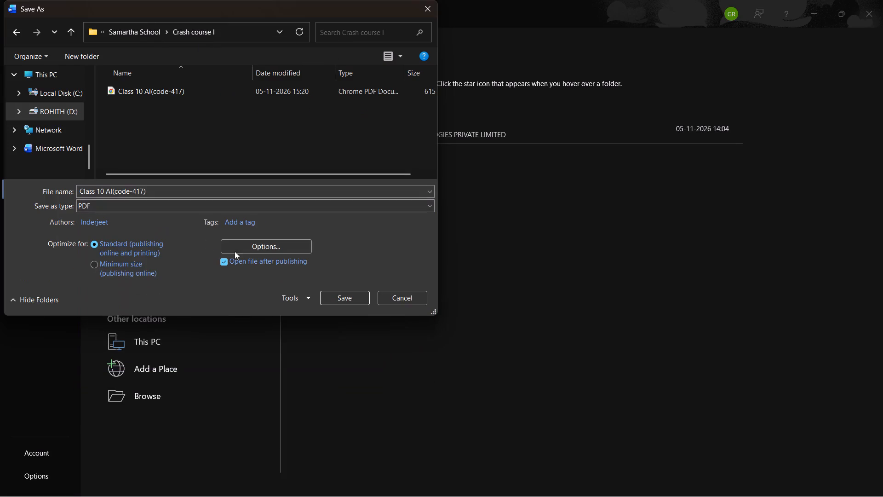
click(207, 94)
click(333, 293)
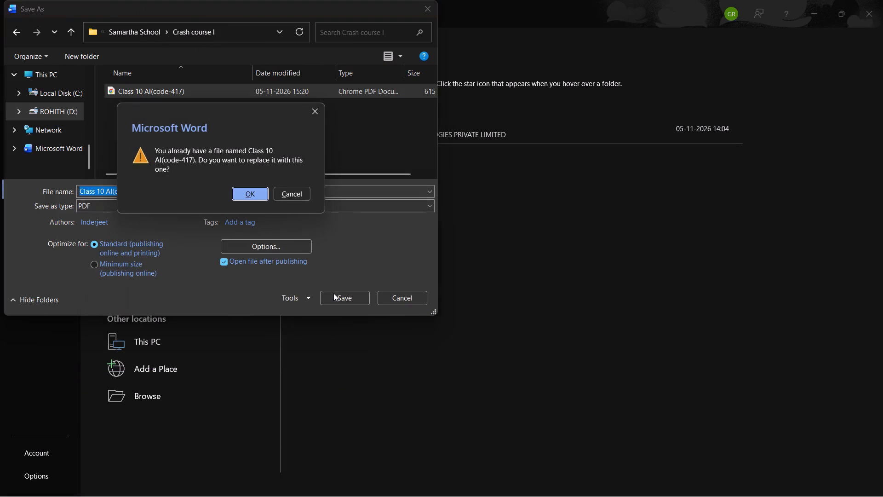
click(253, 196)
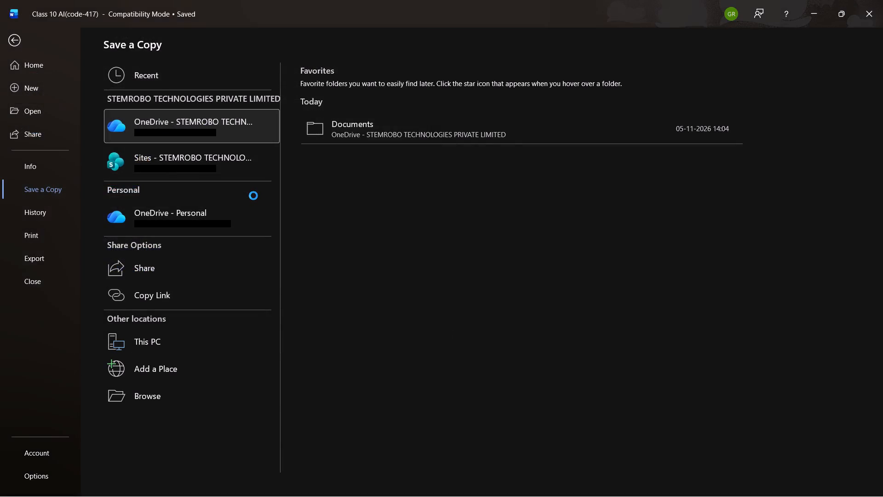
Switch to Chrome and review the exported Class 10 AI(code-417) PDF through its last page, checking the question tables, borders and pictures.
click(602, 14)
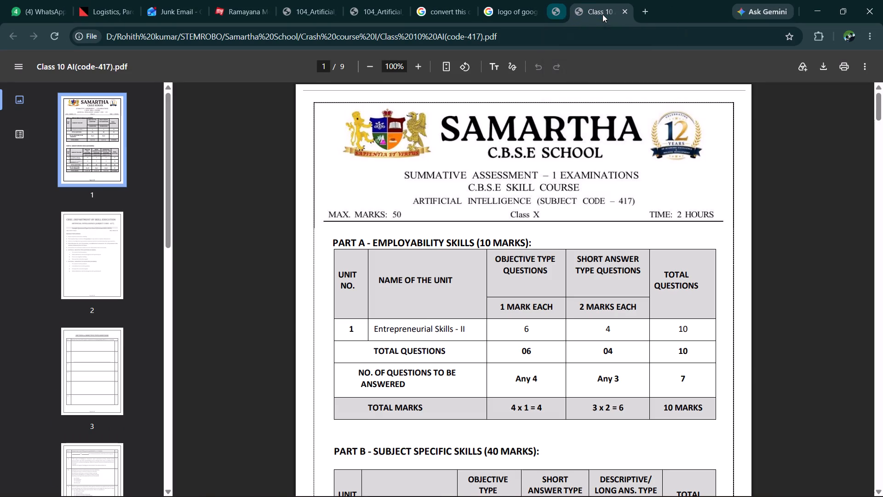
scroll(533, 277, down, 11)
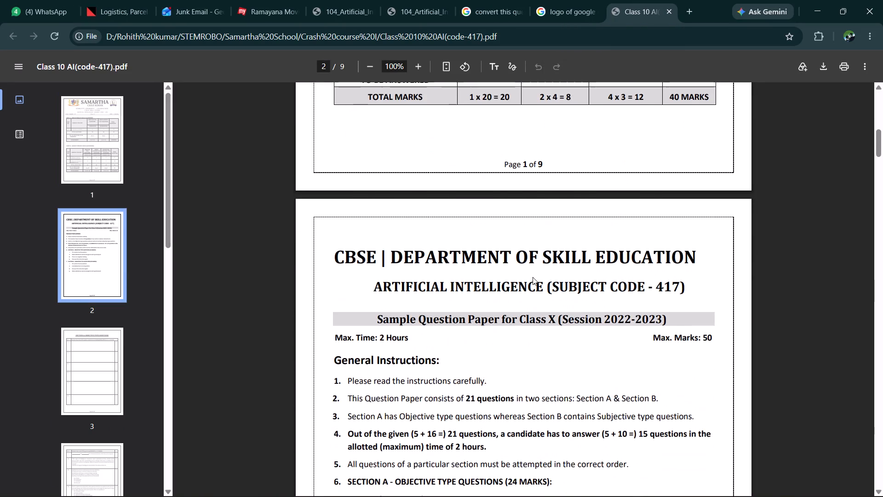
scroll(533, 277, down, 9)
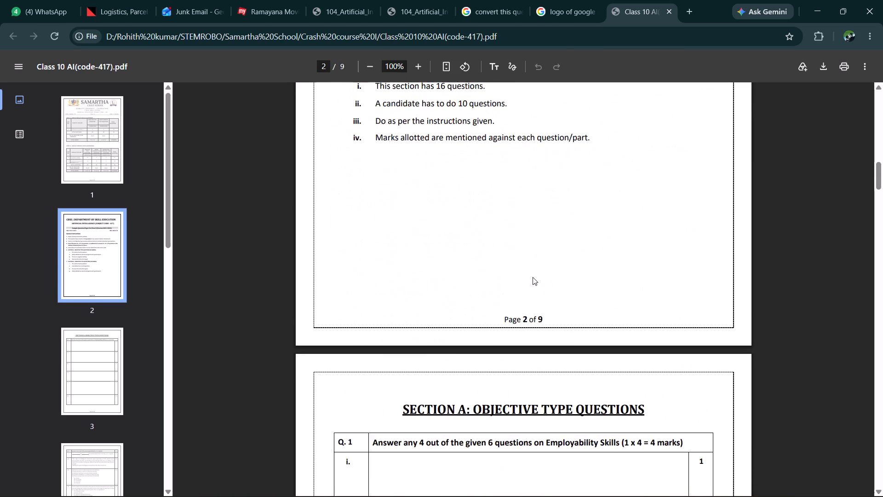
scroll(533, 277, down, 9)
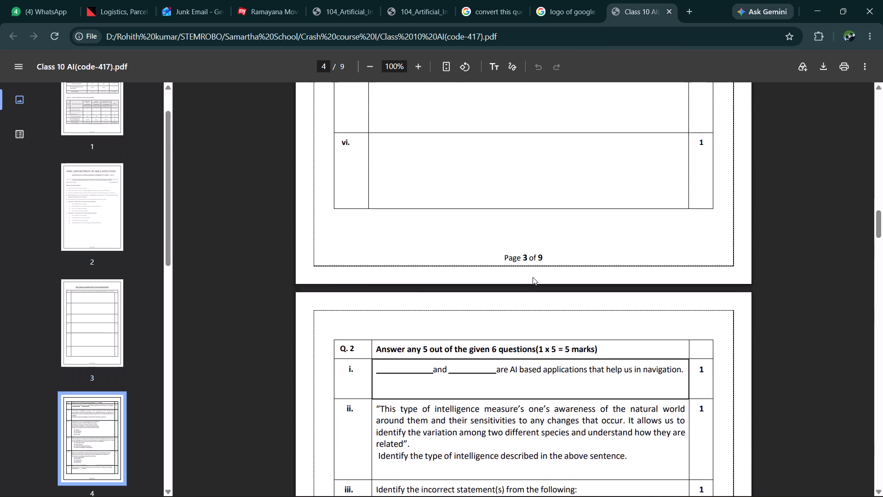
scroll(533, 277, down, 8)
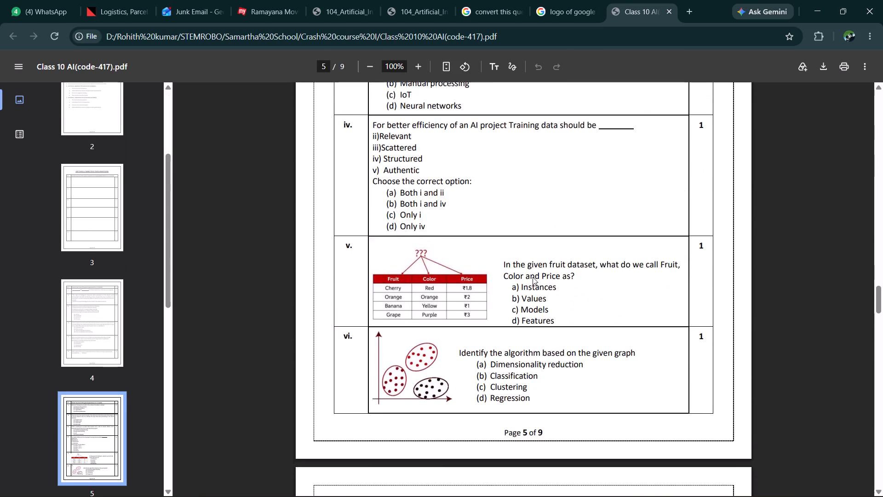
scroll(533, 277, down, 5)
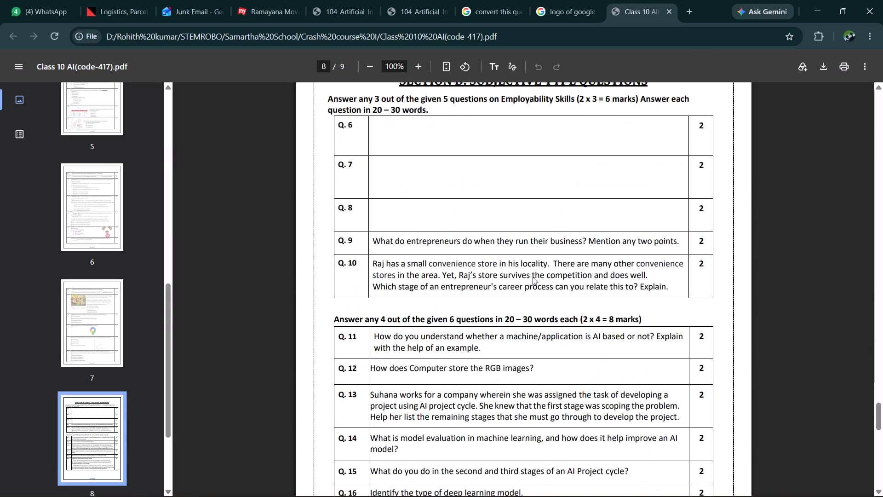
scroll(533, 277, down, 6)
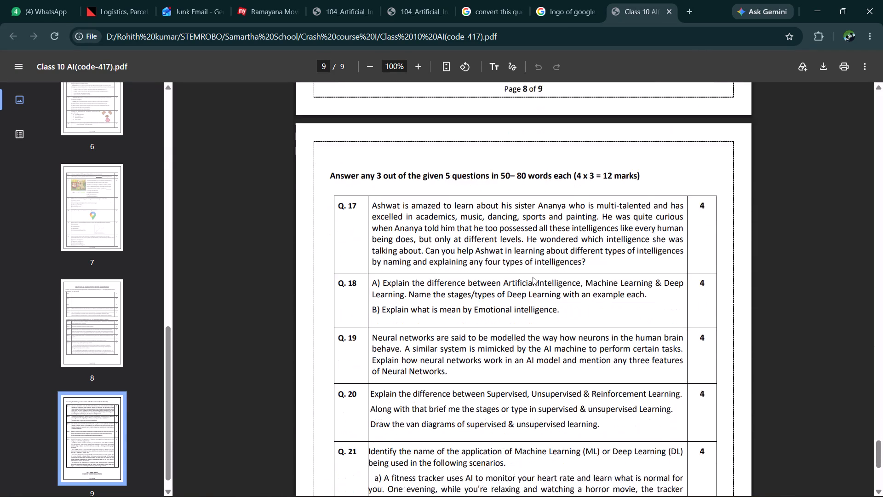
scroll(533, 277, down, 6)
scroll(533, 277, up, 14)
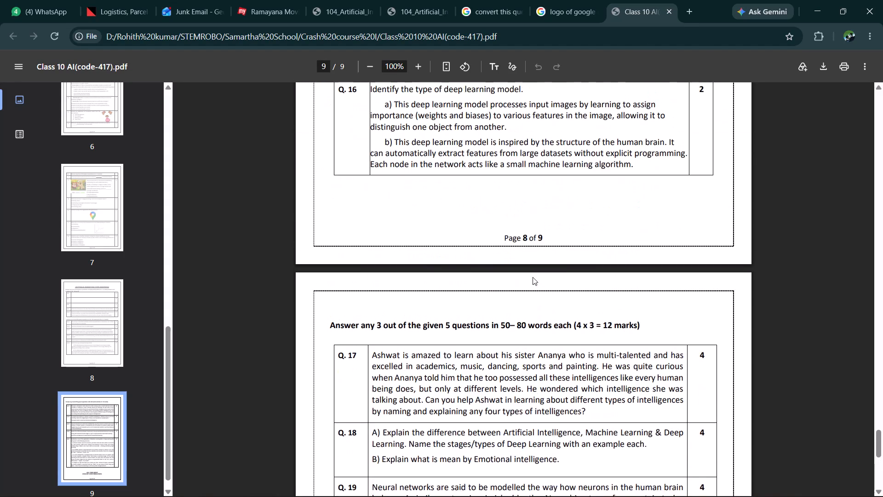
scroll(533, 277, up, 14)
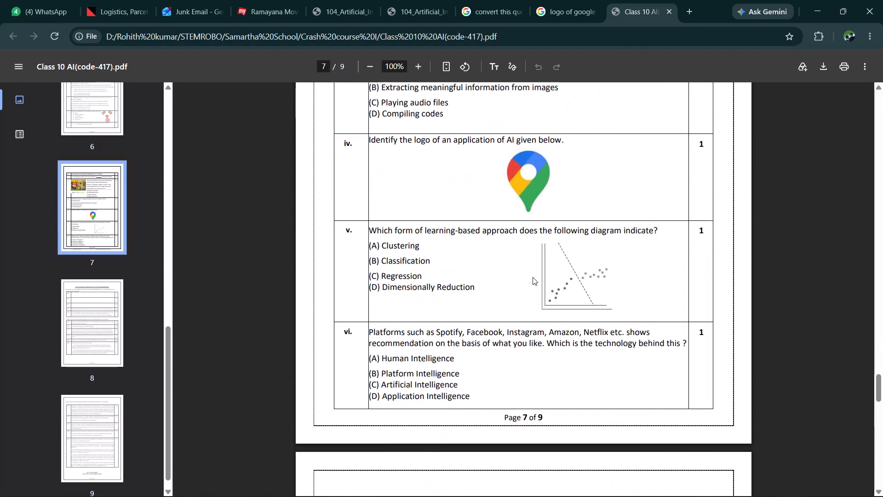
Look back through the exported Class 10 AI(code-417) PDF from page 7 to the first page, checking the question layout and cover tables.
scroll(533, 277, up, 13)
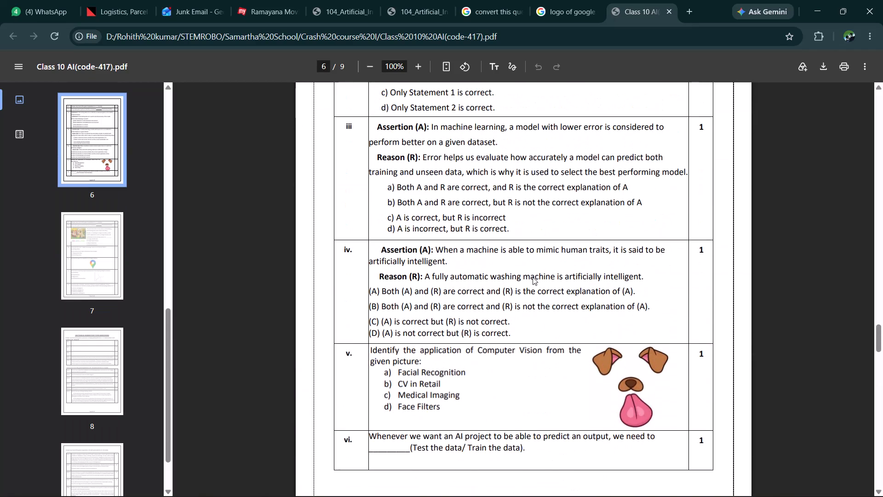
scroll(533, 277, up, 9)
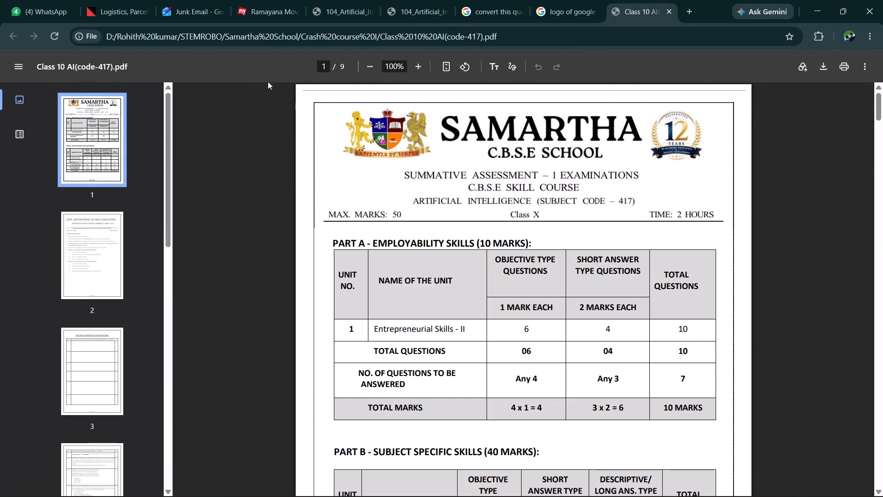
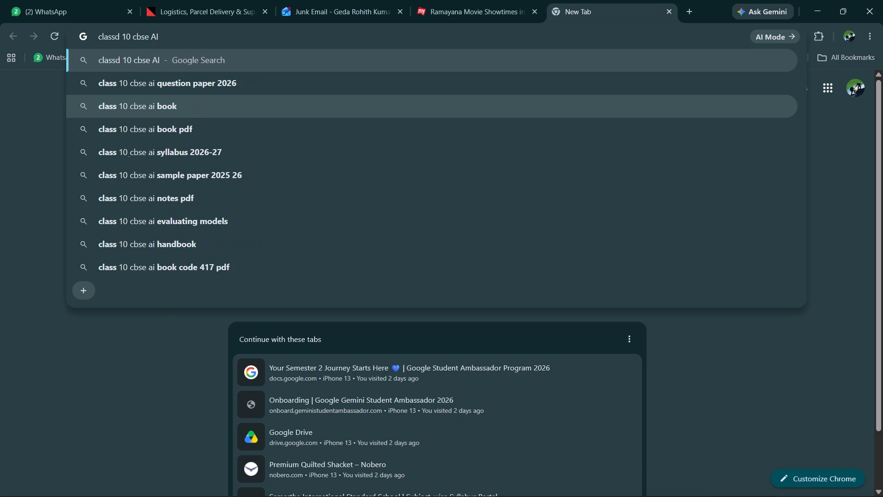
Extend the new tab's class 10 CBSE AI search query with "(code" to look up the subject by its code.
key(BackSpace)
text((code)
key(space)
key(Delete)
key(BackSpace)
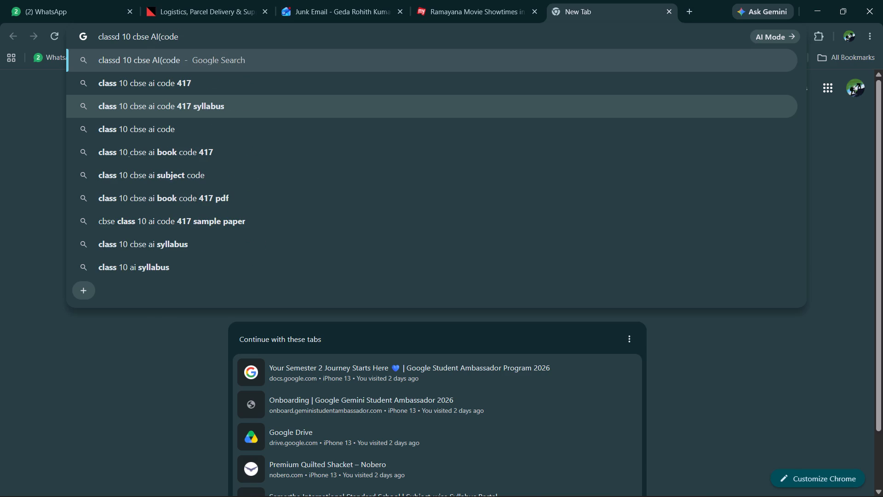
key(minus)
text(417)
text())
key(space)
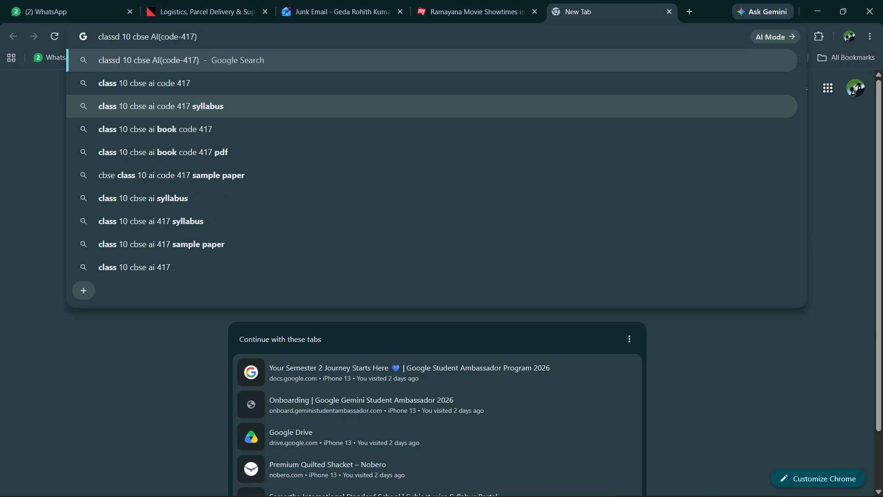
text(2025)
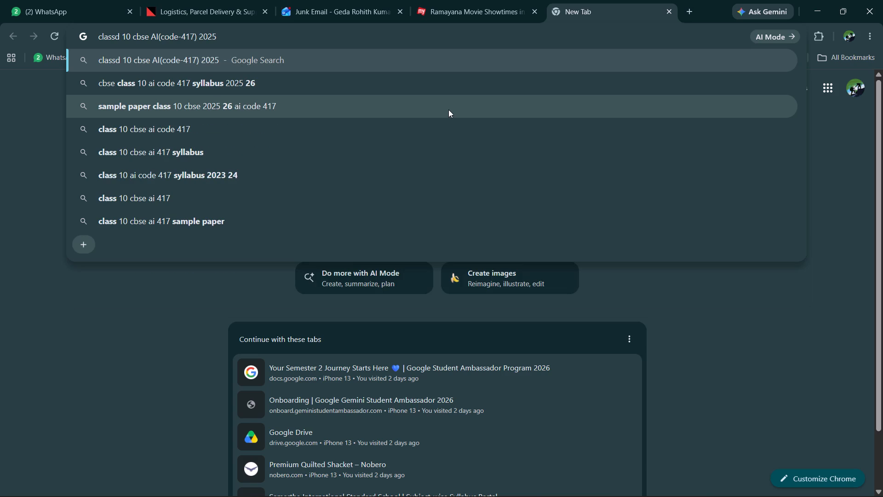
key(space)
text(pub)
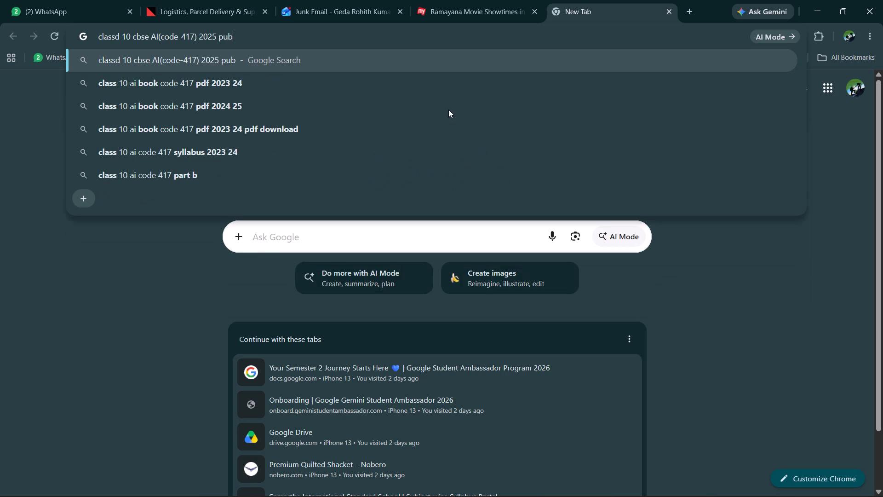
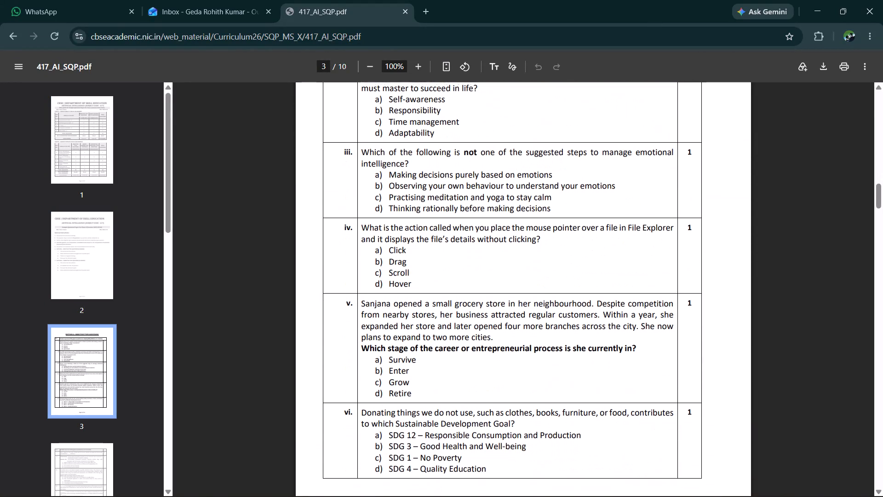
Examine the Section A questions in the CBSE 417_AI_SQP sample paper, then go back to the title and General Instructions on page 2.
scroll(383, 294, down, 2)
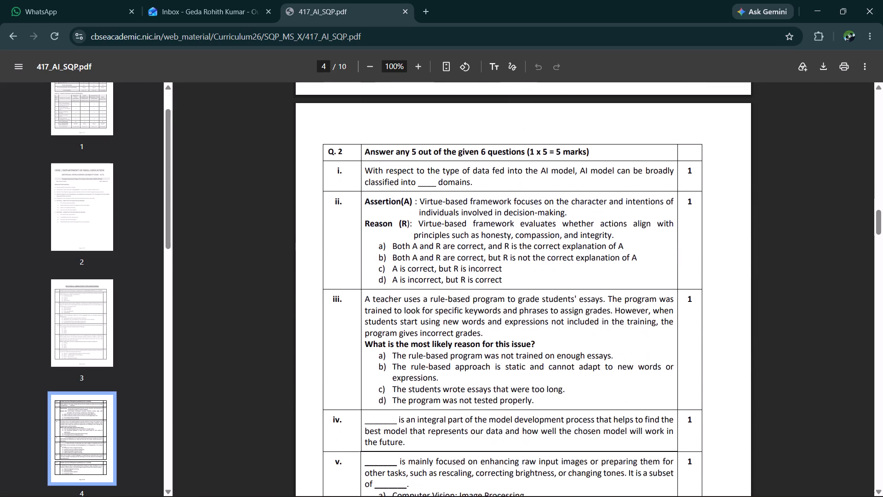
scroll(383, 294, down, 1)
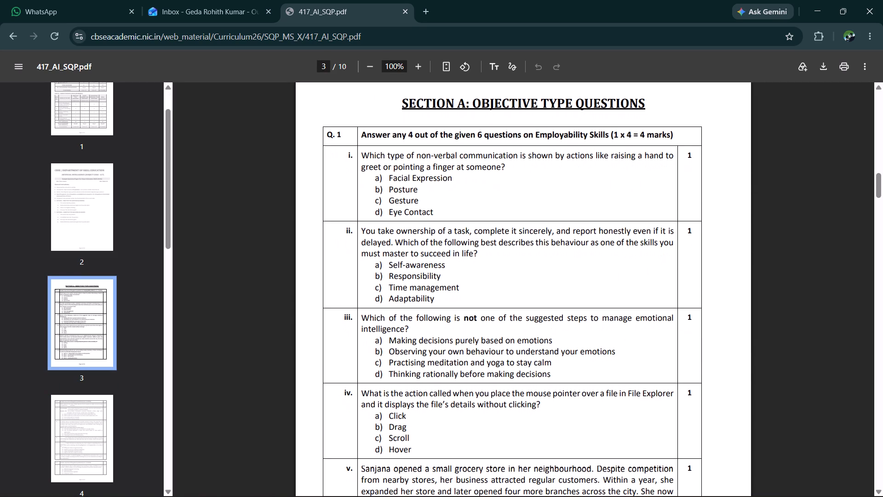
scroll(464, 286, up, 9)
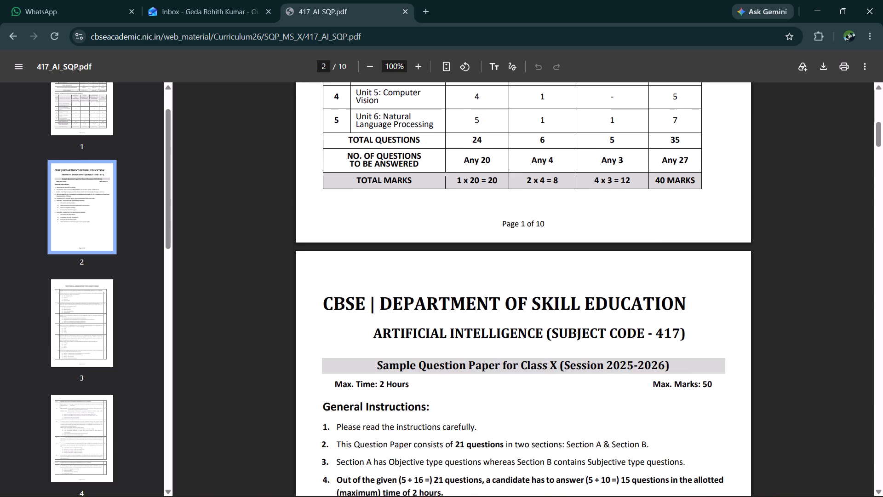
Review the Part A and Part B marks distribution tables on the first page of the sample paper.
scroll(464, 286, up, 5)
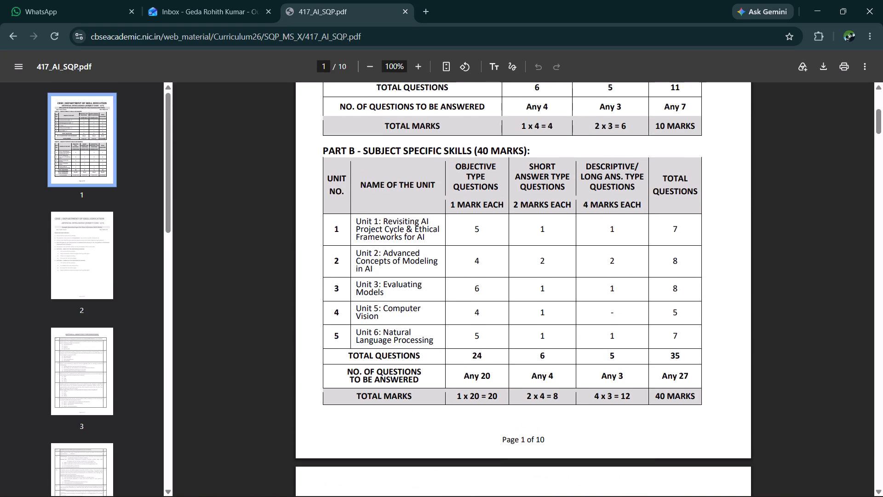
scroll(464, 286, up, 2)
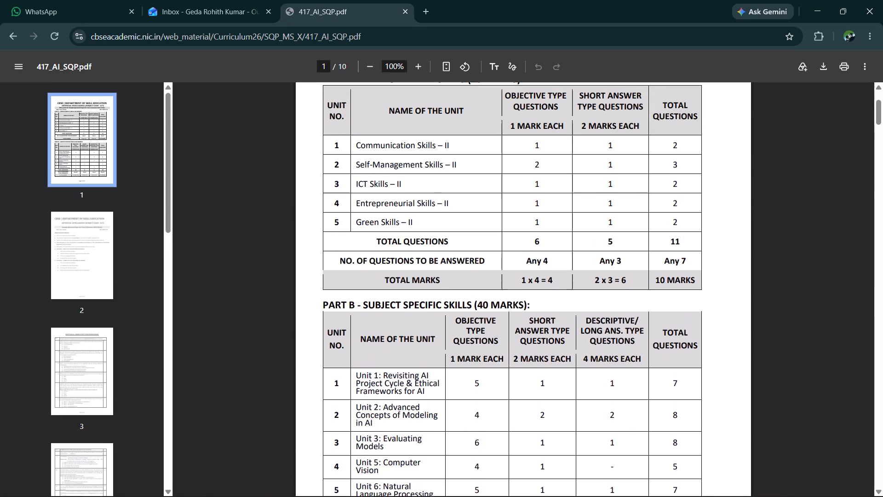
scroll(464, 286, up, 1)
scroll(464, 286, down, 1)
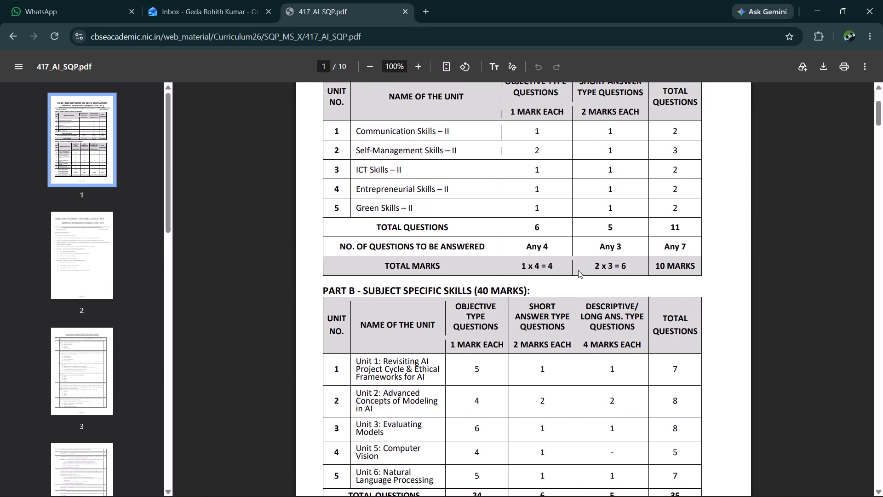
scroll(578, 270, down, 5)
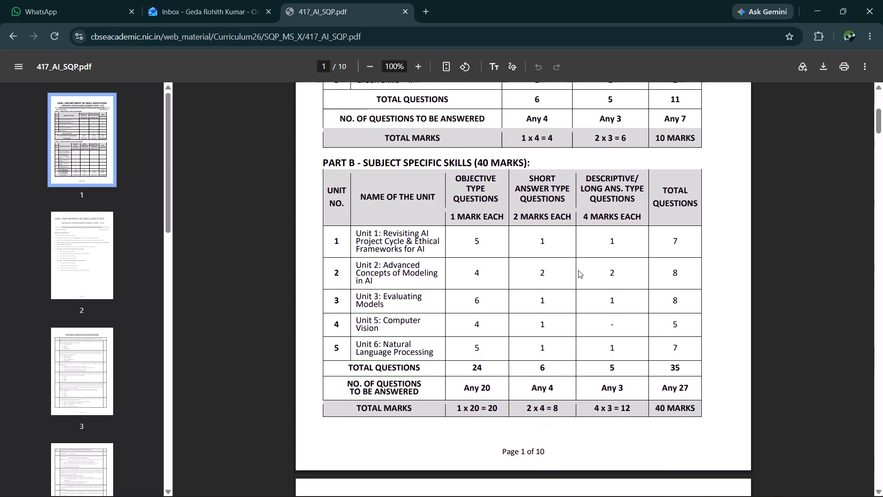
Copy sample question v about Sanjana's grocery store, with its options, into Notepad over the old text, and copy the plain text.
scroll(578, 270, down, 5)
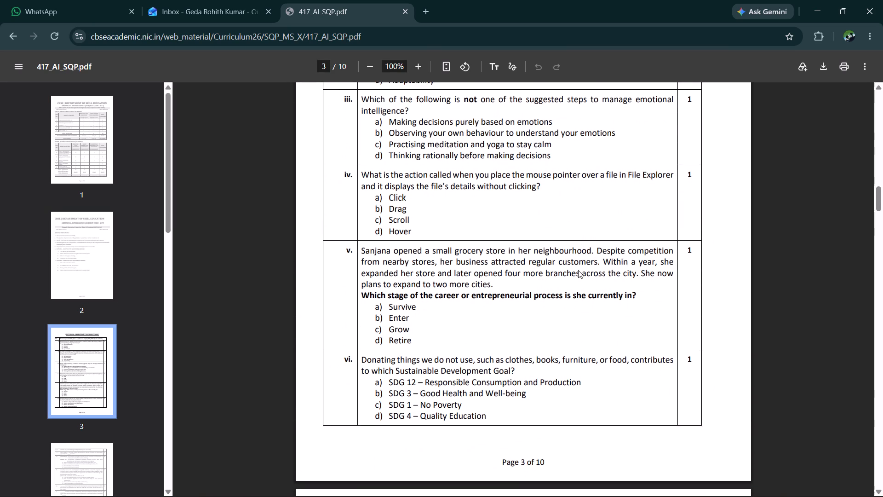
scroll(578, 270, down, 1)
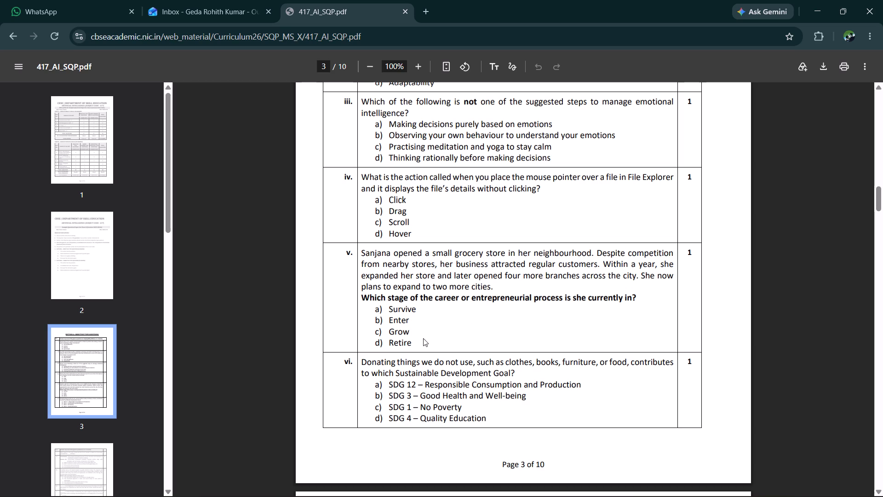
drag(416, 346, 361, 255)
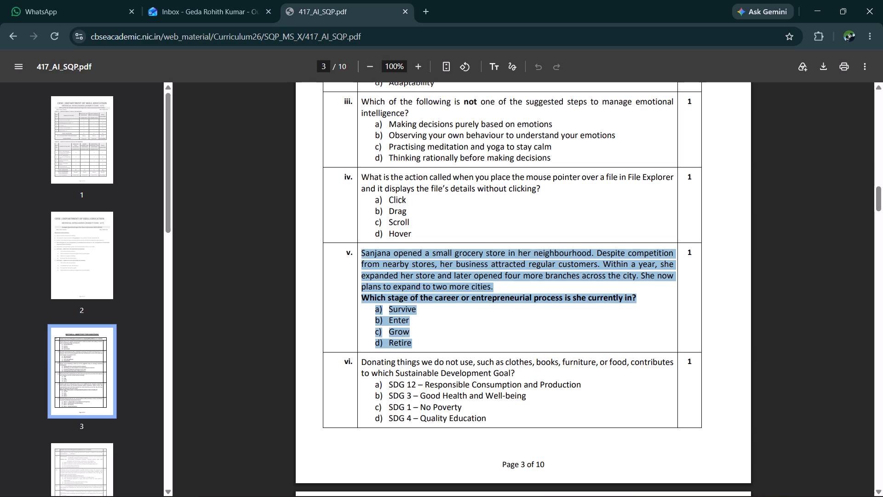
key(ctrl+c)
key(alt+Tab)
key(alt+Tab)
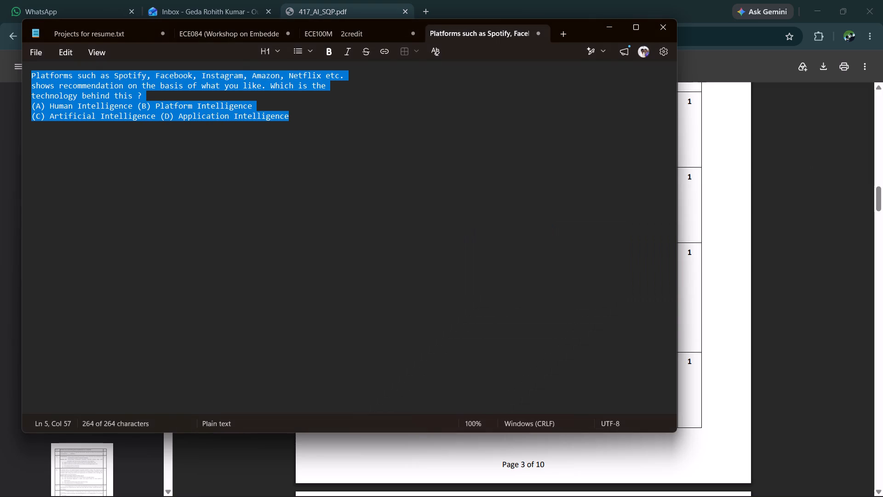
key(ctrl+v)
key(ctrl+c)
key(ctrl+a)
key(ctrl+c)
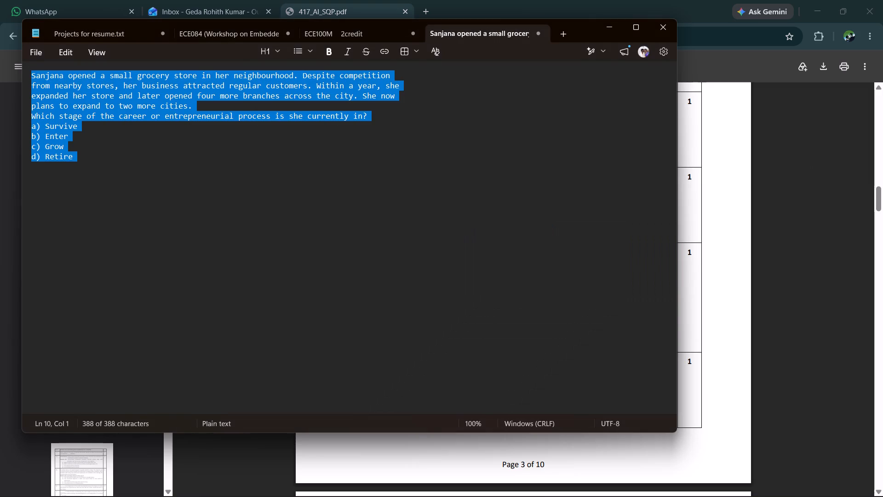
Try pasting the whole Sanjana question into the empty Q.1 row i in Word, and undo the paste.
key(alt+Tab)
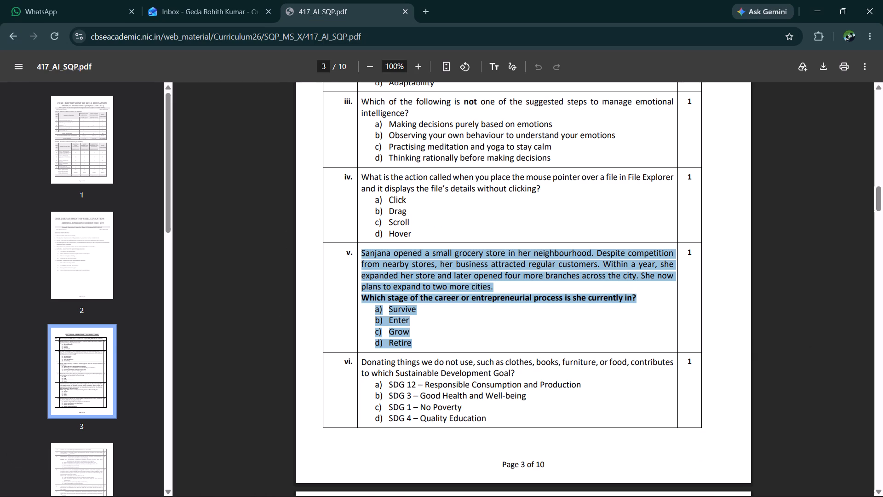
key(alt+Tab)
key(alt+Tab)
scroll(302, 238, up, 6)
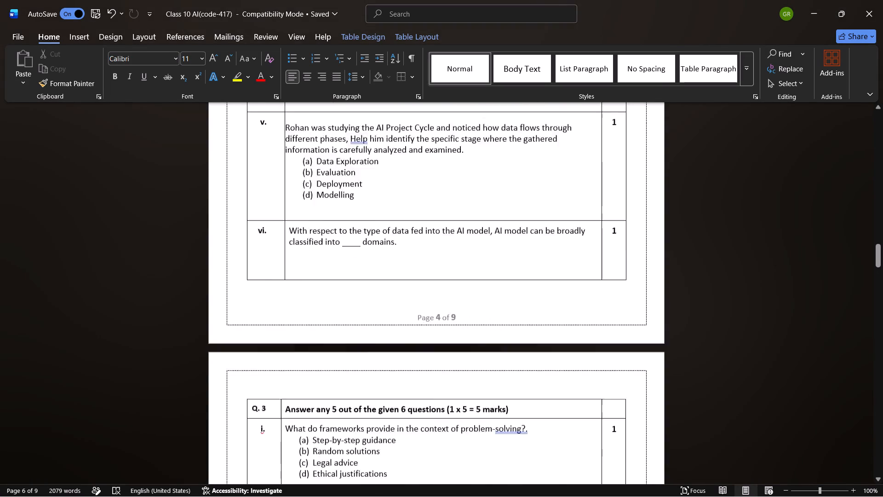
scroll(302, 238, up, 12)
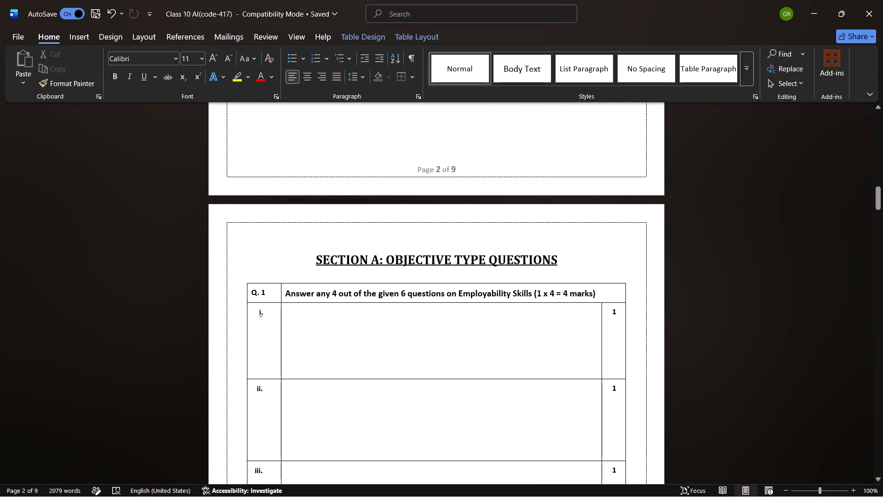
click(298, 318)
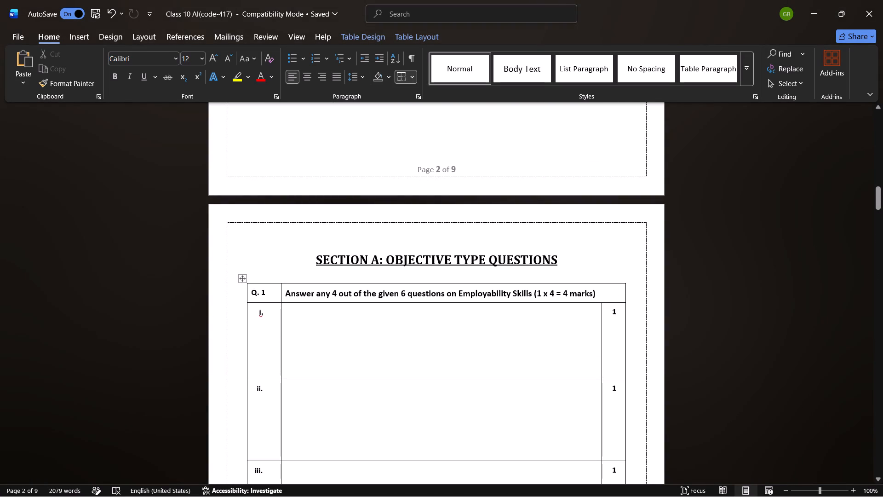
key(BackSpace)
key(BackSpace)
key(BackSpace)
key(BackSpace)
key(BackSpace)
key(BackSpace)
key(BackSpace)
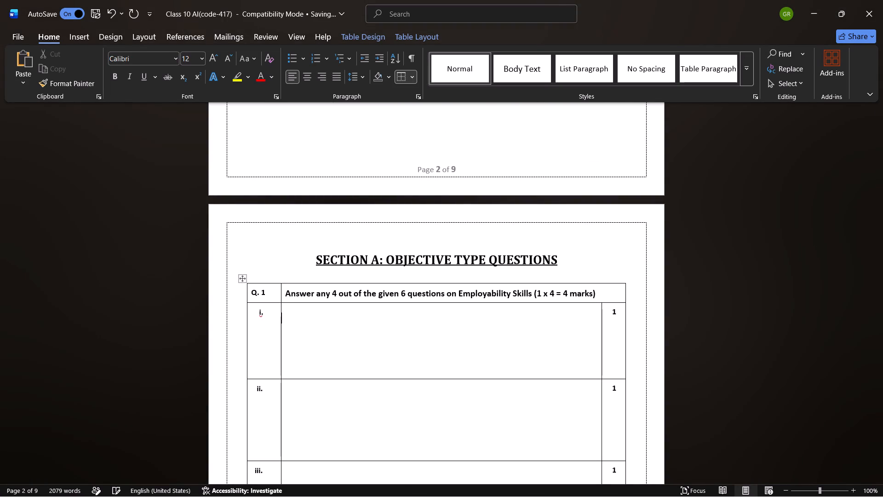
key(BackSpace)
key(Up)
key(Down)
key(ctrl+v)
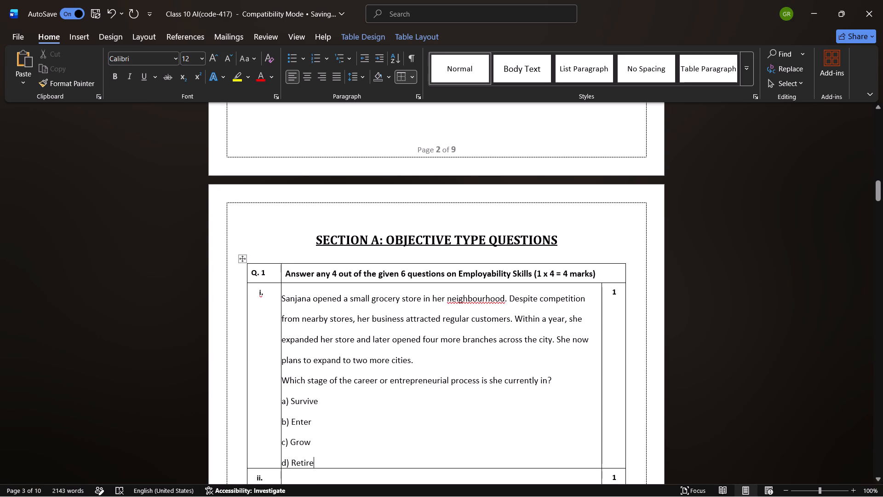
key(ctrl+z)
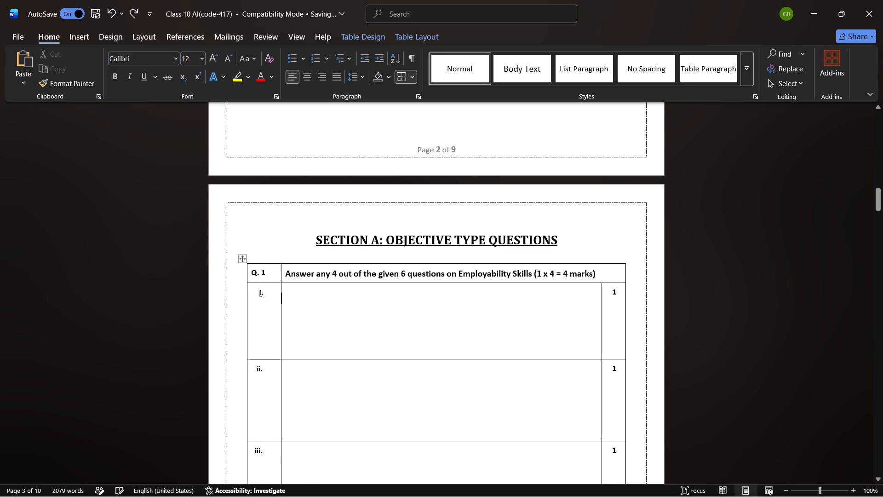
Copy the search engines question with its four options from Q.2 row iv into Q.1 row i as a formatted template.
scroll(401, 365, down, 6)
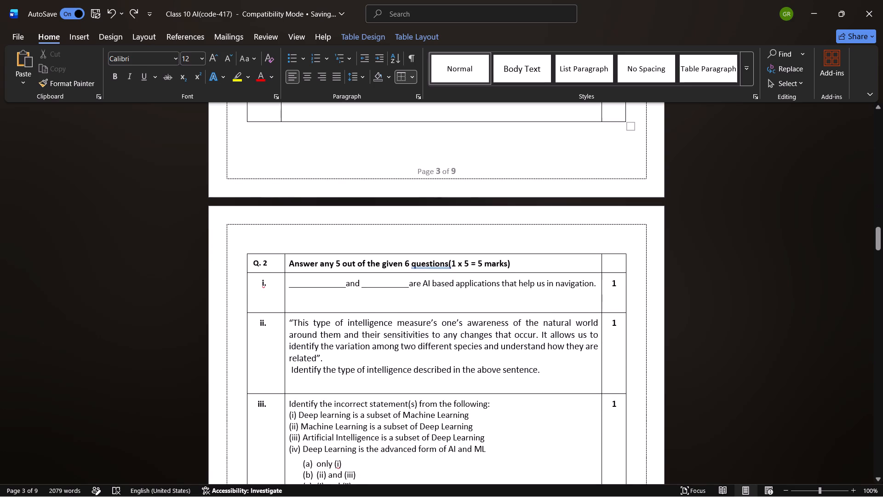
scroll(428, 374, down, 1)
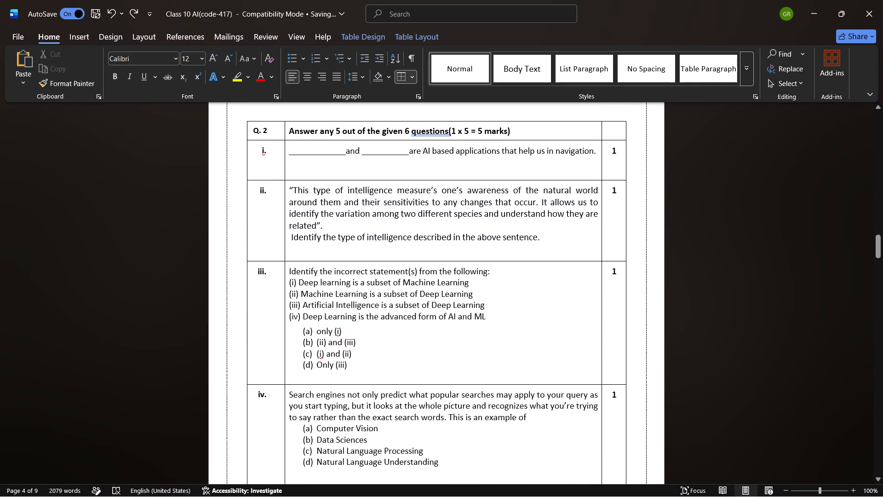
scroll(382, 369, down, 1)
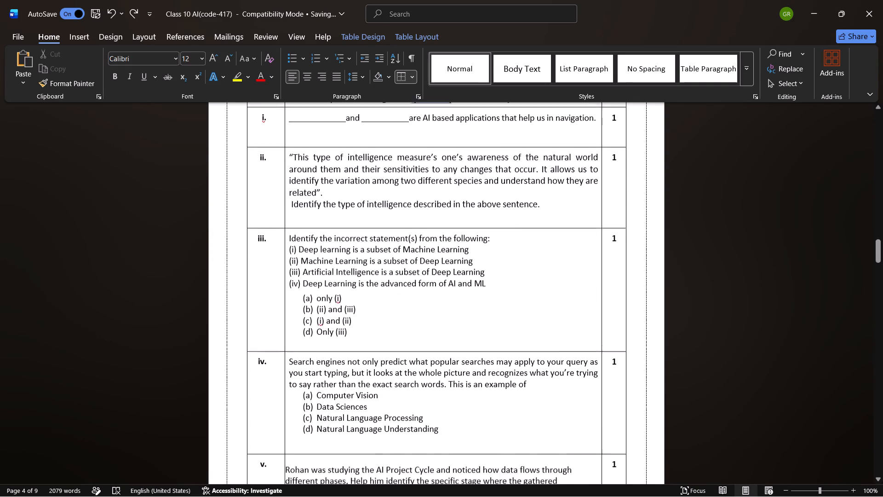
scroll(382, 369, down, 1)
drag(441, 386, 295, 322)
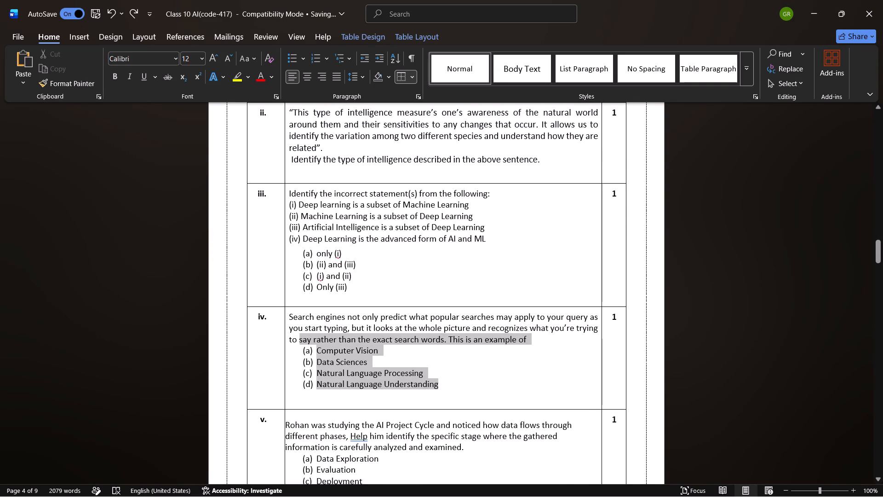
drag(295, 322, 291, 319)
key(ctrl+c)
scroll(291, 319, up, 4)
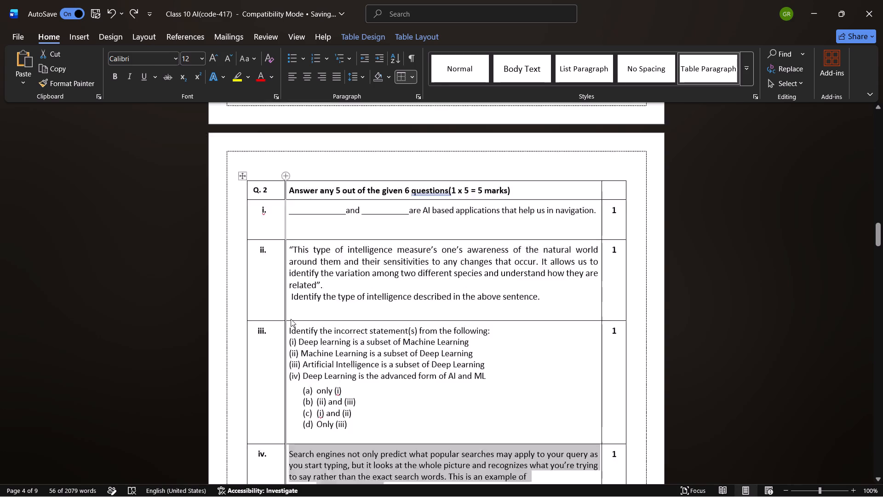
scroll(291, 319, up, 2)
scroll(293, 237, up, 3)
click(298, 239)
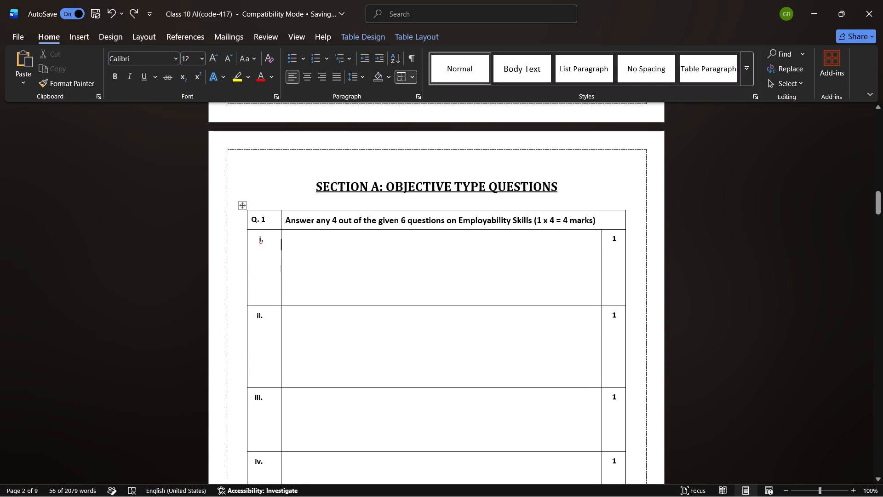
key(ctrl+v)
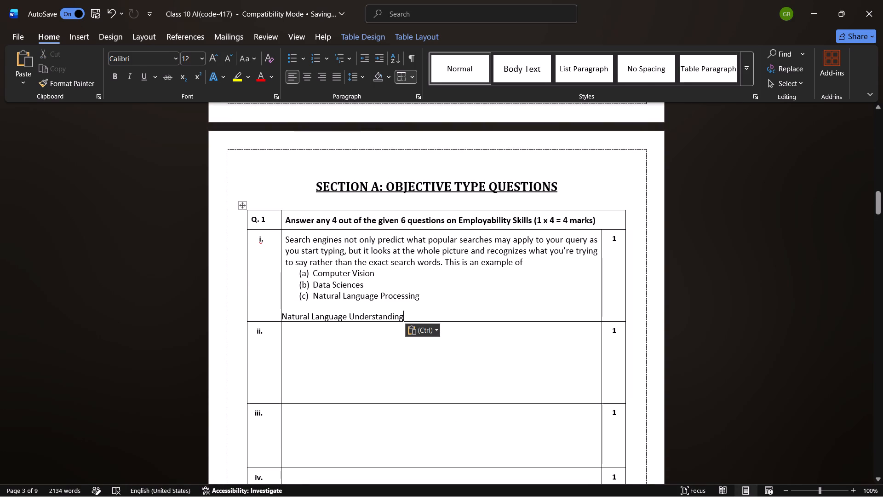
Turn the loose "Natural Language Understanding" line in Q.1 row i into list option (d).
click(283, 318)
key(BackSpace)
key(Return)
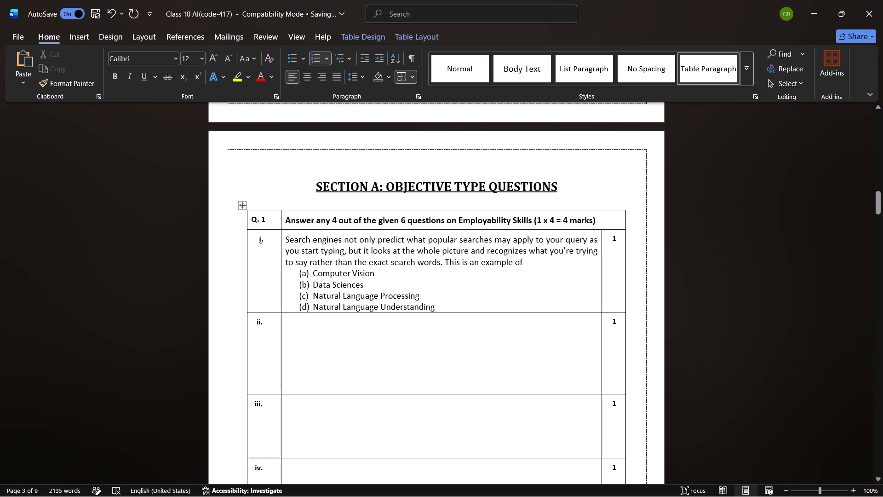
Copy only the Sanjana question text without its options from Notepad, and replace the search engines question text in Q.1 row i with it.
key(alt+Tab)
key(alt+Tab)
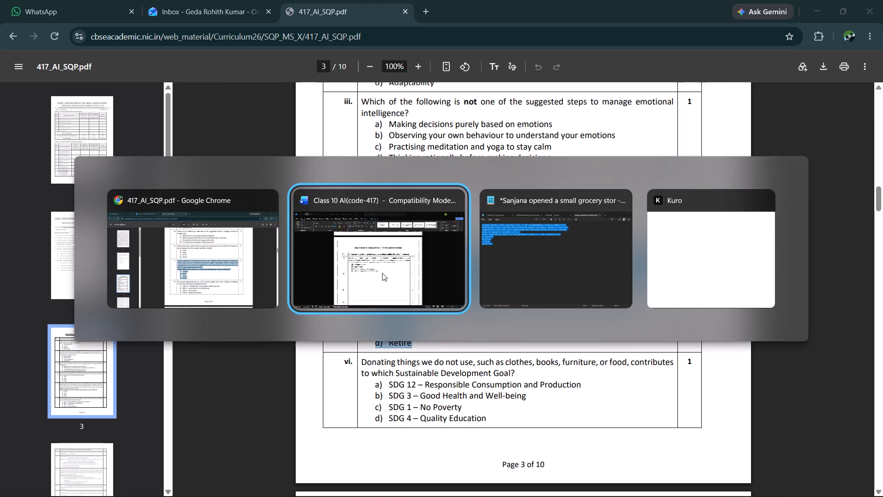
key(alt+Tab)
click(228, 139)
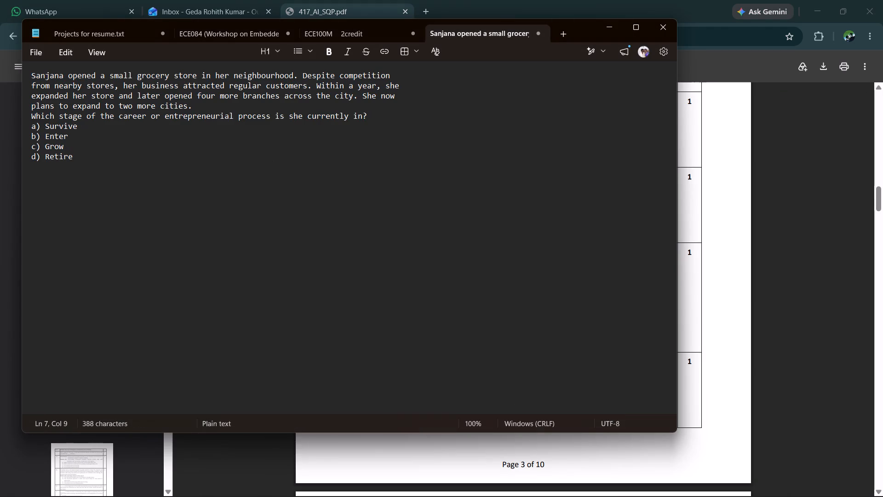
click(199, 104)
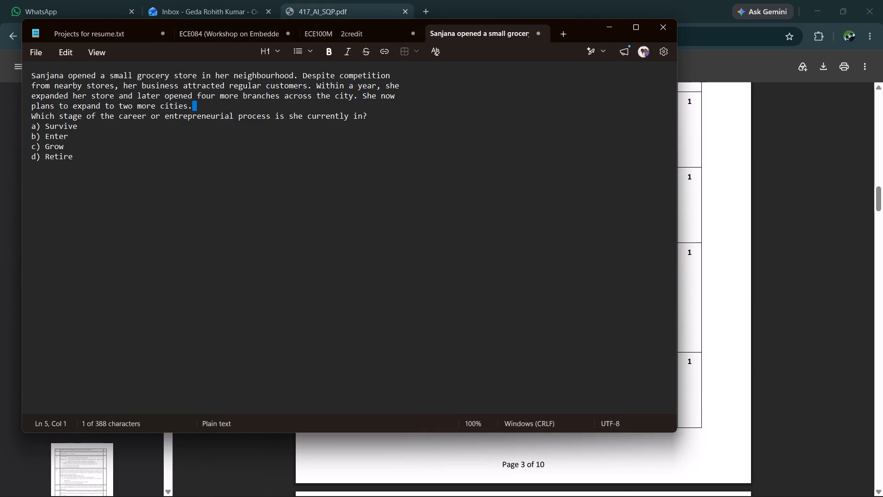
drag(371, 114, 0, 76)
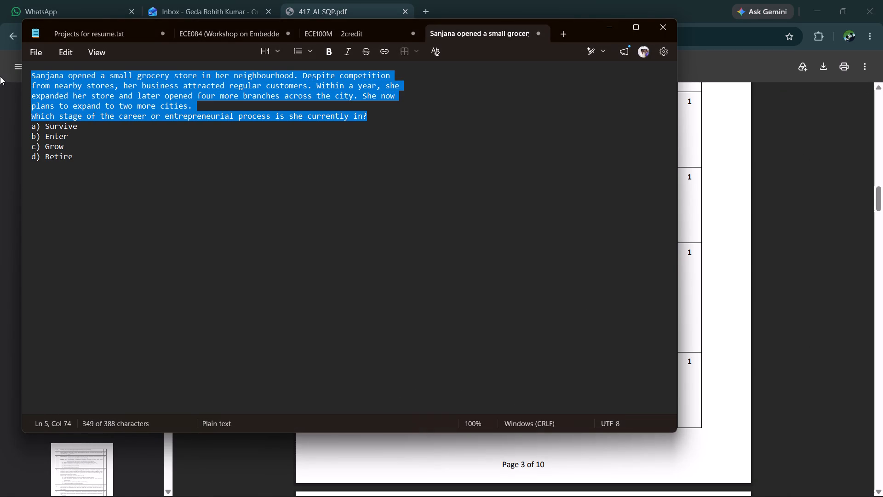
key(ctrl+c)
key(alt+Tab)
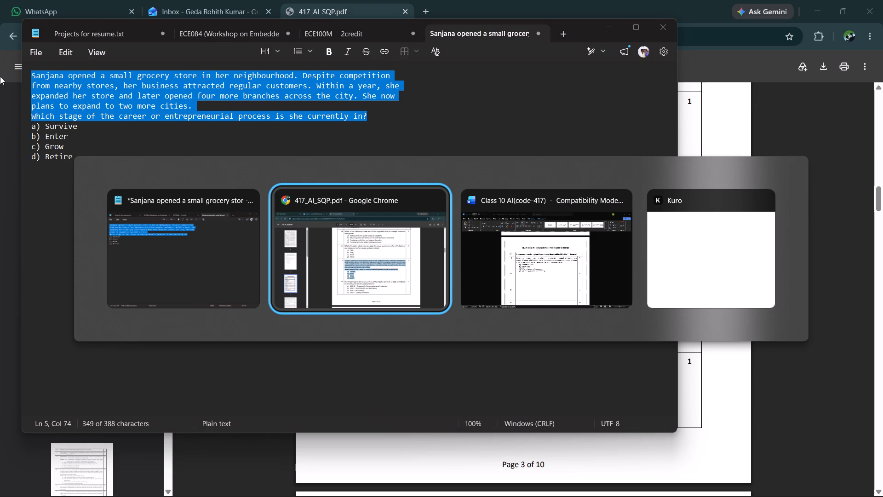
key(alt+Tab)
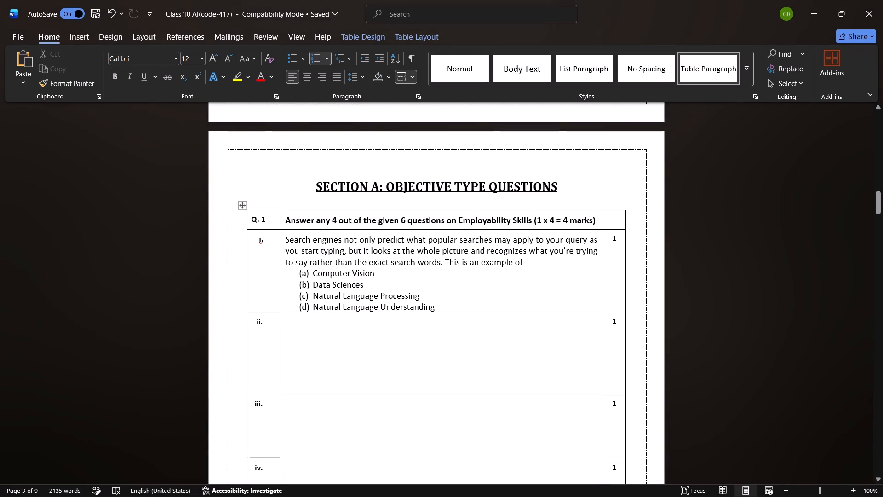
drag(513, 263, 296, 242)
key(ctrl+v)
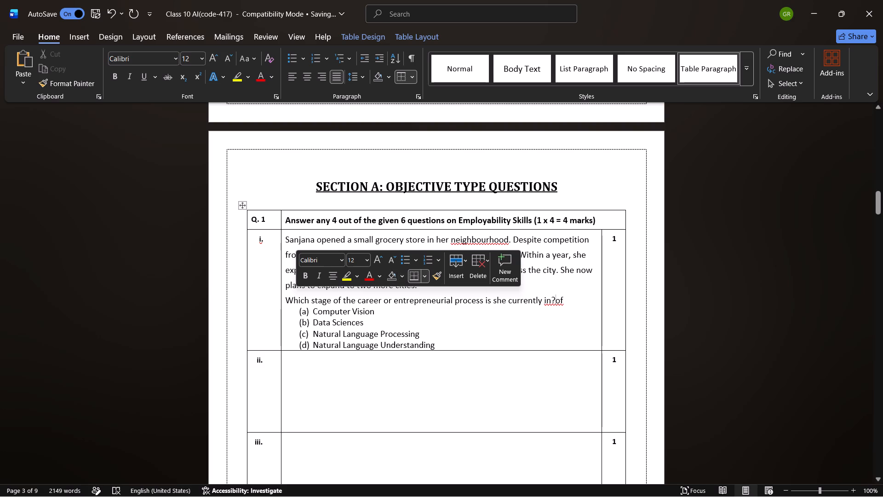
click(698, 319)
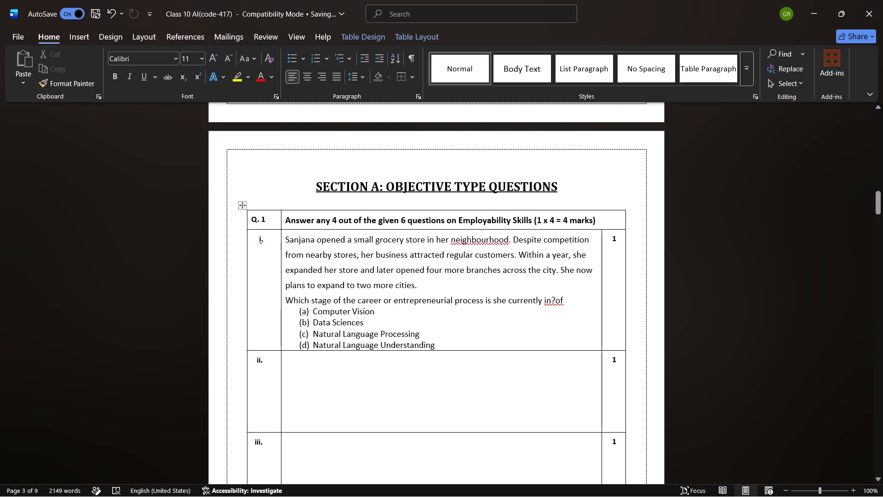
scroll(552, 296, down, 3)
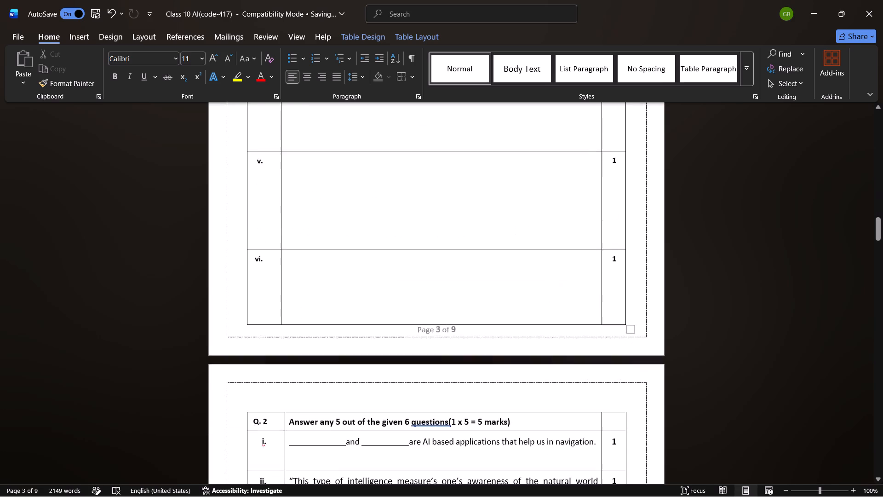
Undo the last paste of the Sanjana question text in Q.1 row i.
scroll(552, 296, up, 2)
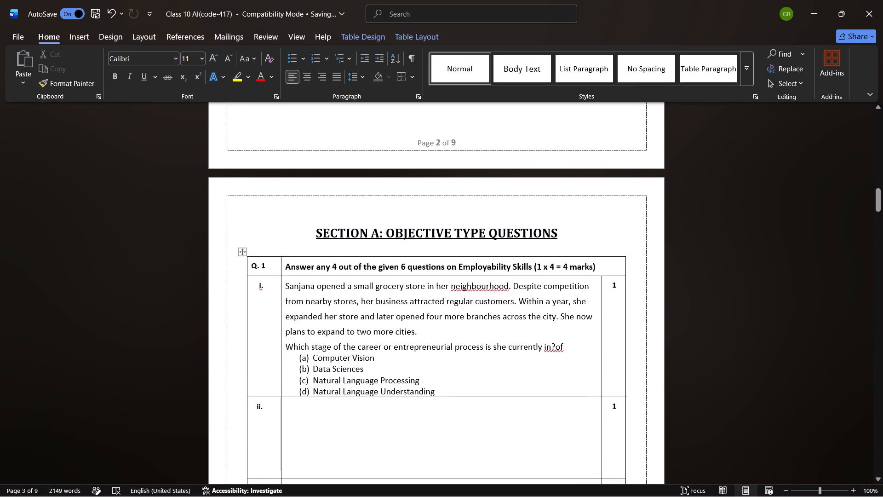
scroll(552, 296, down, 6)
scroll(552, 296, up, 1)
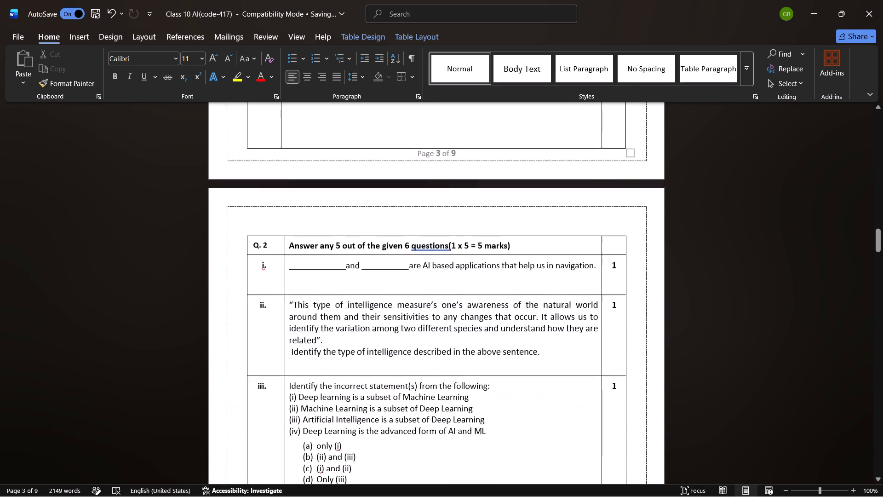
scroll(552, 296, up, 1)
scroll(552, 296, down, 1)
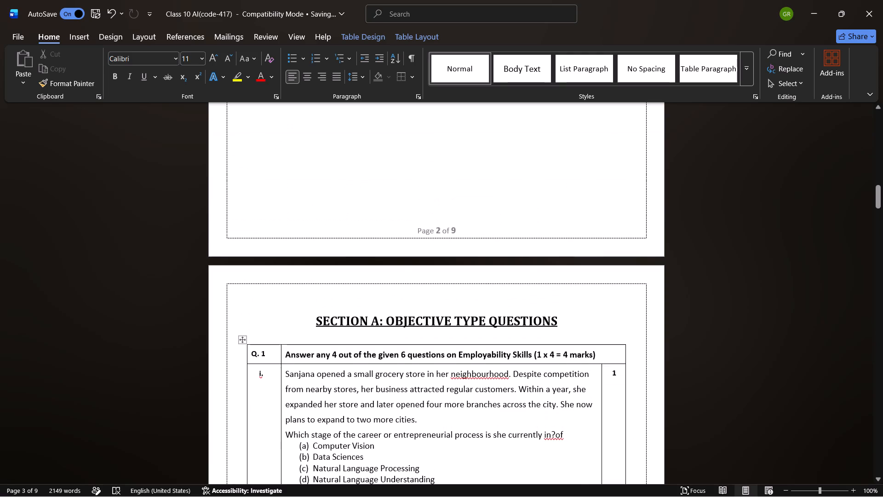
scroll(552, 296, down, 1)
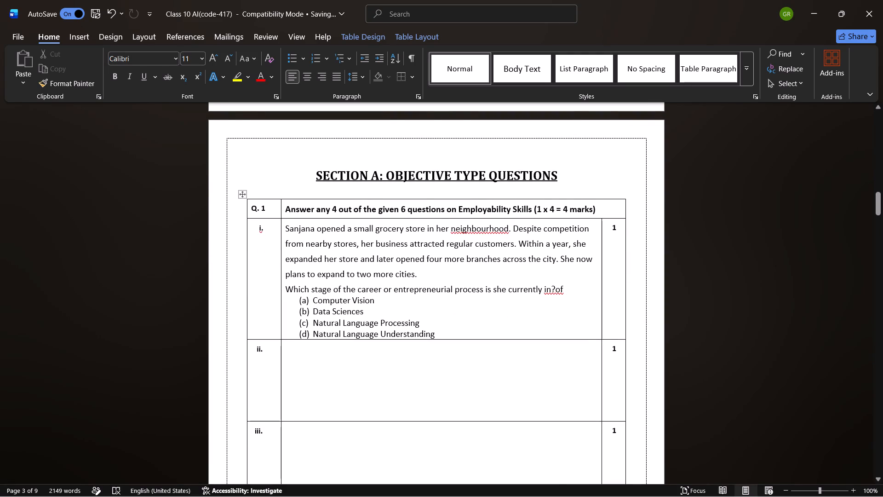
key(ctrl+z)
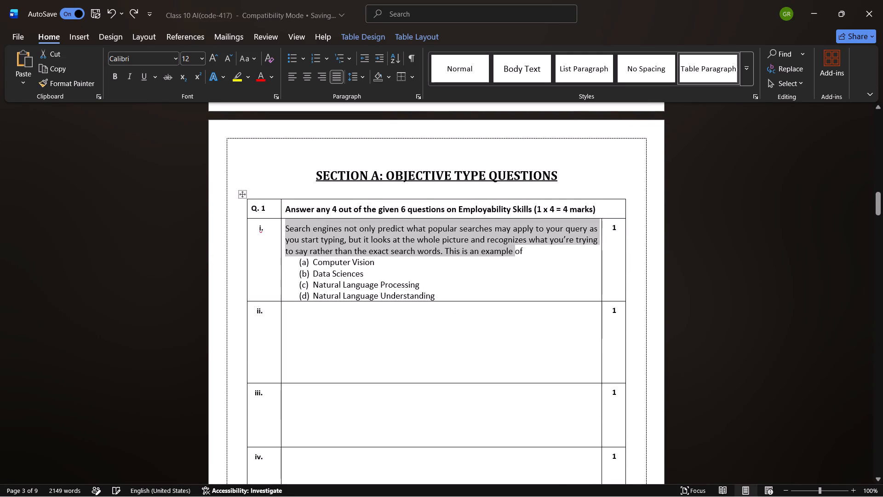
Delete the search engines question text in Q.1 row i except its initial "S", and put "Computer Vision" on a separate line below.
click(488, 265)
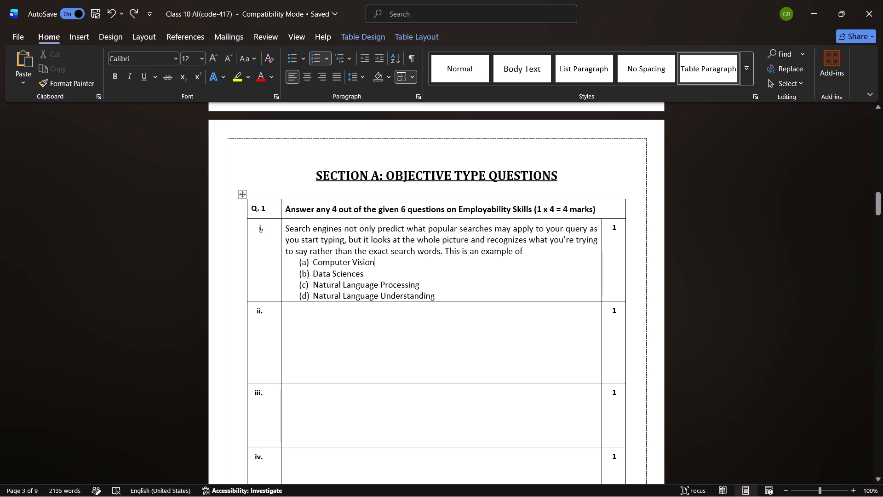
drag(523, 252, 307, 234)
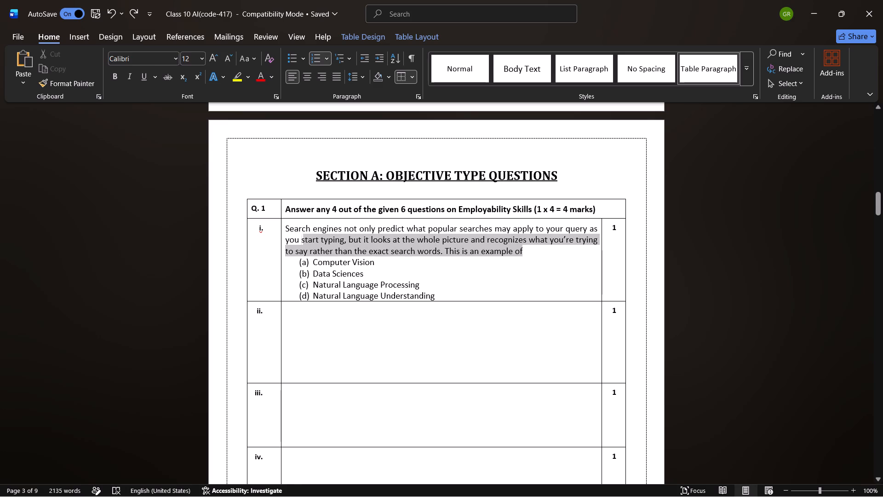
drag(307, 234, 293, 232)
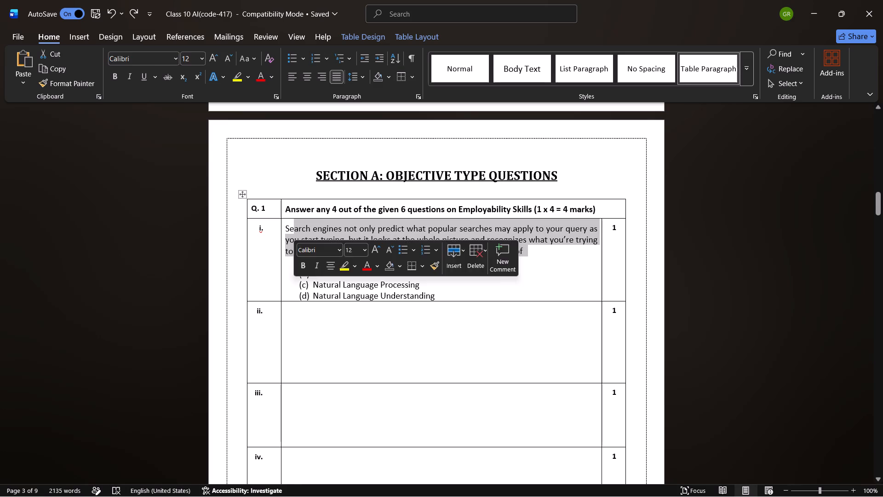
key(BackSpace)
key(BackSpace)
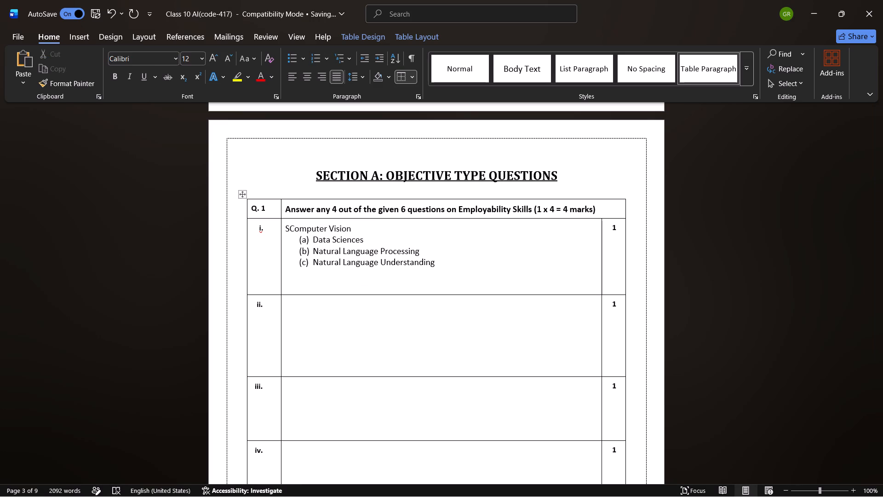
key(Return)
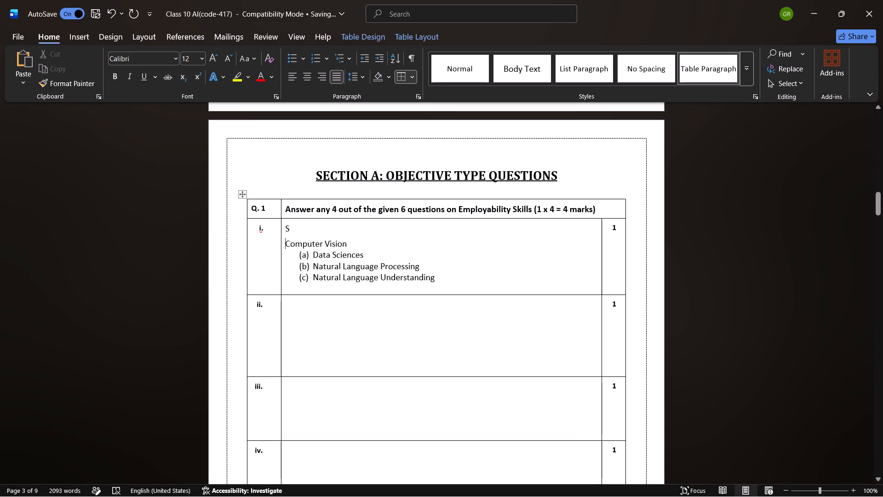
Complete the initial "S" in Q.1 row i to read "Sanjana opened a small grocery", following the Notepad source text.
click(292, 228)
text(anjana)
key(alt+Tab)
click(237, 198)
key(alt+Tab)
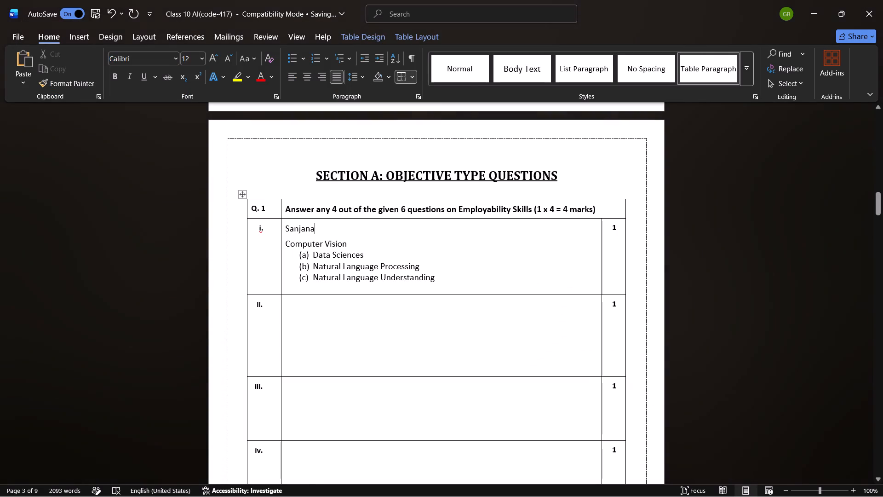
key(space)
text(opened a)
key(space)
key(alt+Tab)
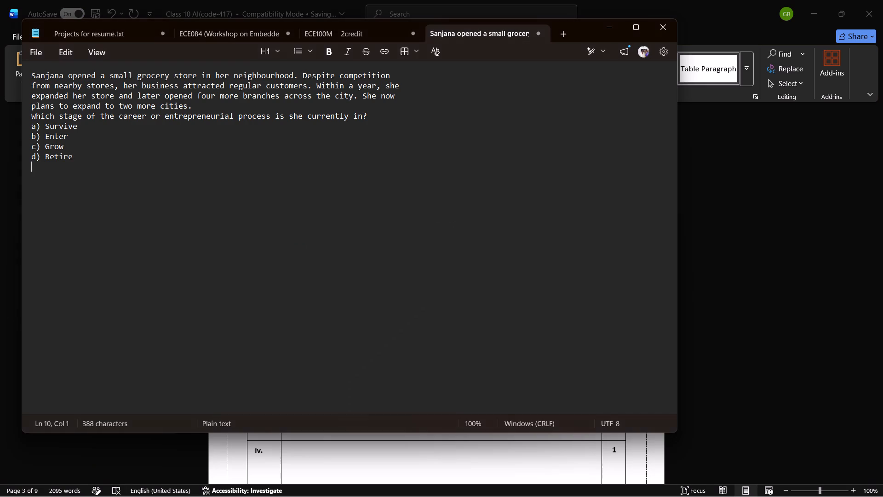
key(alt+Tab)
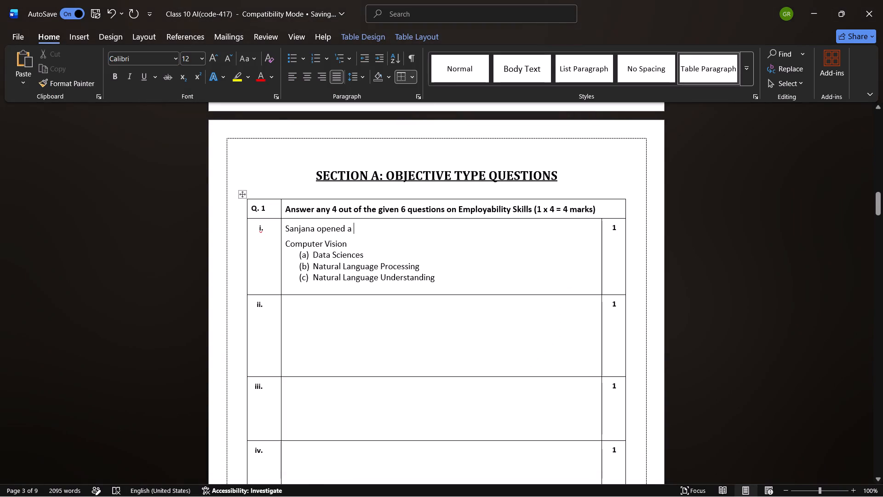
text(small gra)
key(BackSpace)
text(ocery)
key(space)
Continue the Q.1 row i sentence with "store in her neighbourhood", checking the wording in Notepad.
key(alt+Tab)
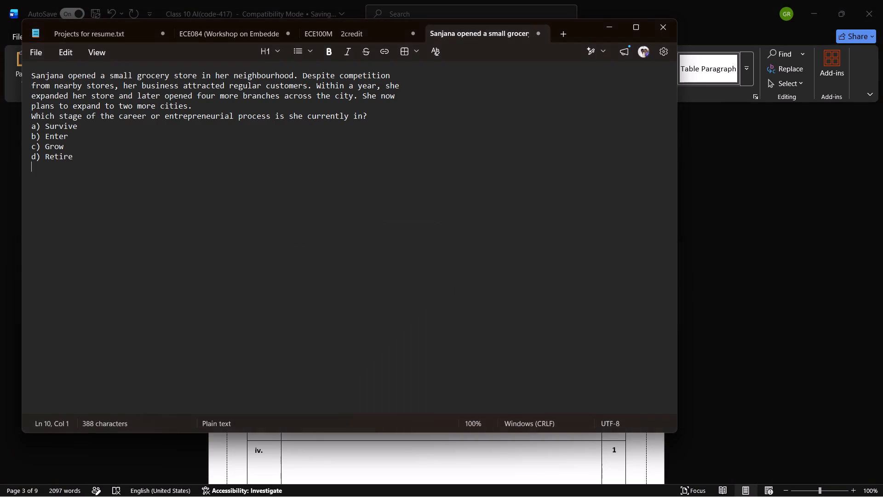
key(alt+Tab)
text(store in the)
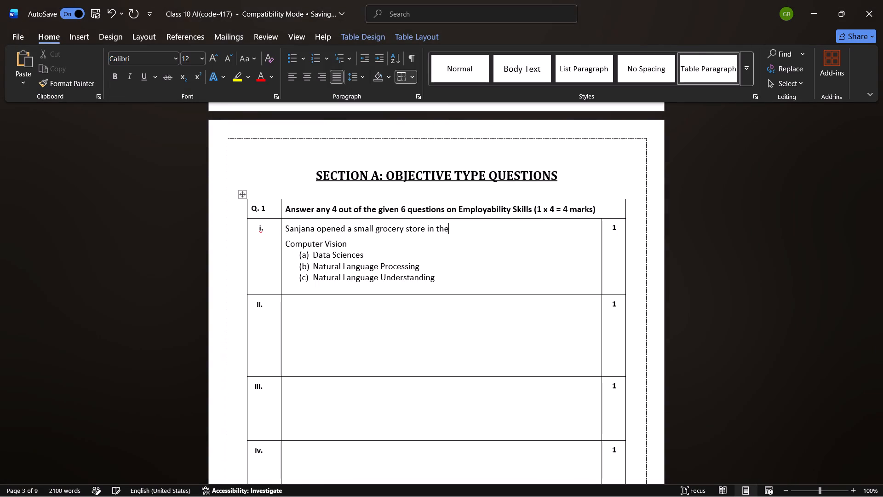
key(alt+Tab)
key(alt+Tab)
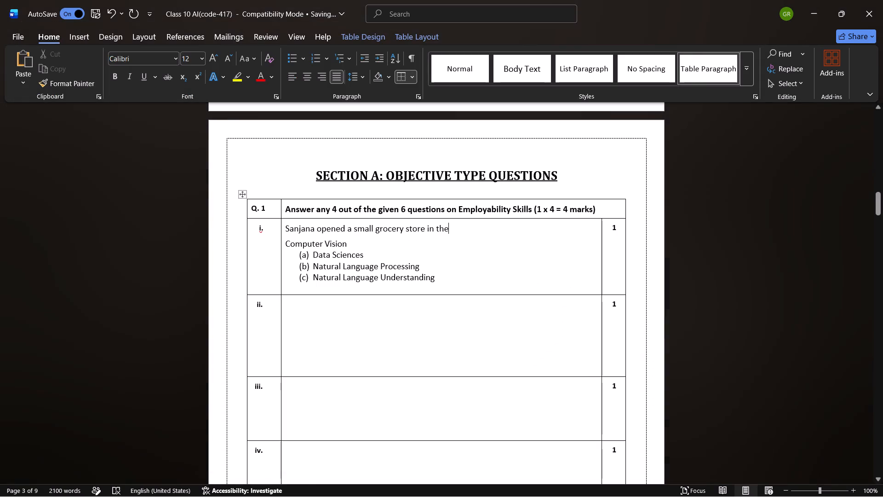
key(BackSpace)
key(BackSpace)
key(BackSpace)
text(her neighbourhood)
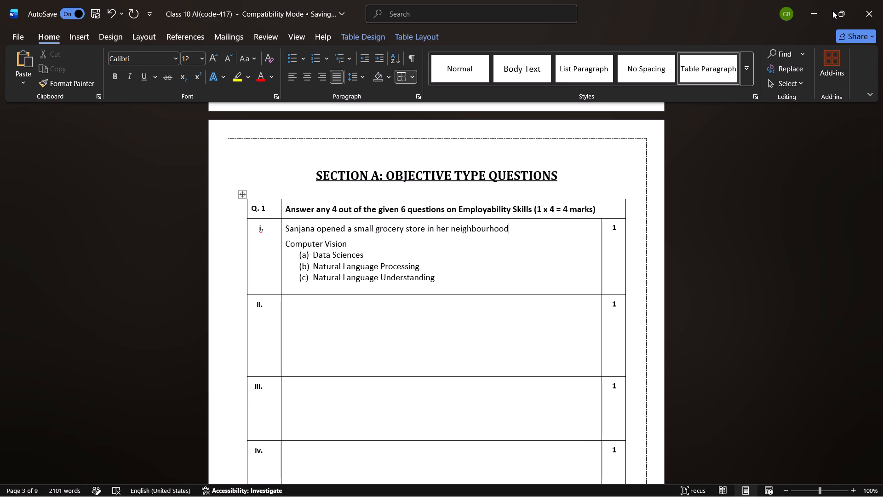
Arrange the Word document and the Notepad source text side by side.
click(777, 38)
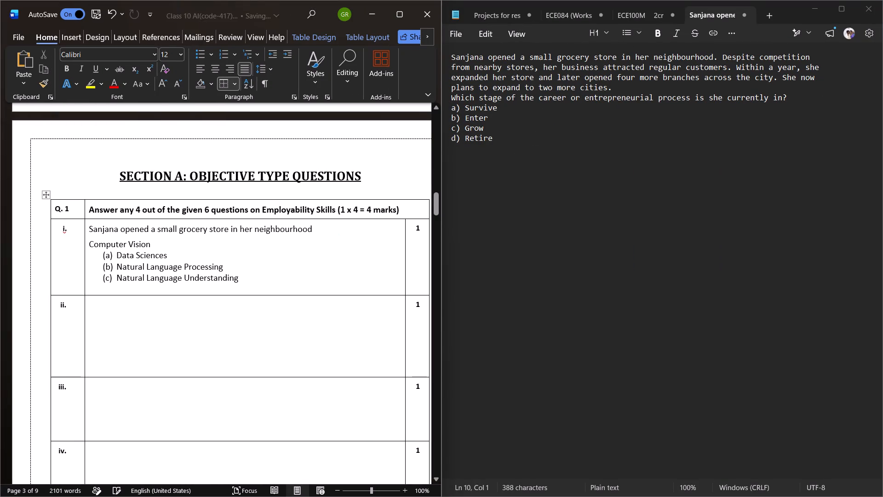
End the first sentence of Q.1 row i with a period and start the second with "Despite Competition".
key(period)
key(space)
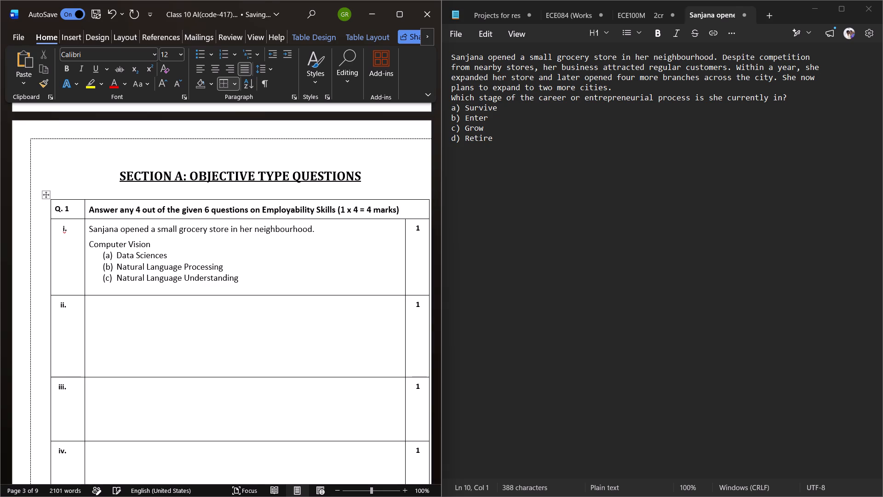
text(Despite Com)
key(e)
key(BackSpace)
text(pe)
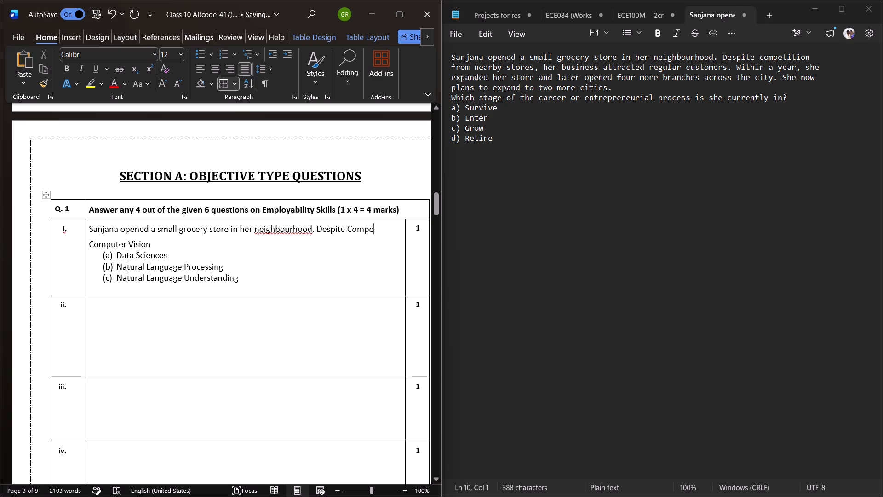
click(310, 232)
key(space)
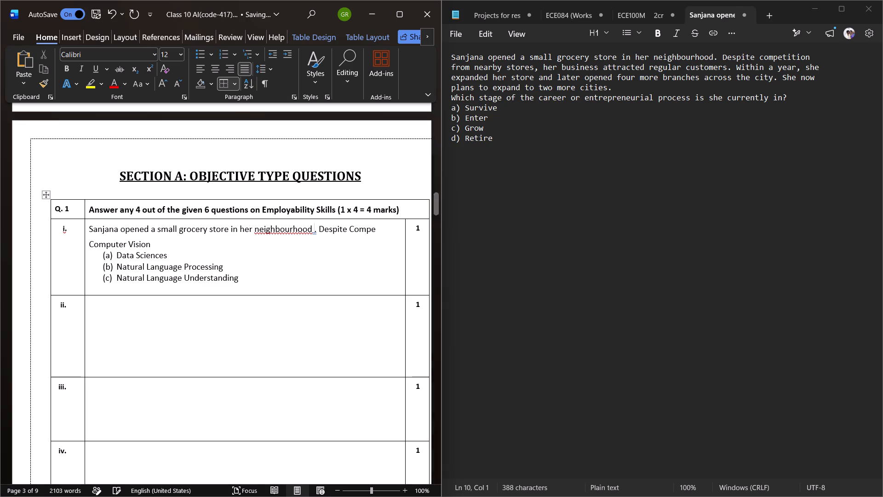
key(BackSpace)
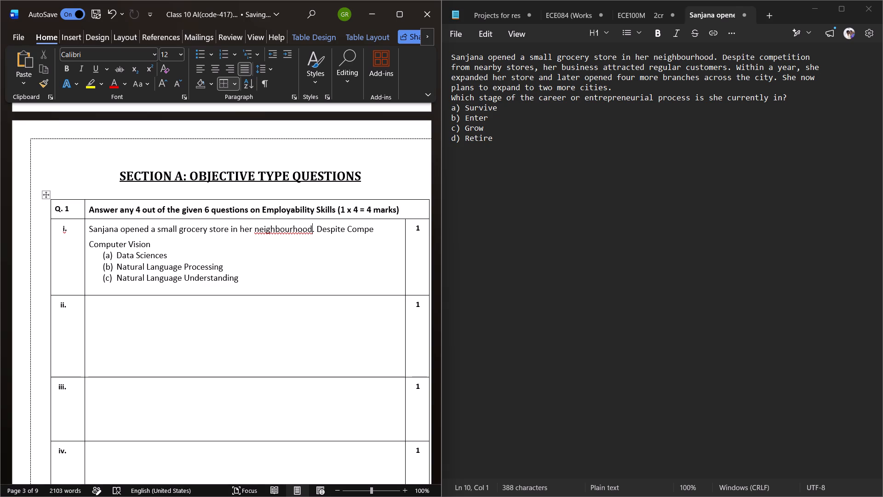
click(372, 226)
text(tition)
key(space)
Complete the second sentence of Q.1 row i with "from nearby stores, her business attracted regular coustomers.".
text(from)
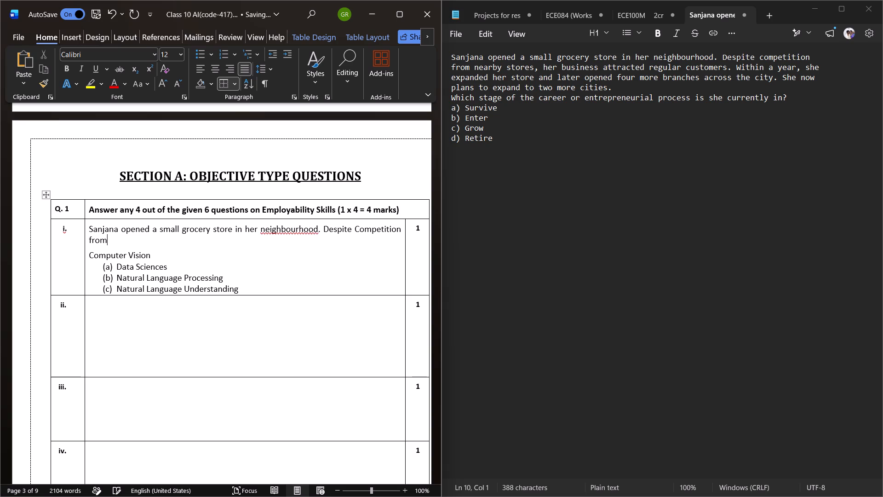
key(space)
text(nearby stores)
text(, her business)
key(space)
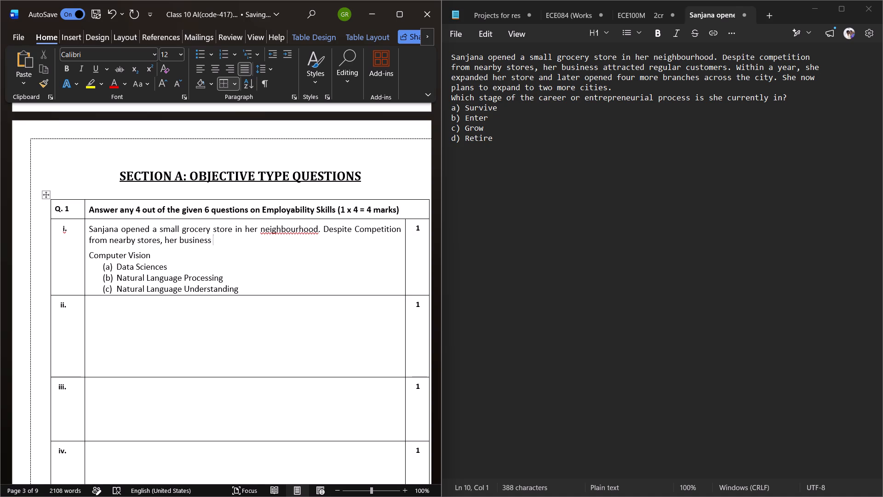
text(attracted)
key(space)
text(reugular coustomers)
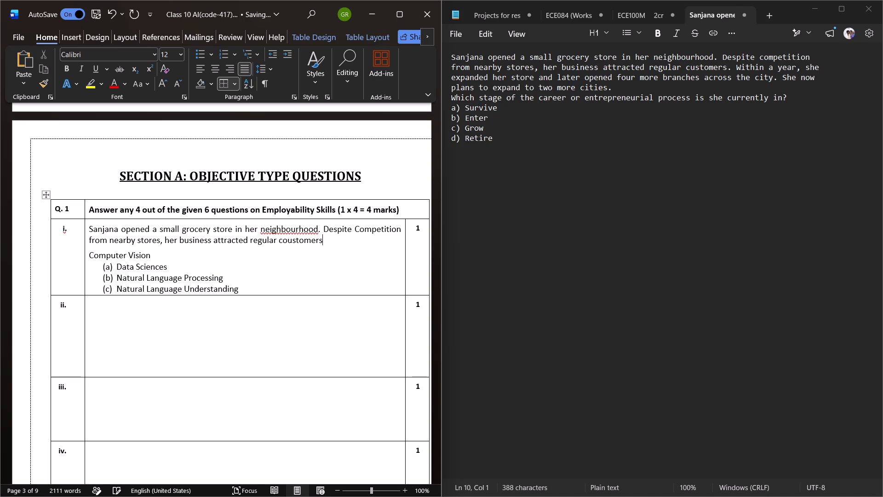
text(.)
key(space)
Continue the Q.1 row i passage with "Within a year, she expanded her store and later".
text(within)
key(space)
text(a year)
text(, she)
key(space)
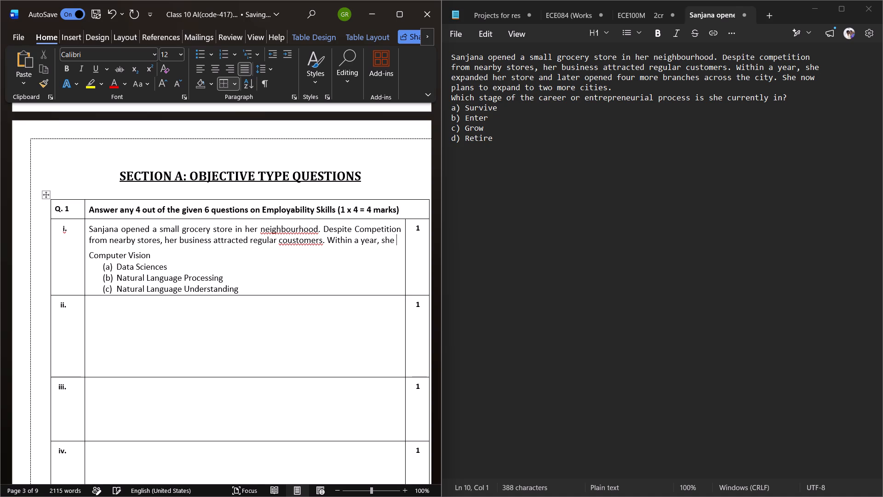
text(expane)
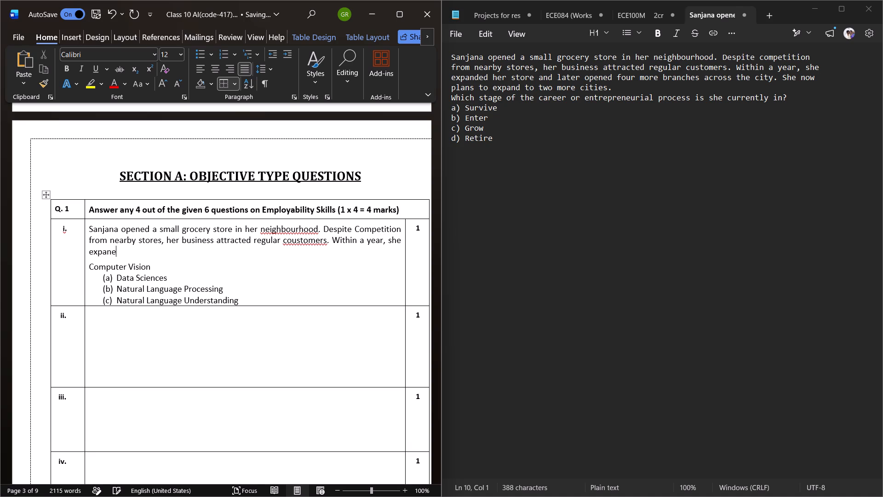
key(BackSpace)
text(ded)
key(space)
text(her store)
key(space)
text(and later)
key(space)
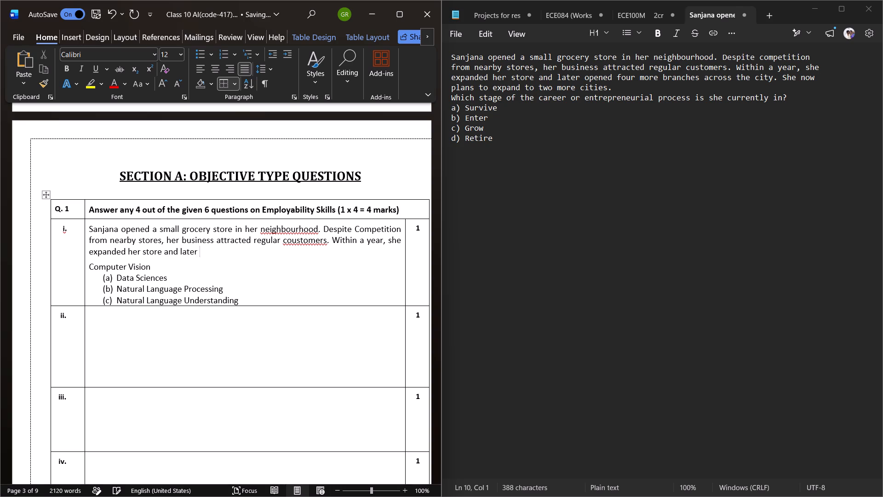
Extend the third sentence of Q.1 row i with "opened four more branches across the city".
text(opned)
key(BackSpace)
key(BackSpace)
key(BackSpace)
text(ened)
key(space)
text(from)
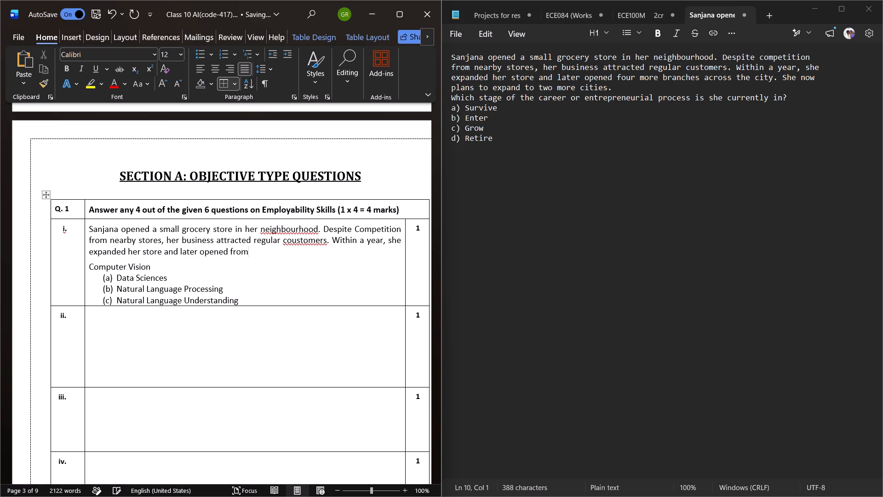
key(BackSpace)
key(BackSpace)
key(BackSpace)
text(our more)
key(space)
text(bt)
key(BackSpace)
text(ranches)
key(space)
text(accross)
key(space)
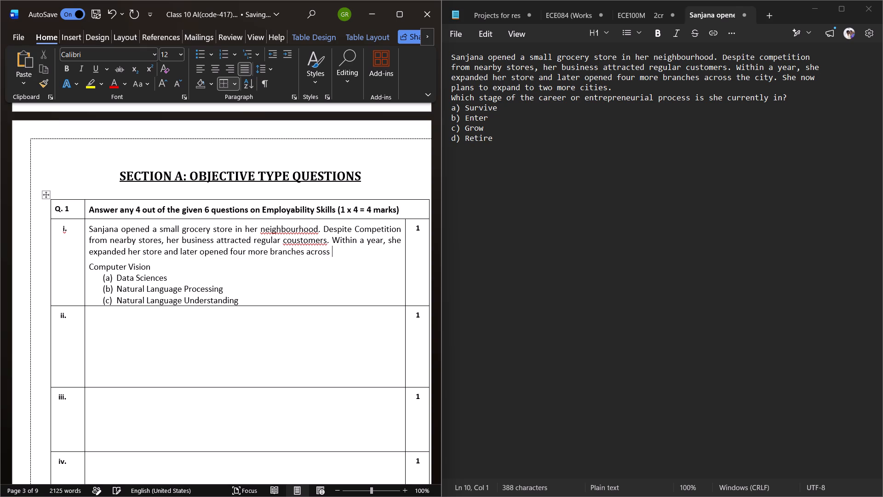
text(the city)
End the third sentence of Q.1 row i with a period and add "She now plans to expand to two more cities.".
text(. she now)
key(space)
text(plans)
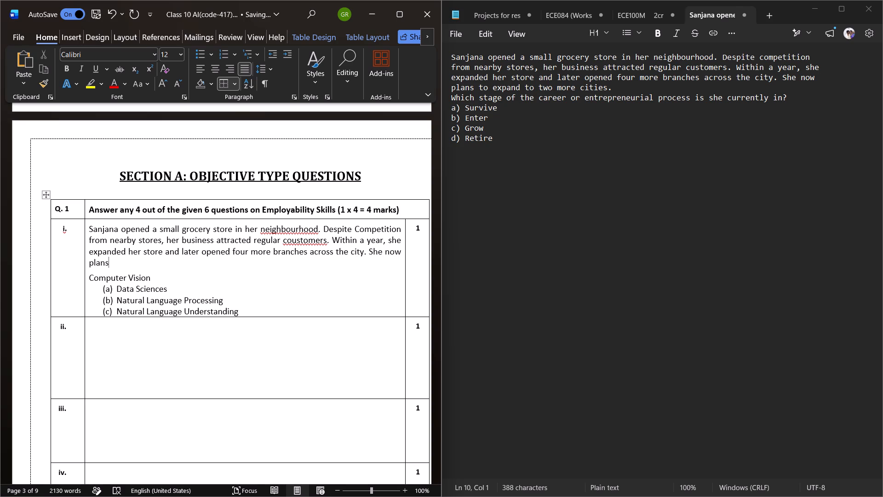
key(space)
text(to expand)
key(space)
text(to two more cities.)
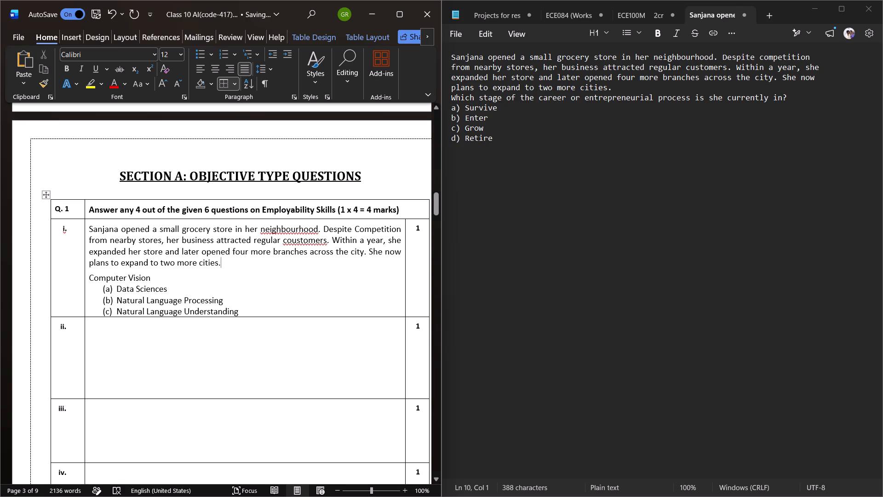
Start the question sentence after the Q.1 row i passage in bold with "Which stage of the career".
key(space)
key(ctrl+b)
text(which stage)
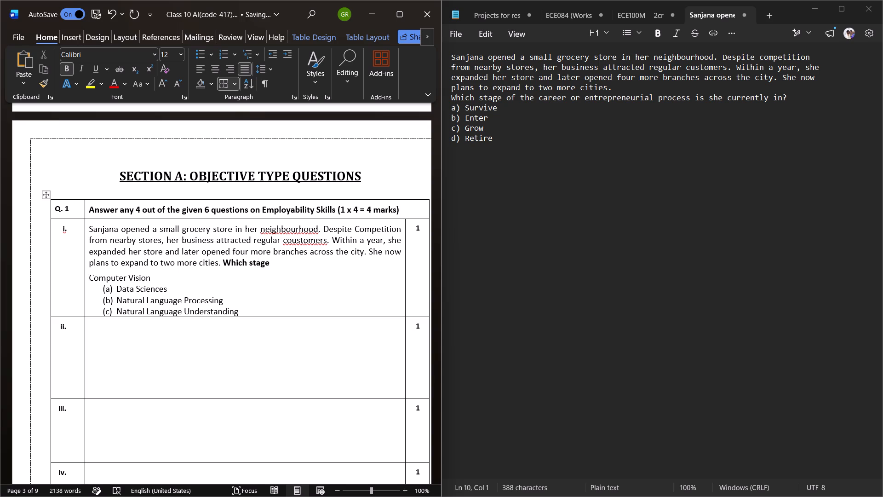
key(space)
text(of tge)
key(space)
key(BackSpace)
key(BackSpace)
key(BackSpace)
text(he carr)
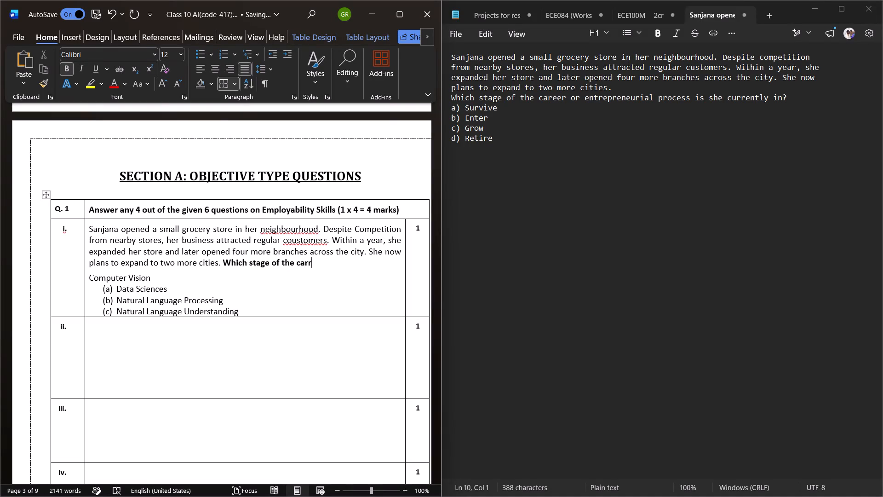
key(BackSpace)
text(eer)
Complete the bold question in Q.1 row i with "or entrepreneurial process is she currently in?".
key(space)
text(or enter)
text(prenure)
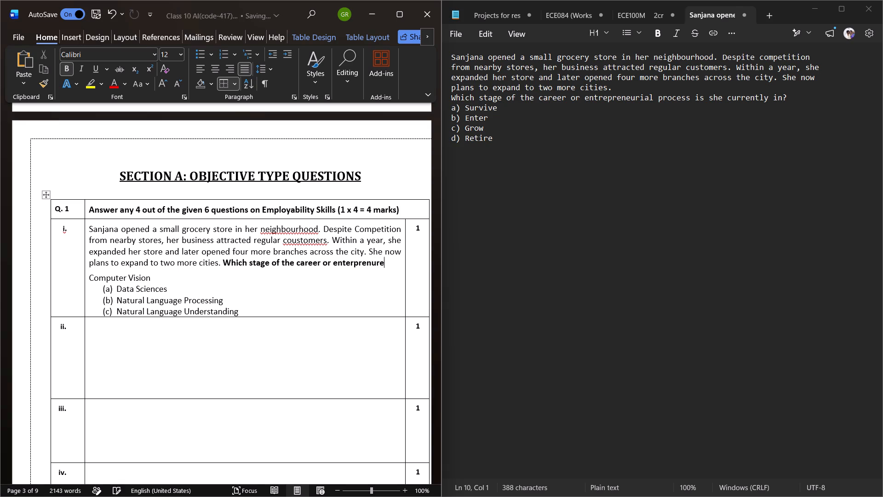
key(BackSpace)
key(BackSpace)
key(BackSpace)
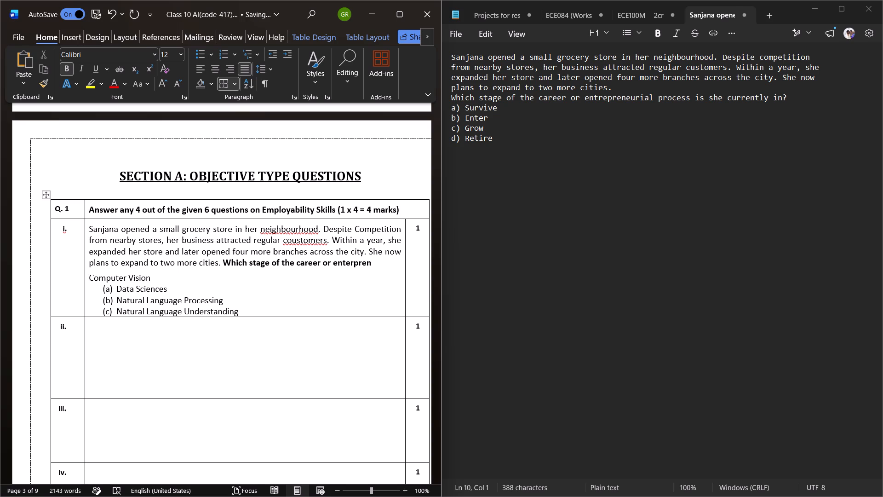
text(eu)
text(rial;)
key(BackSpace)
key(space)
text(process)
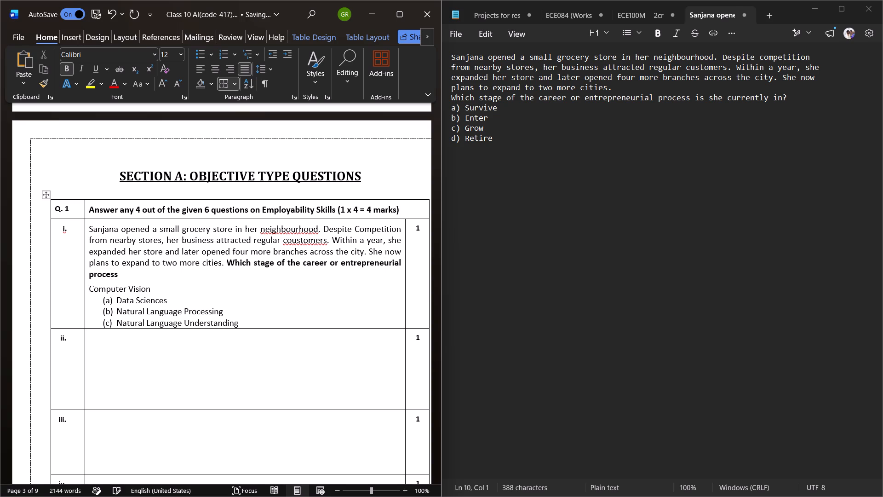
key(space)
text(is she)
key(space)
text(currently in)
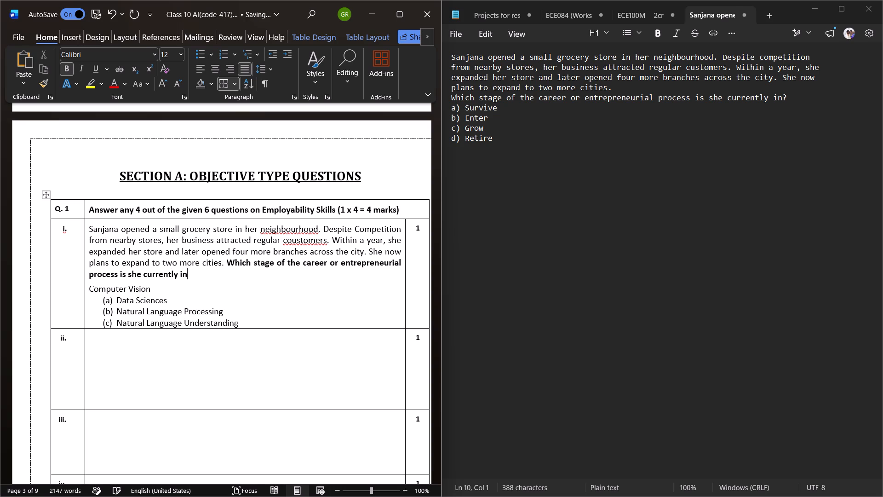
key(shift+question)
Delete the leftover "Computer Vision" line below the question in Q.1 row i.
click(159, 291)
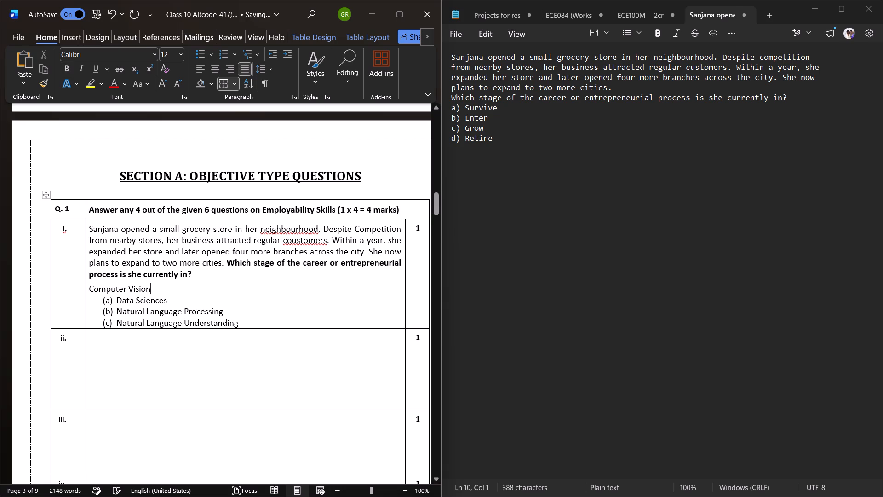
key(BackSpace)
key(BackSpace)
key(BackSpace)
key(BackSpace)
key(BackSpace)
key(BackSpace)
key(BackSpace)
key(BackSpace)
key(BackSpace)
key(BackSpace)
key(BackSpace)
key(BackSpace)
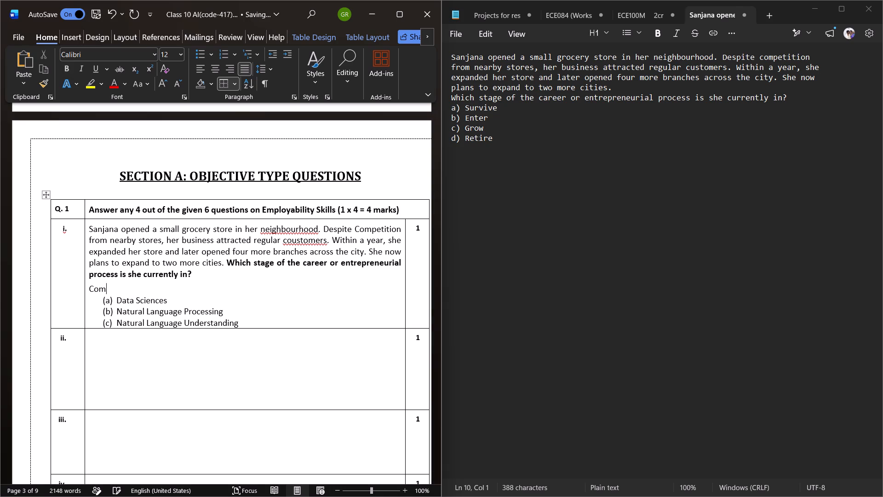
key(BackSpace)
key(BackSpace)
key(BackSpace)
key(BackSpace)
key(BackSpace)
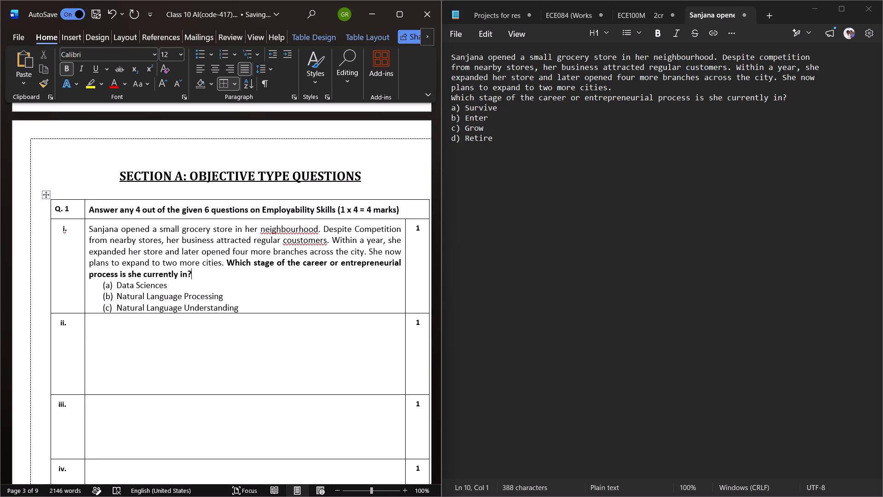
Replace the "Data Sciences" text of option (a) in Q.1 row i with "Survive".
click(173, 285)
key(BackSpace)
key(BackSpace)
key(BackSpace)
key(BackSpace)
key(BackSpace)
key(BackSpace)
key(BackSpace)
key(BackSpace)
key(BackSpace)
key(BackSpace)
key(BackSpace)
key(BackSpace)
key(BackSpace)
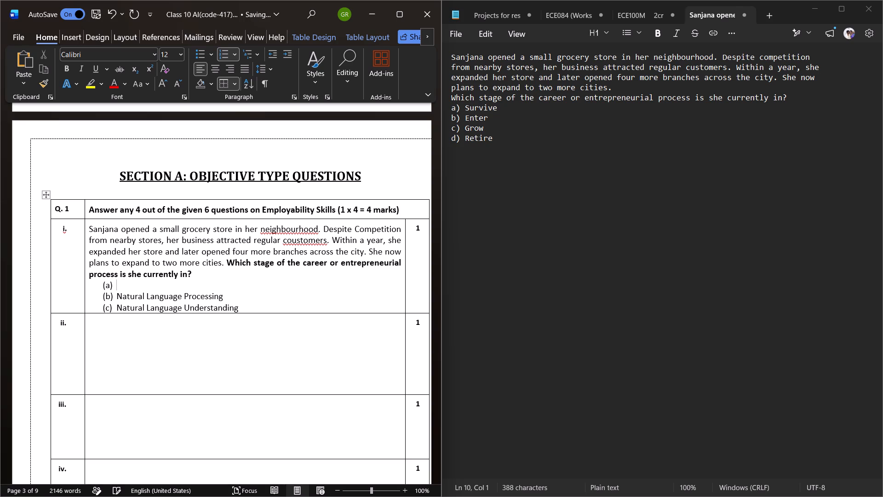
text(Survive)
key(space)
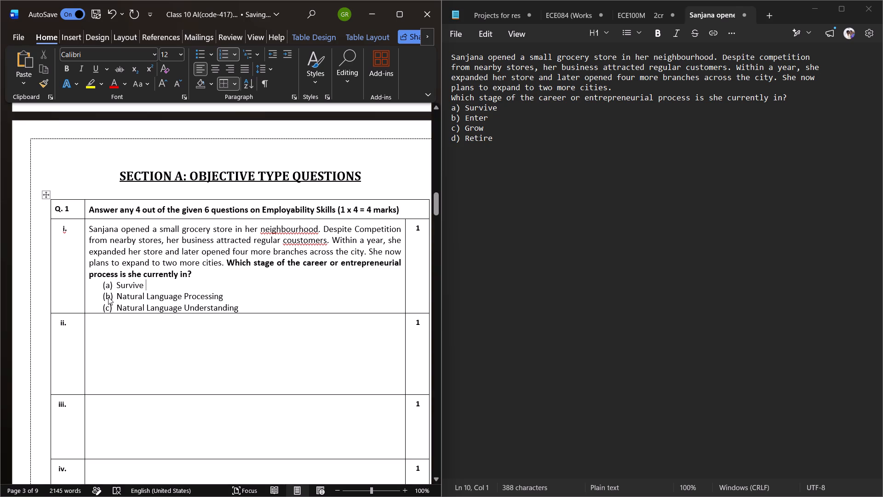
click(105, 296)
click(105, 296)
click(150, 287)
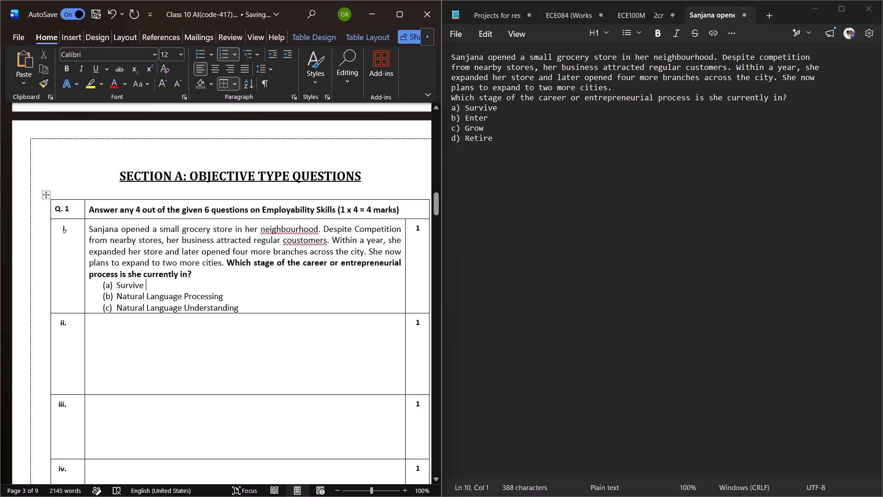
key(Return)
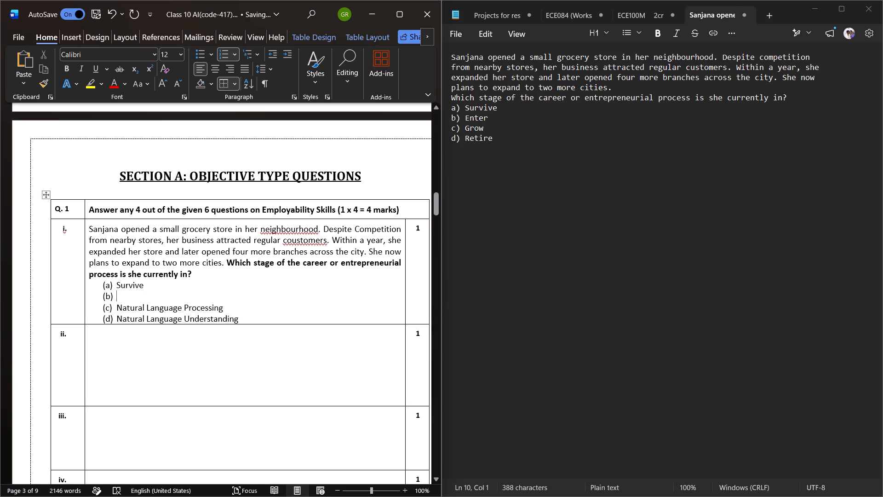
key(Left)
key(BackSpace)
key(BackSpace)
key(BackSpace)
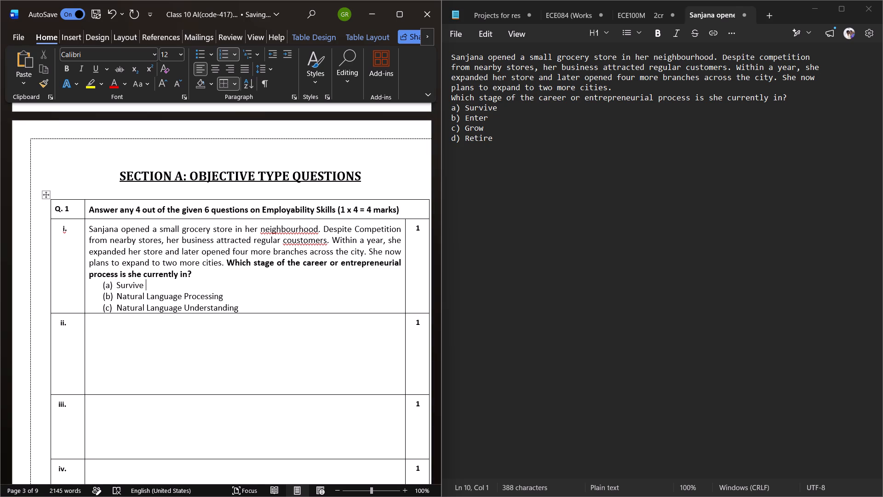
Add "b) Enter" on the same line as option (a) Survive in Q.1 row i.
key(space)
key(space)
key(shift+b)
text())
key(space)
key(BackSpace)
key(BackSpace)
key(BackSpace)
key(b)
key(shift+parenright)
key(space)
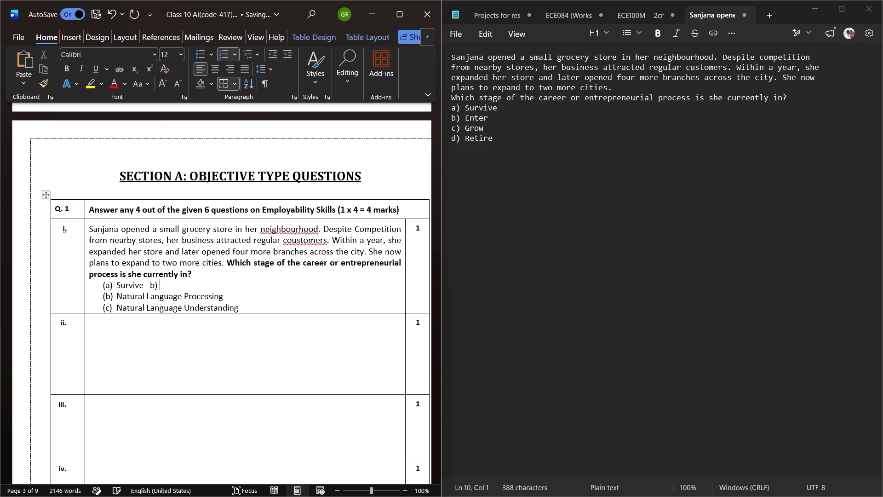
text(Enter)
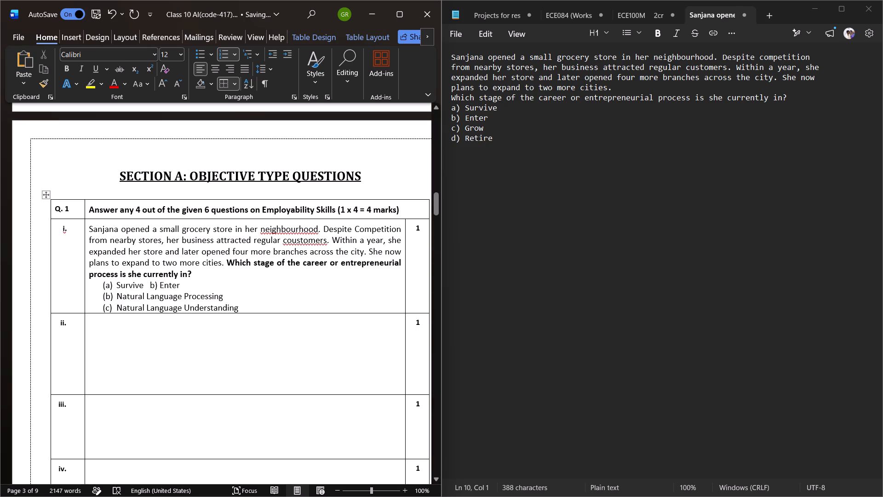
Delete the leftover options "Natural Language Processing" and "Natural Language Understanding" from Q.1 row i, including their list numbering.
drag(224, 298, 140, 297)
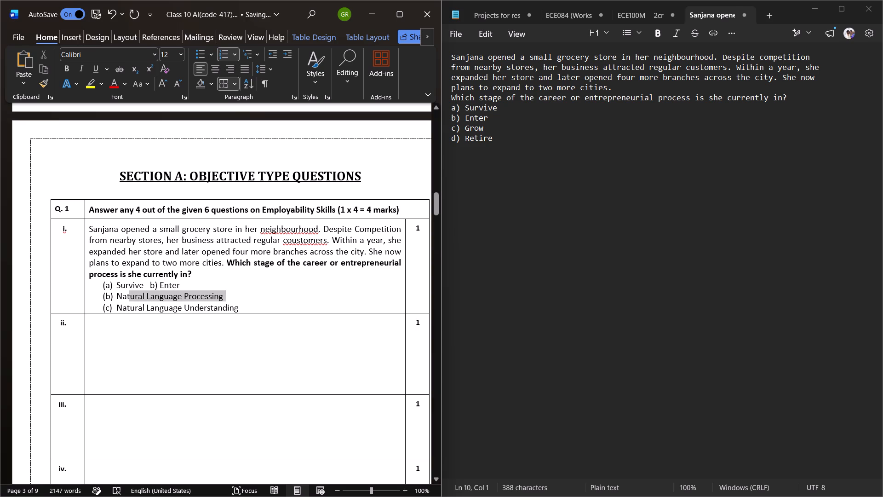
drag(140, 297, 127, 296)
key(BackSpace)
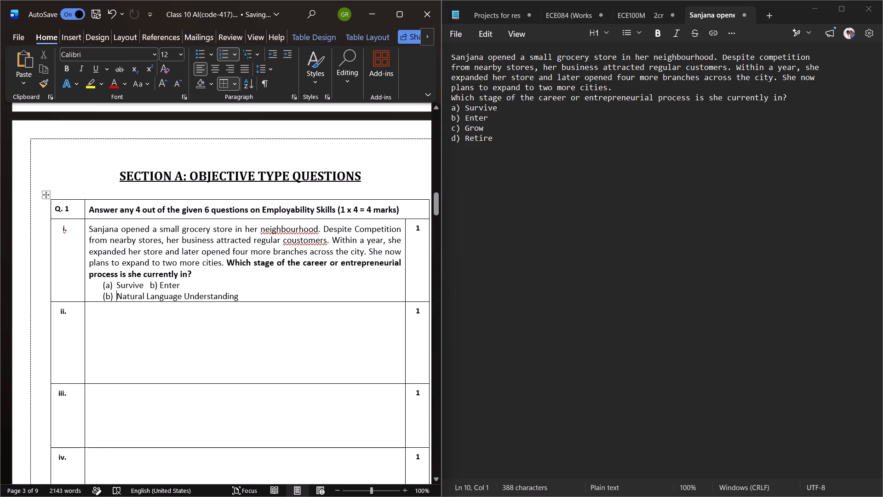
click(249, 296)
key(Return)
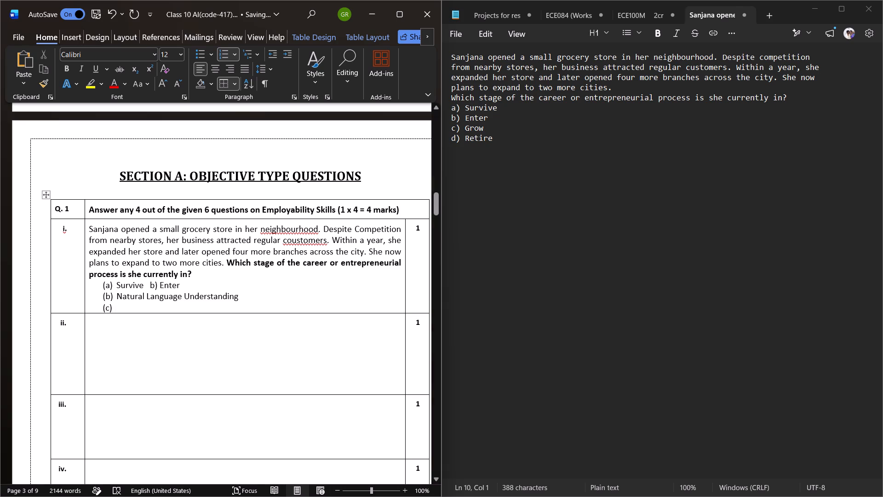
key(BackSpace)
key(BackSpace)
key(BackSpace)
key(BackSpace)
key(BackSpace)
key(BackSpace)
key(BackSpace)
key(BackSpace)
key(BackSpace)
key(BackSpace)
key(BackSpace)
key(BackSpace)
key(BackSpace)
key(BackSpace)
key(BackSpace)
key(BackSpace)
key(BackSpace)
key(BackSpace)
key(BackSpace)
key(BackSpace)
key(BackSpace)
key(BackSpace)
key(BackSpace)
key(BackSpace)
key(BackSpace)
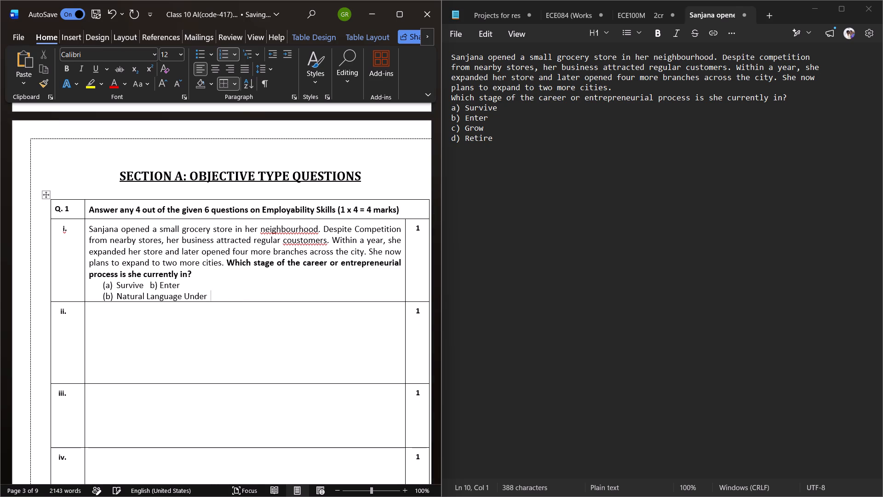
key(BackSpace)
key(BackSpace)
key(BackSpace)
key(BackSpace)
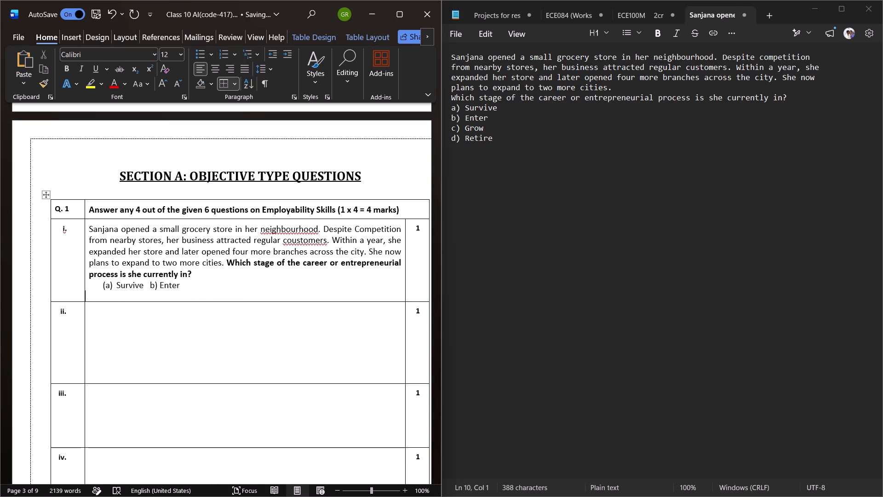
Indent the empty line below option (a) in Q.1 row i with spaces so it lines up with the label (a).
key(space)
key(space)
key(space)
key(space)
key(space)
key(space)
key(space)
key(space)
key(space)
Add the missing opening parenthesis so the second option's label reads "(b)".
click(151, 288)
key(shift+parenleft)
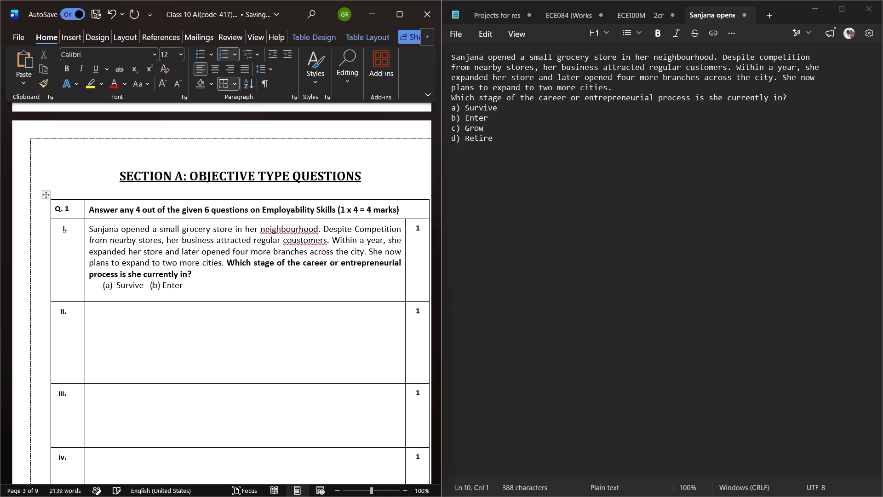
Widen the gap between "Survive" and "(b) Enter" with spaces so the options sit in two columns.
click(148, 288)
key(space)
key(space)
key(space)
key(space)
key(space)
key(space)
key(space)
key(space)
key(space)
key(space)
key(space)
key(space)
key(space)
key(space)
key(space)
key(space)
key(space)
key(space)
key(space)
key(space)
Enter "(c) Grow" as plain text below option (a), undoing the automatic copyright-symbol and numbering conversions.
click(112, 295)
key(shift+parenleft)
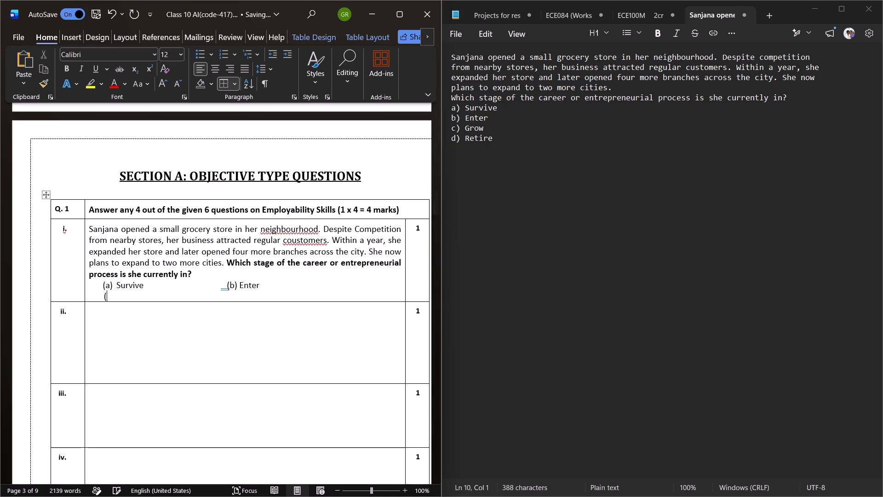
key(c)
key(shift+parenright)
key(space)
key(BackSpace)
key(BackSpace)
text((c))
key(BackSpace)
key(space)
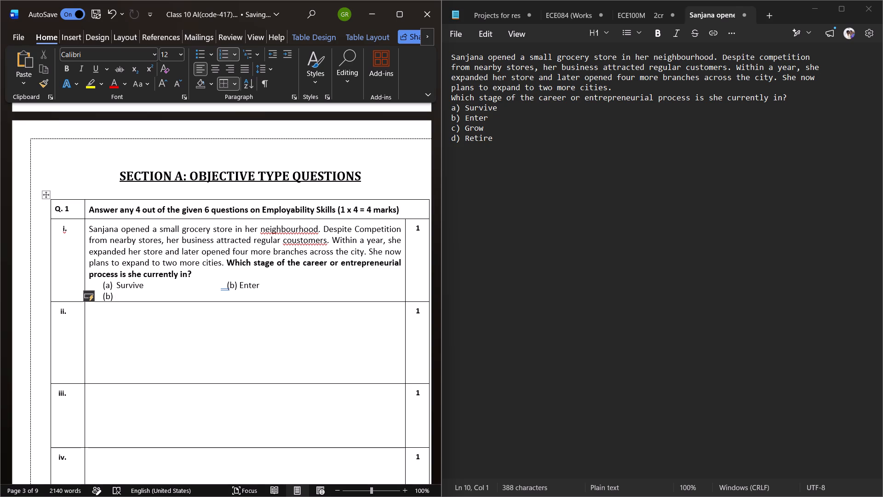
click(92, 298)
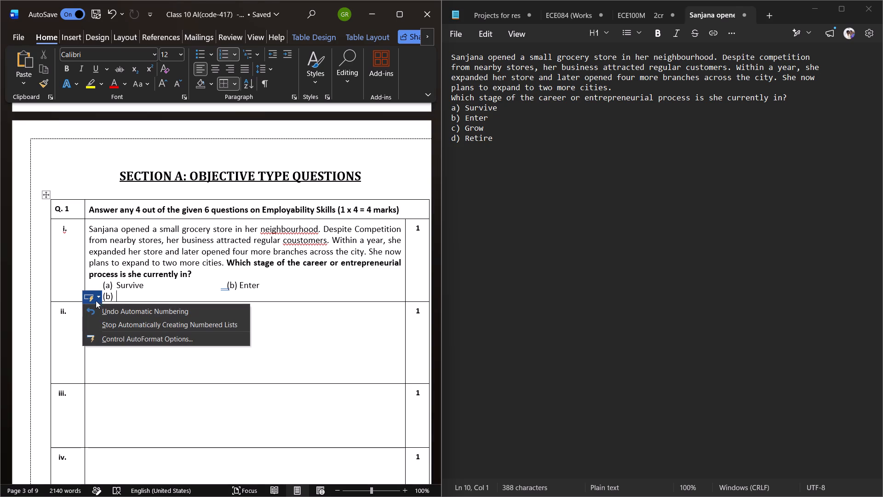
click(109, 313)
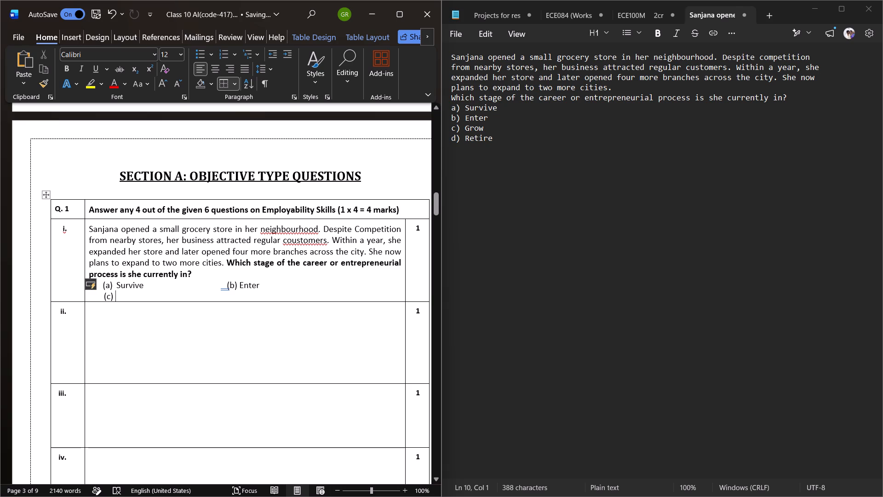
text(Grow)
key(space)
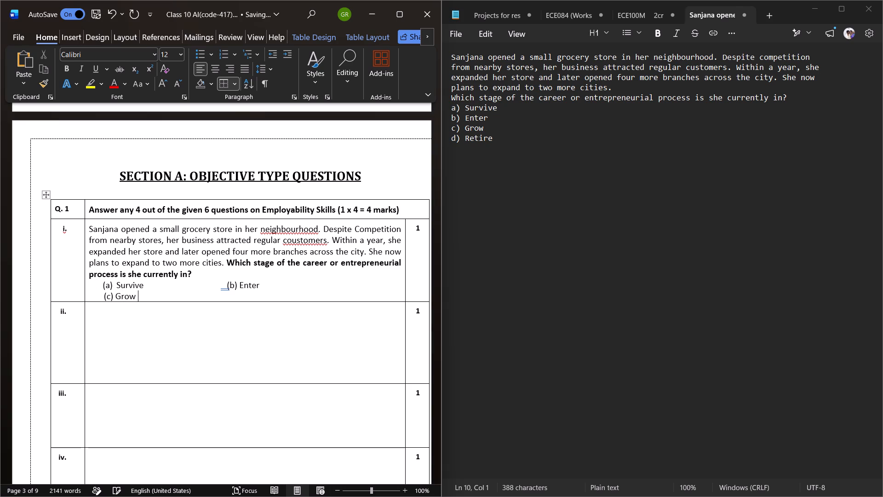
Add "(d) Retire" on the "(c) Grow" line, spaced out to align beneath "(b) Enter".
key(space)
key(space)
key(space)
key(space)
key(space)
key(space)
key(space)
key(space)
key(space)
key(space)
key(space)
key(space)
key(space)
key(space)
key(space)
key(space)
text((d))
key(space)
text(Retire)
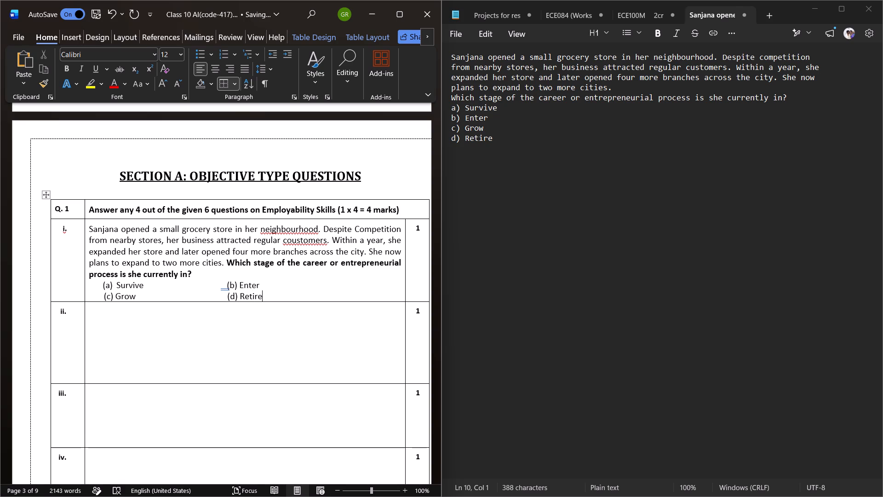
Narrow the gap before "(b) Enter" by deleting spaces, bringing it closer to "Survive".
click(219, 285)
key(BackSpace)
key(BackSpace)
key(BackSpace)
key(BackSpace)
key(BackSpace)
key(BackSpace)
key(BackSpace)
key(BackSpace)
key(BackSpace)
key(BackSpace)
key(BackSpace)
key(BackSpace)
key(BackSpace)
key(BackSpace)
key(BackSpace)
key(BackSpace)
key(BackSpace)
key(BackSpace)
key(BackSpace)
key(BackSpace)
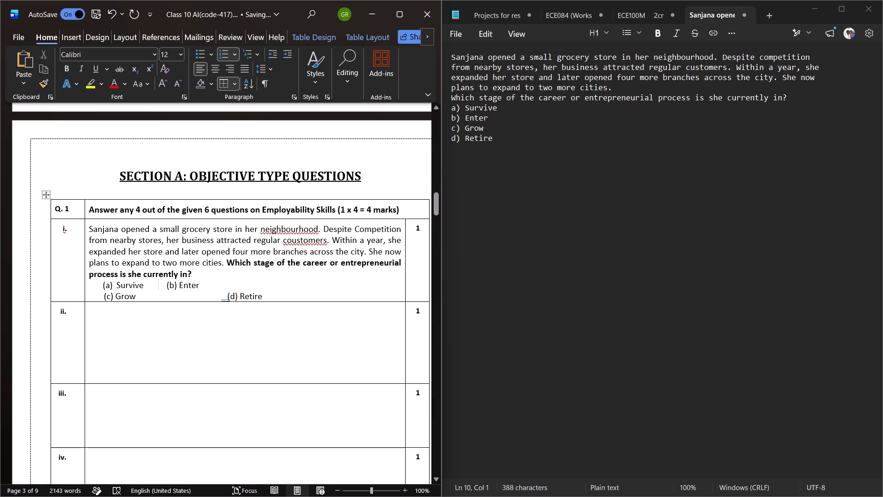
Narrow the gap before "(d) Retire" by deleting spaces so it aligns beneath "(b) Enter".
click(220, 297)
key(BackSpace)
key(backslash)
key(BackSpace)
key(BackSpace)
key(BackSpace)
key(BackSpace)
key(BackSpace)
key(BackSpace)
key(BackSpace)
key(BackSpace)
key(BackSpace)
key(BackSpace)
key(BackSpace)
key(BackSpace)
key(BackSpace)
key(BackSpace)
key(BackSpace)
key(BackSpace)
key(BackSpace)
key(BackSpace)
key(BackSpace)
key(BackSpace)
key(BackSpace)
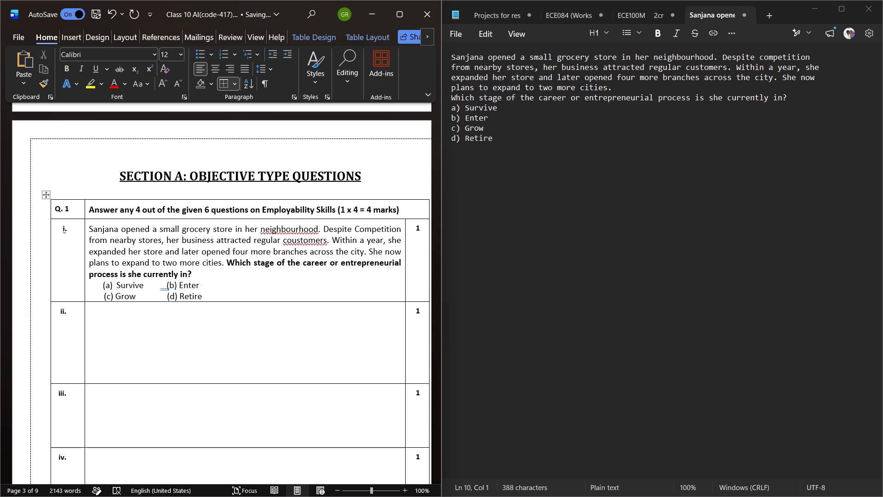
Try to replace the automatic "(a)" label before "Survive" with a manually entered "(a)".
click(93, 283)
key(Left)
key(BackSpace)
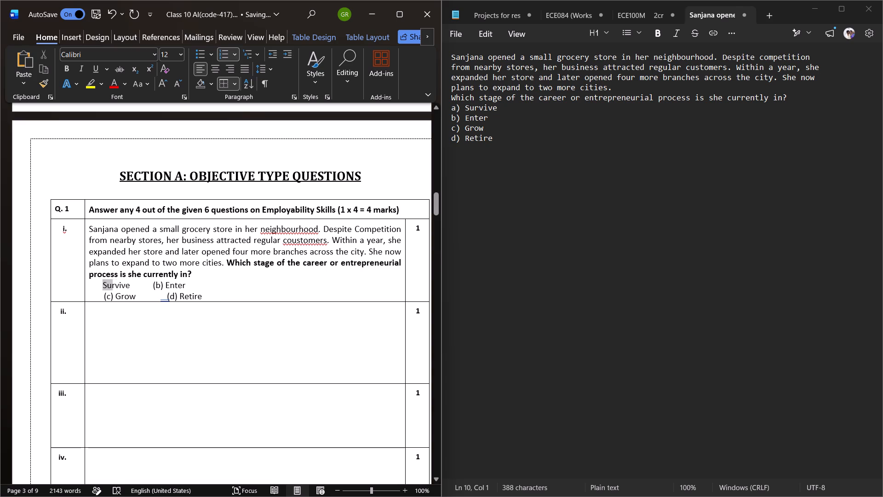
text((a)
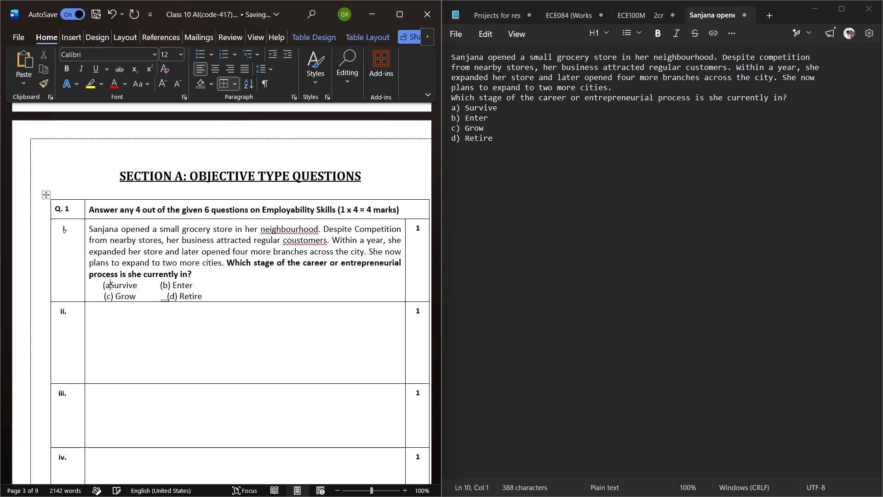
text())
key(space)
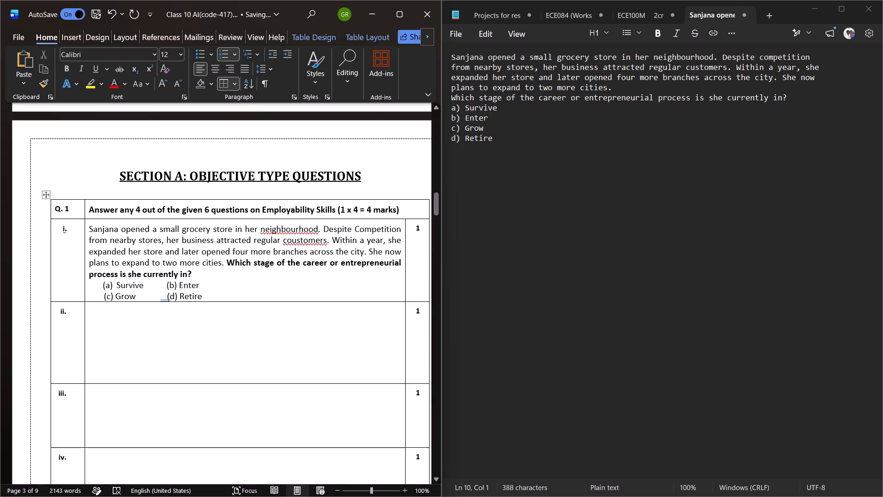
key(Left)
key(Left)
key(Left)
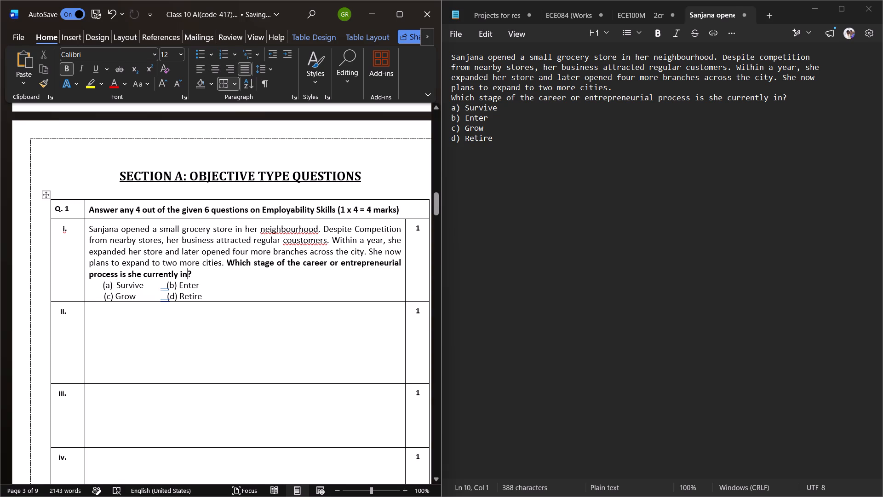
Shift "Survive" further along its line by adding spaces between it and the "(a)" label.
click(100, 284)
key(space)
key(space)
key(space)
key(space)
key(space)
key(space)
key(space)
key(space)
key(space)
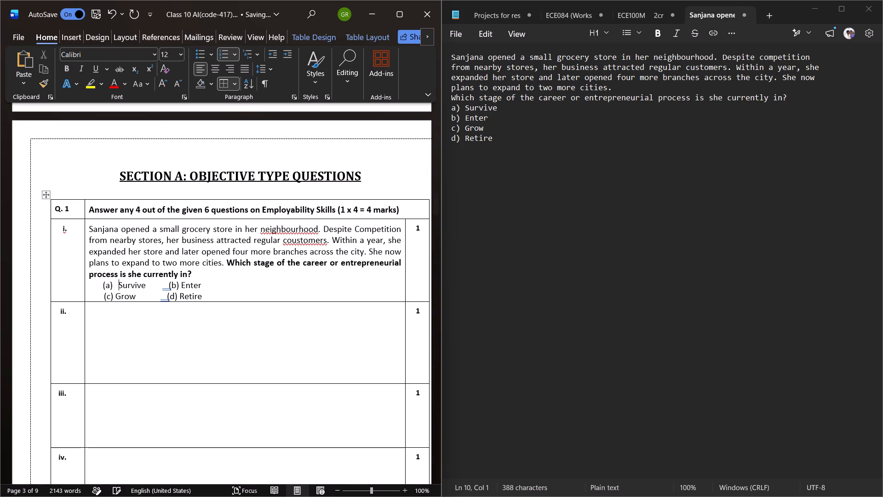
Indent the "(c) Grow" and "(d) Retire" line with leading spaces.
click(100, 293)
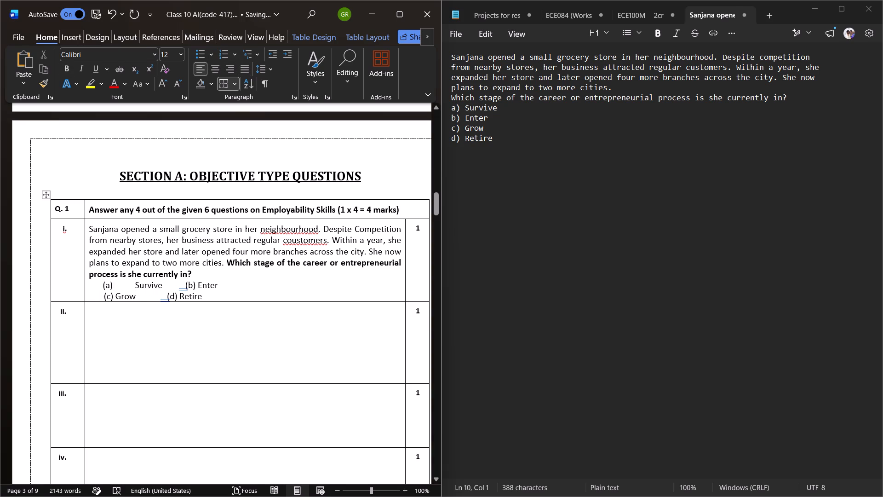
key(space)
key(space)
key(space)
key(space)
key(space)
key(space)
key(space)
key(space)
key(space)
key(space)
key(space)
key(space)
key(space)
key(space)
key(space)
key(space)
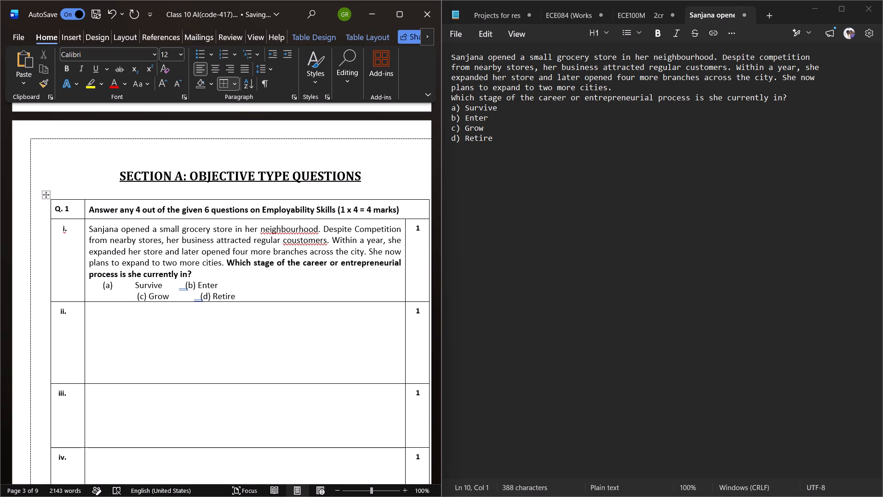
Replace the automatic "(a)" label with leading spaces, indenting the "Survive" and "(b) Enter" line.
click(95, 284)
key(Left)
key(space)
key(space)
key(space)
key(space)
key(space)
key(space)
key(space)
key(space)
key(space)
key(space)
key(space)
key(space)
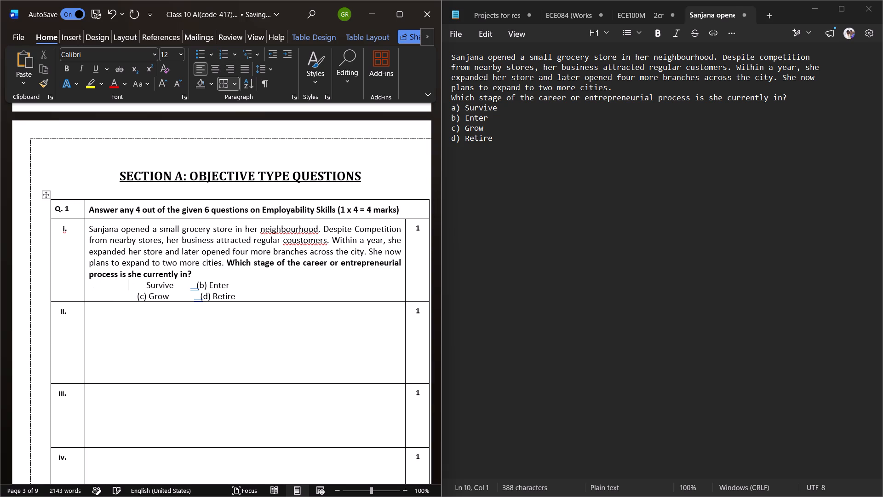
key(space)
key(space)
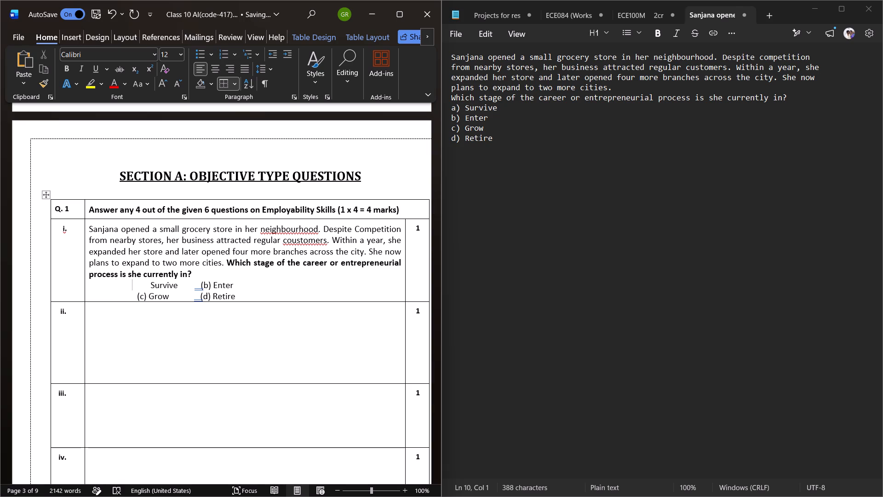
Enter "(a)" as plain text in front of "Survive".
key(Right)
key(Right)
key(Right)
key(Right)
key(Right)
key(Right)
key(shift+parenright)
key(Left)
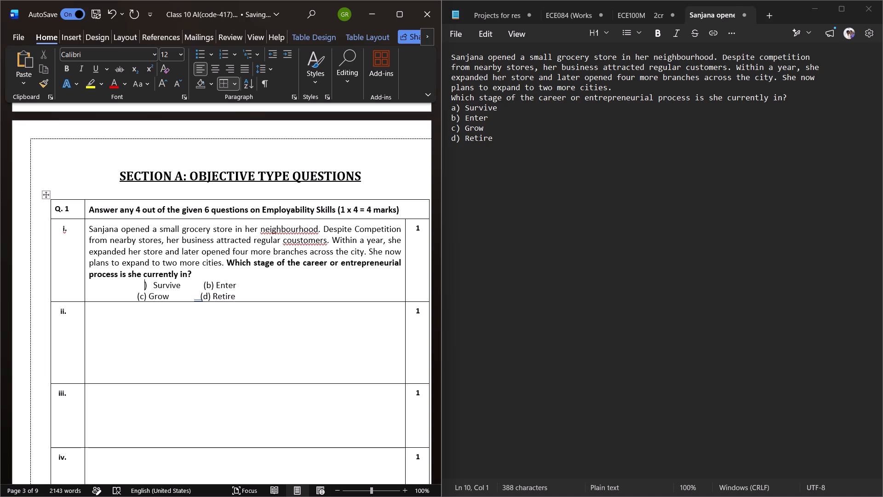
key(a)
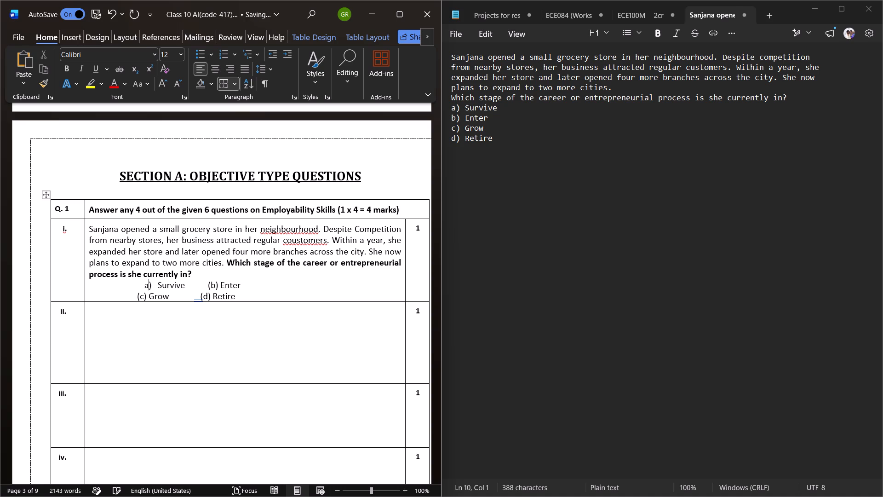
key(Left)
key(shift+parenright)
key(BackSpace)
key(shift+parenleft)
key(Left)
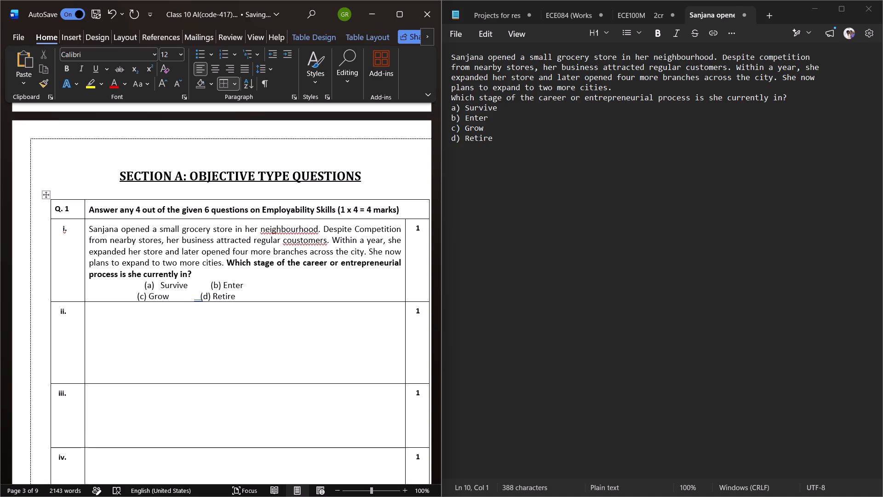
Trim the spaces around "(a)" so "(a) Survive" and "(b) Enter" align above "(c) Grow" and "(d) Retire".
key(BackSpace)
key(BackSpace)
key(BackSpace)
key(BackSpace)
key(space)
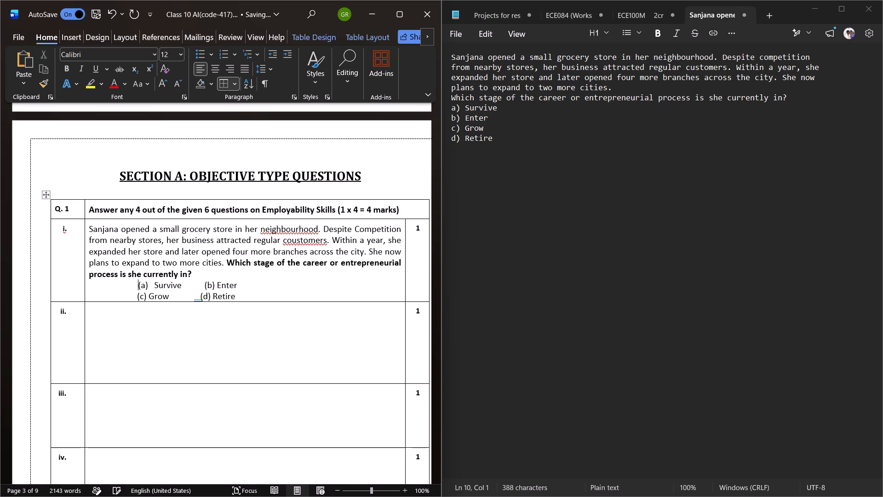
click(154, 287)
key(BackSpace)
key(BackSpace)
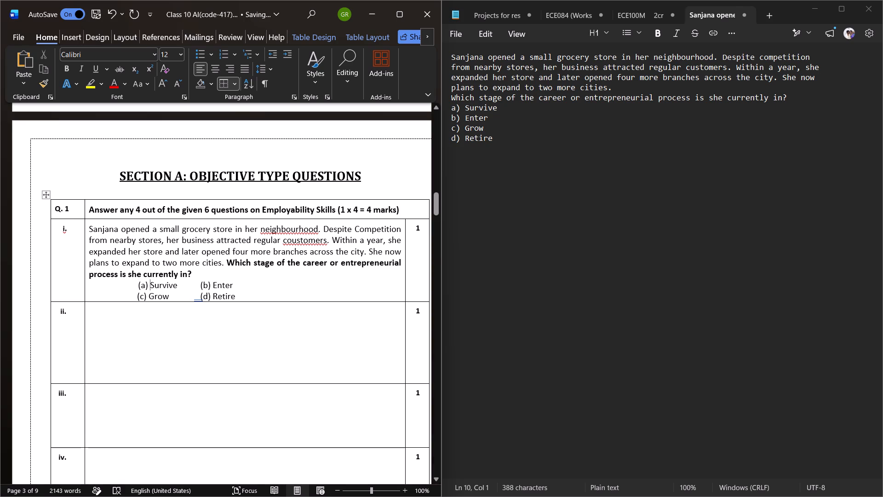
Maximize both the Notepad window and the question paper's Word window, ending the side-by-side layout.
scroll(224, 288, down, 2)
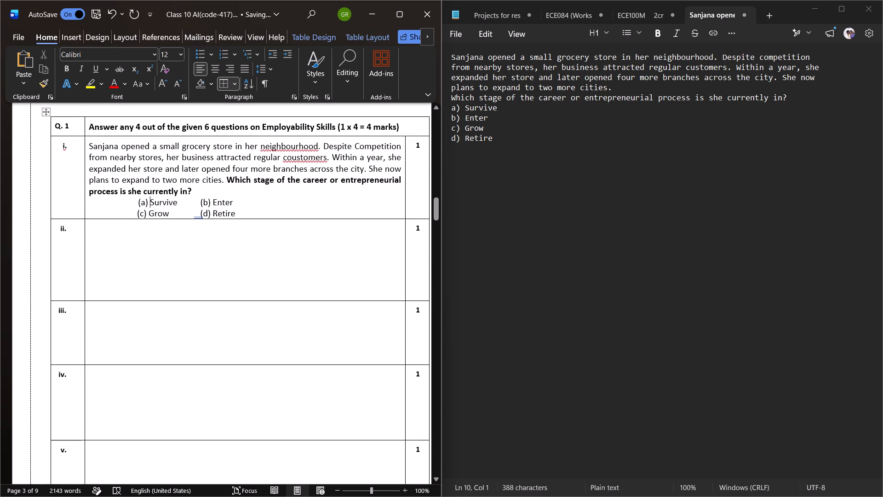
click(843, 8)
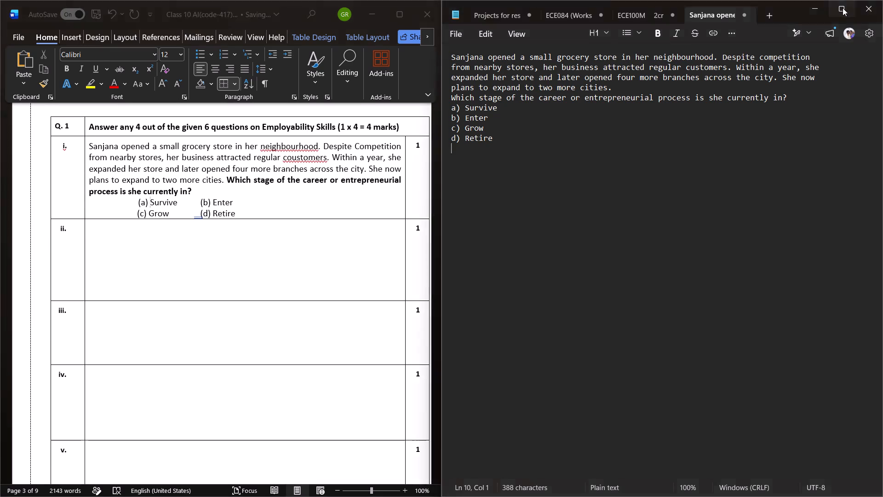
key(alt+Tab)
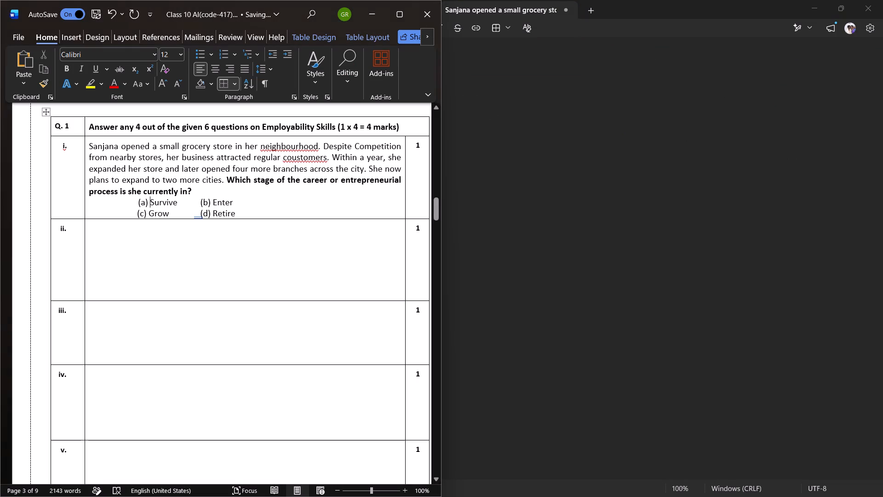
click(402, 15)
key(alt+Tab)
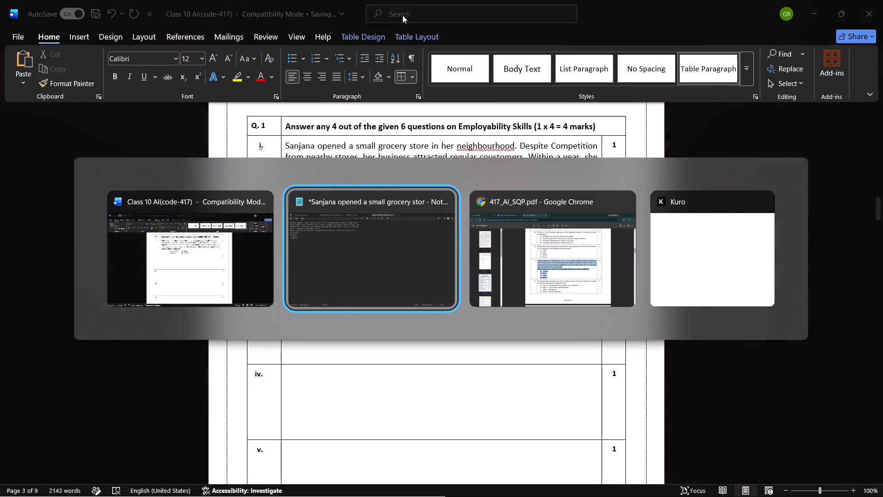
key(alt+Tab)
key(alt+Tab)
key(alt+Tab)
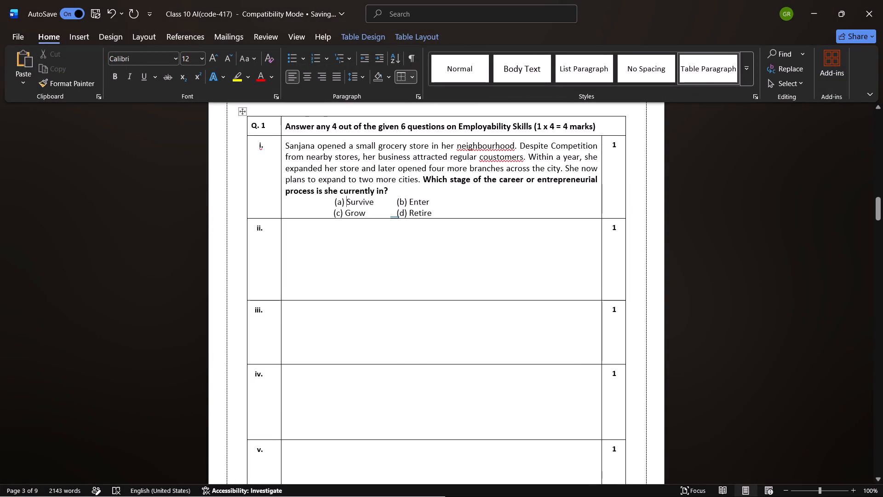
Make question i's table row slightly taller by lowering its bottom border, and place the cursor in row ii.
drag(485, 219, 485, 223)
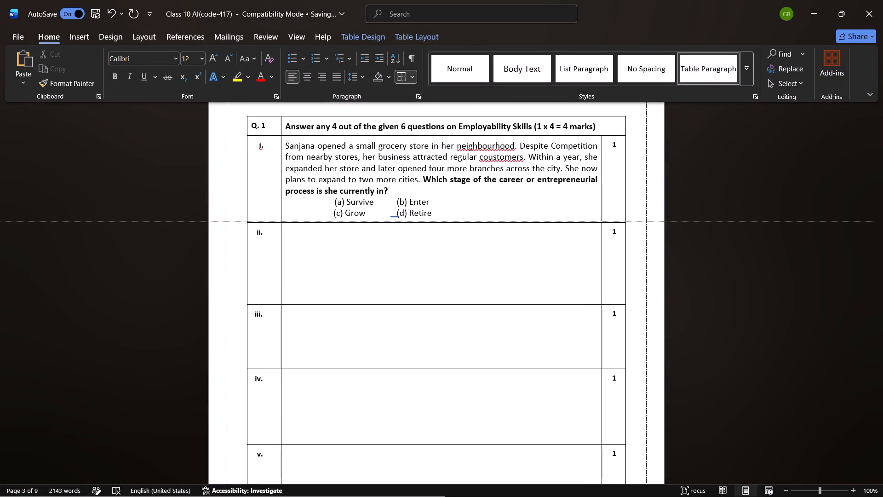
drag(485, 223, 485, 224)
click(442, 241)
Switch to the CBSE sample paper PDF in Chrome and examine its marks tables, instructions and questions through to Section B.
key(alt+Tab)
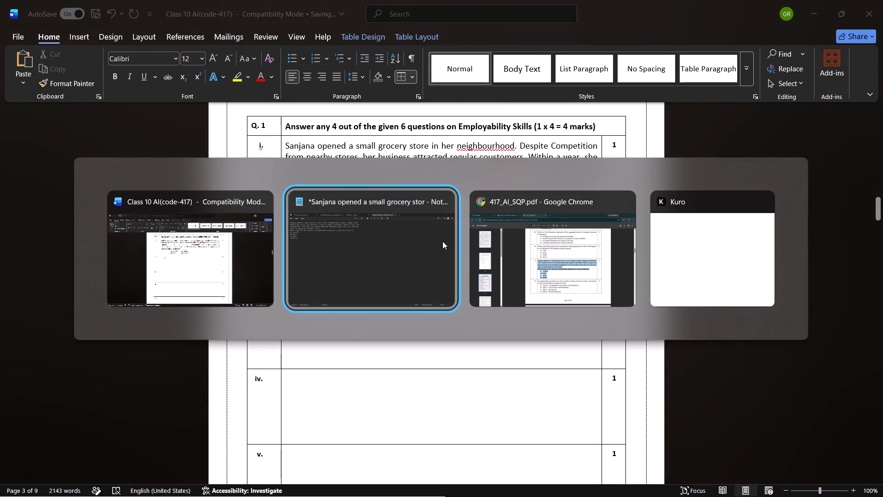
key(alt+Tab)
scroll(465, 314, down, 4)
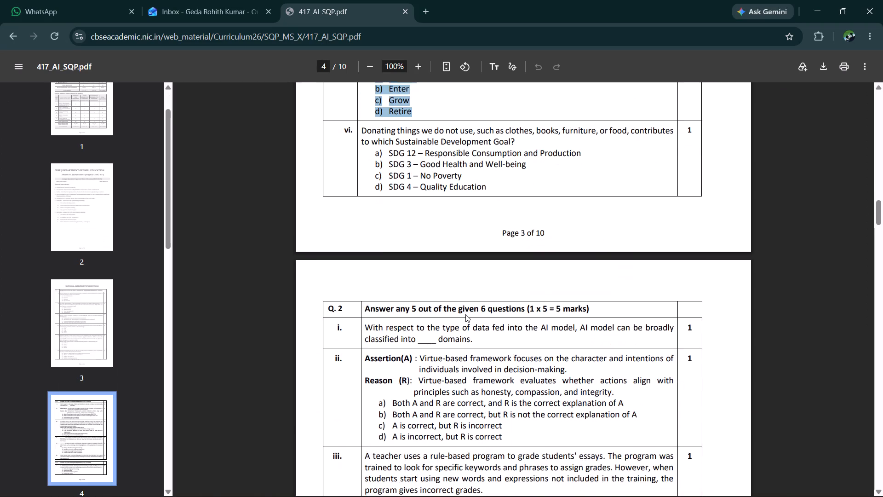
scroll(465, 314, up, 12)
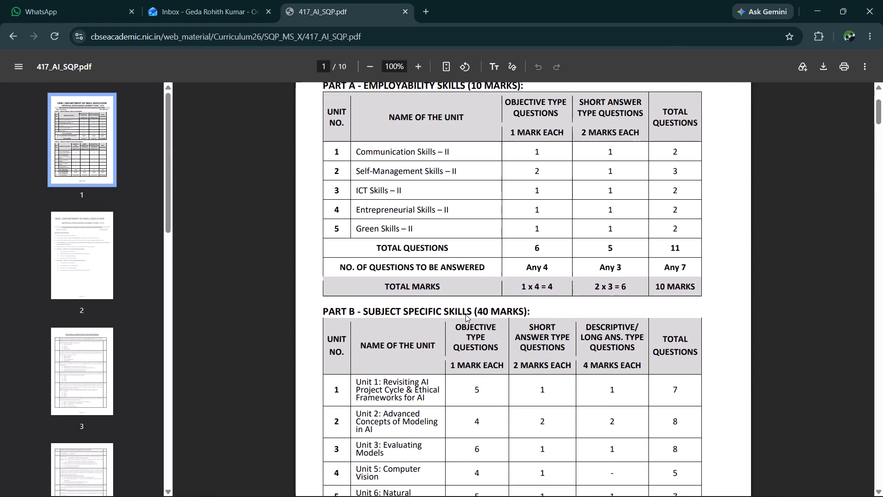
scroll(465, 314, up, 1)
click(616, 198)
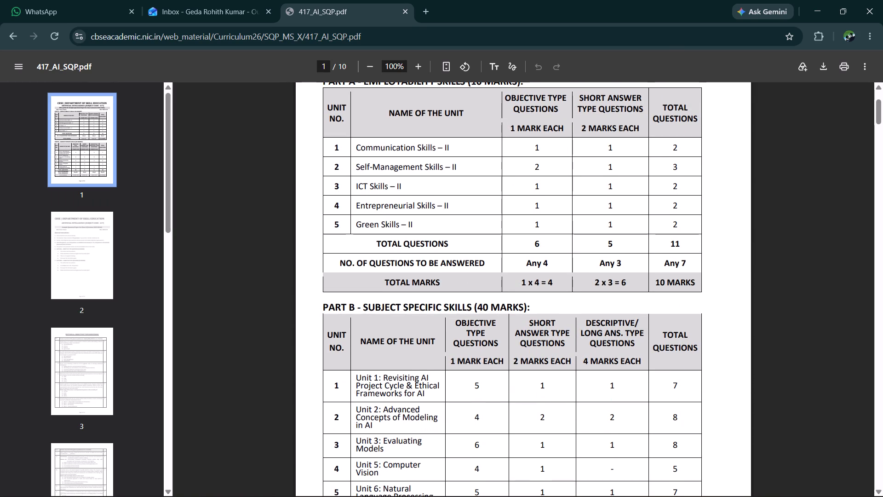
click(617, 201)
scroll(617, 201, down, 7)
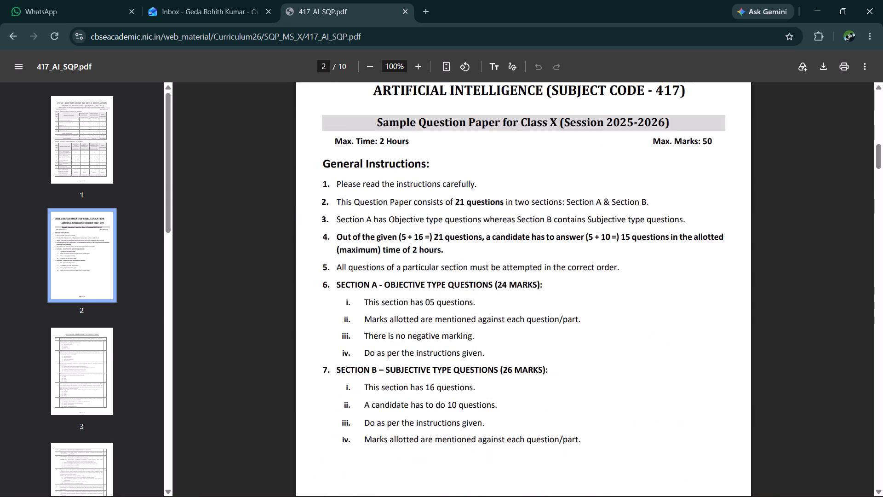
scroll(617, 201, down, 8)
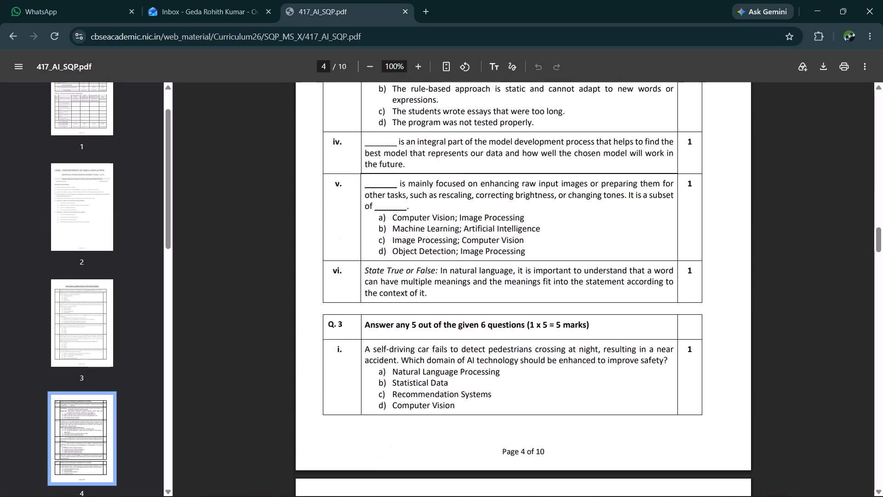
scroll(617, 201, down, 5)
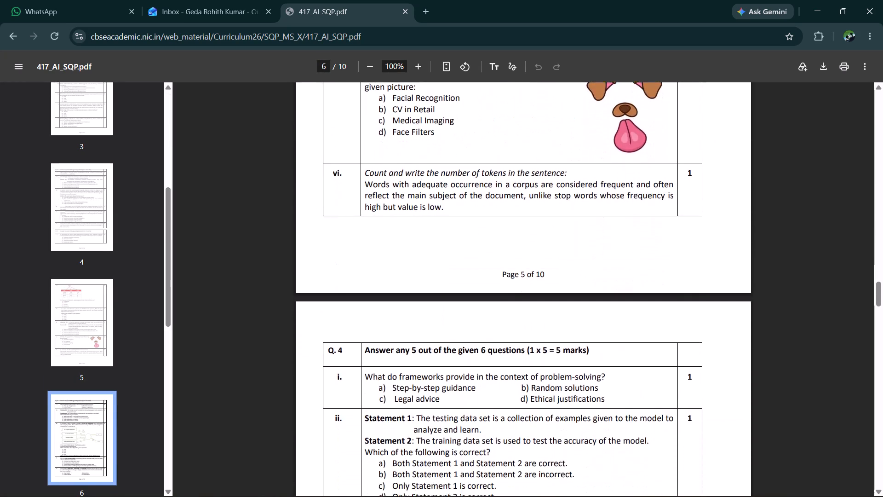
scroll(617, 201, down, 4)
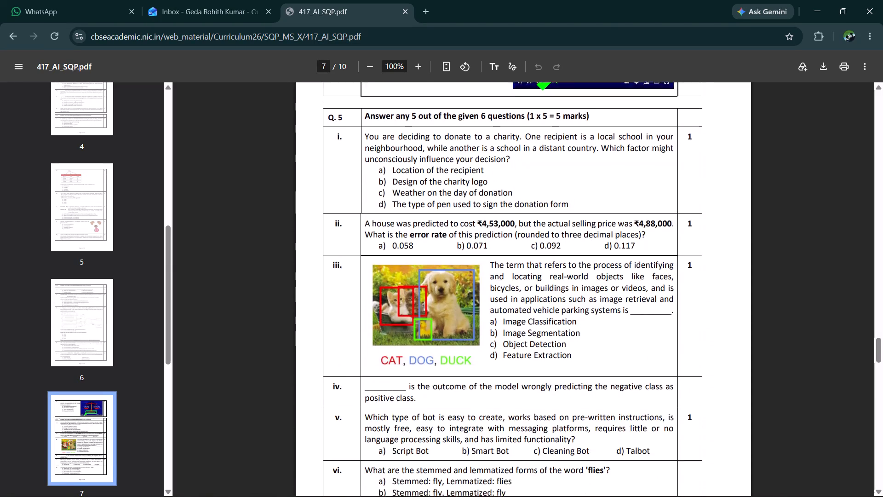
scroll(617, 201, down, 1)
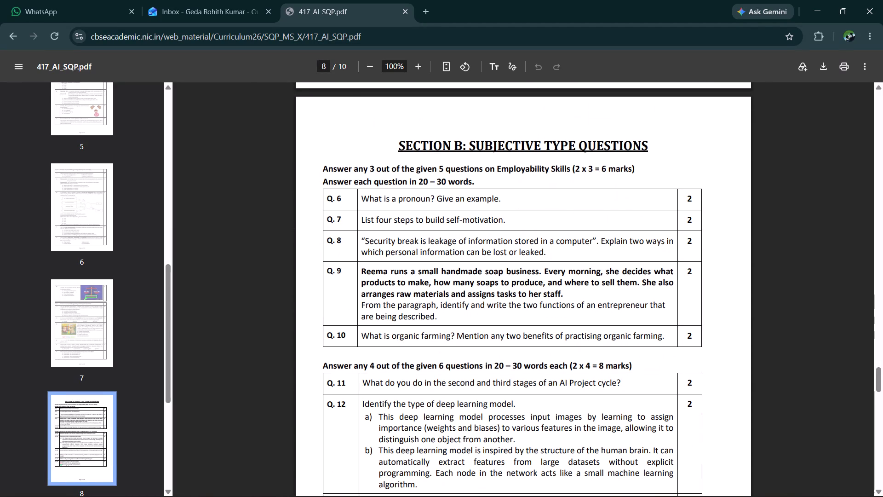
Copy the Q. 9 text about Reema's handmade soap business from the sample paper into the empty Q. 6 row of the Word question paper.
drag(470, 299, 475, 301)
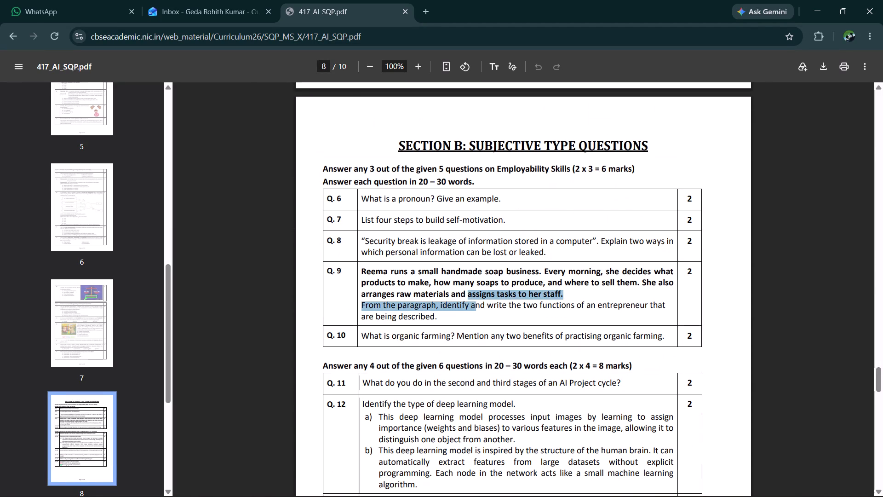
click(454, 317)
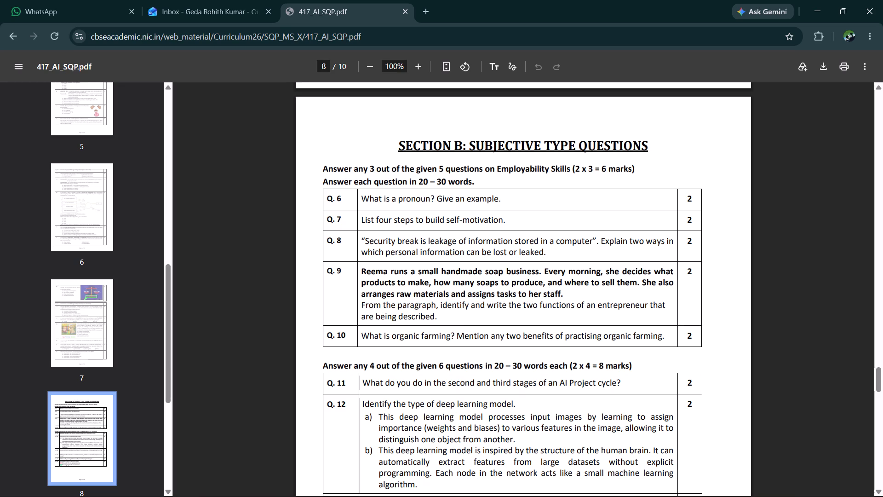
drag(441, 317, 363, 269)
key(ctrl+c)
key(alt+Tab)
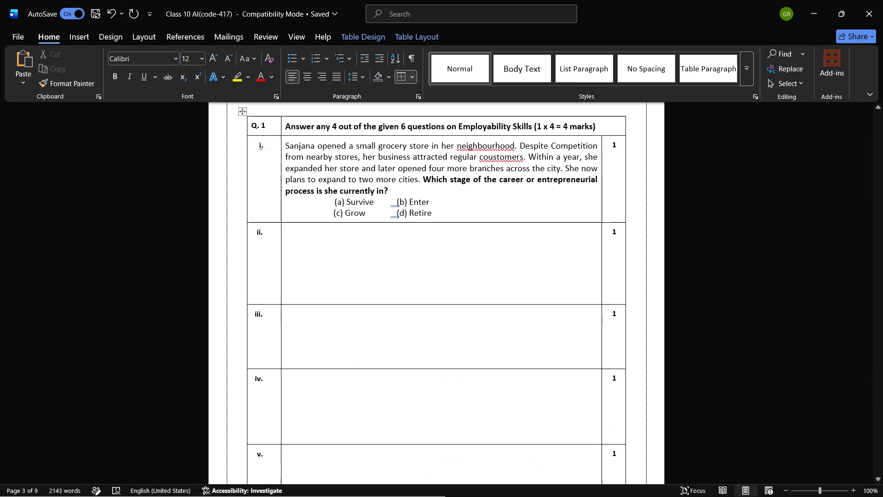
scroll(349, 298, down, 12)
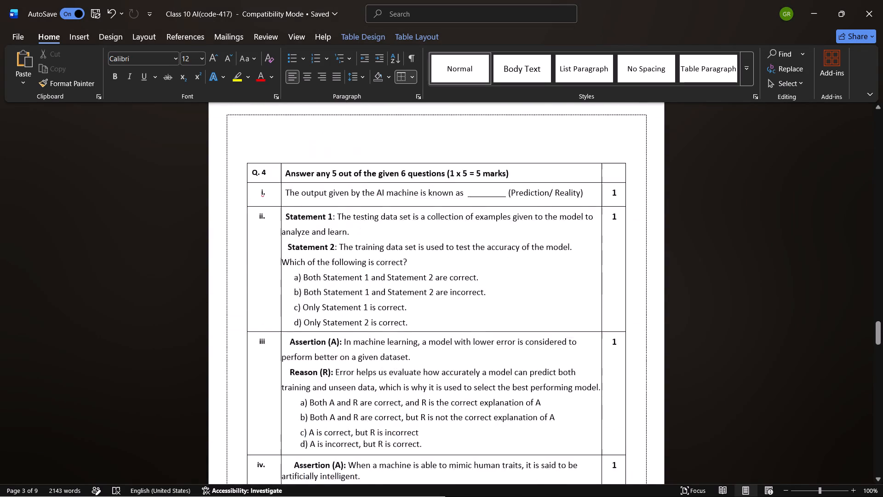
scroll(349, 298, down, 3)
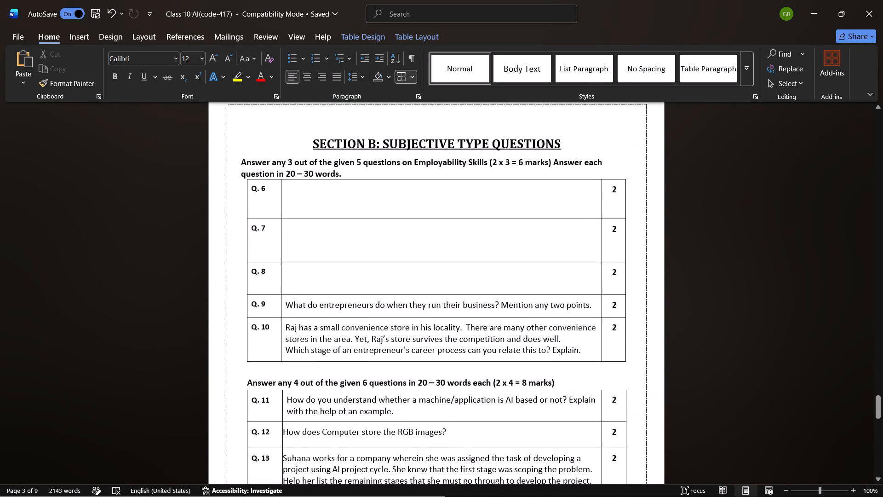
click(292, 186)
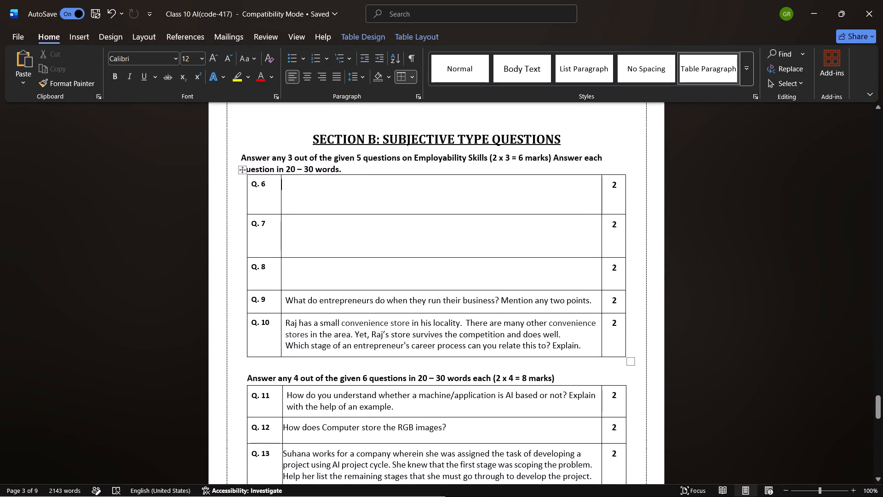
key(ctrl+v)
scroll(419, 257, down, 2)
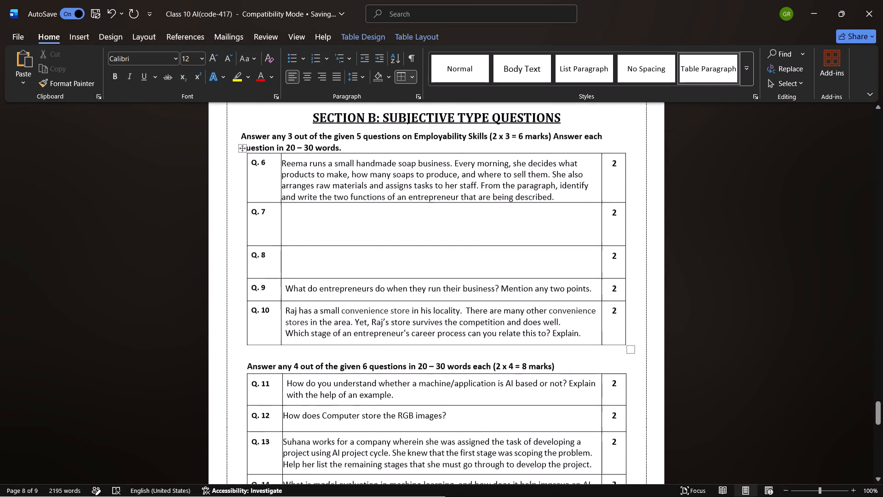
scroll(419, 257, down, 4)
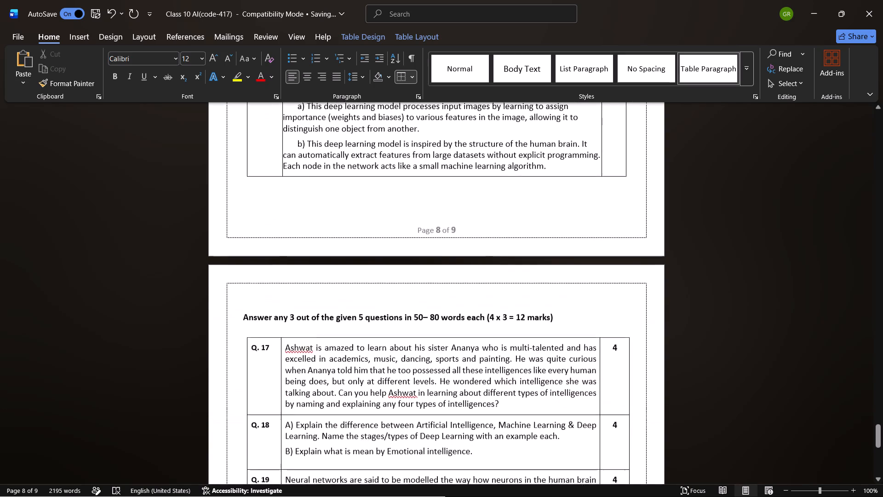
scroll(419, 257, up, 4)
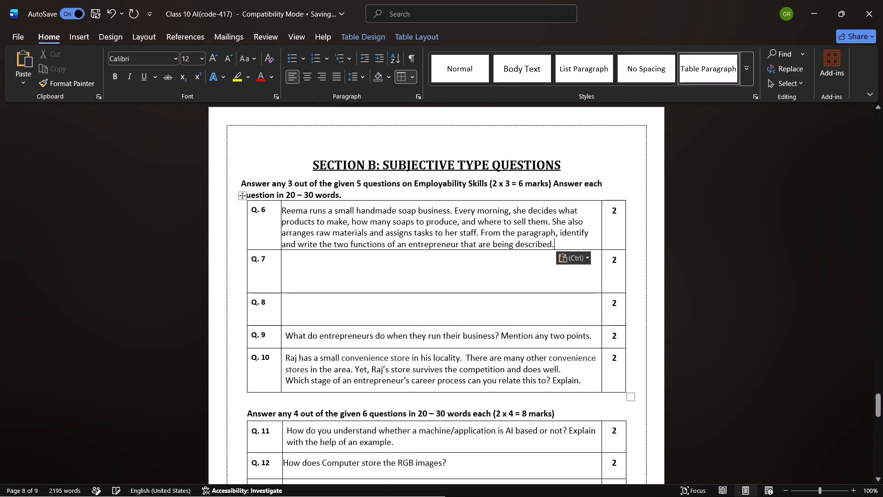
Switch back to Chrome, search Google for the paper with the year changed to 2023, and open the CBSE Academic 417_AI_SQP result.
key(alt+Tab)
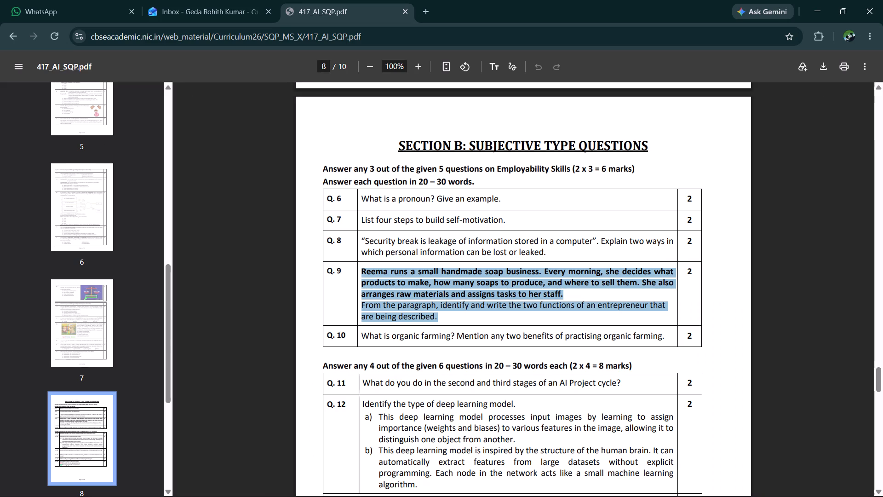
click(16, 35)
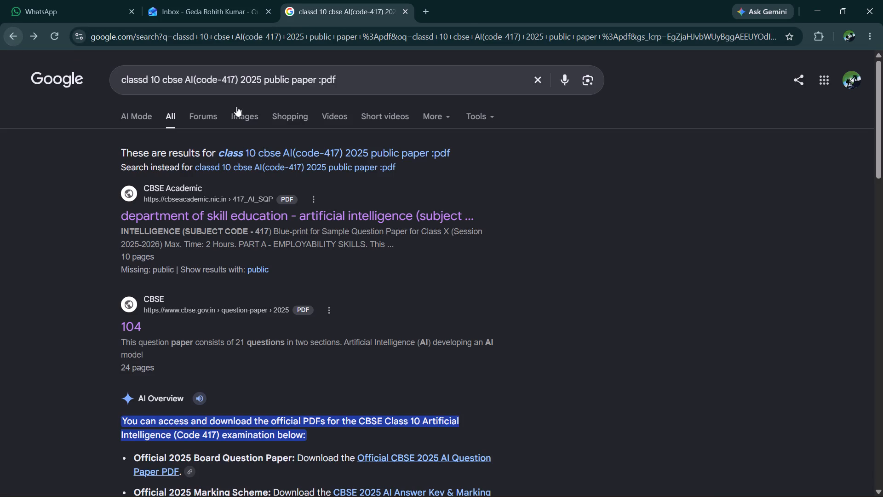
click(259, 83)
key(BackSpace)
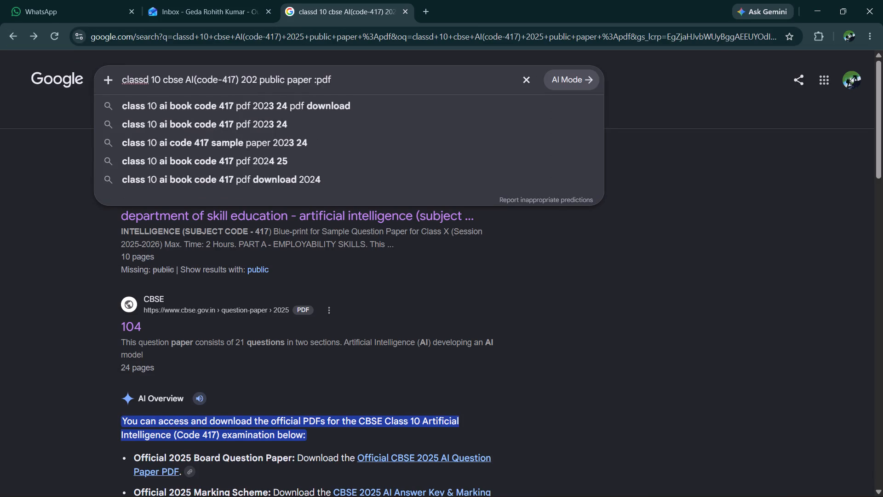
key(3)
key(Return)
click(238, 218)
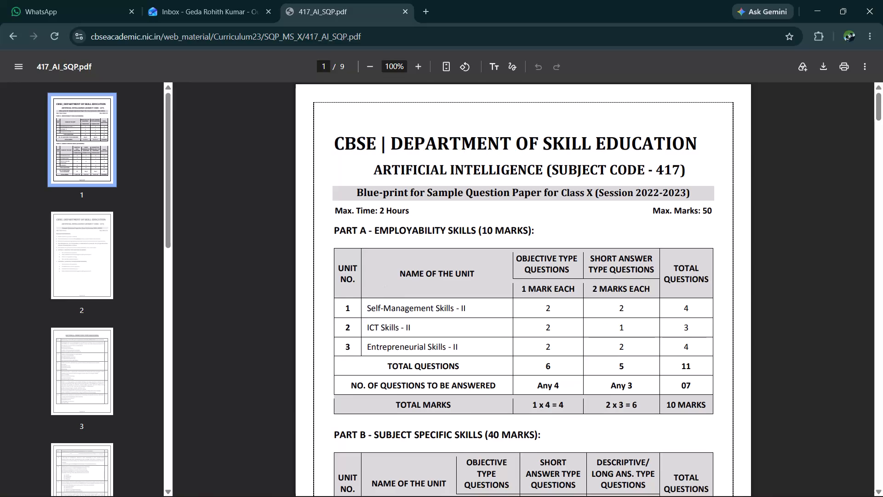
Examine the Part A and Part B blueprint tables on the first page of the sample paper.
scroll(418, 304, down, 1)
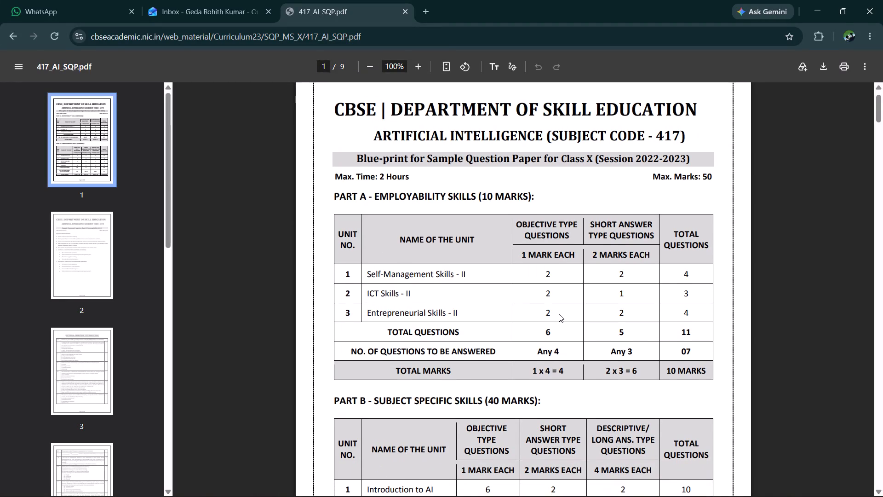
scroll(559, 314, down, 2)
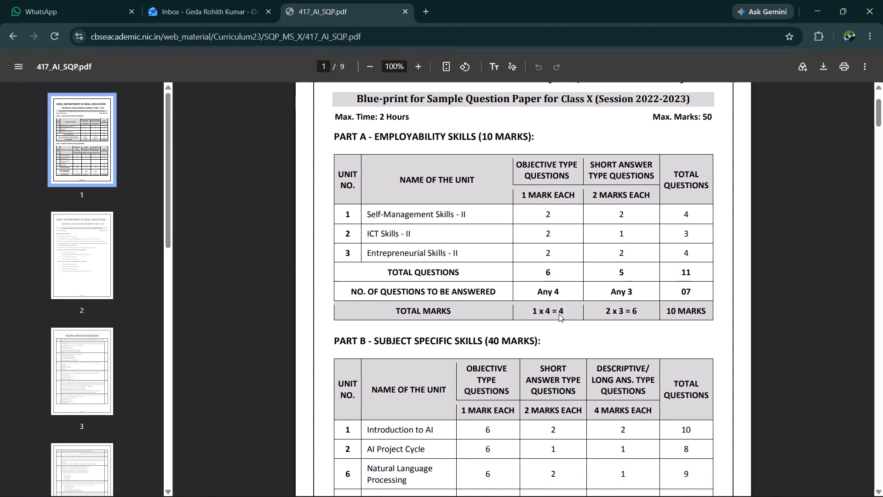
scroll(559, 314, down, 3)
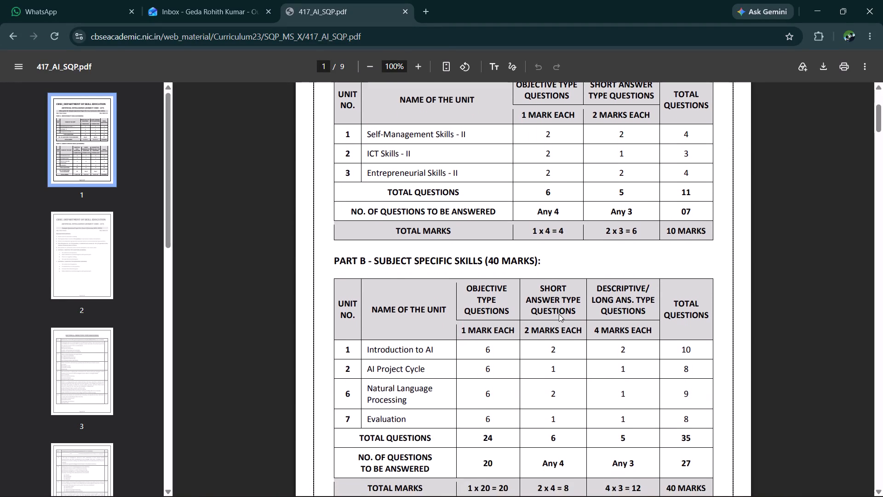
scroll(559, 314, down, 1)
scroll(559, 314, up, 1)
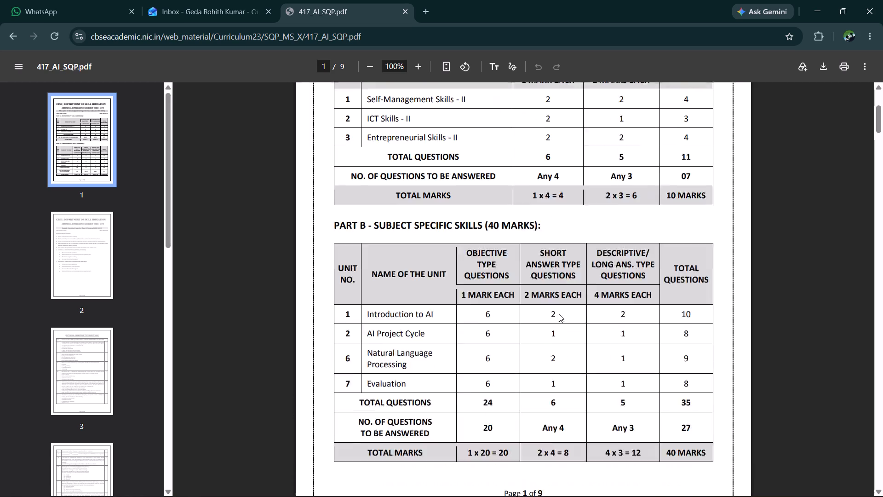
scroll(559, 314, up, 7)
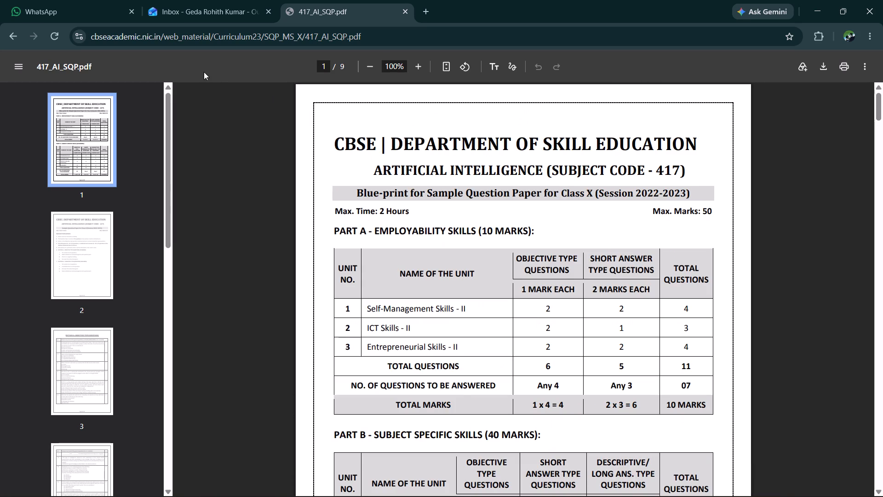
Return to the Google results, change the searched year to 2022, and open the CBSE Academic sample paper result.
click(21, 38)
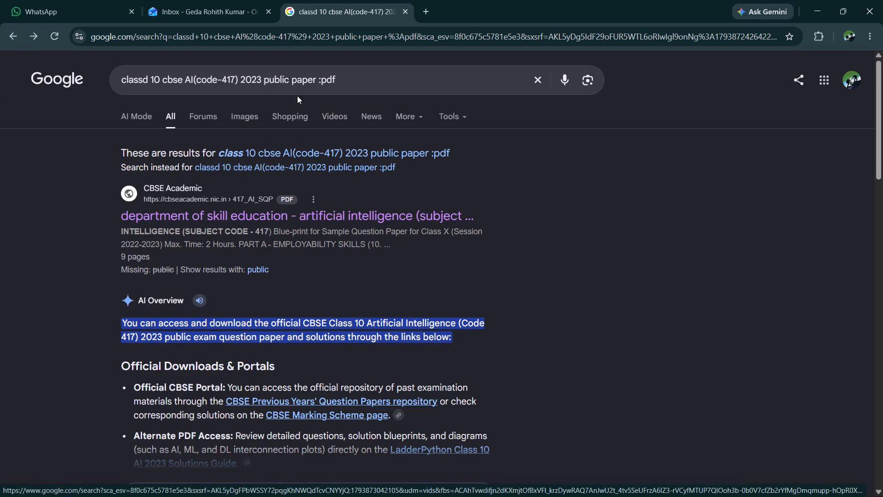
click(261, 80)
key(BackSpace)
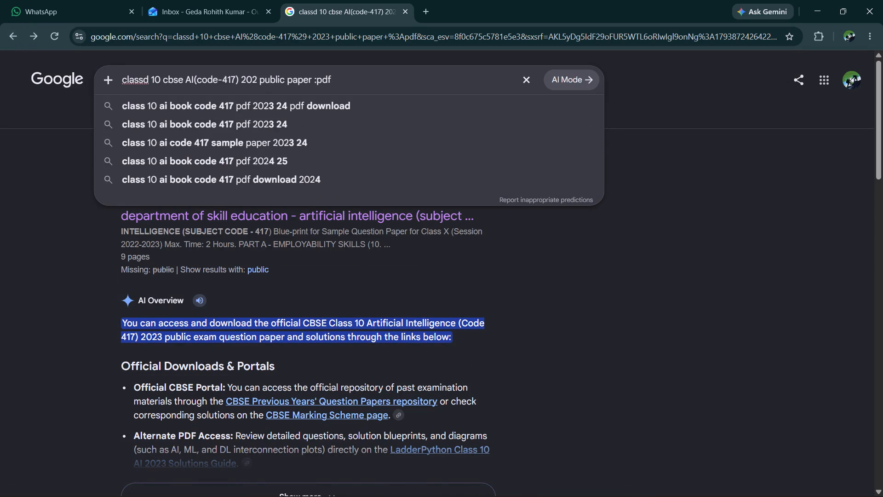
key(2)
key(Return)
click(218, 220)
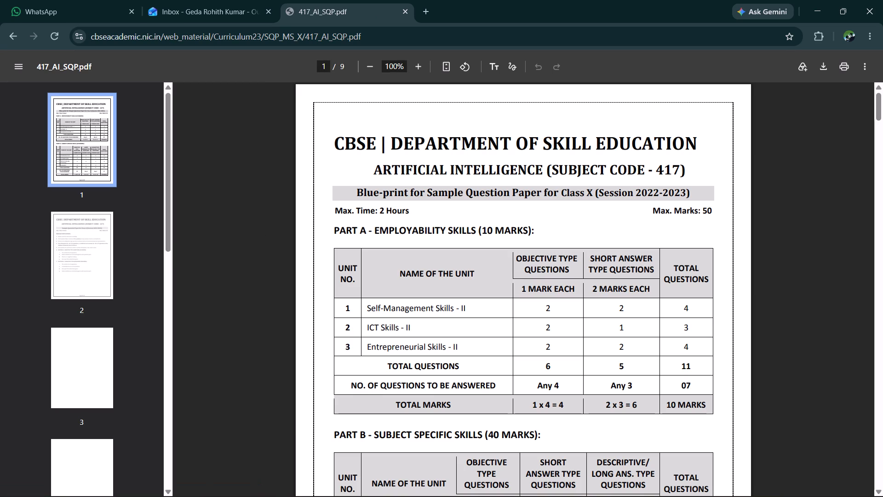
Examine the sample paper's blueprint tables, general instructions and Section A Employability Skills questions under Q. 1.
scroll(464, 310, down, 5)
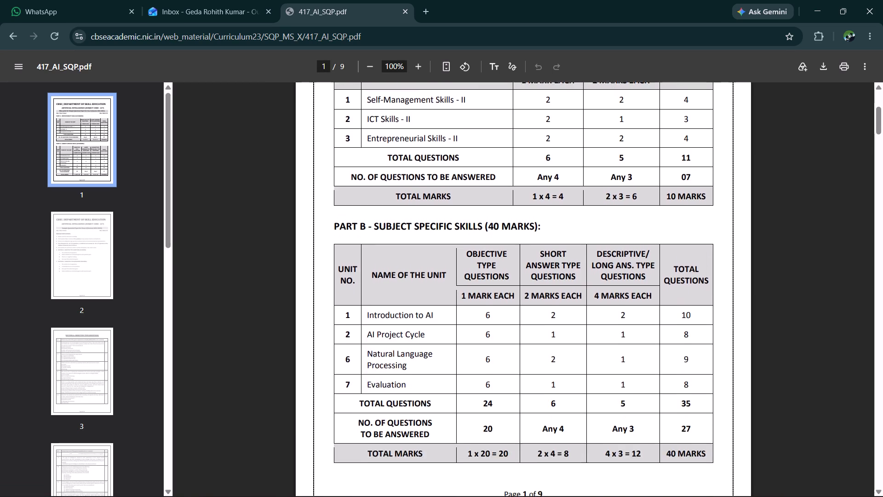
scroll(464, 310, down, 12)
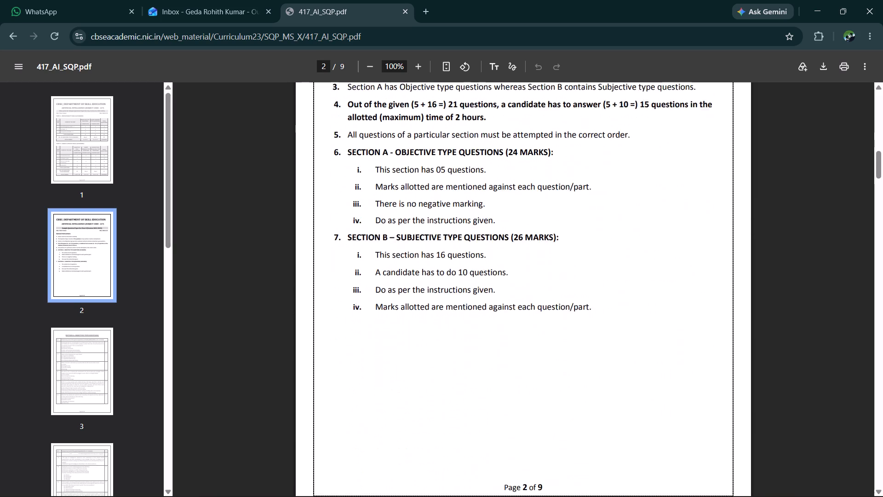
scroll(464, 310, down, 3)
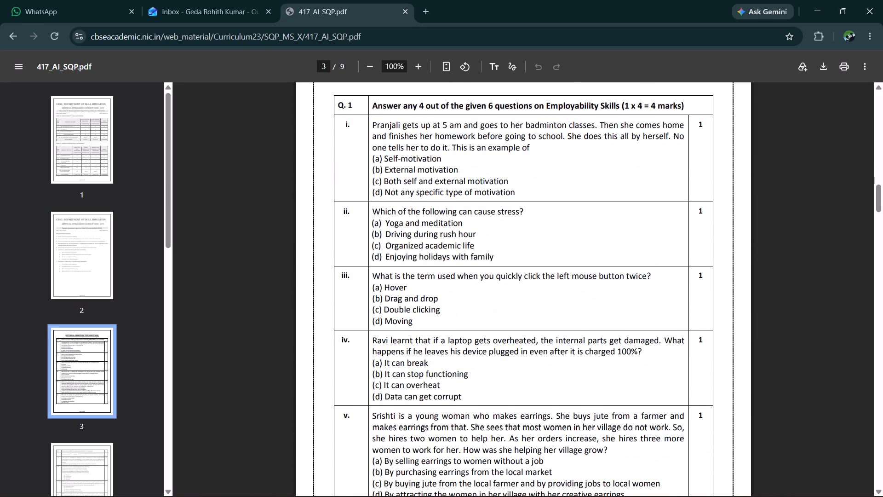
scroll(464, 310, down, 4)
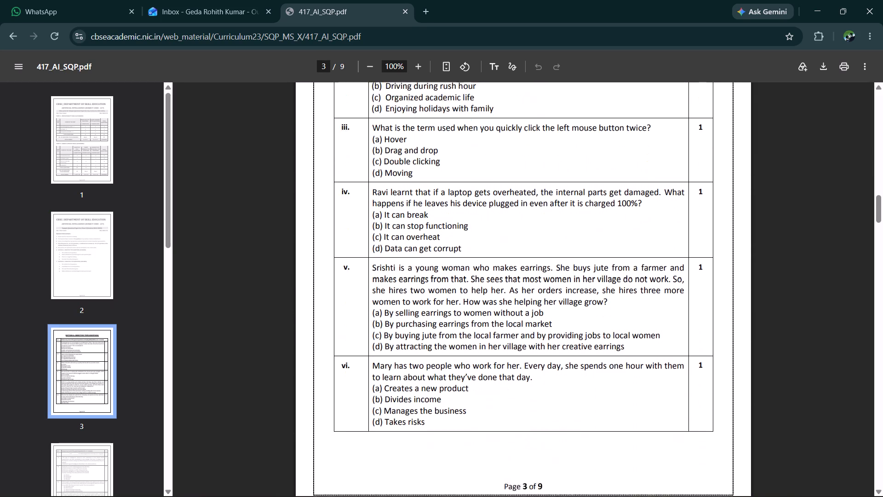
scroll(464, 310, down, 1)
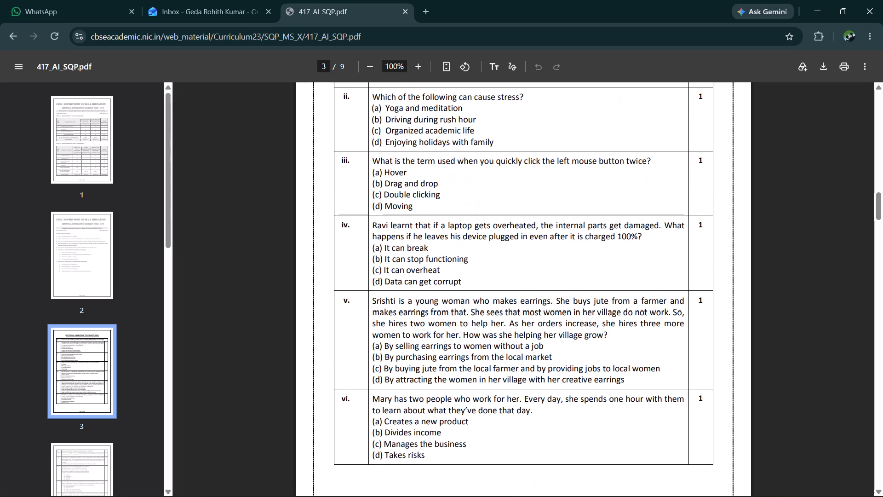
scroll(464, 310, down, 1)
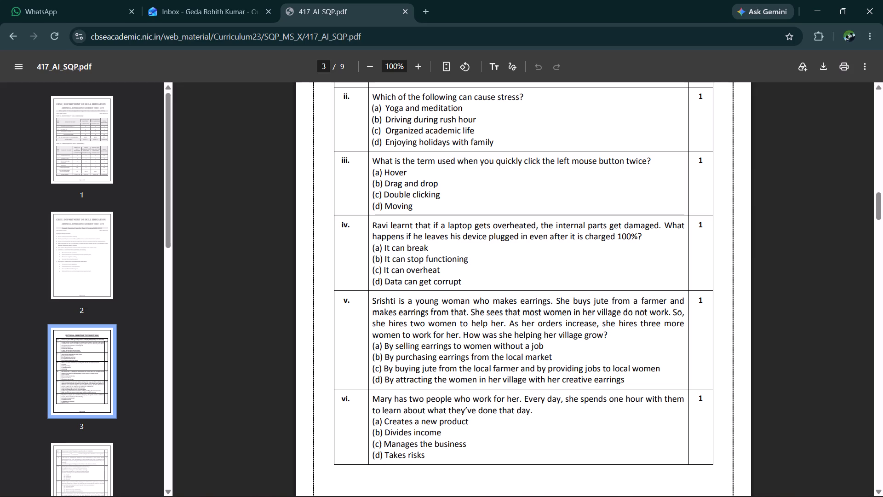
scroll(487, 303, up, 1)
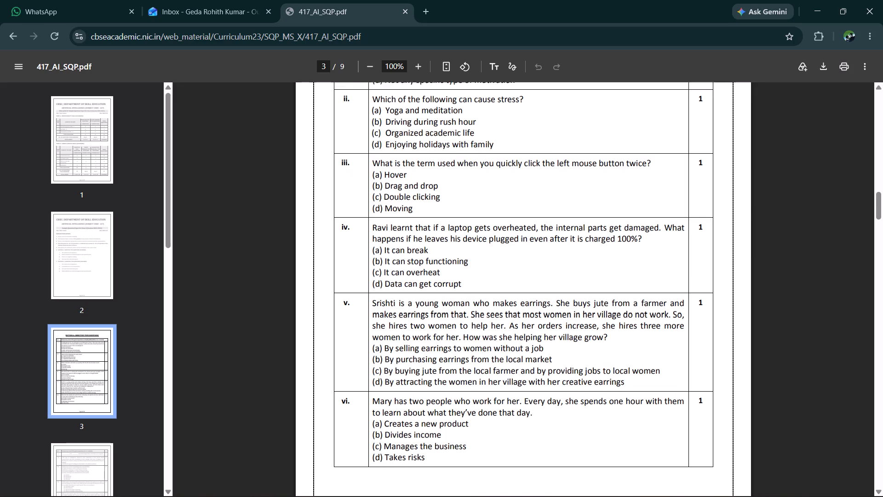
scroll(487, 303, up, 8)
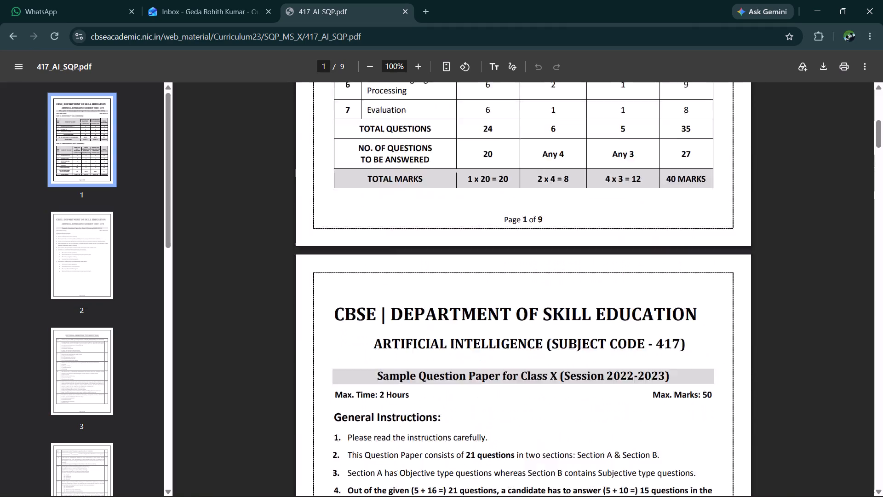
scroll(487, 303, up, 5)
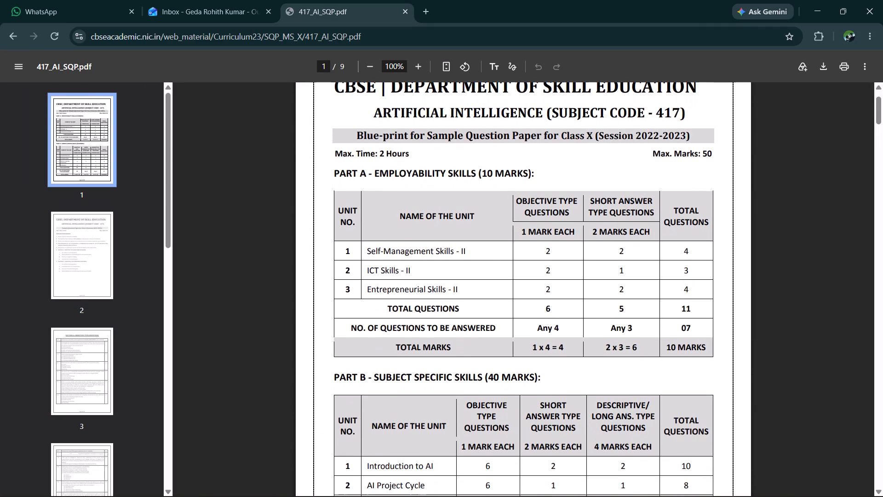
Copy Q. 1 question v about Srishti's earrings business, including its four options, from page 3 of the sample paper.
scroll(487, 303, down, 7)
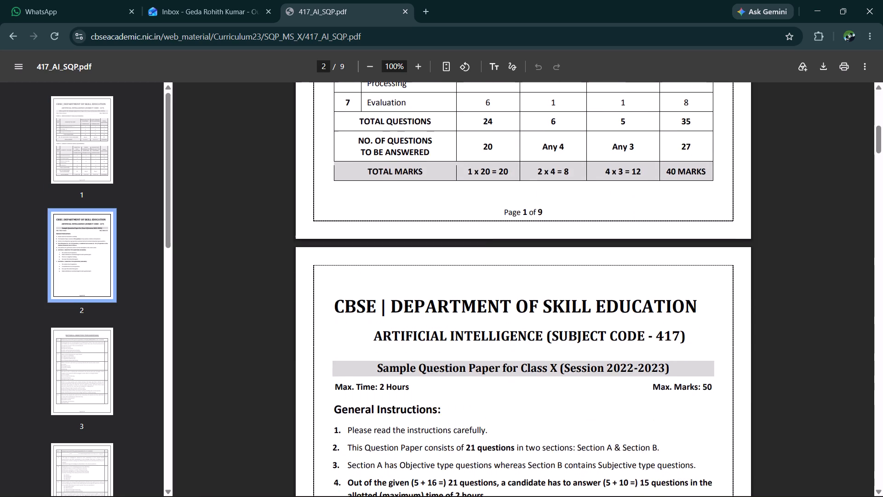
scroll(487, 303, down, 12)
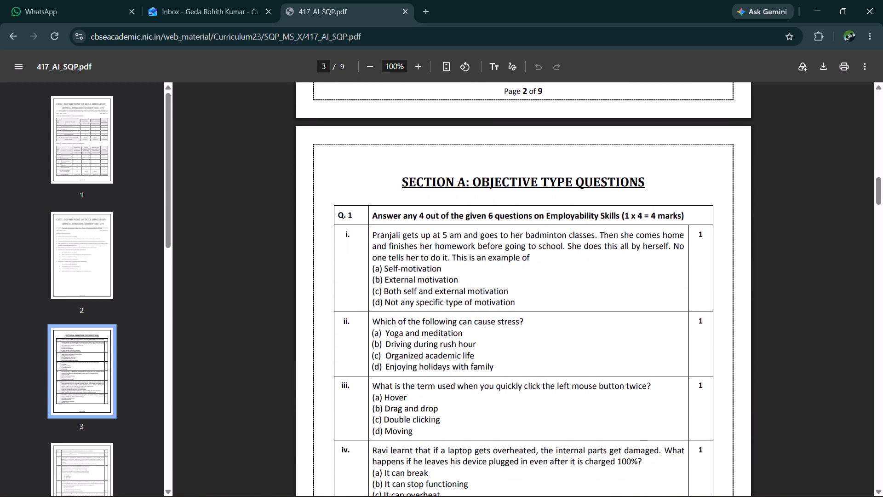
scroll(487, 303, down, 2)
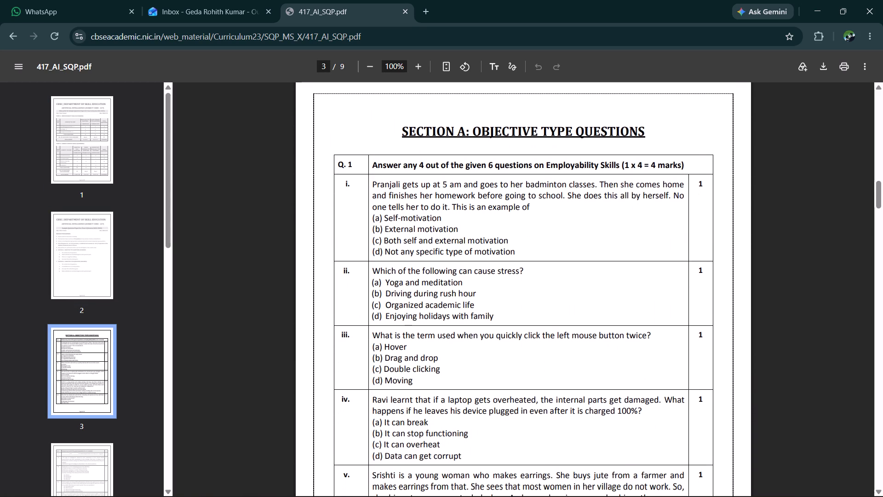
scroll(487, 303, down, 5)
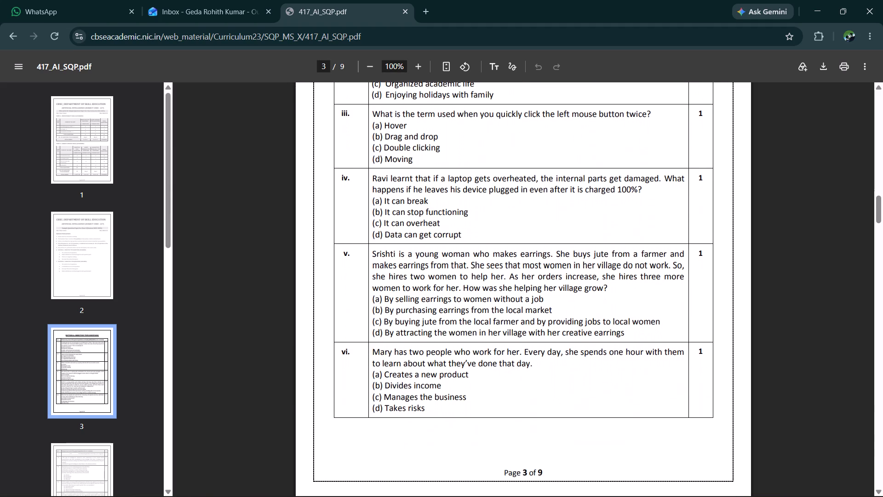
drag(627, 333, 374, 250)
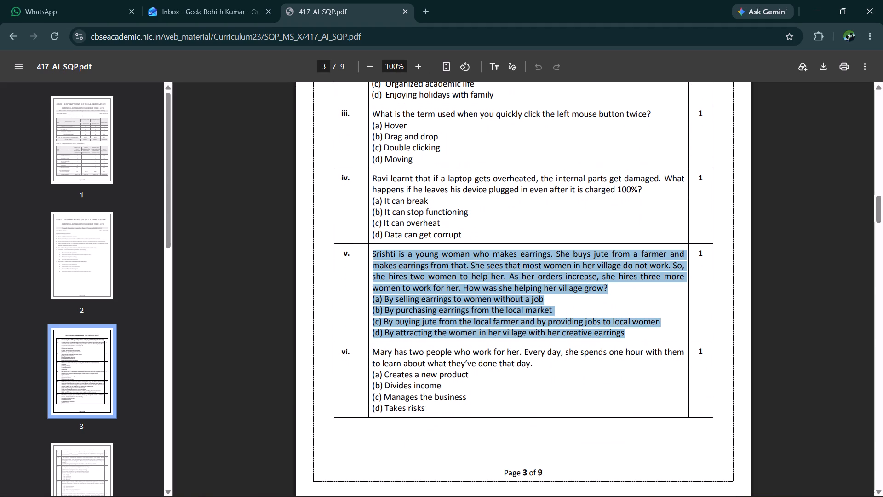
drag(374, 250, 374, 250)
key(ctrl+c)
Switch to the Word question paper and paste the copied Srishti question into row ii of Q. 1 in Section A.
key(alt+Tab)
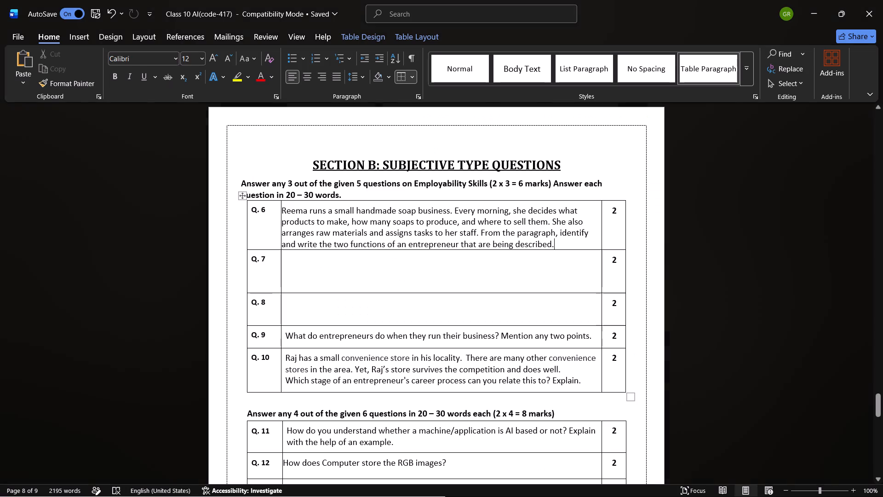
scroll(345, 283, up, 11)
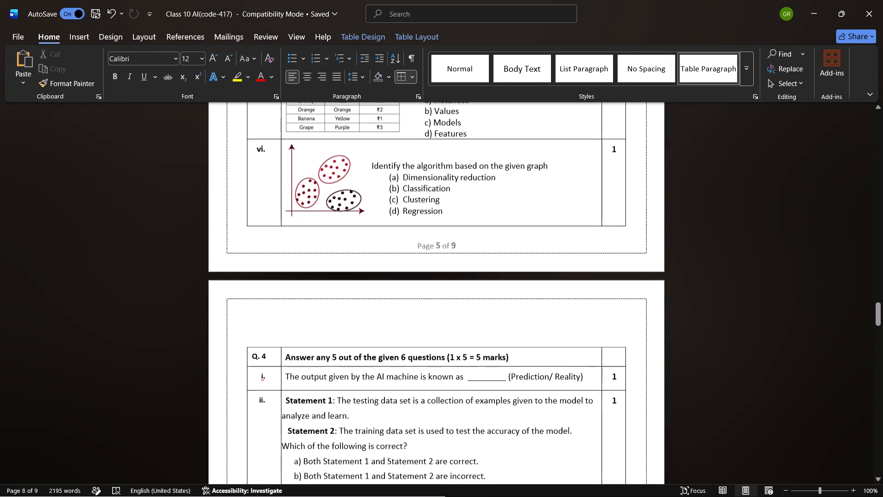
scroll(345, 283, up, 8)
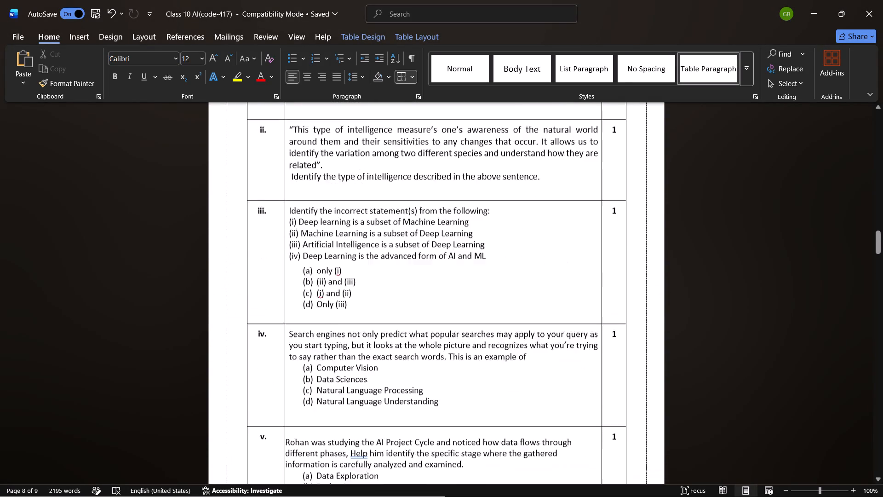
scroll(345, 283, up, 3)
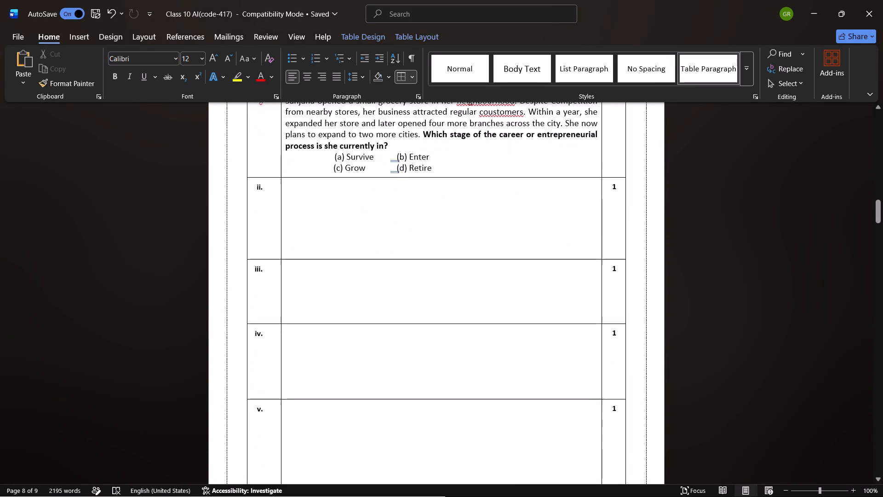
click(297, 190)
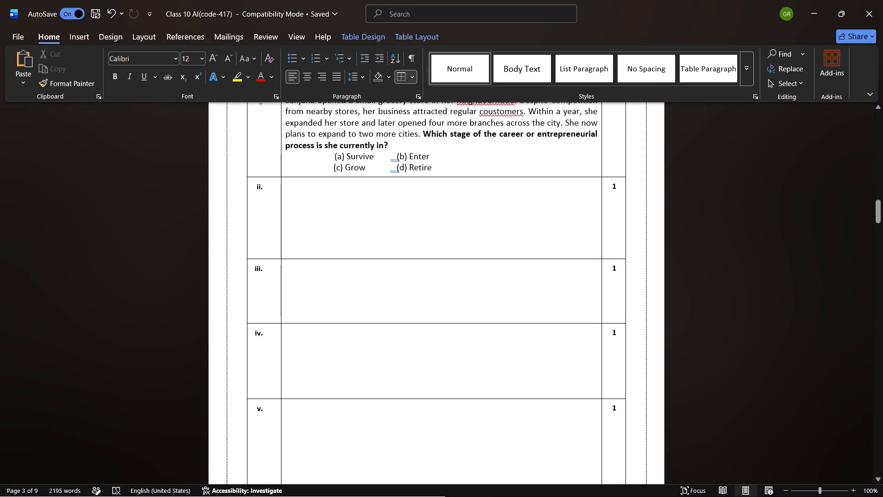
key(BackSpace)
key(BackSpace)
key(ctrl+v)
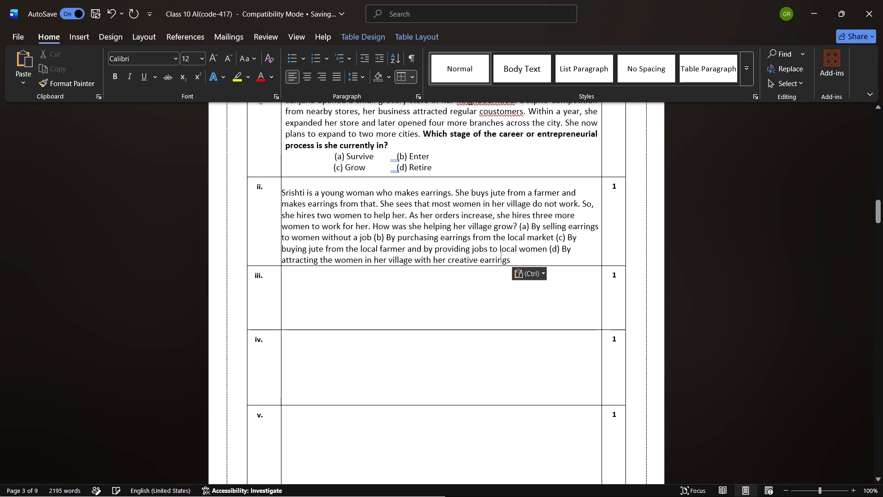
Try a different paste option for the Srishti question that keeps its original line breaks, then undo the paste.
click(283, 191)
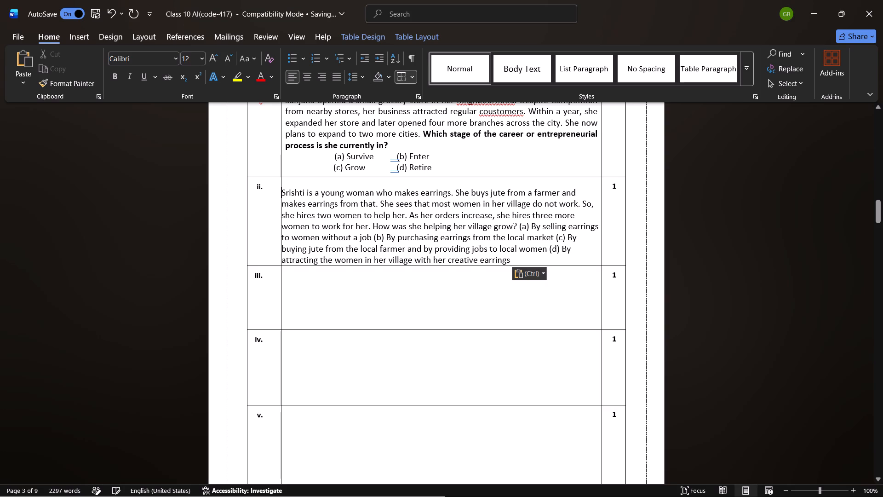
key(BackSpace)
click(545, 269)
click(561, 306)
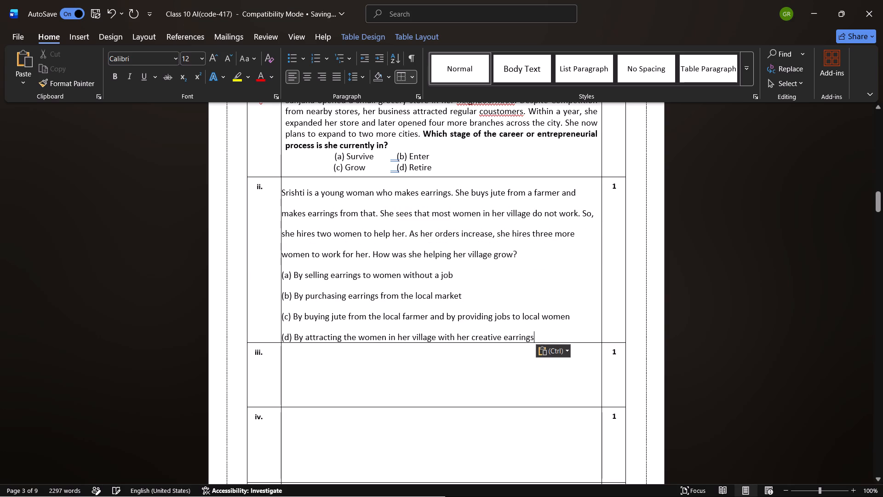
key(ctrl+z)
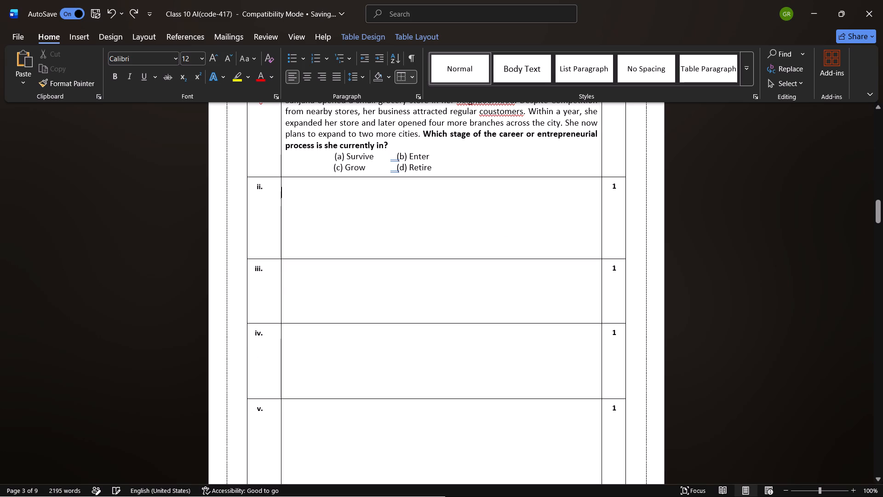
Paste the Srishti question into the emptied row ii of Q. 1 again and slightly increase that row's height.
key(ctrl+c)
key(ctrl+v)
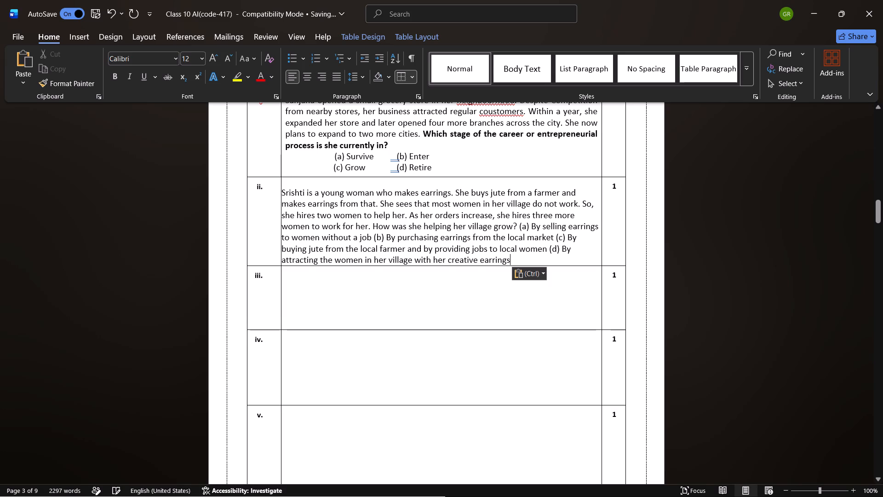
click(538, 273)
click(556, 264)
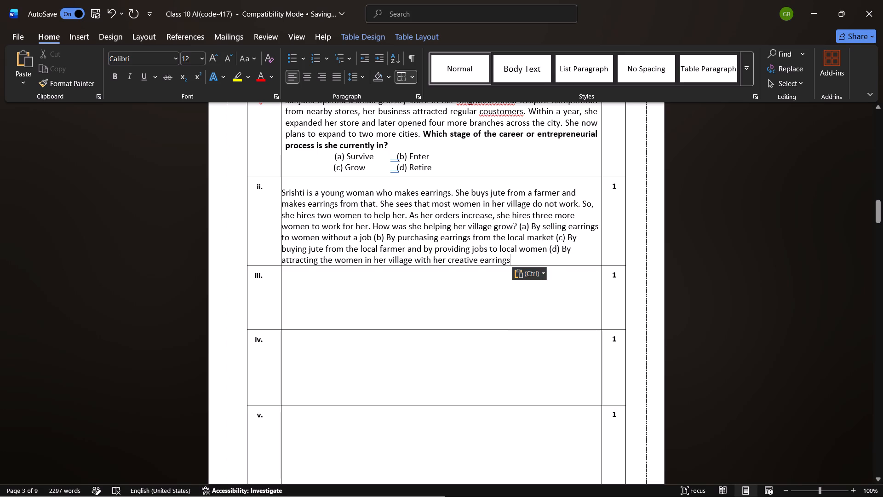
click(556, 266)
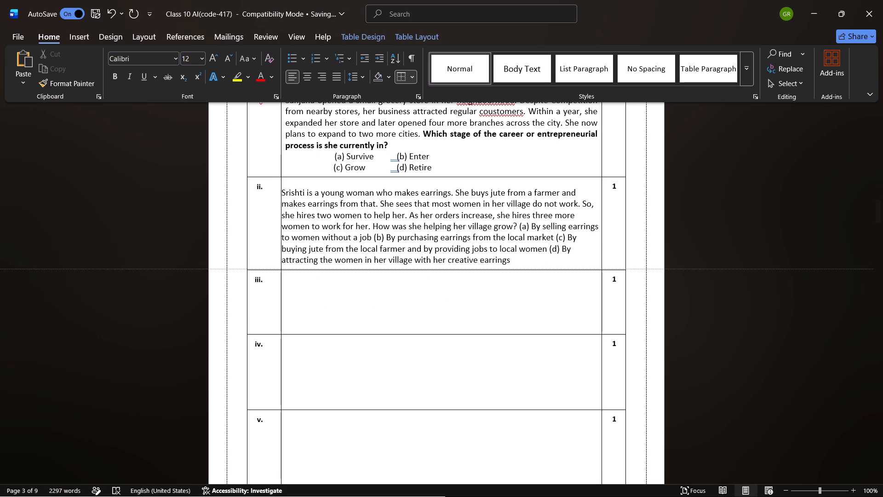
click(373, 283)
scroll(373, 283, up, 1)
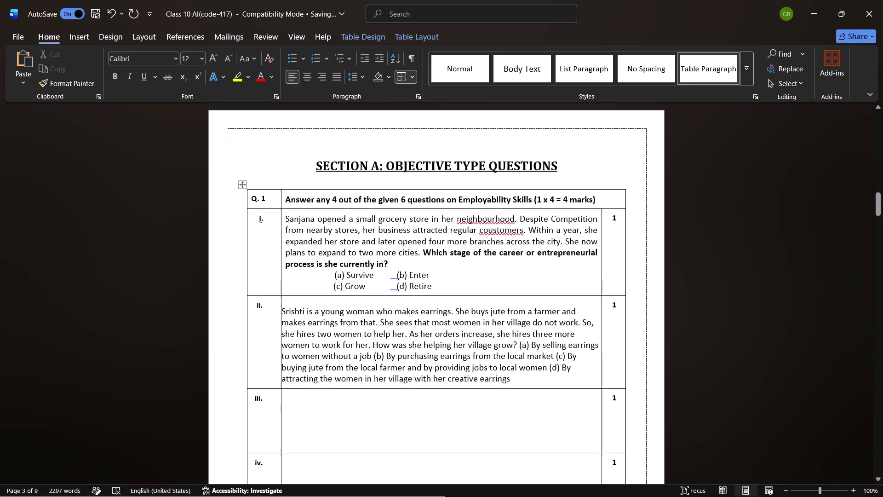
scroll(373, 283, up, 1)
Switch back to the sample paper in Chrome and copy question vi about Mary, including its four options.
key(alt+Tab)
scroll(373, 283, down, 1)
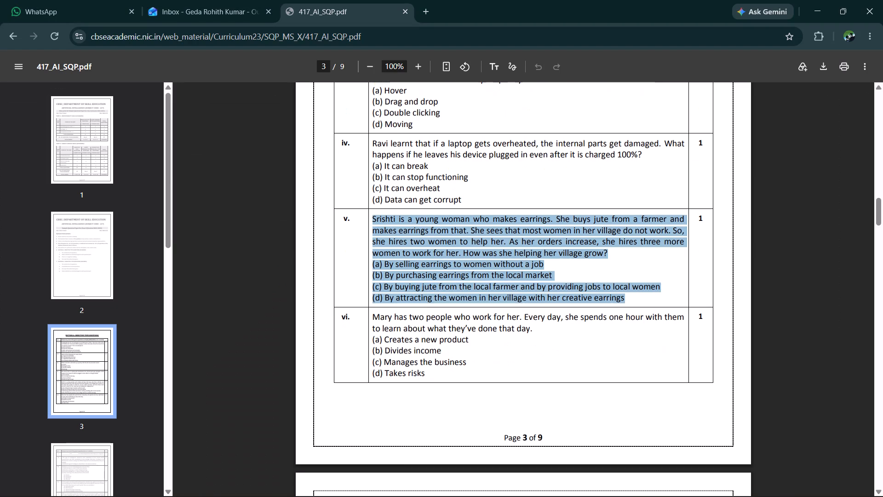
drag(428, 374, 372, 325)
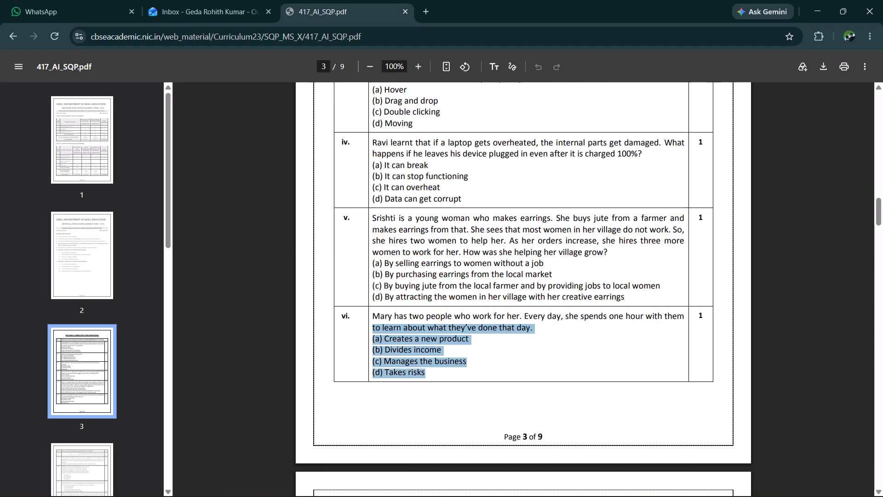
drag(372, 325, 369, 318)
key(ctrl+c)
Return to the Word document and put options (a) to (d) of the Srishti question on separate lines.
key(alt+Tab)
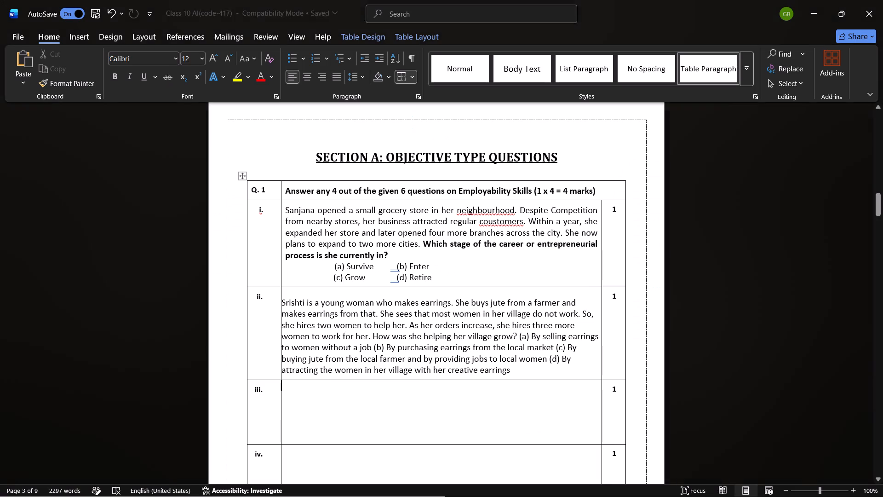
click(520, 338)
key(Return)
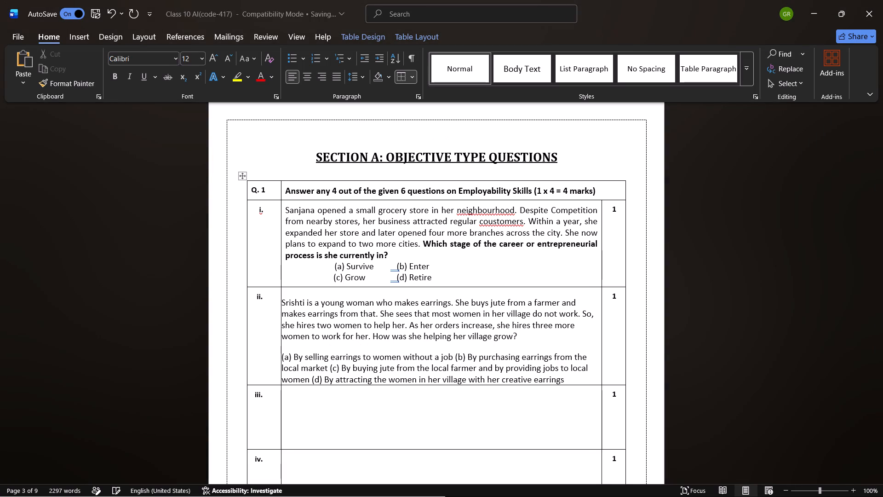
click(453, 354)
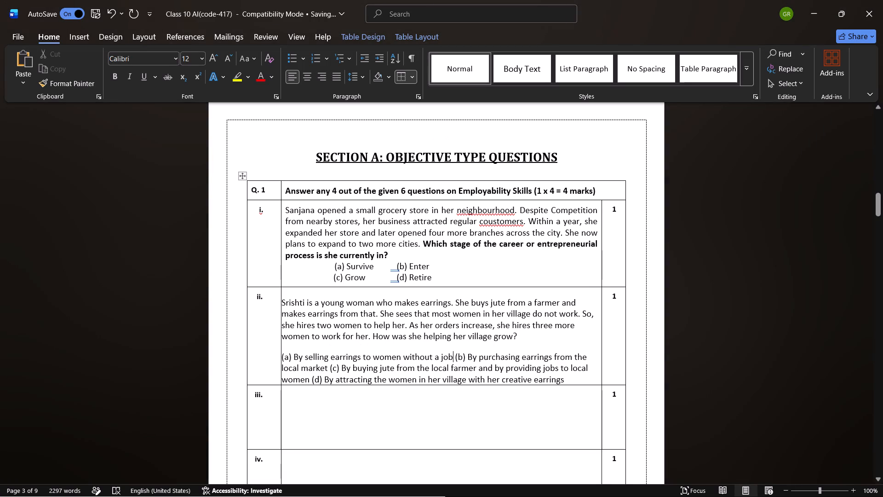
key(Return)
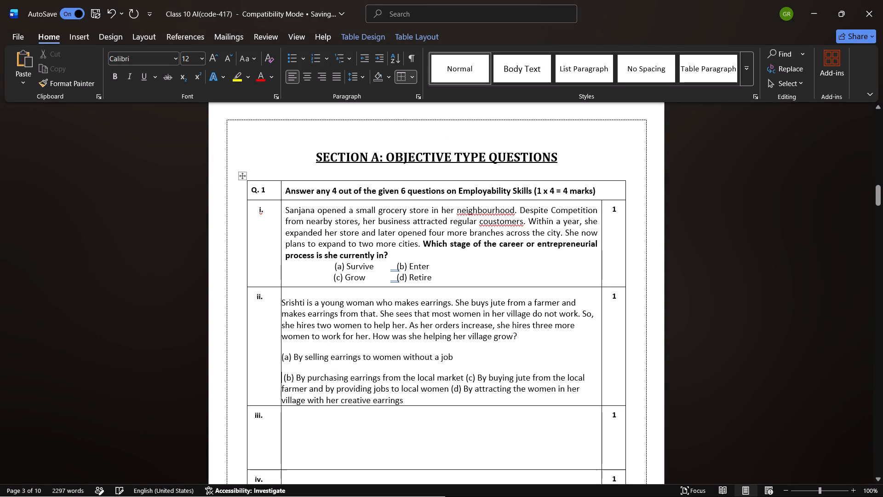
click(464, 377)
key(Return)
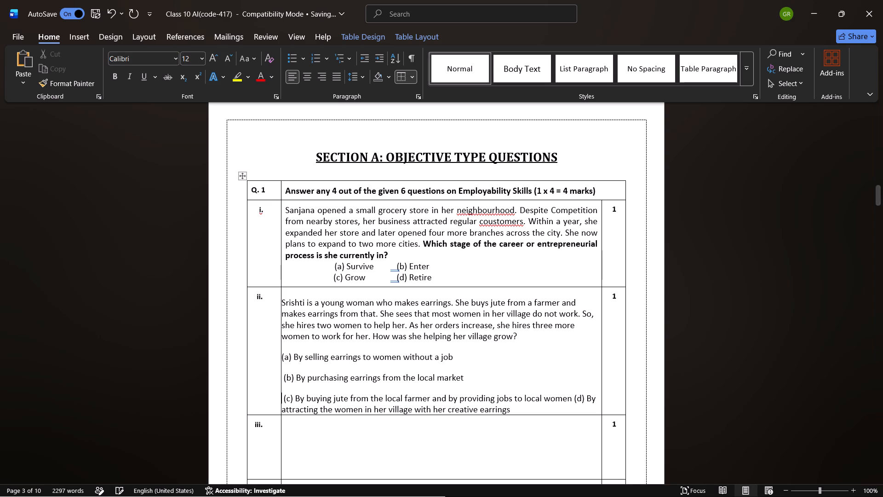
click(574, 397)
key(Return)
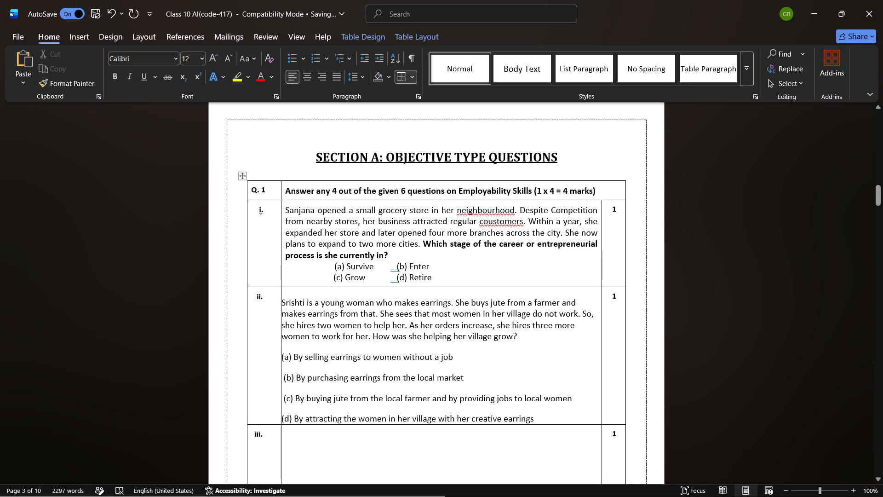
drag(545, 421, 282, 357)
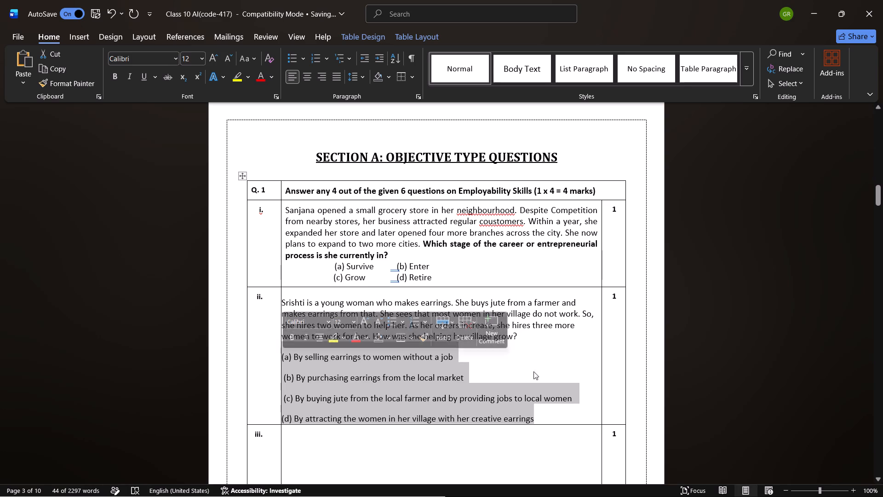
click(581, 372)
Paste the Mary question into row iii of Q. 1, with options (a)–(b) and (c)–(d) on two separate lines below it.
scroll(497, 377, down, 1)
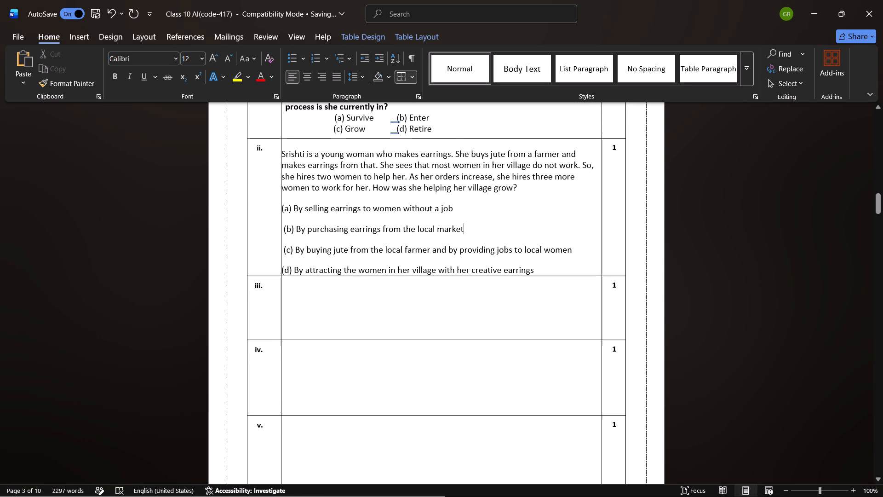
click(288, 285)
key(ctrl+v)
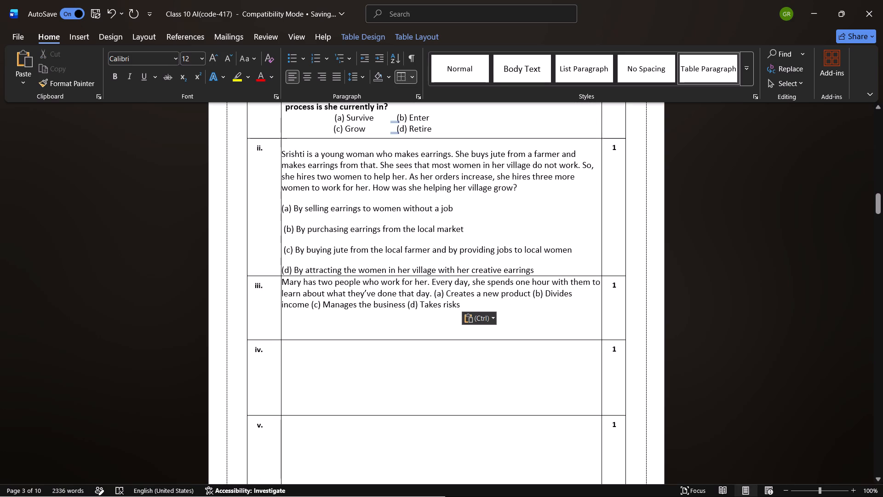
click(434, 293)
key(Return)
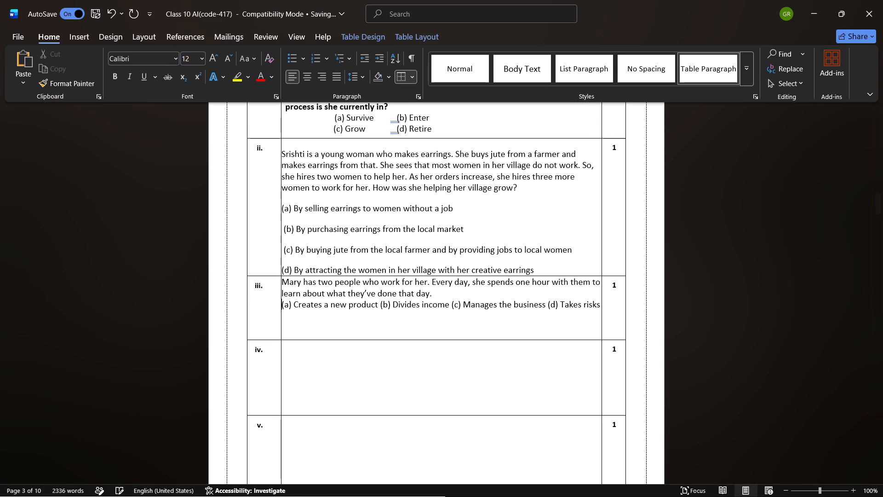
click(451, 306)
key(Return)
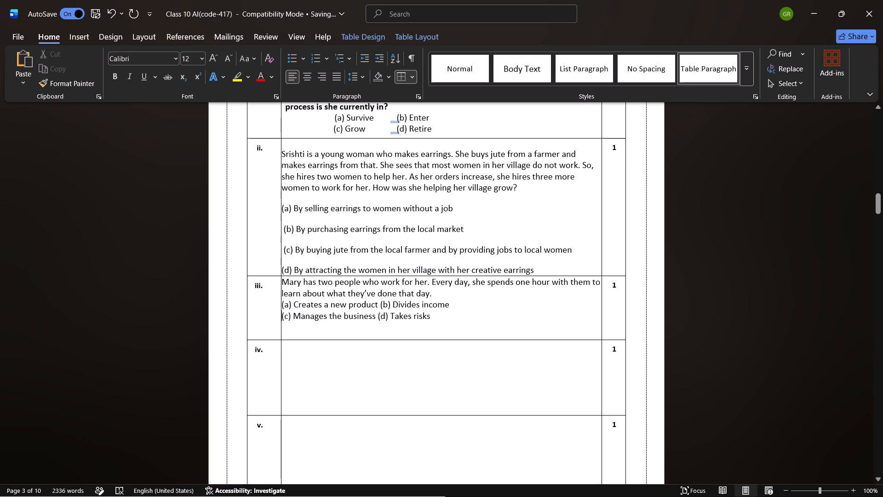
Widen the gaps before options (d) and (b) of the Mary question in row iii so they form a second column.
click(376, 319)
key(space)
key(space)
key(space)
key(space)
key(space)
key(space)
key(space)
key(space)
key(space)
key(space)
click(378, 302)
key(space)
key(space)
key(space)
key(space)
key(space)
key(space)
key(space)
key(space)
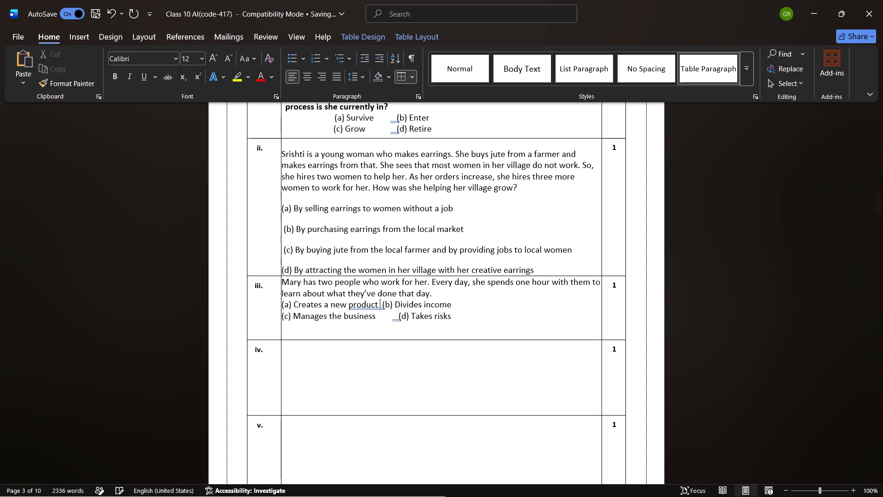
Indent both option lines of the Mary question with spaces so that (a) and (c) start at the same position.
click(283, 306)
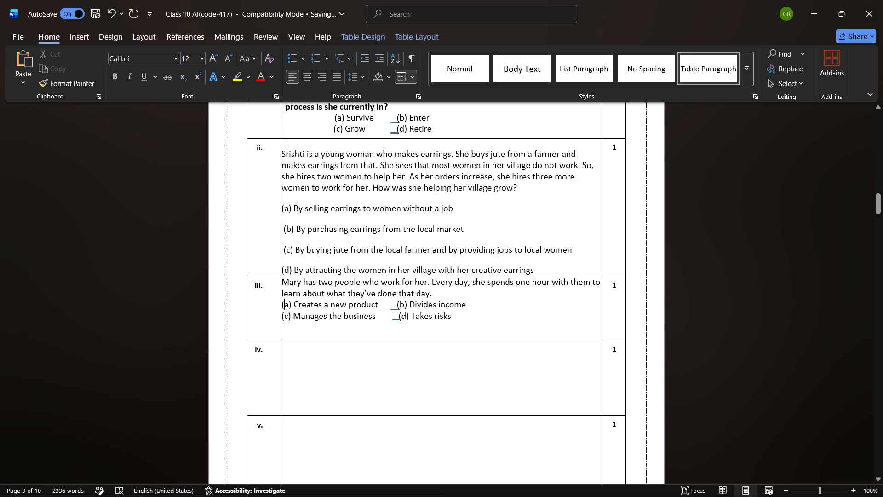
key(Left)
key(space)
key(space)
key(space)
key(space)
key(space)
key(space)
key(space)
key(space)
key(space)
key(space)
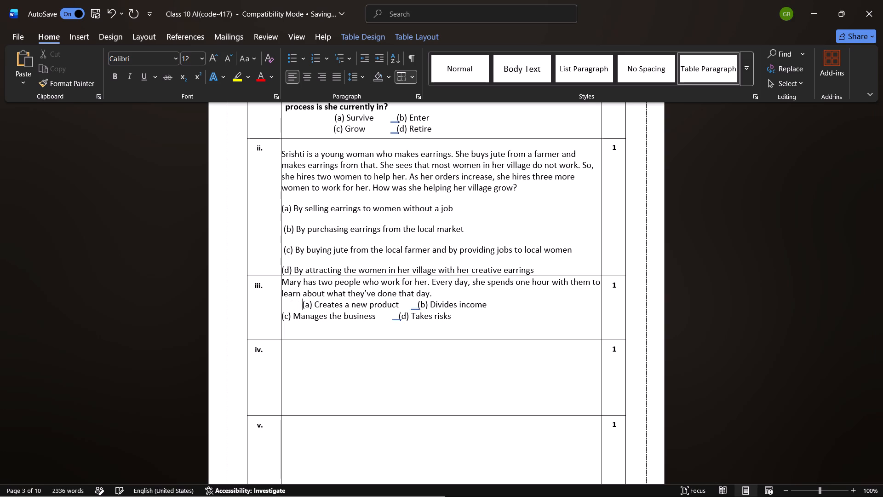
key(space)
key(space)
key(space)
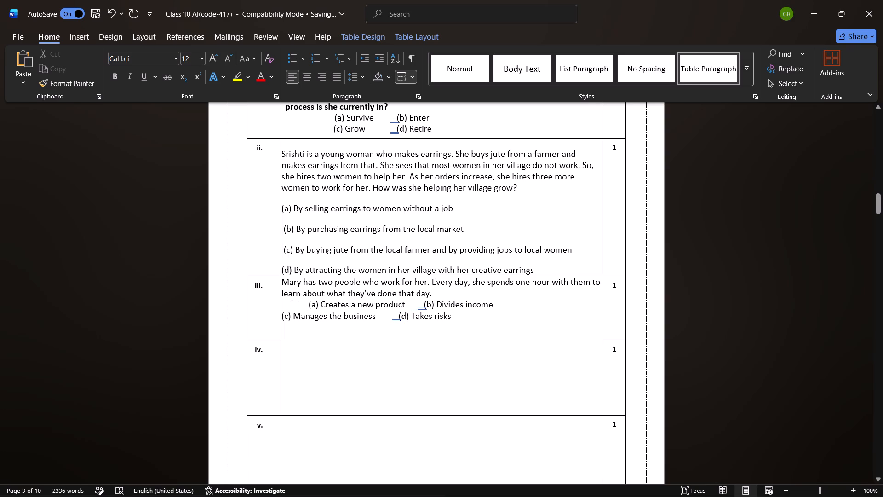
click(281, 316)
key(space)
key(space)
key(space)
key(space)
key(space)
key(space)
key(space)
key(space)
key(space)
key(space)
key(space)
key(space)
key(space)
key(space)
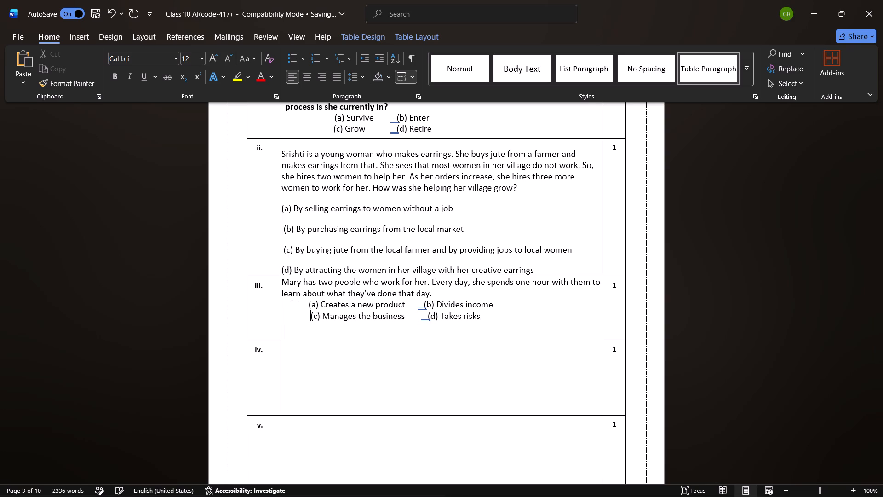
key(BackSpace)
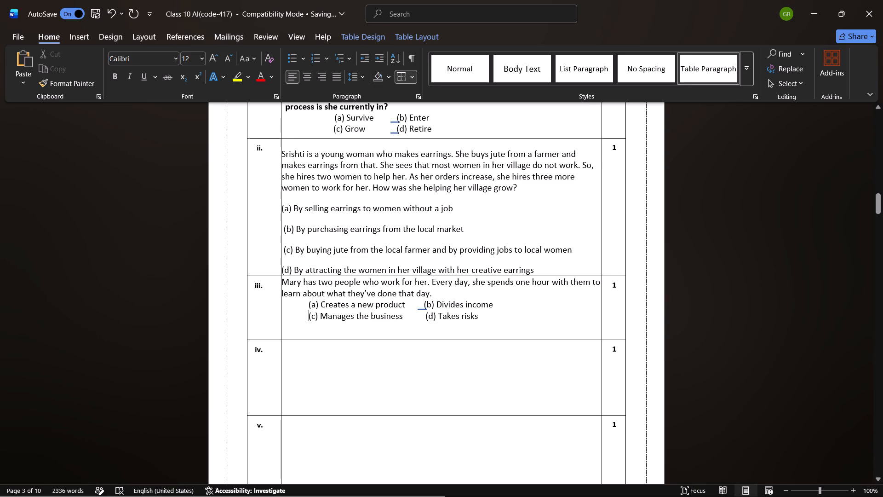
Reduce the height of row iii so it ends just below the Mary question's options.
drag(344, 340, 347, 331)
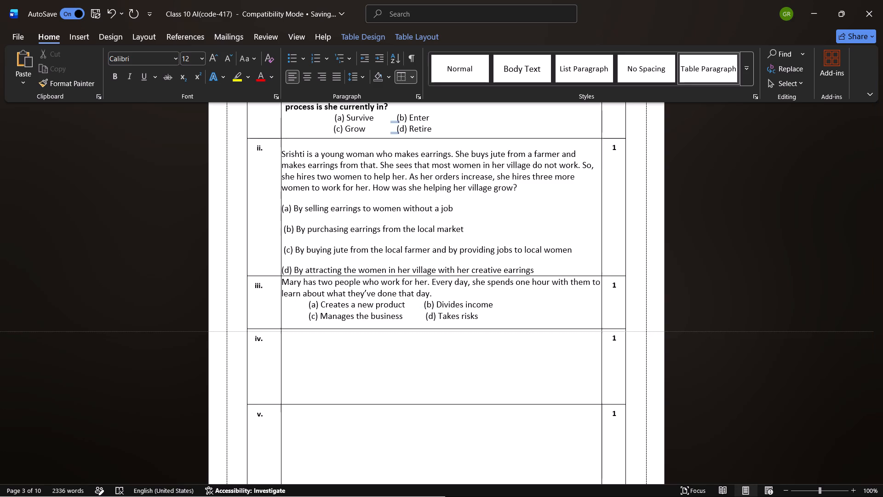
drag(347, 331, 350, 327)
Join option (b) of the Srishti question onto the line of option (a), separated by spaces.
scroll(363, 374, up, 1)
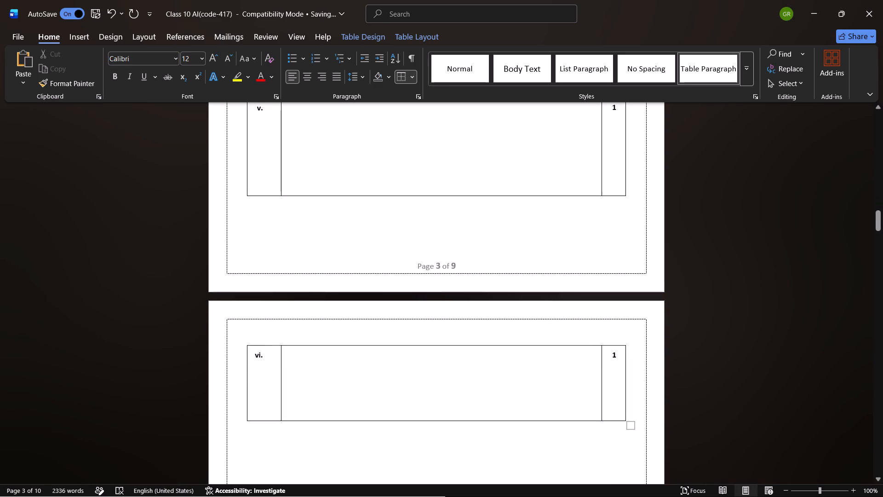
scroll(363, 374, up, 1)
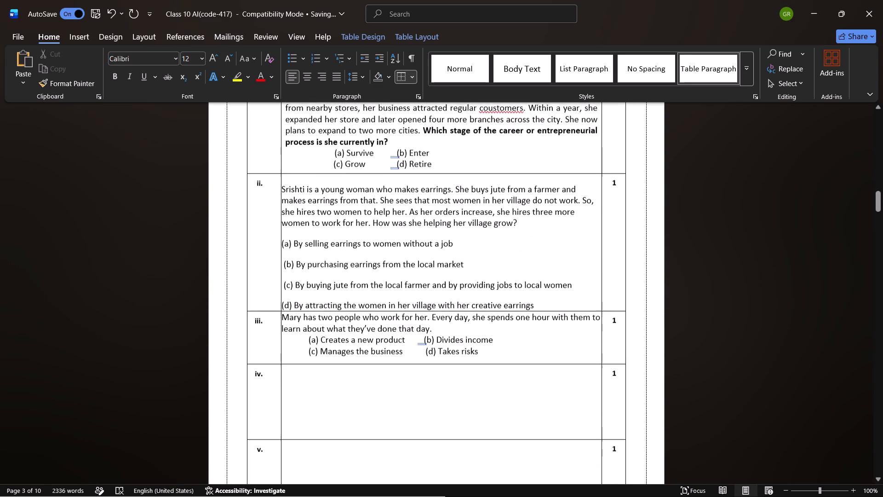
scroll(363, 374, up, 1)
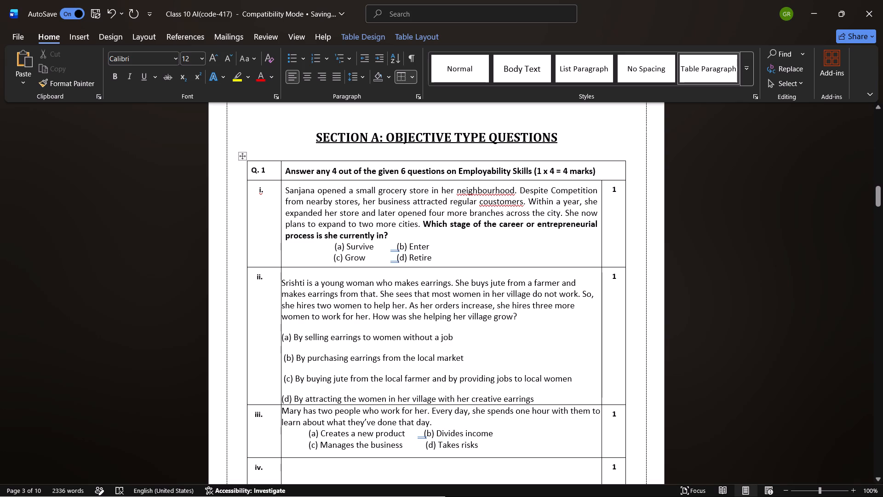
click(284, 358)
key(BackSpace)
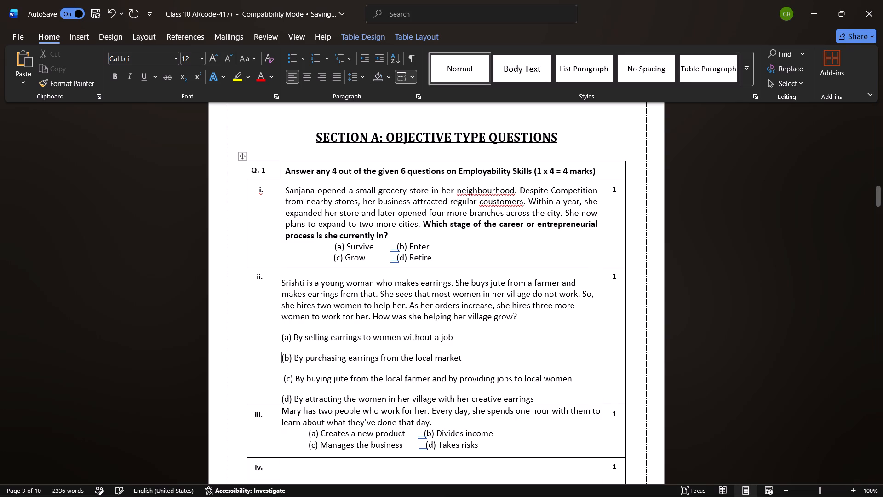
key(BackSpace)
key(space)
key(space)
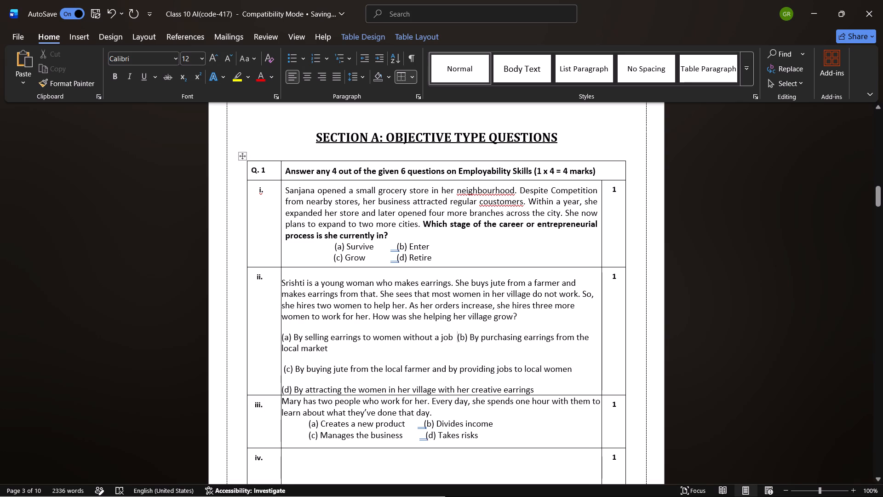
Delete options (a) to (d) and the surplus blank line below the Srishti question in row ii.
drag(547, 393, 278, 343)
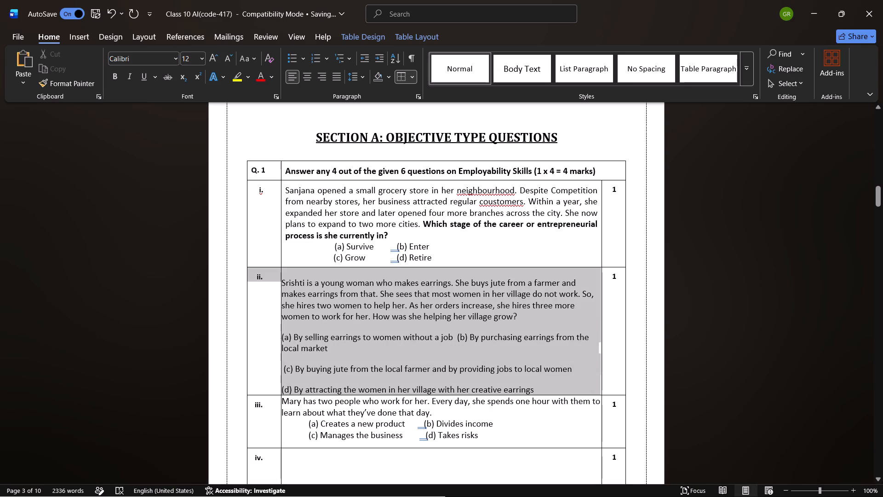
drag(278, 343, 333, 357)
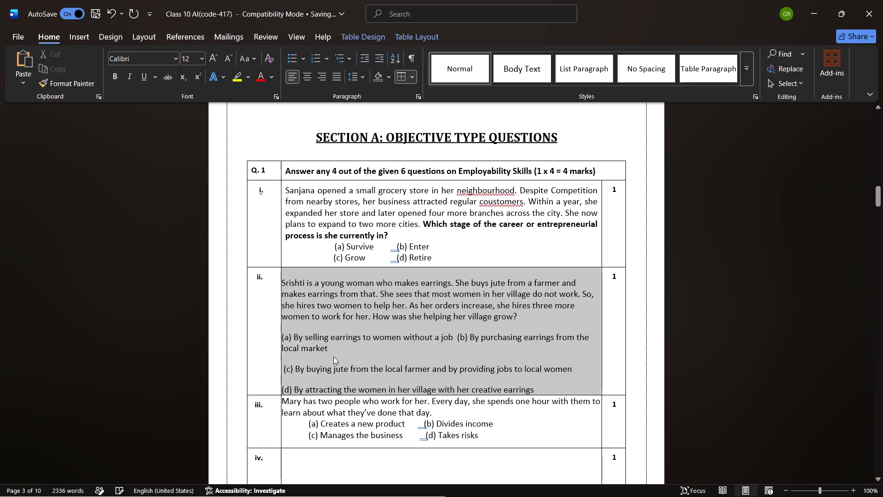
drag(333, 357, 396, 362)
click(547, 392)
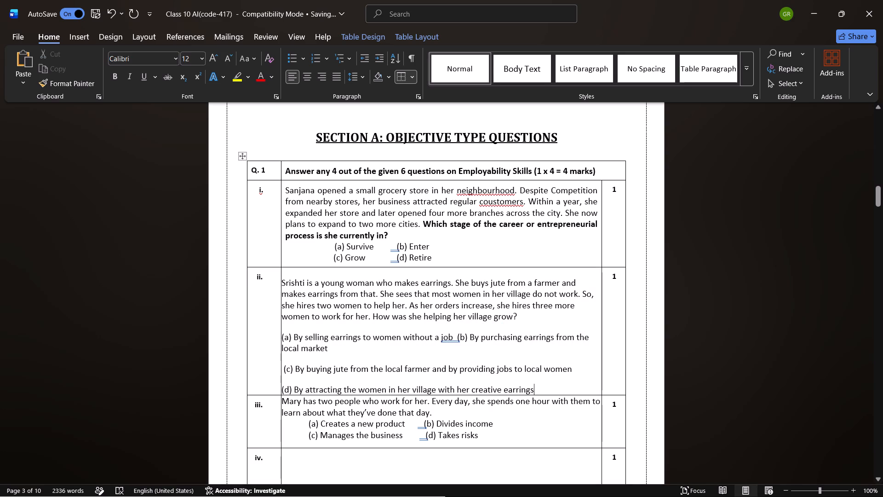
drag(541, 390, 366, 335)
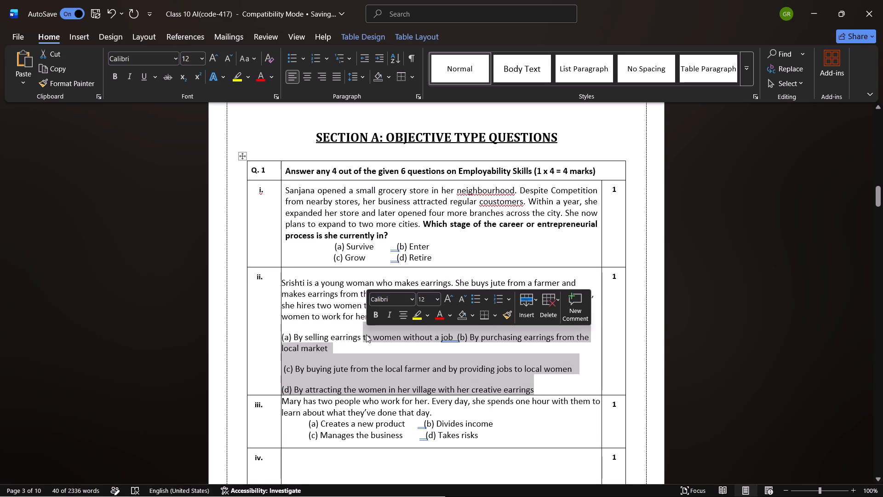
key(BackSpace)
key(BackSpace)
key(BackSpace)
key(BackSpace)
key(BackSpace)
key(BackSpace)
key(BackSpace)
key(BackSpace)
key(BackSpace)
key(BackSpace)
key(BackSpace)
key(BackSpace)
key(BackSpace)
key(BackSpace)
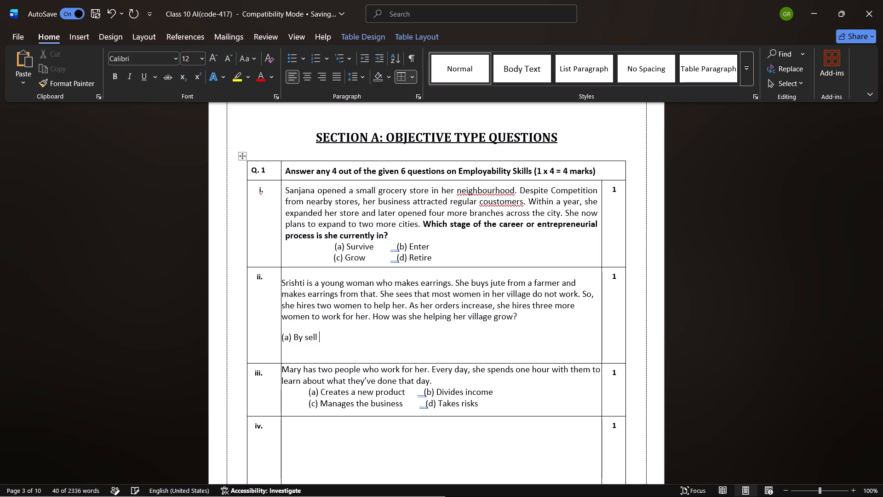
key(BackSpace)
key(BackSpace)
key(BackSpace)
key(BackSpace)
key(BackSpace)
key(BackSpace)
key(BackSpace)
key(BackSpace)
key(BackSpace)
key(BackSpace)
key(BackSpace)
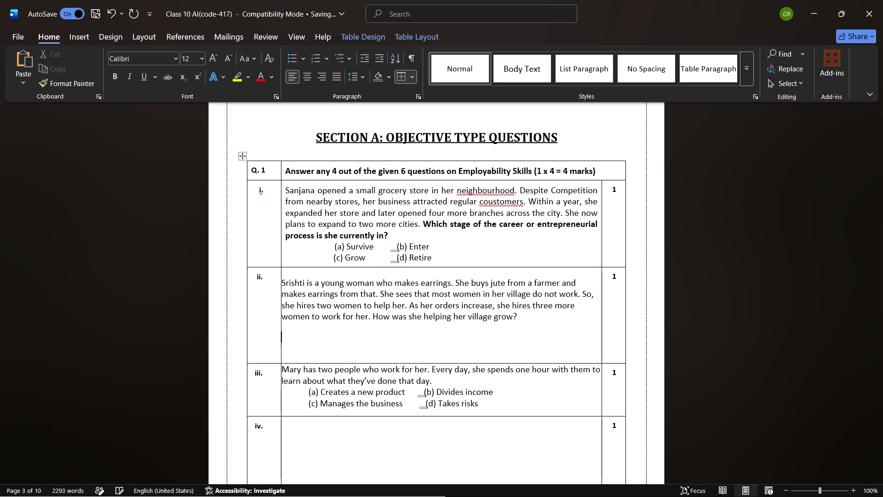
key(Down)
key(BackSpace)
key(BackSpace)
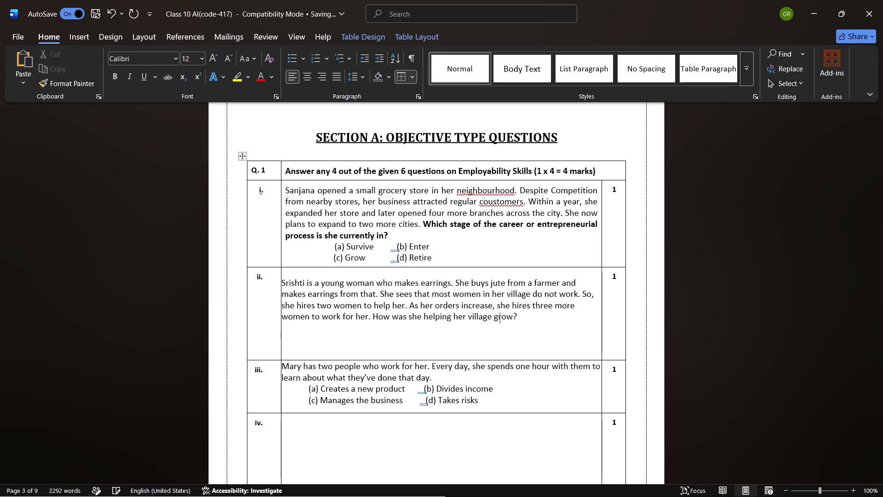
key(Down)
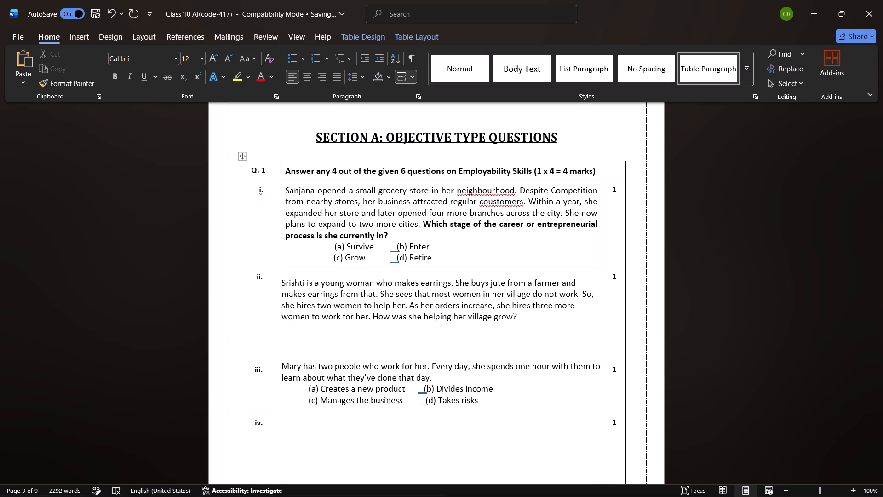
Switch to the sample paper in Chrome and copy only options (a) to (d) of question v about Srishti.
key(alt+Tab)
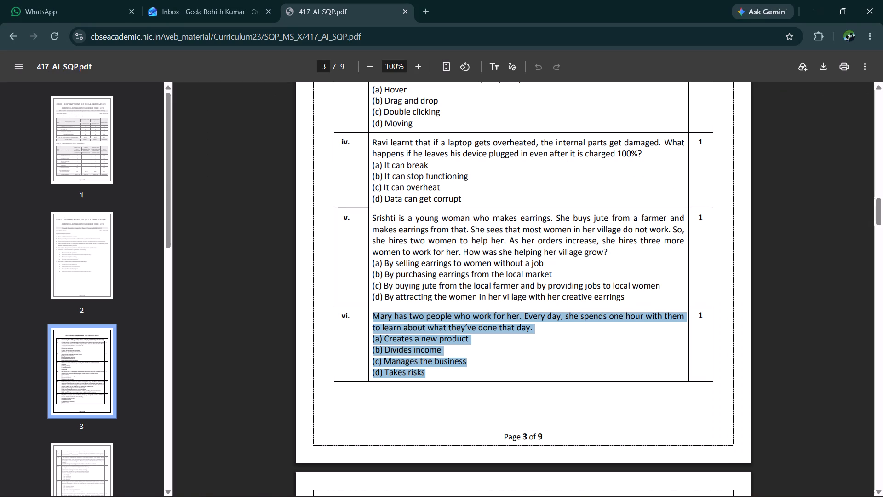
drag(627, 298, 372, 263)
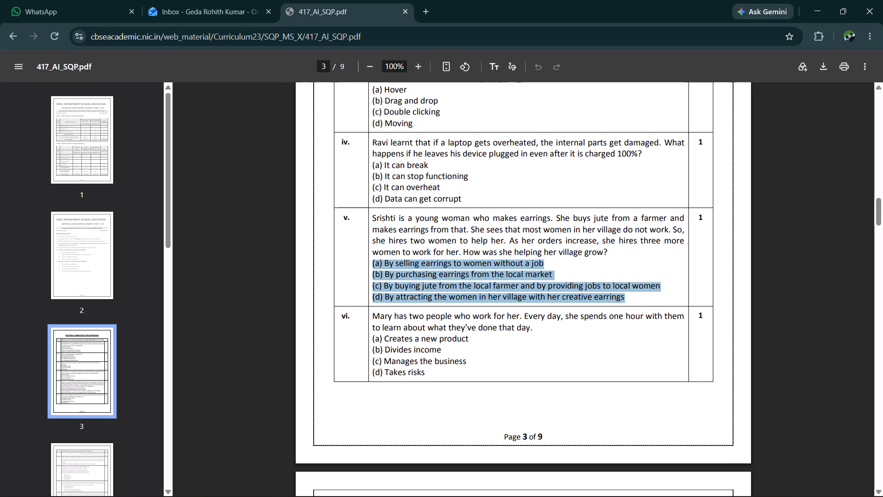
key(ctrl+c)
Return to the Word document and reduce the height of row ii to end just below the Srishti question text.
key(alt+Tab)
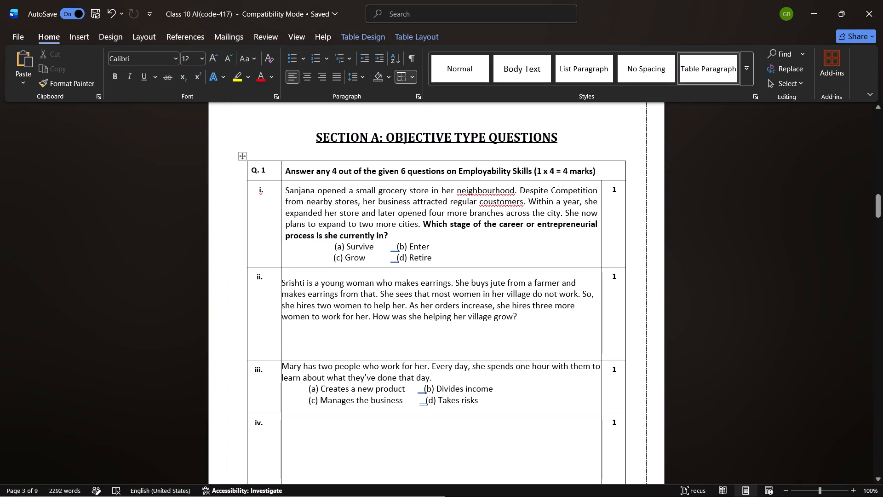
click(321, 329)
click(523, 318)
key(Down)
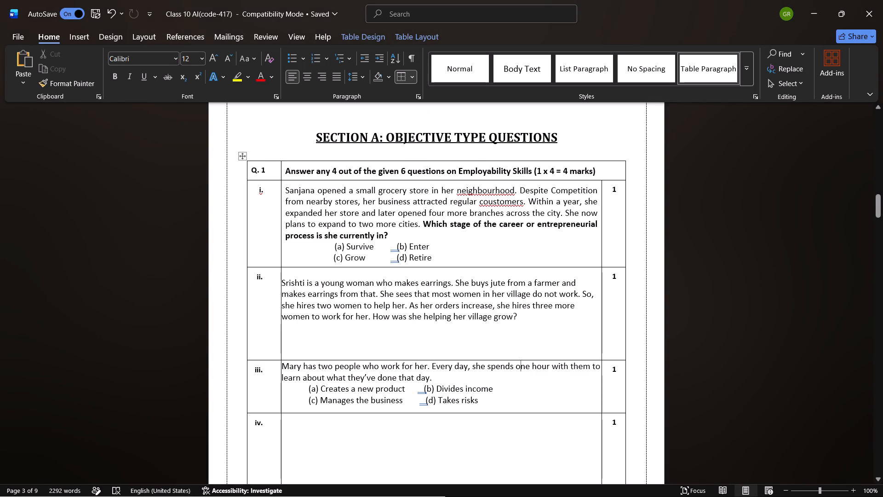
drag(526, 360, 528, 328)
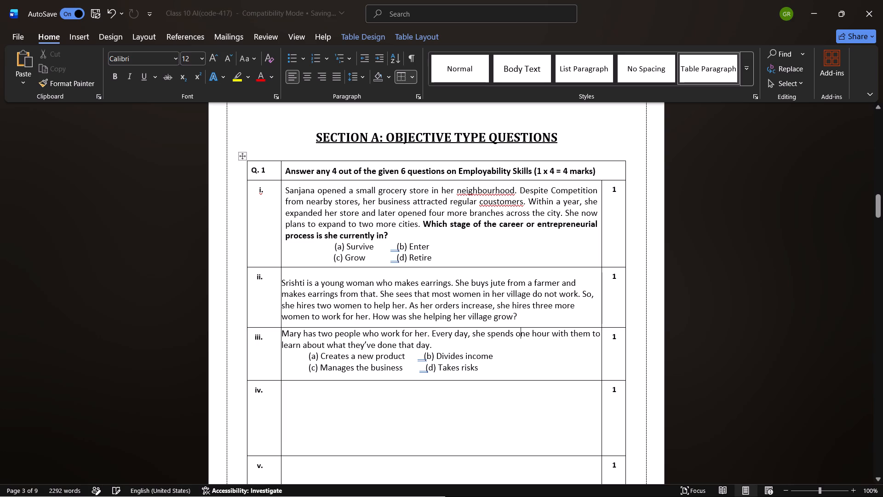
Paste the four copied options on a new line below the Srishti question, using the paste formatting that gives 11 pt Calibri text.
click(531, 318)
key(Return)
key(ctrl+v)
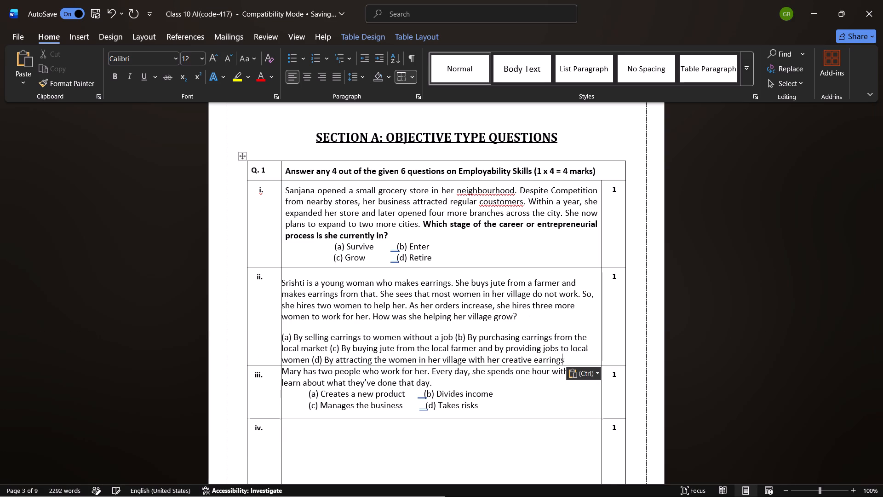
click(377, 324)
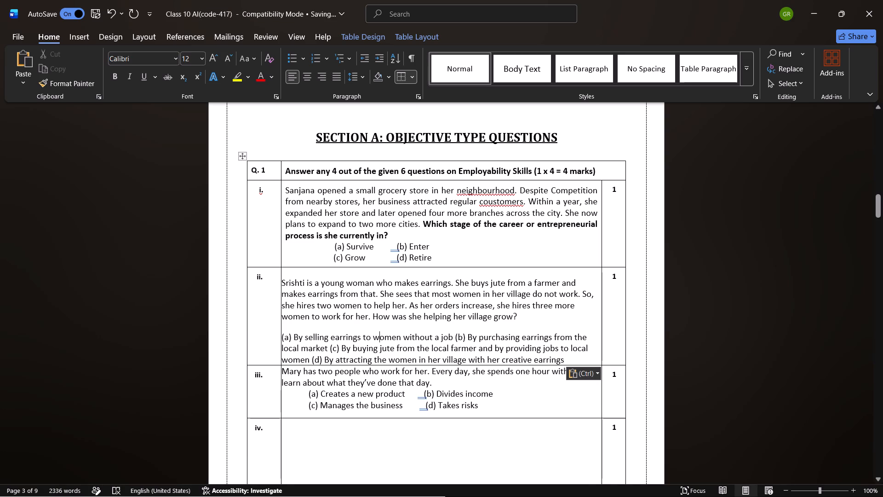
click(291, 332)
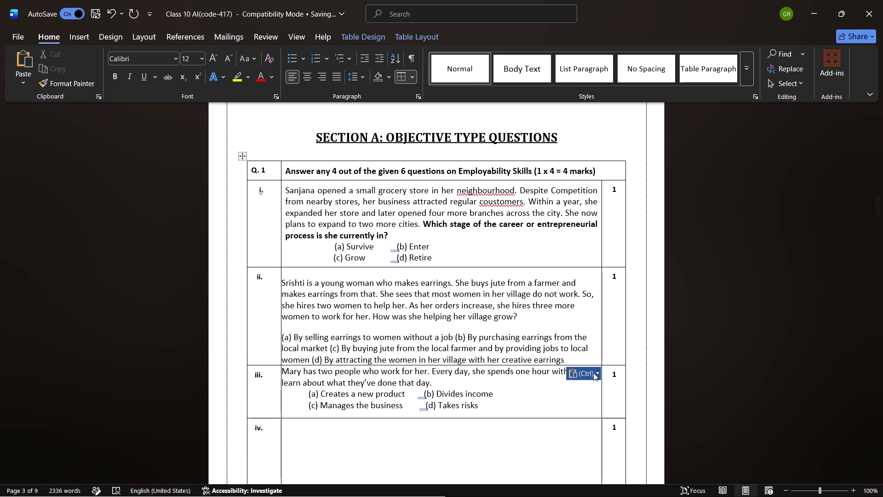
click(593, 373)
click(577, 407)
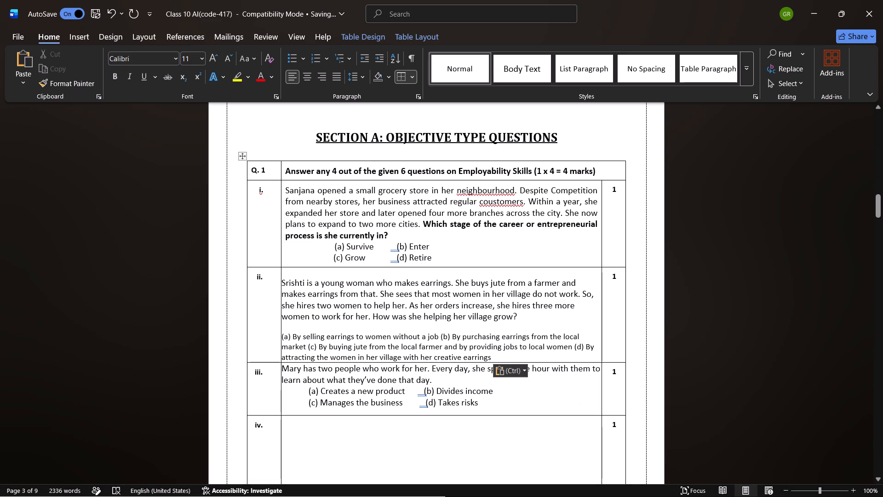
Set the font size of the pasted options (a) to (d) below the Srishti question in row ii to 12 pt.
drag(503, 356, 348, 331)
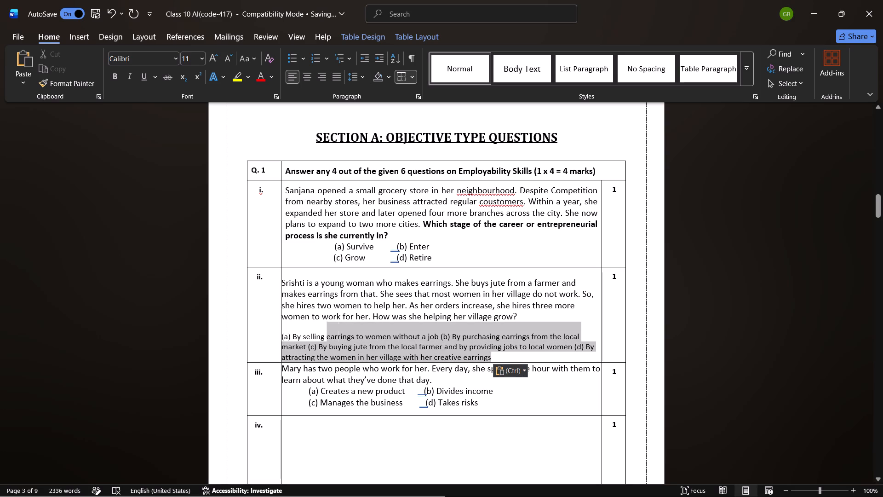
drag(348, 331, 298, 337)
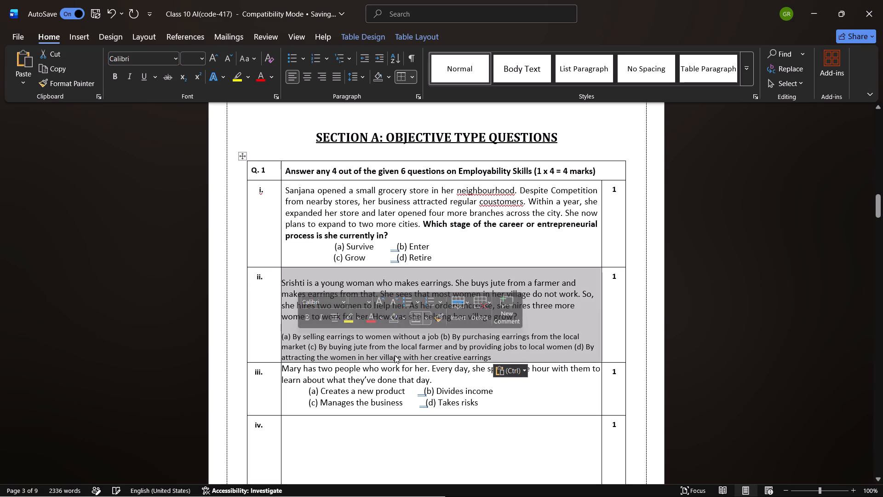
click(395, 356)
drag(292, 336, 442, 347)
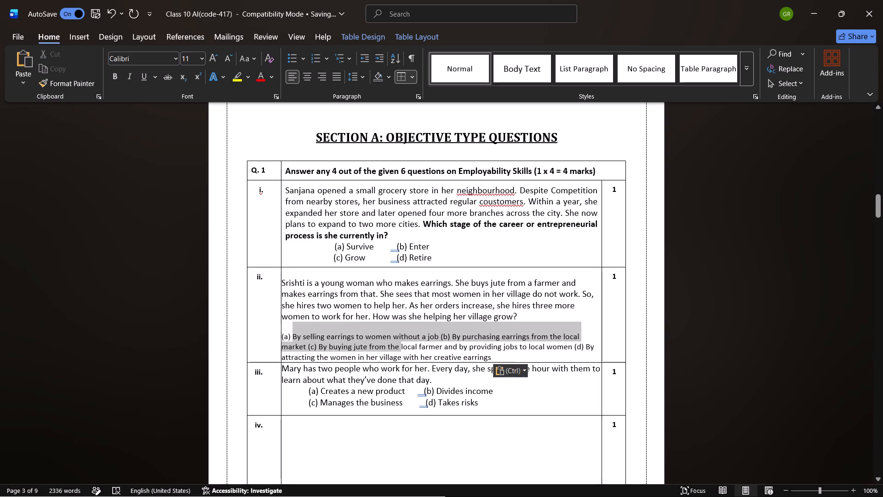
drag(442, 347, 487, 356)
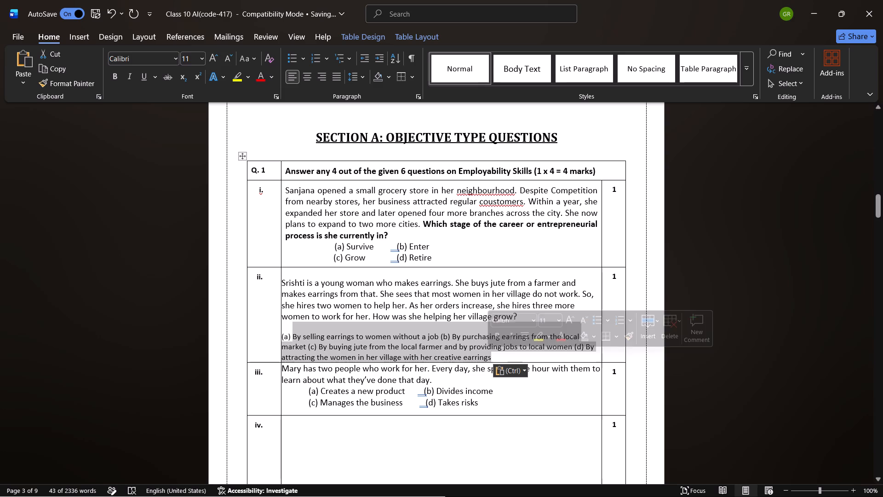
click(201, 53)
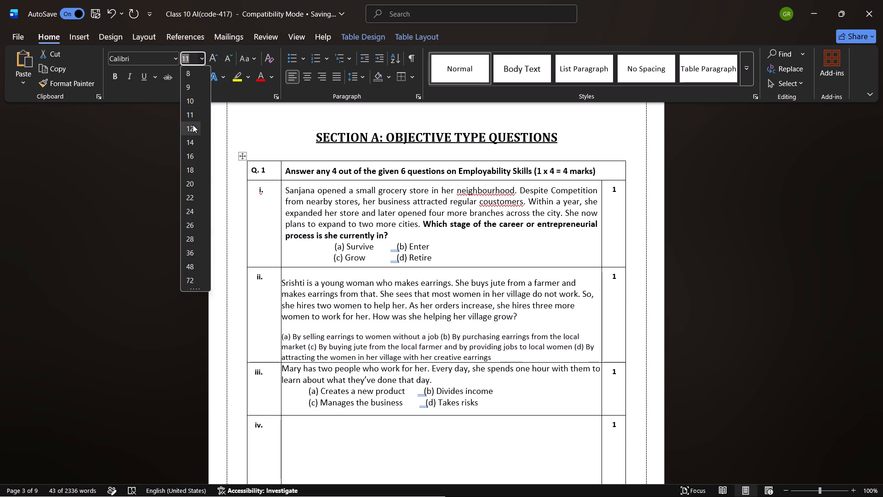
click(193, 126)
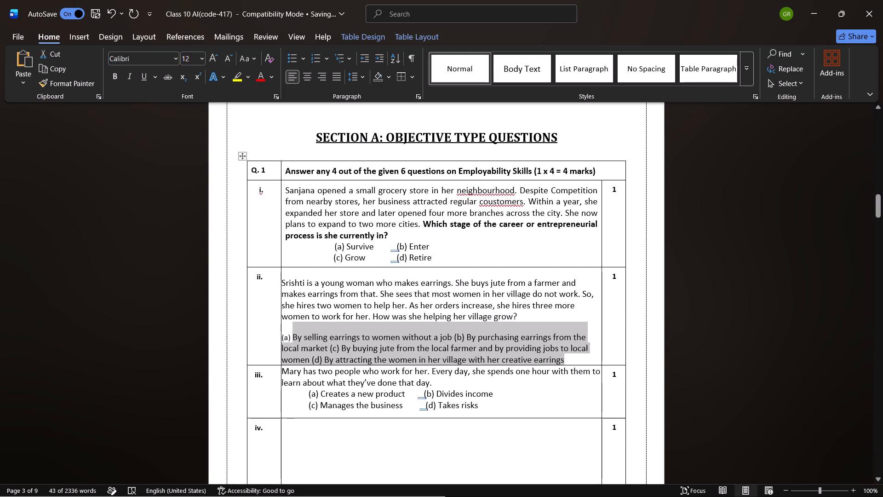
Apply 1.0 line spacing to the Srishti options paragraph and remove the space before it.
click(365, 73)
click(367, 99)
click(358, 82)
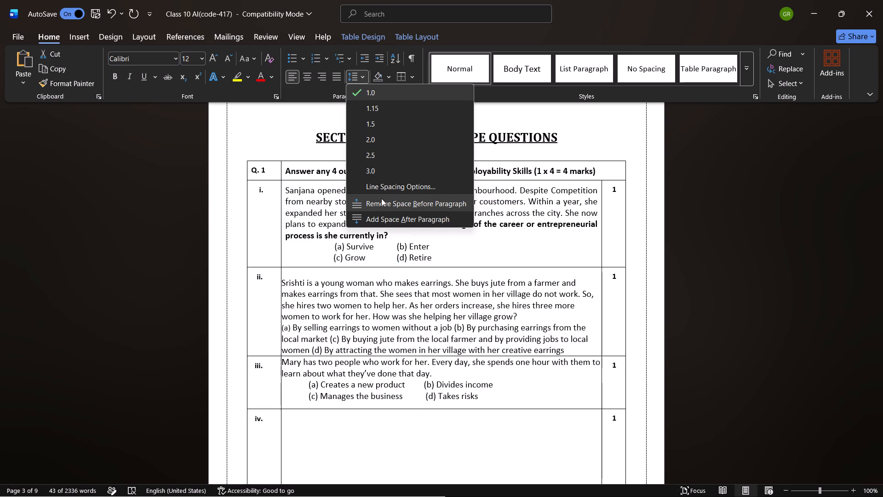
click(381, 198)
click(549, 323)
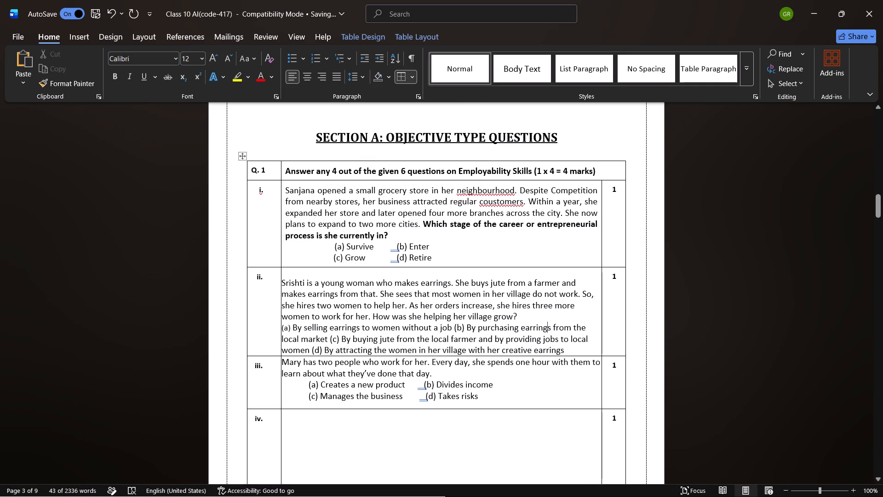
Break the Srishti options in row ii so that (a), (b), (c) and (d) each start on their own line.
click(454, 330)
key(Return)
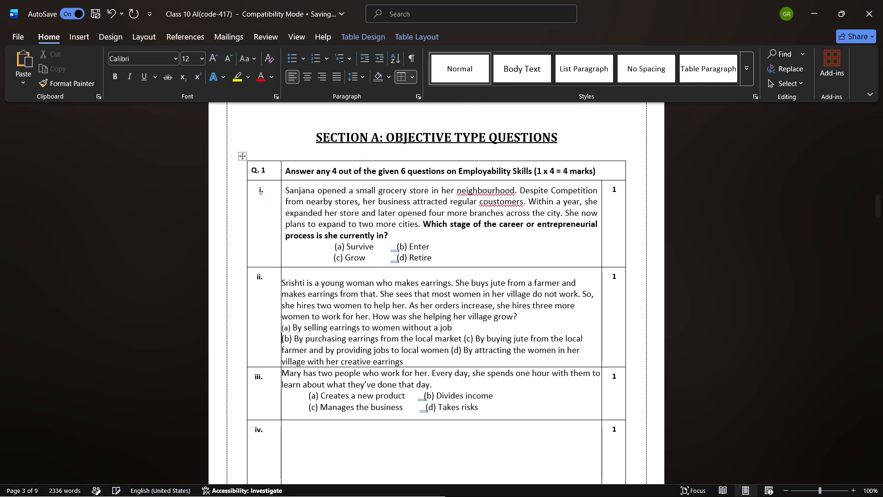
click(464, 337)
key(Return)
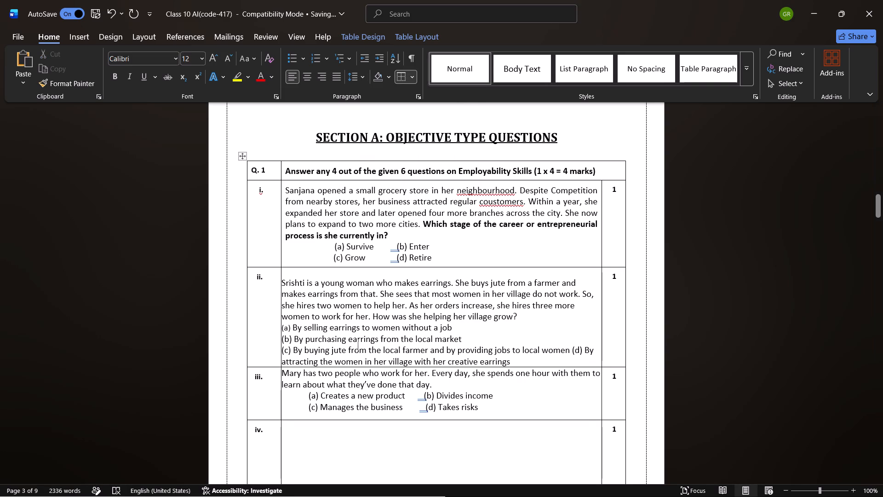
click(572, 350)
key(Return)
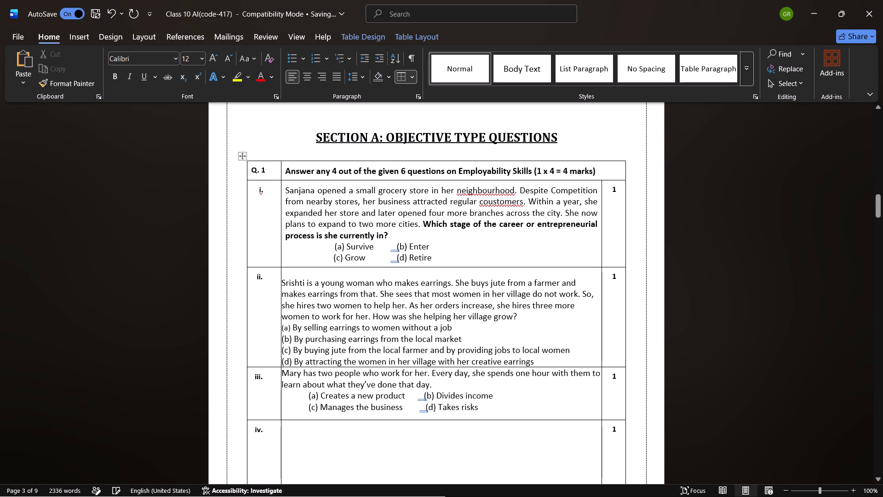
Indent options (a) to (d) of row ii with leading spaces, five before (a) and four before each of the others.
click(282, 330)
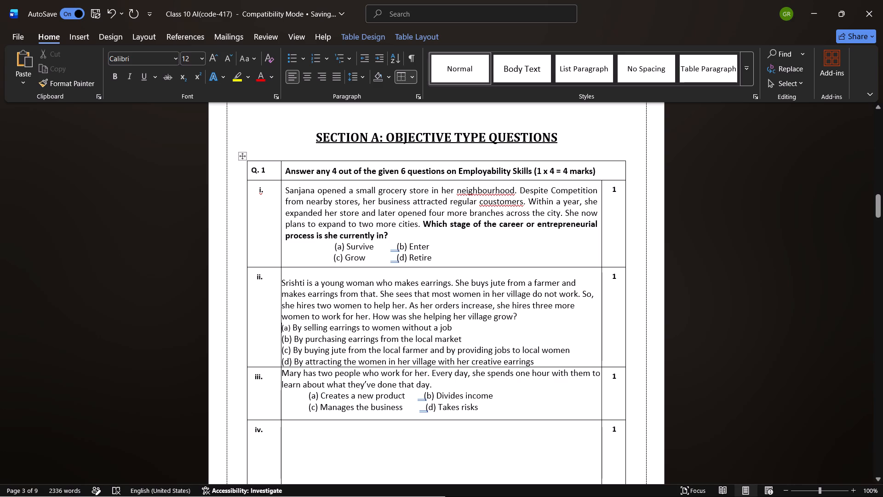
key(space)
key(space)
key(space)
key(space)
key(space)
click(282, 335)
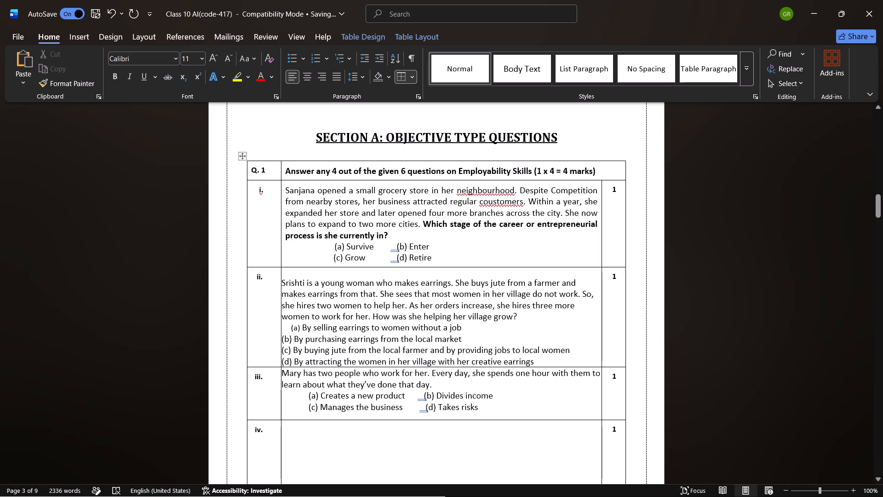
key(space)
key(space)
key(space)
key(space)
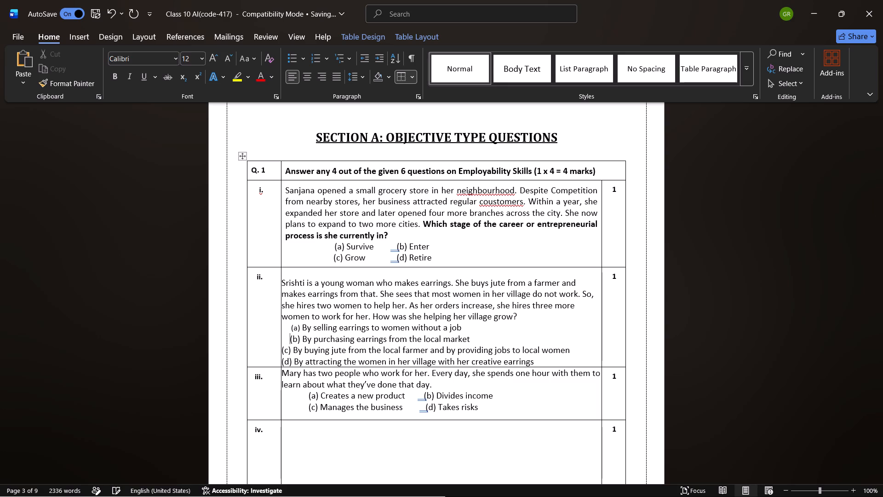
drag(282, 335, 282, 351)
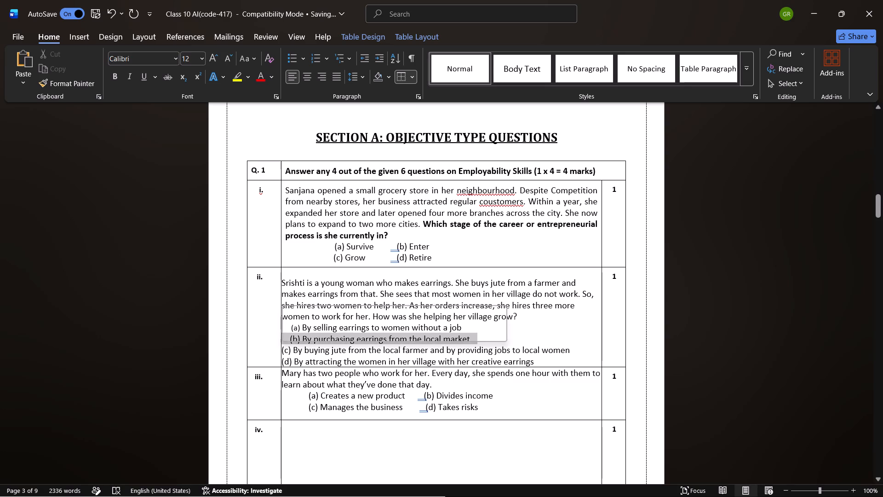
click(281, 352)
key(space)
key(space)
key(space)
key(space)
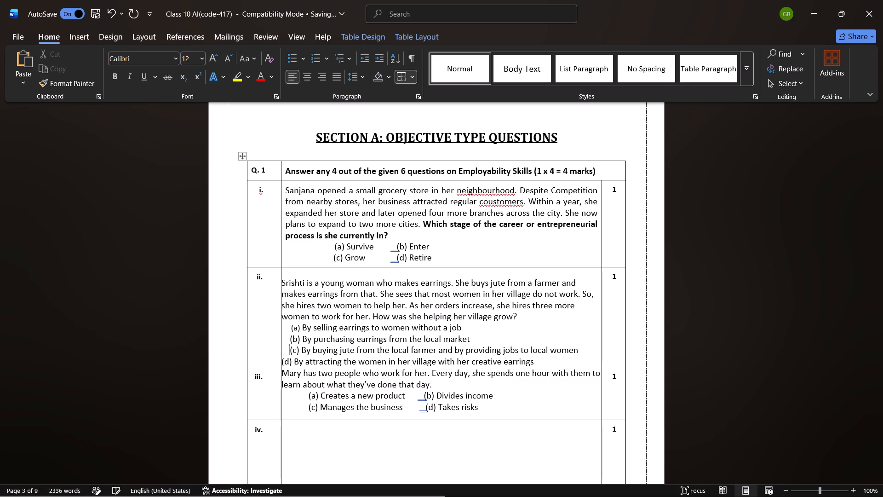
click(281, 357)
key(space)
key(space)
key(space)
key(space)
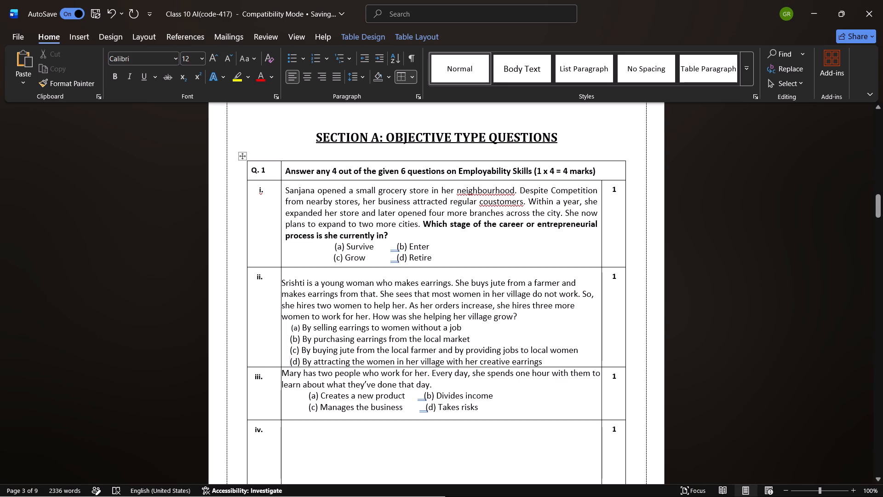
Review the document's Questions 2 to 5, and switch to the sample paper in Chrome to examine its Section B Employability Skills questions.
scroll(424, 289, down, 7)
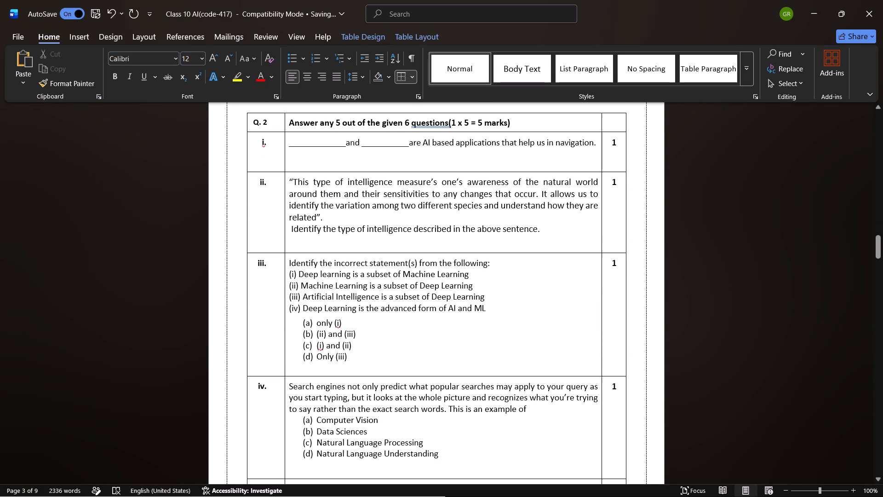
scroll(424, 289, down, 4)
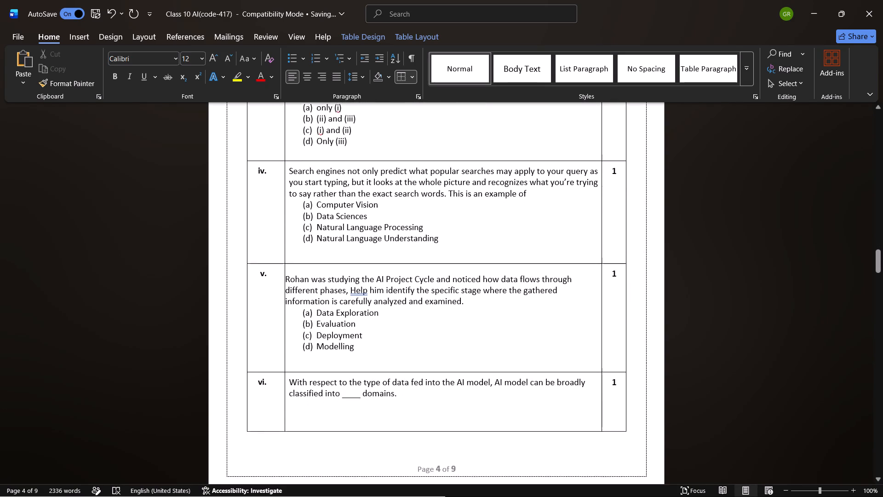
scroll(424, 289, down, 8)
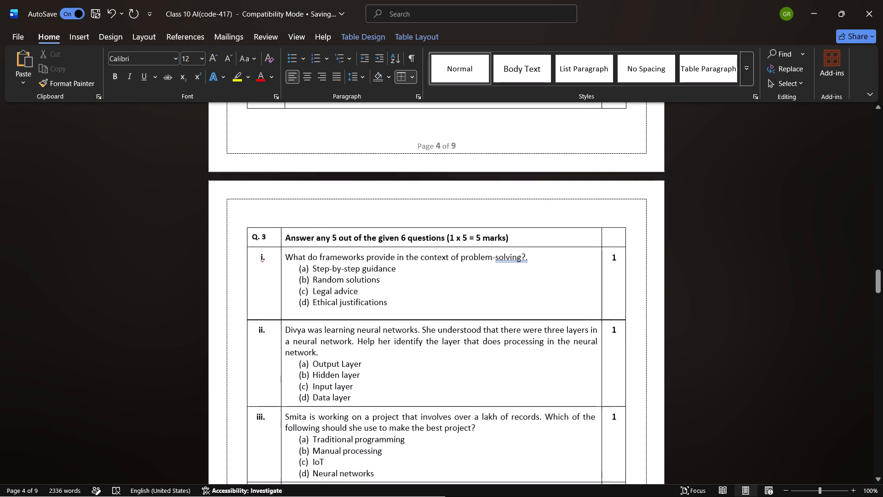
scroll(424, 289, down, 7)
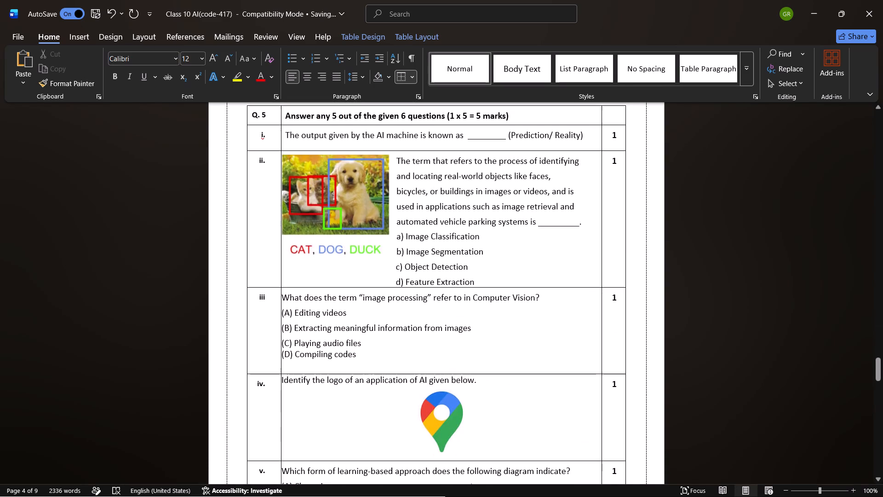
key(alt+Tab)
scroll(424, 289, down, 8)
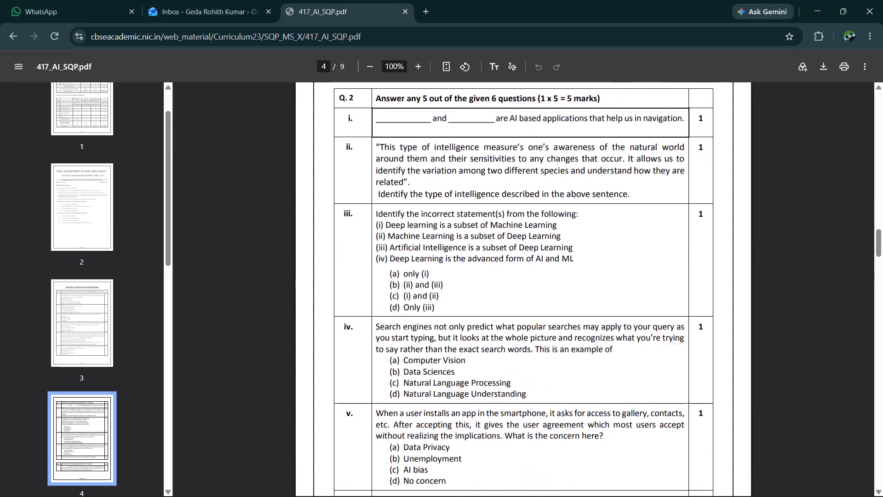
scroll(424, 289, down, 11)
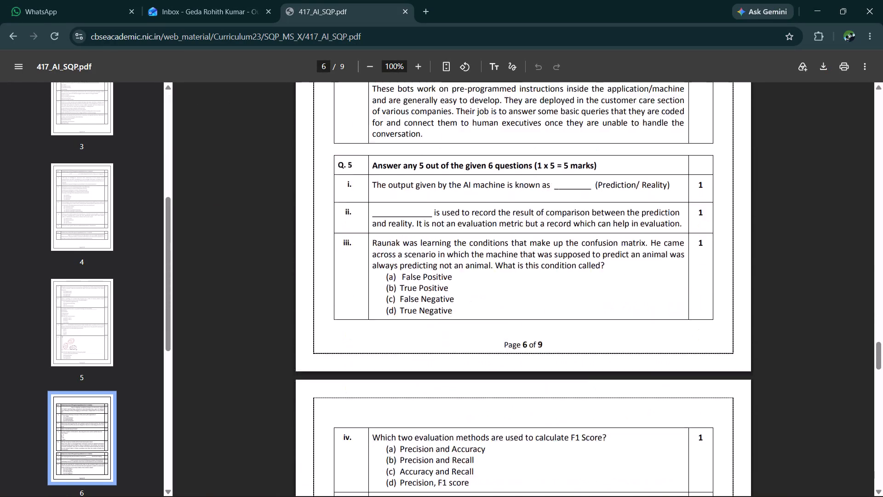
scroll(424, 289, down, 4)
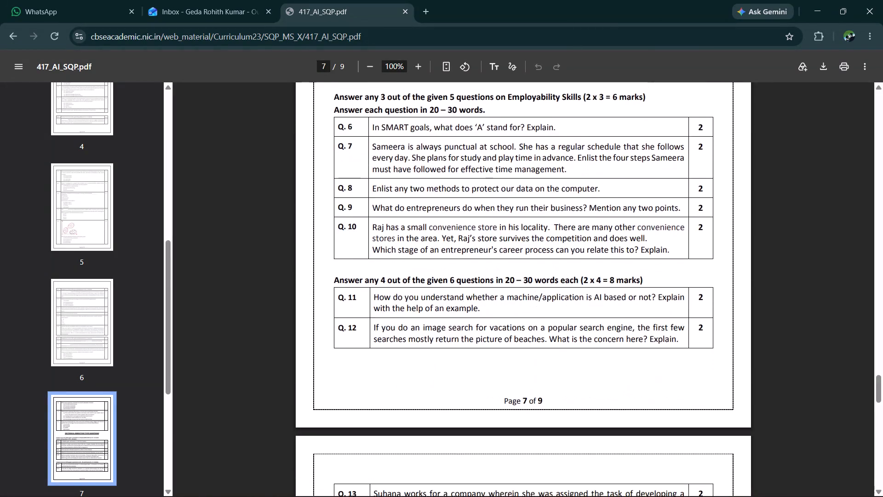
scroll(424, 289, down, 2)
scroll(424, 289, up, 1)
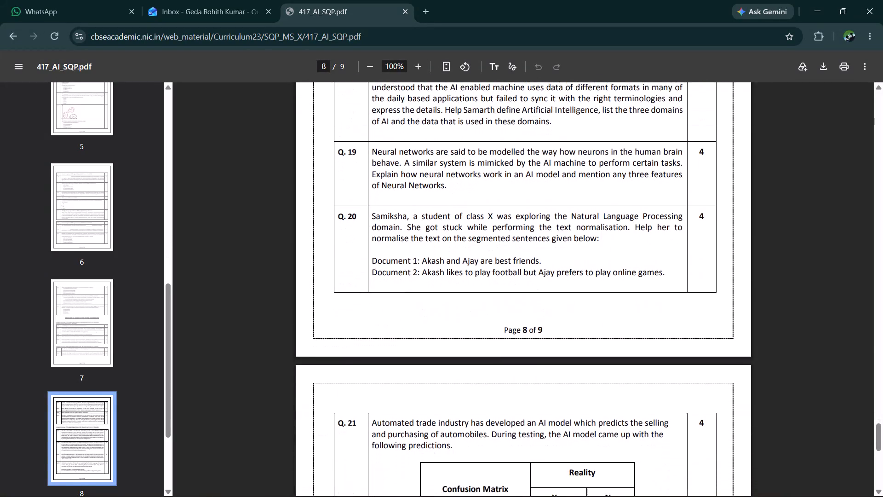
scroll(424, 289, up, 1)
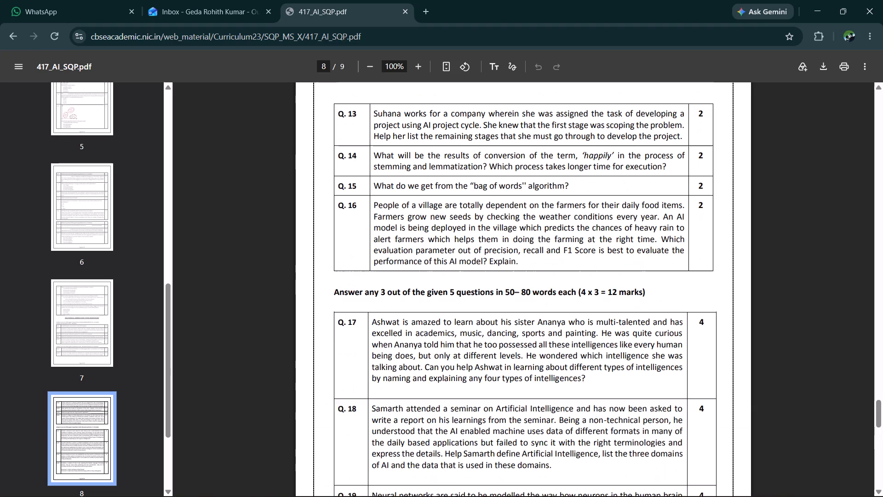
scroll(424, 289, up, 1)
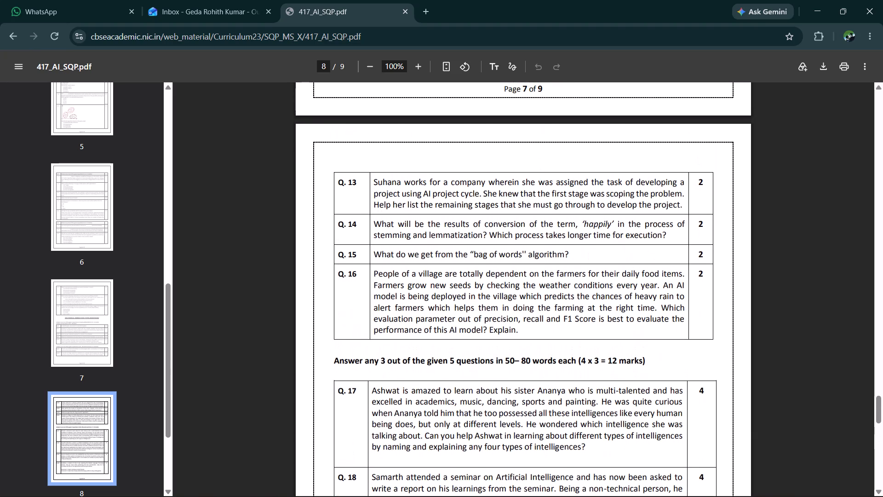
scroll(480, 277, up, 5)
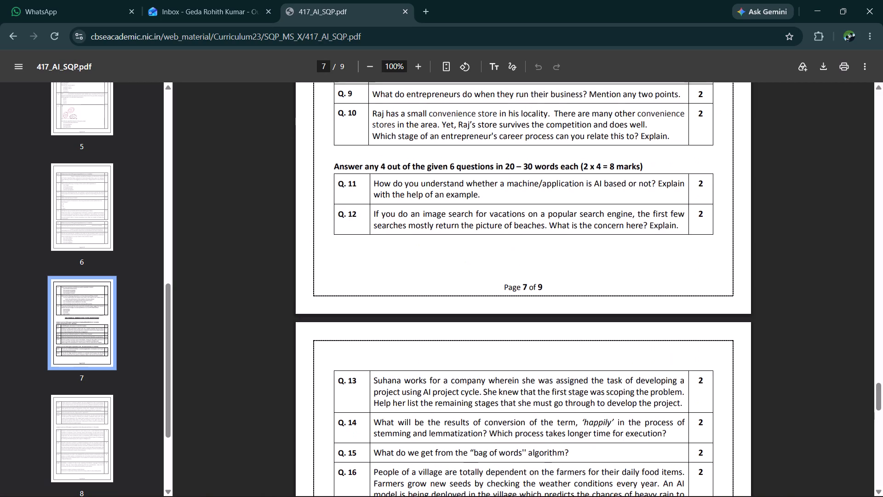
scroll(480, 277, up, 4)
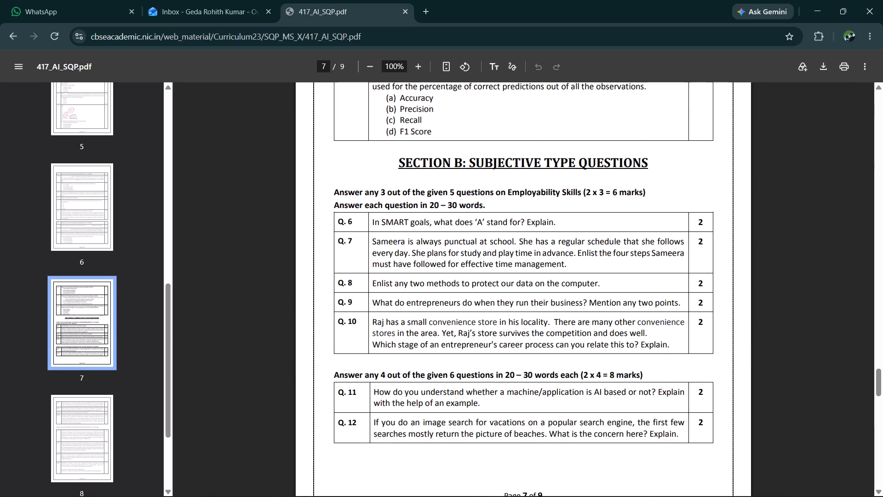
Return to the Word document and examine which of the Section B Employability Skills questions Q. 6 to Q. 10 still need text.
key(alt+Tab)
scroll(568, 281, down, 12)
scroll(568, 281, up, 1)
scroll(568, 281, down, 2)
scroll(568, 281, up, 2)
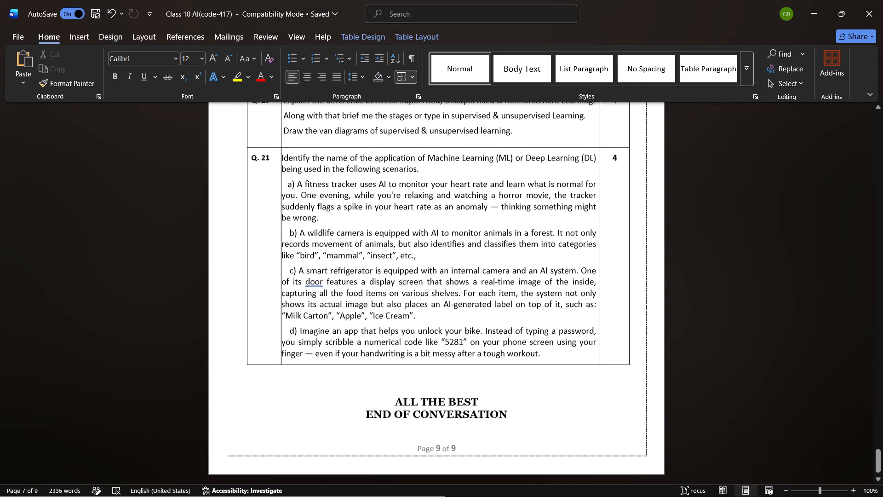
scroll(568, 281, up, 2)
scroll(477, 303, up, 1)
scroll(477, 303, down, 1)
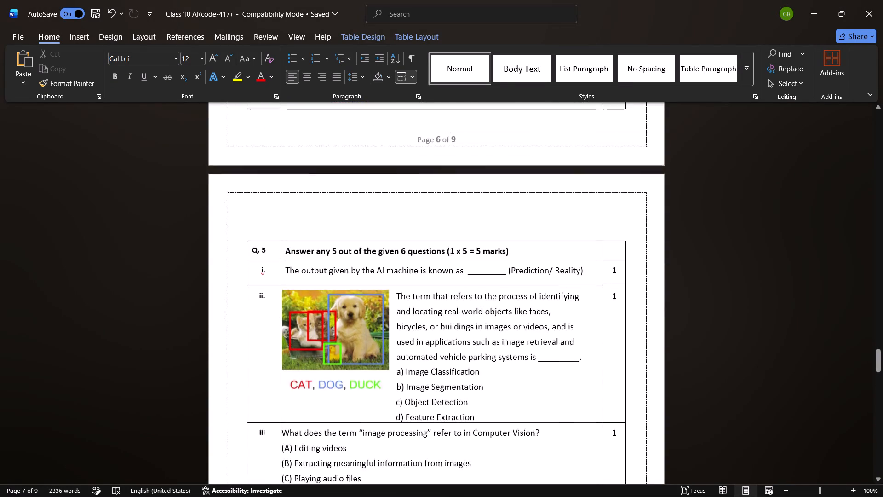
scroll(477, 303, down, 4)
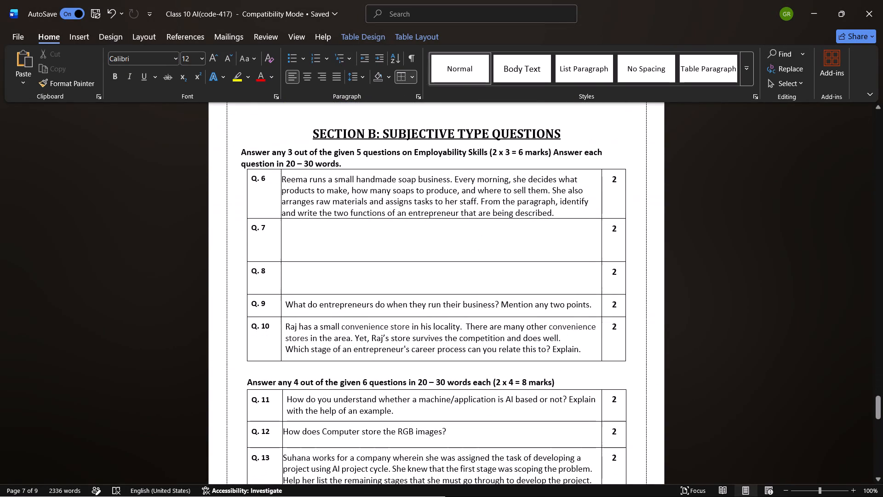
Switch to Chrome, go back to the search results and reopen the CBSE Academic 417_AI_SQP sample paper.
key(alt+Tab)
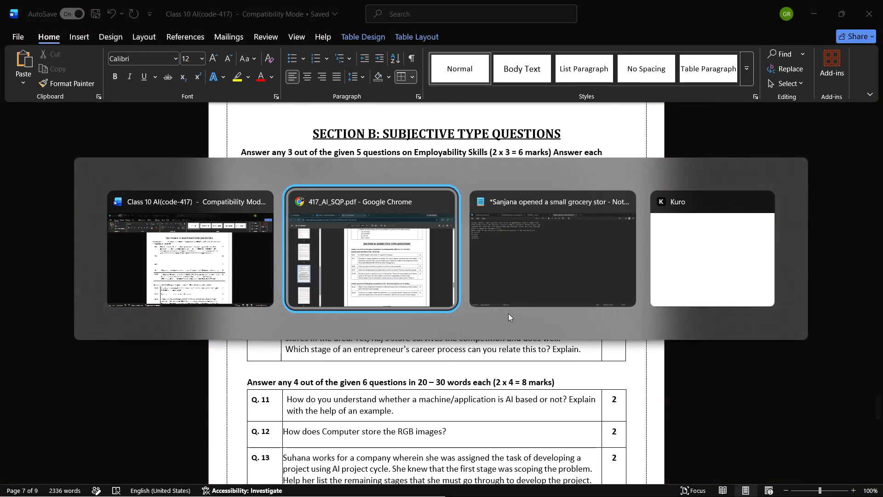
click(19, 37)
click(19, 37)
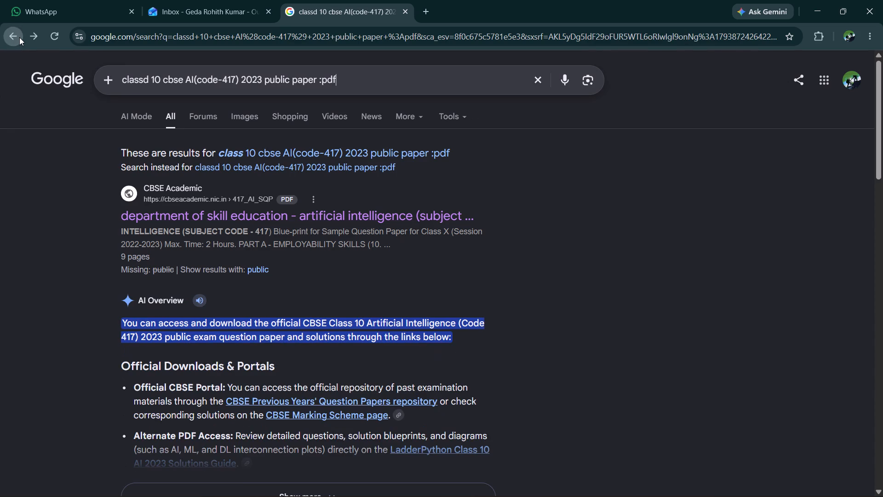
click(170, 215)
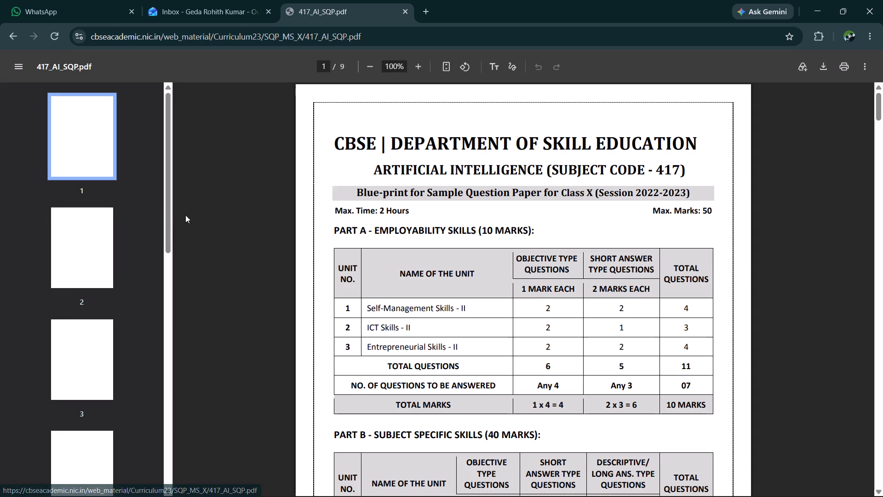
Examine the 2022-2023 sample paper's blueprint, general instructions and Section A Question 1 on Employability Skills.
scroll(386, 323, down, 12)
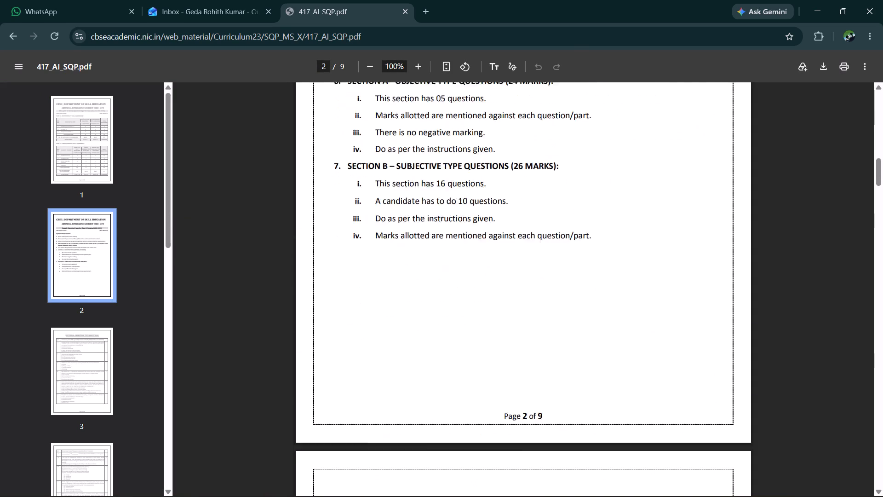
scroll(386, 323, down, 4)
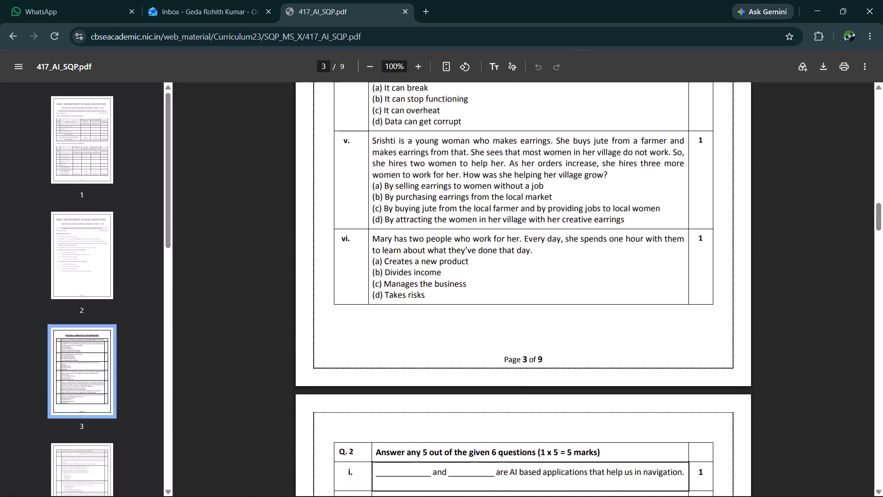
scroll(511, 260, up, 11)
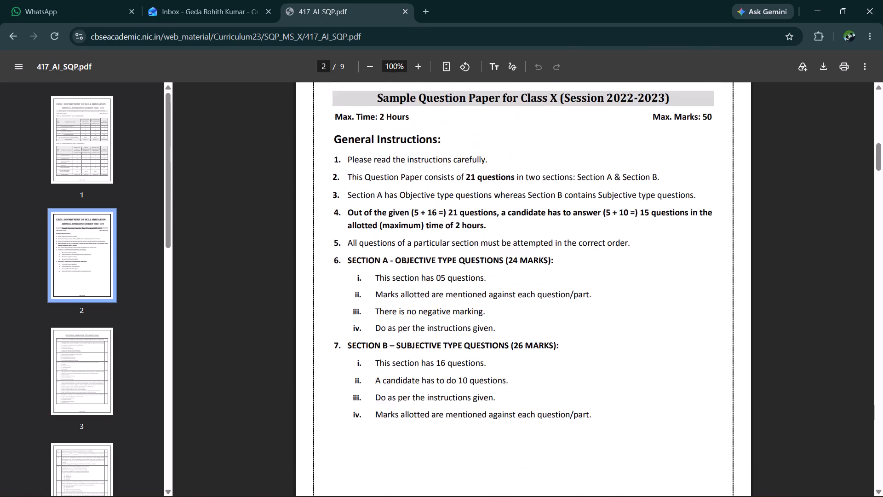
scroll(511, 260, up, 8)
scroll(511, 260, right, 1)
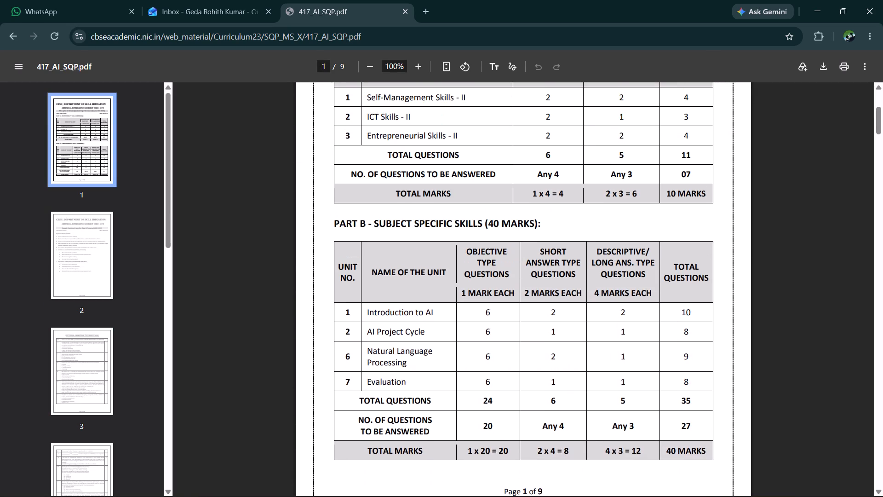
scroll(511, 260, right, 1)
scroll(511, 260, down, 4)
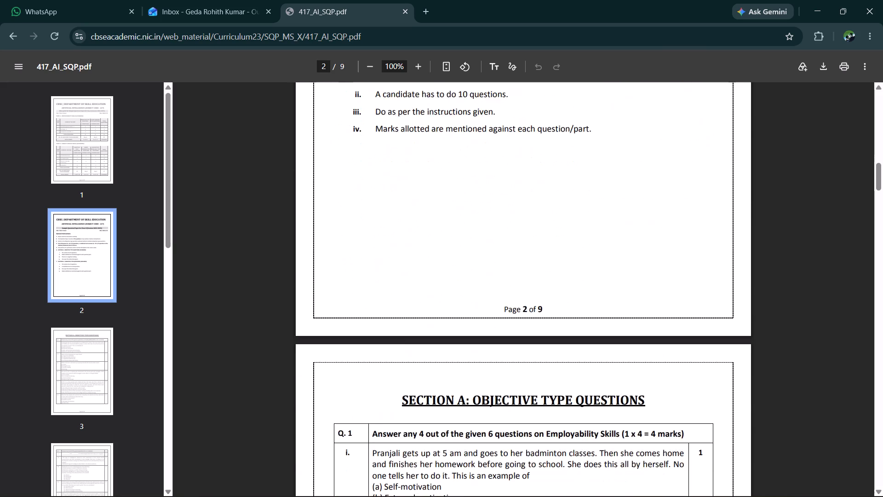
scroll(511, 260, down, 9)
scroll(511, 260, up, 1)
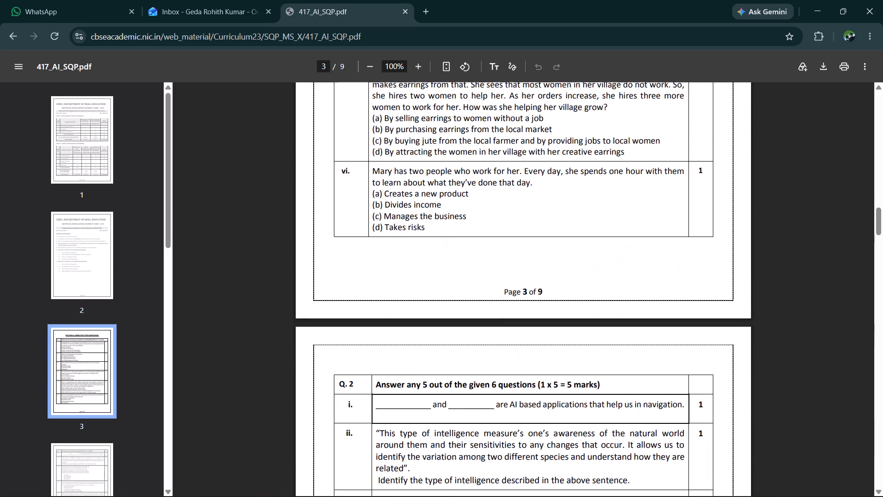
scroll(511, 260, up, 2)
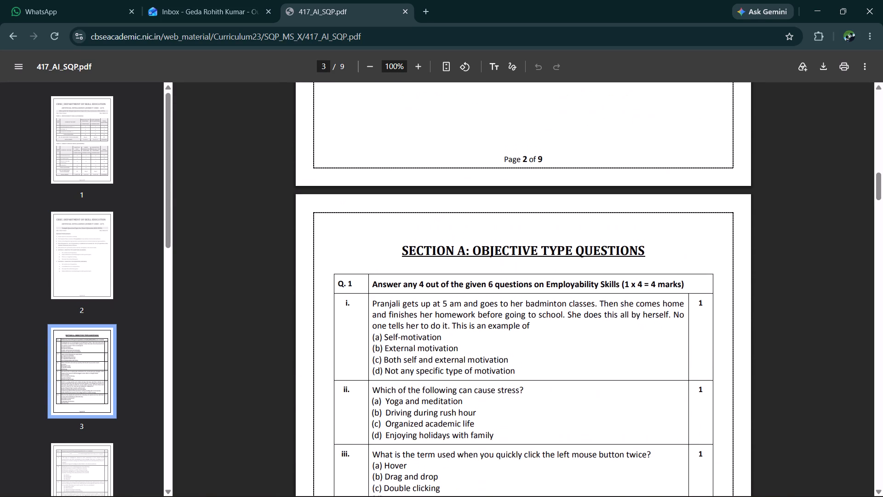
scroll(511, 260, down, 2)
scroll(511, 260, up, 4)
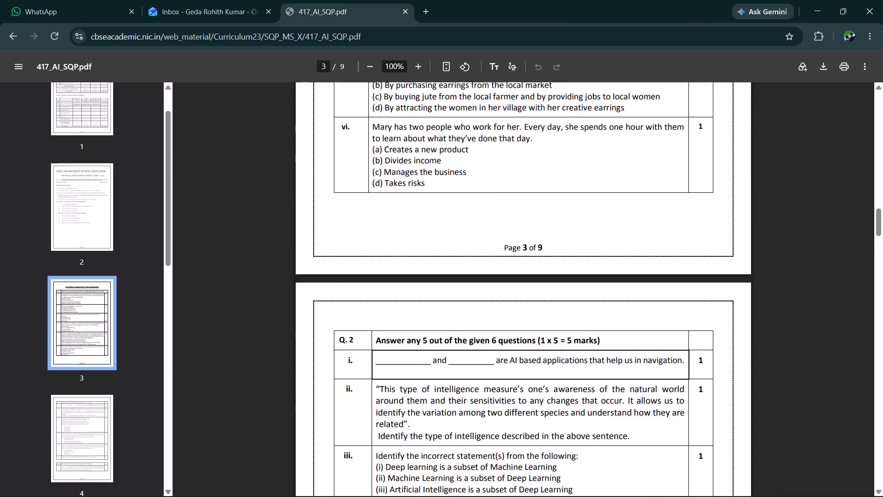
scroll(511, 260, up, 7)
Switch to the Word document and examine which rows of Section A Question 1 on Employability Skills still need text.
key(alt+Tab)
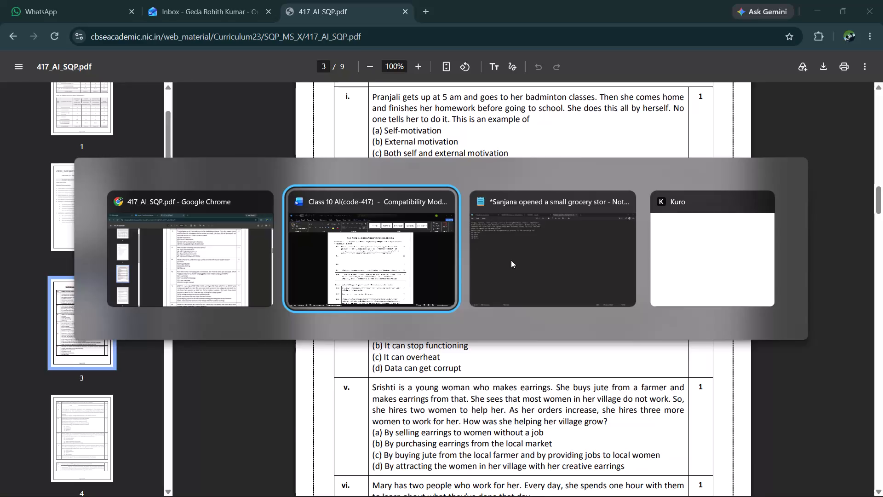
scroll(417, 293, up, 16)
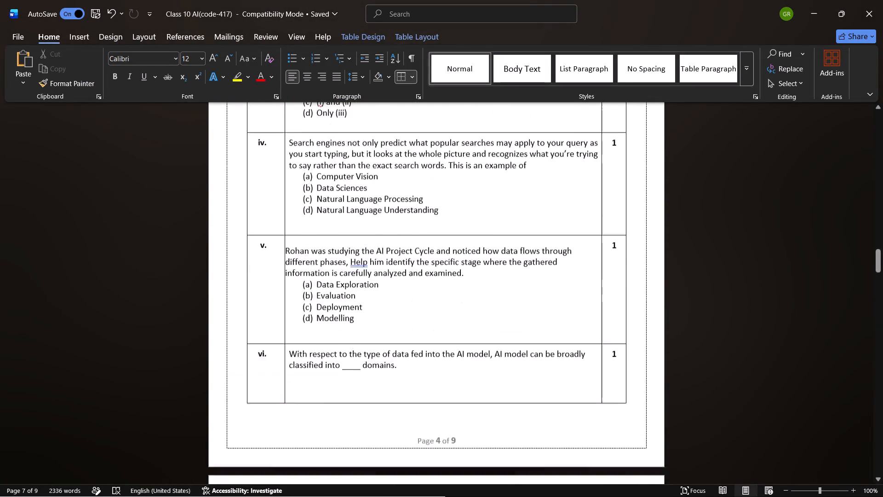
scroll(417, 293, up, 15)
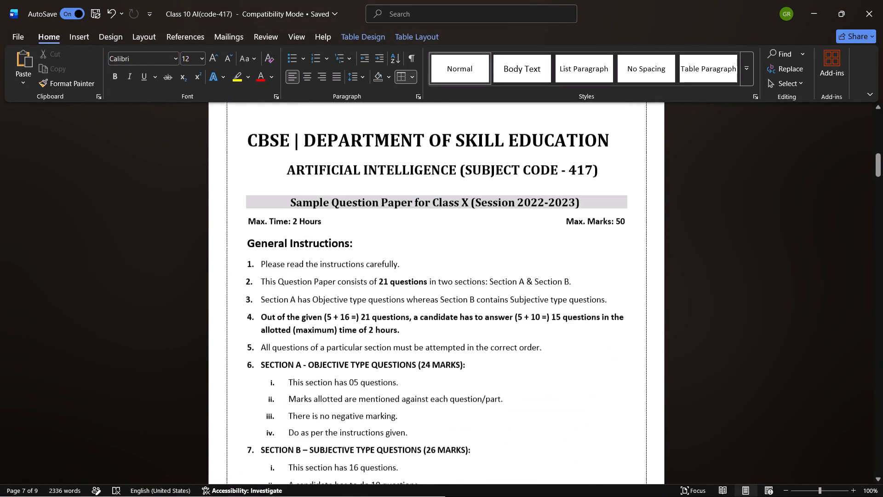
scroll(417, 293, down, 6)
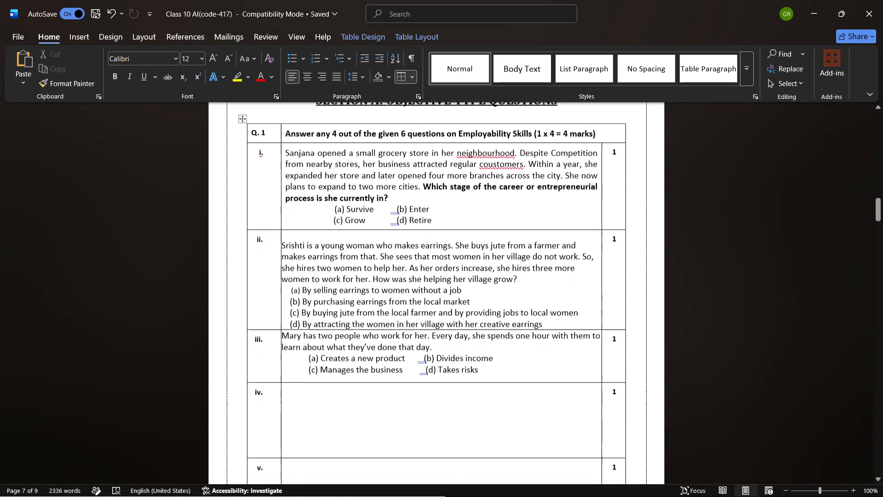
scroll(417, 293, down, 1)
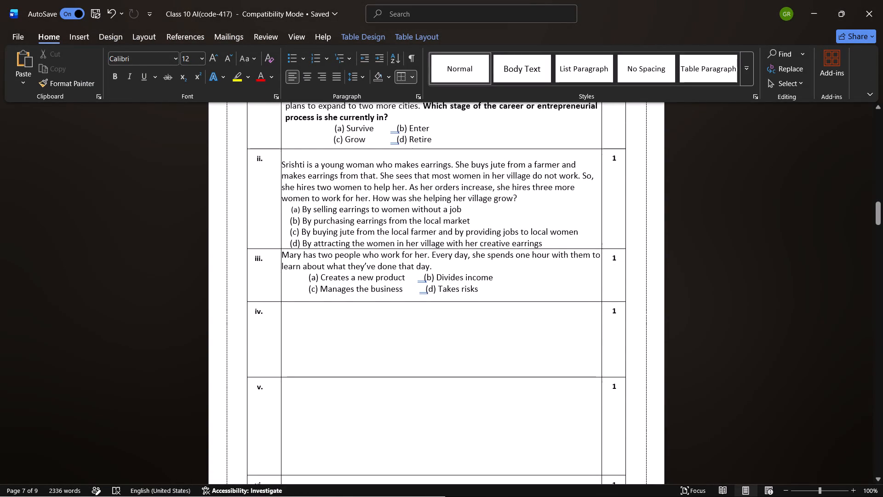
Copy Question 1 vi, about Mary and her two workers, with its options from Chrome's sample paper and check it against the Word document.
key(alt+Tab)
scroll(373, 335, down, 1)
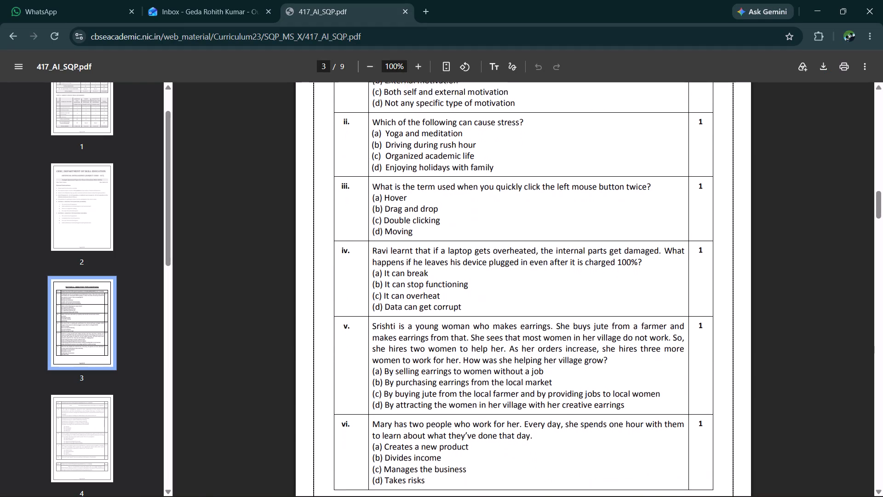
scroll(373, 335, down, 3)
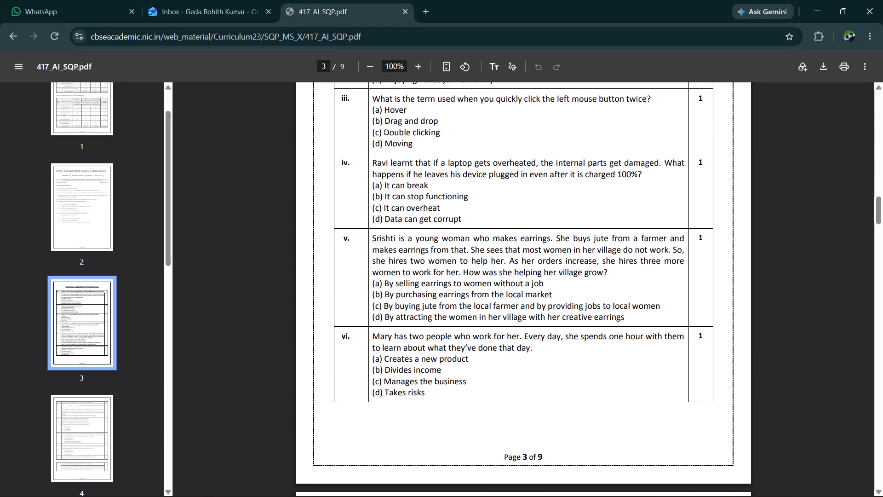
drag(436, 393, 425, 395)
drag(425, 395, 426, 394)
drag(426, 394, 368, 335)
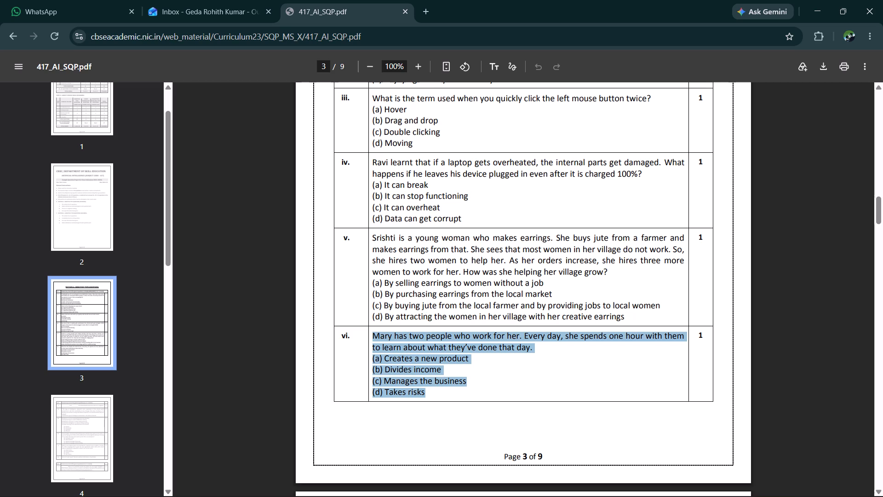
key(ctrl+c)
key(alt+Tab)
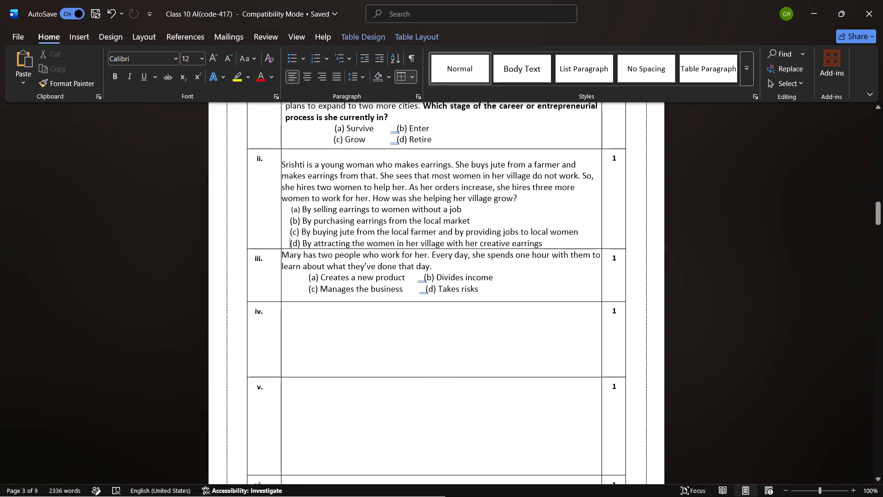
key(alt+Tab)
Examine the rest of the 2022-2023 sample paper, including its Section B Employability Skills questions Q. 6 to Q. 10.
click(397, 419)
scroll(397, 419, down, 2)
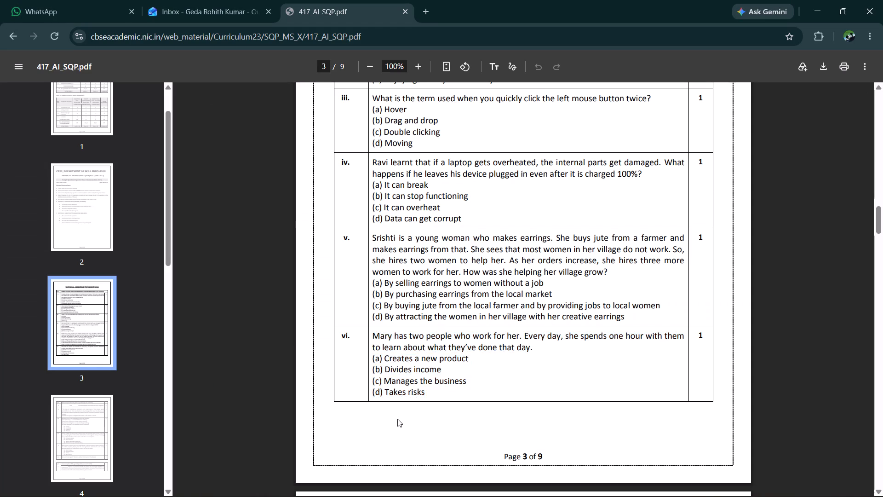
scroll(397, 419, down, 11)
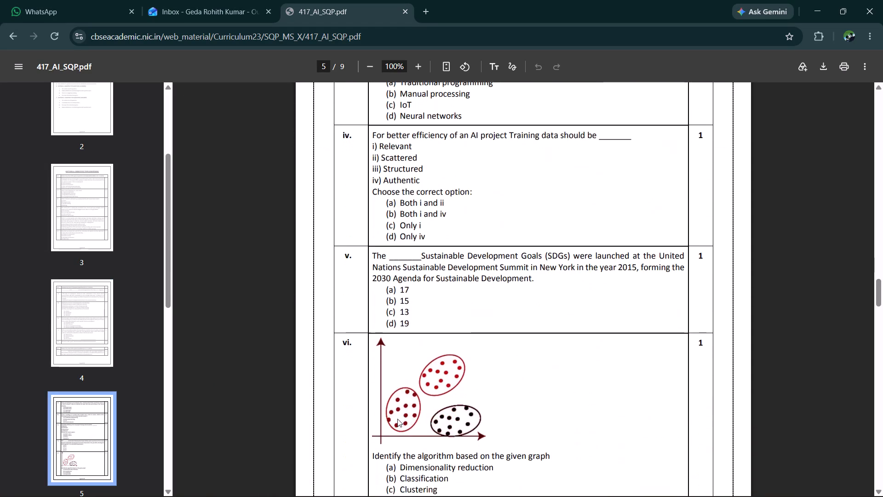
scroll(397, 419, down, 11)
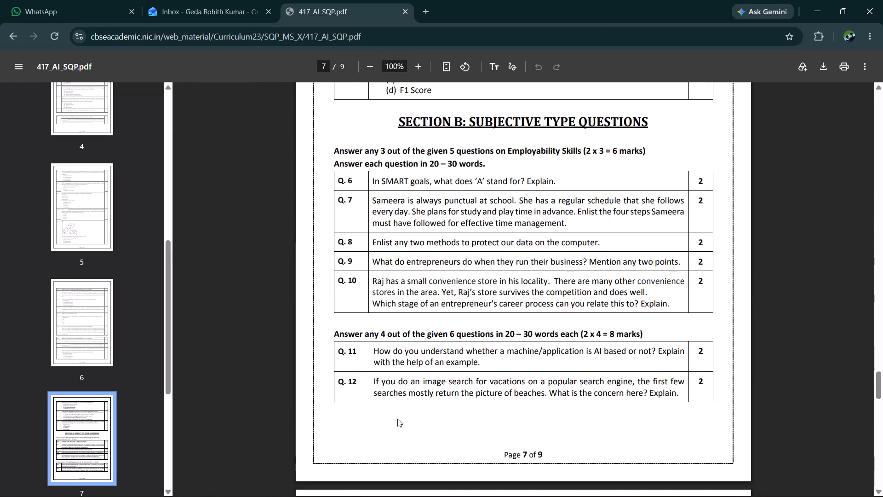
scroll(397, 419, down, 1)
scroll(397, 419, up, 3)
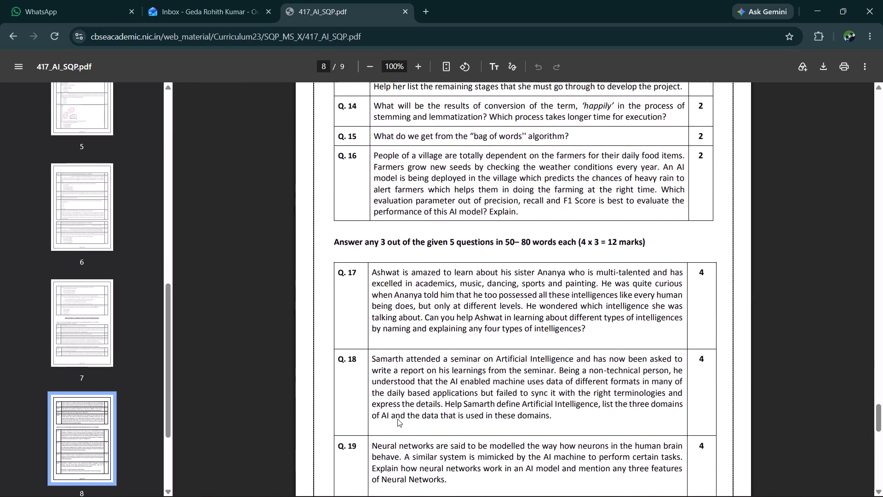
scroll(397, 419, up, 5)
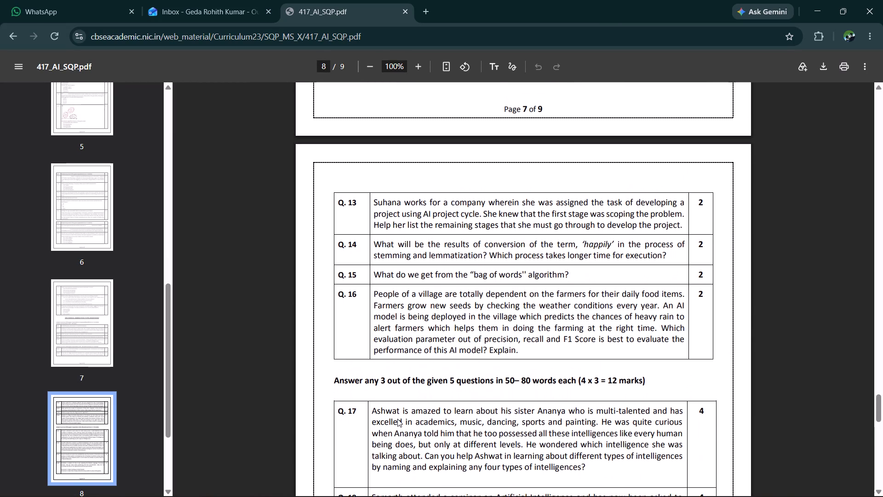
scroll(397, 419, up, 4)
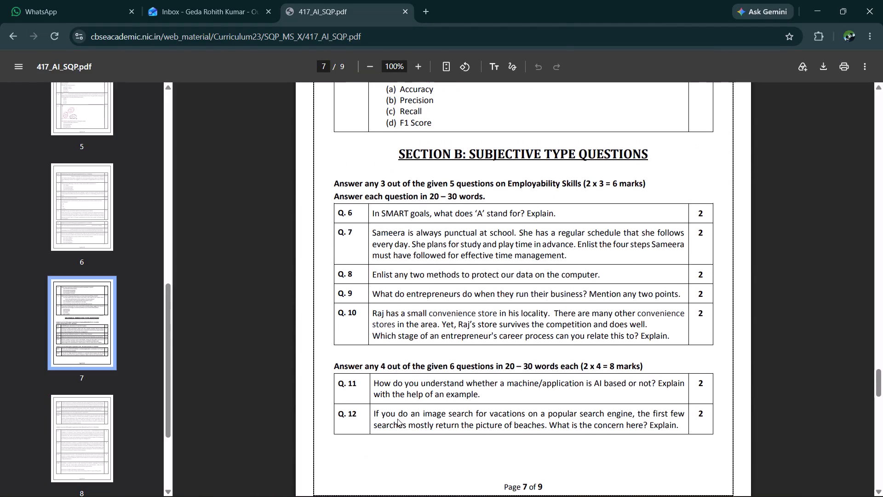
scroll(397, 419, up, 2)
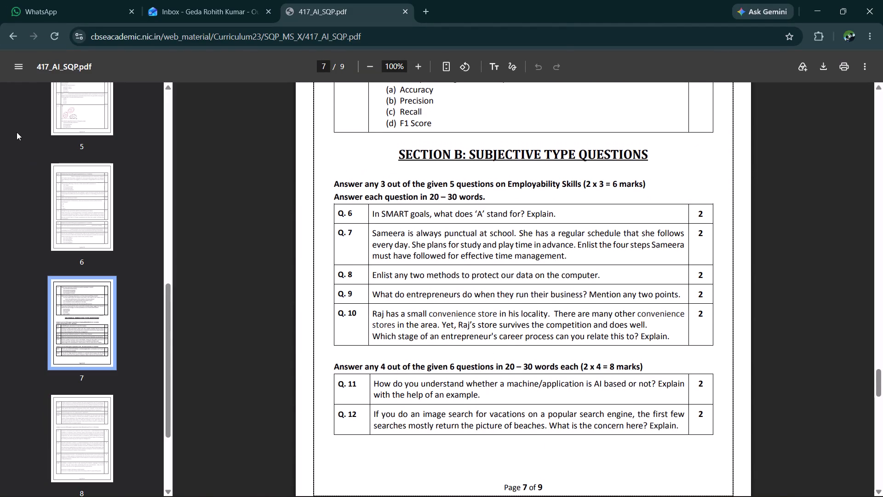
Return to the 2025 search, change its year to 2026, and open the CBSE Academic 417_AI_SQP result.
click(20, 32)
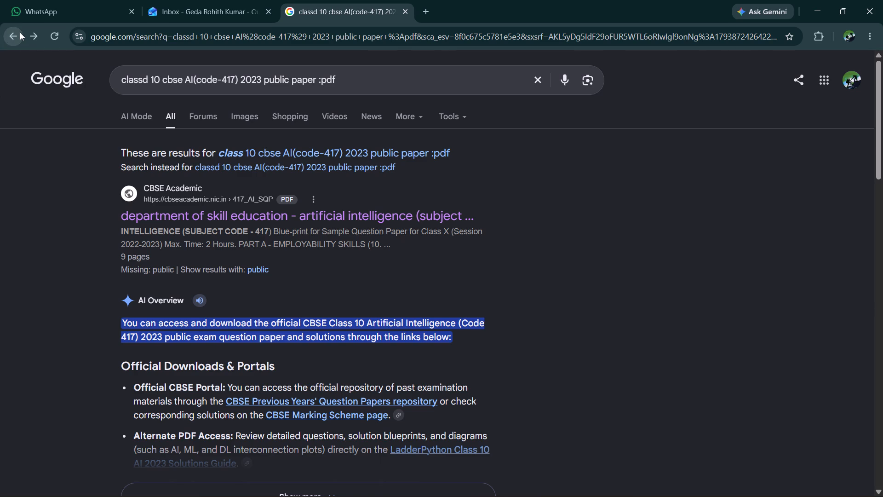
click(20, 32)
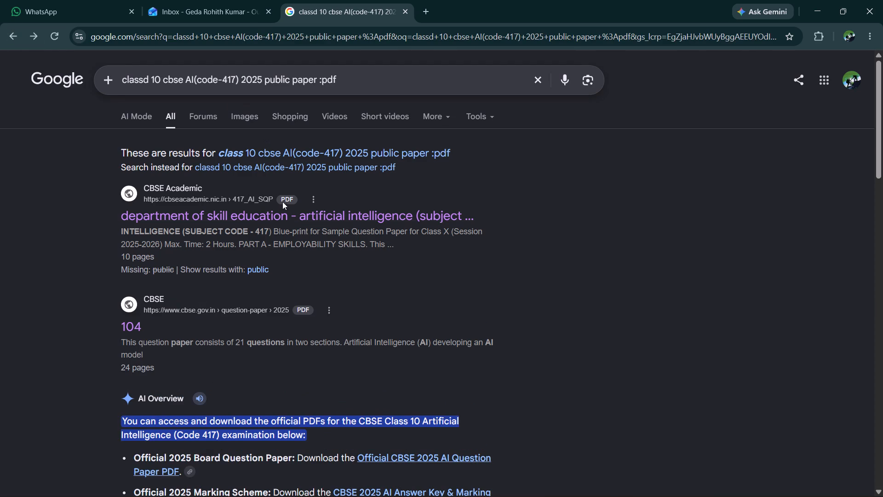
click(261, 82)
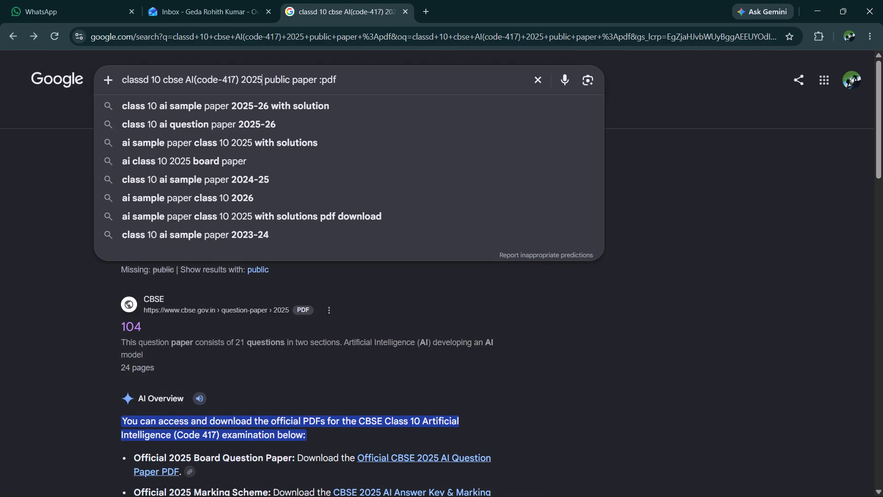
key(BackSpace)
key(6)
key(Return)
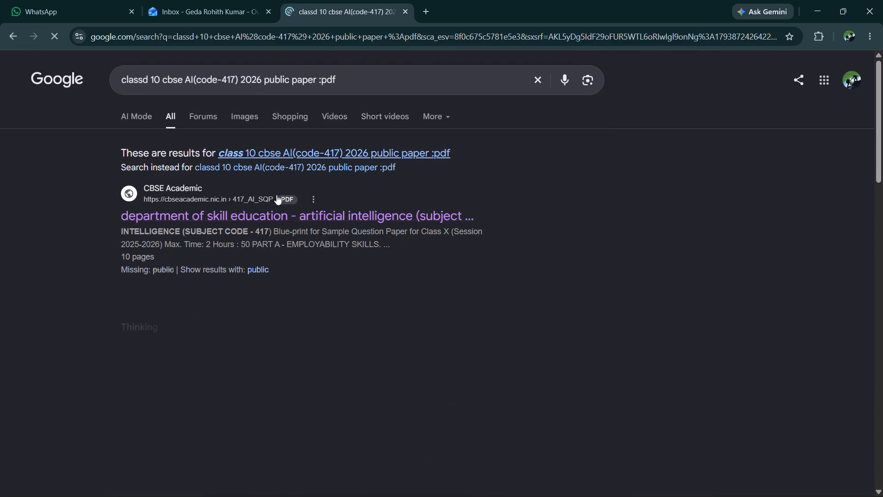
click(269, 213)
Examine the 2025-2026 sample paper's blueprint for Employability and Subject Specific Skills, along with its general instructions.
scroll(378, 259, down, 1)
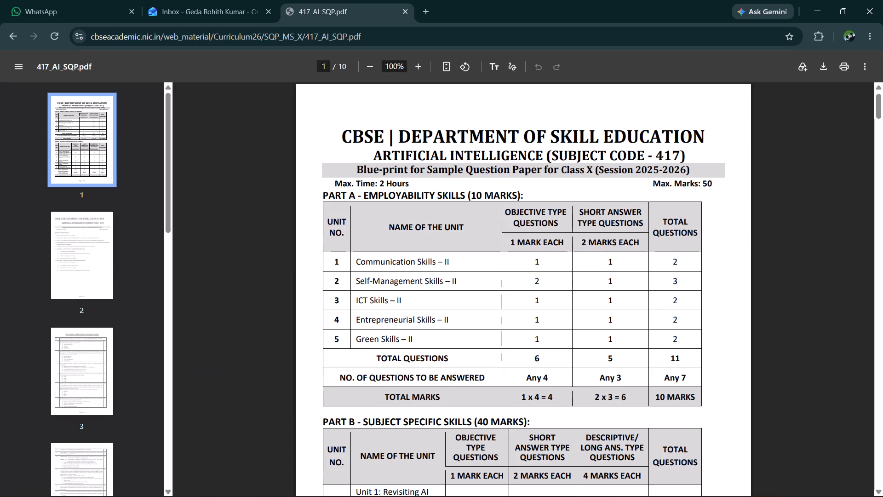
scroll(378, 259, down, 1)
scroll(519, 288, down, 2)
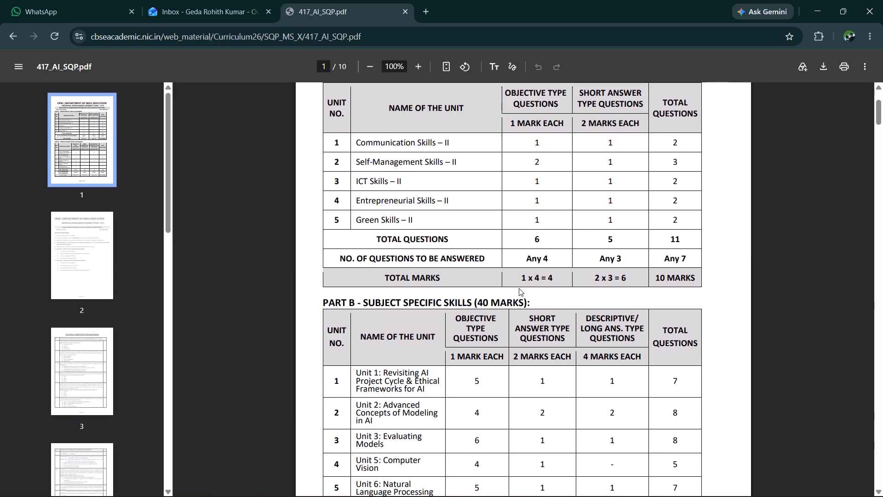
scroll(519, 288, down, 8)
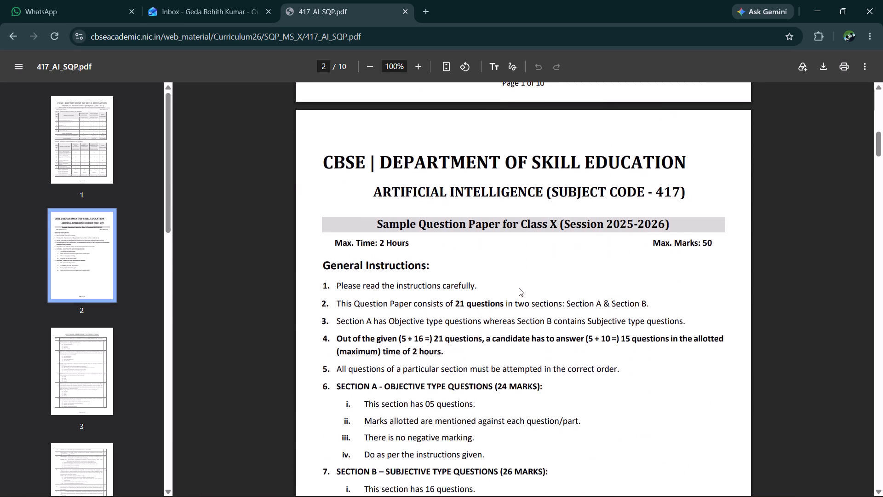
scroll(519, 288, down, 4)
scroll(519, 288, up, 4)
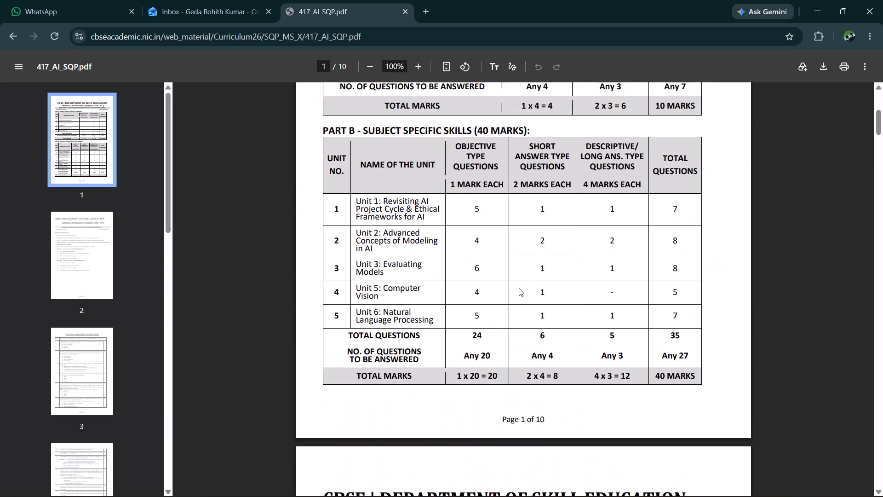
scroll(519, 288, up, 7)
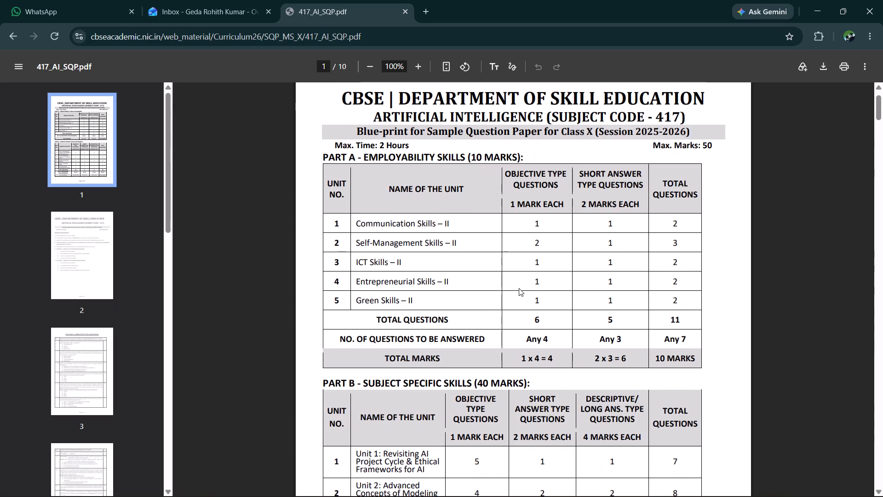
Examine the Question 1 Employability Skills items i to vi in Section A of the 2025-2026 sample paper.
scroll(519, 288, up, 1)
scroll(519, 288, down, 13)
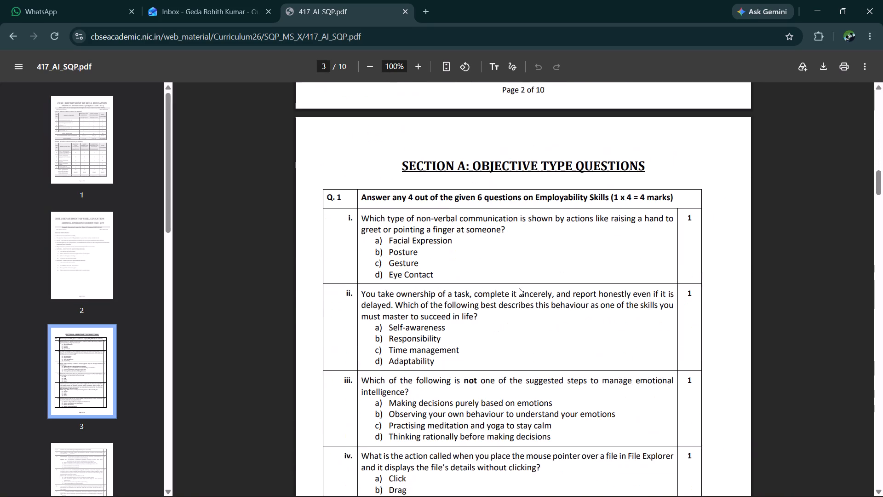
scroll(519, 288, down, 6)
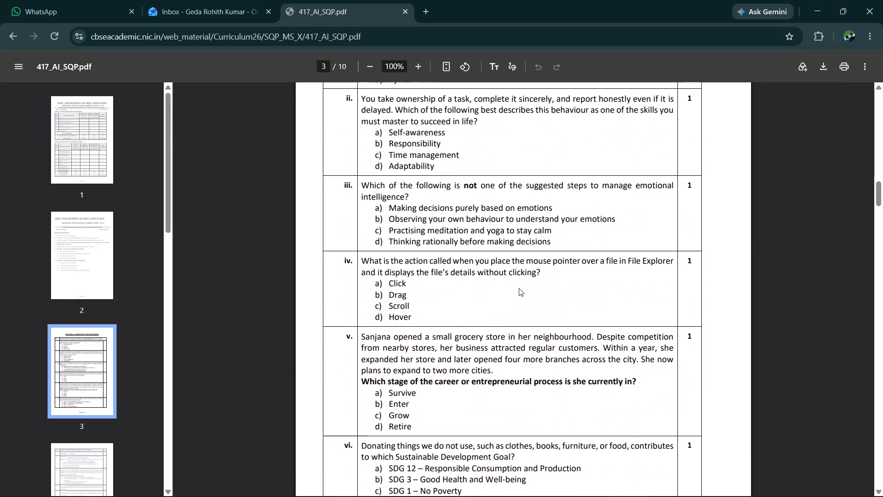
scroll(519, 288, down, 1)
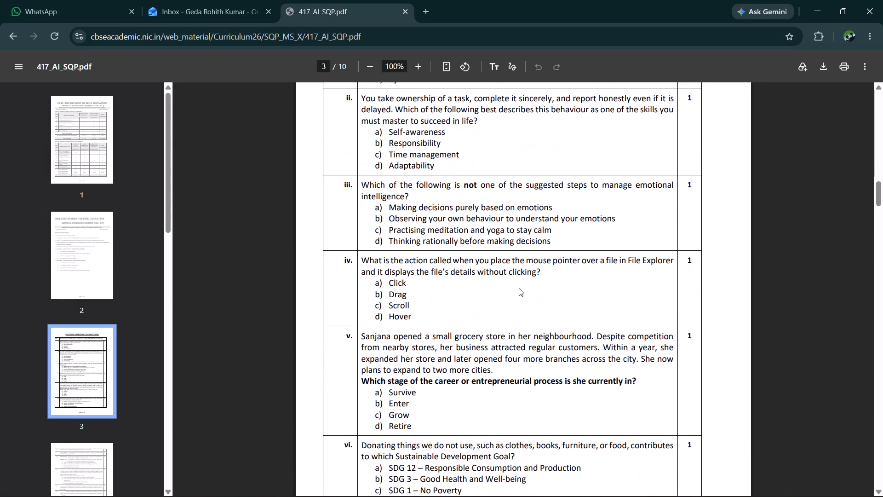
scroll(519, 288, down, 1)
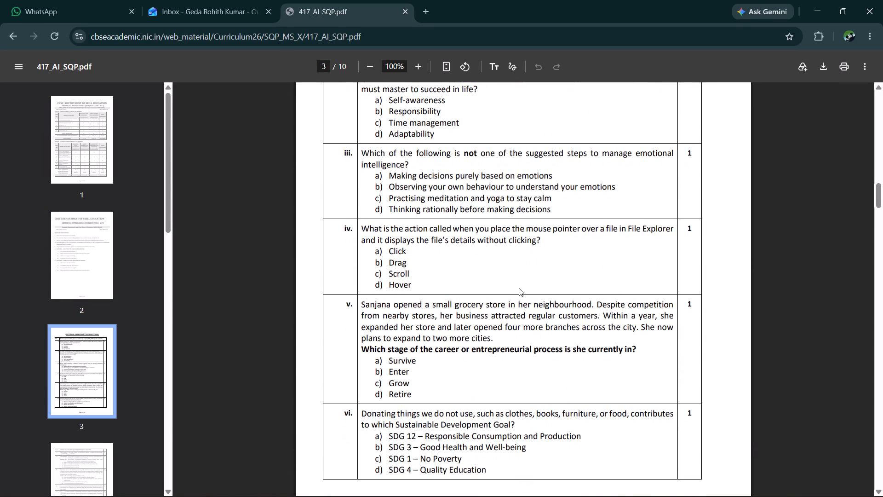
scroll(519, 288, down, 2)
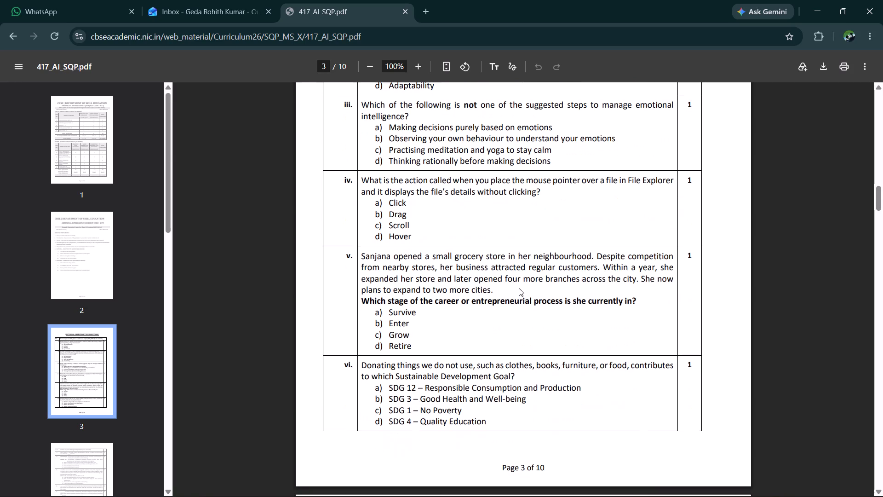
Return to the search, change its year to 2025, and open the CBSE Academic 417_AI_SQP result to look through its opening pages.
click(12, 34)
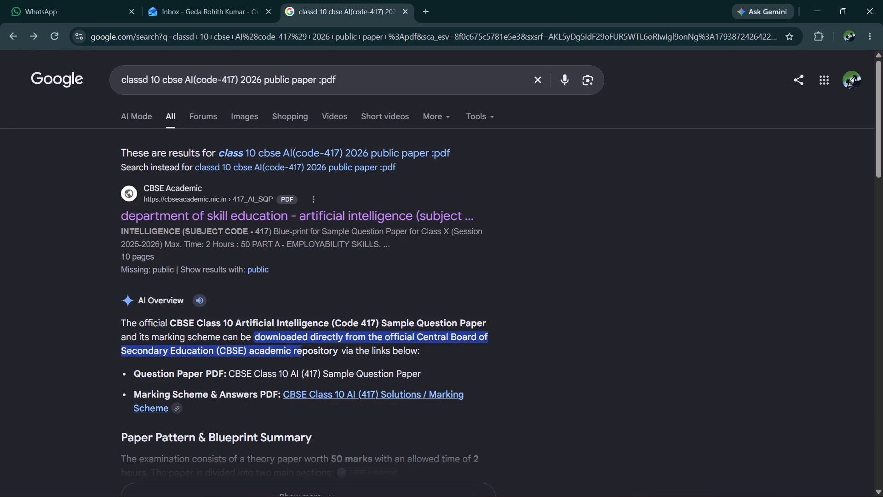
click(262, 83)
key(BackSpace)
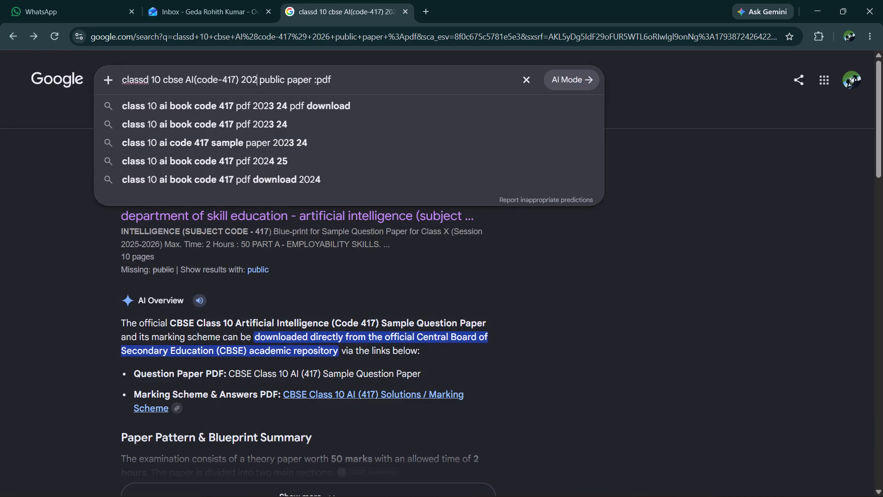
key(5)
key(Return)
click(219, 212)
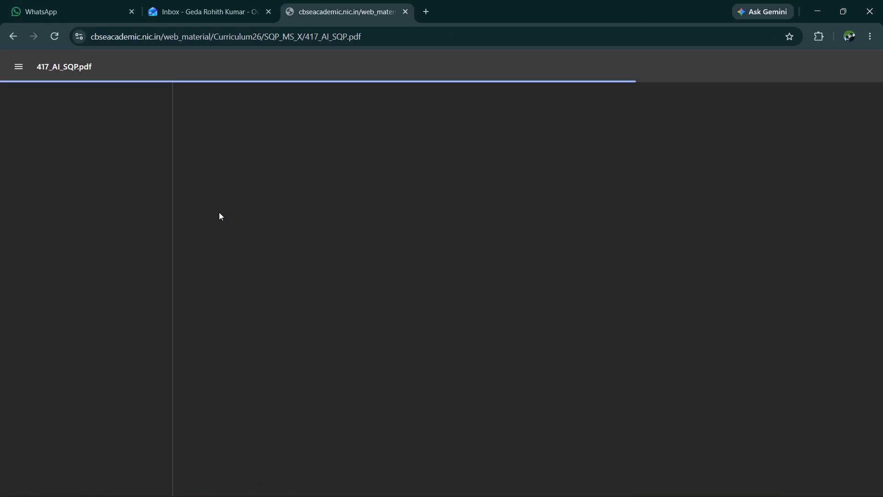
scroll(396, 281, down, 3)
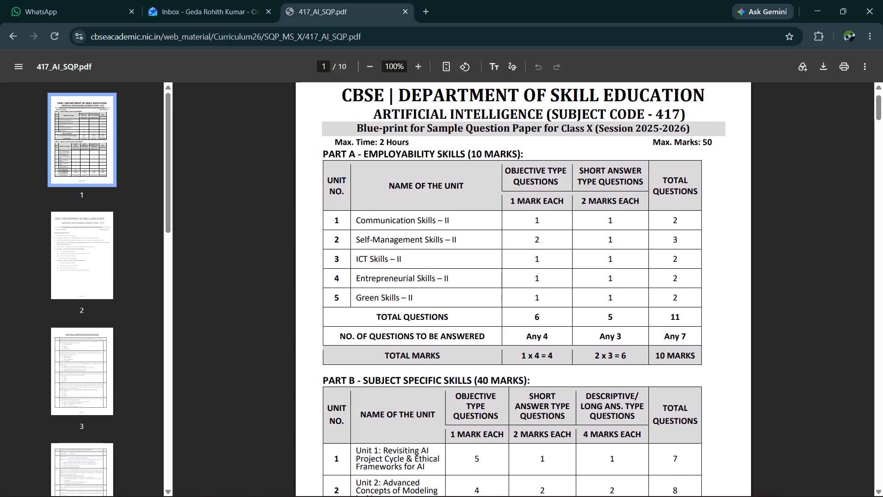
scroll(396, 281, down, 5)
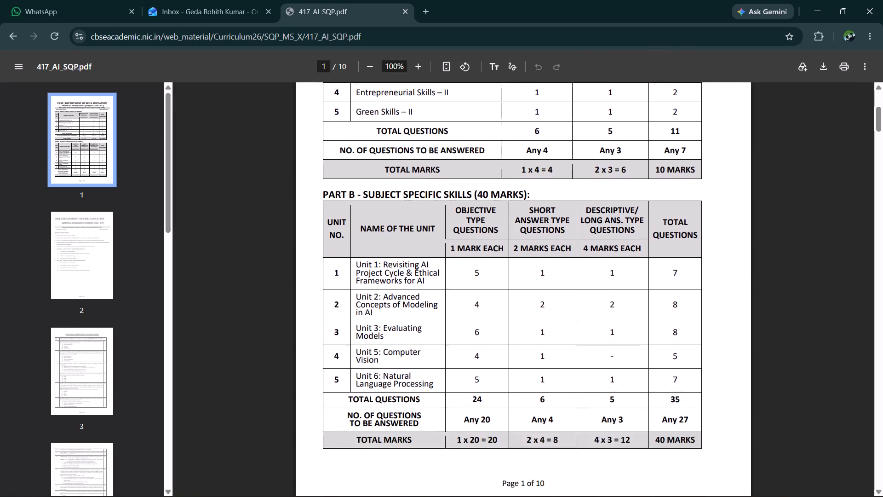
scroll(396, 281, down, 5)
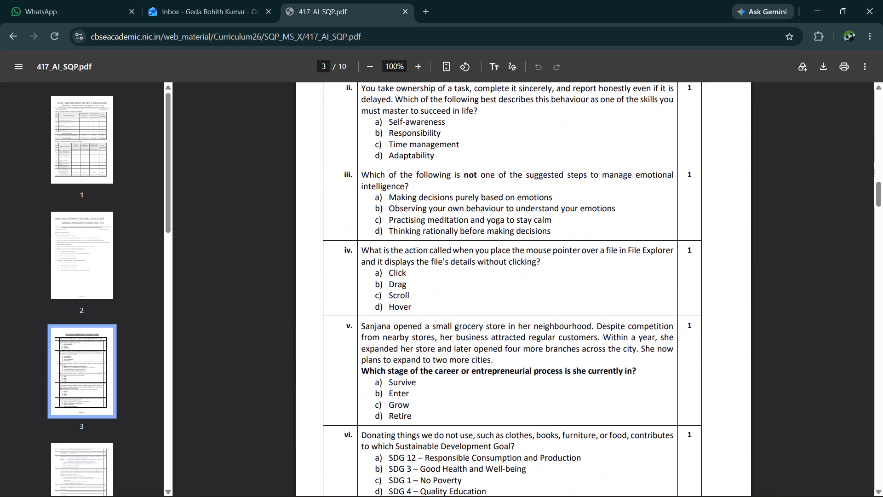
scroll(396, 281, down, 2)
scroll(396, 281, up, 6)
Return to the search, change its year to 2026-2027, and open the Cbseit.in 417_AI_SQP sample paper.
click(5, 34)
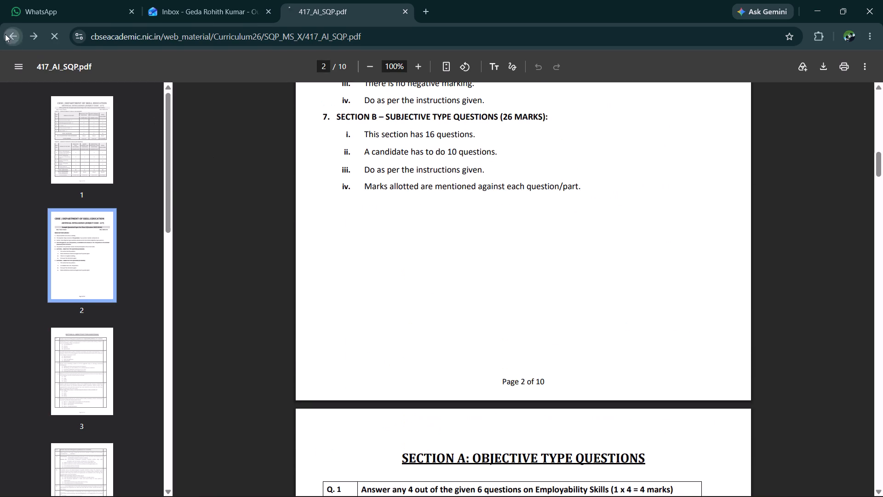
click(263, 78)
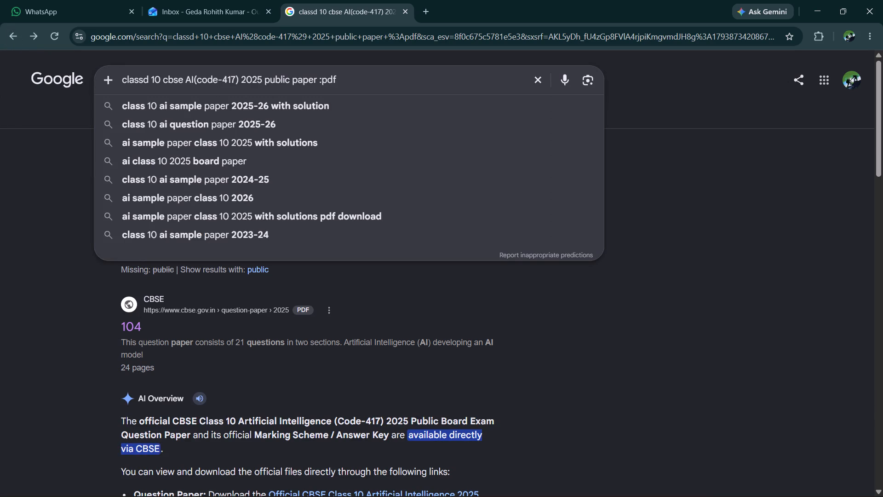
key(BackSpace)
key(6)
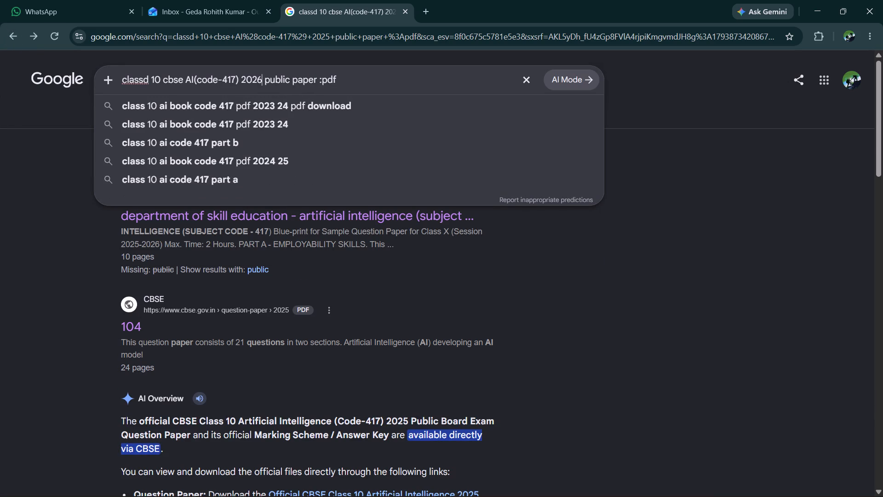
key(minus)
text(20)
text(27)
key(Return)
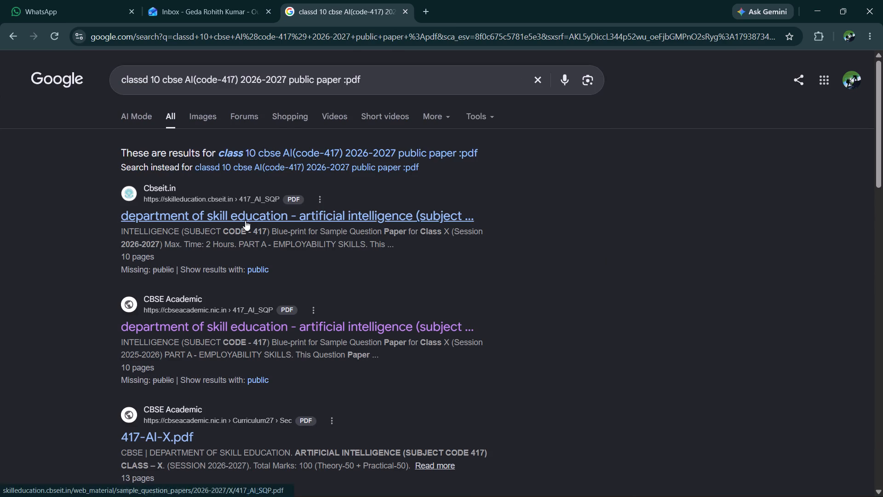
click(236, 325)
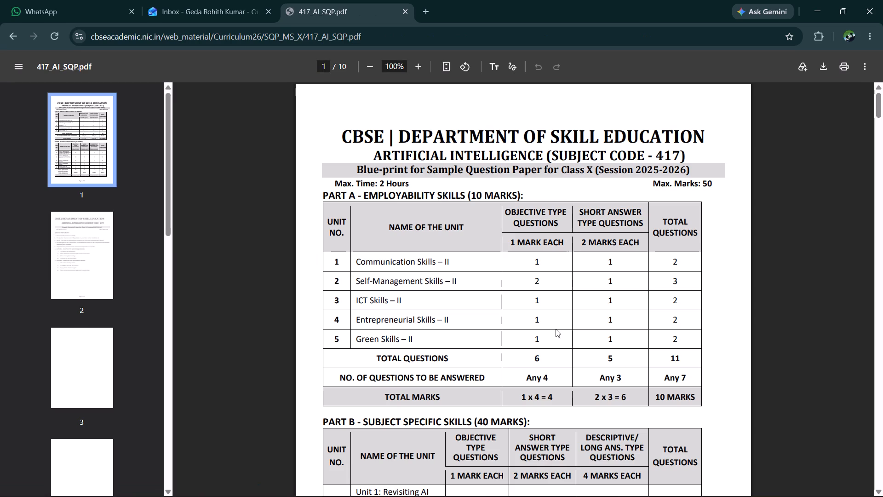
click(13, 40)
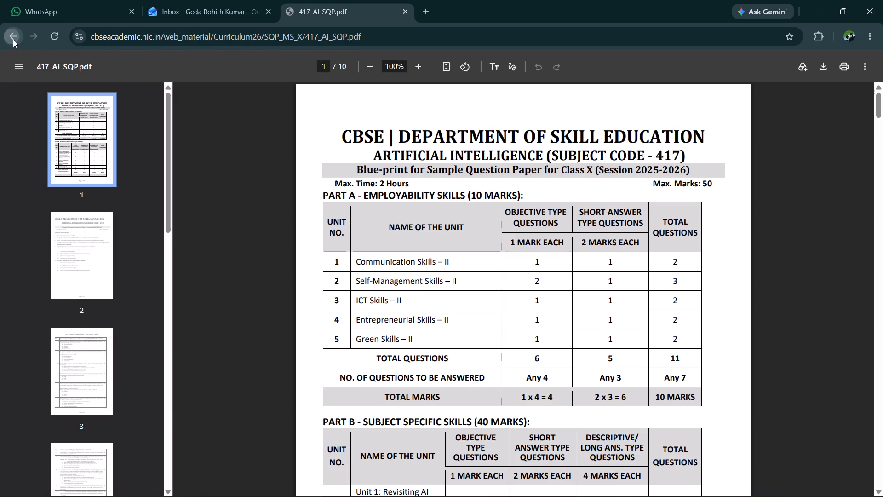
click(247, 215)
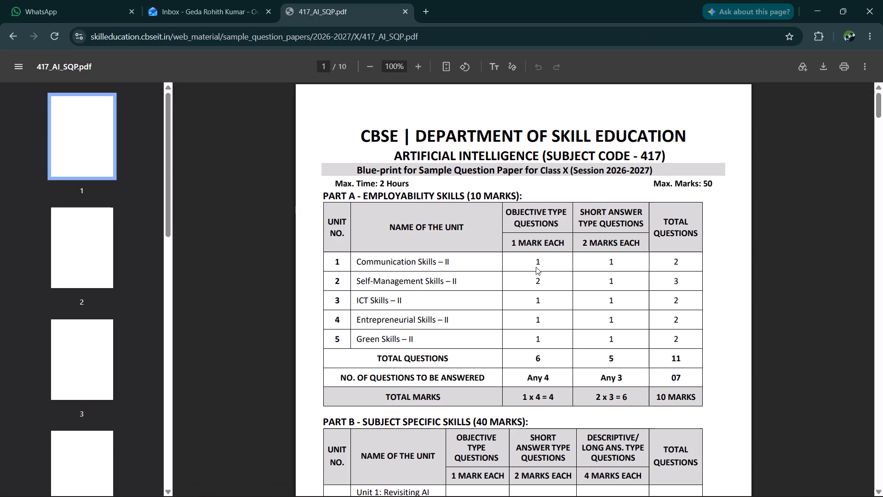
Copy Question 1 v, about Sanchi and the functions of an entrepreneur, with its options into row iv of the Word table.
scroll(536, 267, down, 2)
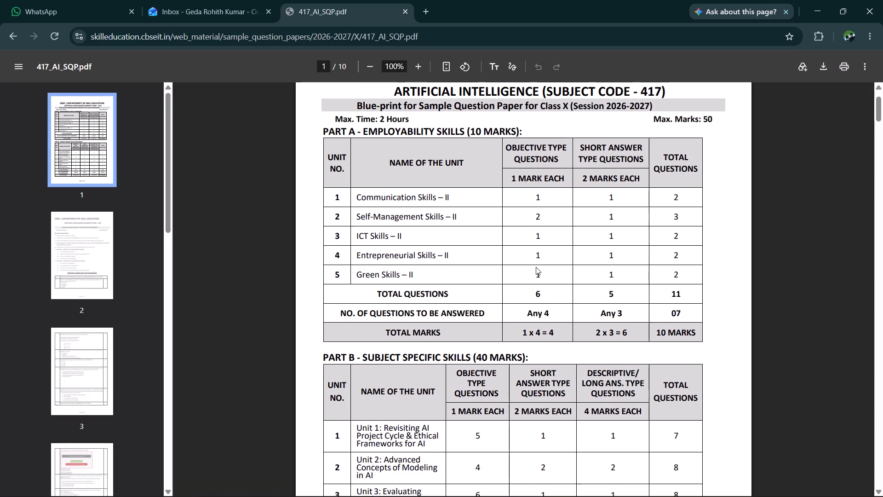
scroll(536, 267, down, 8)
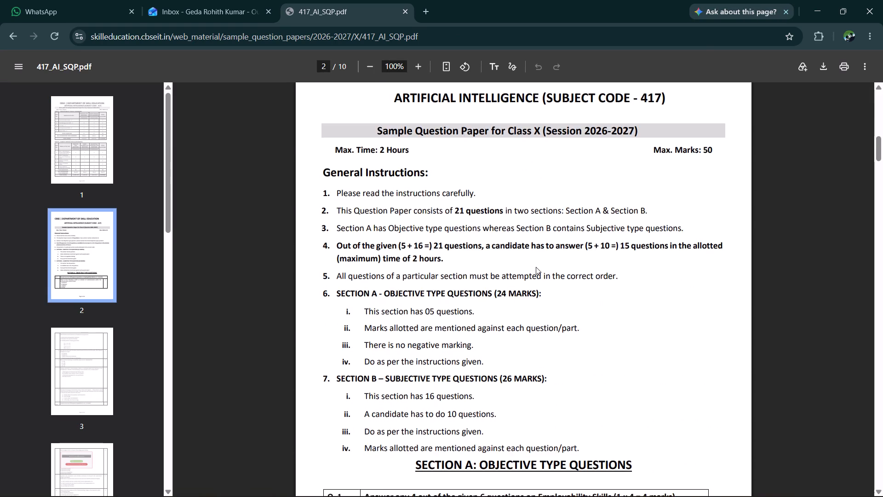
scroll(536, 267, down, 7)
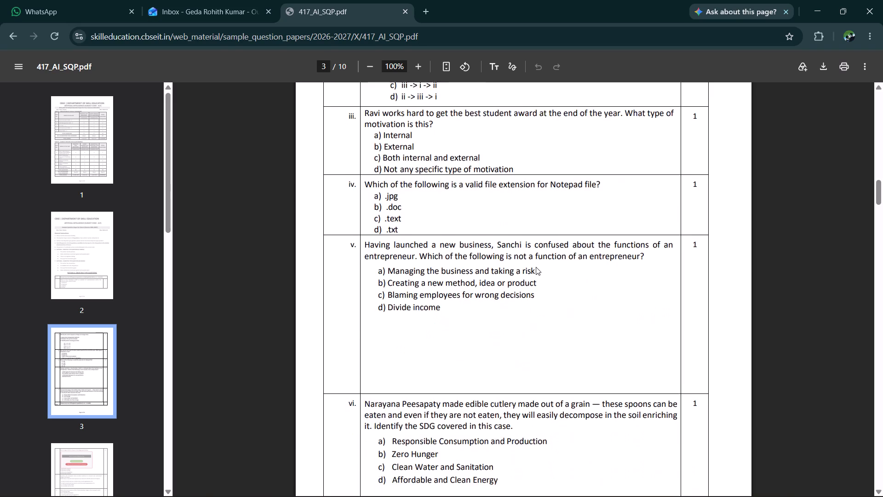
scroll(536, 267, down, 1)
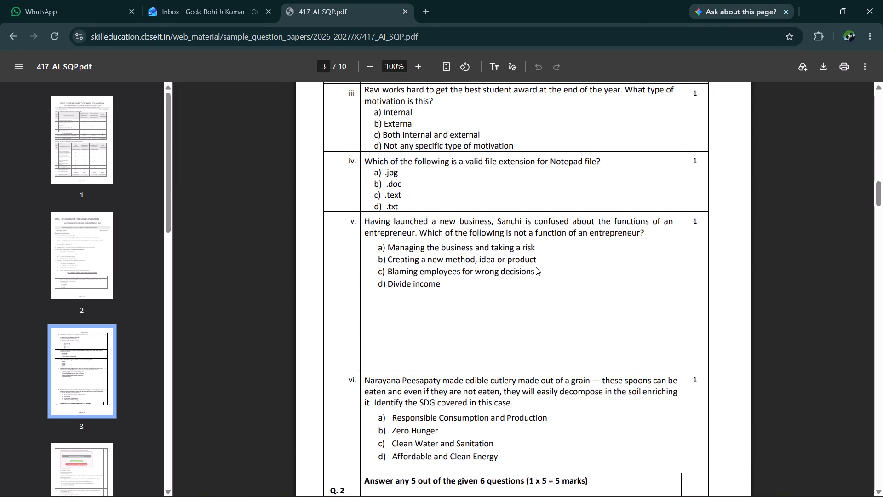
drag(442, 283, 398, 275)
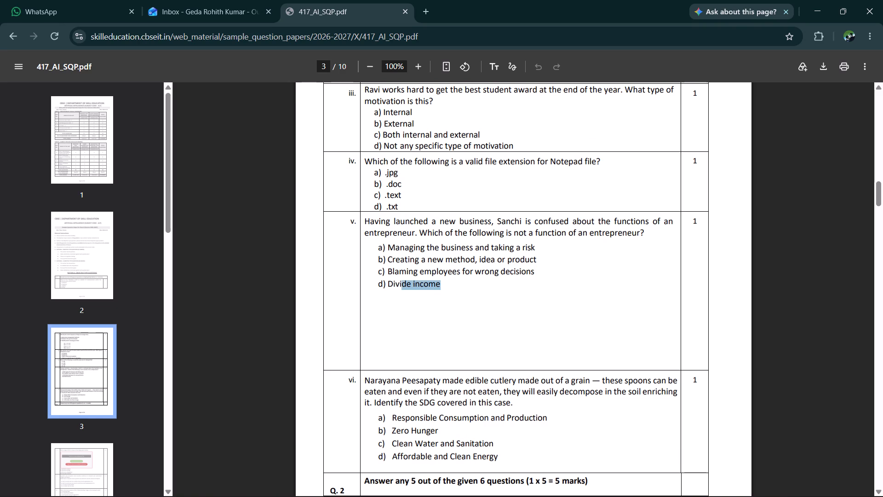
drag(398, 275, 365, 224)
key(ctrl+c)
key(alt+Tab)
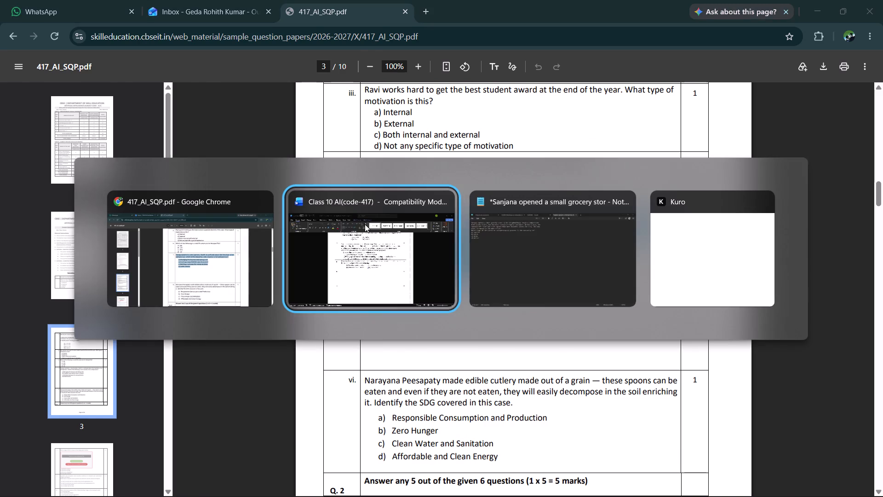
click(304, 314)
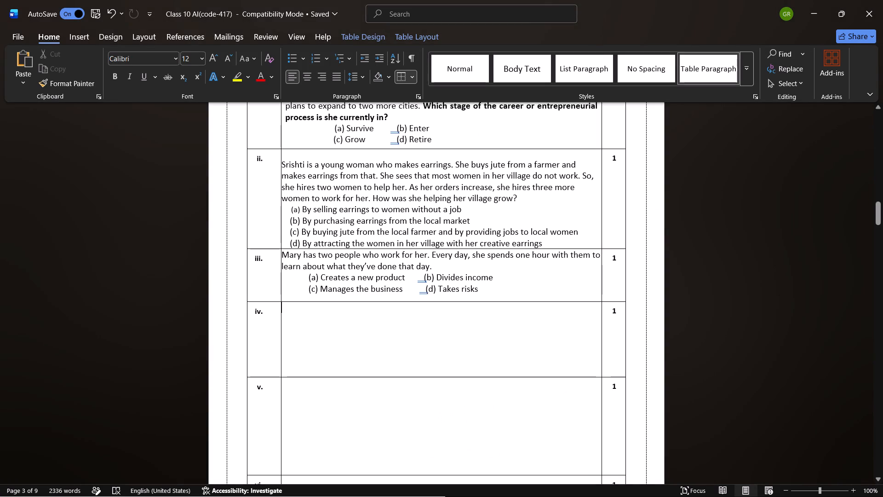
key(ctrl+v)
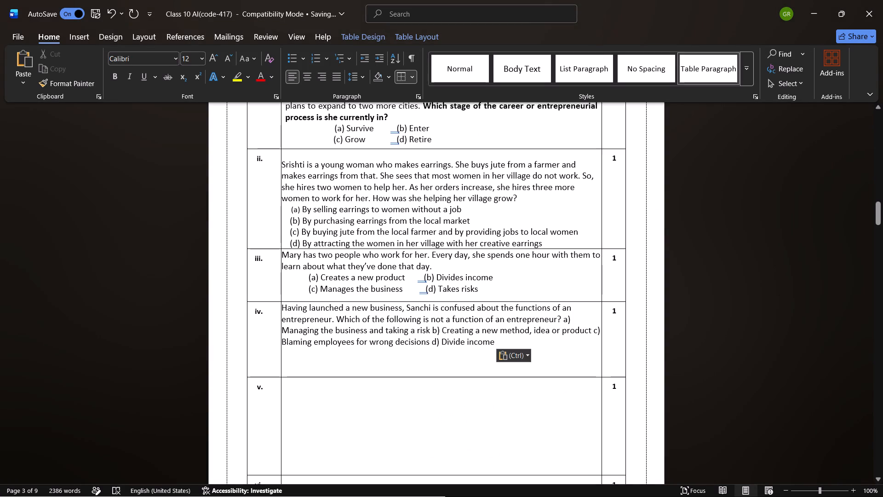
Put each of the options a) to d) of the Sanchi question in row iv on its own line.
click(562, 318)
key(Return)
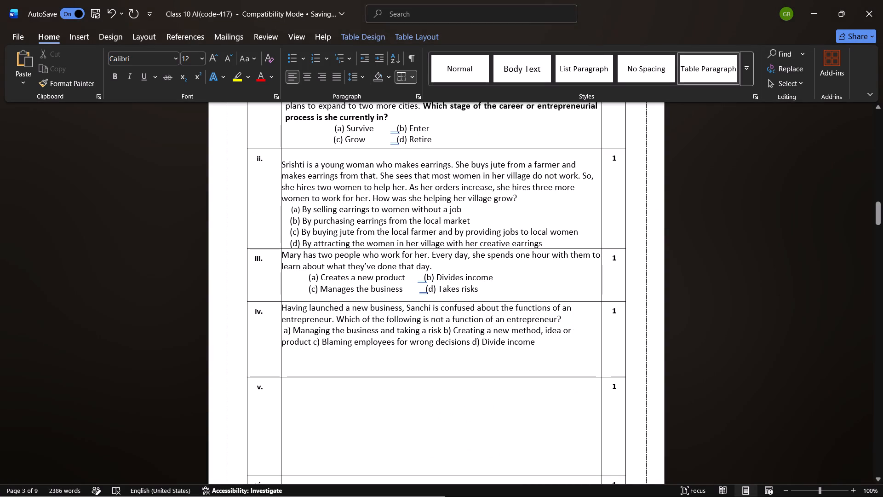
click(441, 331)
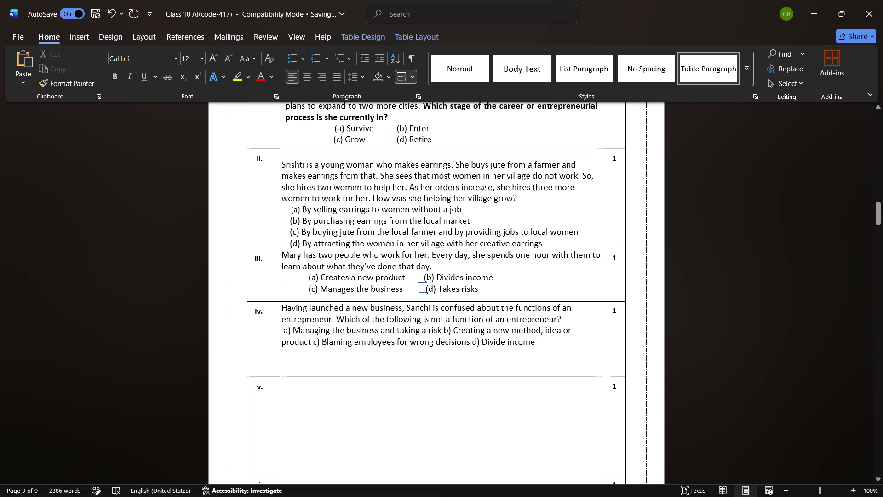
key(space)
key(space)
key(space)
key(space)
key(space)
key(space)
key(space)
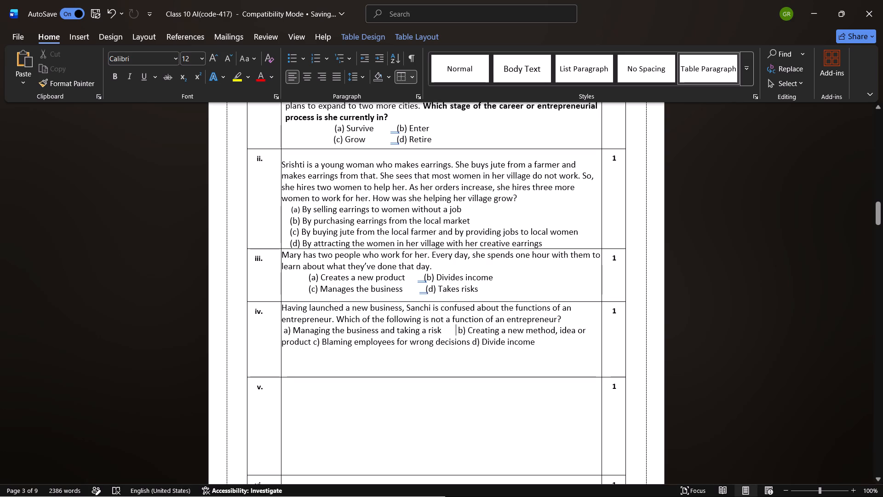
key(Return)
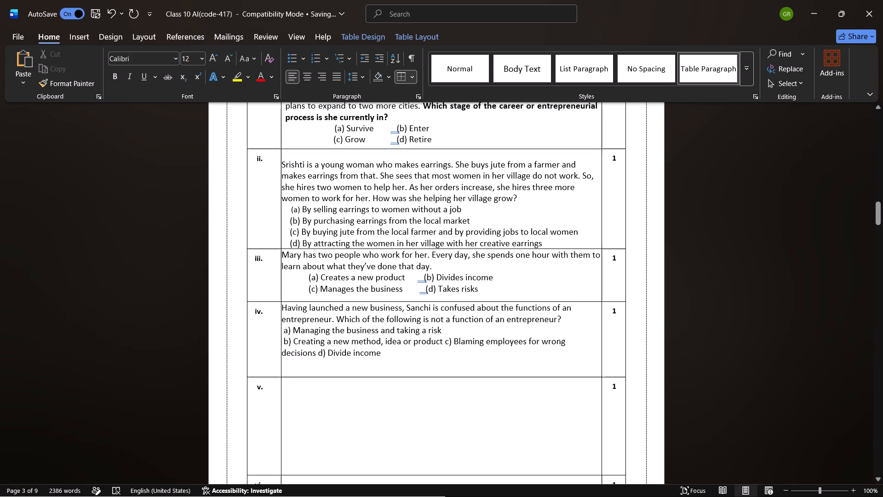
click(443, 342)
key(Return)
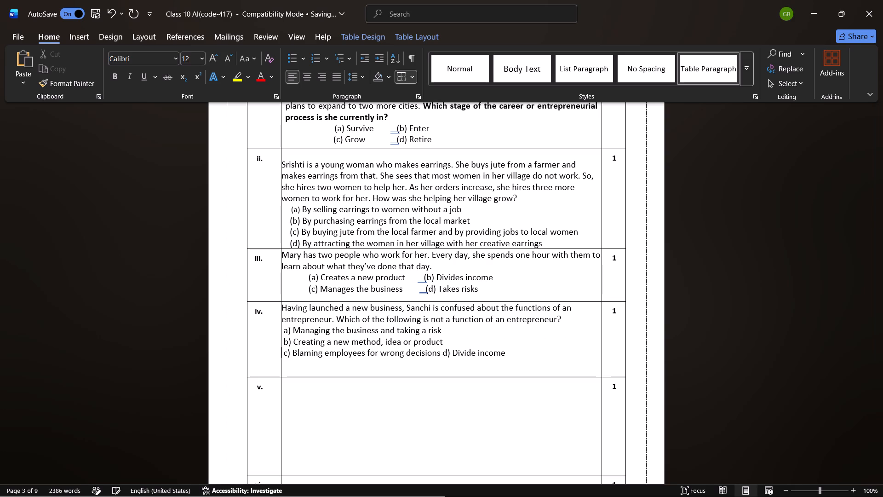
click(444, 353)
key(Return)
Copy Section B Question 8, about the qualities of an entrepreneur, from the 2026-2027 sample paper into the empty Q. 8 row in Word.
scroll(346, 356, down, 1)
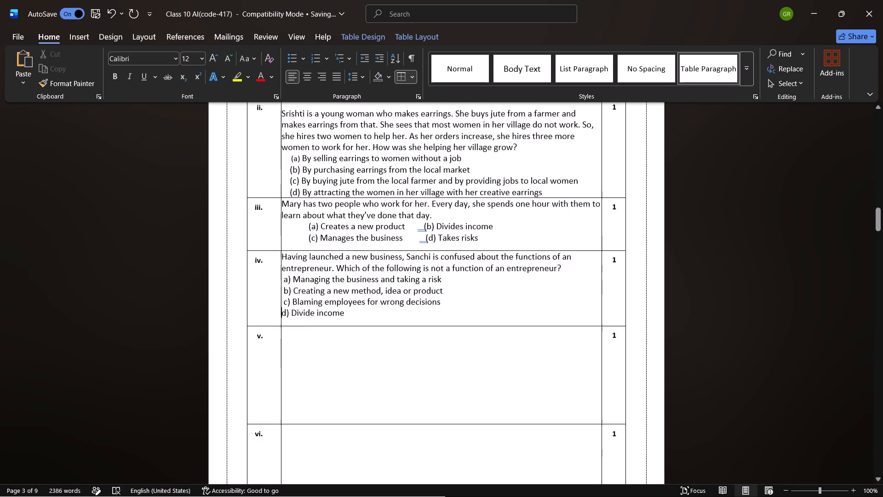
scroll(346, 356, down, 1)
key(alt+Tab)
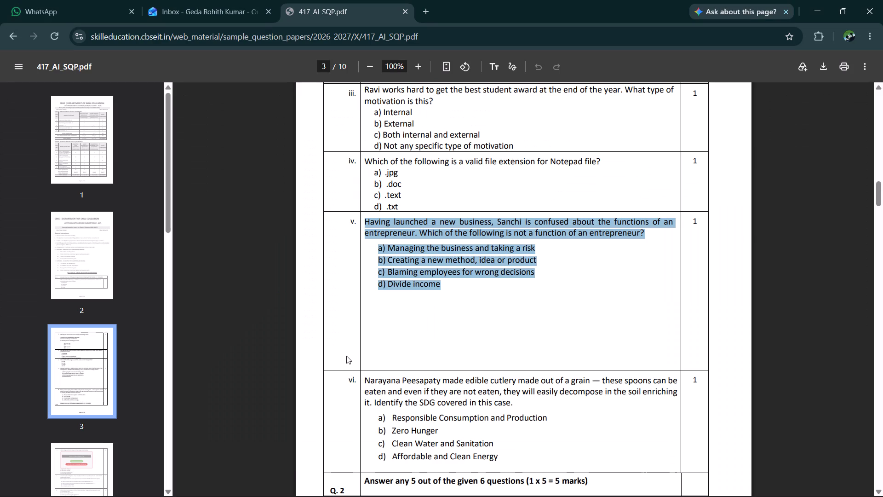
scroll(482, 406, down, 12)
scroll(482, 406, up, 1)
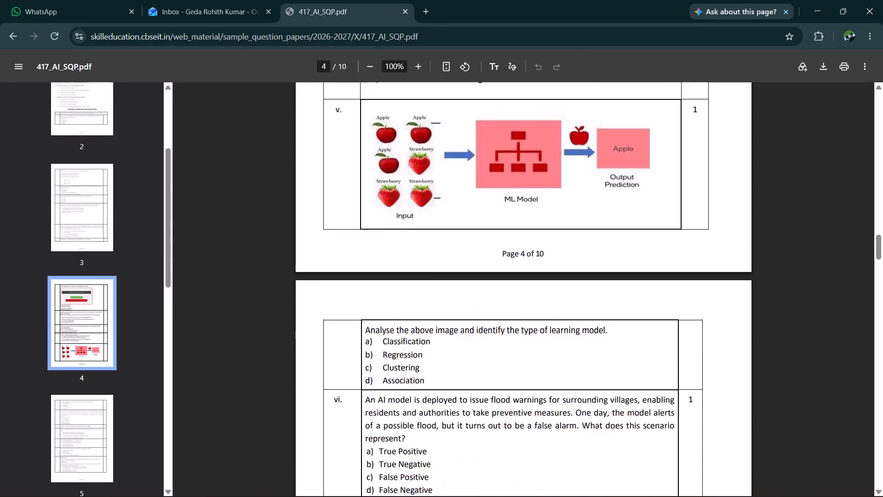
scroll(482, 406, up, 1)
scroll(482, 406, down, 4)
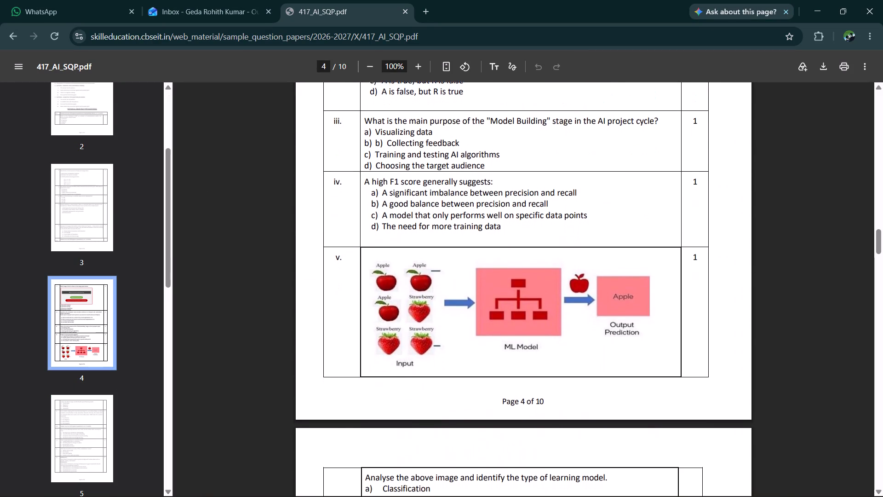
scroll(482, 406, down, 8)
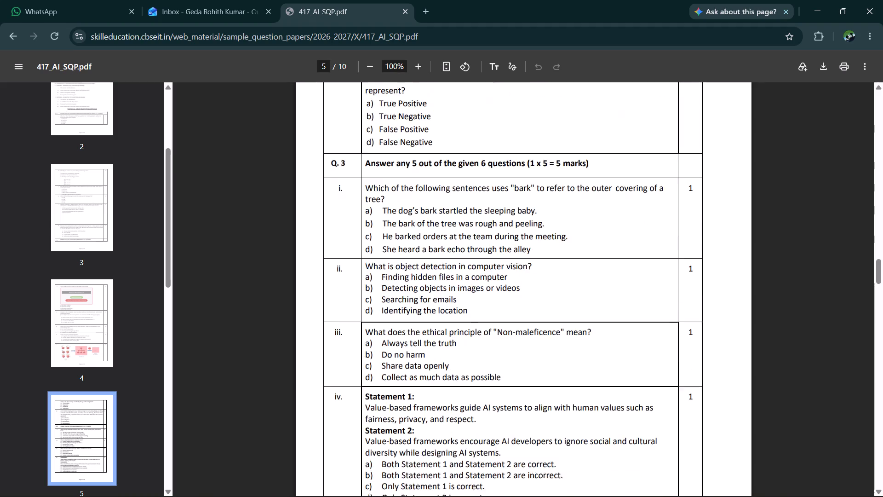
scroll(482, 406, down, 10)
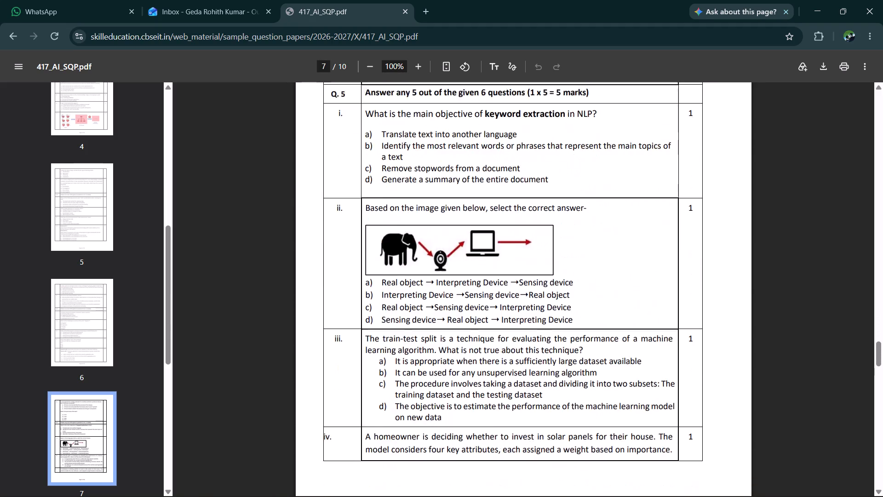
scroll(482, 406, down, 8)
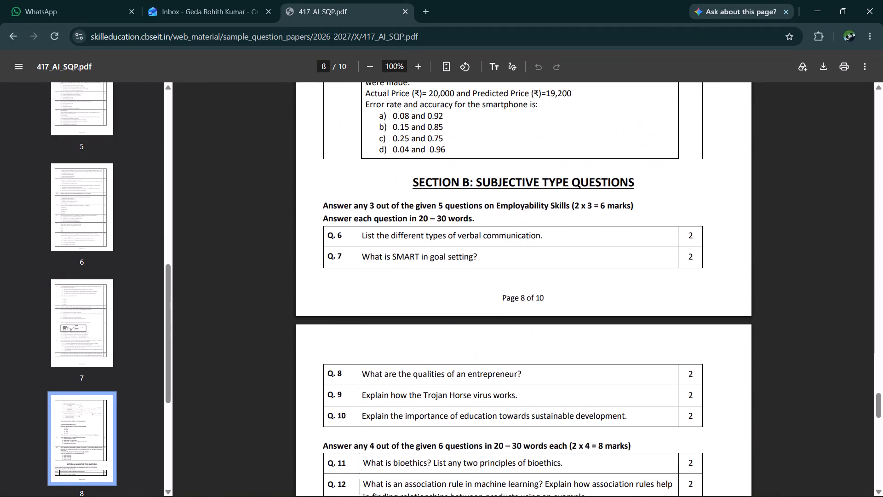
scroll(482, 406, down, 2)
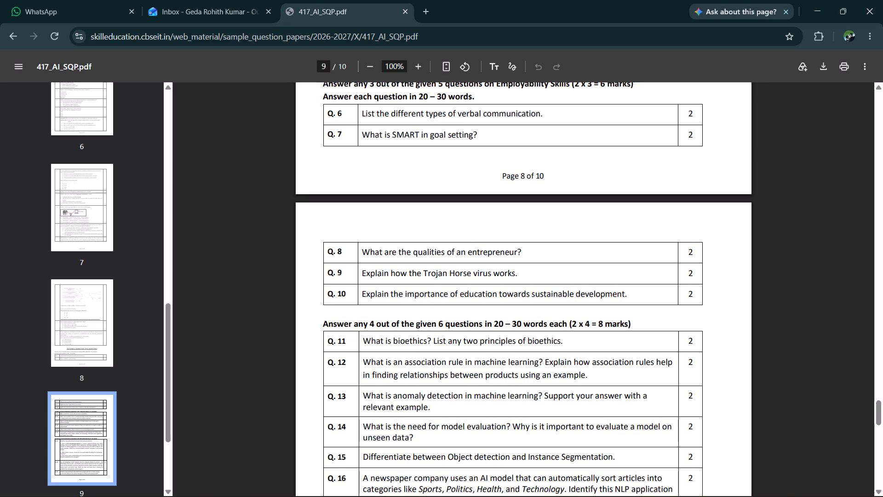
drag(524, 251, 362, 252)
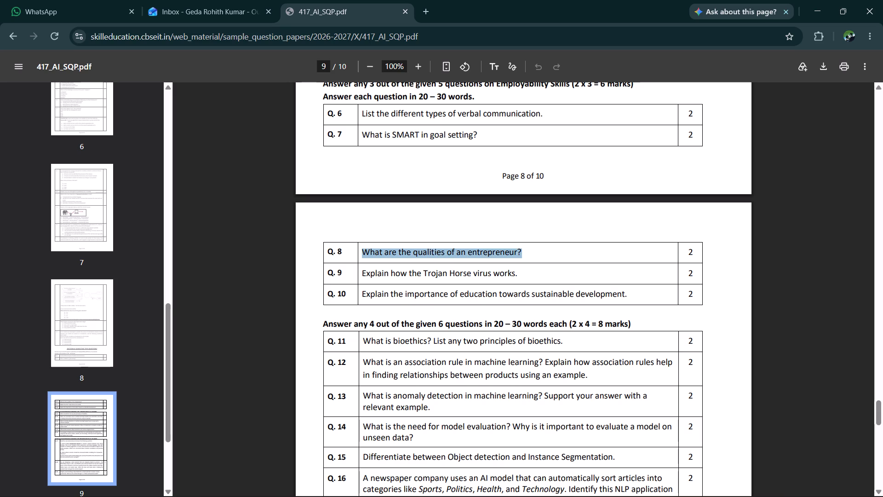
key(ctrl+c)
key(alt+Tab)
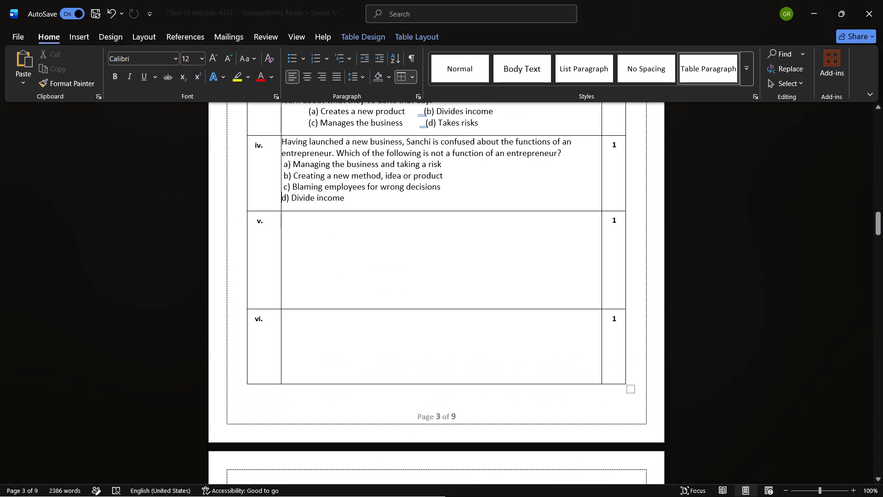
scroll(398, 325, down, 7)
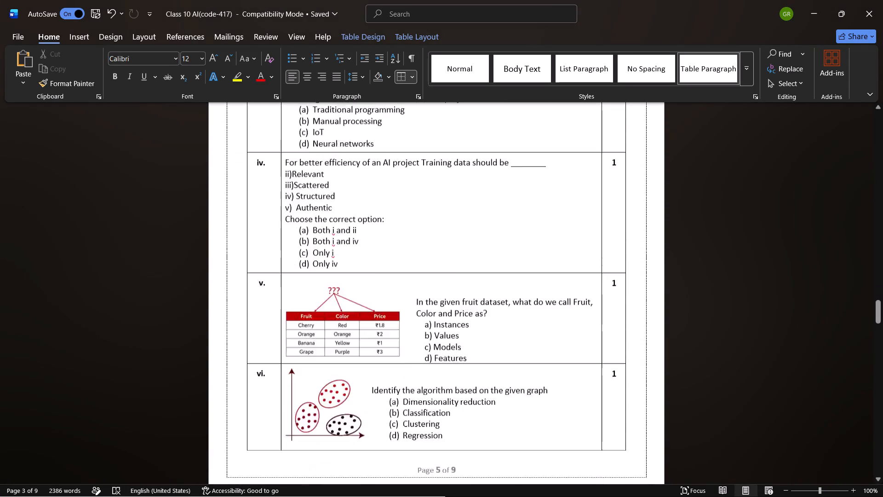
scroll(398, 325, down, 9)
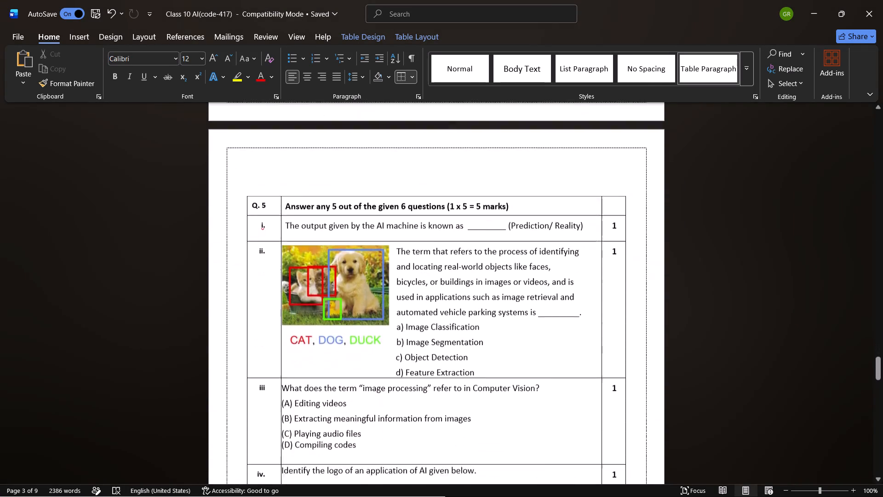
scroll(398, 325, down, 7)
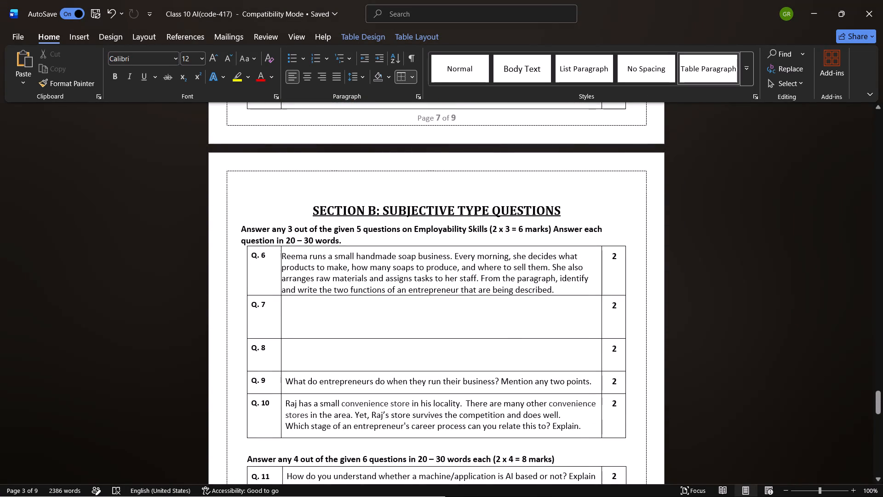
click(301, 347)
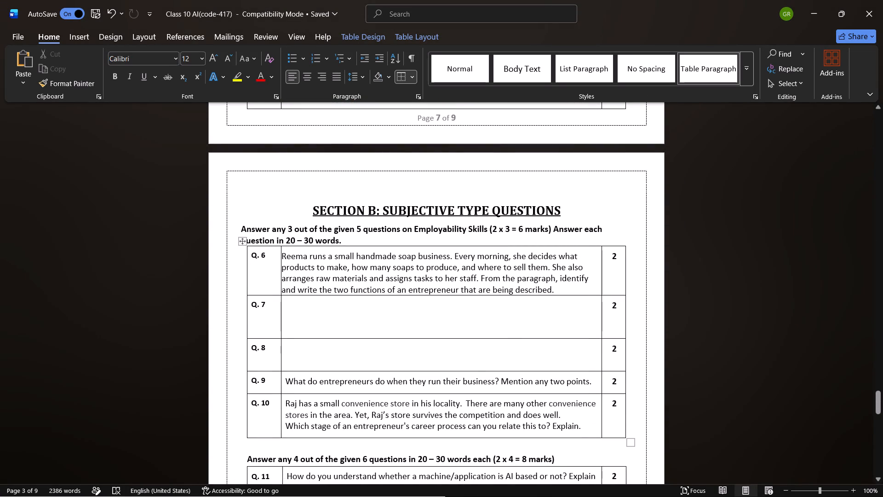
key(ctrl+v)
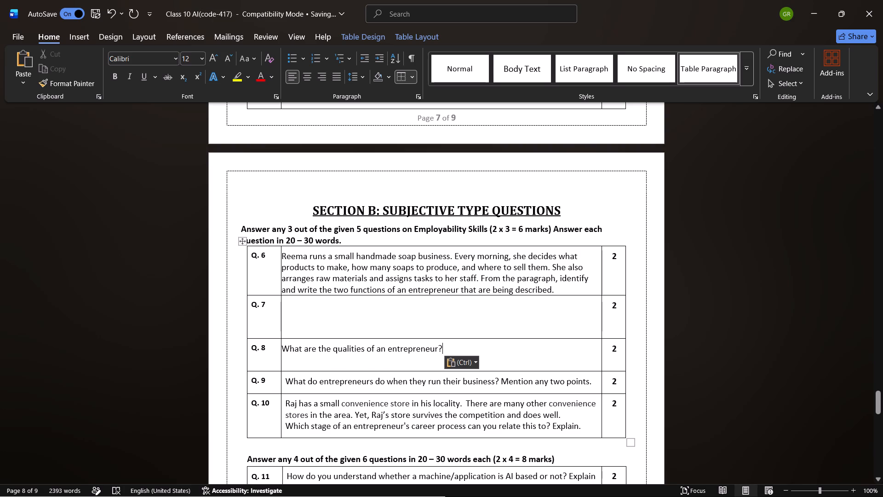
scroll(396, 374, right, 1)
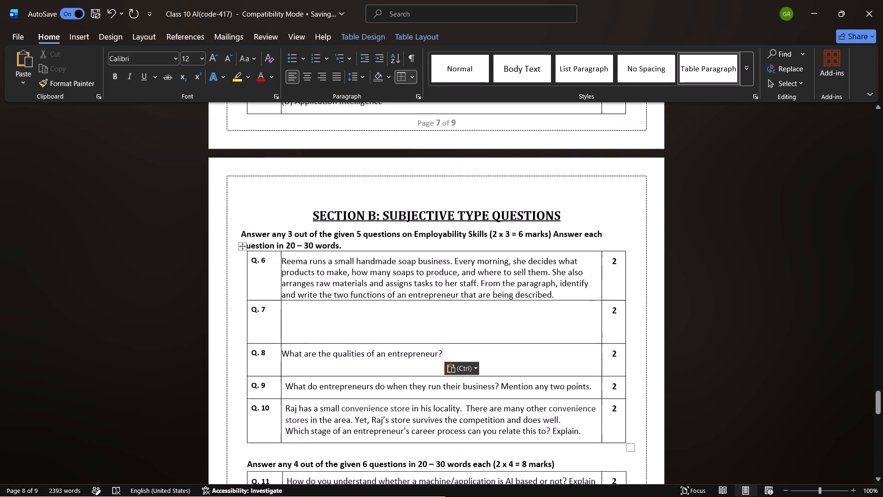
Return to the browser search, change its session to 2024-2025, and open the CBSE Academic 417_AI_SQP result for that session.
key(alt+Tab)
click(11, 36)
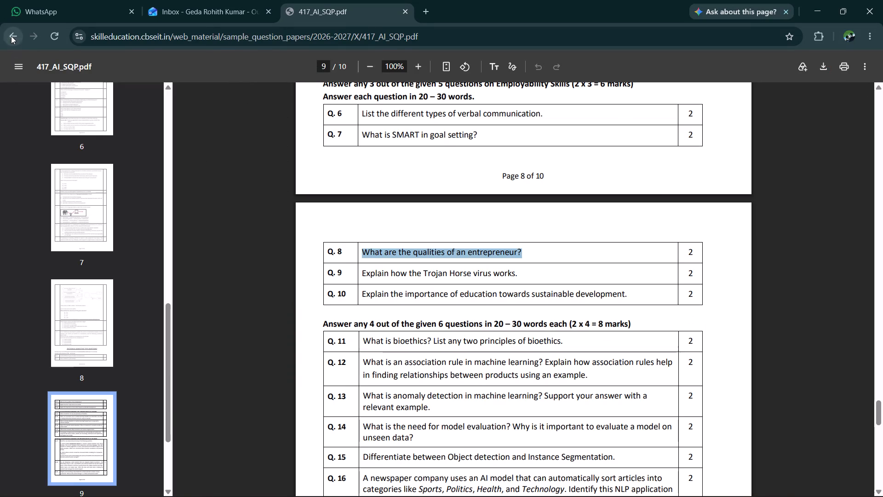
click(260, 82)
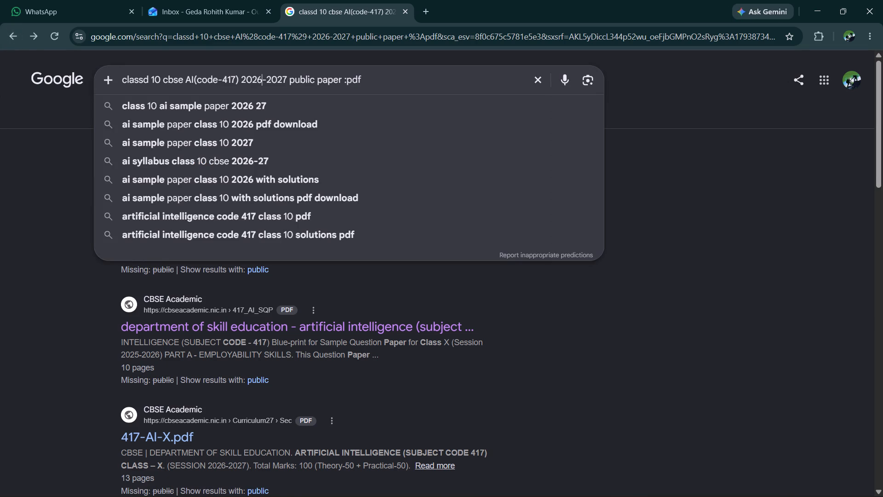
key(BackSpace)
key(4)
key(Right)
key(Right)
key(Right)
key(Right)
key(Right)
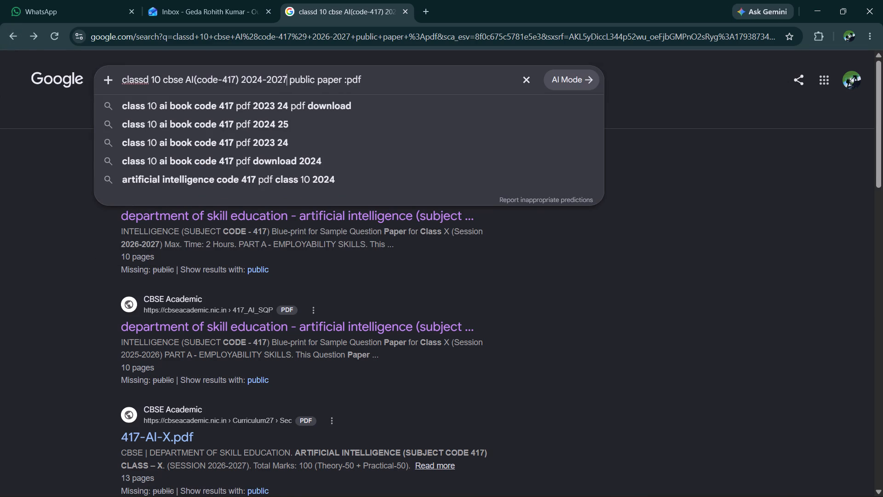
key(BackSpace)
key(5)
key(Return)
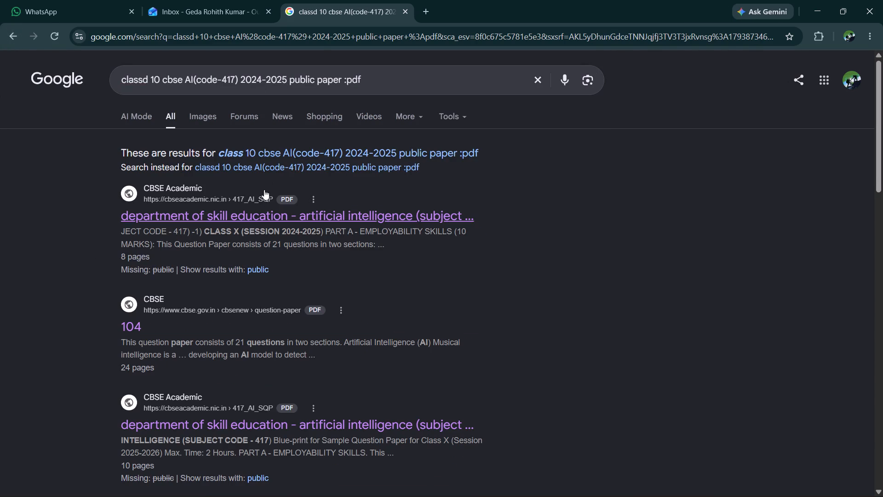
click(252, 220)
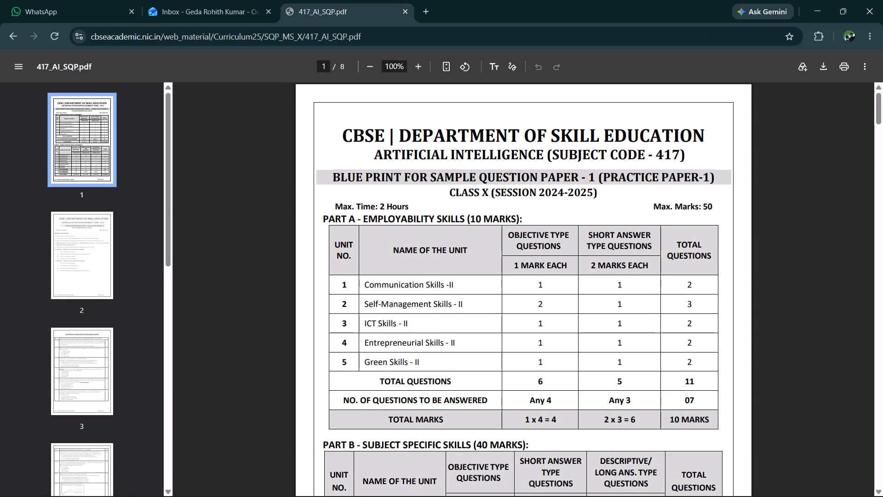
Examine the 2024-2025 sample paper's blueprint, general instructions and Question 1 Employability Skills items for a question to reuse.
scroll(626, 229, down, 8)
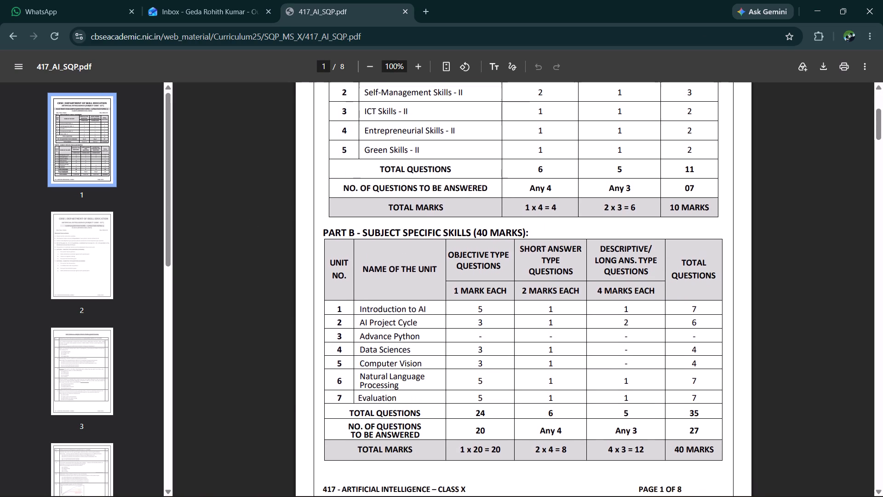
scroll(626, 229, down, 5)
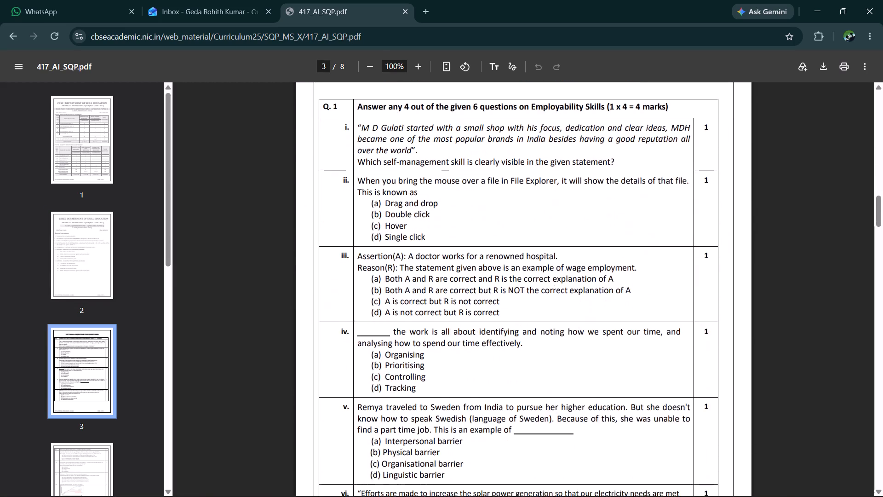
scroll(626, 229, down, 2)
scroll(525, 324, up, 1)
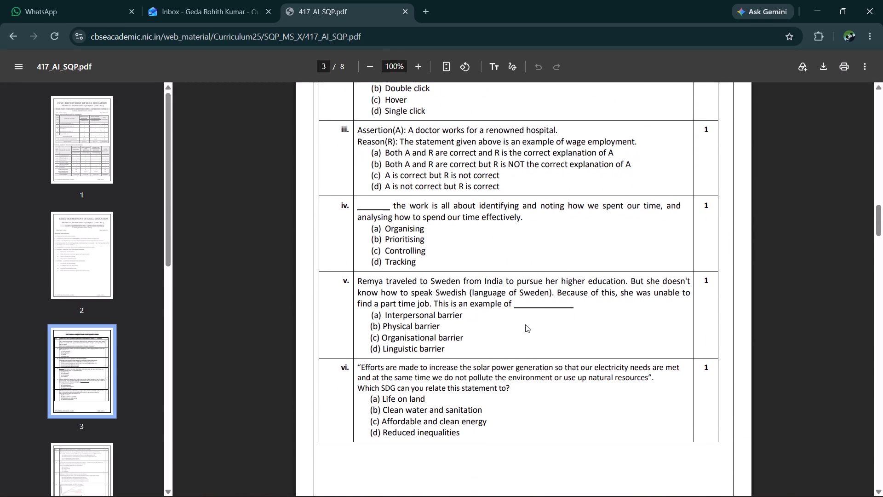
scroll(525, 324, up, 1)
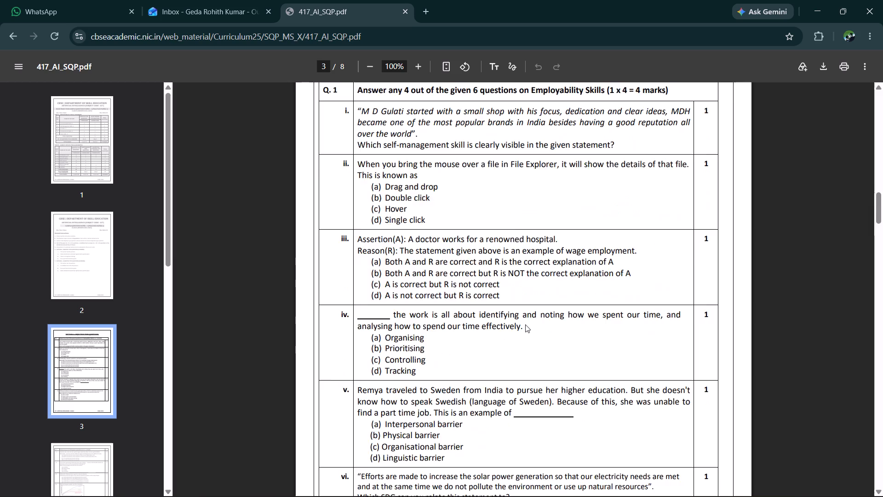
scroll(525, 324, up, 7)
scroll(525, 324, down, 1)
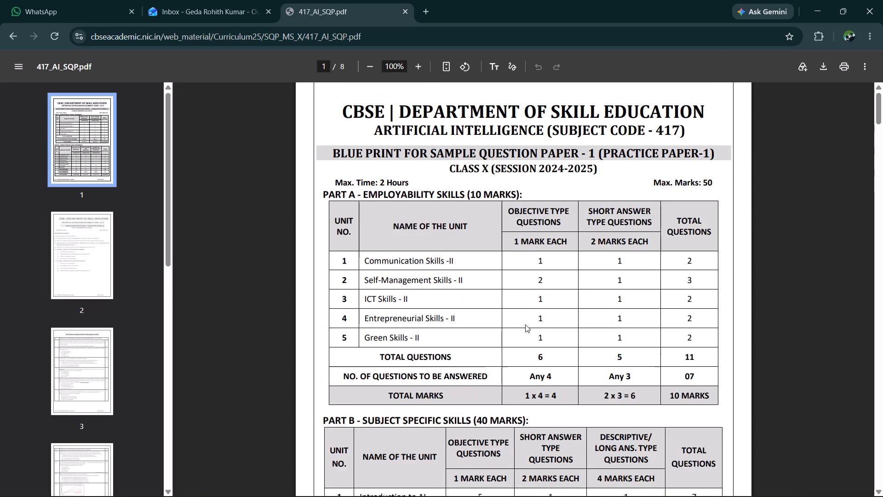
scroll(525, 324, down, 2)
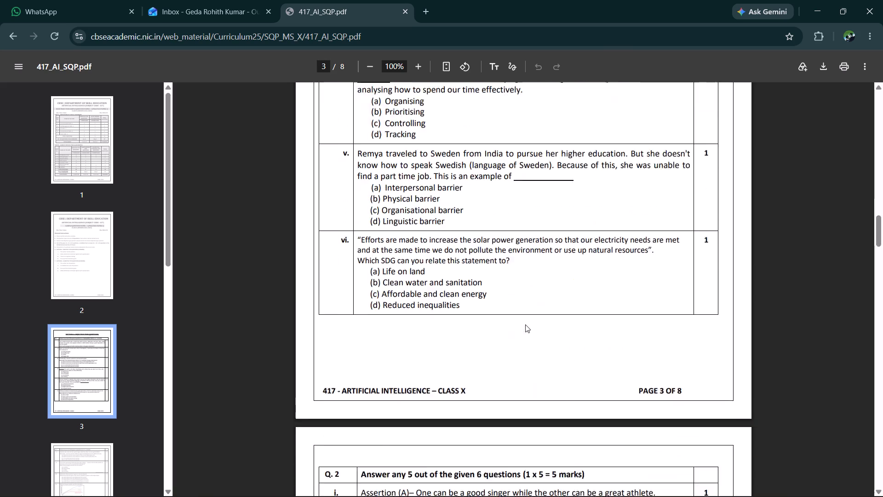
scroll(525, 324, down, 1)
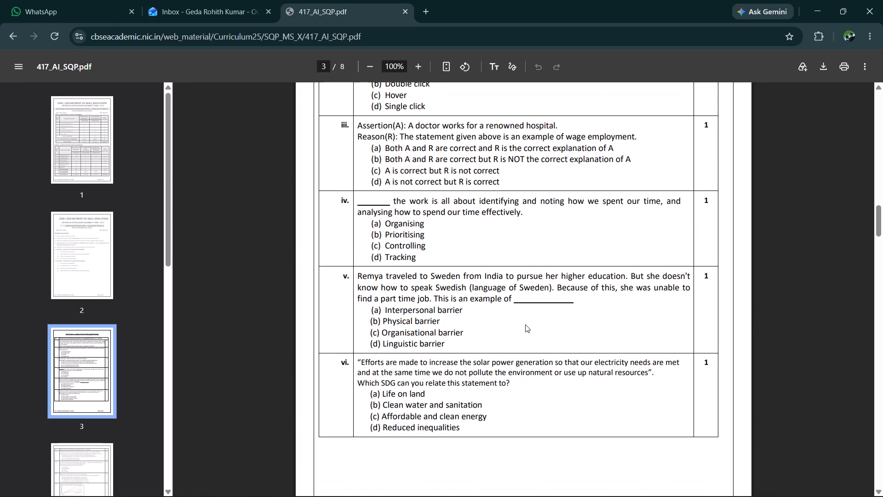
scroll(525, 324, down, 2)
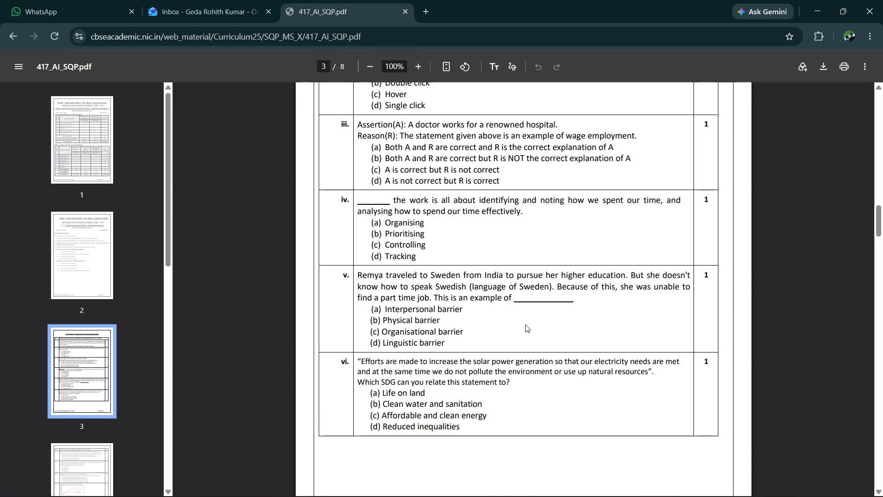
scroll(525, 324, up, 4)
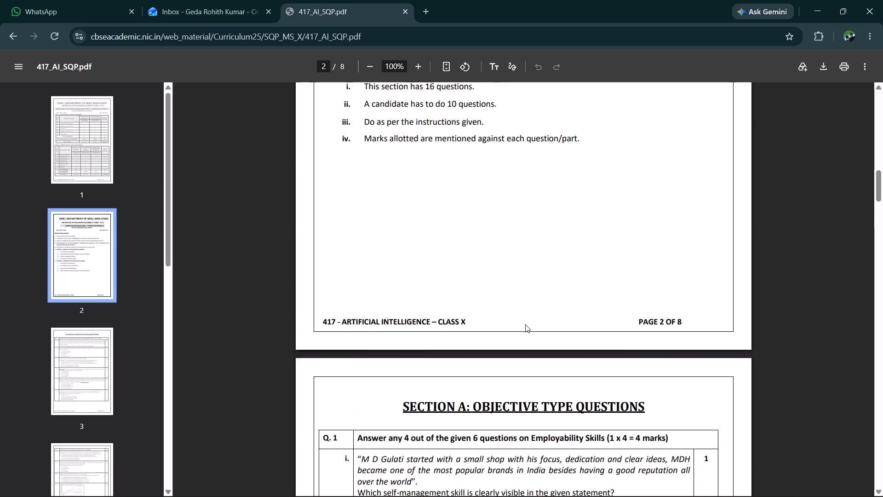
scroll(525, 324, up, 11)
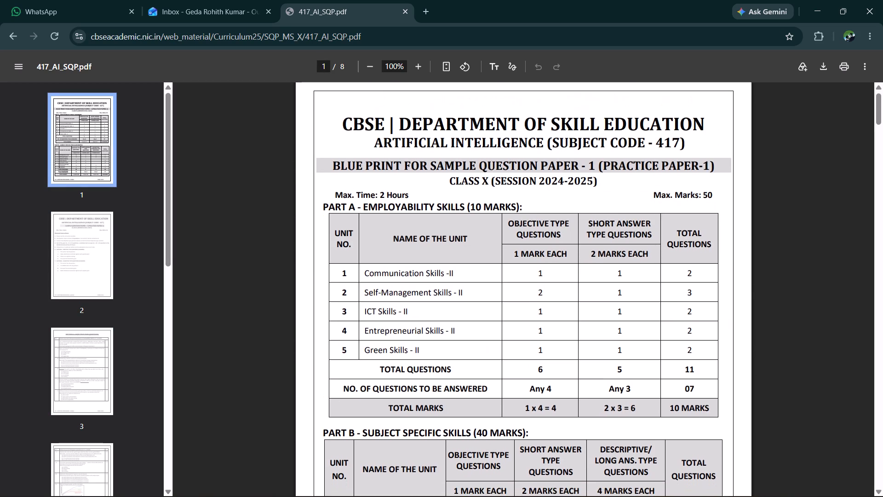
scroll(536, 320, down, 11)
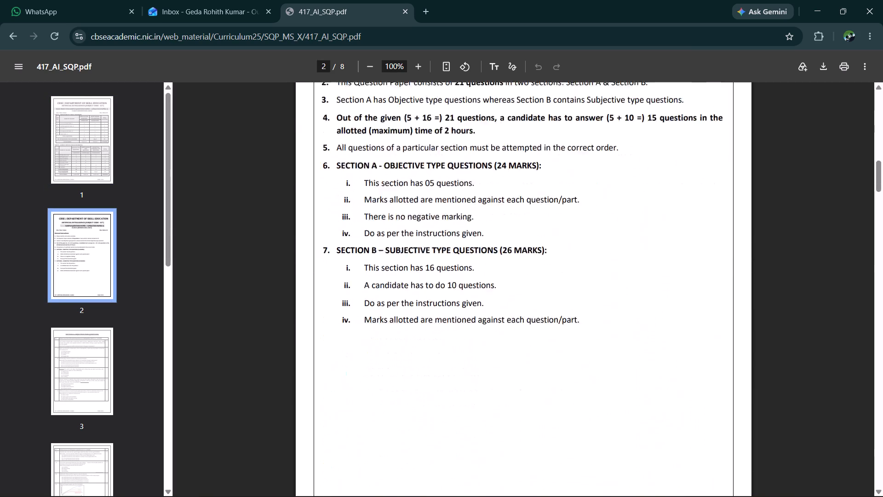
scroll(536, 320, down, 2)
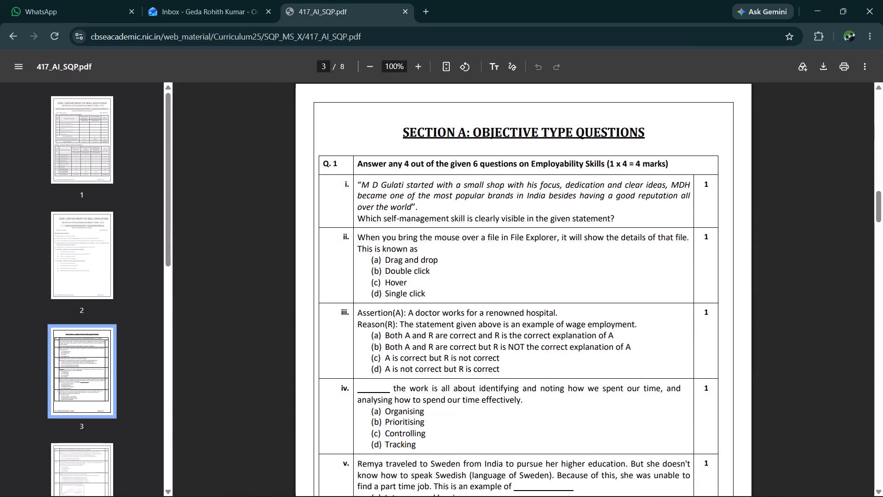
scroll(536, 320, up, 1)
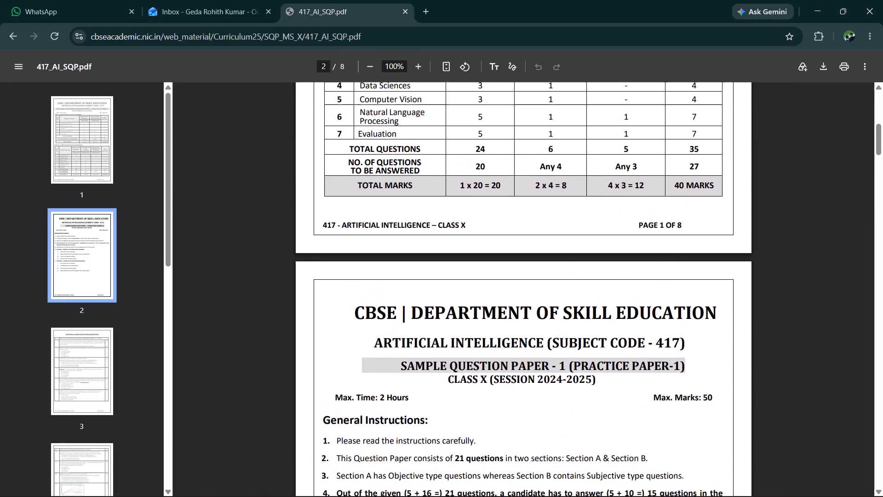
scroll(536, 320, up, 2)
scroll(524, 324, down, 4)
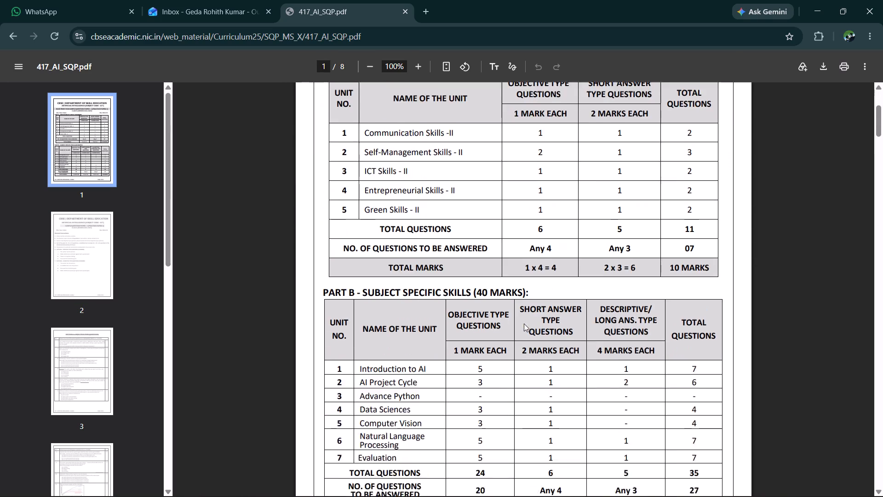
Copy Question 1 v, about Remya's language difficulty in Sweden, with its four options into the empty row v of the Word table.
scroll(524, 324, down, 7)
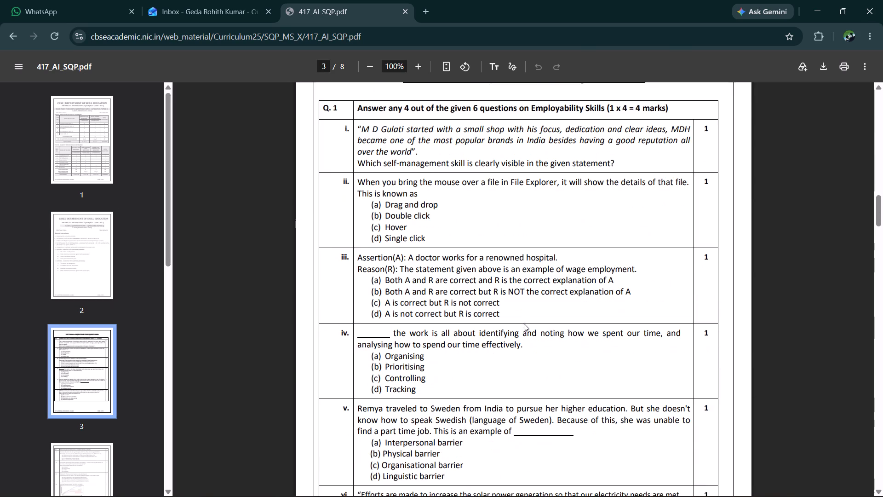
scroll(524, 324, down, 3)
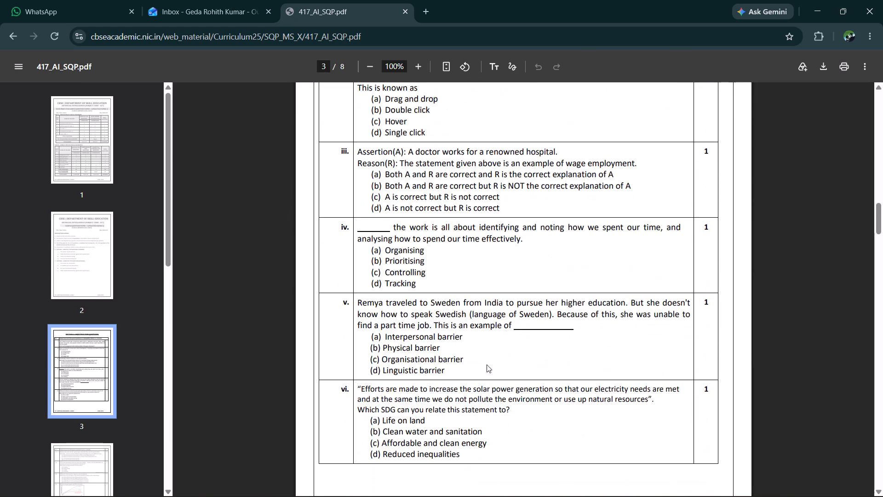
drag(449, 369, 369, 311)
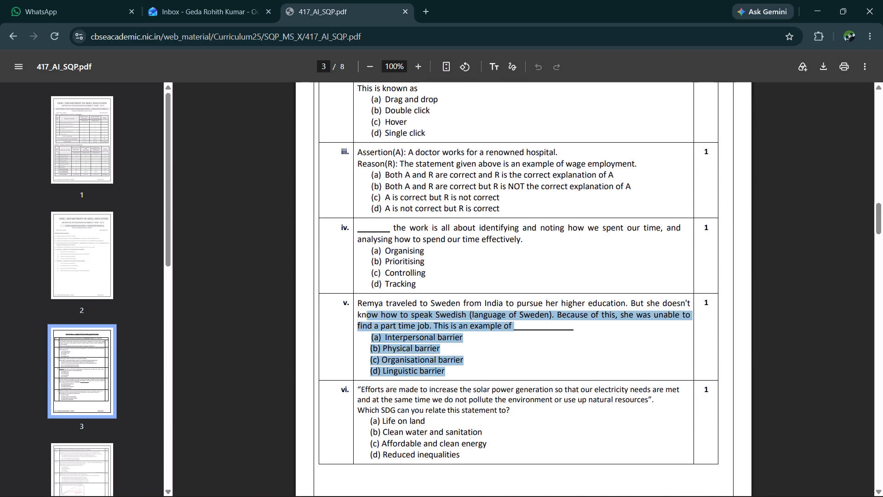
drag(369, 311, 357, 305)
key(ctrl+c)
key(alt+Tab)
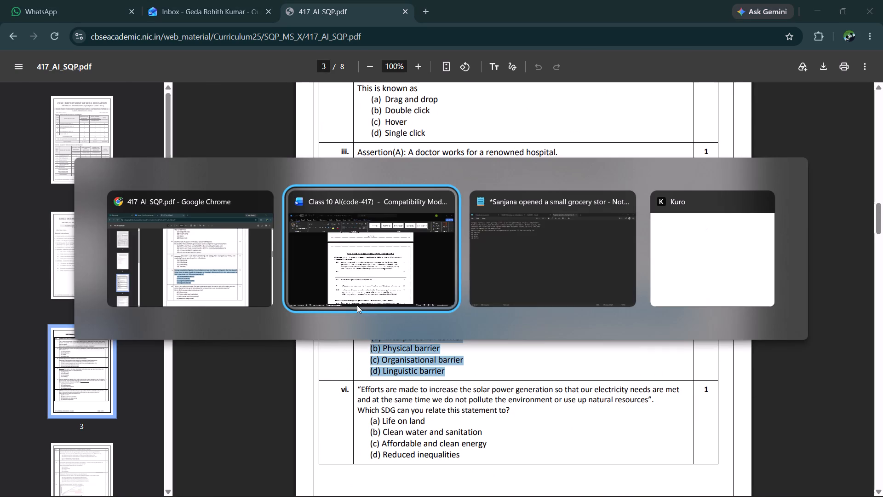
scroll(352, 358, up, 17)
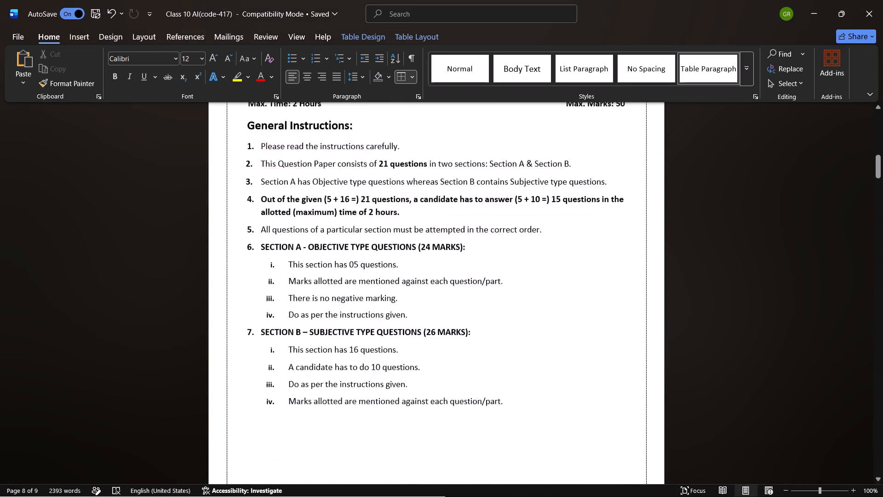
scroll(352, 358, down, 6)
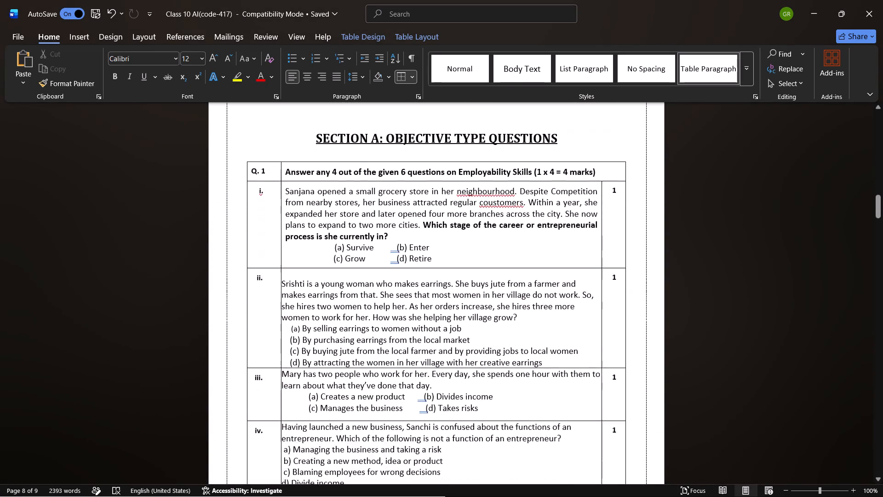
scroll(352, 358, down, 4)
click(288, 244)
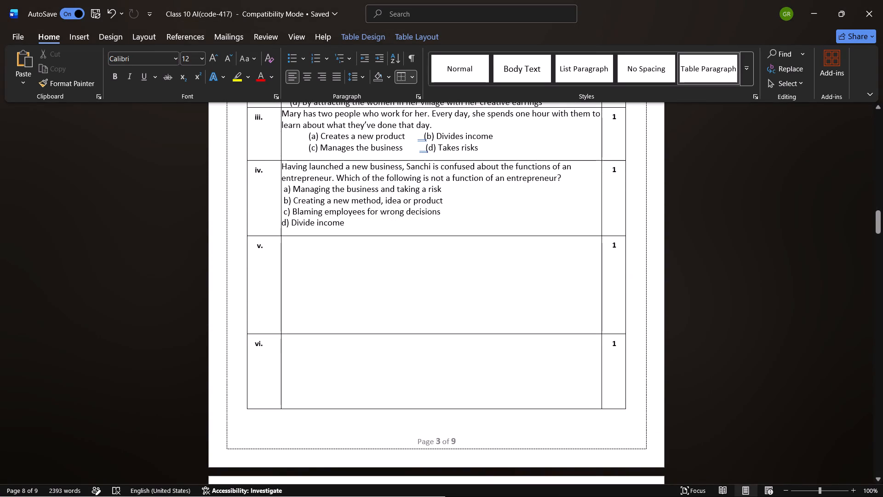
key(ctrl+v)
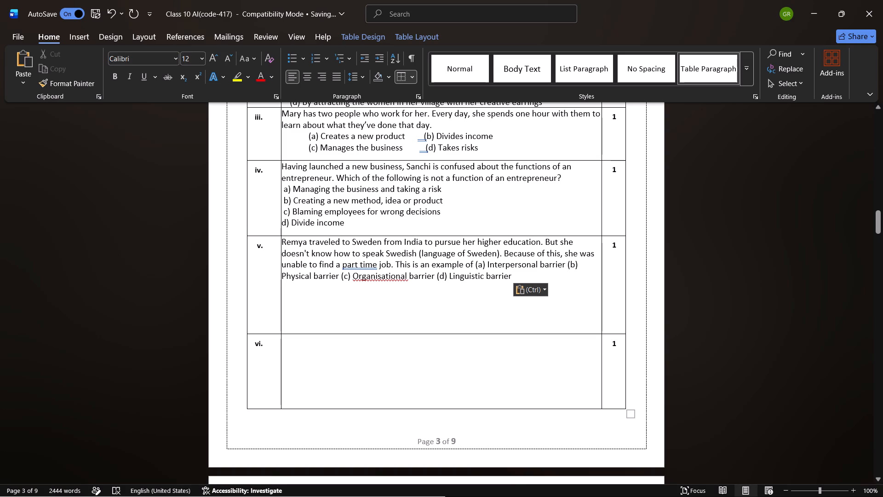
Break the Remya question's text in row v so that new lines start at options (a), (c) and (d).
click(434, 300)
drag(408, 321, 394, 321)
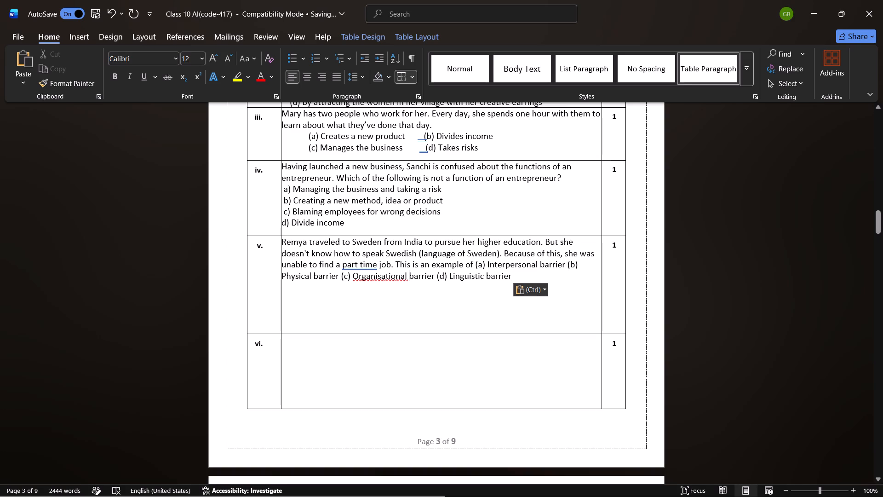
drag(394, 321, 317, 303)
click(397, 319)
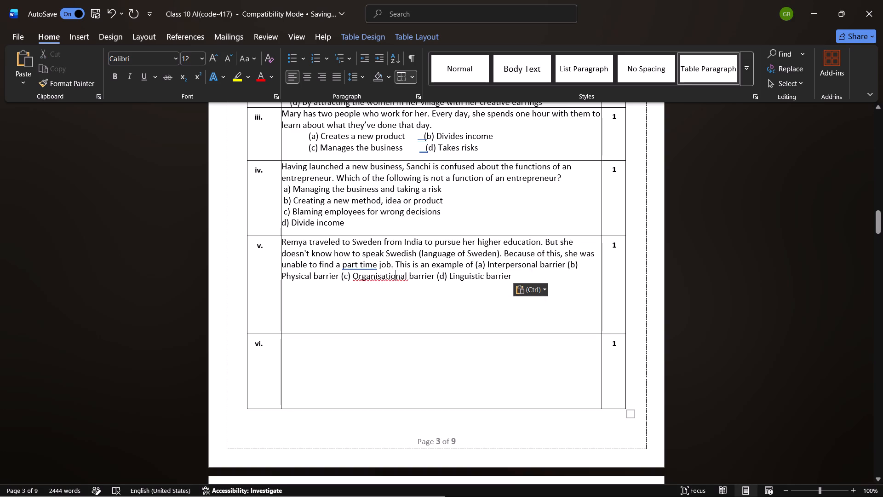
click(340, 275)
key(Return)
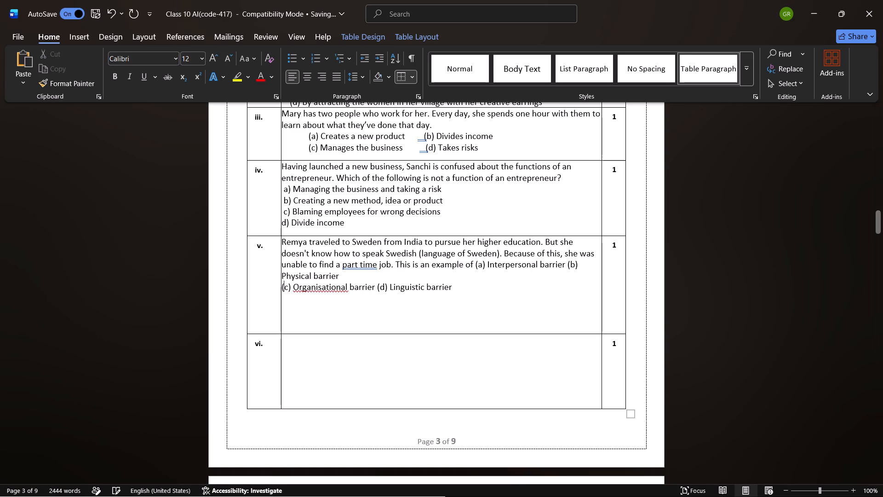
click(377, 289)
key(Return)
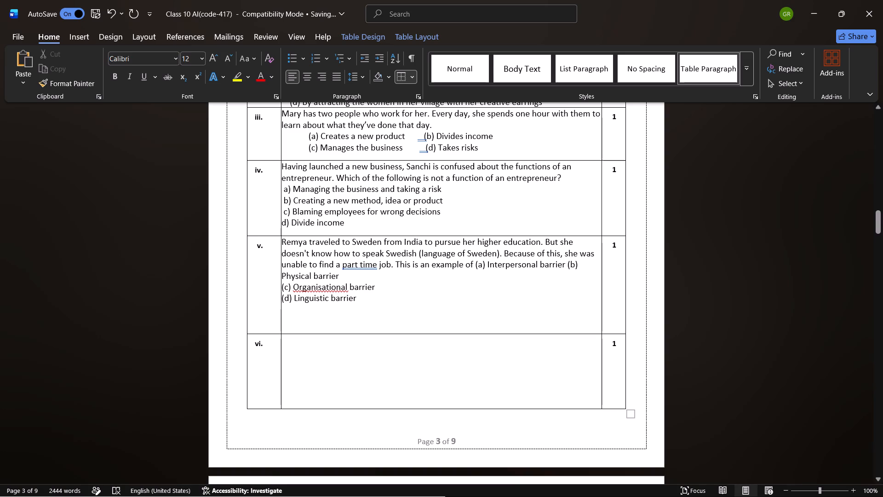
click(474, 265)
key(Return)
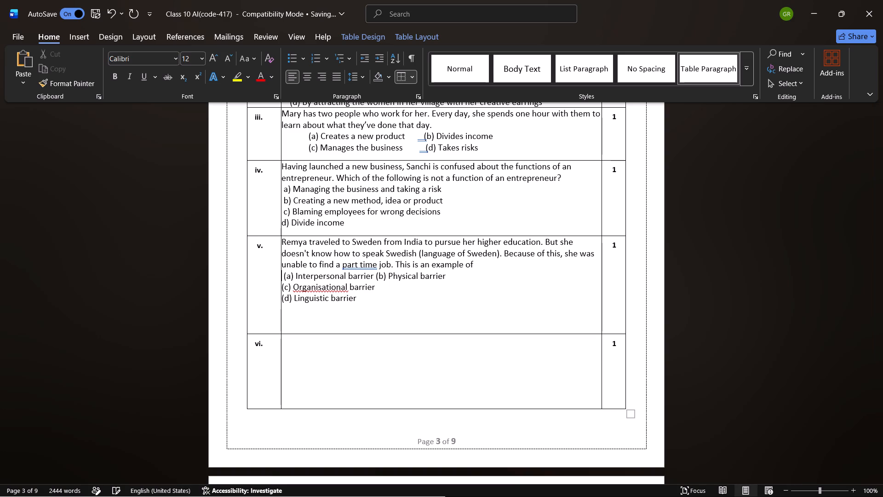
Insert a wide gap between options (a) Interpersonal barrier and (b) Physical barrier on their shared line in row v.
click(375, 276)
key(space)
key(space)
key(space)
key(space)
key(space)
key(space)
key(space)
key(space)
key(space)
key(space)
key(space)
key(space)
key(space)
key(space)
key(space)
key(space)
key(space)
key(space)
key(space)
key(space)
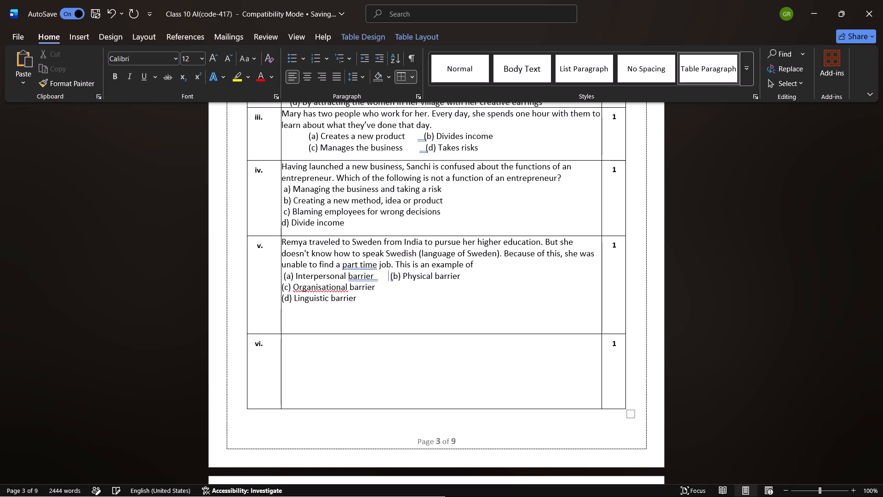
Bring (d) Linguistic barrier onto the same line as (c) Organisational barrier and space it out as a second column.
click(283, 299)
key(Left)
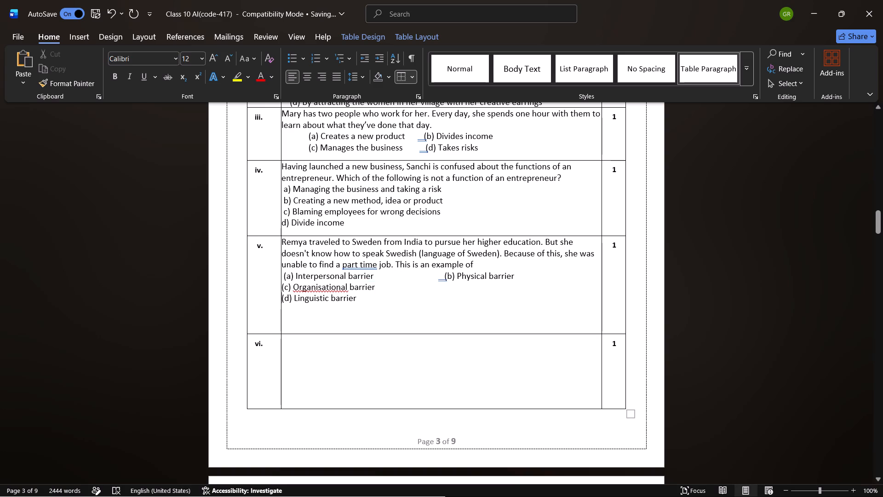
key(BackSpace)
key(space)
key(space)
key(space)
key(space)
key(space)
key(space)
key(space)
key(space)
key(space)
key(space)
key(space)
key(space)
key(space)
key(space)
key(space)
key(space)
key(space)
key(space)
key(space)
key(space)
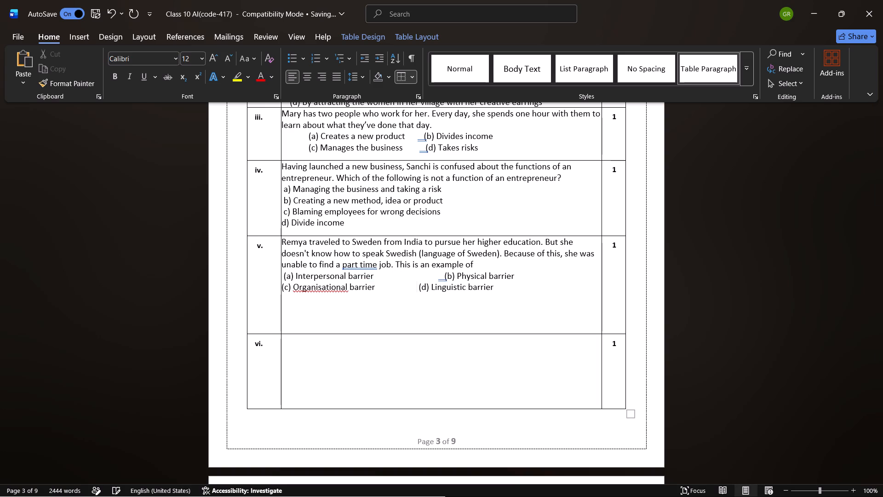
key(space)
key(space)
key(space)
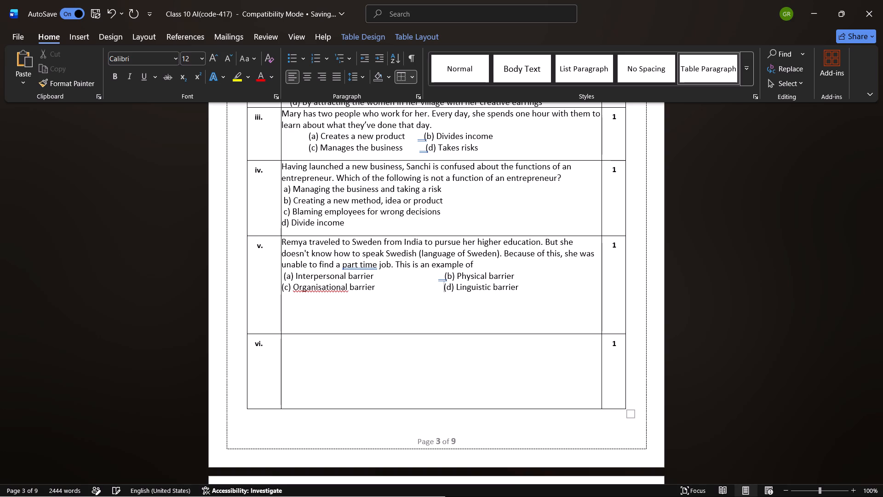
key(BackSpace)
key(BackSpace)
key(BackSpace)
key(BackSpace)
key(BackSpace)
key(BackSpace)
key(BackSpace)
key(BackSpace)
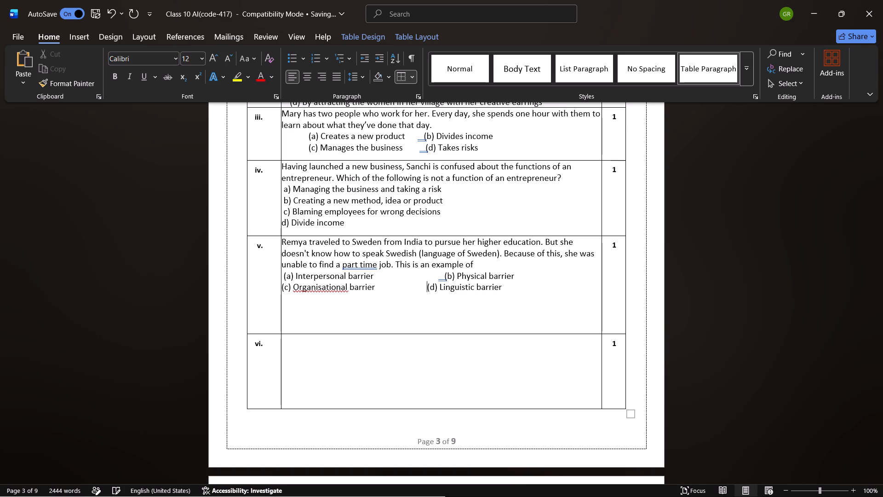
Narrow the gap before (b) Physical barrier in row v so that it lines up with (d) Linguistic barrier.
key(Up)
key(BackSpace)
key(BackSpace)
key(BackSpace)
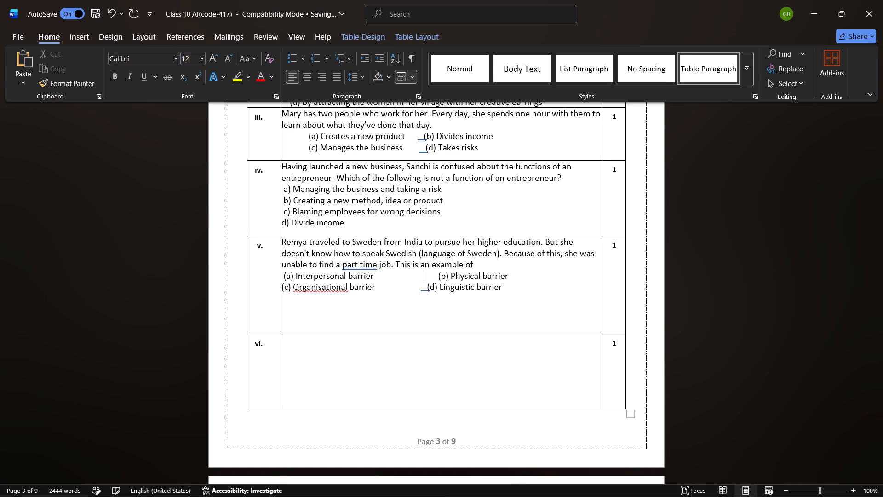
key(BackSpace)
key(BackSpace)
key(BackSpace)
key(BackSpace)
key(BackSpace)
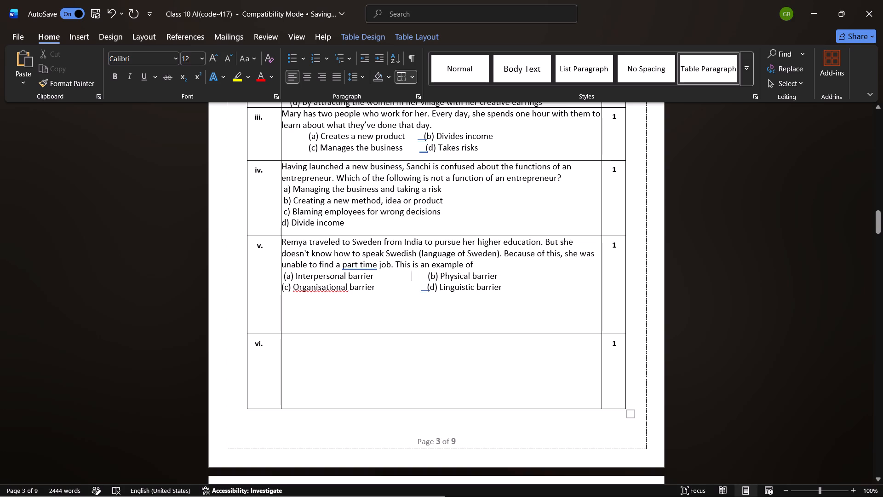
Indent the line with options (a) Interpersonal barrier and (b) Physical barrier in row v.
click(283, 277)
key(space)
key(space)
key(space)
key(space)
key(space)
key(space)
key(space)
key(space)
key(space)
key(space)
key(space)
key(space)
key(space)
key(space)
key(space)
key(space)
key(space)
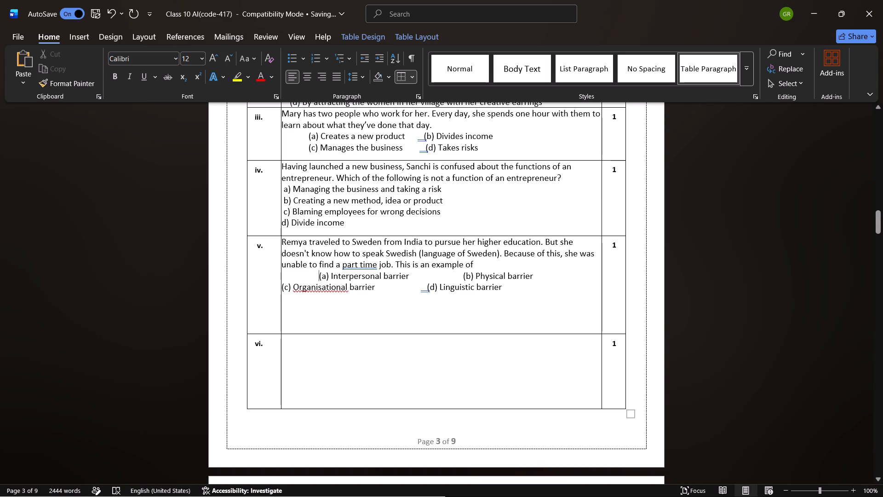
Indent the line with options (c) Organisational barrier and (d) Linguistic barrier so that it aligns under options (a) and (b).
click(283, 287)
key(Left)
key(space)
key(space)
key(space)
key(space)
key(space)
key(space)
key(space)
key(space)
key(space)
key(space)
key(space)
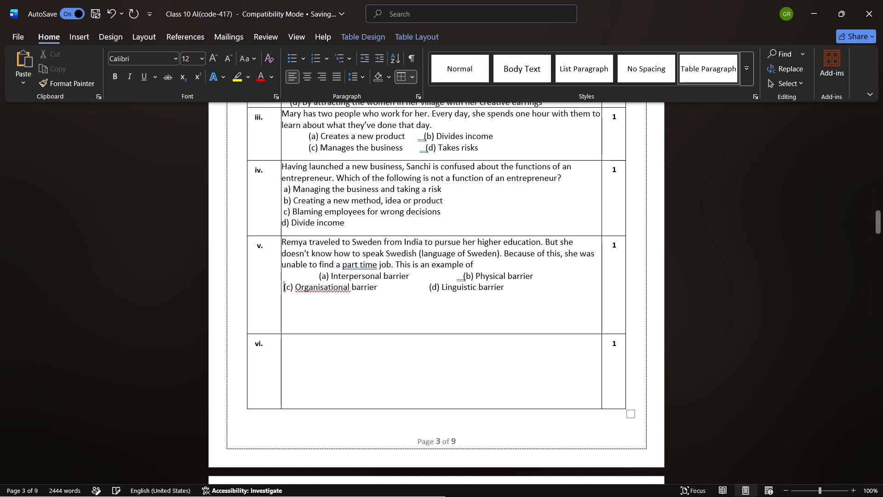
key(space)
key(space)
key(space)
key(space)
key(space)
key(space)
key(space)
key(space)
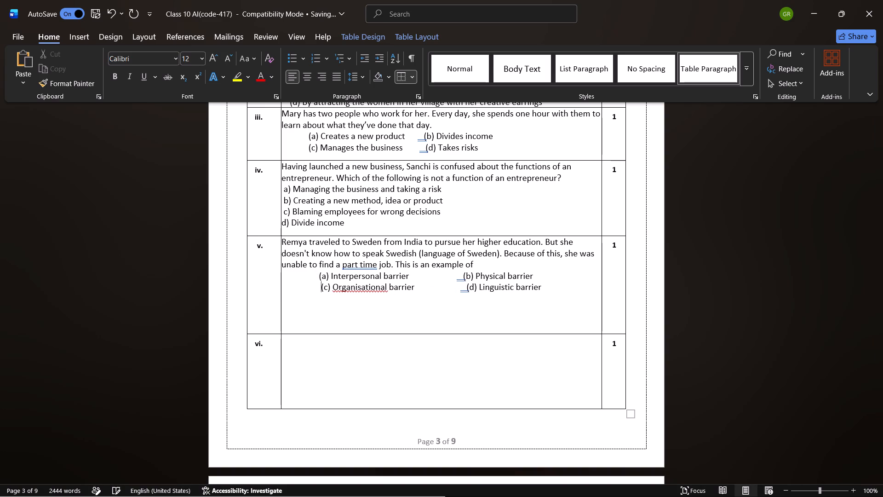
key(BackSpace)
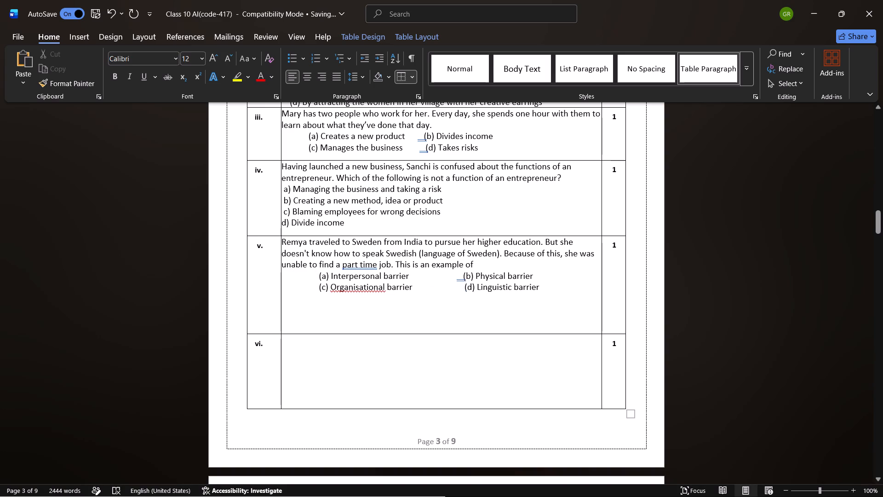
Reduce the height of row v so that it ends just below the Remya question's options.
drag(420, 334, 431, 297)
drag(431, 296, 431, 301)
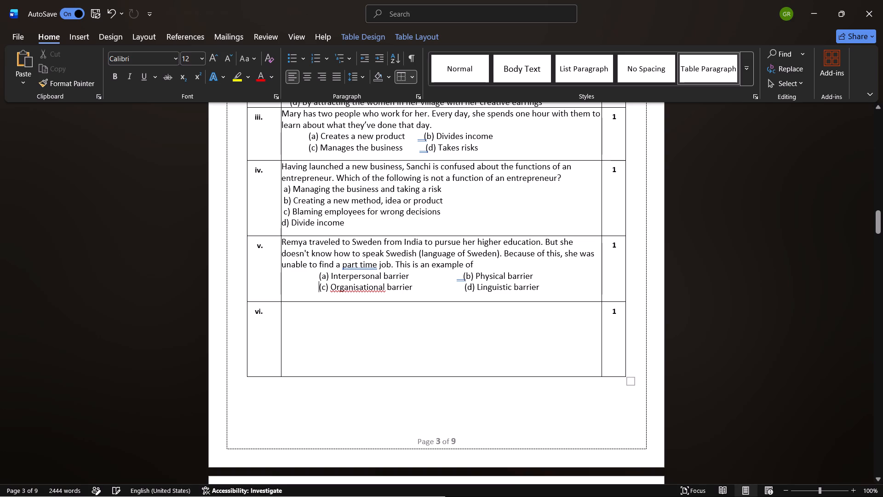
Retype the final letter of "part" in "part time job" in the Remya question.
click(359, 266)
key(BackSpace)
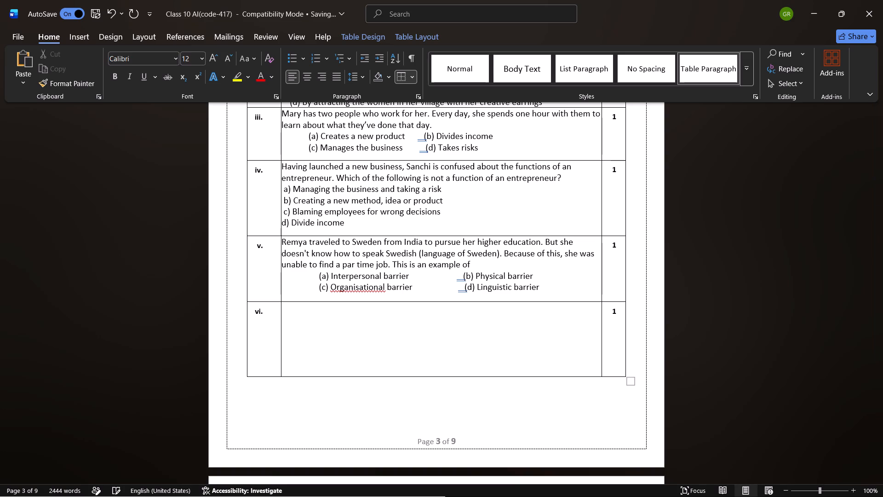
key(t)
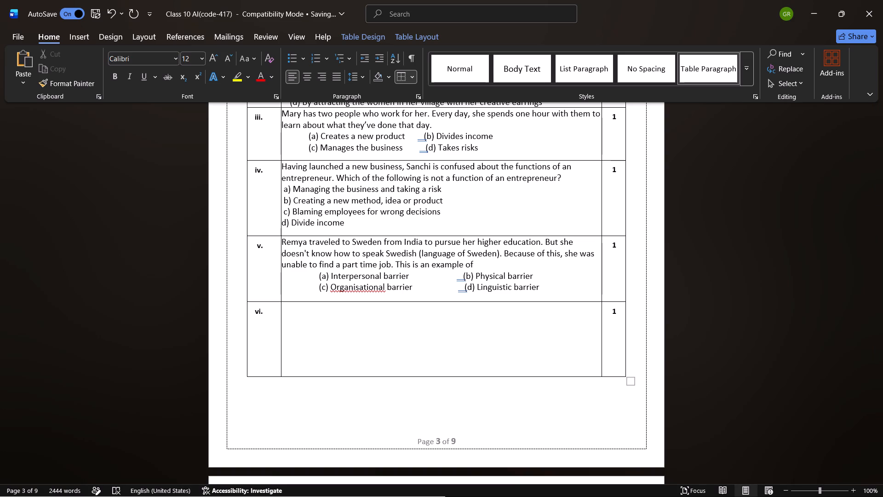
In the CBSE sample paper PDF in Chrome, copy Section B's Q. 9, "How is society helping entrepreneurs in their business?".
key(alt+Tab)
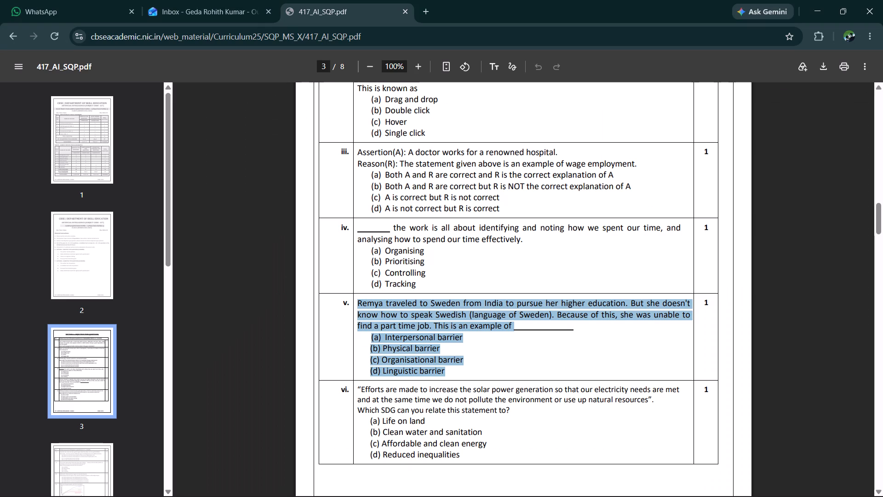
scroll(395, 293, down, 10)
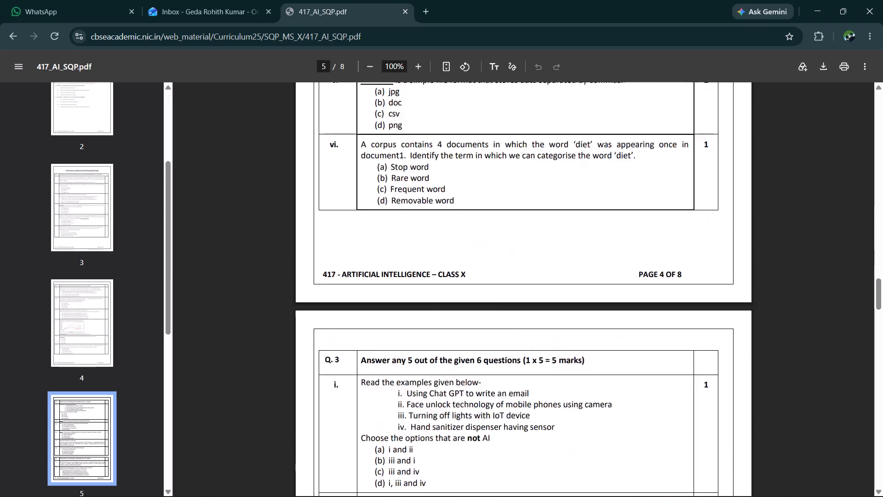
scroll(395, 293, down, 10)
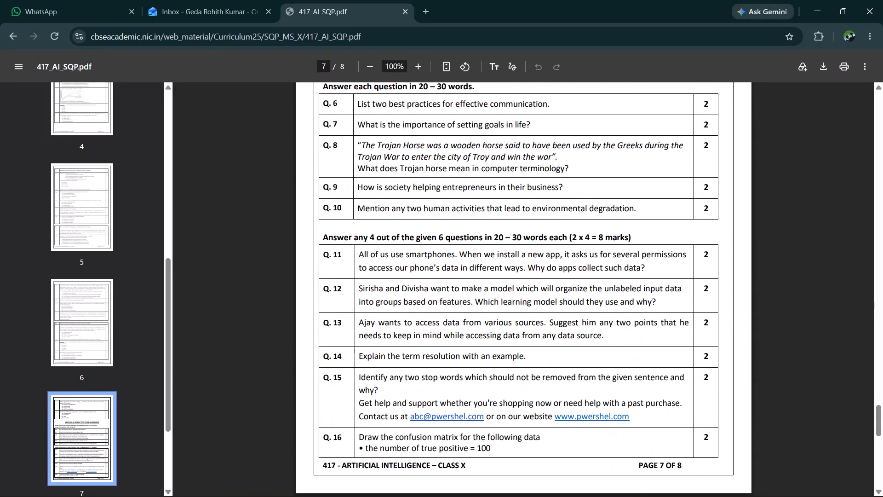
scroll(395, 293, down, 1)
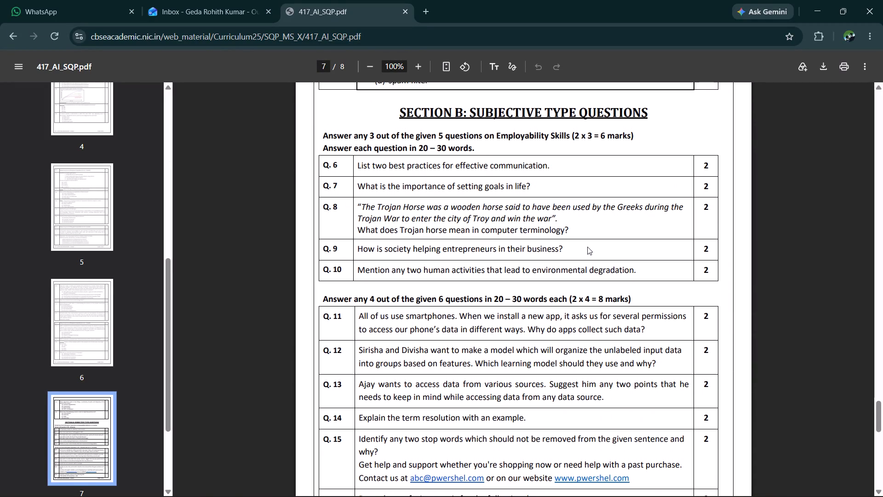
drag(568, 249, 359, 251)
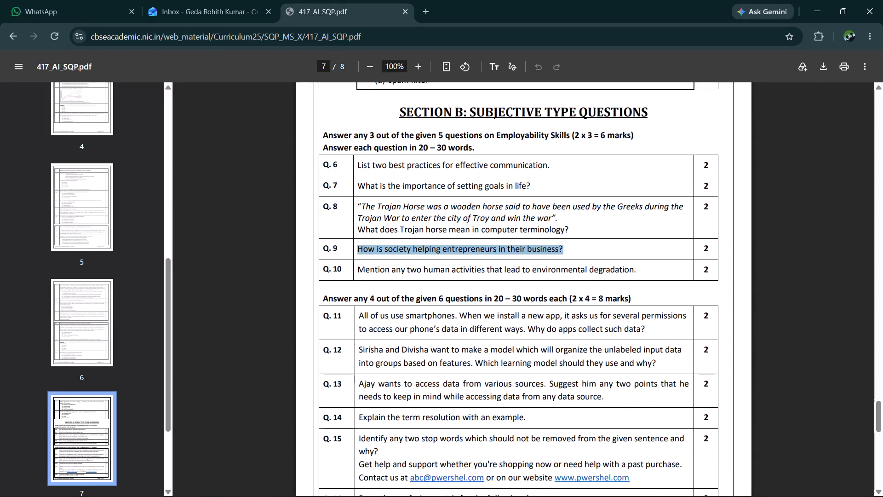
drag(359, 251, 359, 251)
key(ctrl+c)
Paste the copied entrepreneurs question into the empty Q. 7 row of Section B in the Word question paper.
key(alt+Tab)
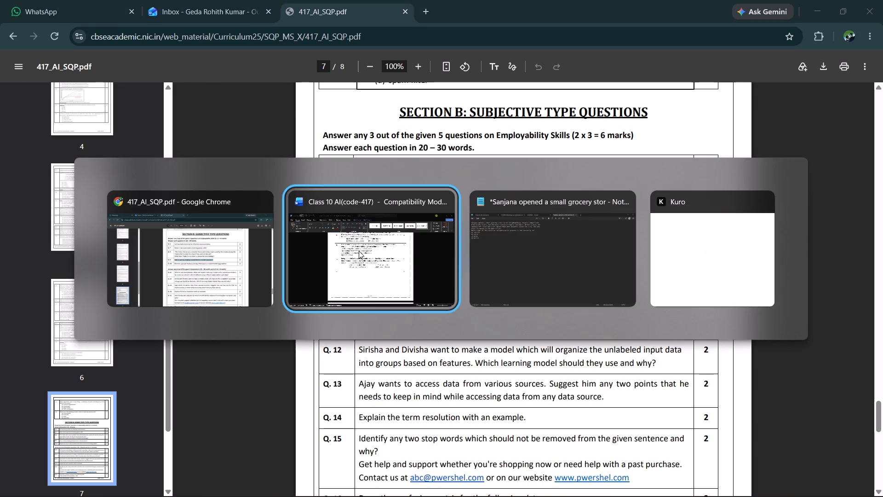
scroll(404, 330, down, 9)
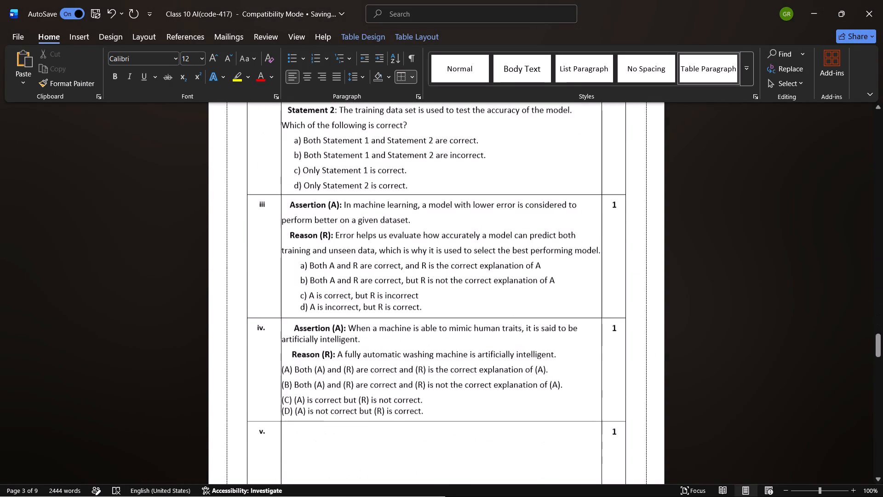
scroll(404, 330, down, 6)
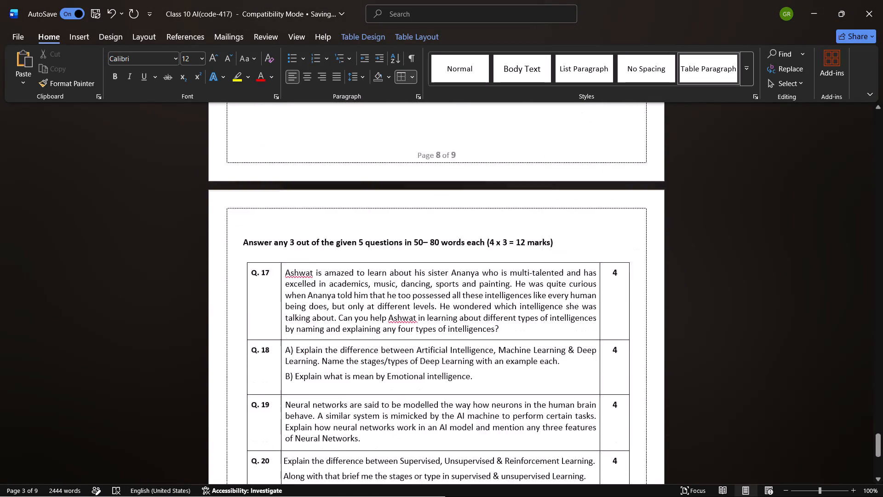
scroll(404, 330, down, 2)
scroll(404, 330, up, 1)
scroll(404, 330, down, 2)
scroll(404, 330, up, 4)
scroll(404, 330, down, 1)
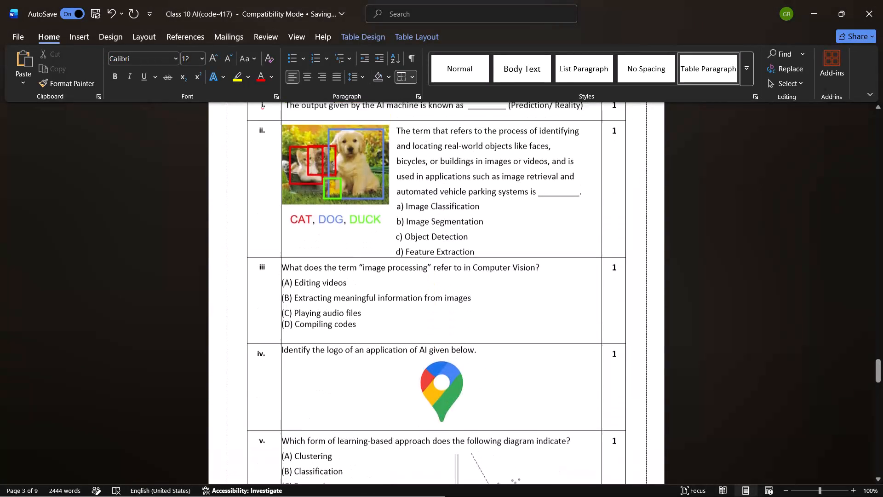
scroll(404, 330, down, 2)
scroll(404, 330, up, 3)
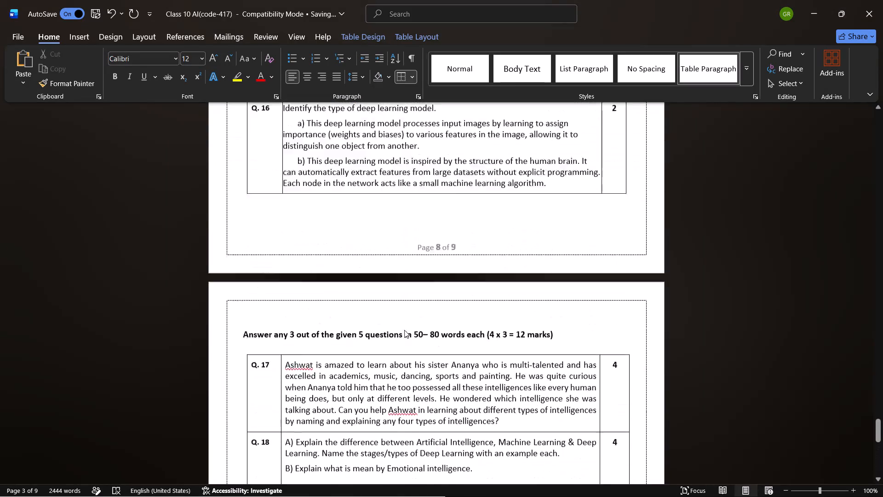
scroll(404, 330, up, 5)
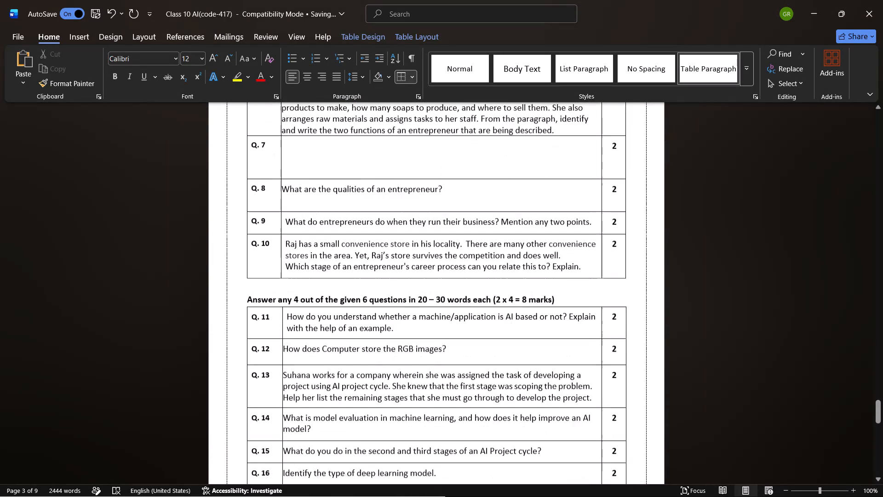
scroll(404, 330, up, 1)
click(291, 241)
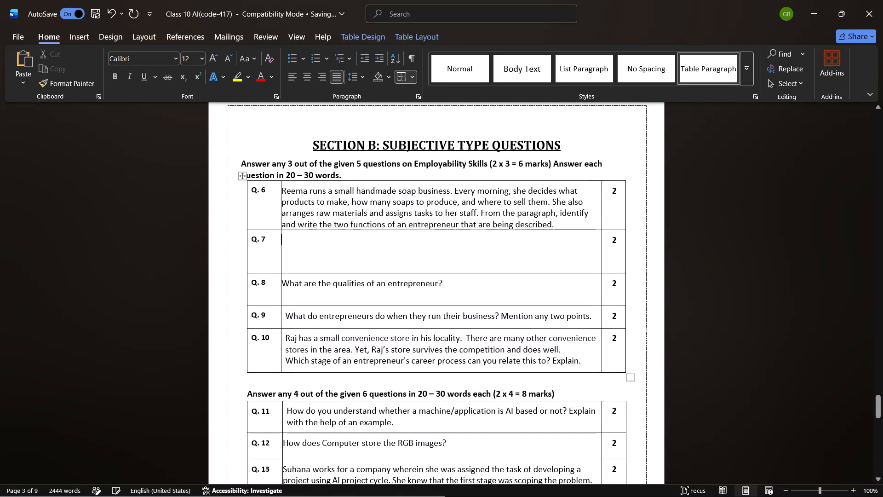
key(ctrl+v)
Reduce the height of the Q. 7 row to fit its single line of text.
drag(396, 273, 398, 255)
scroll(513, 310, right, 1)
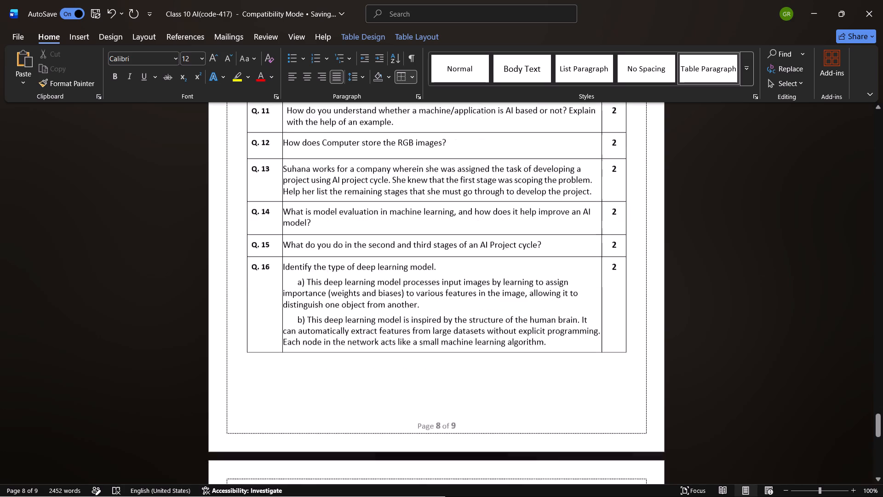
scroll(513, 310, right, 1)
scroll(513, 310, up, 1)
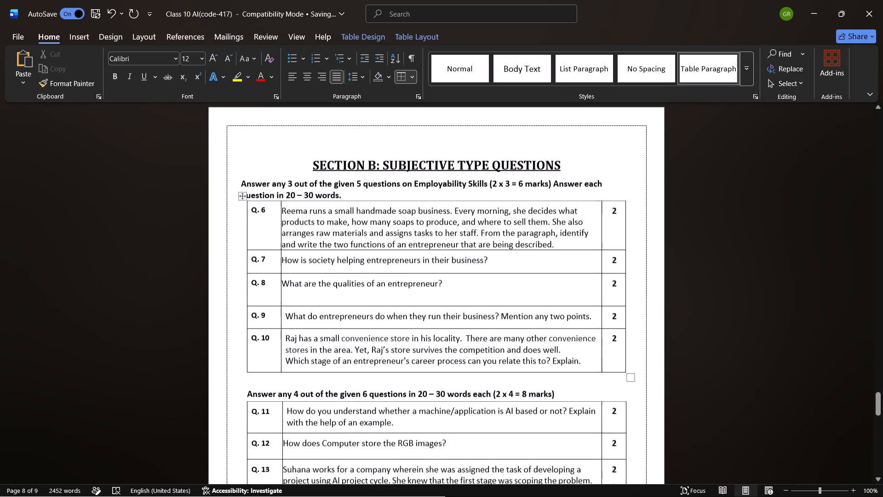
Look back through the question paper from Section B to the earlier Section A questions.
scroll(513, 310, up, 1)
click(479, 298)
scroll(479, 298, up, 3)
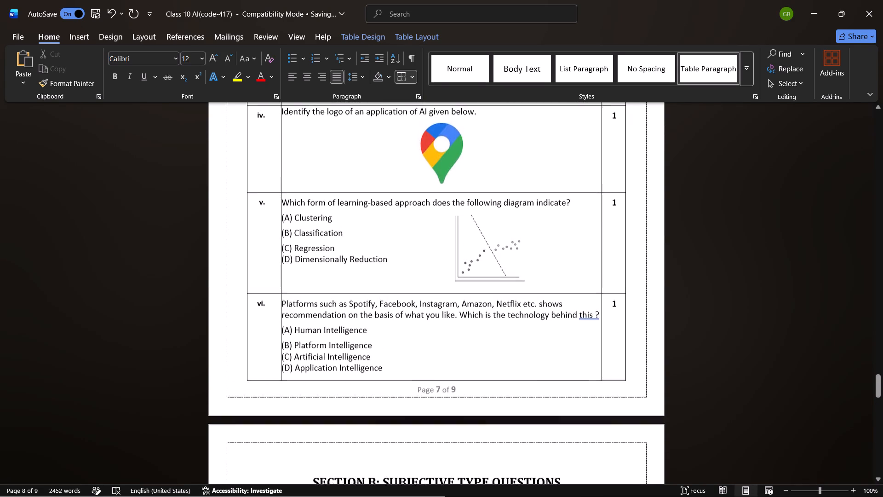
scroll(479, 298, up, 7)
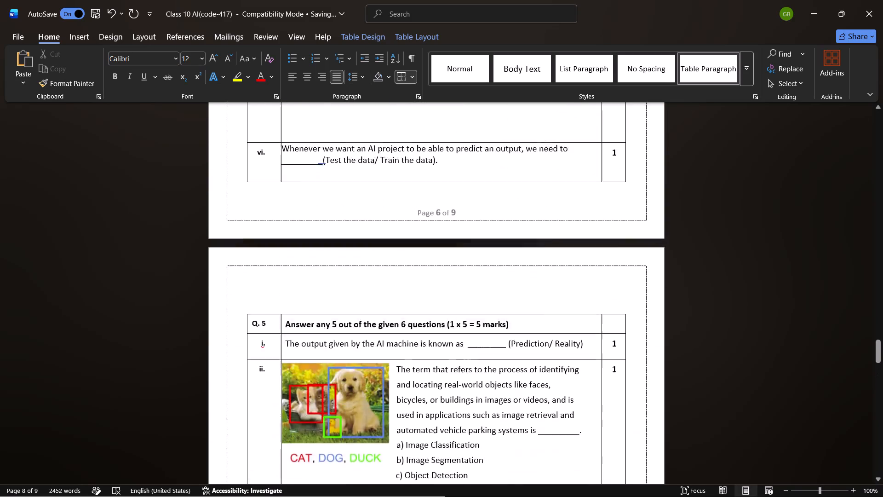
scroll(479, 298, up, 10)
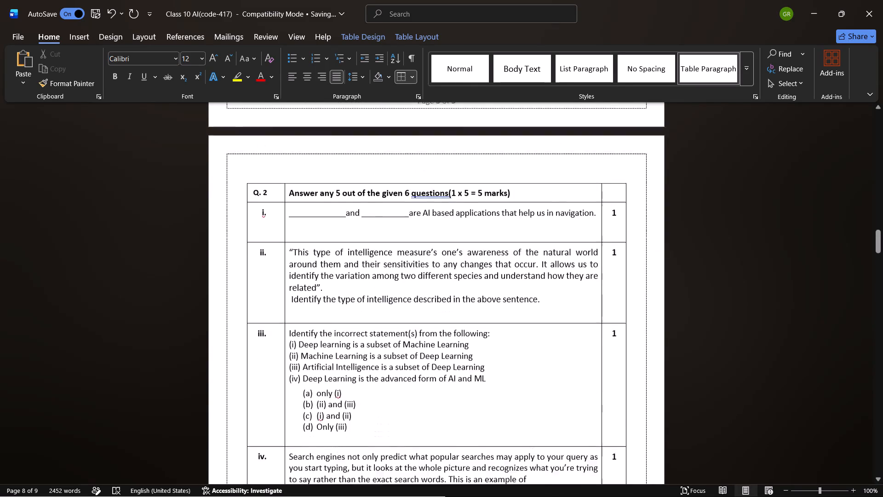
scroll(479, 298, up, 2)
In Chrome, return to the Google results and rerun the class 10 AI paper search with the years edited to 2023-20254.
key(alt+Tab)
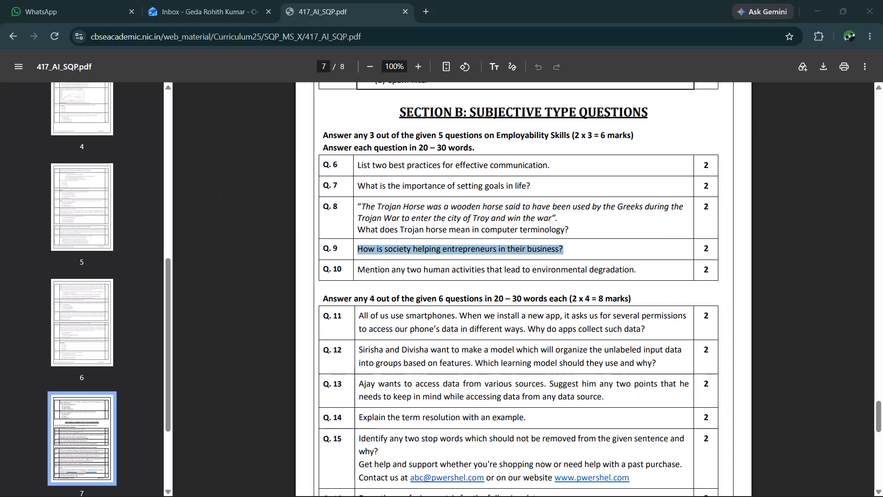
click(11, 41)
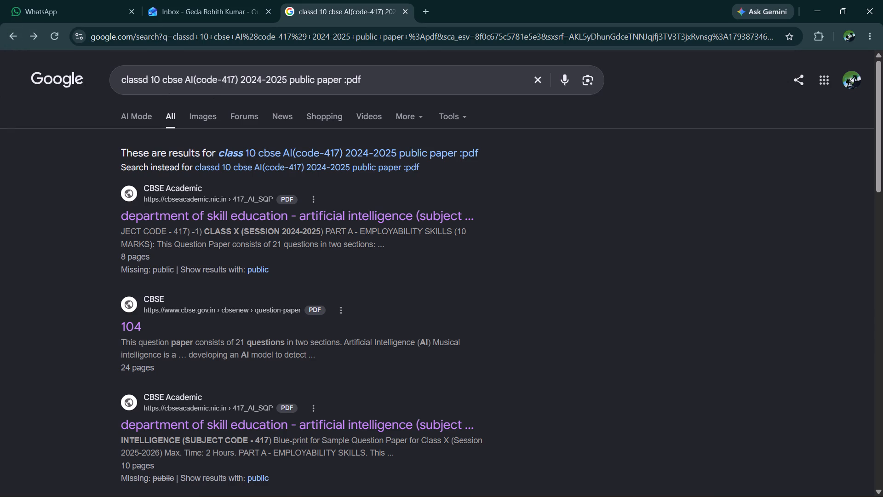
click(261, 82)
key(BackSpace)
key(3)
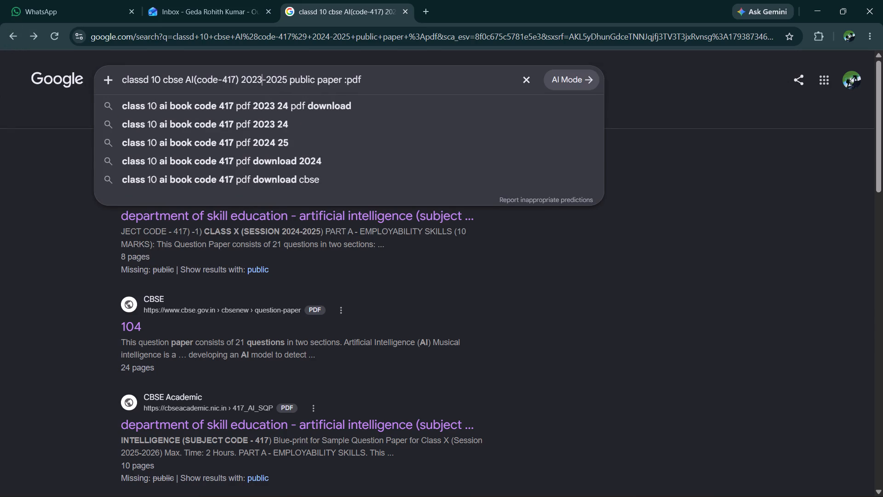
key(Right)
key(Right)
key(Right)
key(Right)
key(Right)
key(Right)
key(BackSpace)
key(4)
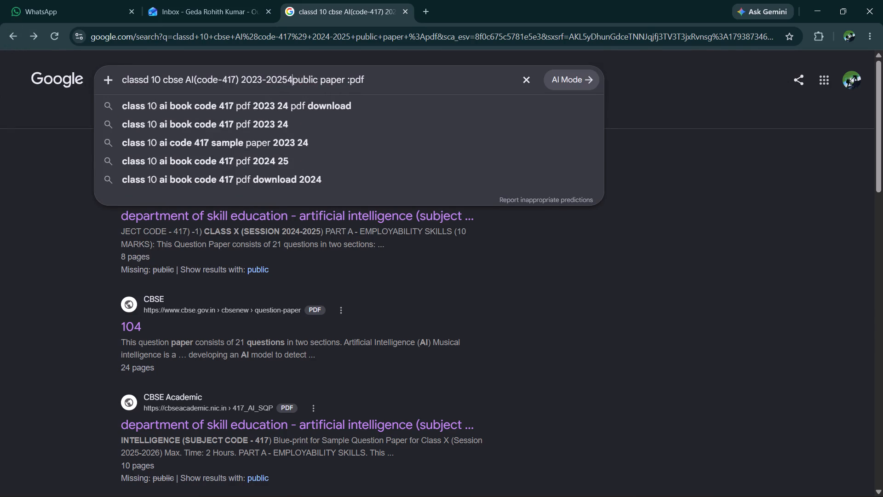
key(Return)
Open the first CBSE Academic PDF result and return to the search results.
click(247, 216)
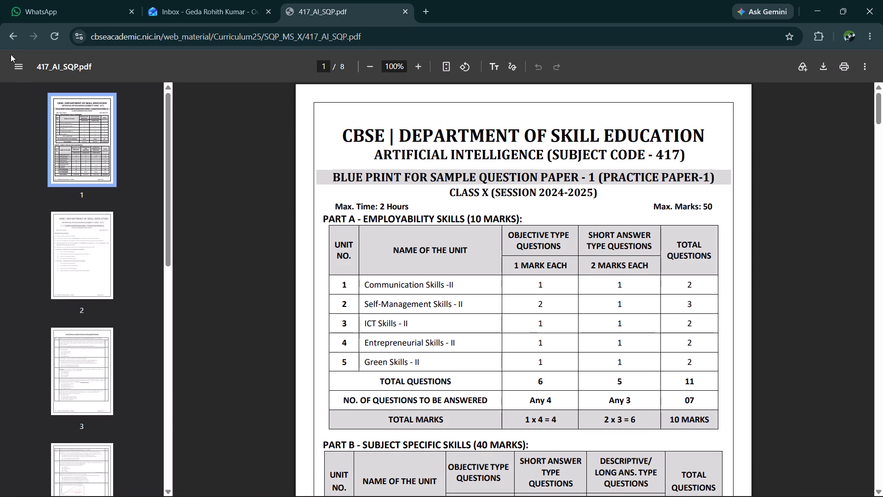
click(12, 41)
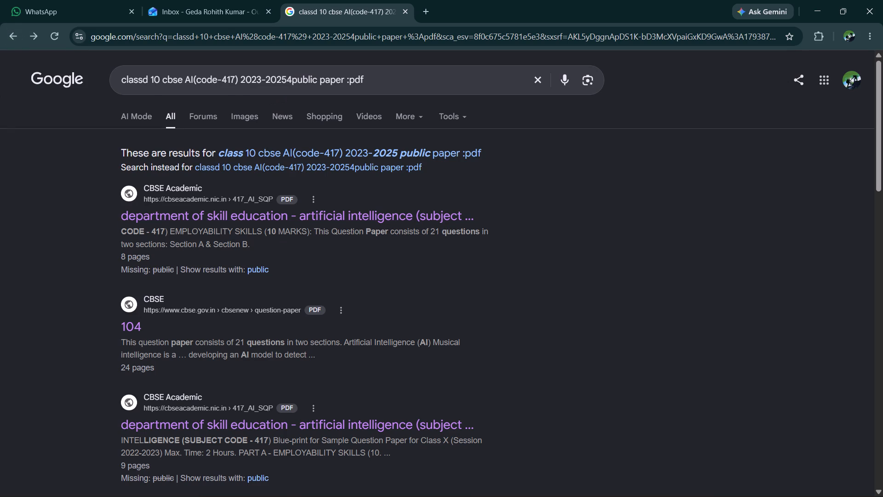
Correct the years in the class 10 CBSE AI (code-417) paper search to 2023-2024 and rerun it.
click(286, 79)
key(BackSpace)
key(4)
key(Return)
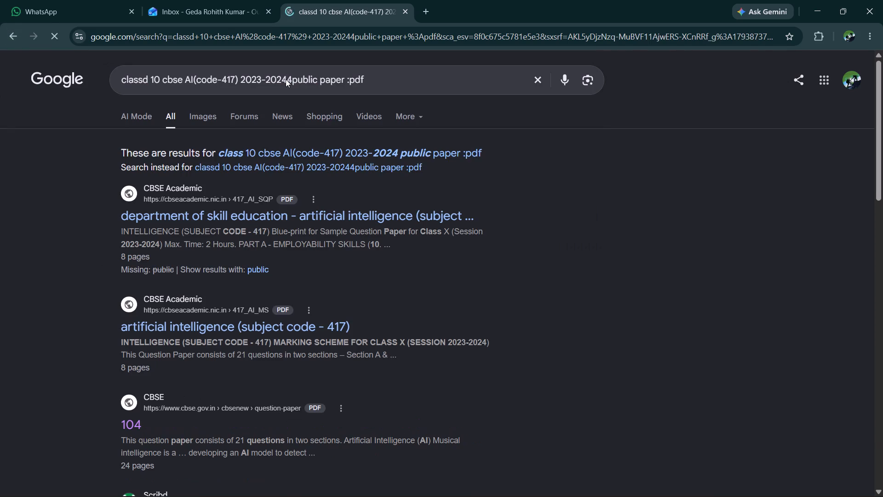
click(286, 79)
key(BackSpace)
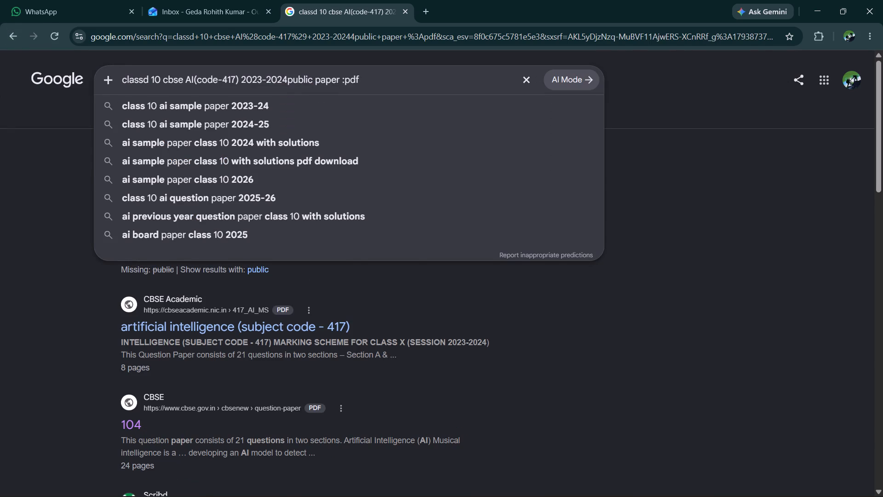
key(Return)
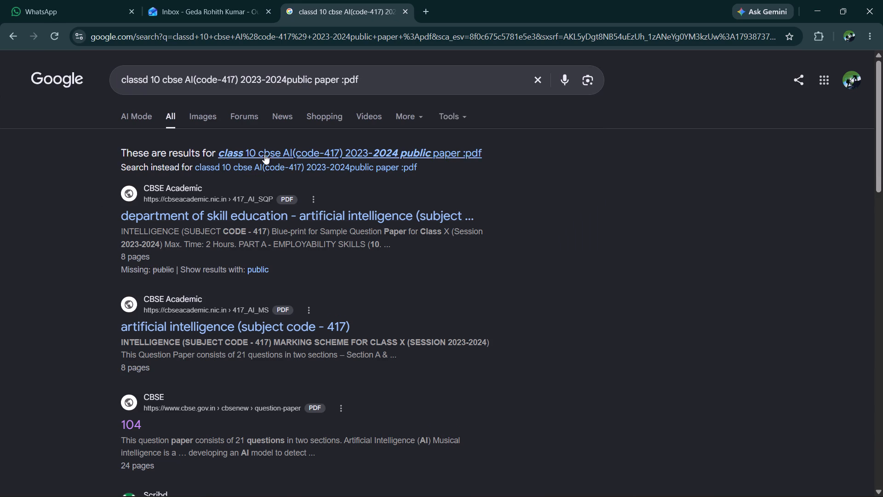
Open the CBSE Academic 2023-2024 AI sample paper, examine its Section A employability questions, and return to the search results.
click(250, 220)
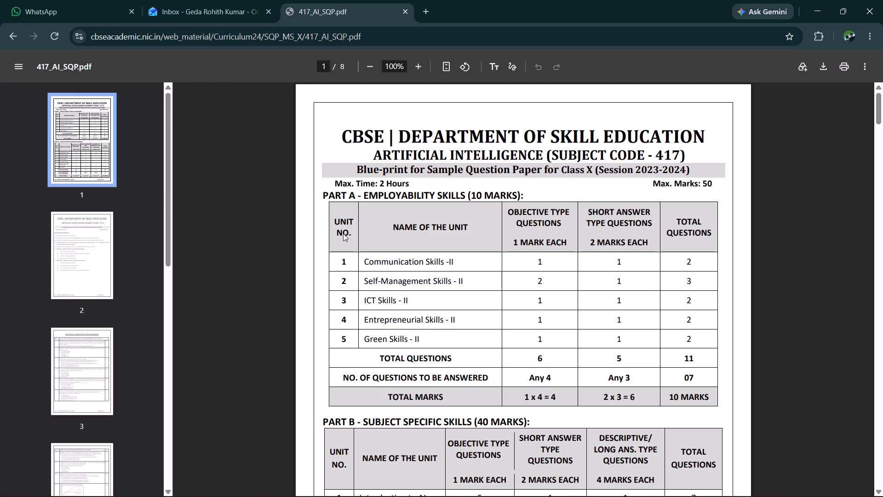
scroll(475, 256, down, 1)
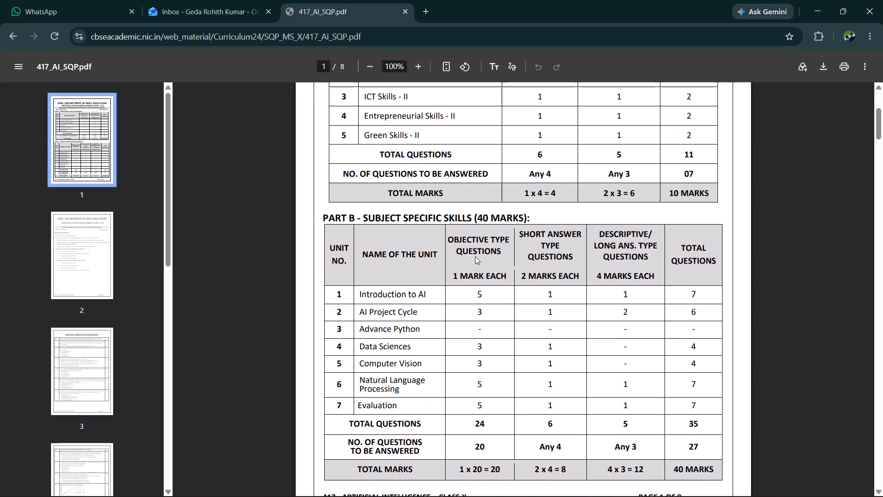
scroll(475, 256, down, 2)
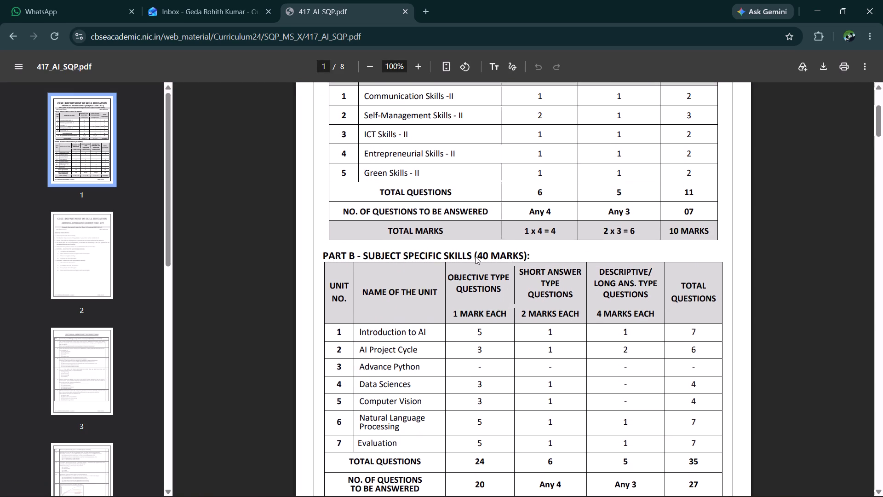
scroll(475, 256, down, 9)
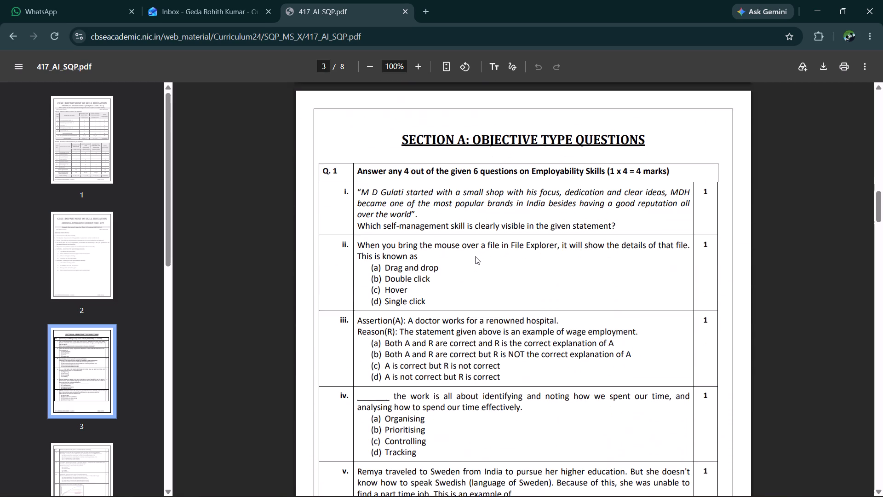
scroll(475, 256, down, 4)
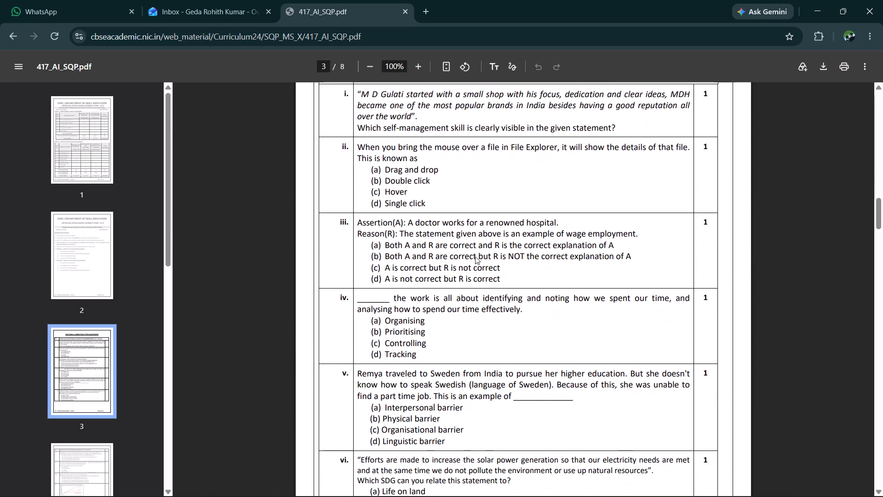
scroll(475, 256, down, 1)
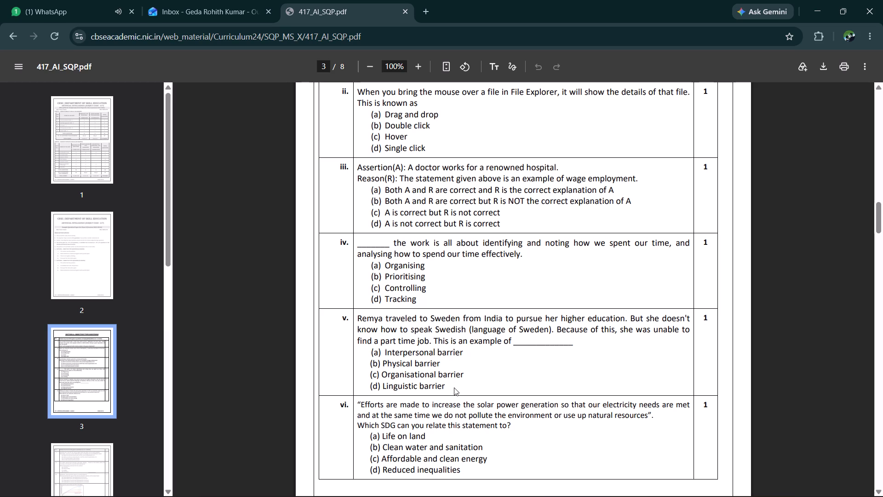
scroll(454, 387, up, 7)
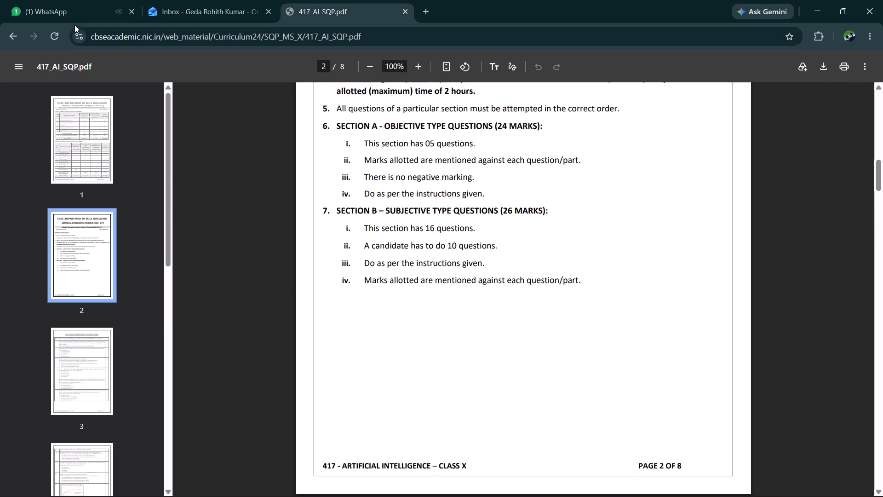
click(11, 37)
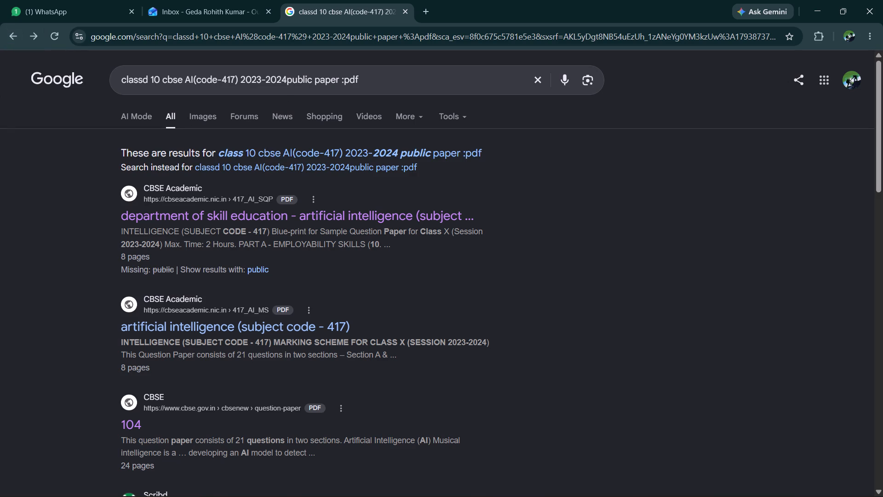
Change the years in the class 10 CBSE AI (code-417) paper search to 2022-2023 and rerun it.
click(259, 81)
key(BackSpace)
key(2)
key(Right)
key(Right)
key(Right)
key(Right)
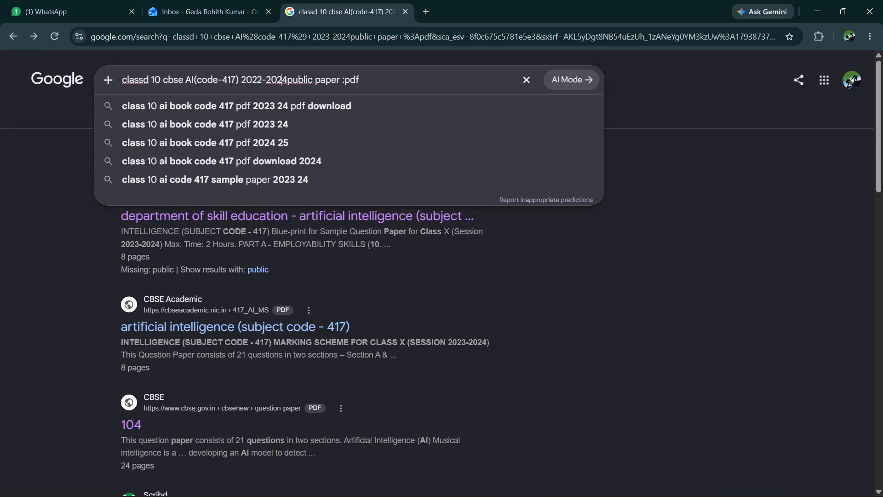
key(Right)
key(BackSpace)
text(3)
key(space)
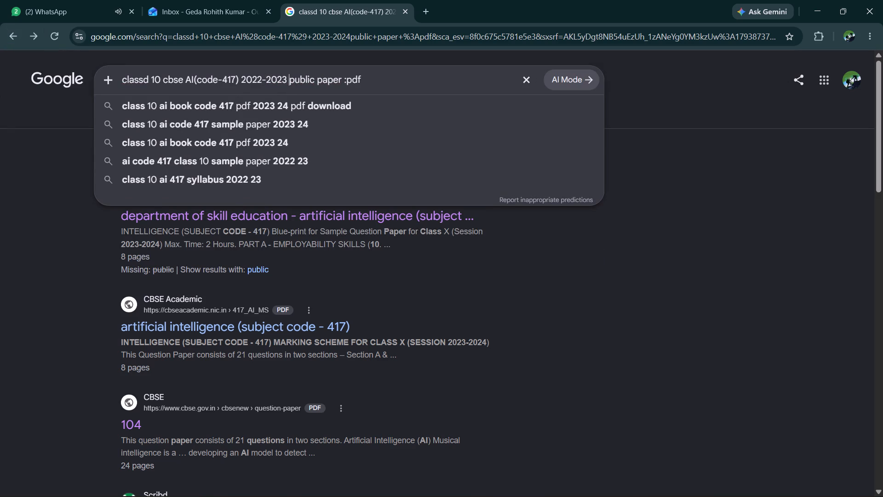
key(Return)
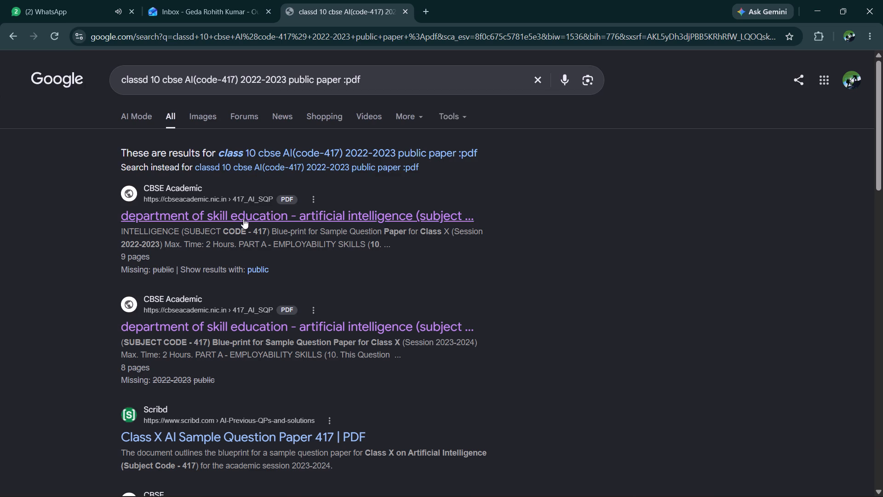
Open the CBSE Academic 2022-2023 AI sample paper, examine its Section A employability questions, and return to the search results.
double_click(244, 218)
scroll(514, 247, down, 1)
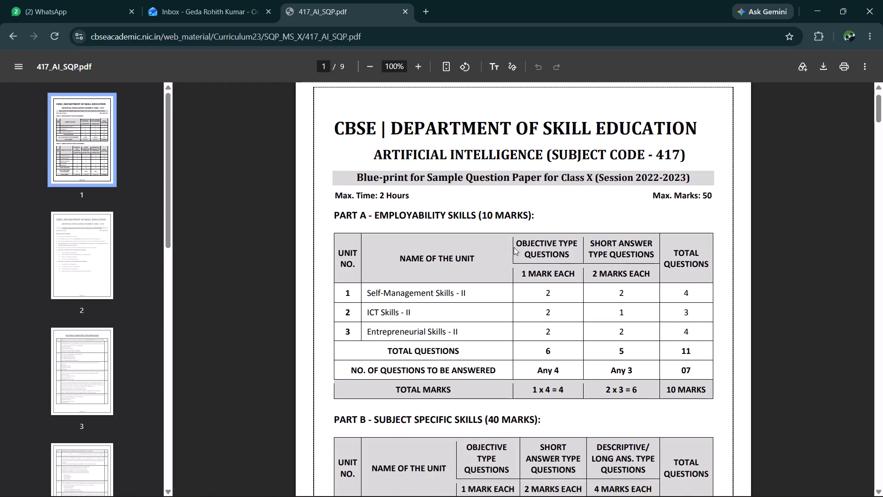
scroll(514, 247, down, 14)
scroll(514, 247, up, 1)
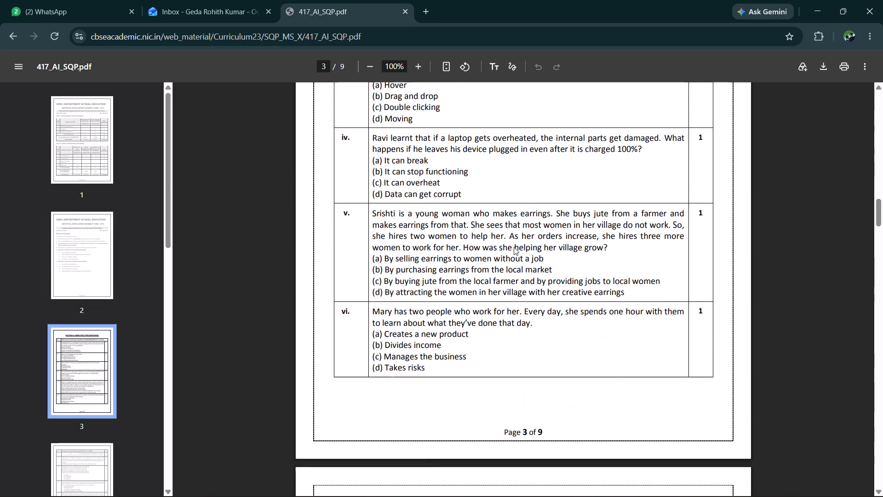
scroll(514, 247, up, 2)
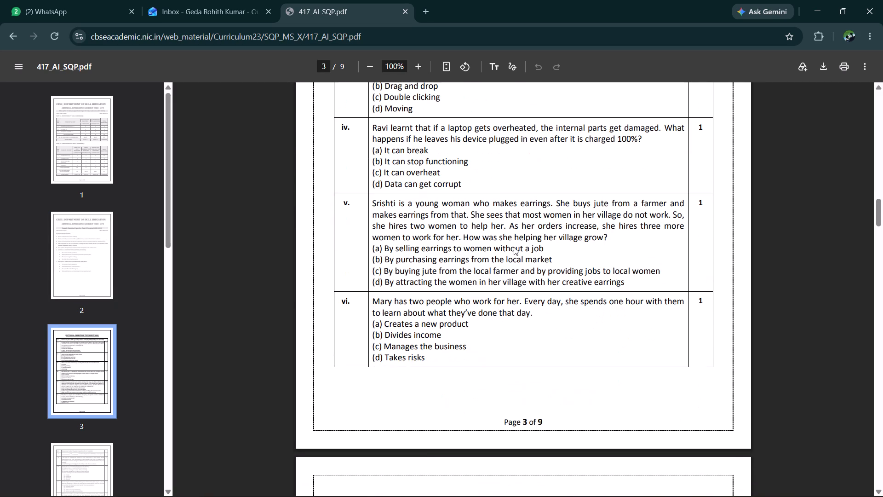
scroll(514, 247, up, 1)
click(10, 35)
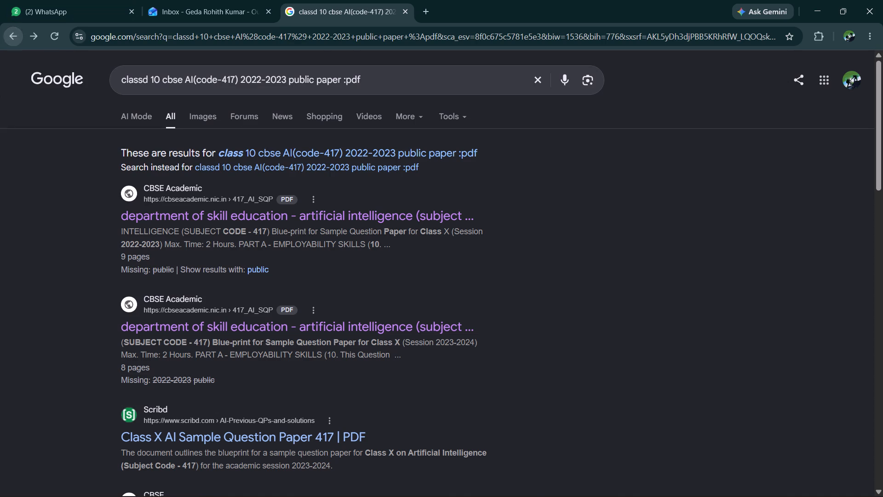
Change the years in the class 10 CBSE AI (code-417) paper search to 2025-2026 and rerun it.
click(262, 82)
key(BackSpace)
key(5)
key(Return)
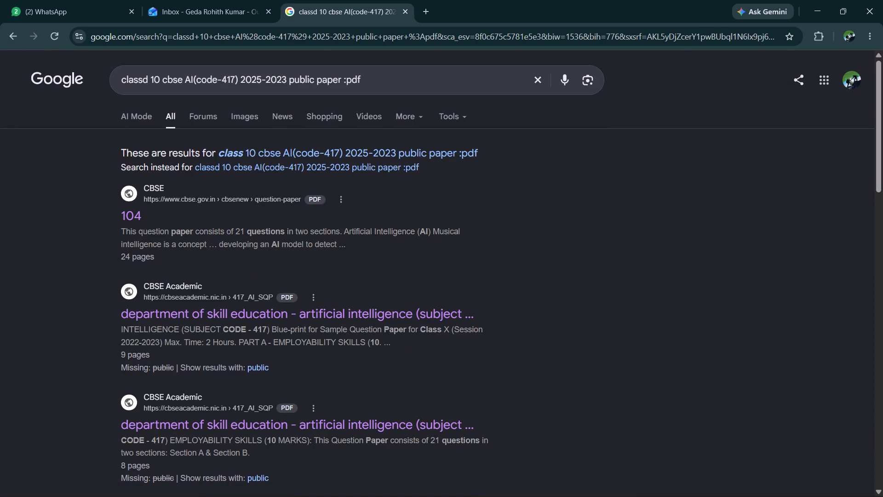
click(286, 81)
key(BackSpace)
key(6)
key(Return)
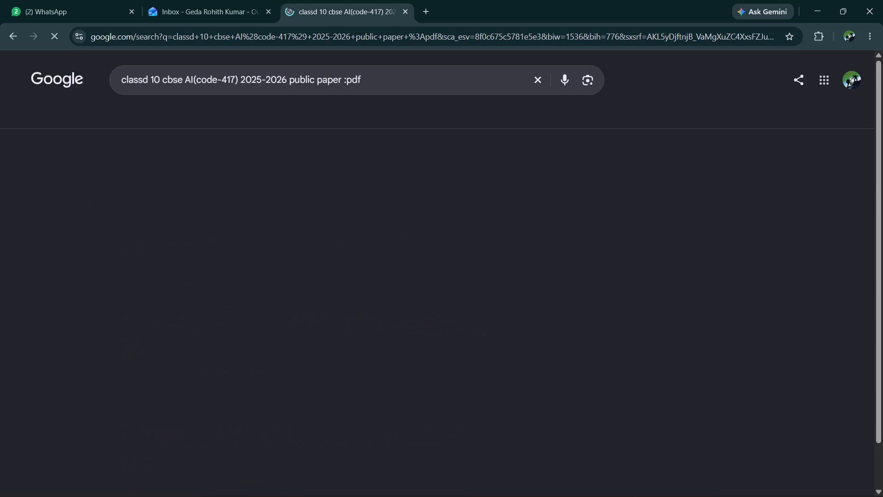
Open the CBSE Academic 2025-2026 AI sample paper and examine its Section A employability questions.
click(267, 208)
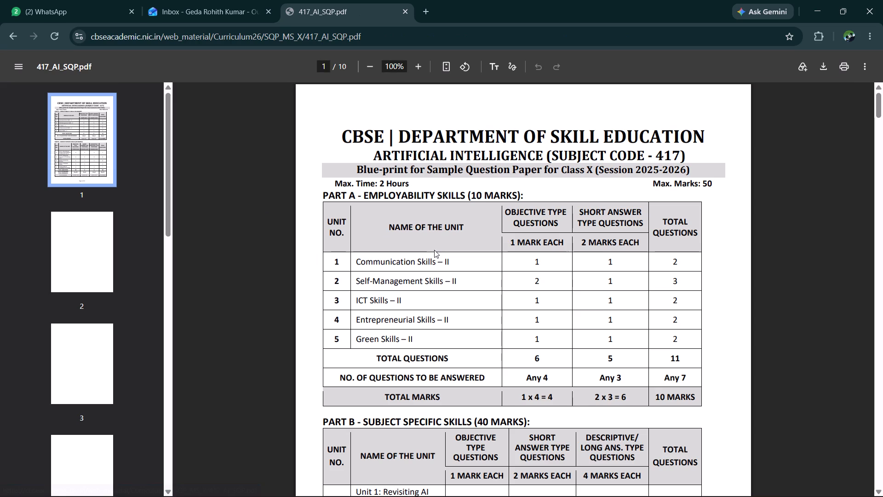
scroll(434, 250, down, 10)
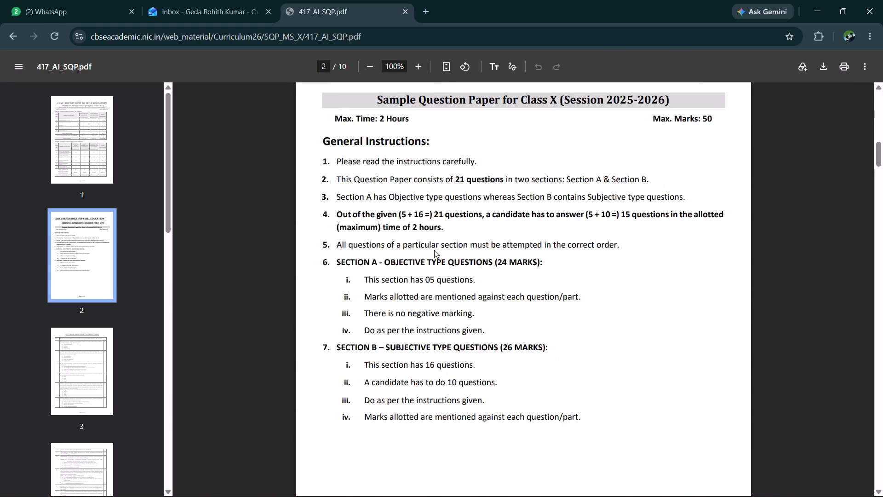
scroll(434, 250, down, 2)
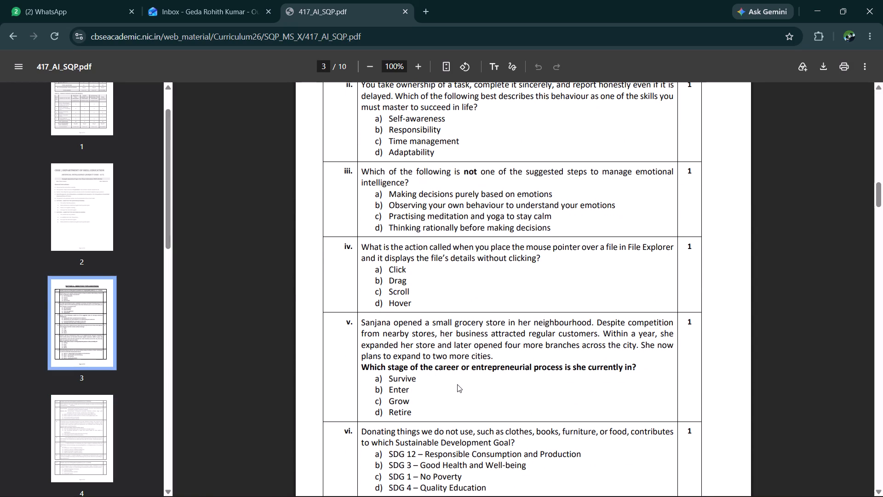
scroll(457, 384, up, 17)
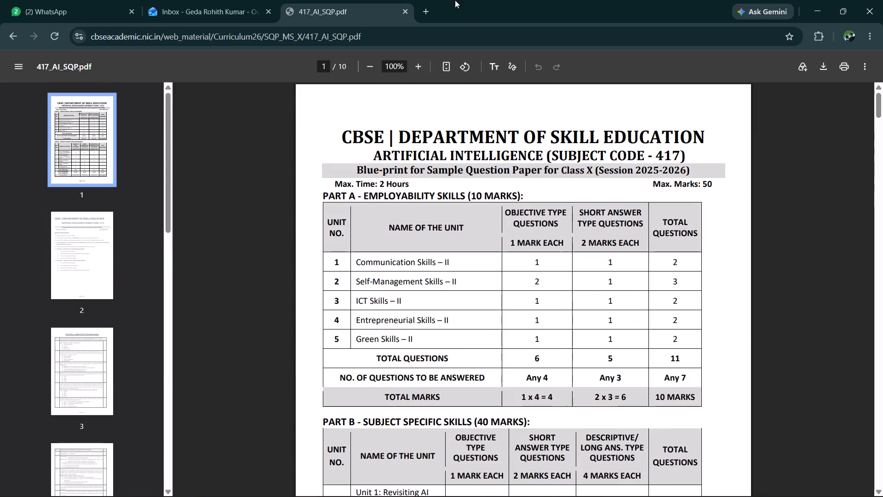
In a new tab, search for "give me an enterpreneural skills question for classd 10 cbse students to prepare for public exams".
click(427, 6)
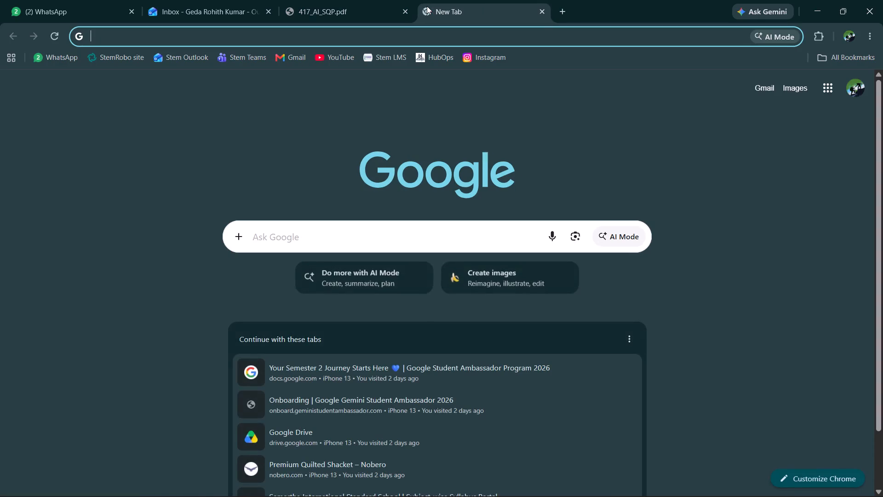
text(give me an enter)
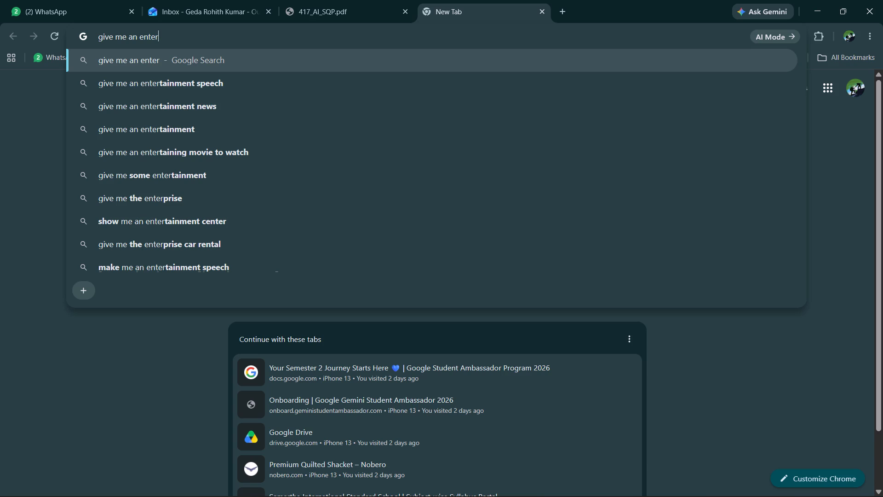
text(pren)
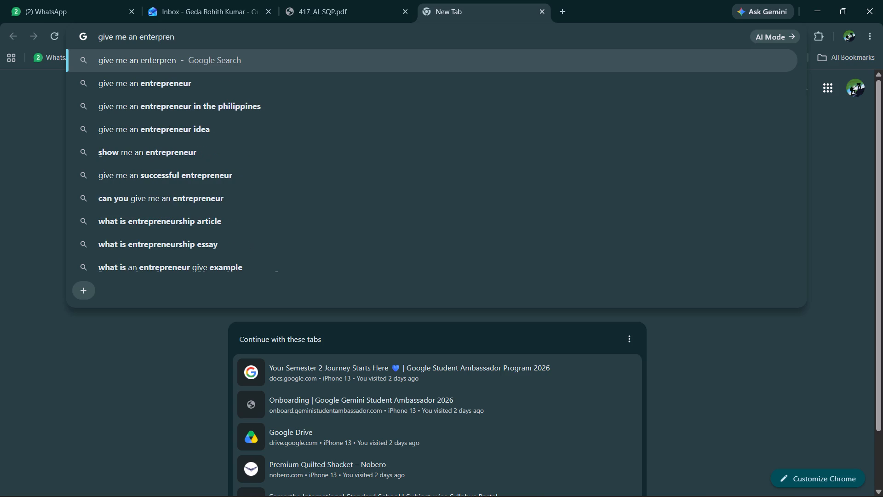
text(eural skill)
text(s)
key(space)
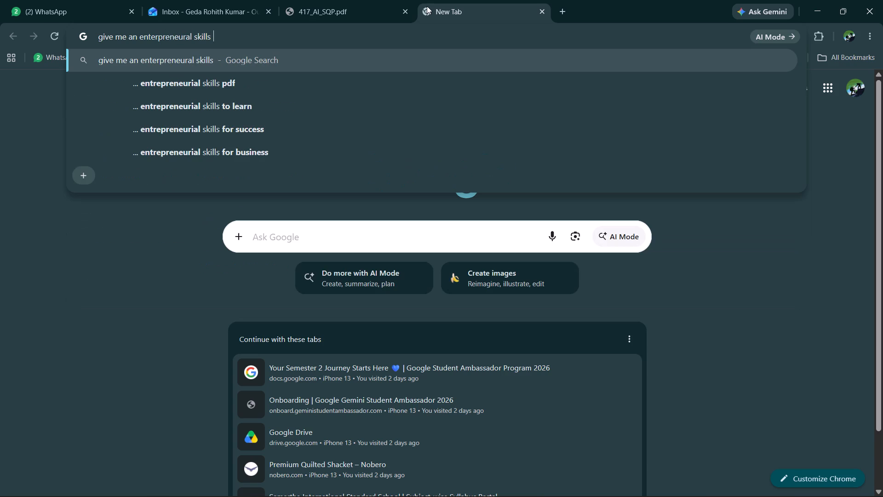
text(question for classd 10 cbg)
key(BackSpace)
text(se)
key(space)
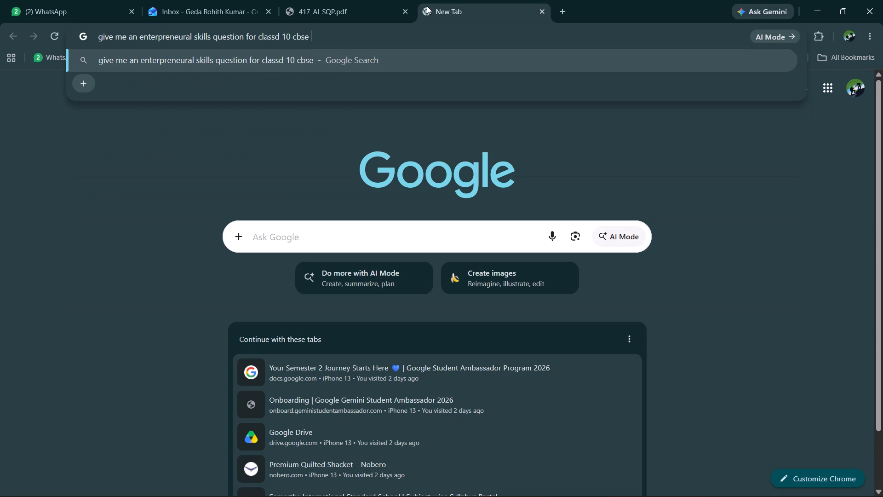
text(students for)
key(space)
key(BackSpace)
key(BackSpace)
key(BackSpace)
key(BackSpace)
text(to prepare fopr)
key(space)
key(BackSpace)
key(BackSpace)
key(BackSpace)
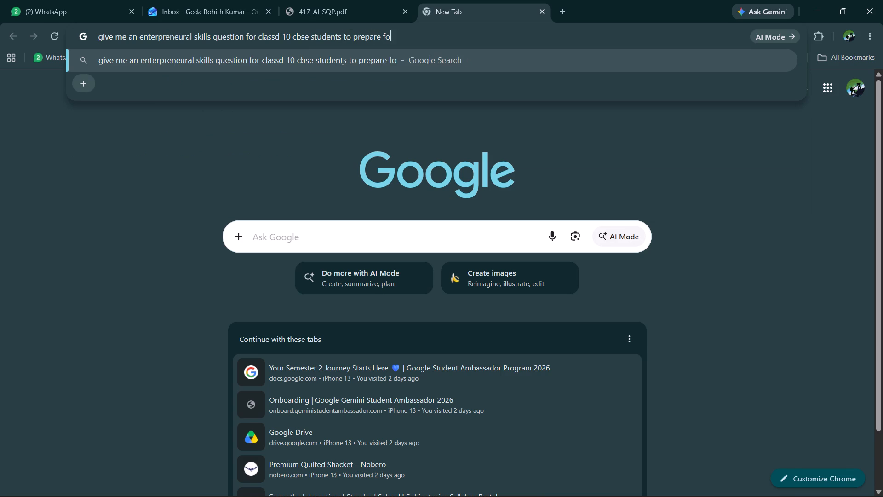
key(BackSpace)
text(or public)
key(space)
text(exams)
key(Return)
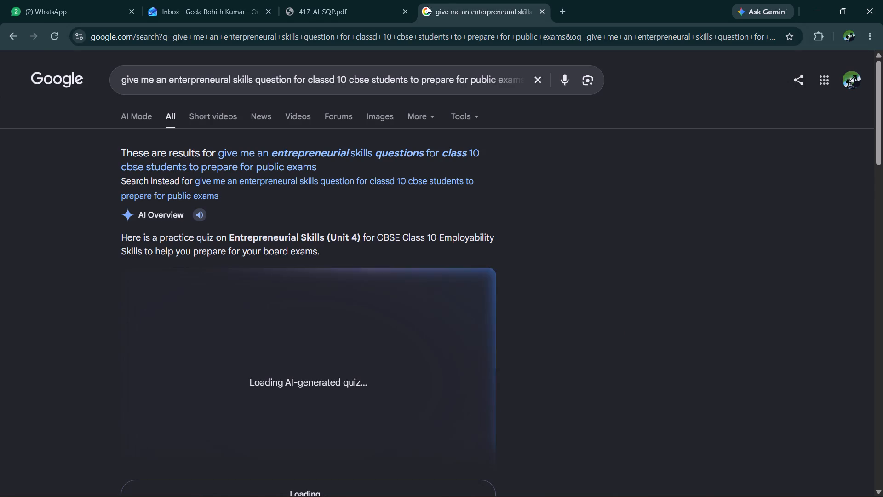
Copy the Riya bakery question text from the expanded AI Overview quiz into the empty row vi of Q. 1 in the Word question paper.
scroll(339, 302, down, 1)
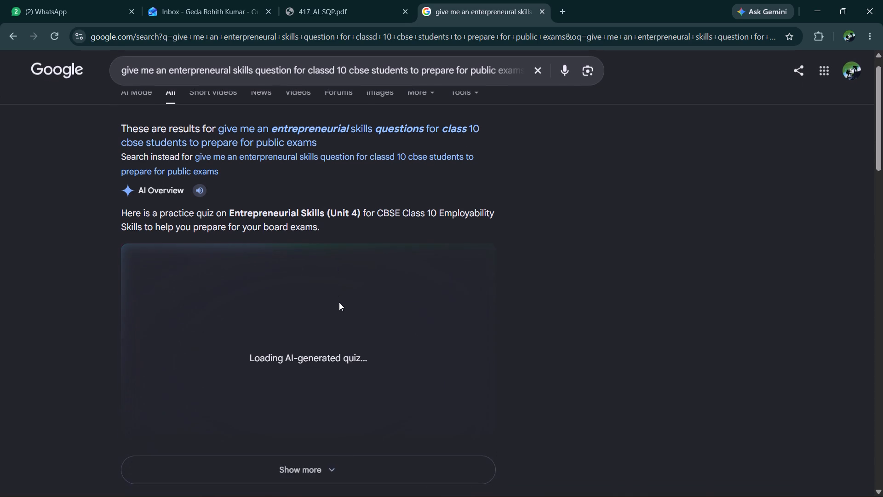
scroll(339, 302, down, 1)
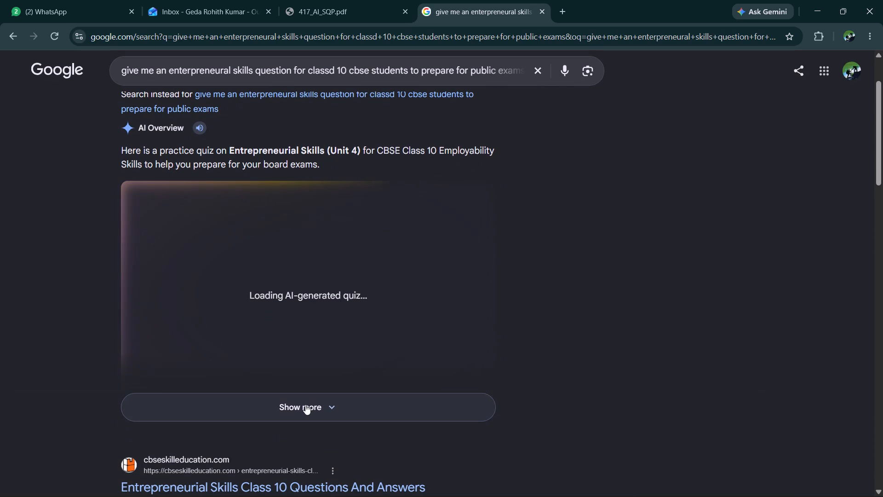
click(305, 405)
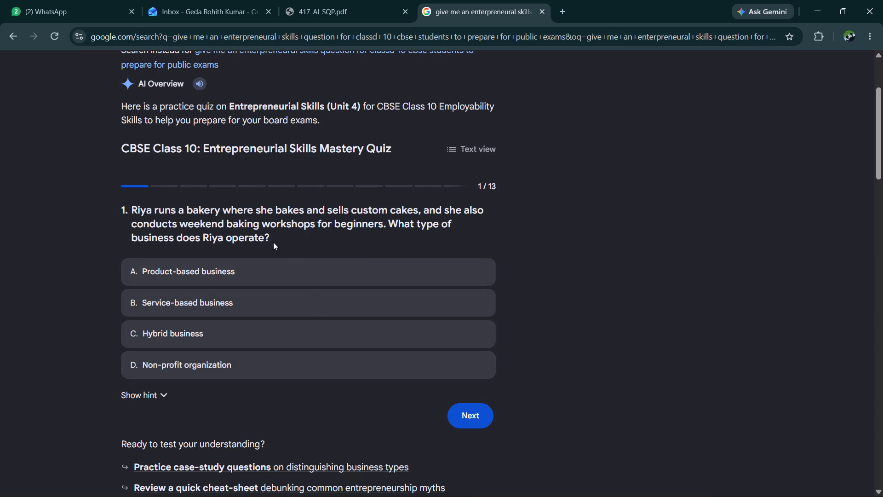
drag(274, 239, 133, 211)
key(ctrl+c)
key(alt+Tab)
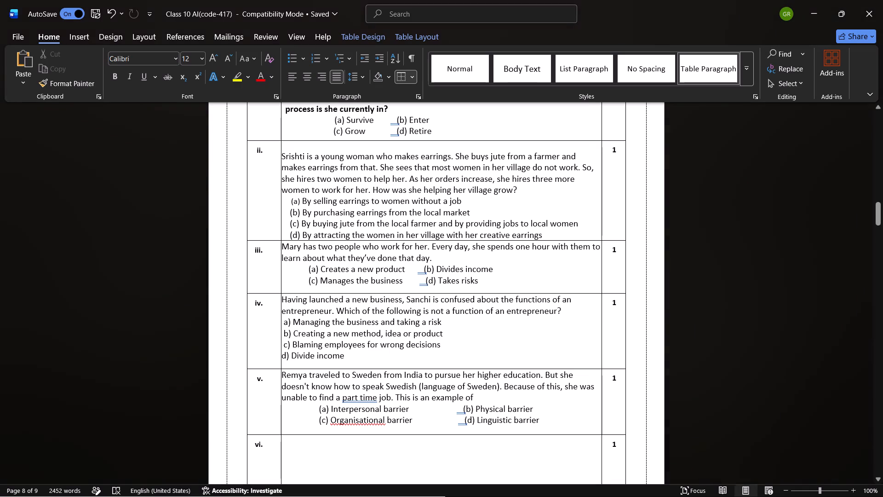
scroll(311, 389, right, 1)
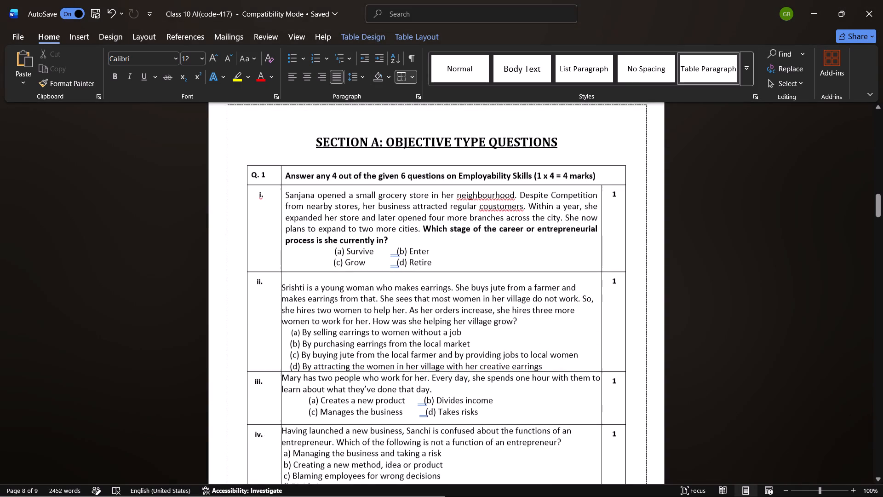
scroll(311, 389, right, 1)
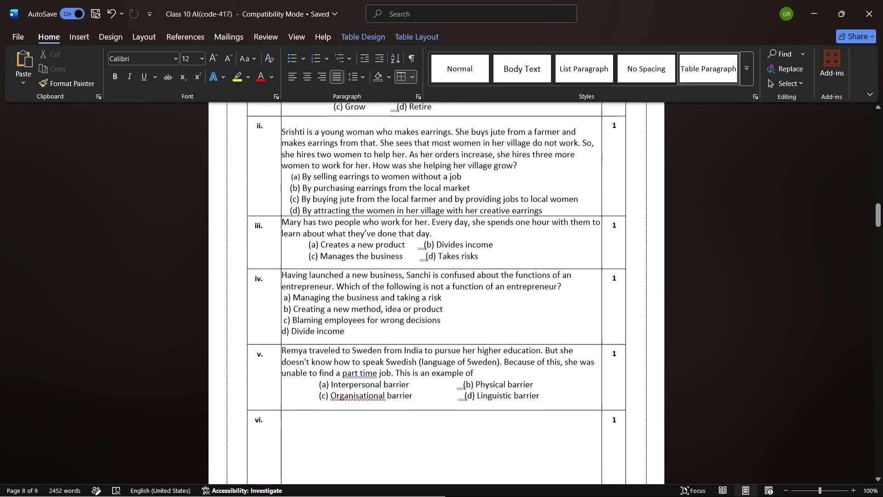
click(297, 420)
key(ctrl+v)
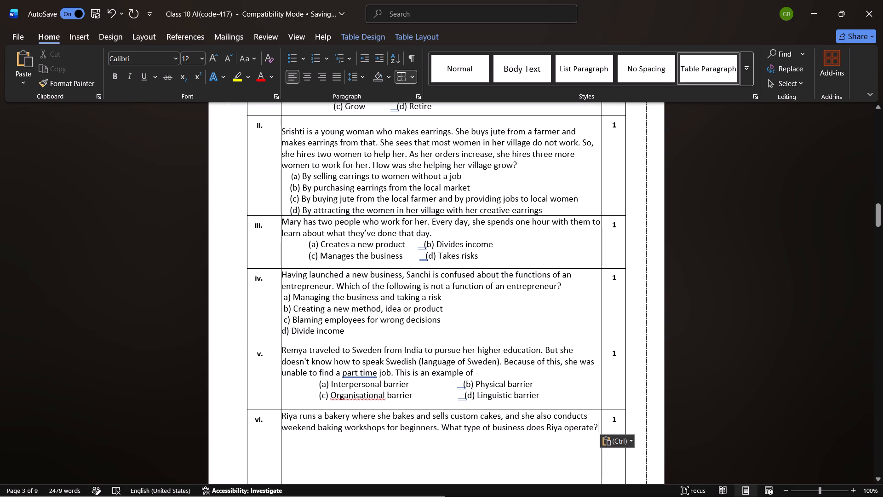
Copy the four answer options a) to d) from question iv and paste them below the Riya bakery question in row vi.
drag(350, 332, 285, 299)
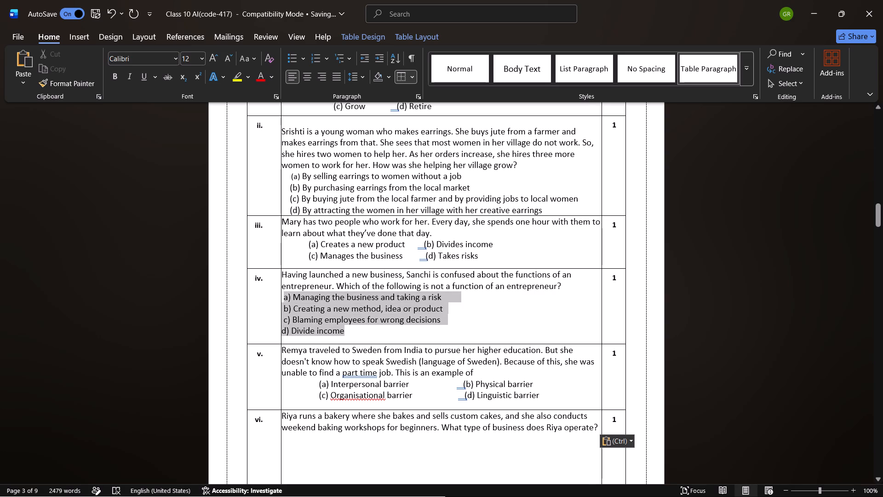
drag(285, 299, 284, 299)
key(ctrl+c)
click(311, 443)
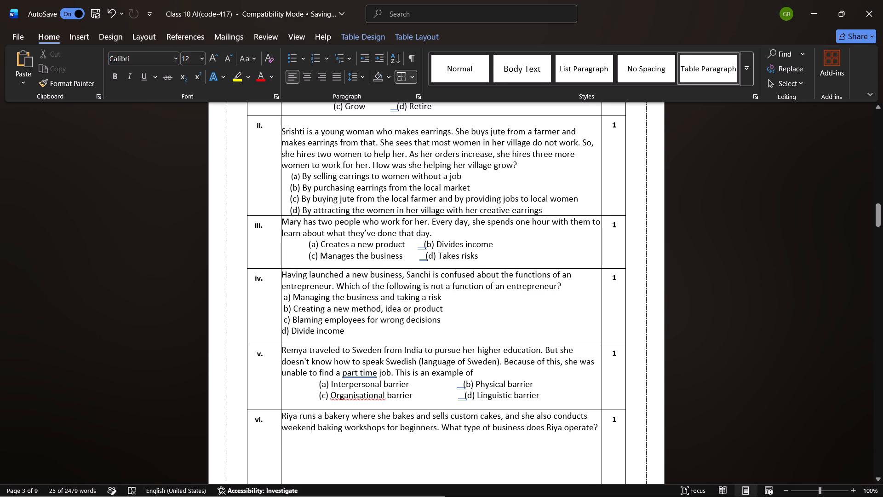
click(600, 428)
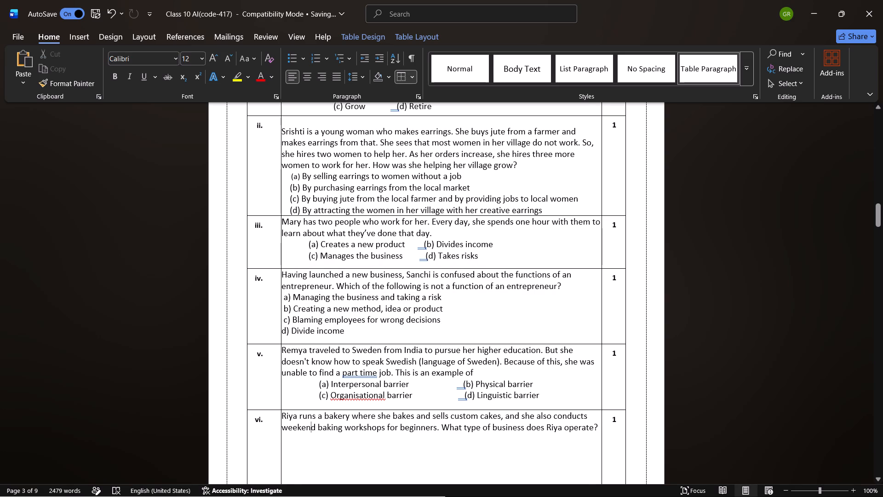
click(598, 429)
key(Return)
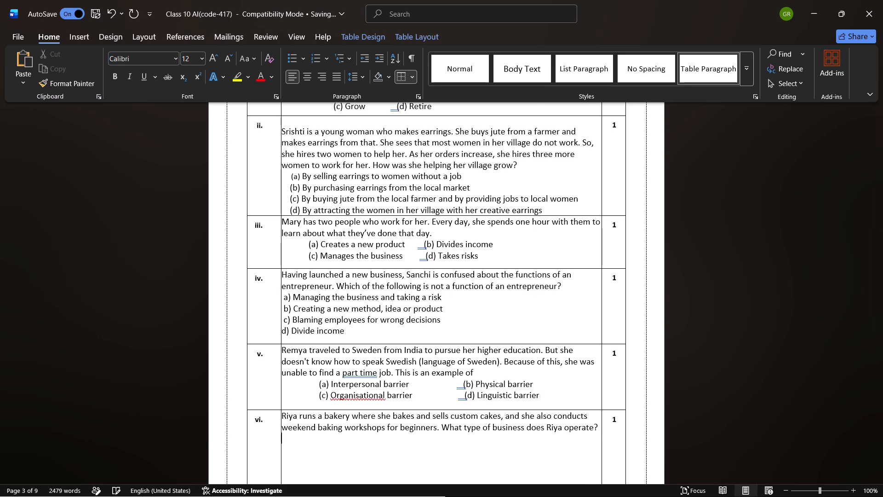
scroll(598, 429, down, 1)
key(ctrl+v)
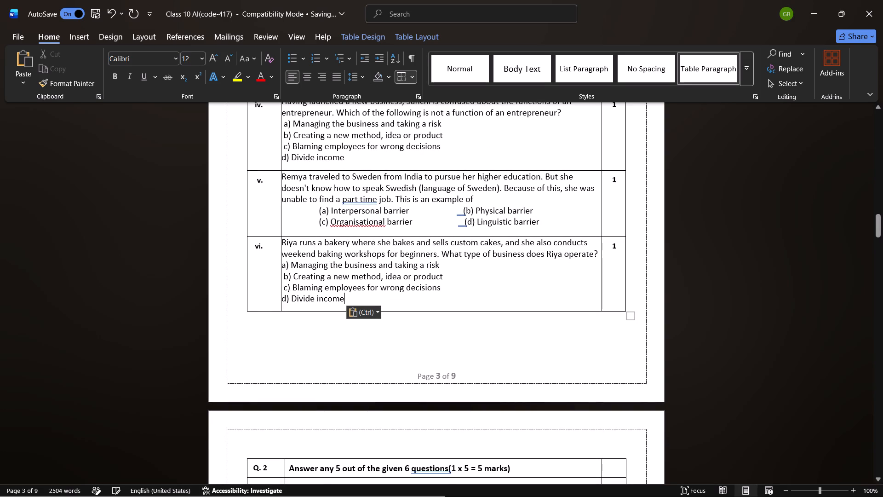
Add a leading space before options a) and d) in row vi and before option d) in row iv to align them.
click(283, 267)
key(space)
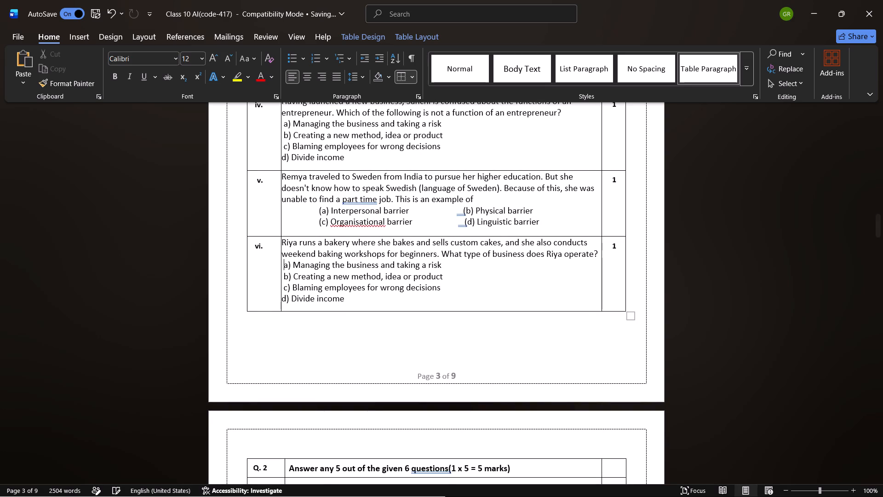
click(283, 296)
key(space)
scroll(283, 296, up, 1)
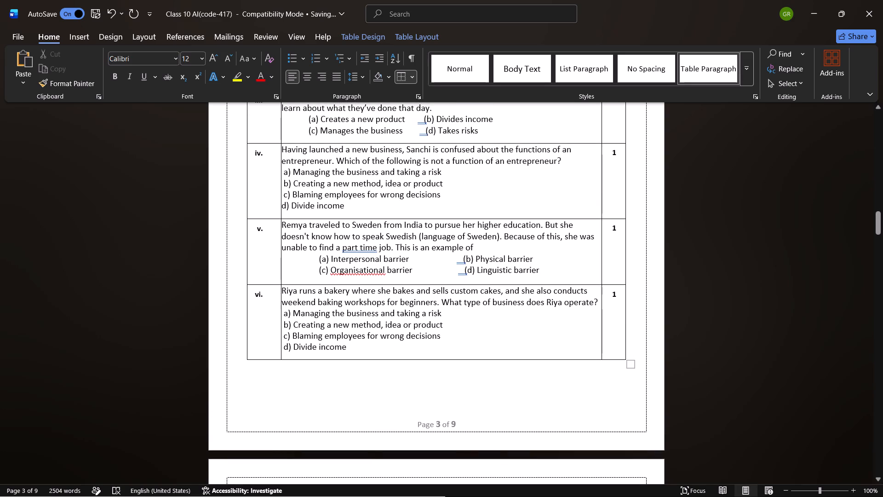
click(283, 209)
key(space)
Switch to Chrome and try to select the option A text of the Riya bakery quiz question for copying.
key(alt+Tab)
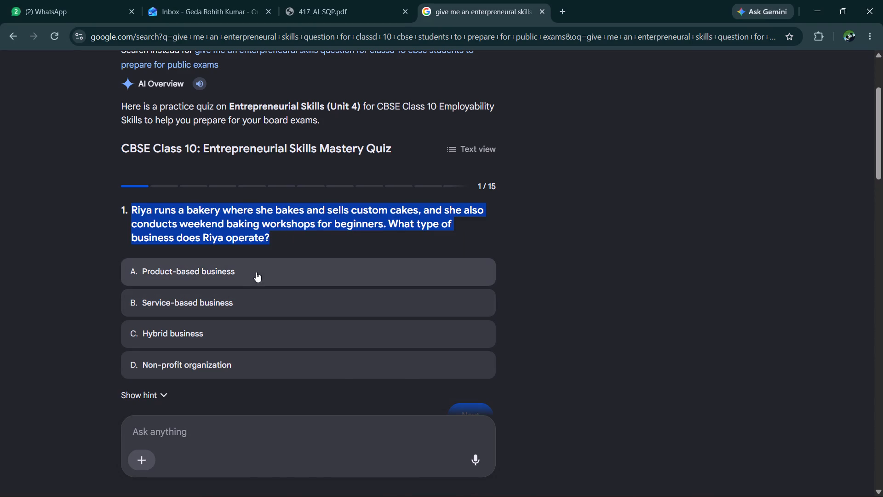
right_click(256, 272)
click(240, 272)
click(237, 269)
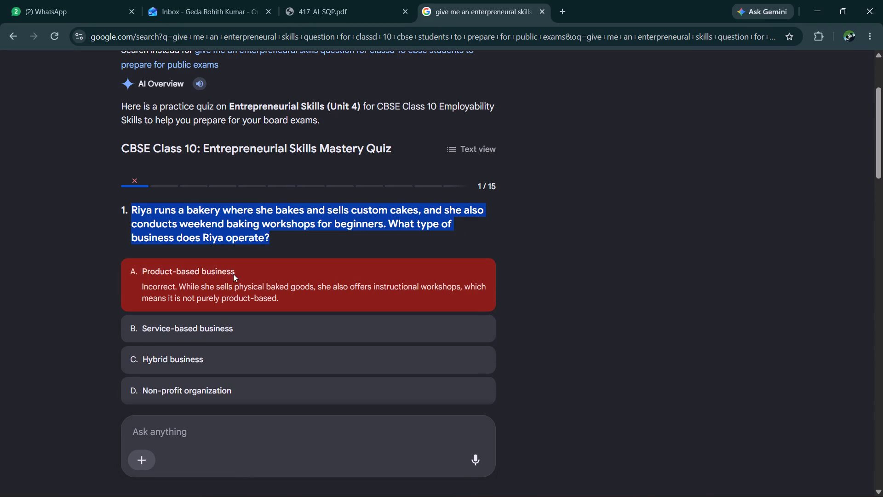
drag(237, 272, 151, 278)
Back in the Word question paper, replace the text of option a) in row vi with "Product-Based business".
key(alt+Tab)
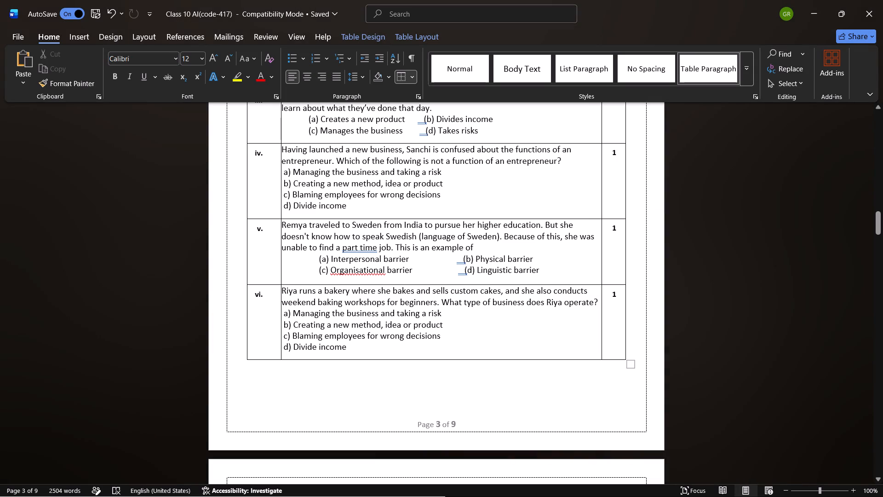
drag(443, 313, 302, 316)
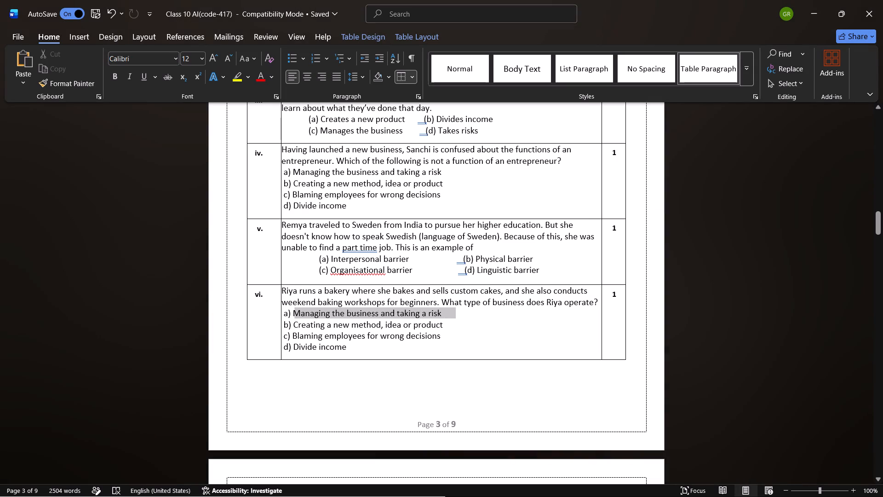
drag(302, 316, 302, 316)
text(Pro)
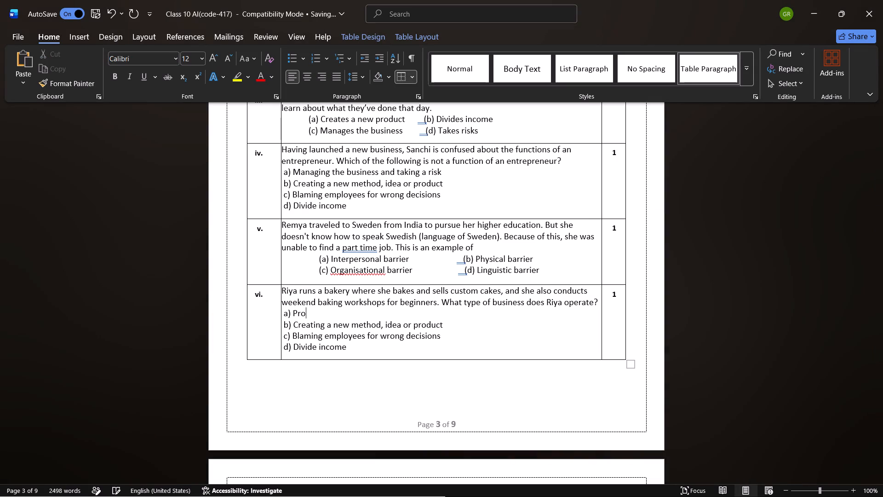
text(duct)
key(minus)
text(Based business)
Check the quiz options in Chrome, then in Word replace row vi's option b) text with a copy of option a)'s text.
key(alt+Tab)
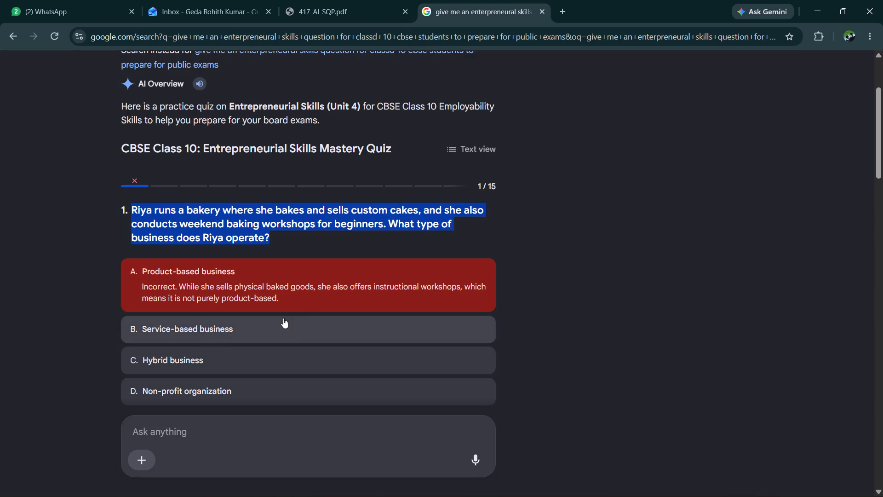
key(alt+Tab)
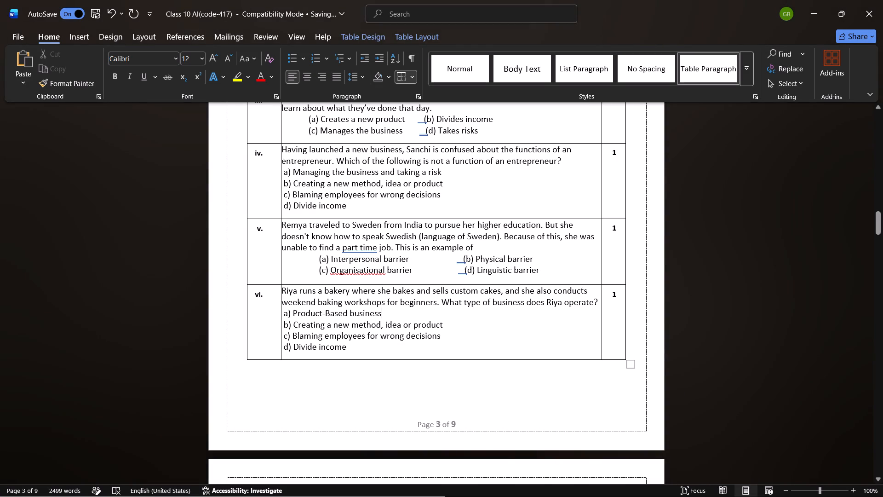
drag(383, 314, 298, 314)
key(ctrl+c)
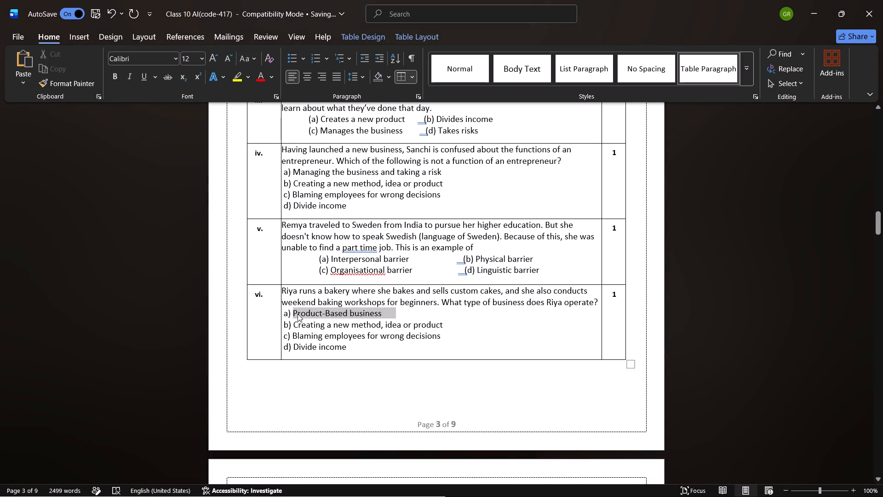
drag(443, 325, 332, 326)
click(439, 330)
drag(443, 326, 408, 326)
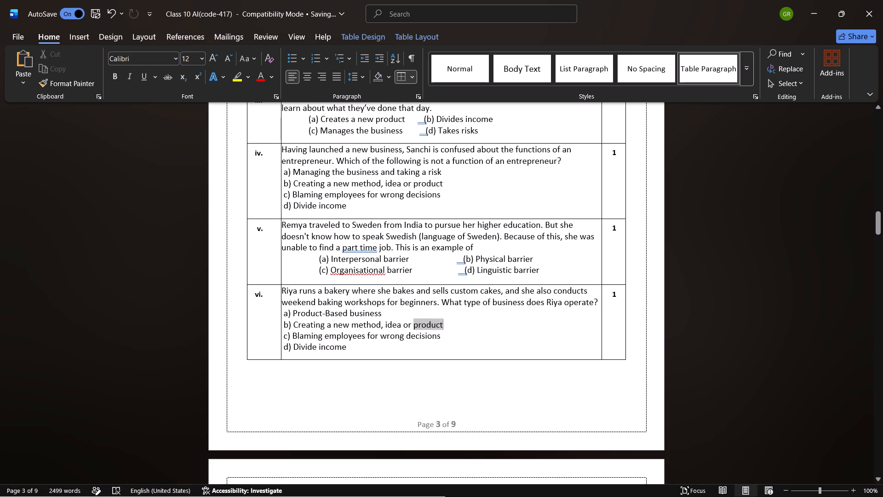
drag(408, 326, 305, 326)
key(ctrl+v)
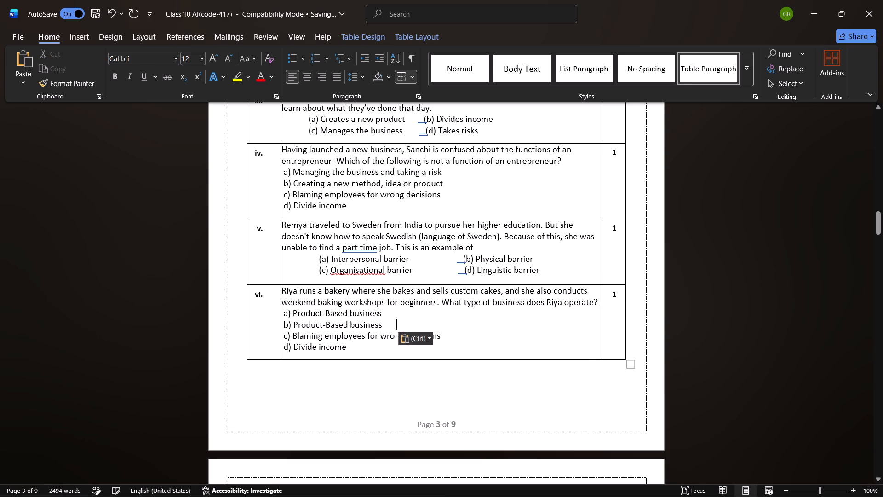
Change the word "Product" in option b) of row vi to "Service" so it reads "Service-Based business".
click(321, 324)
key(BackSpace)
key(BackSpace)
key(BackSpace)
key(BackSpace)
key(BackSpace)
key(BackSpace)
text(Service)
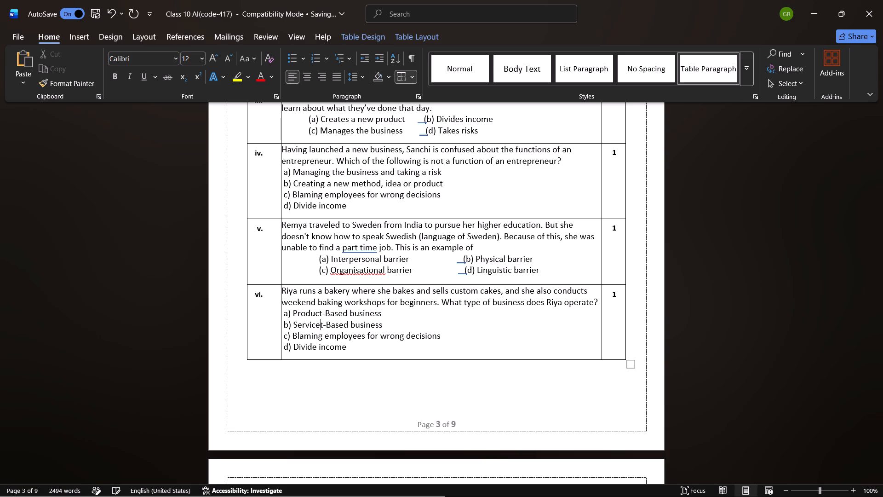
key(Right)
key(backslash)
key(BackSpace)
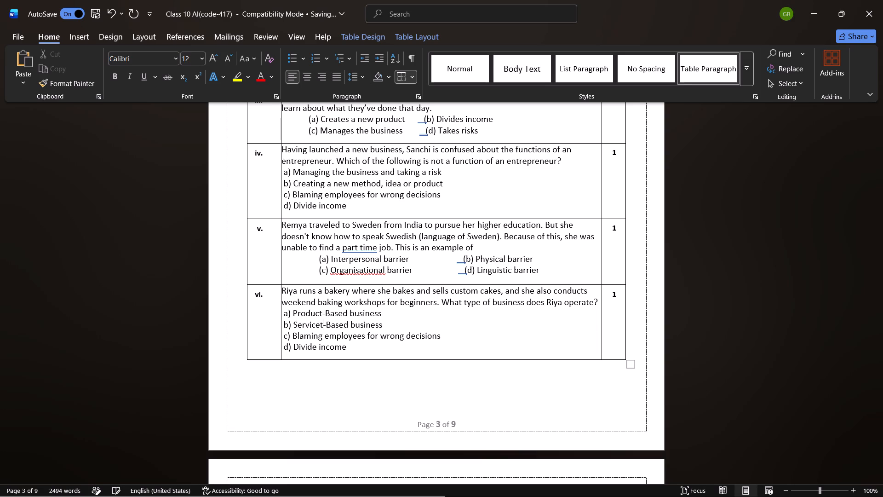
key(BackSpace)
Check the quiz's third option in Chrome and replace option c) of row vi in Word with "Hybrid business".
key(alt+Tab)
key(alt+space)
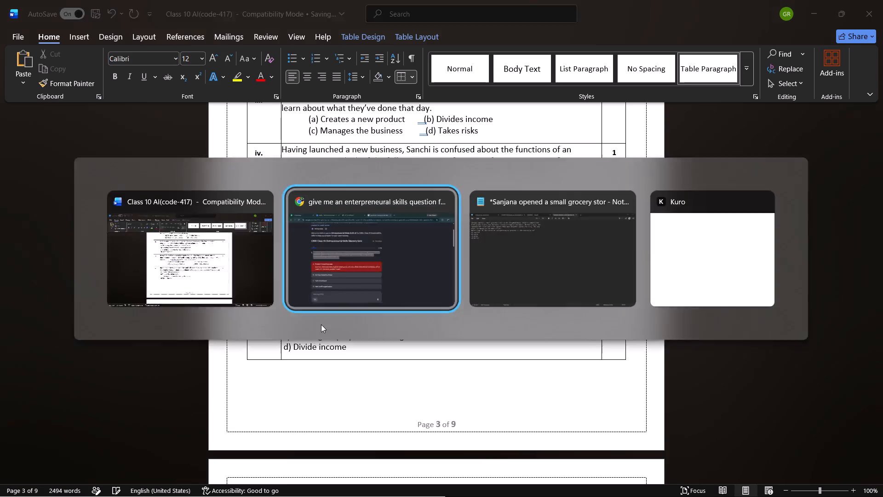
scroll(300, 331, down, 1)
key(alt+Tab)
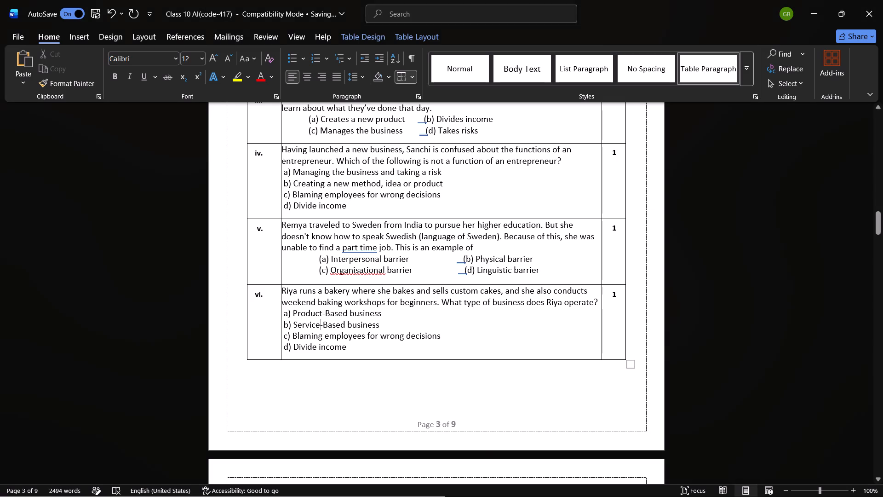
drag(442, 335, 425, 335)
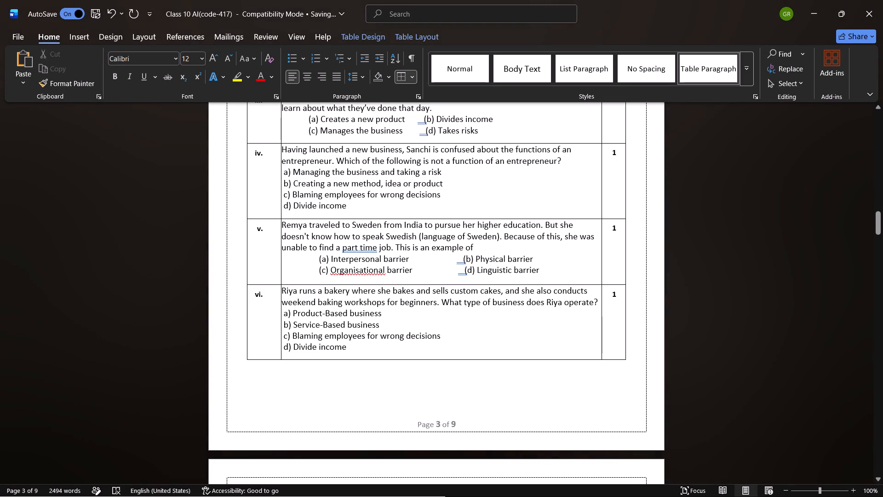
drag(425, 335, 304, 332)
text(Hybrid business)
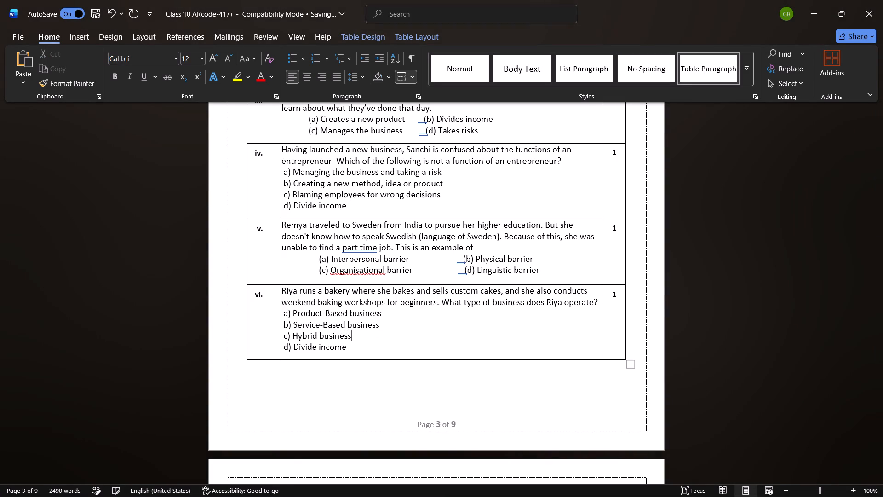
Replace option d) of row vi with "Non-Profit organisation", checking the wording against the quiz in Chrome.
key(Down)
key(BackSpace)
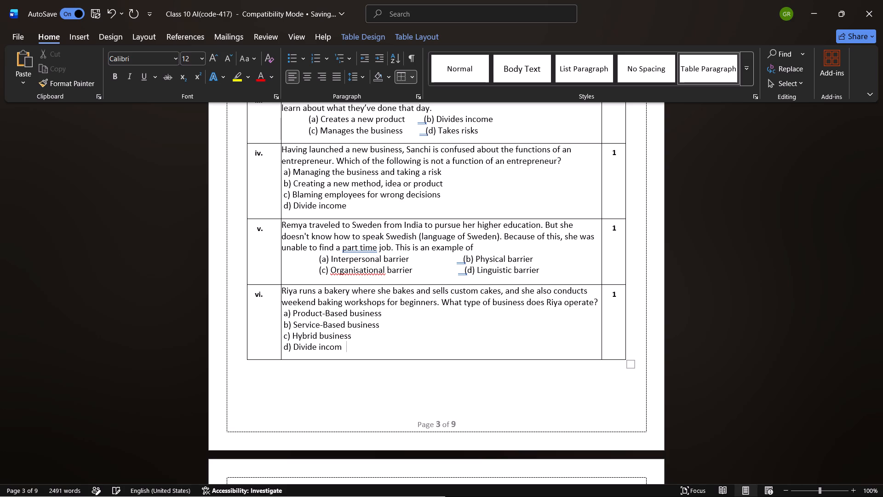
key(BackSpace)
key(BackSpace)
key(BackSpace)
key(BackSpace)
key(BackSpace)
key(BackSpace)
key(BackSpace)
key(BackSpace)
key(BackSpace)
key(BackSpace)
key(BackSpace)
key(BackSpace)
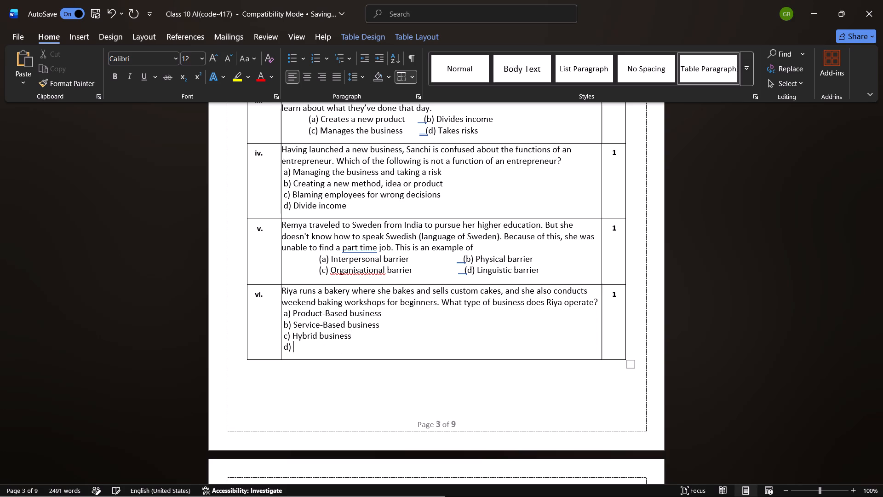
key(alt+Tab)
key(alt+Tab)
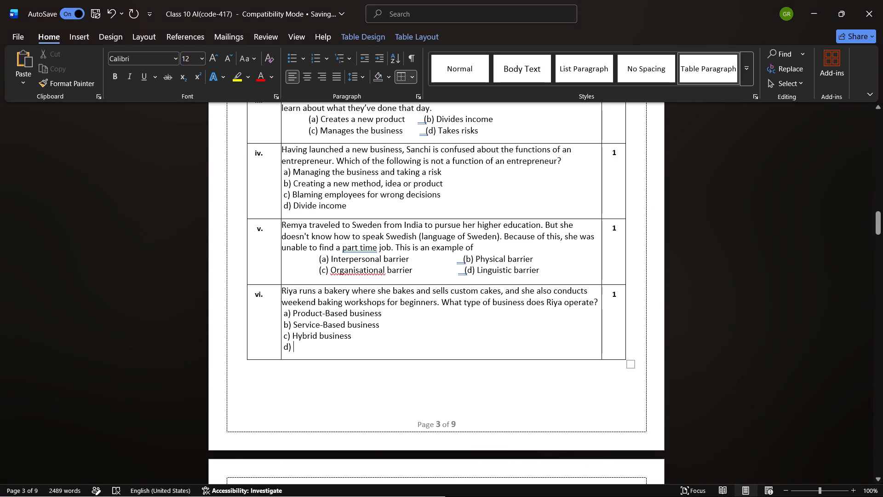
text(Non-)
text(Profit organisation)
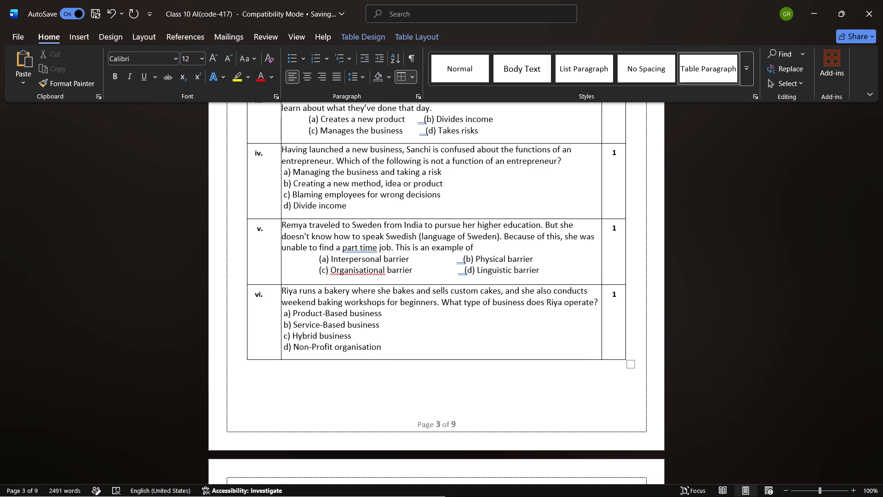
Set up a saved copy of the question paper as a PDF, optimized for minimum size.
scroll(400, 292, up, 10)
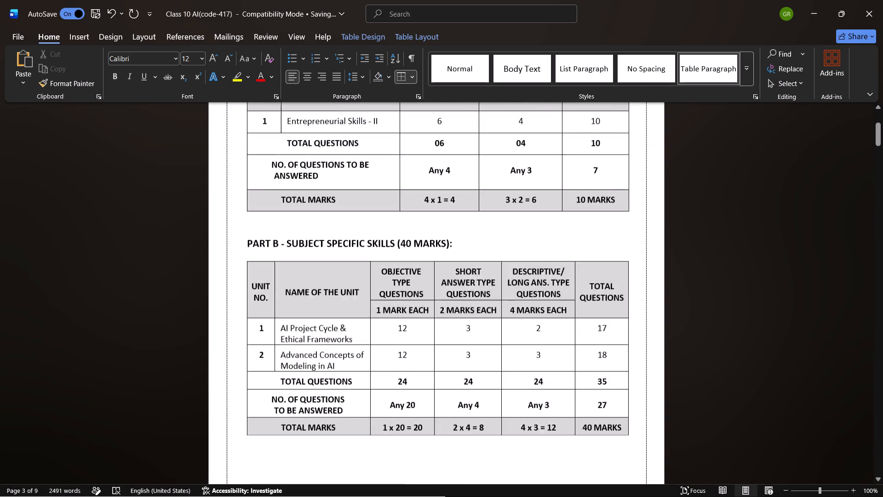
click(21, 37)
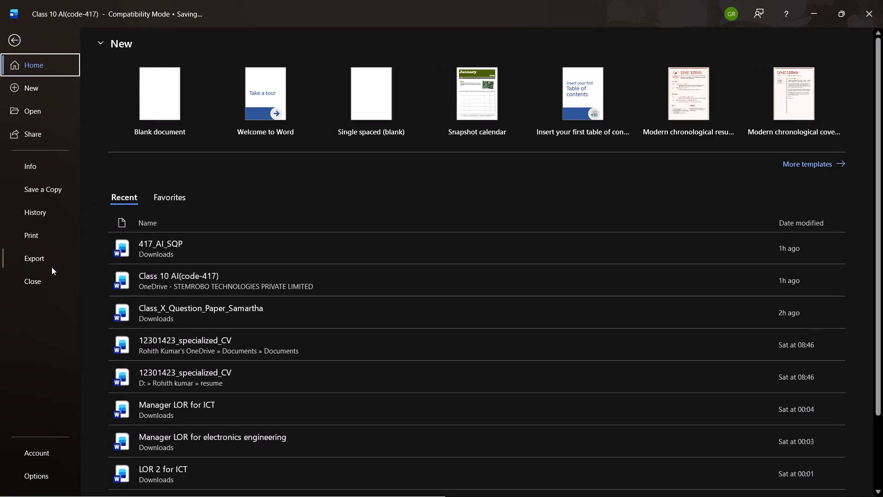
click(54, 191)
click(149, 413)
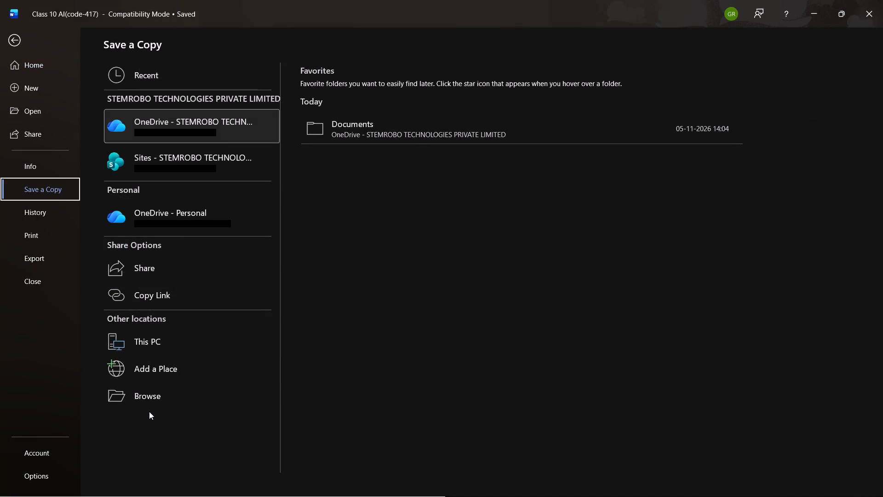
click(150, 399)
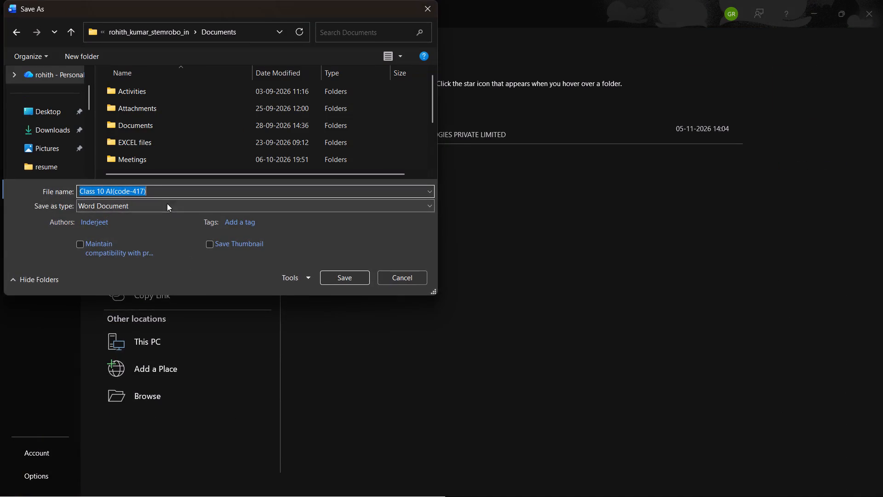
click(165, 202)
double_click(120, 274)
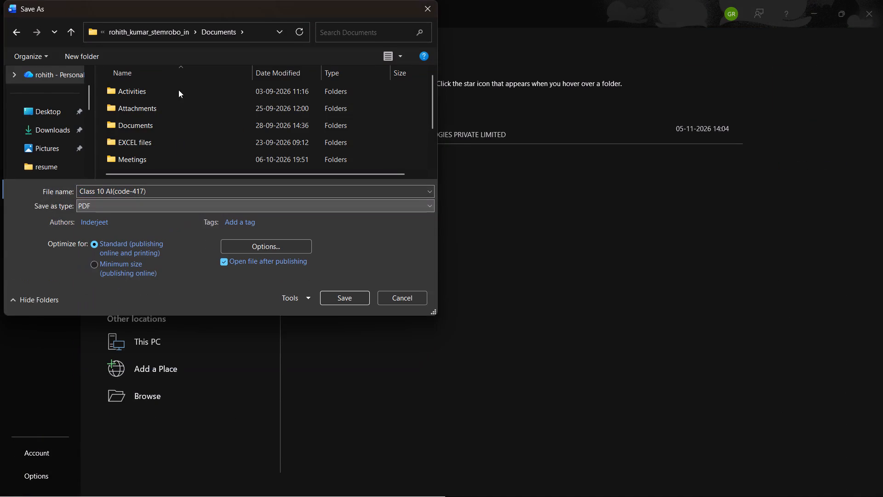
Save the PDF as Class 10 AI(code-417) in drive D's STEMROBO > Samartha School > Crash course I folder, replacing the existing file.
scroll(51, 162, down, 3)
click(58, 115)
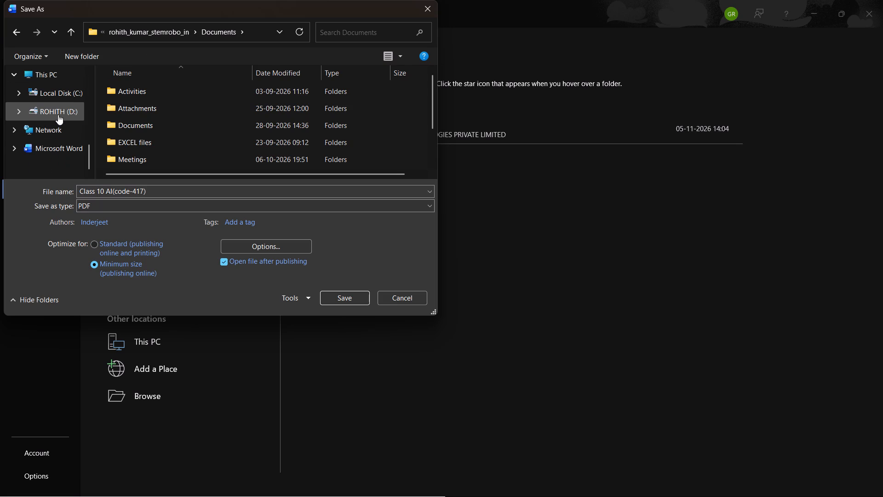
scroll(213, 116, down, 1)
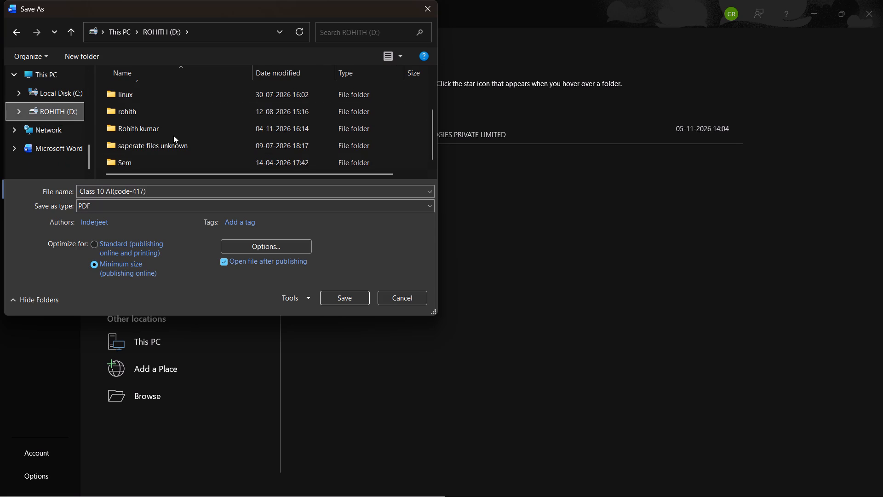
double_click(173, 135)
double_click(168, 131)
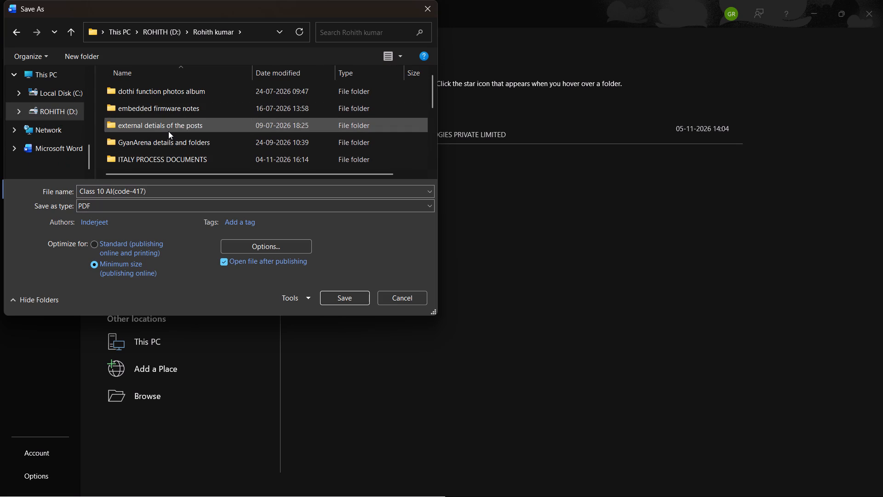
scroll(168, 131, down, 3)
double_click(166, 131)
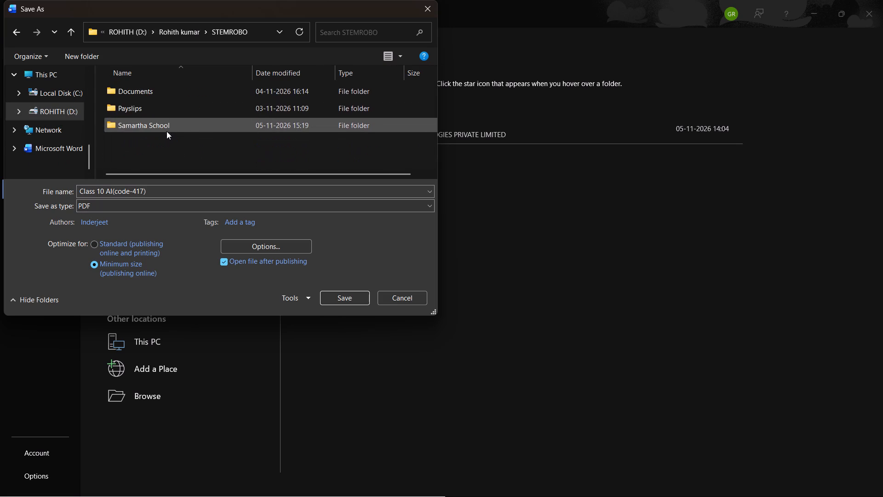
double_click(147, 123)
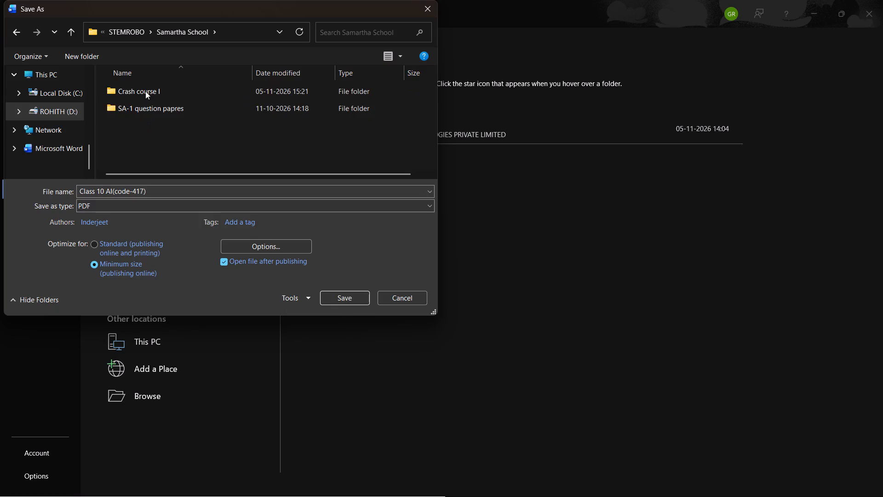
double_click(145, 91)
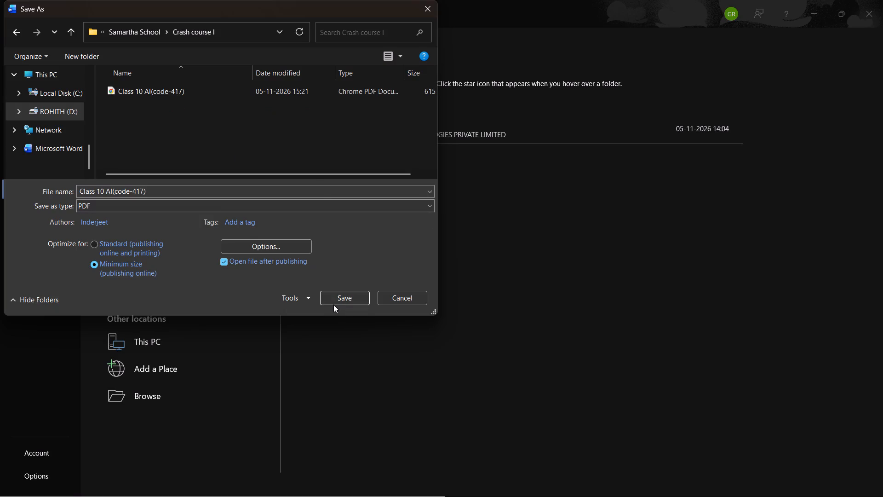
click(334, 300)
click(251, 197)
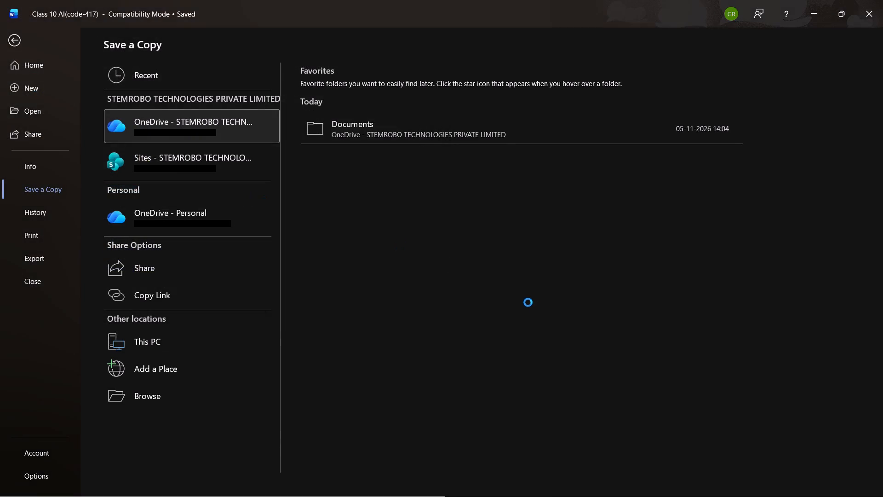
Review the exported question paper PDF in Chrome through its objective and subjective sections, and return to the first page's marks tables.
scroll(535, 306, down, 1)
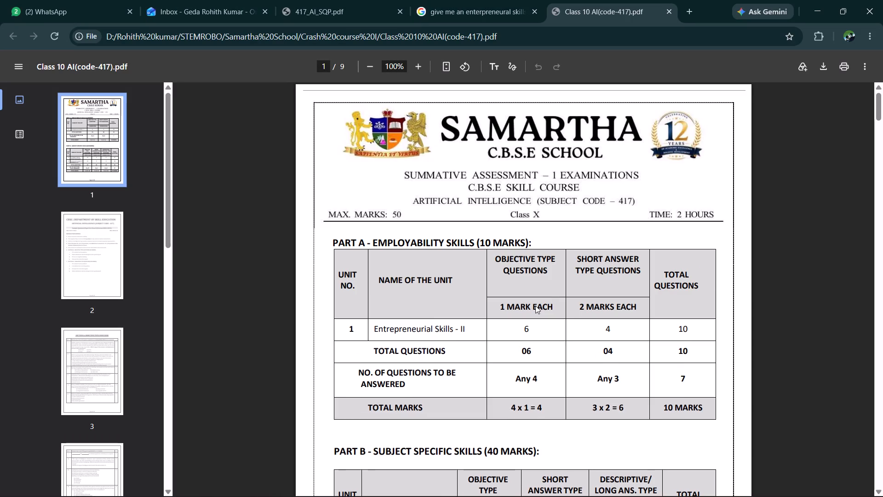
scroll(535, 306, down, 8)
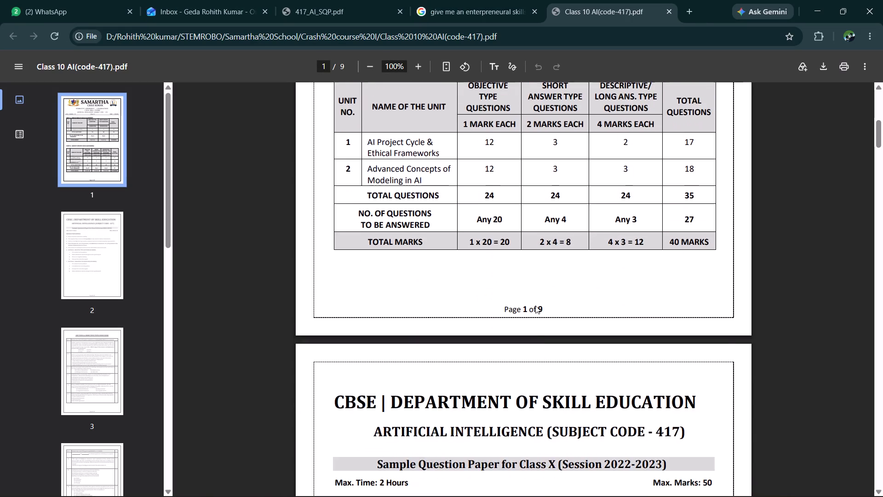
scroll(535, 306, down, 7)
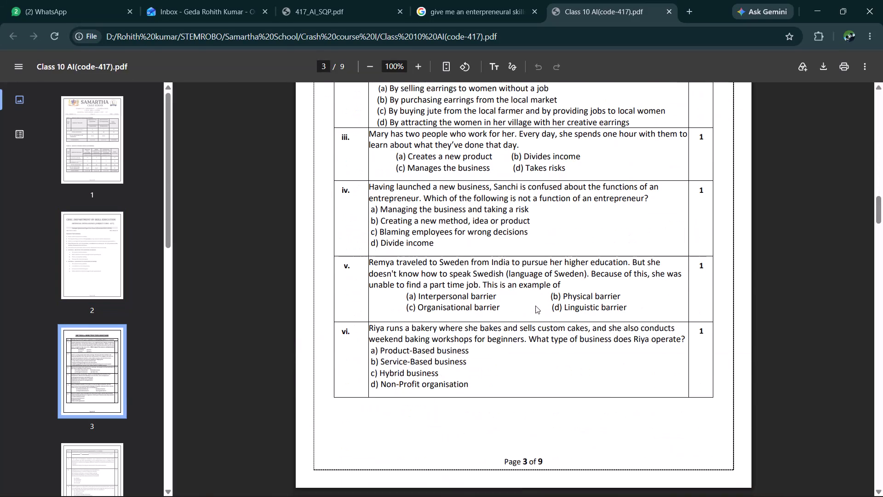
scroll(535, 306, down, 7)
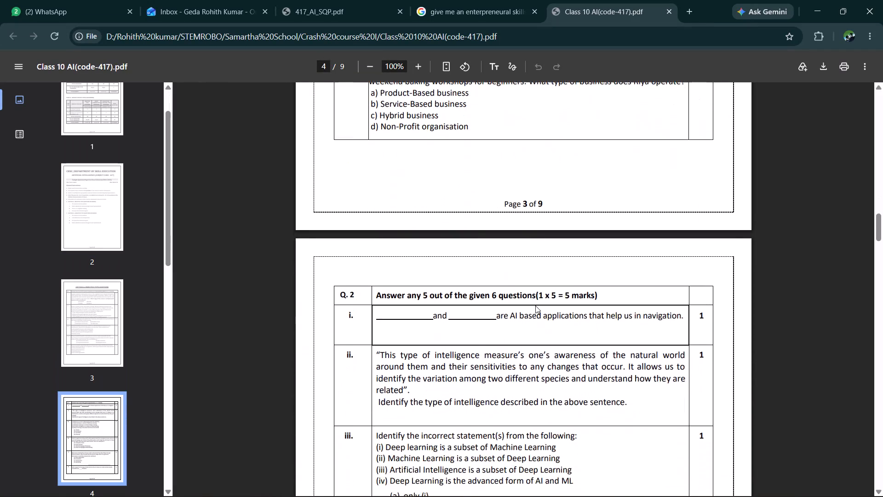
scroll(535, 306, down, 7)
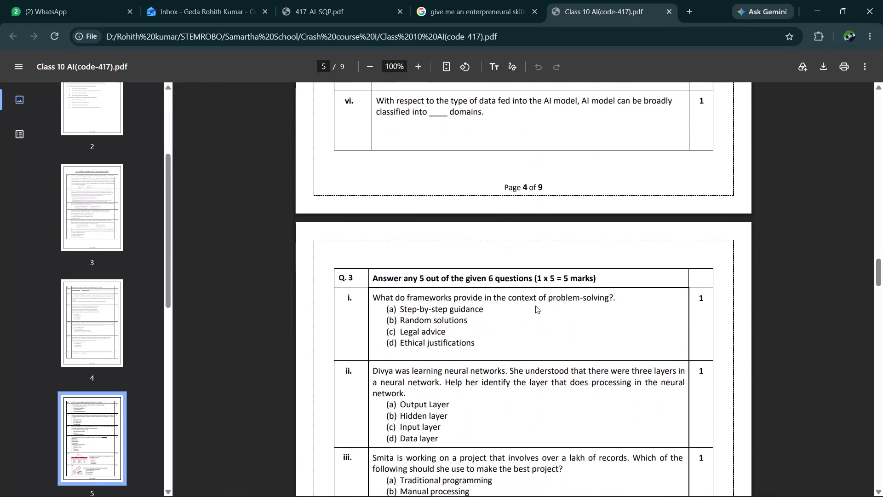
scroll(535, 306, down, 7)
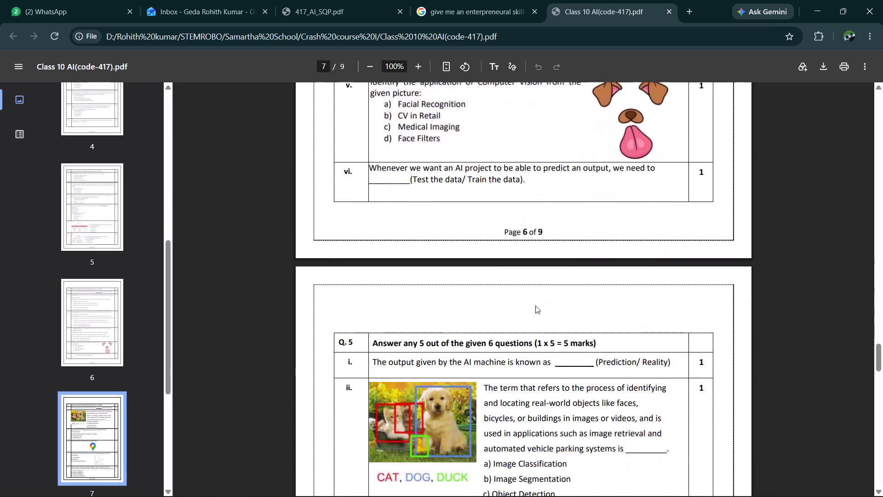
scroll(535, 306, down, 7)
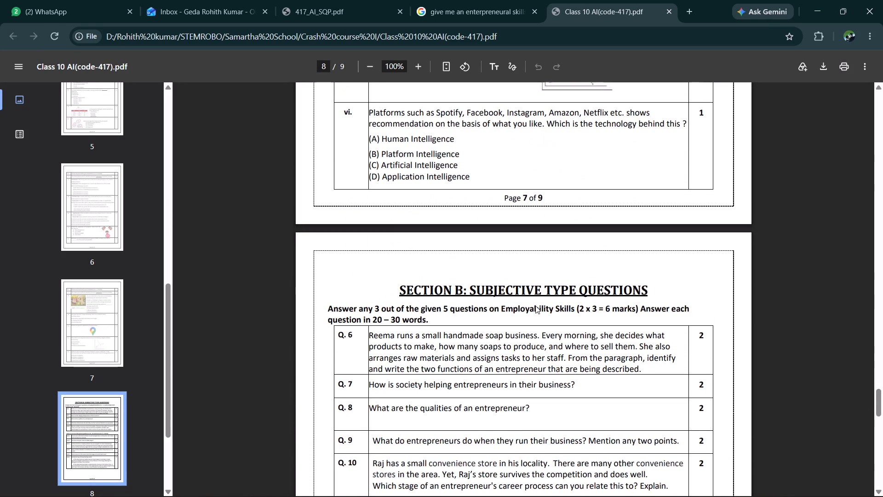
scroll(535, 306, down, 7)
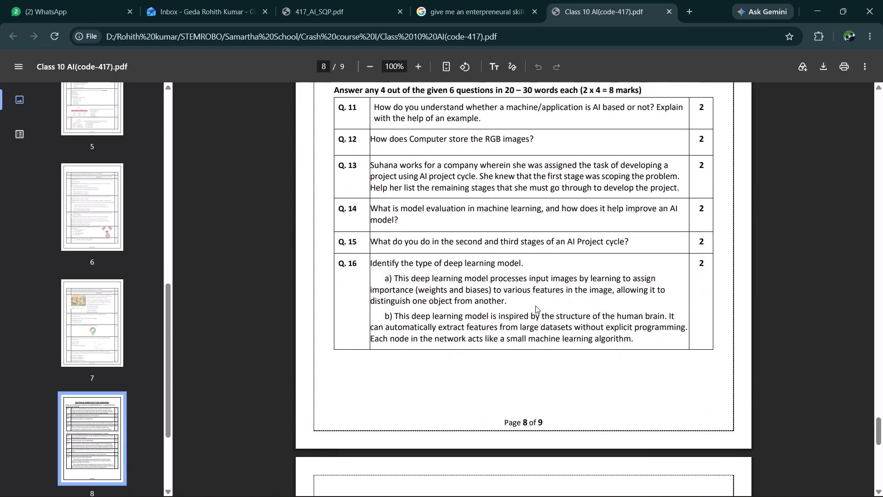
scroll(535, 306, down, 5)
scroll(535, 306, up, 20)
scroll(535, 306, up, 16)
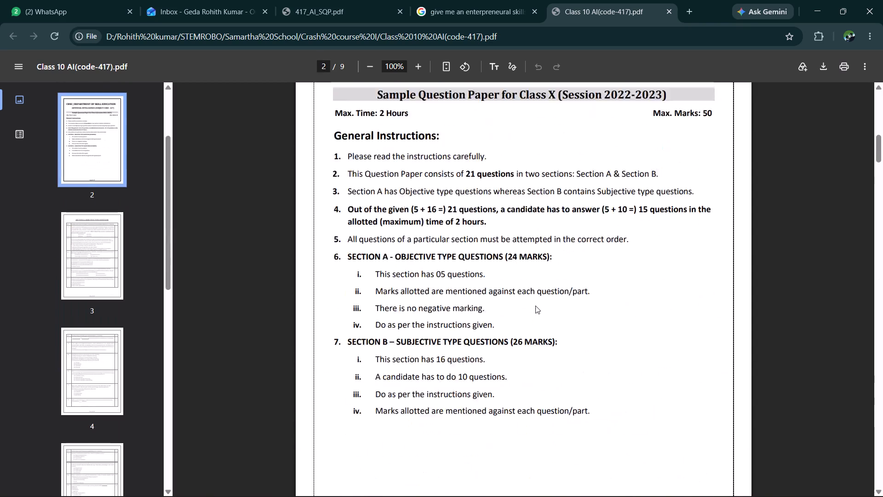
scroll(535, 306, up, 20)
scroll(535, 306, up, 1)
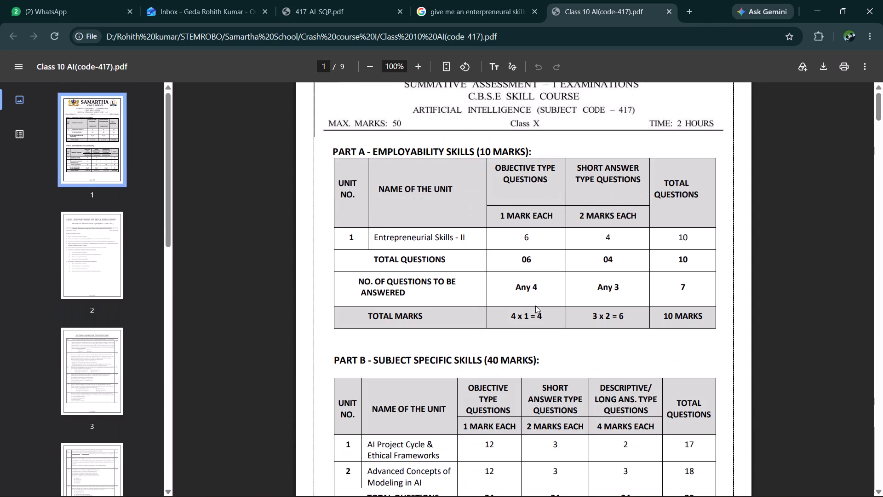